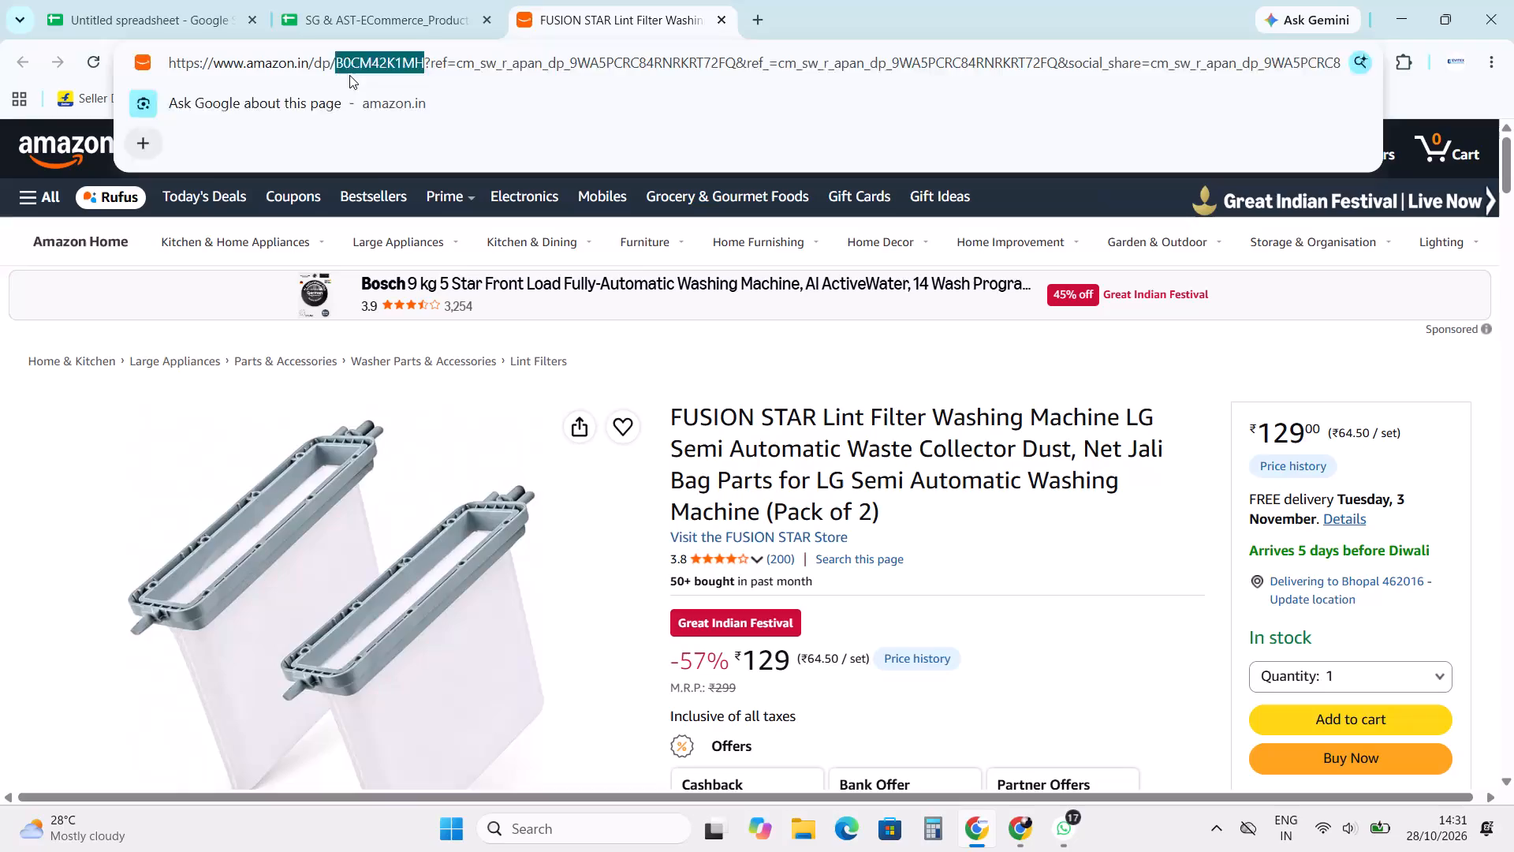
Load the Amazon product page for ASIN B0D41NJHKS.
key(Return)
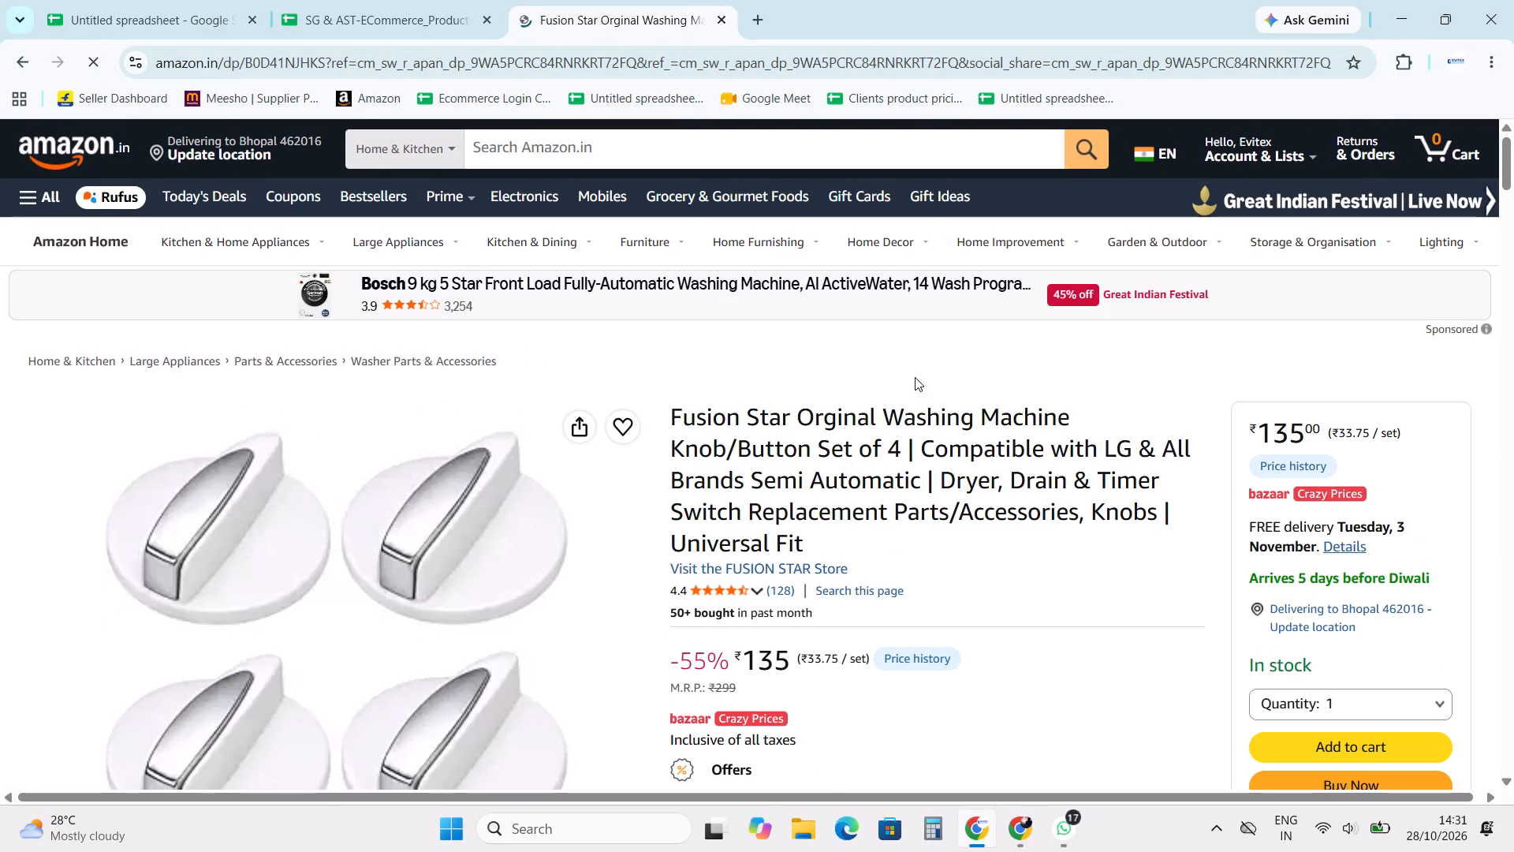
Open the first three images from the knob set's full-view image gallery, each in its own new tab.
scroll(915, 378, down, 3)
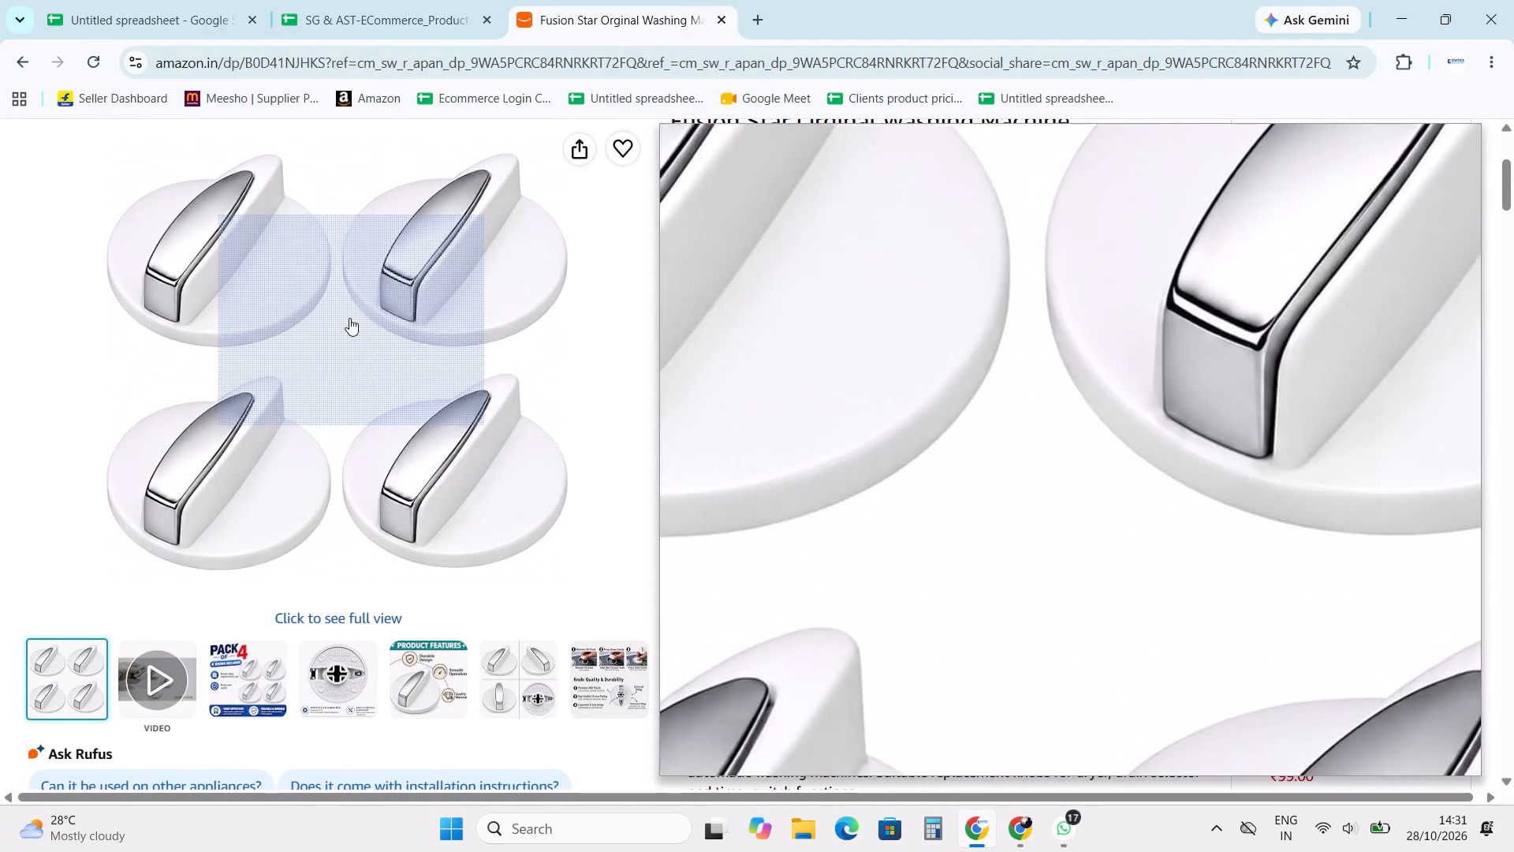
click(349, 318)
right_click(618, 431)
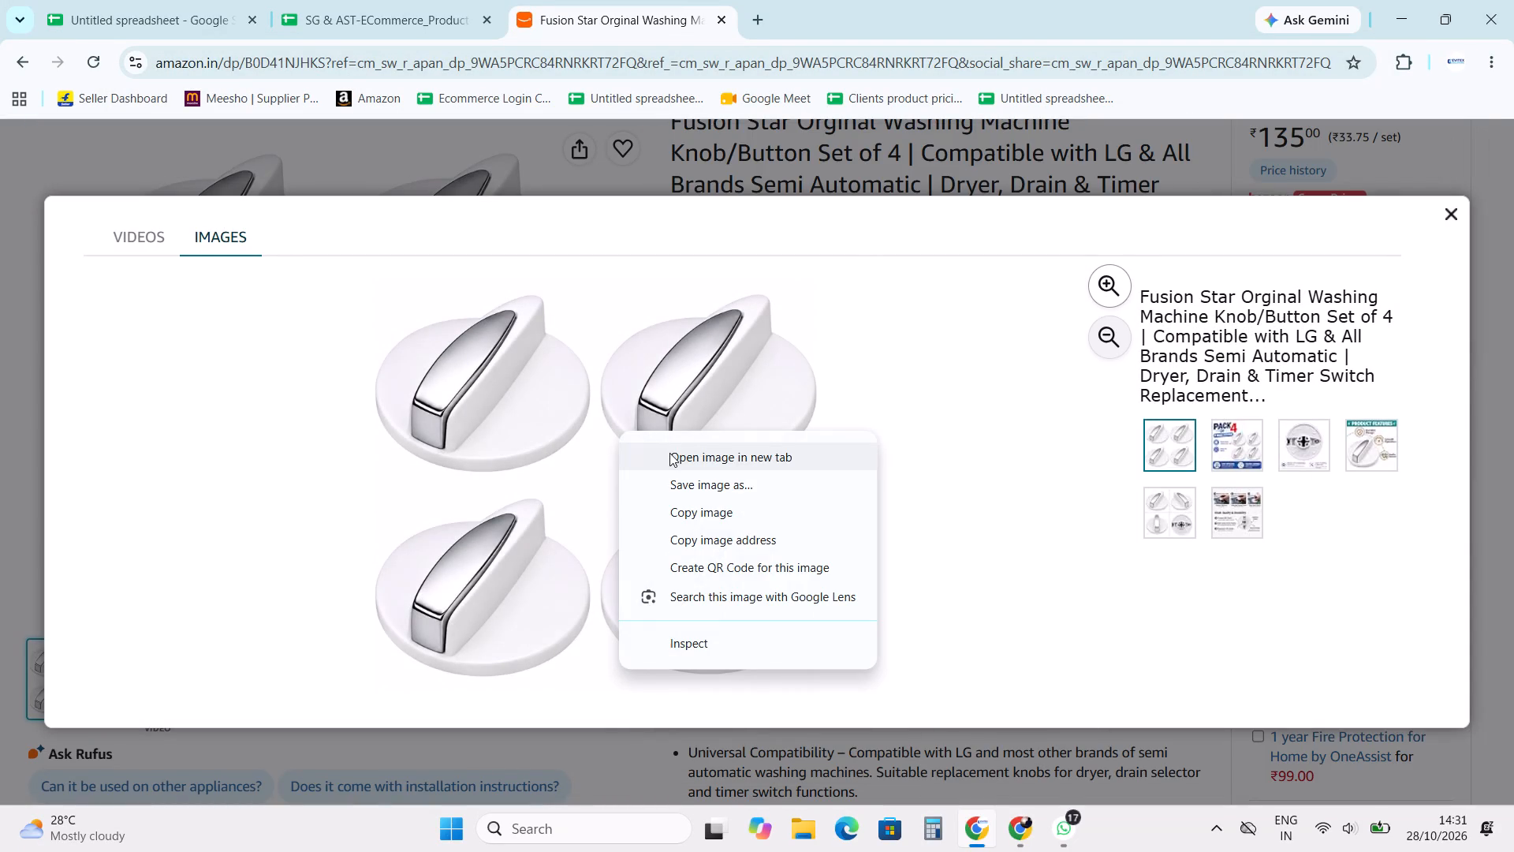
click(676, 454)
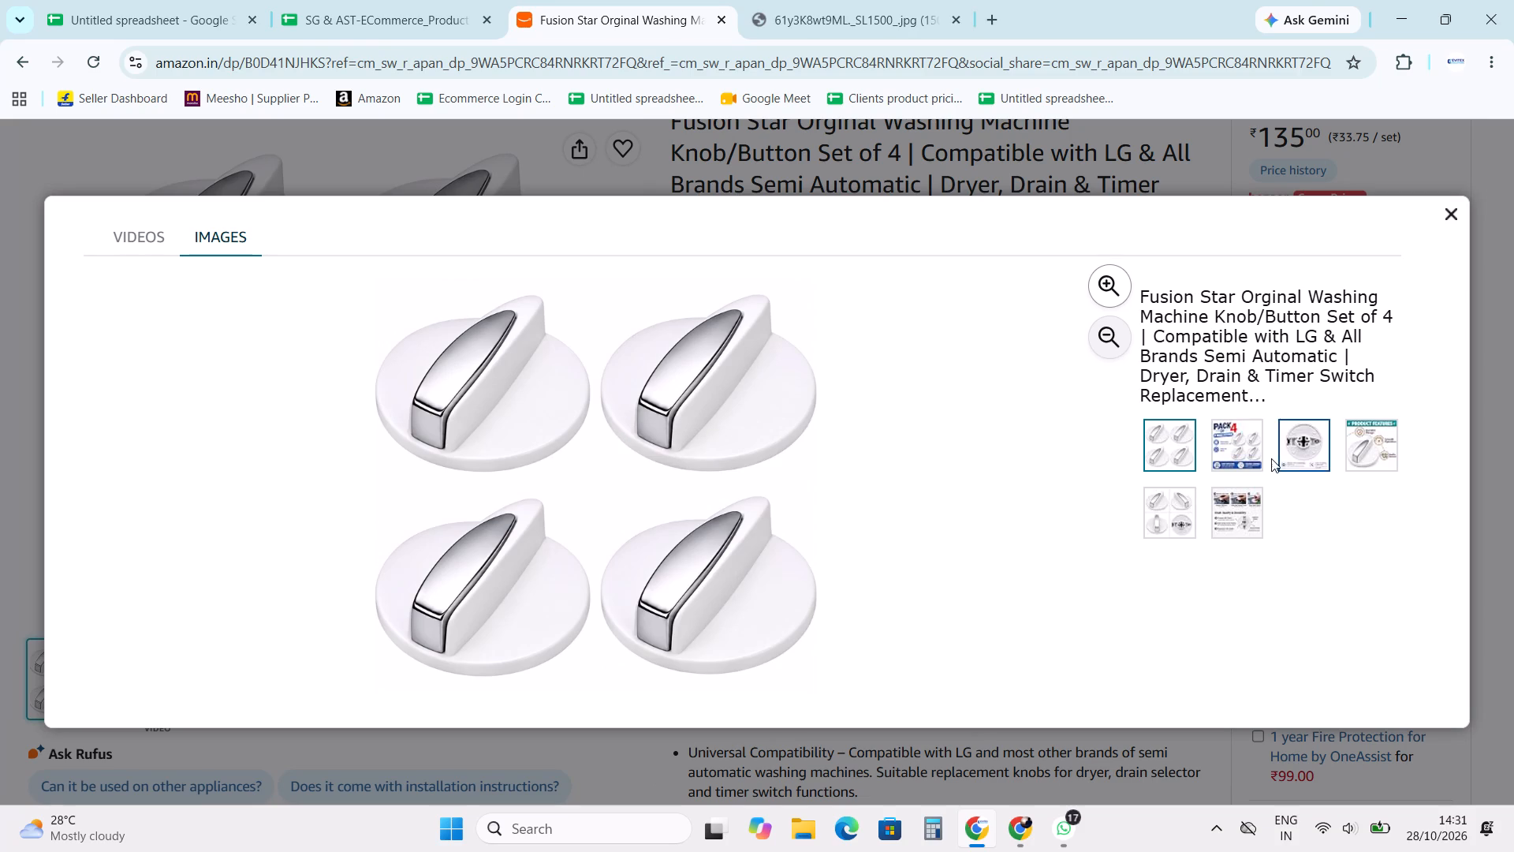
click(1240, 449)
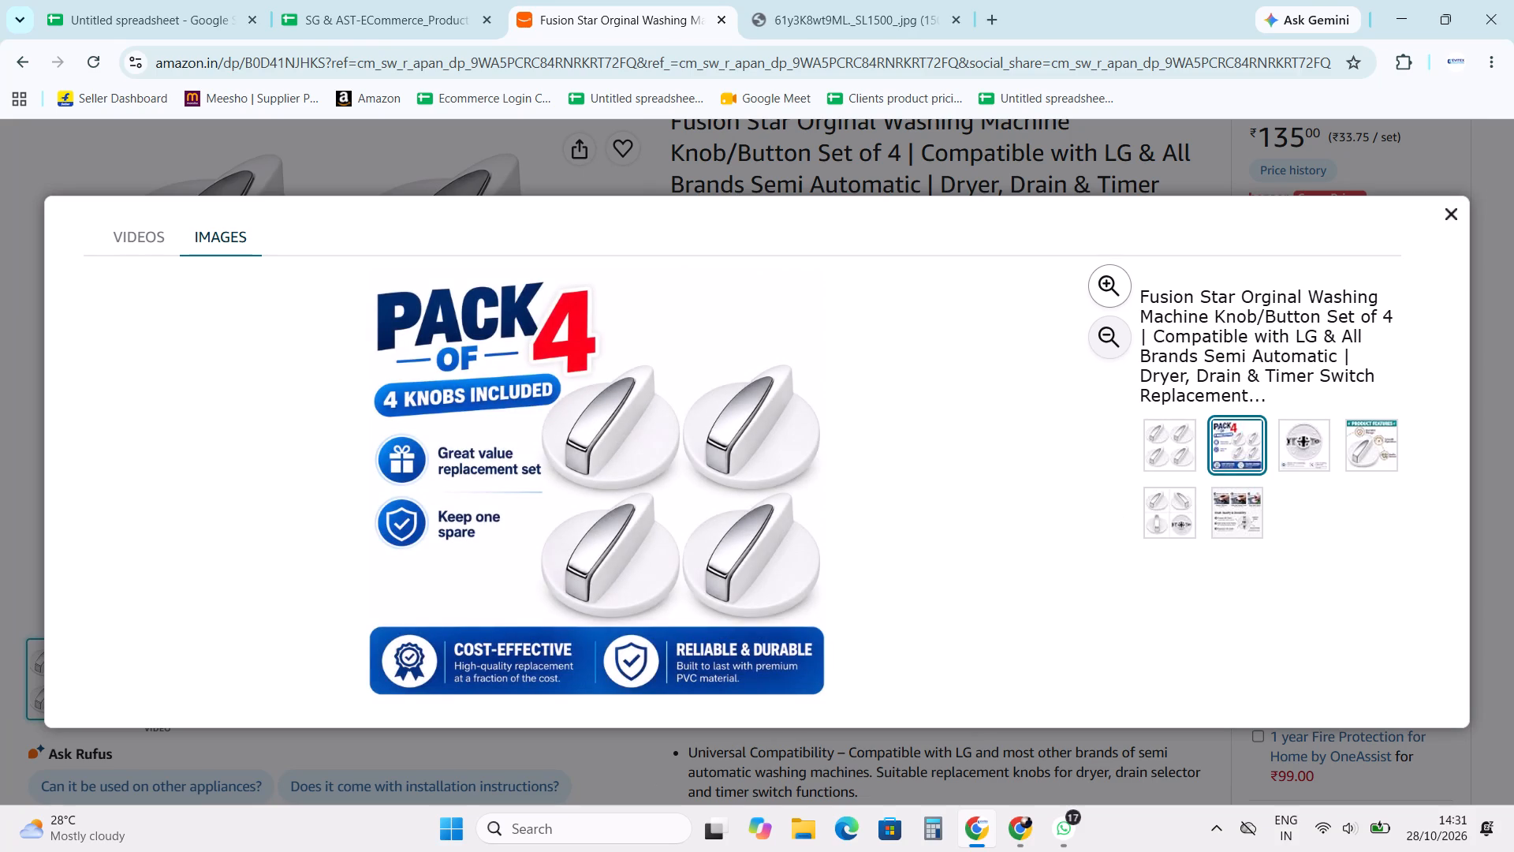
right_click(550, 450)
click(639, 478)
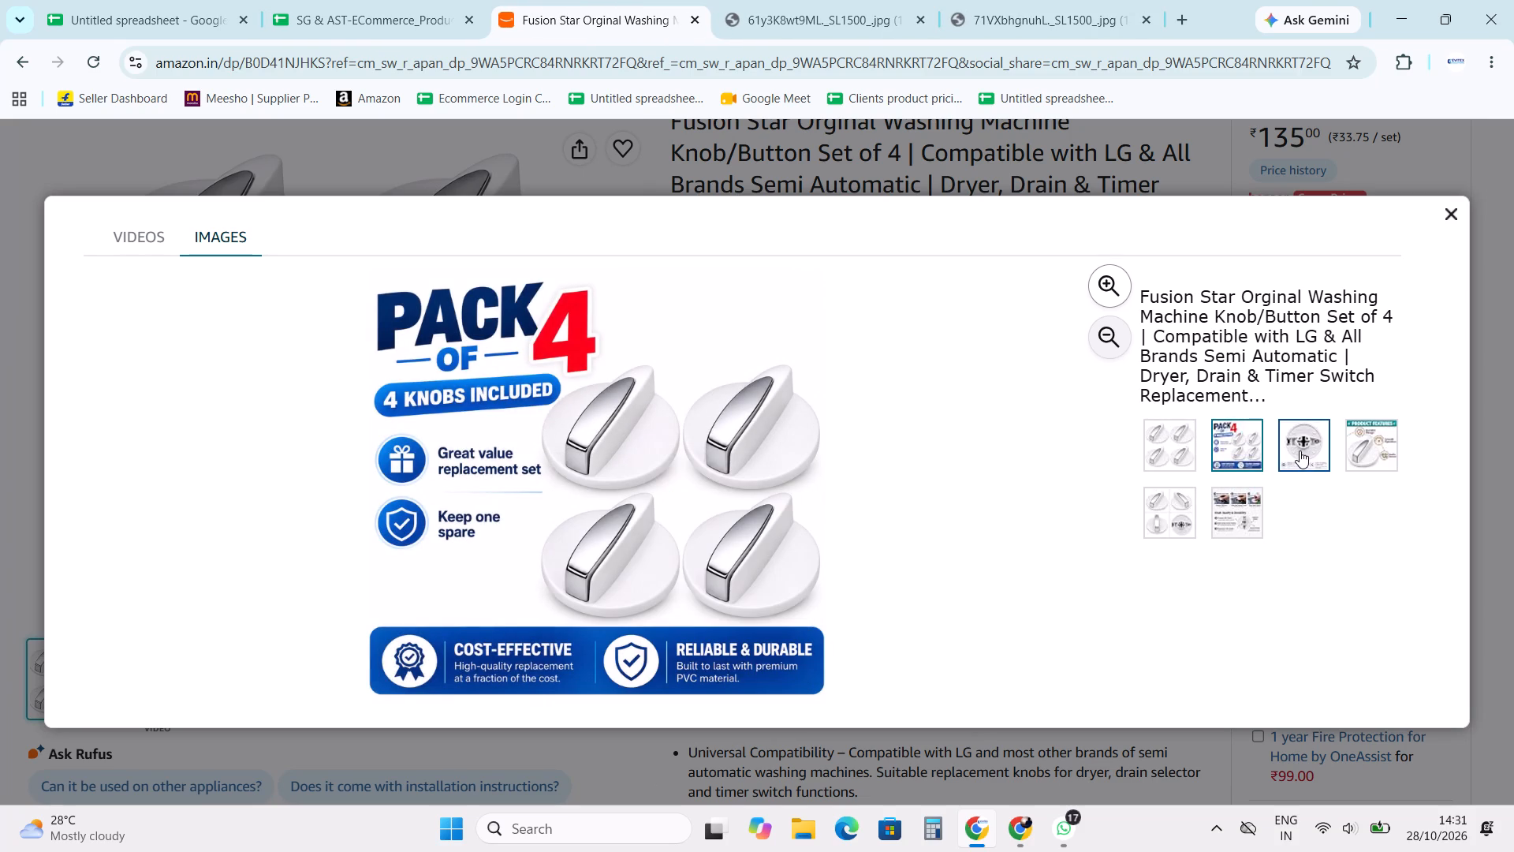
click(1301, 449)
right_click(693, 457)
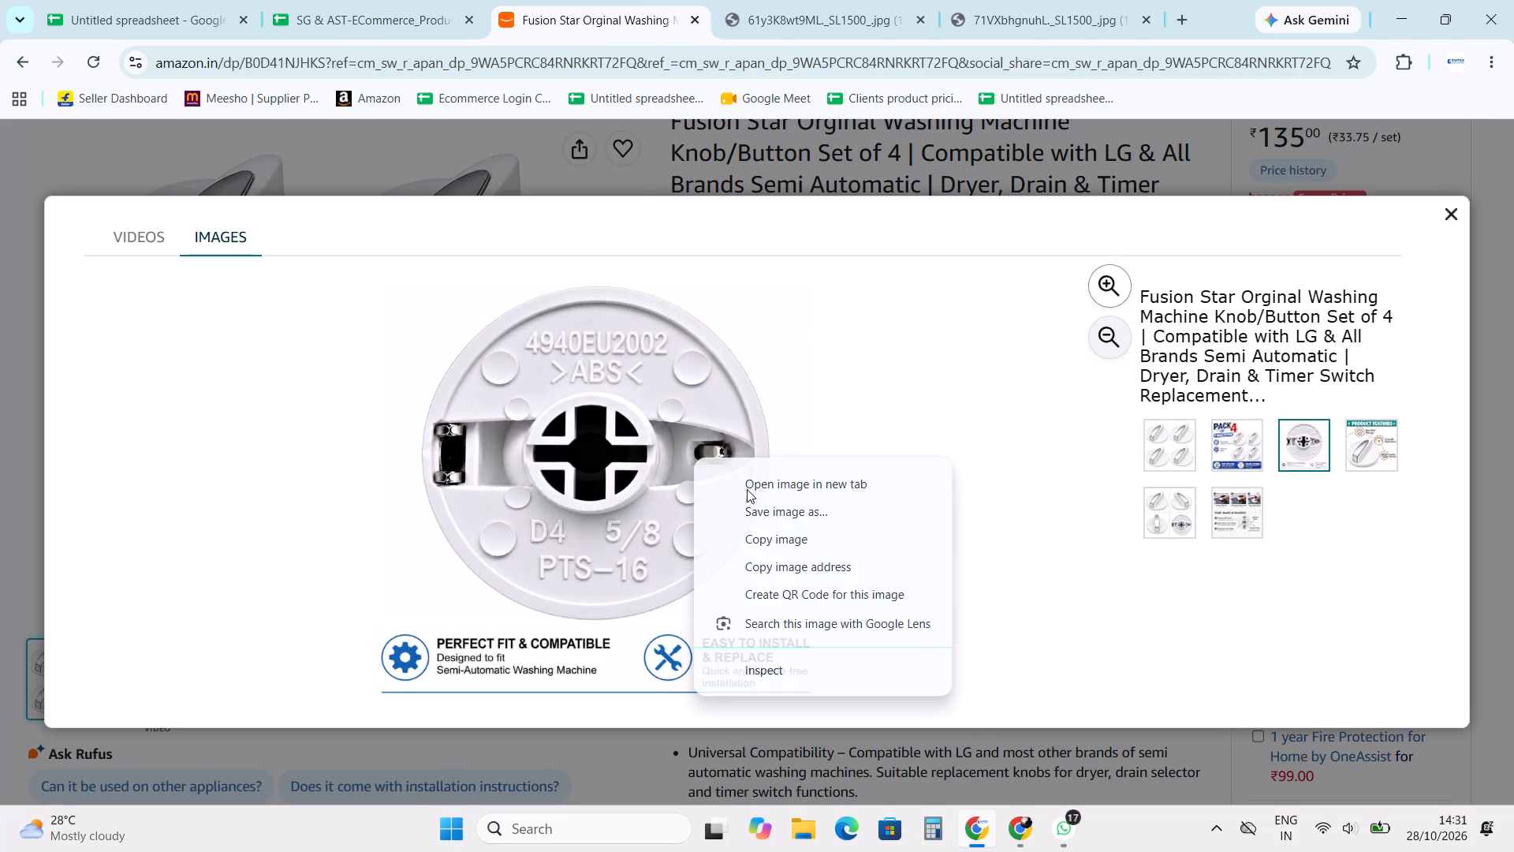
click(748, 489)
Open the remaining three gallery images, from Product Features to the knob installation guide, each in its own new tab.
click(1353, 435)
right_click(591, 485)
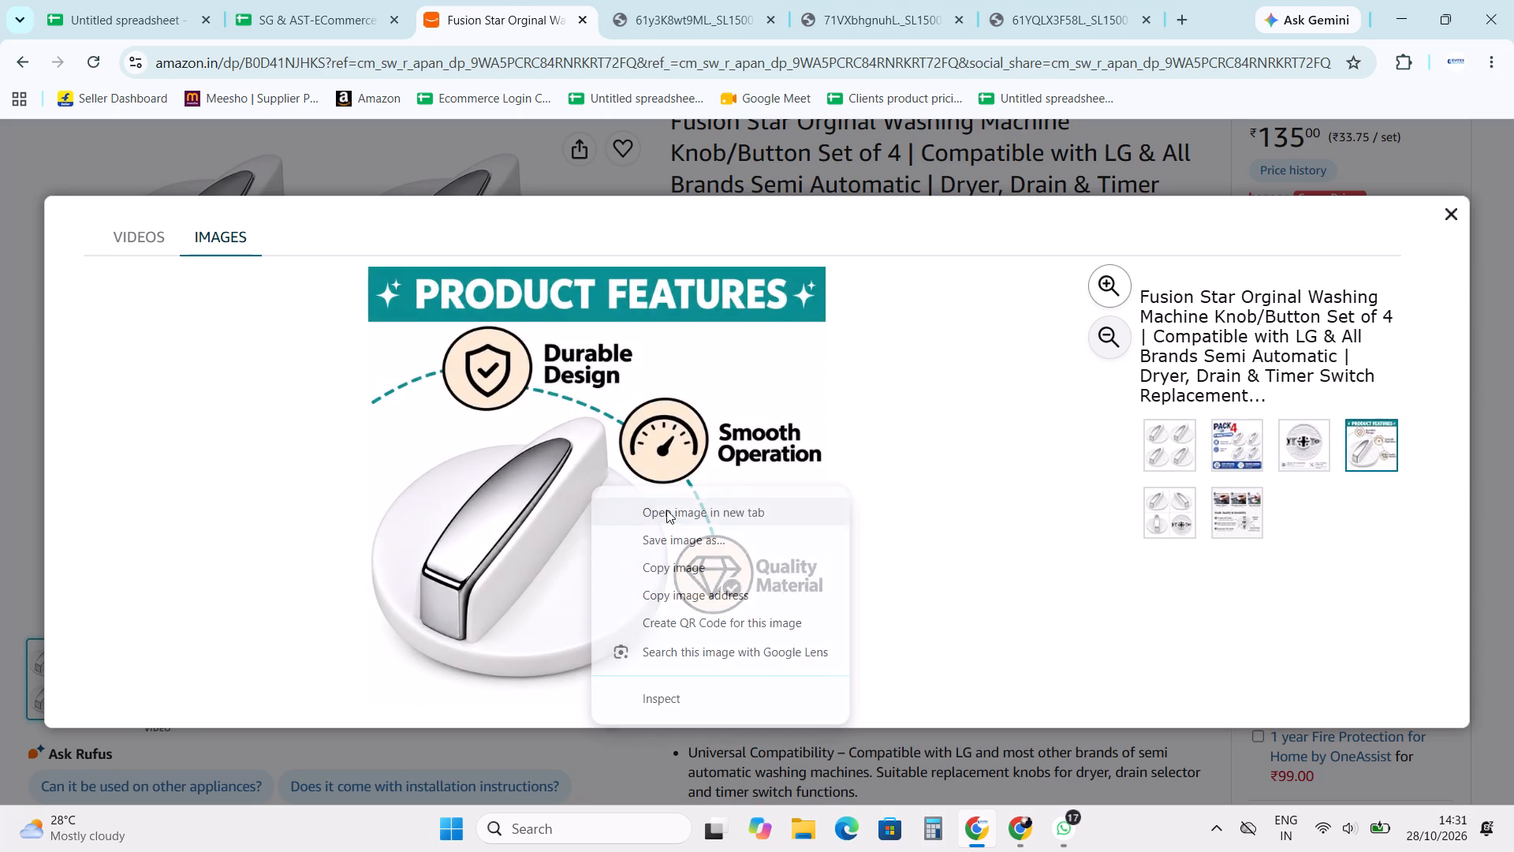
click(683, 512)
click(1173, 521)
right_click(640, 450)
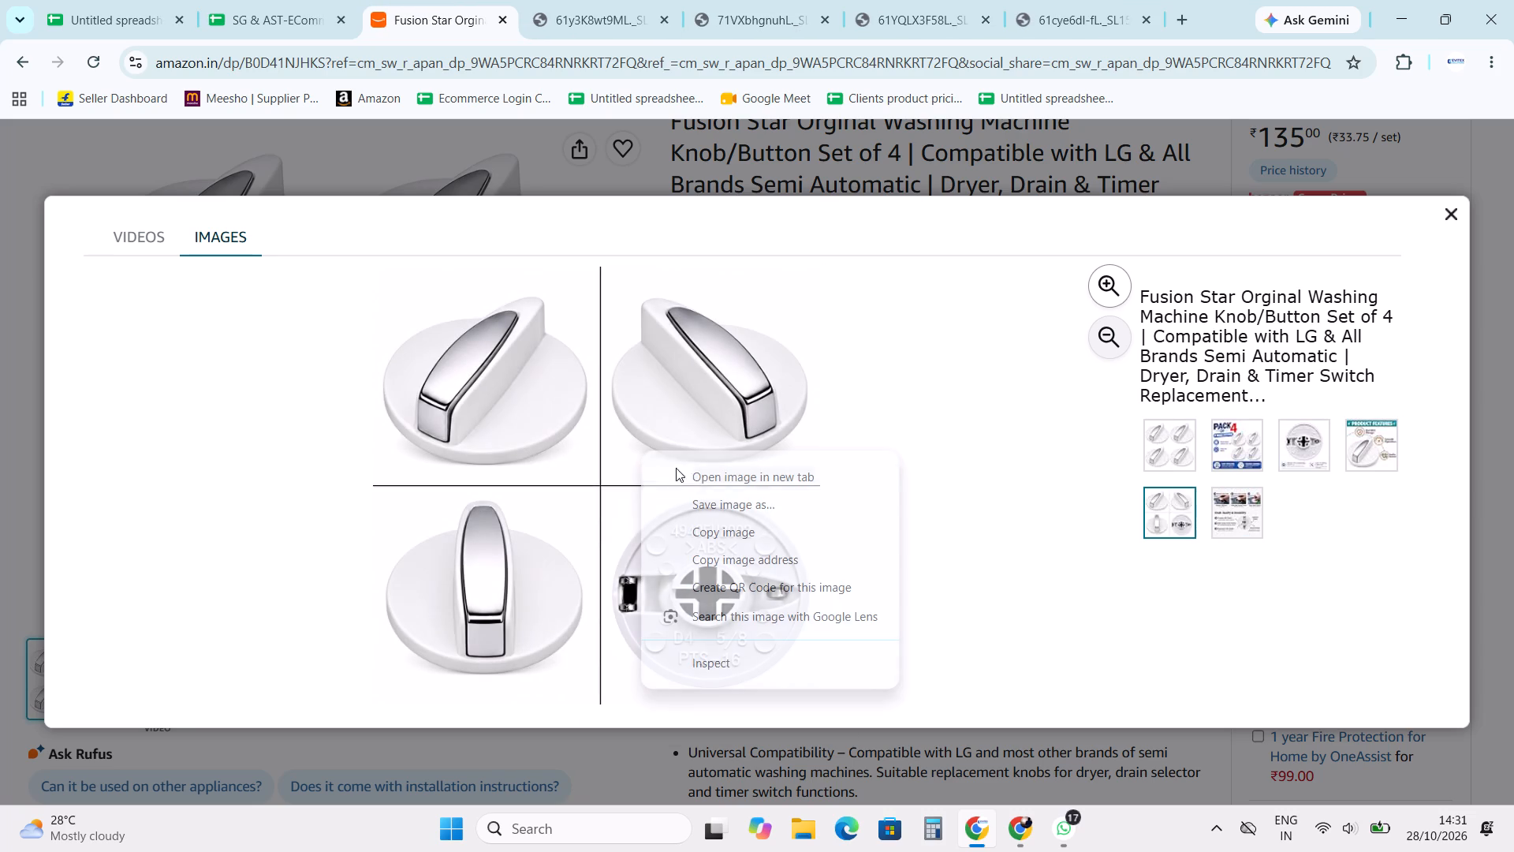
click(703, 481)
click(1243, 510)
right_click(699, 443)
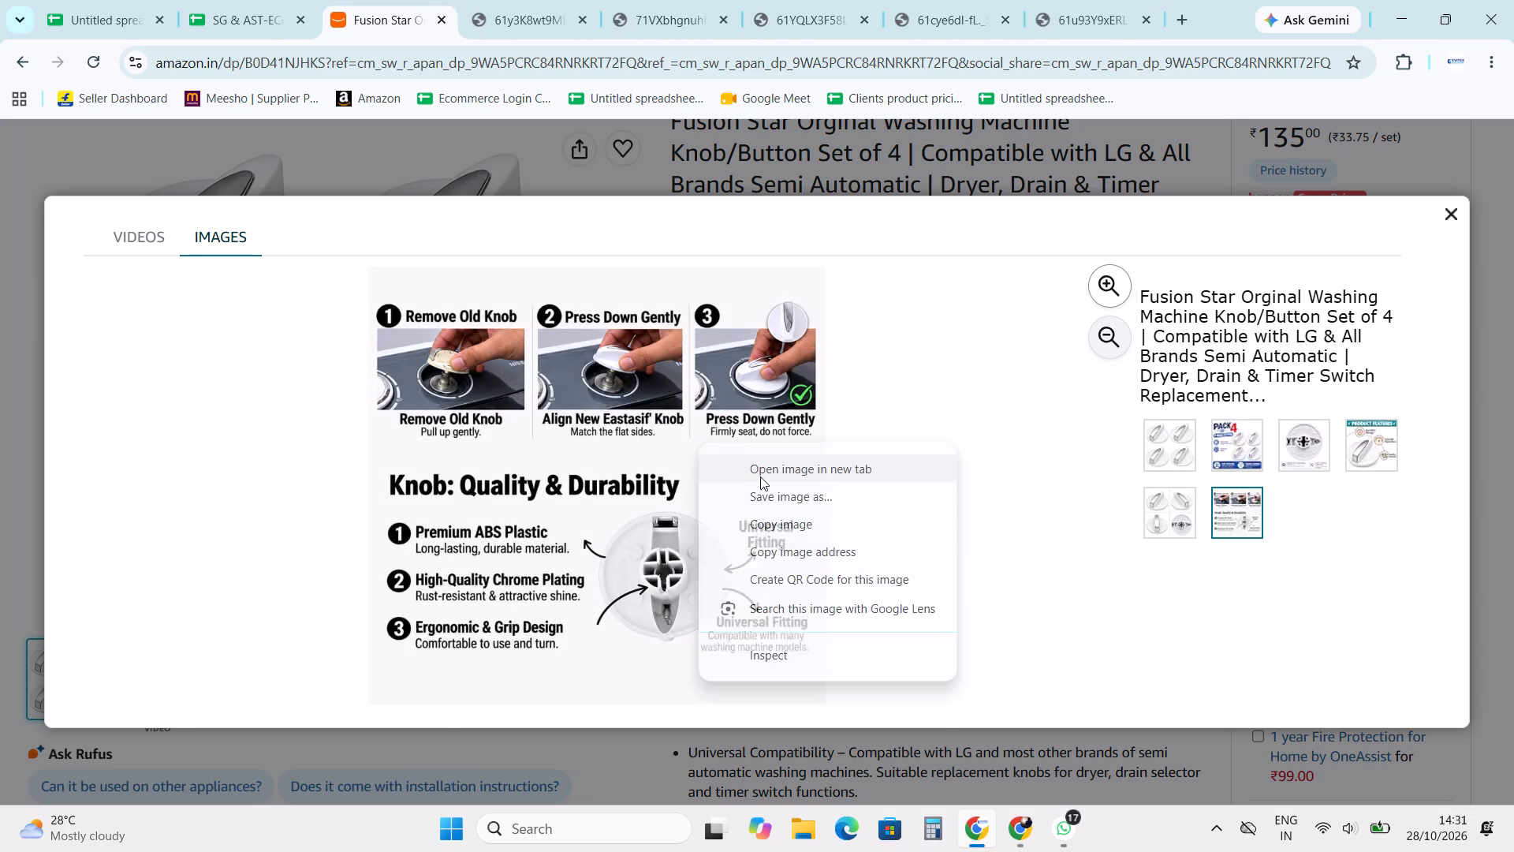
click(765, 476)
Save the first three opened product images as JPEG files in Downloads, keeping their suggested names.
click(510, 0)
right_click(595, 261)
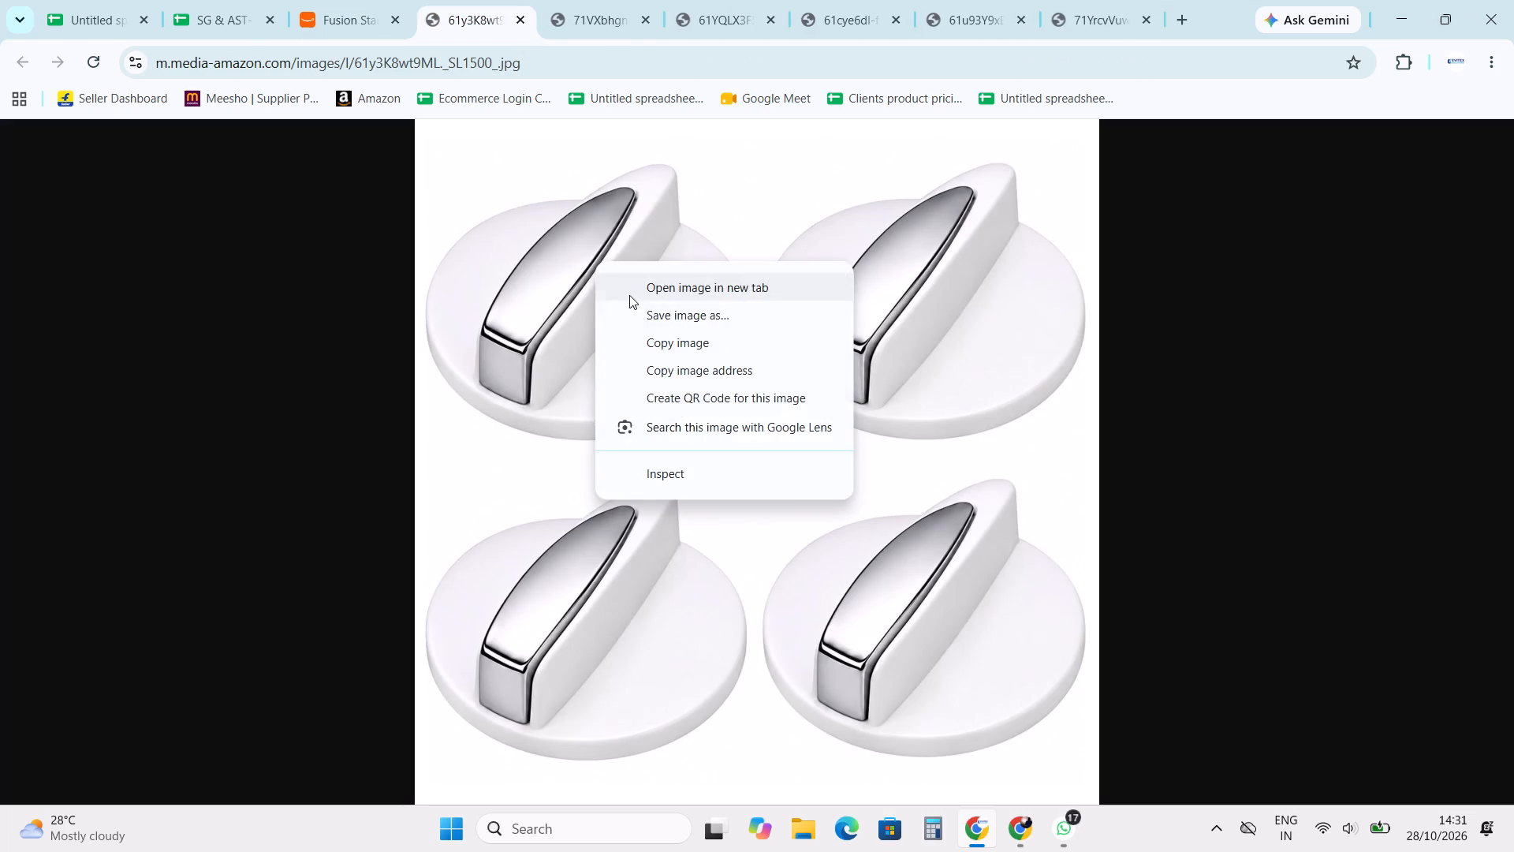
click(668, 321)
key(Return)
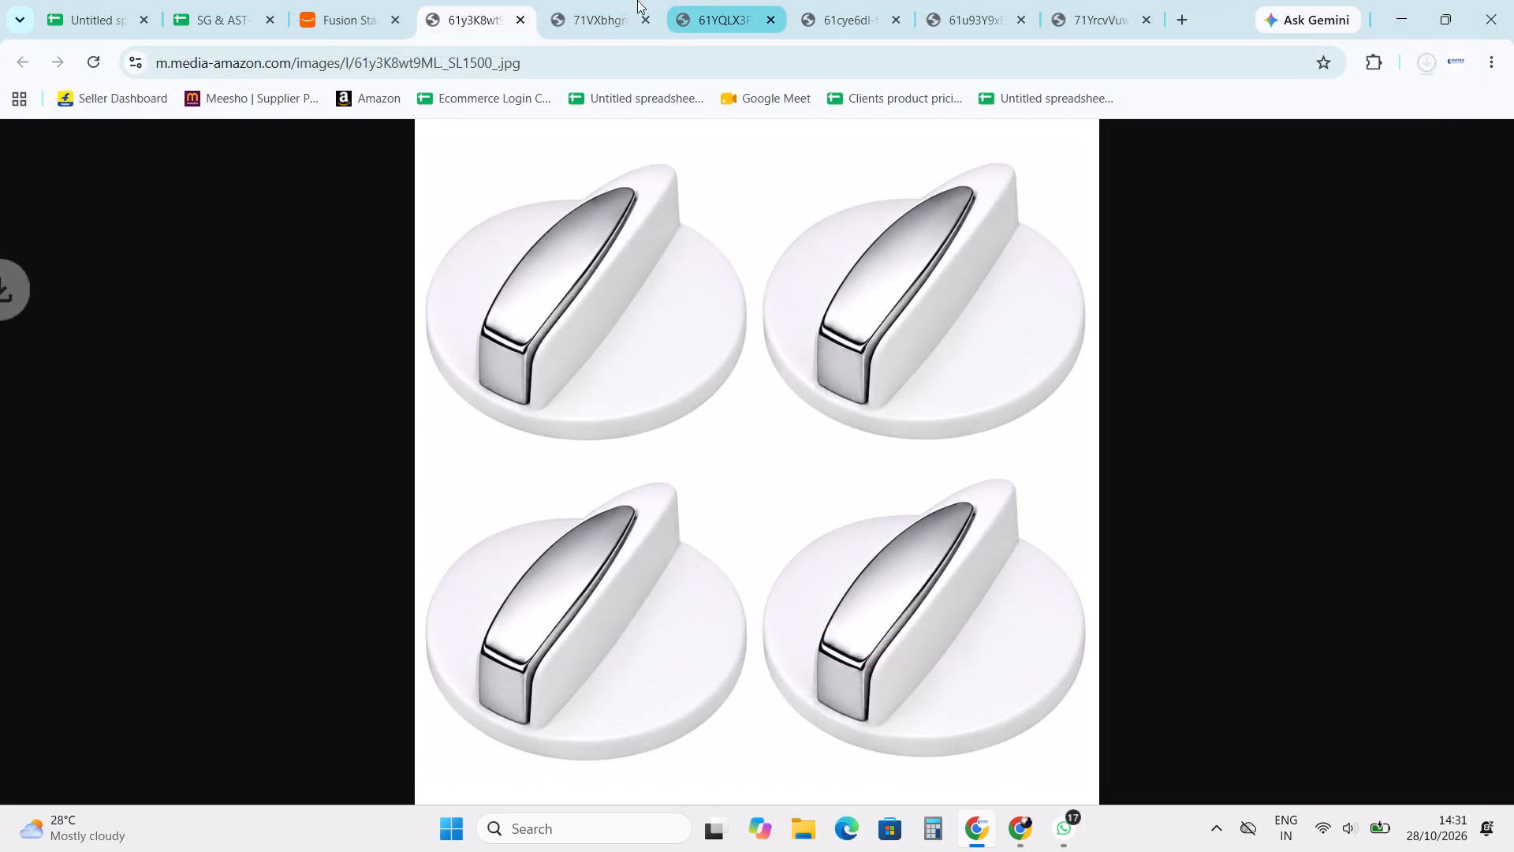
click(602, 0)
right_click(734, 342)
click(809, 394)
key(Return)
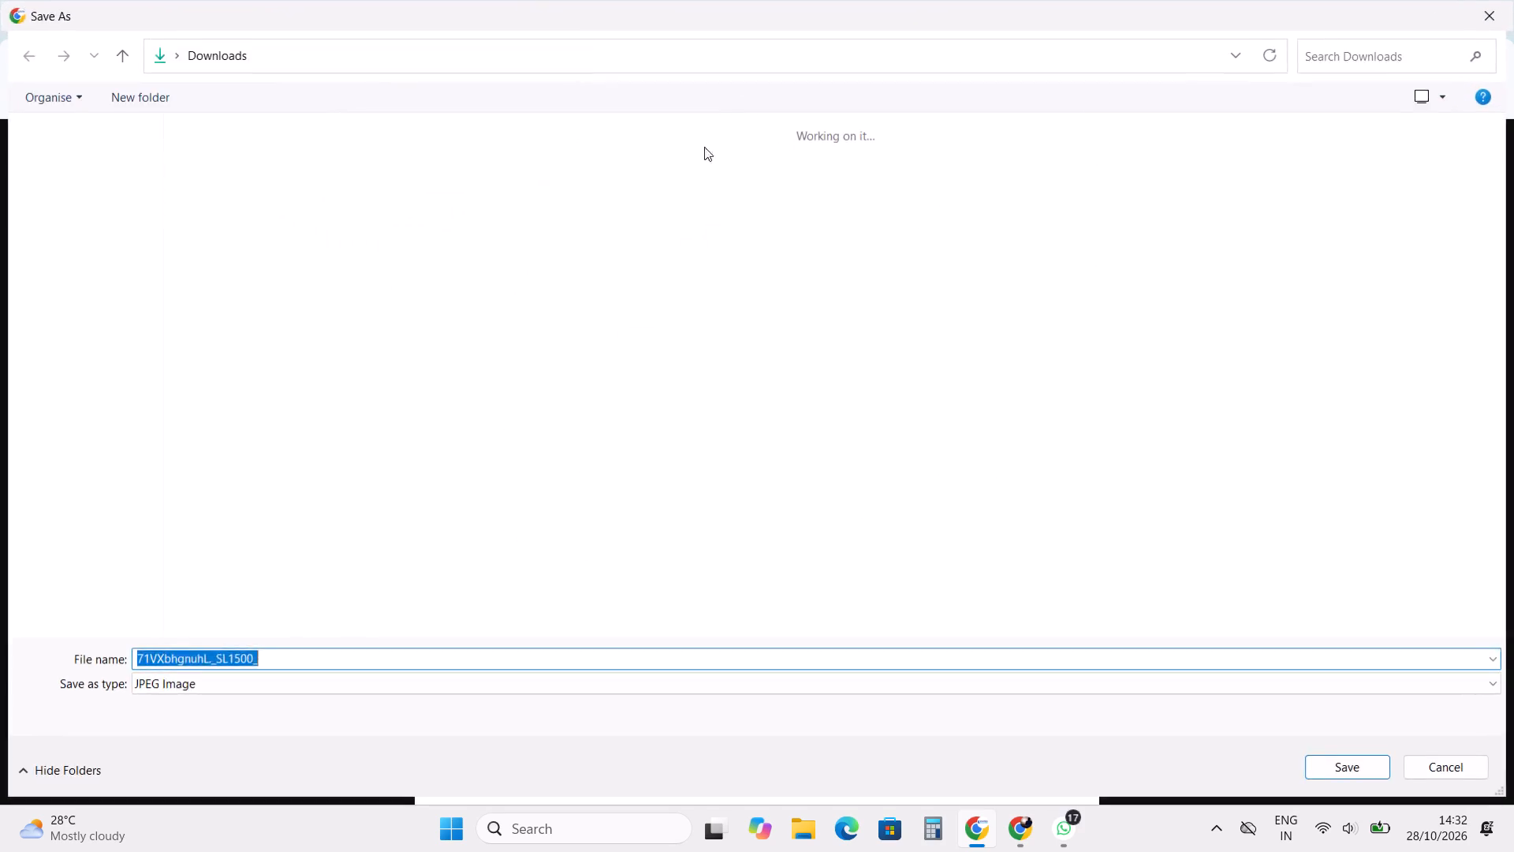
click(725, 0)
right_click(744, 293)
click(789, 357)
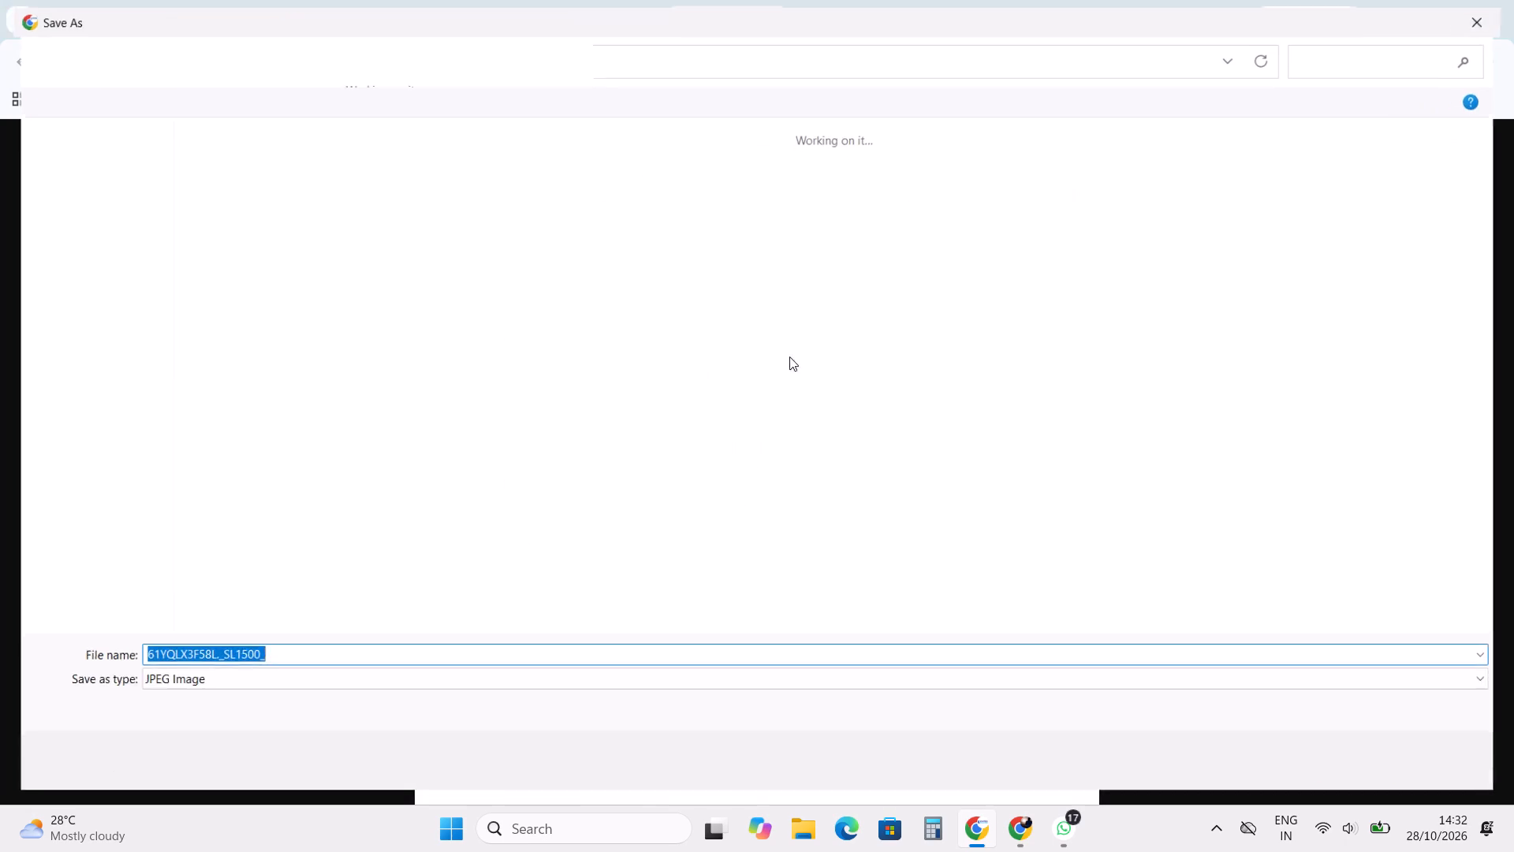
key(Return)
Save the Product Features, four-view and knob installation images to Downloads, keeping their suggested names.
click(833, 0)
right_click(733, 405)
click(803, 458)
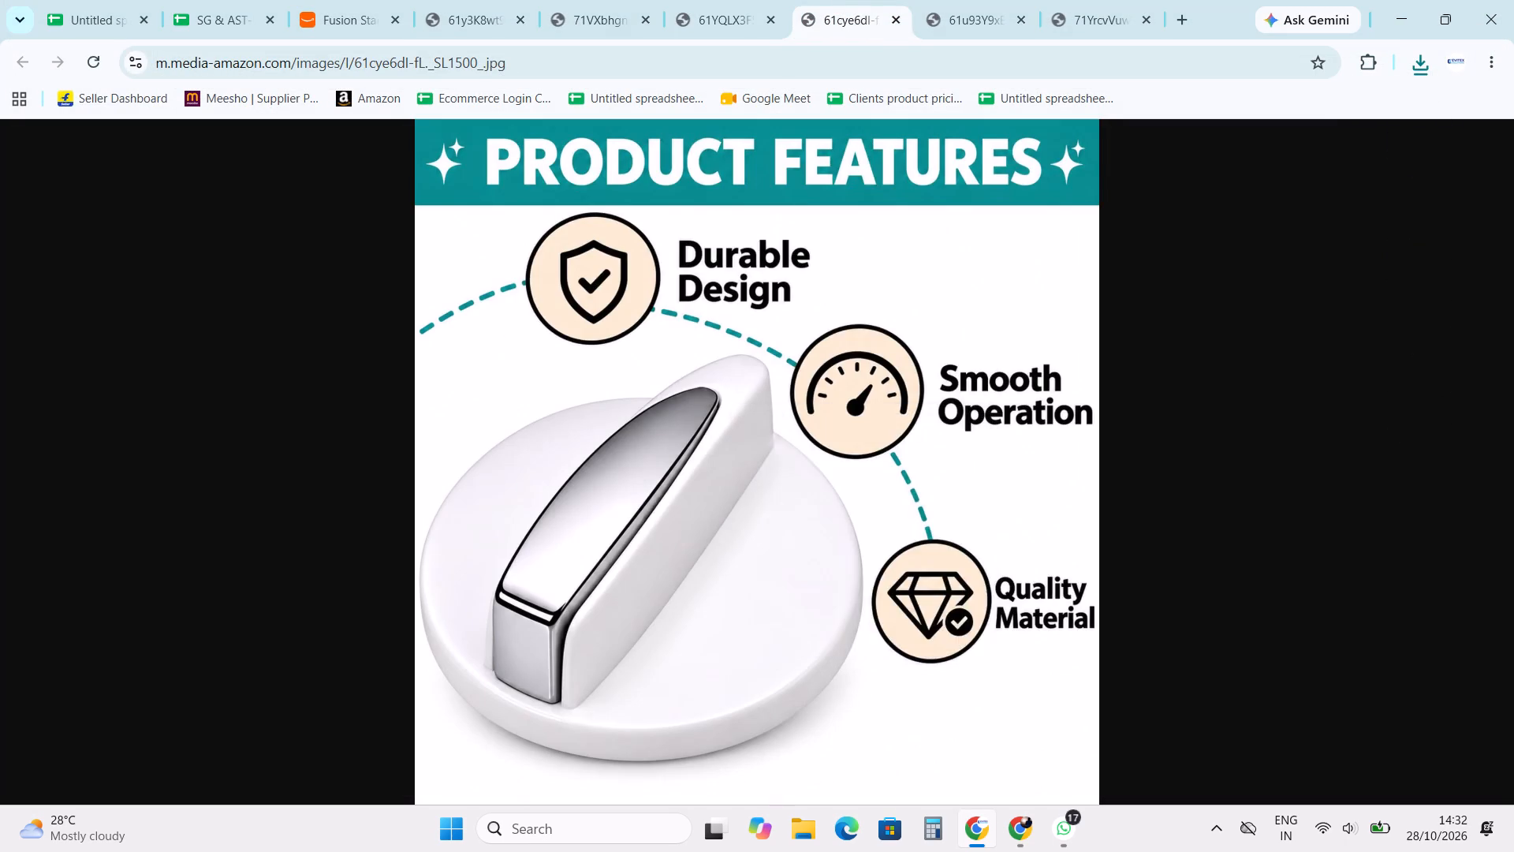
key(Return)
click(975, 0)
right_click(858, 307)
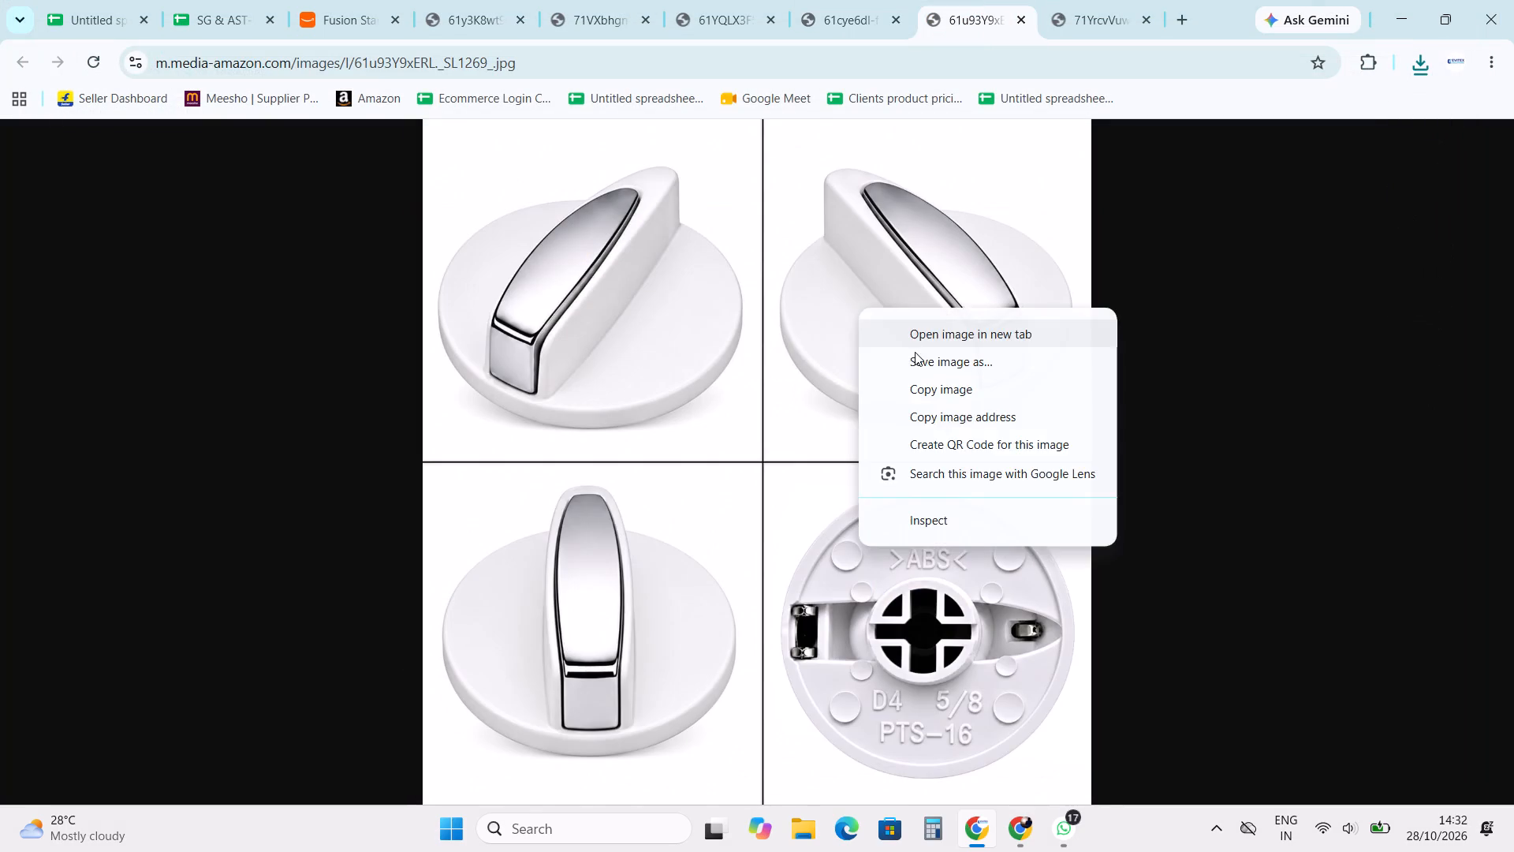
click(920, 361)
key(Return)
click(1094, 0)
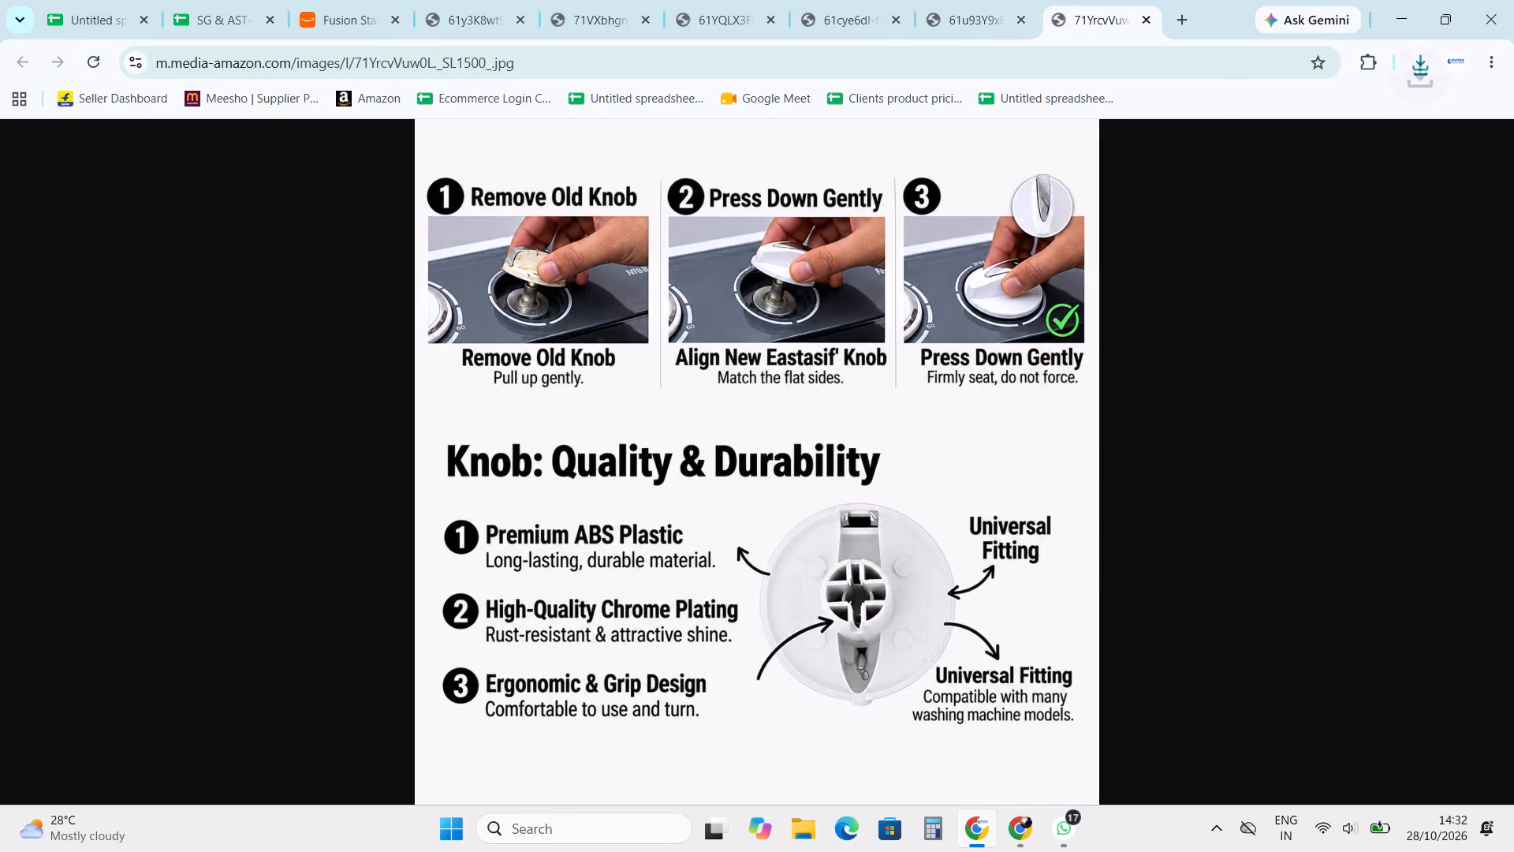
right_click(667, 381)
click(725, 432)
key(Return)
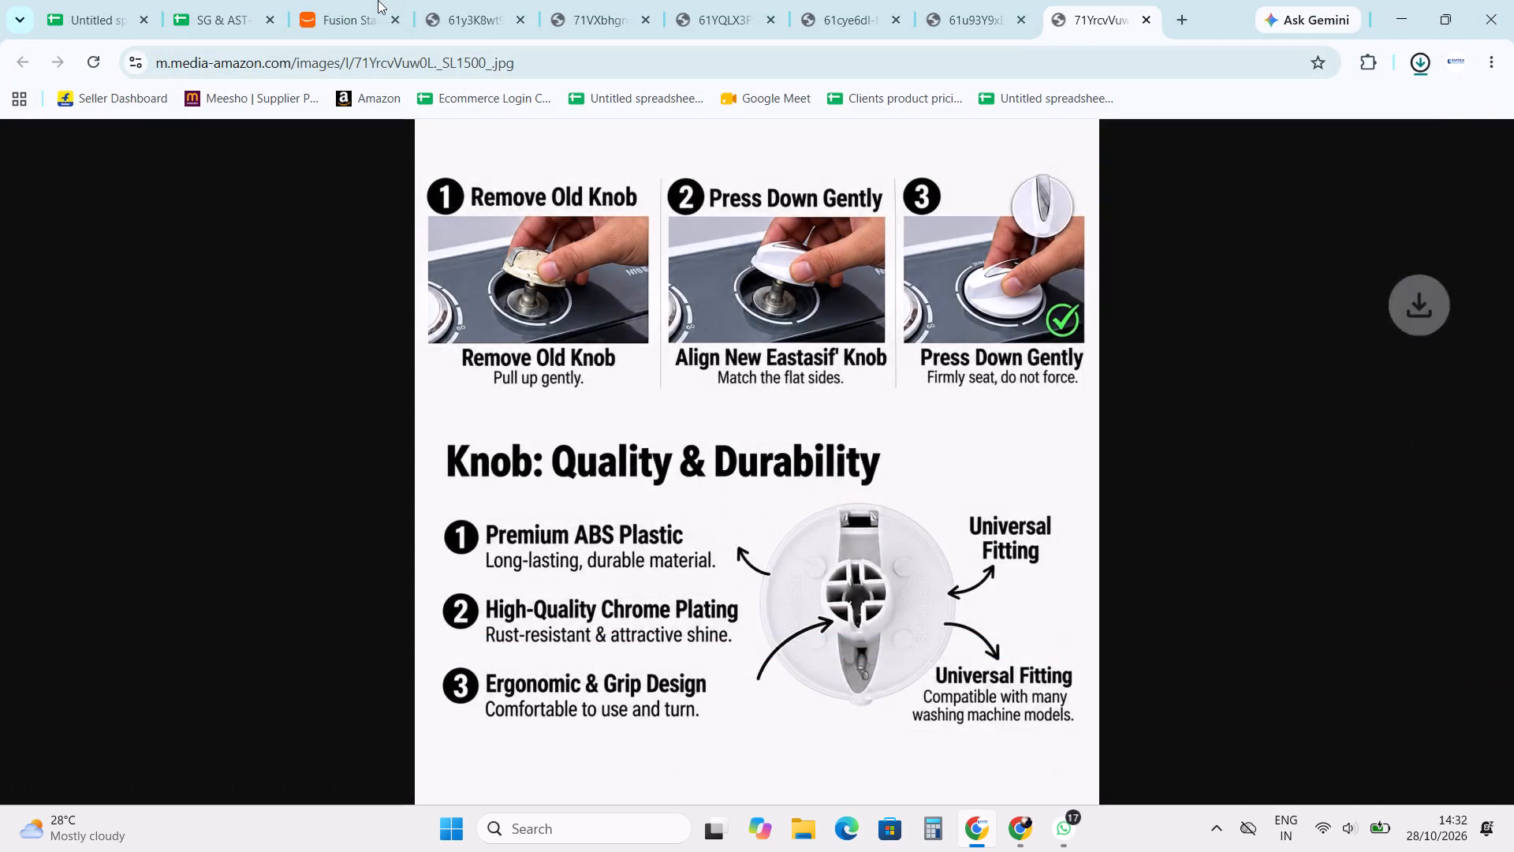
Return to the Amazon product page and close its image gallery.
click(360, 0)
click(1445, 216)
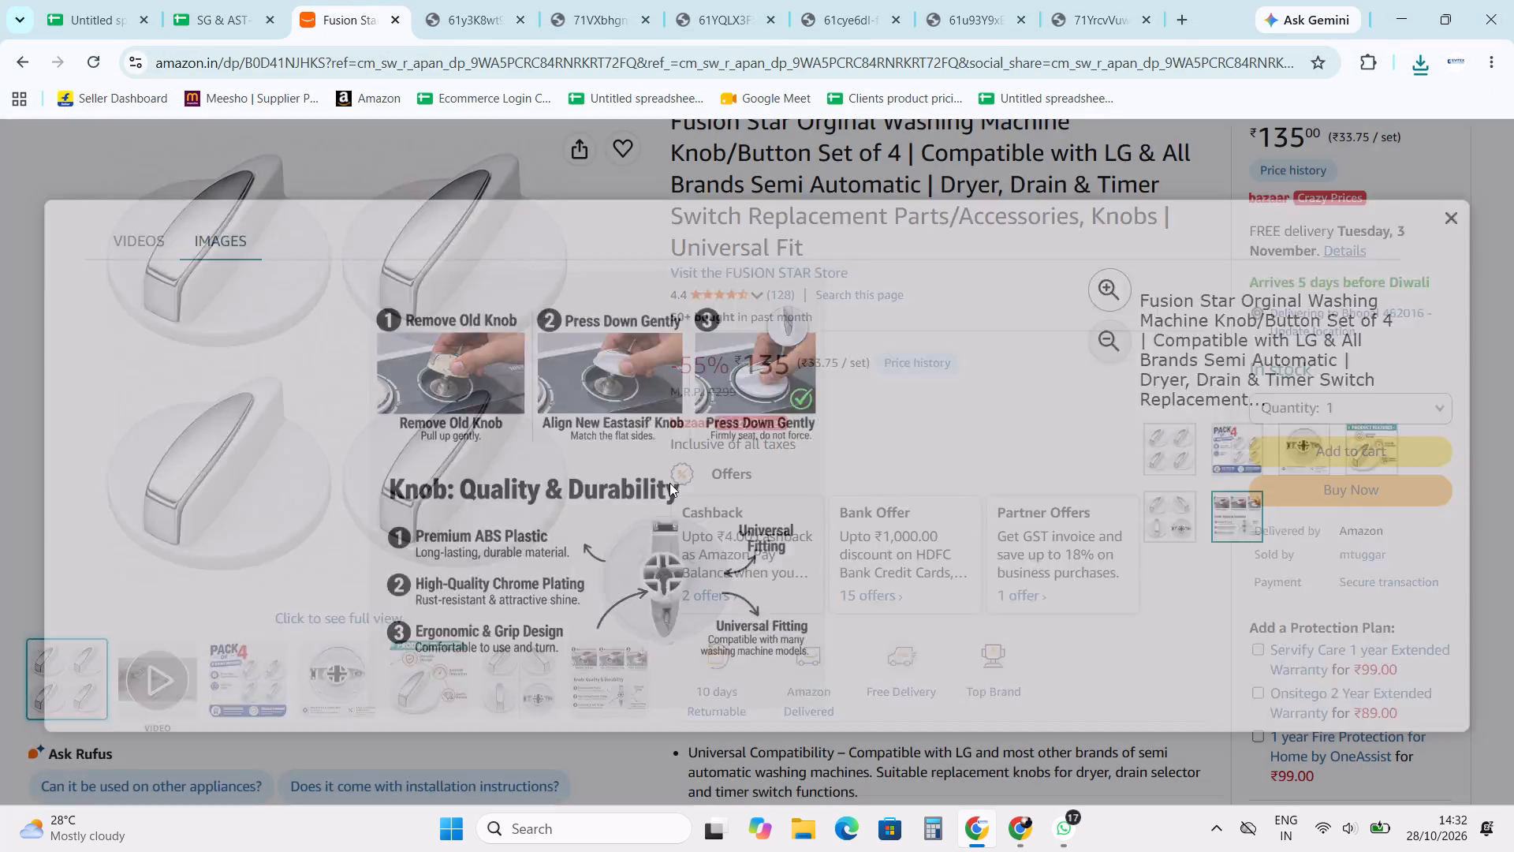
scroll(669, 483, up, 4)
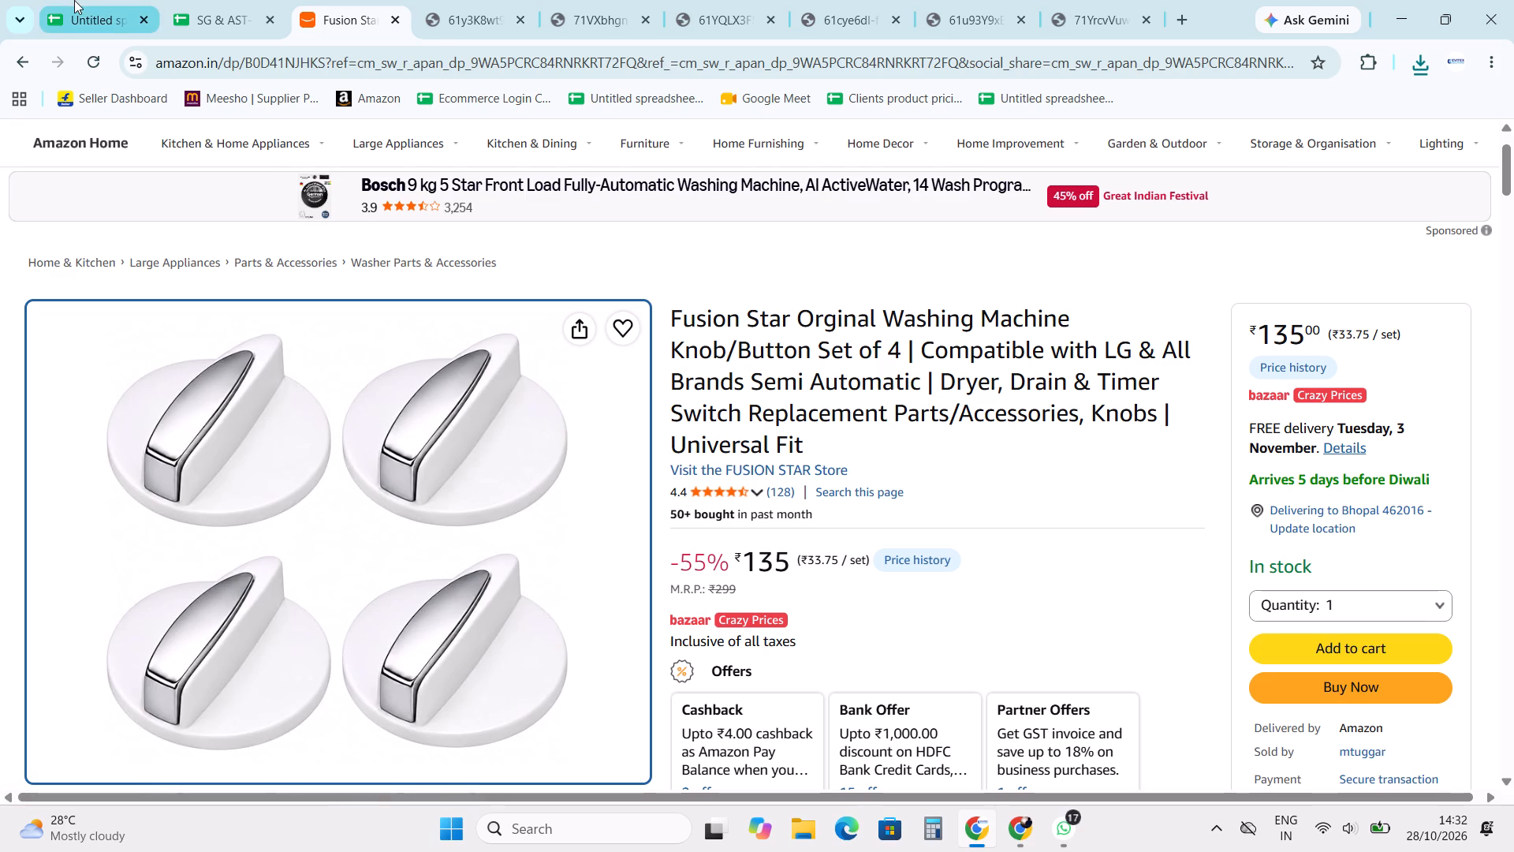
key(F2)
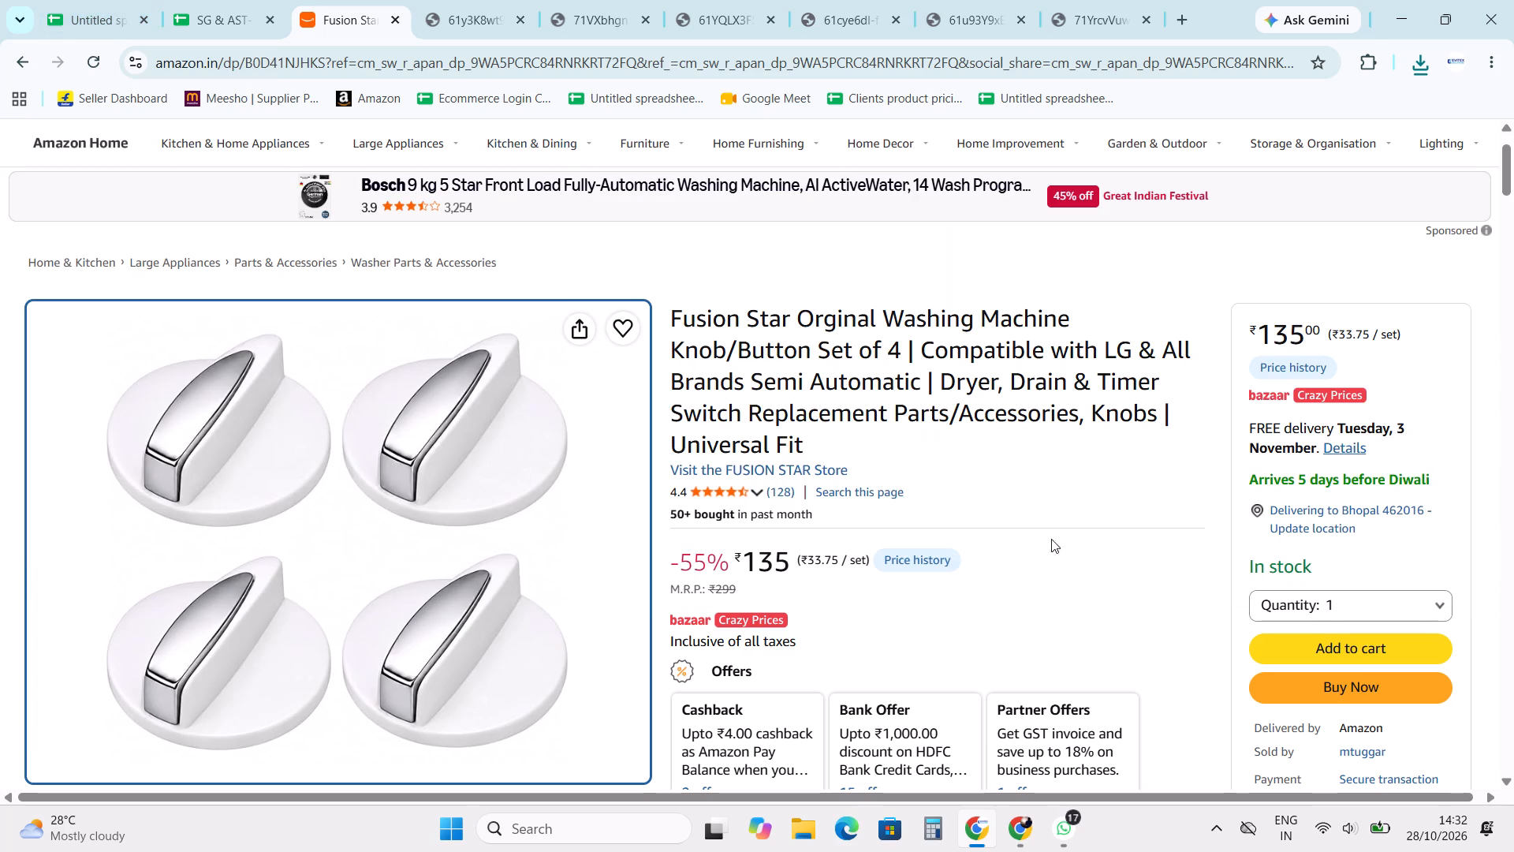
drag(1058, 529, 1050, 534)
Switch to the Meesho Supplier Panel window and close it.
key(alt+Tab)
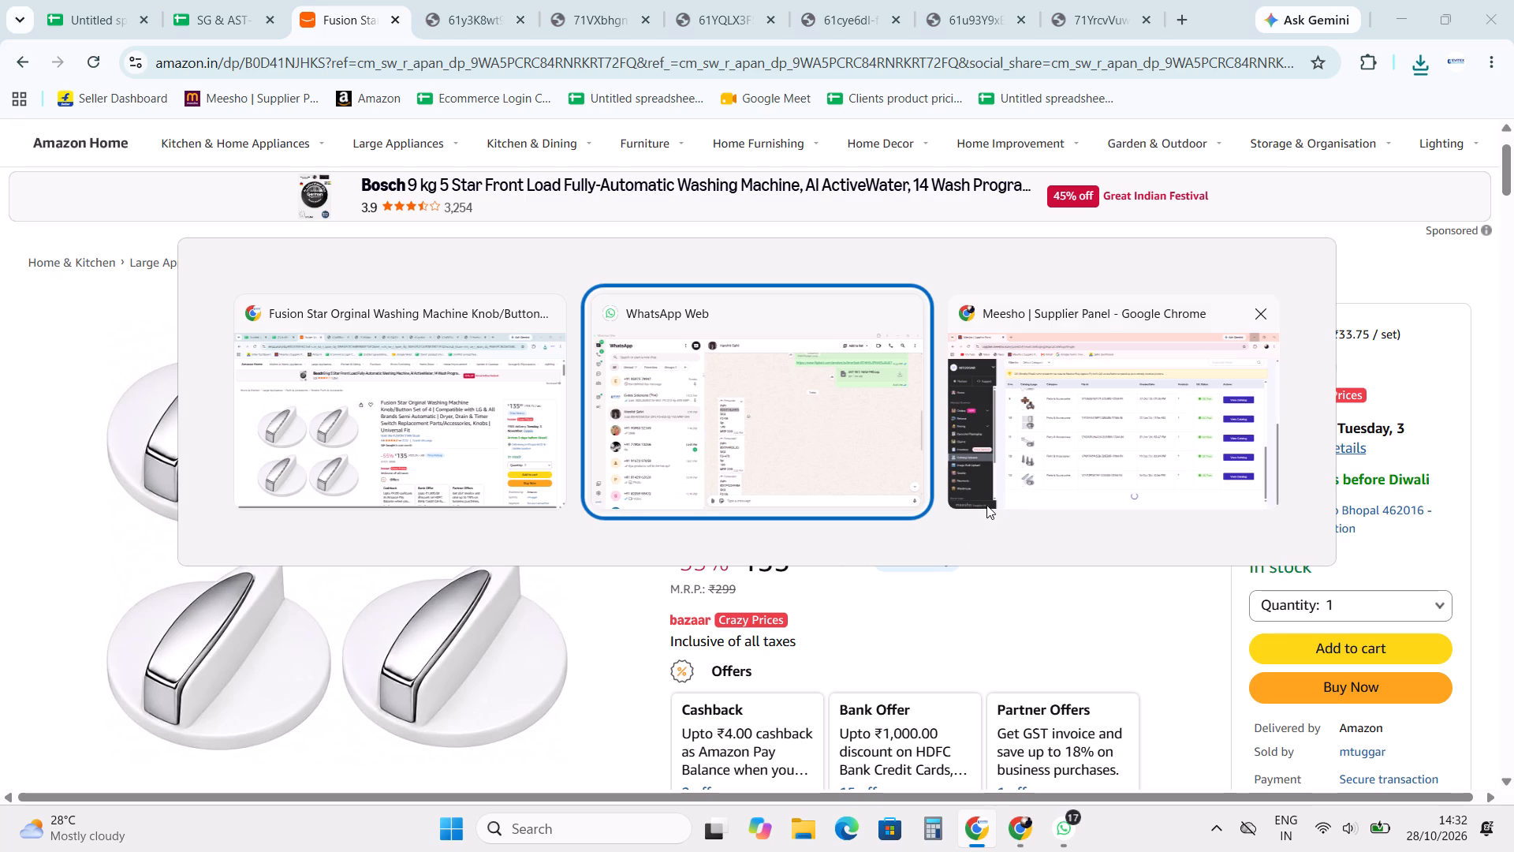
key(alt+Tab)
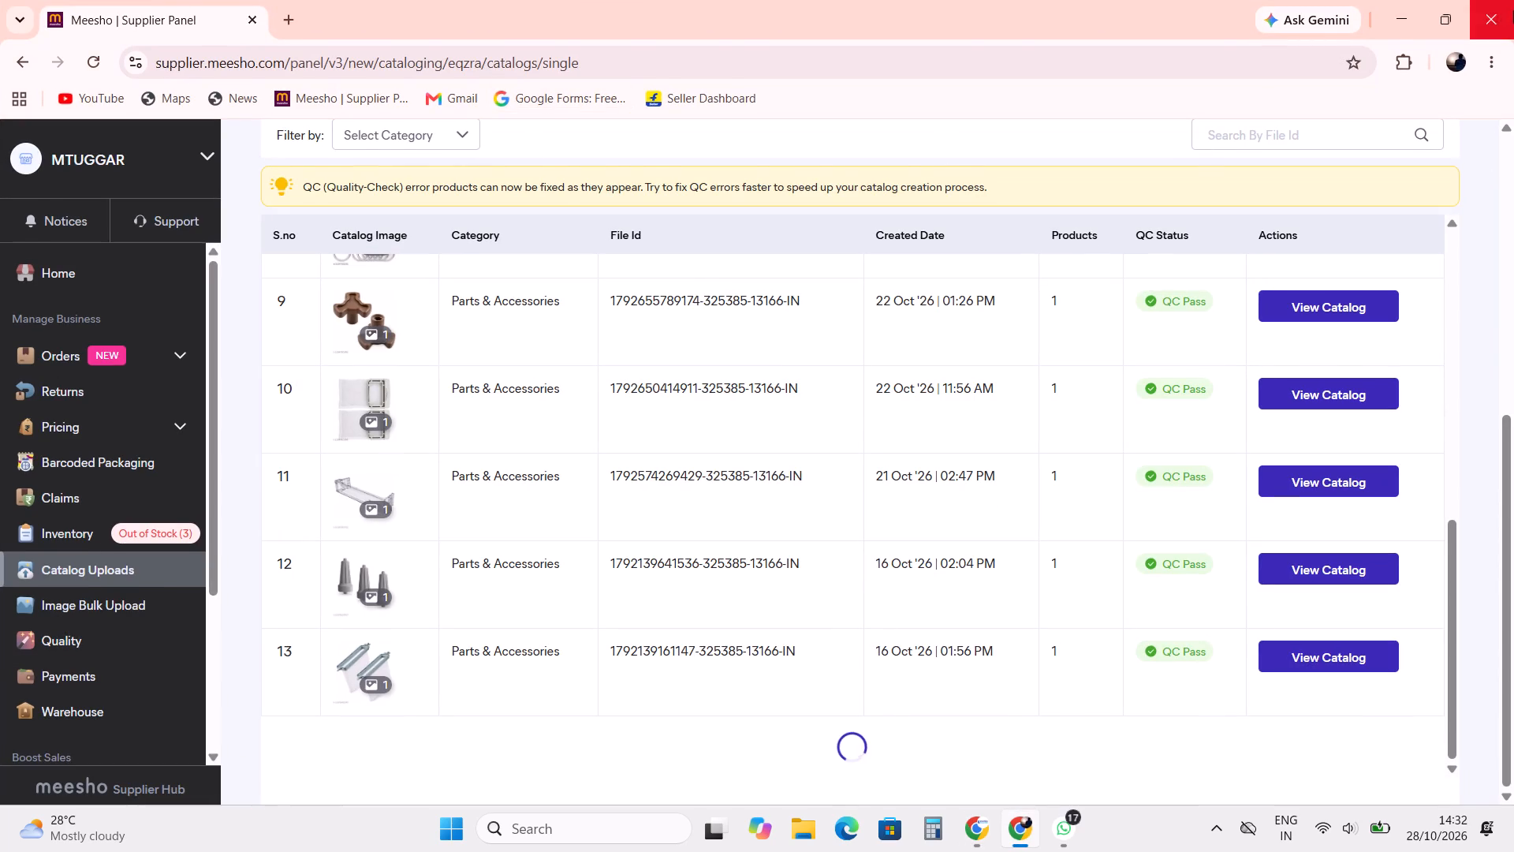
click(1513, 10)
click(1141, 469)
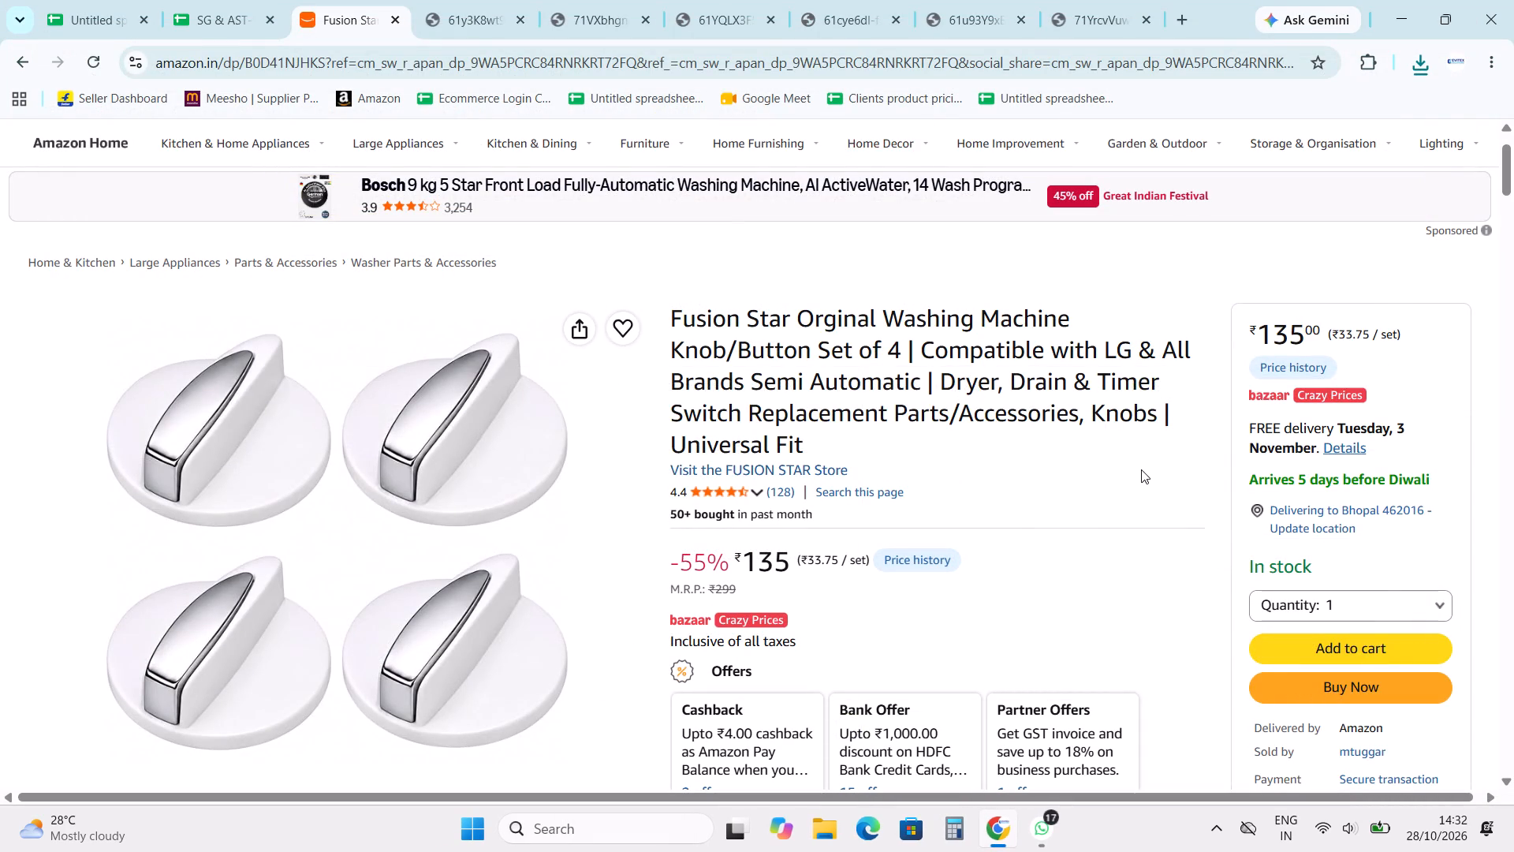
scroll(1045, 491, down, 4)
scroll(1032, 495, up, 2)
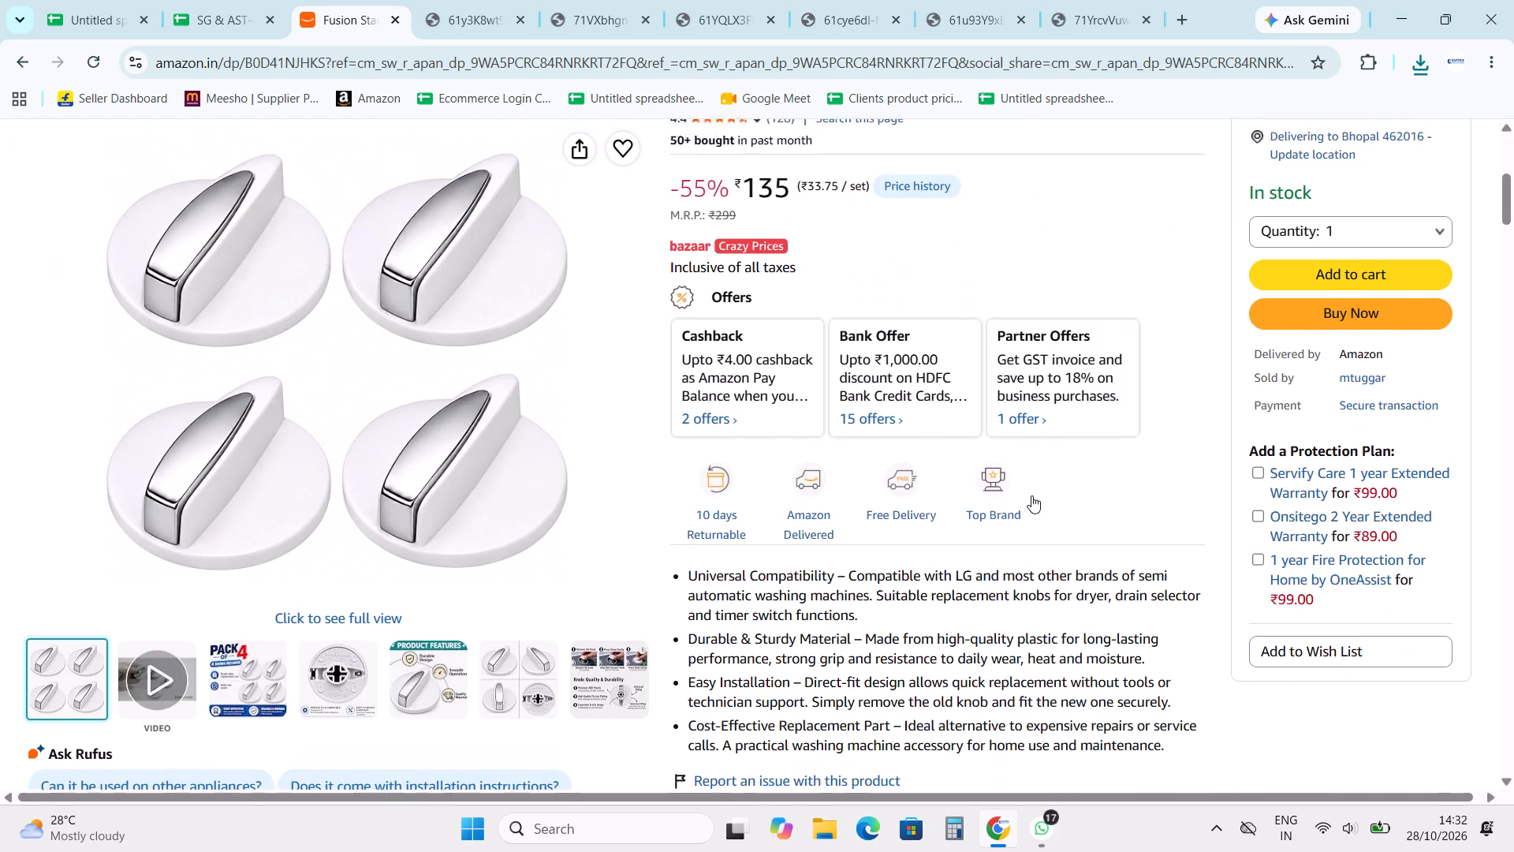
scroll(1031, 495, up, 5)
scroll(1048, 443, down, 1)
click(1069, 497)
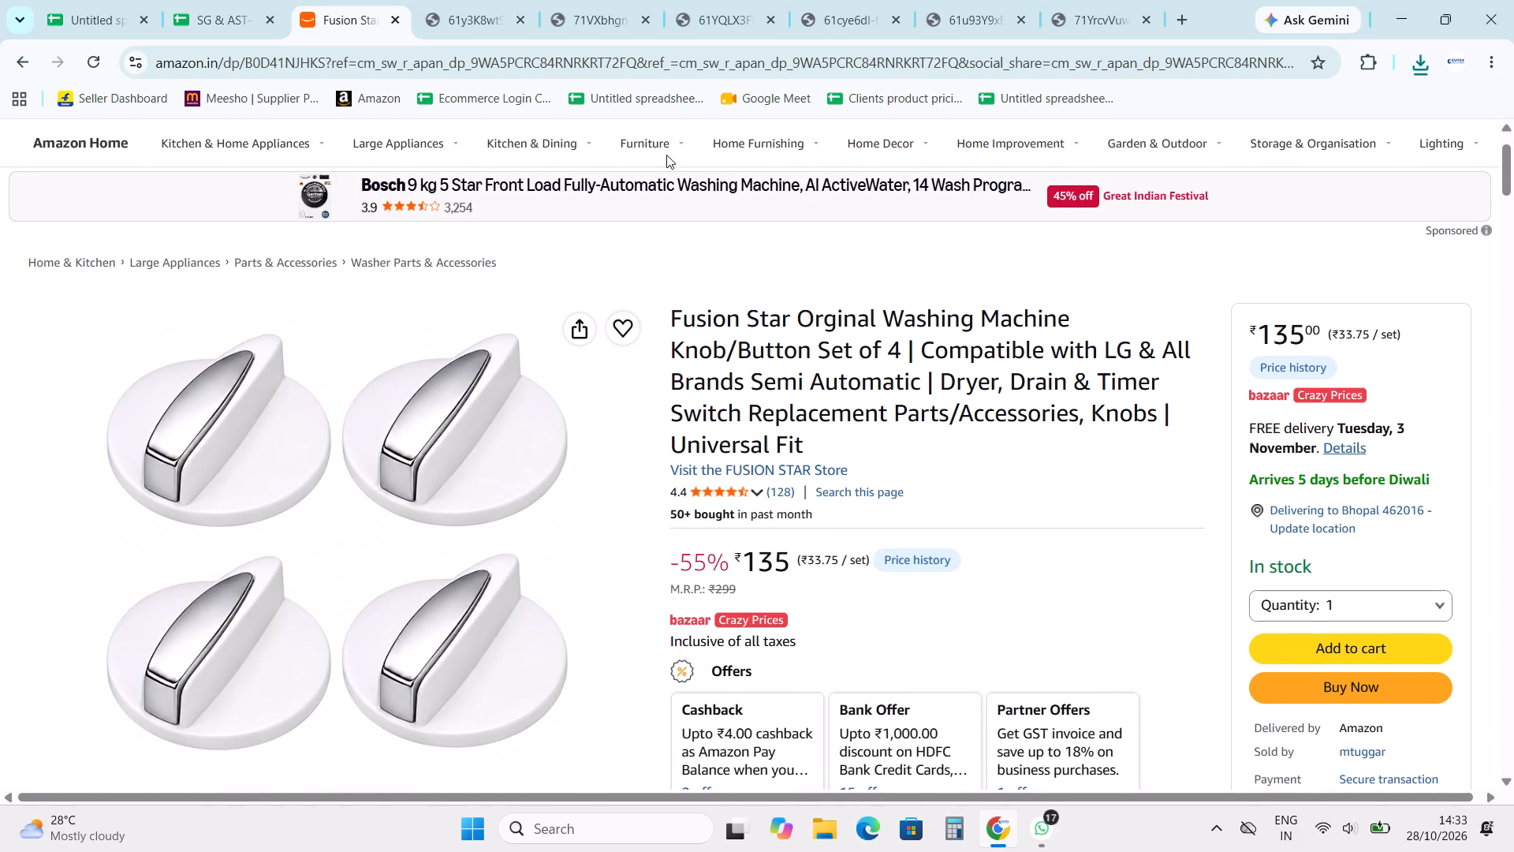
Copy the full web address of the Amazon knob set page.
click(667, 67)
key(ctrl+c)
key(ctrl+c)
key(ctrl+c)
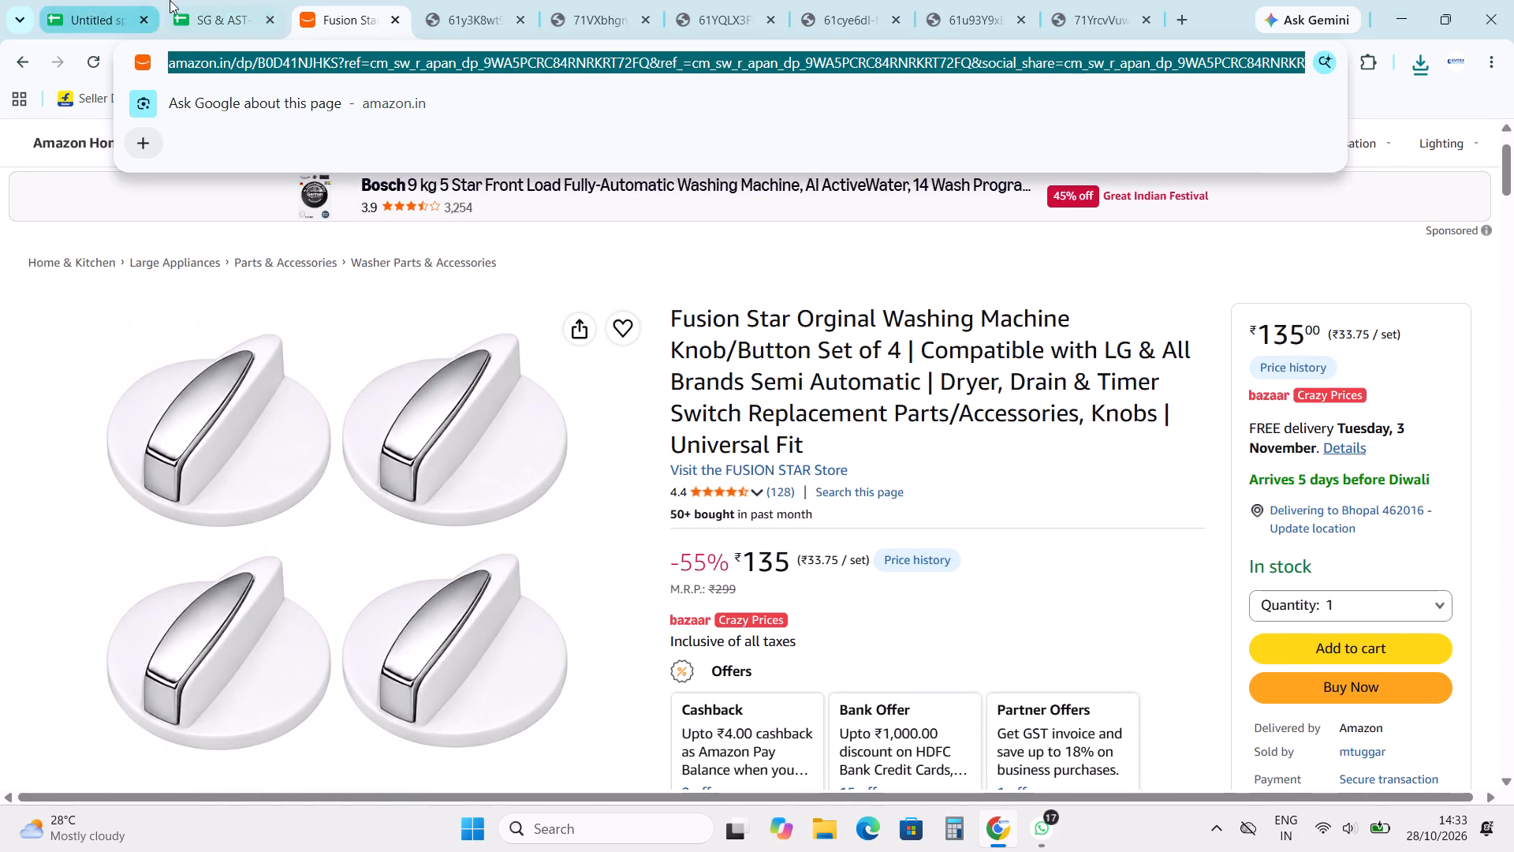
Open Google Sheets in a new tab and open the untitled spreadsheet last opened at 10:55 AM.
click(1181, 11)
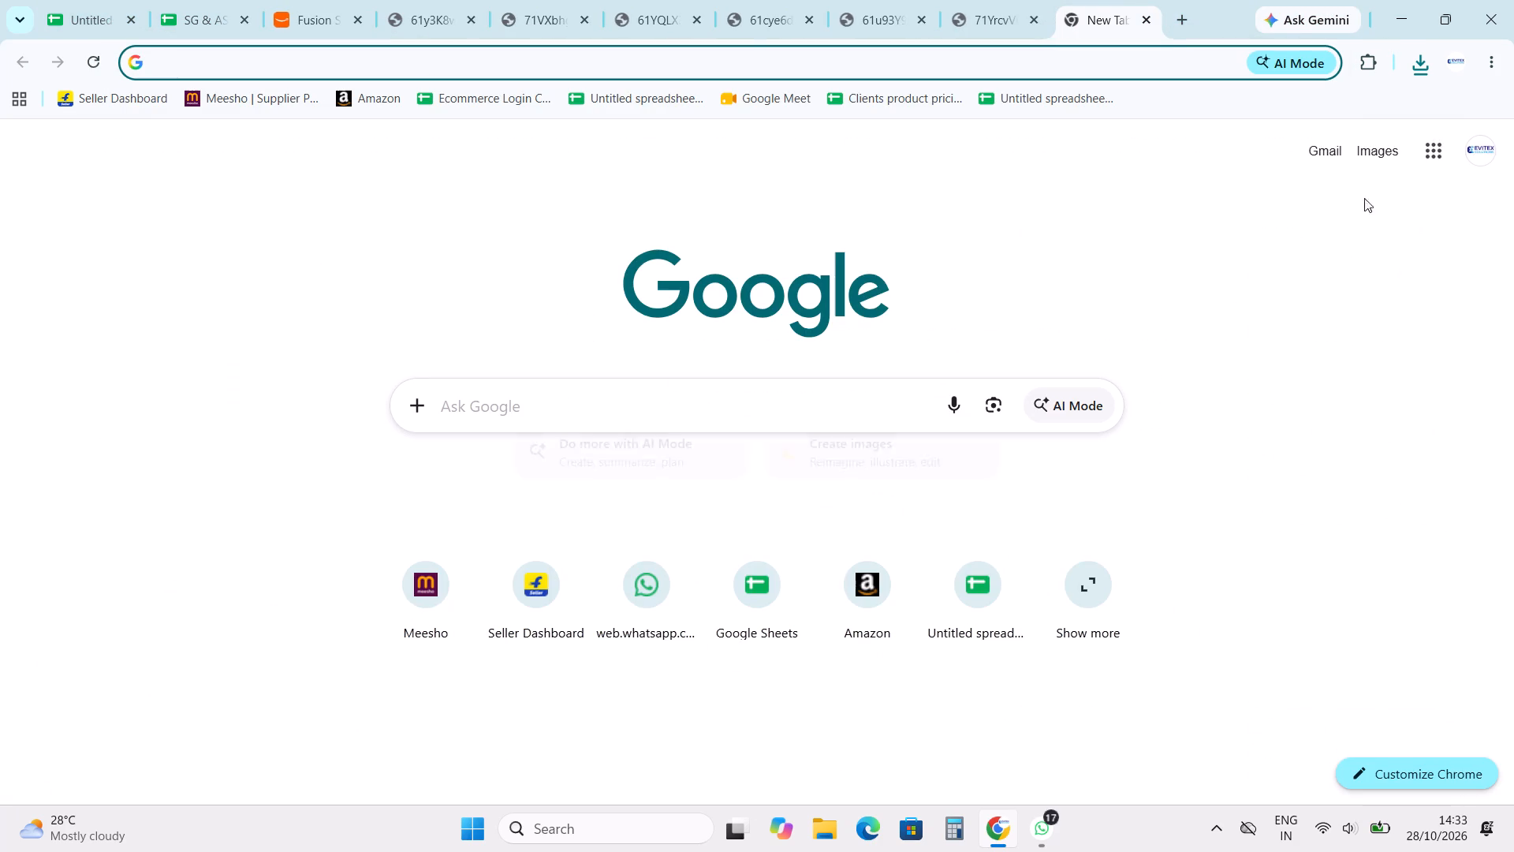
click(1439, 140)
scroll(1348, 502, down, 3)
click(1426, 413)
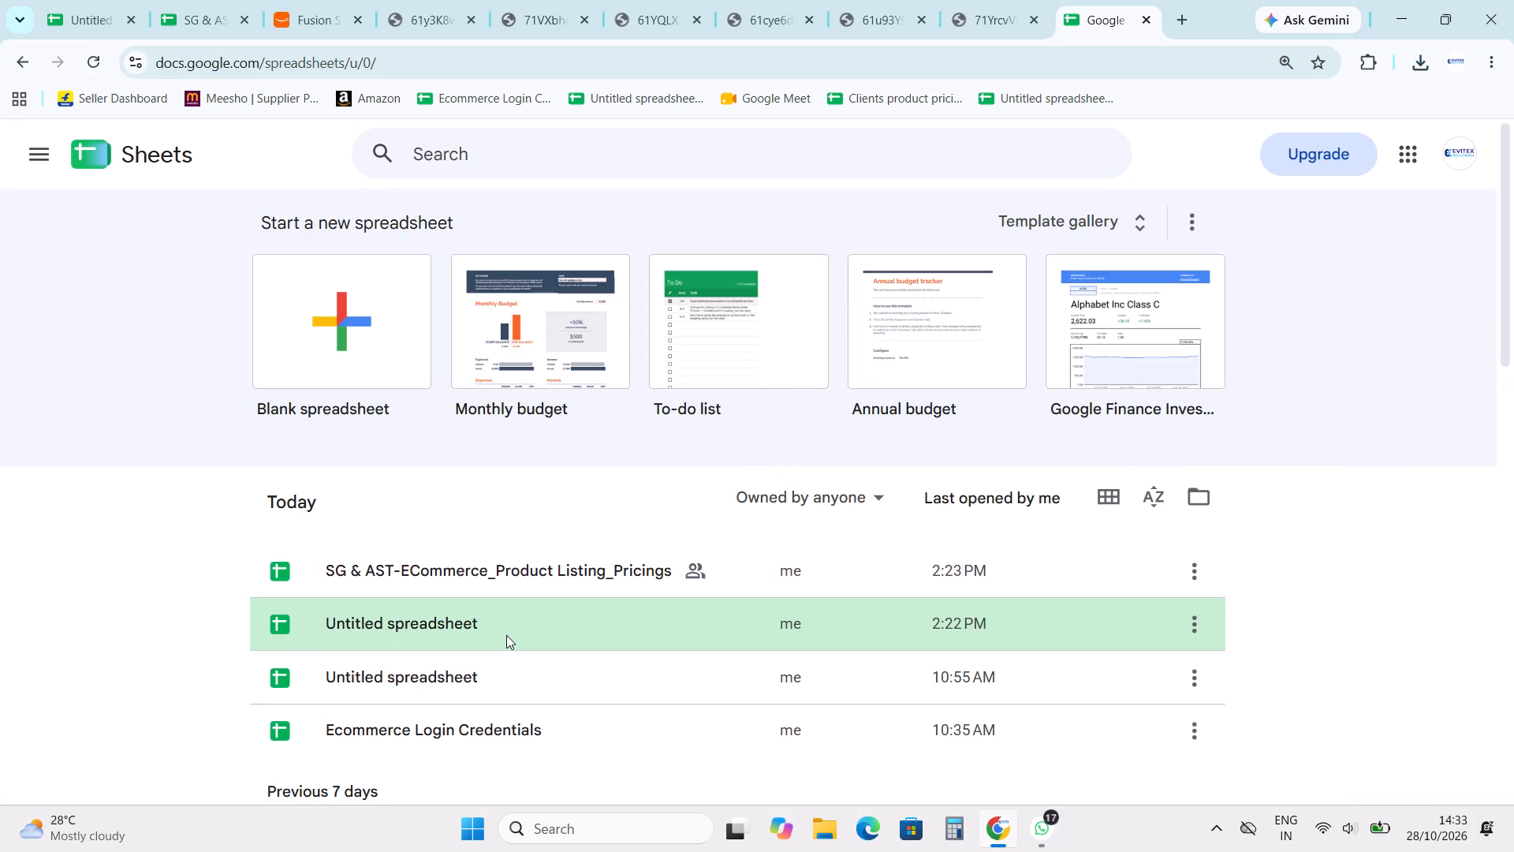
click(513, 663)
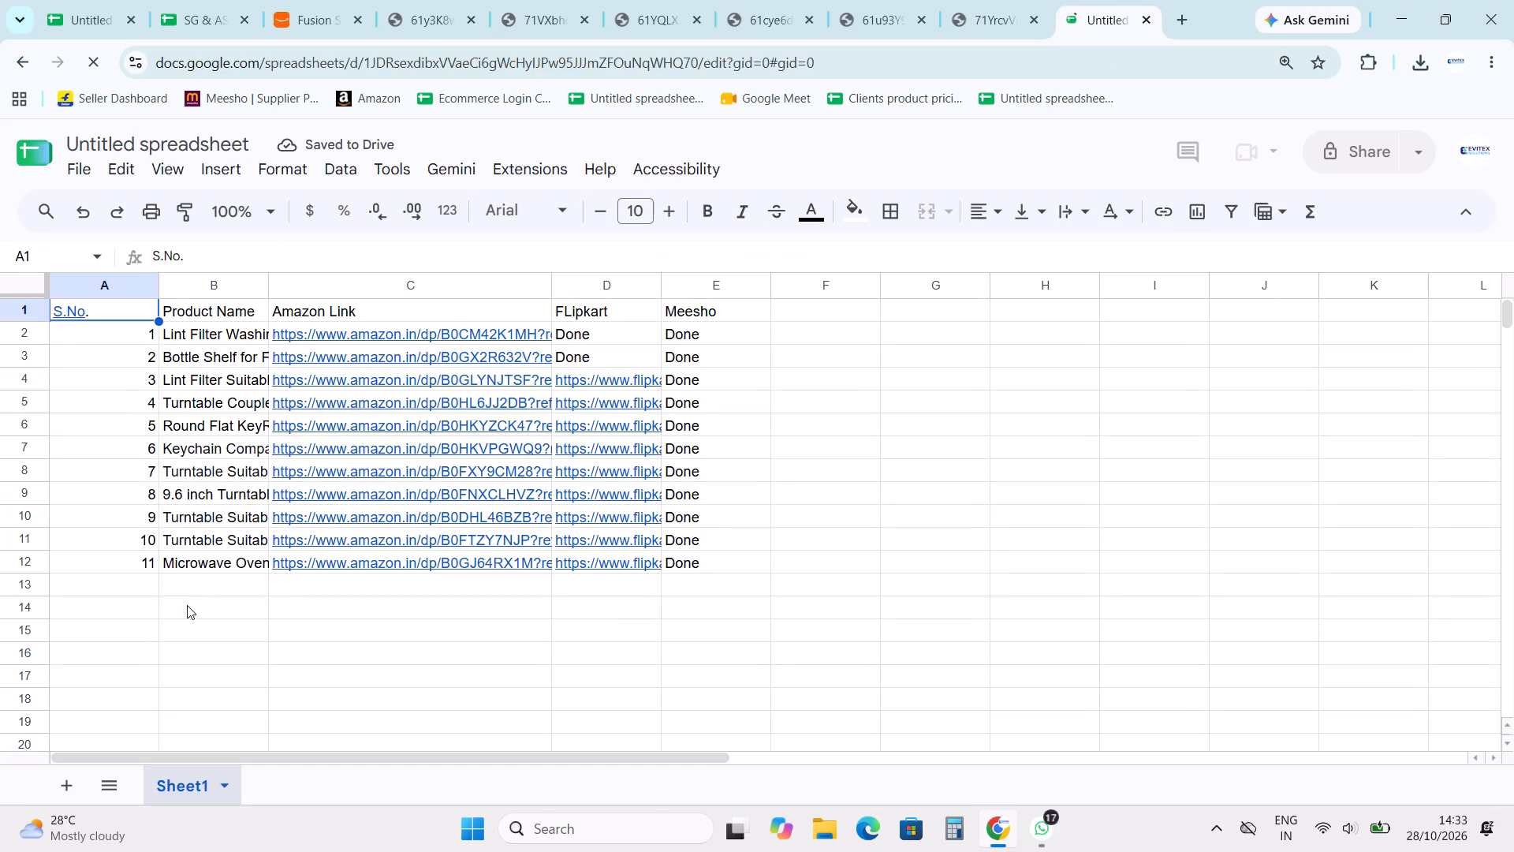
Start a new product row by entering serial number 13 in A14 and pasting the copied Amazon link in C14.
click(144, 603)
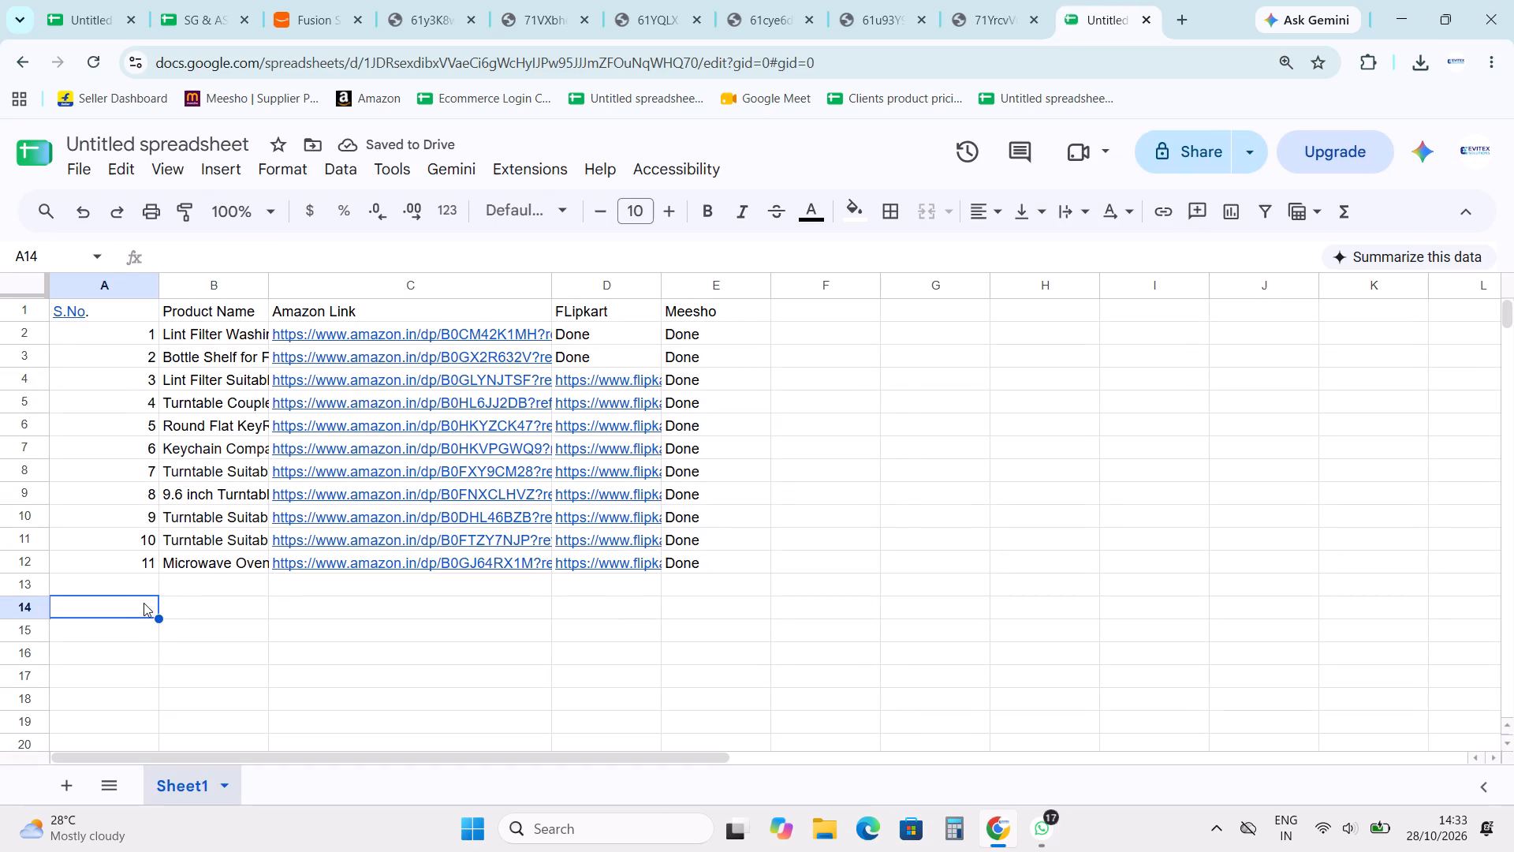
text(13)
key(Return)
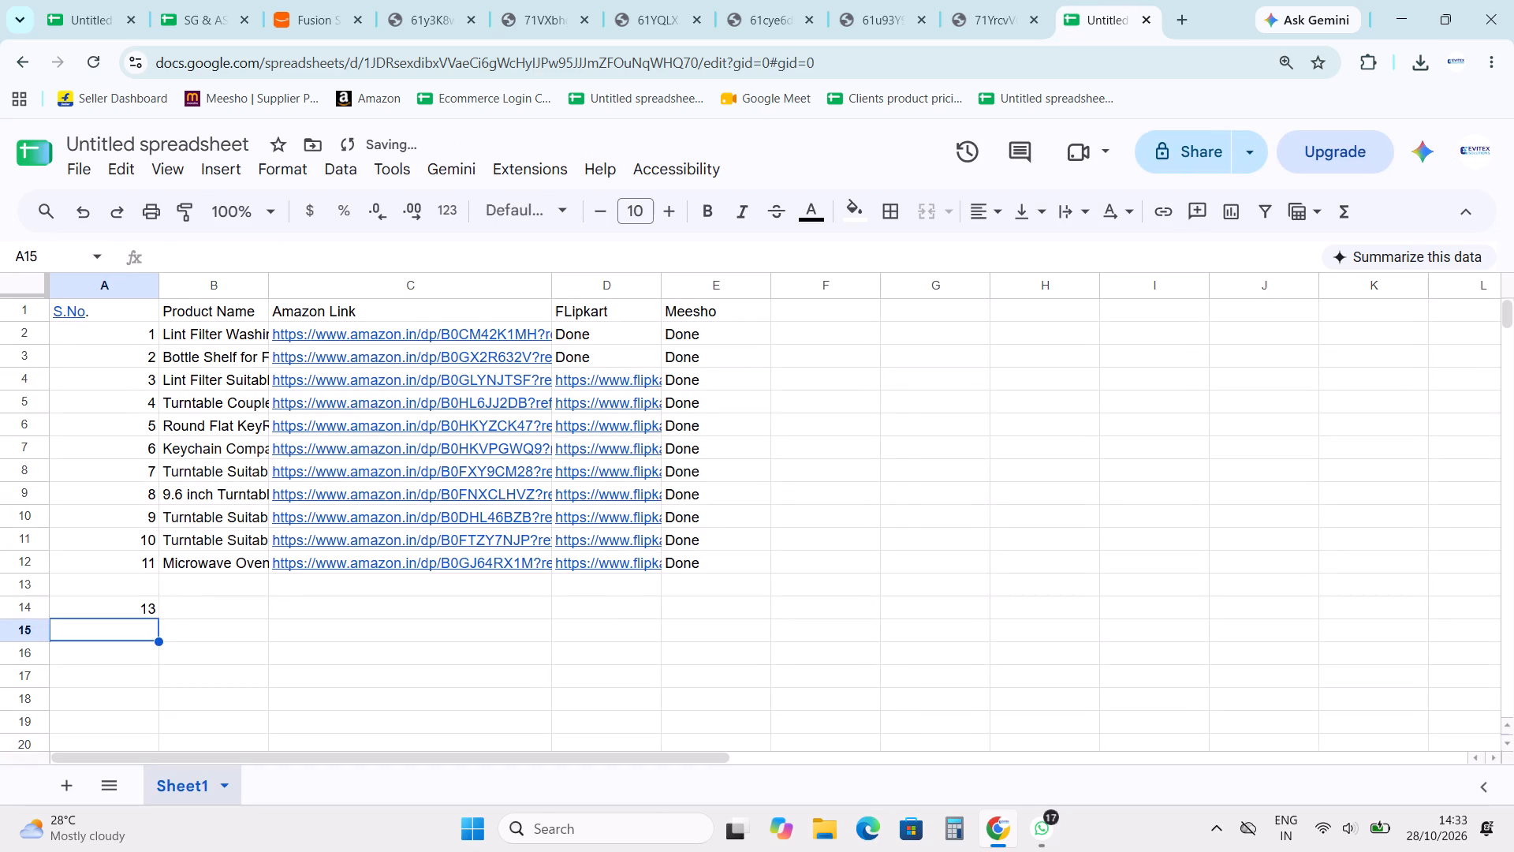
key(Up)
key(Right)
key(Right)
key(ctrl+v)
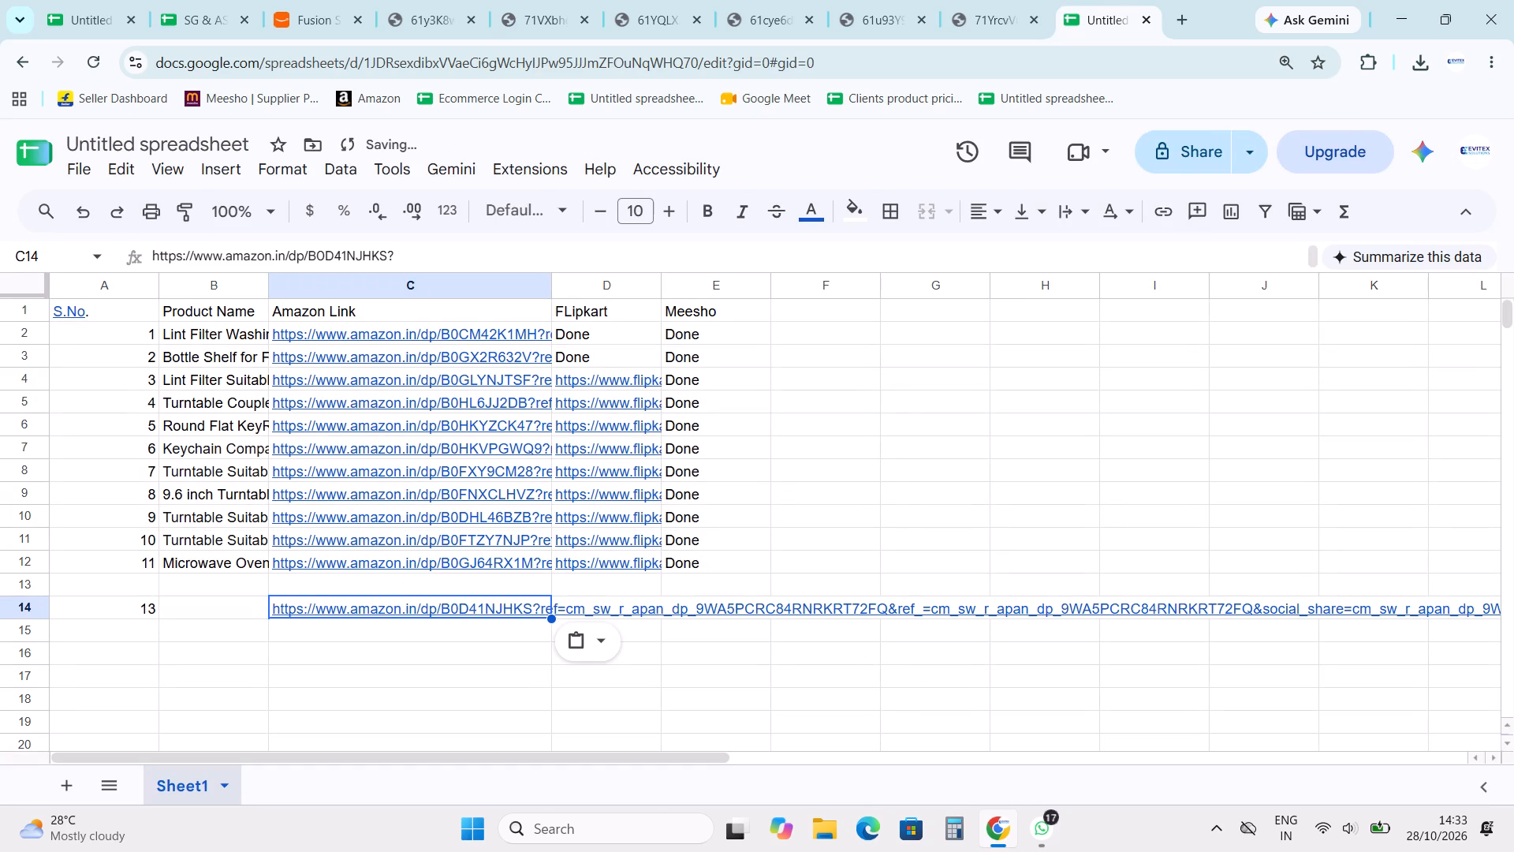
On the Amazon page, select the title text from "Orginal Washing Machine Knob/Button Set of 4" through "All Brands Semi Automatic".
click(337, 0)
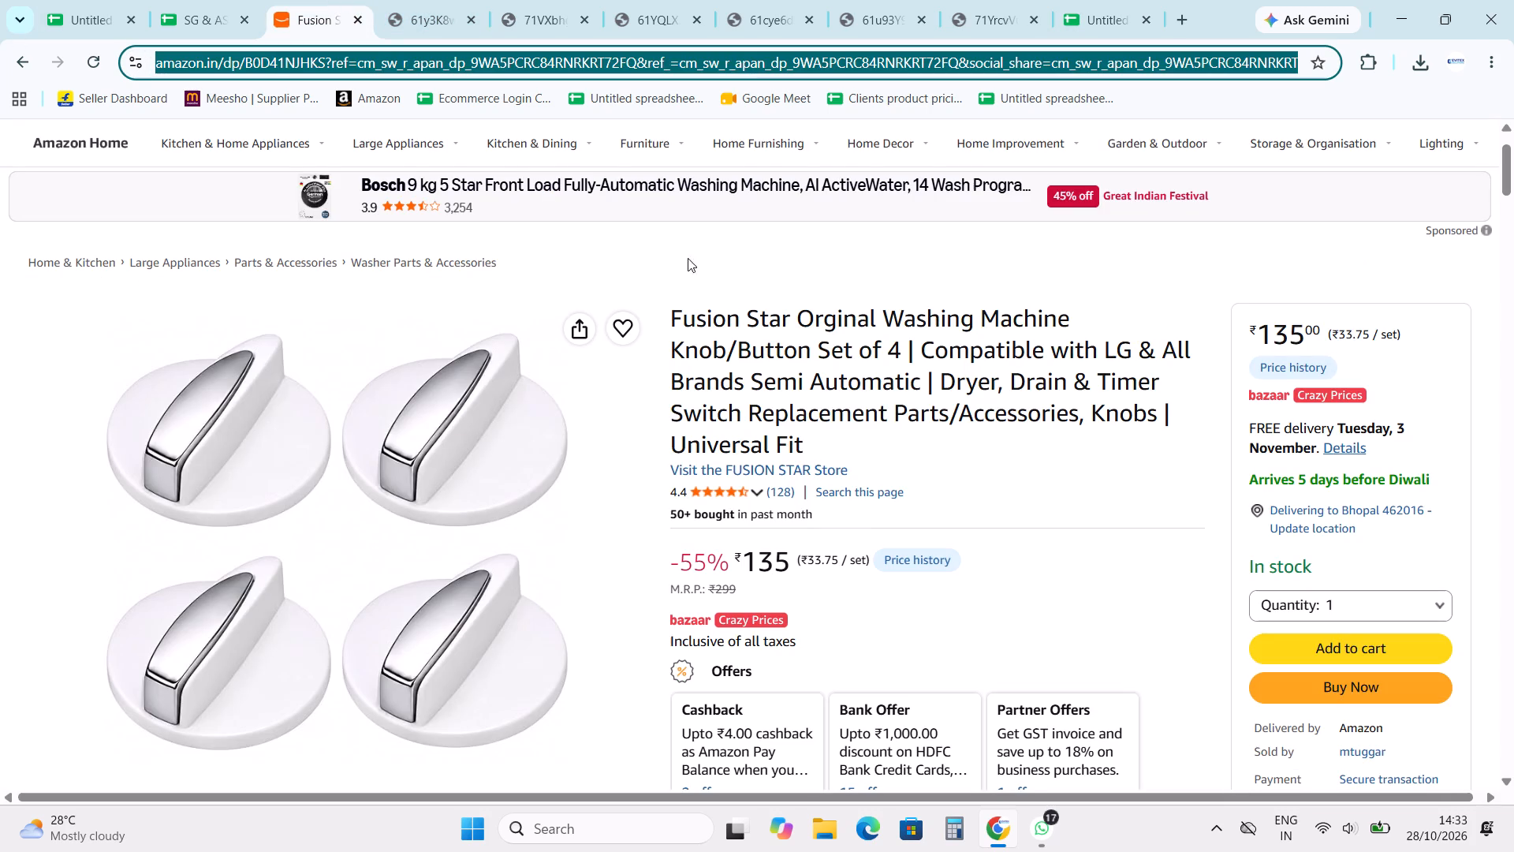
click(808, 313)
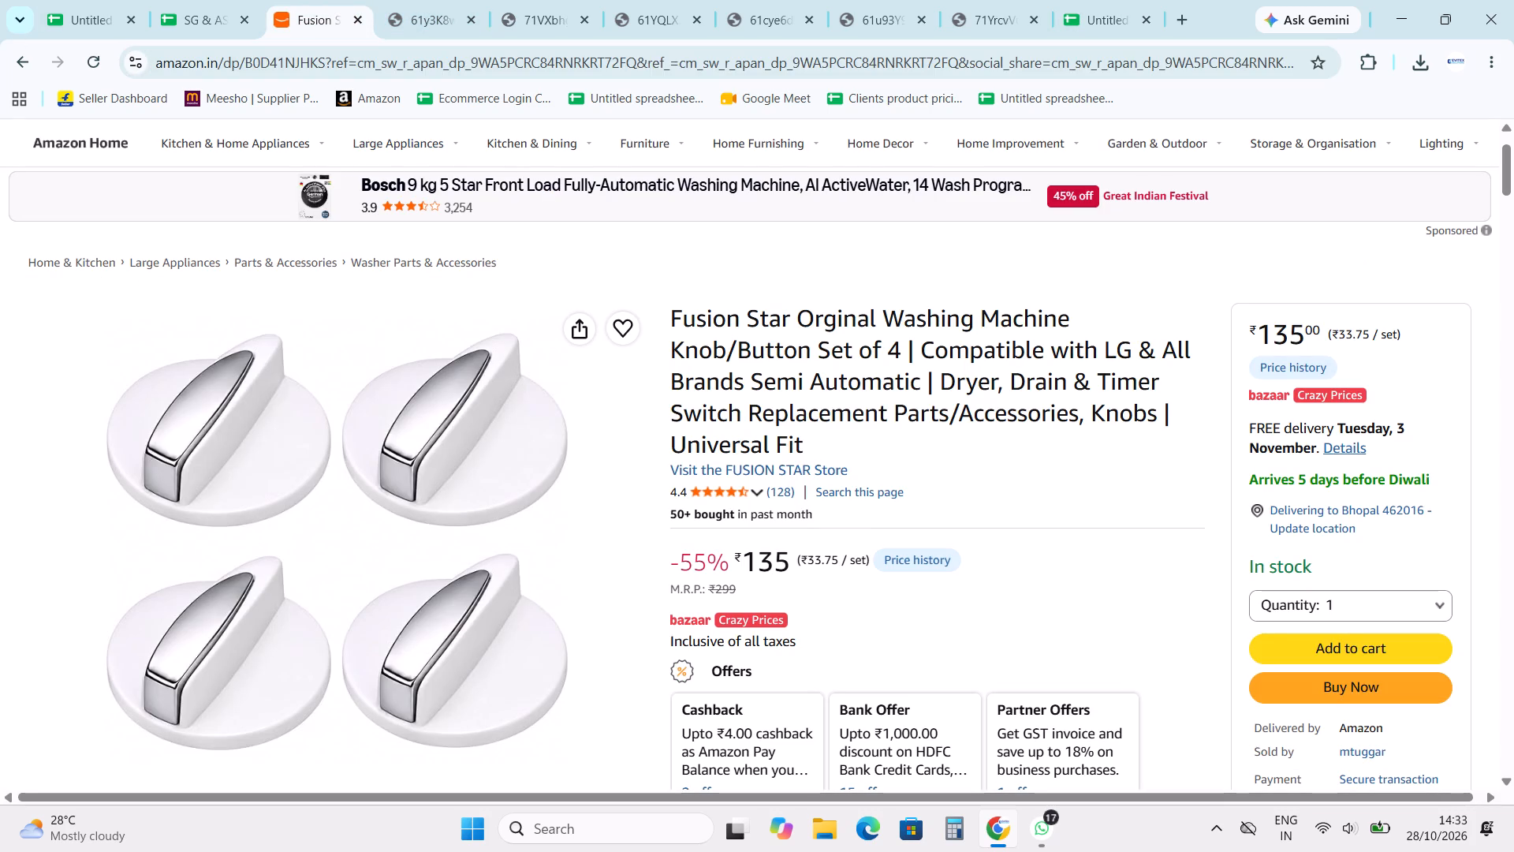
drag(803, 313, 990, 342)
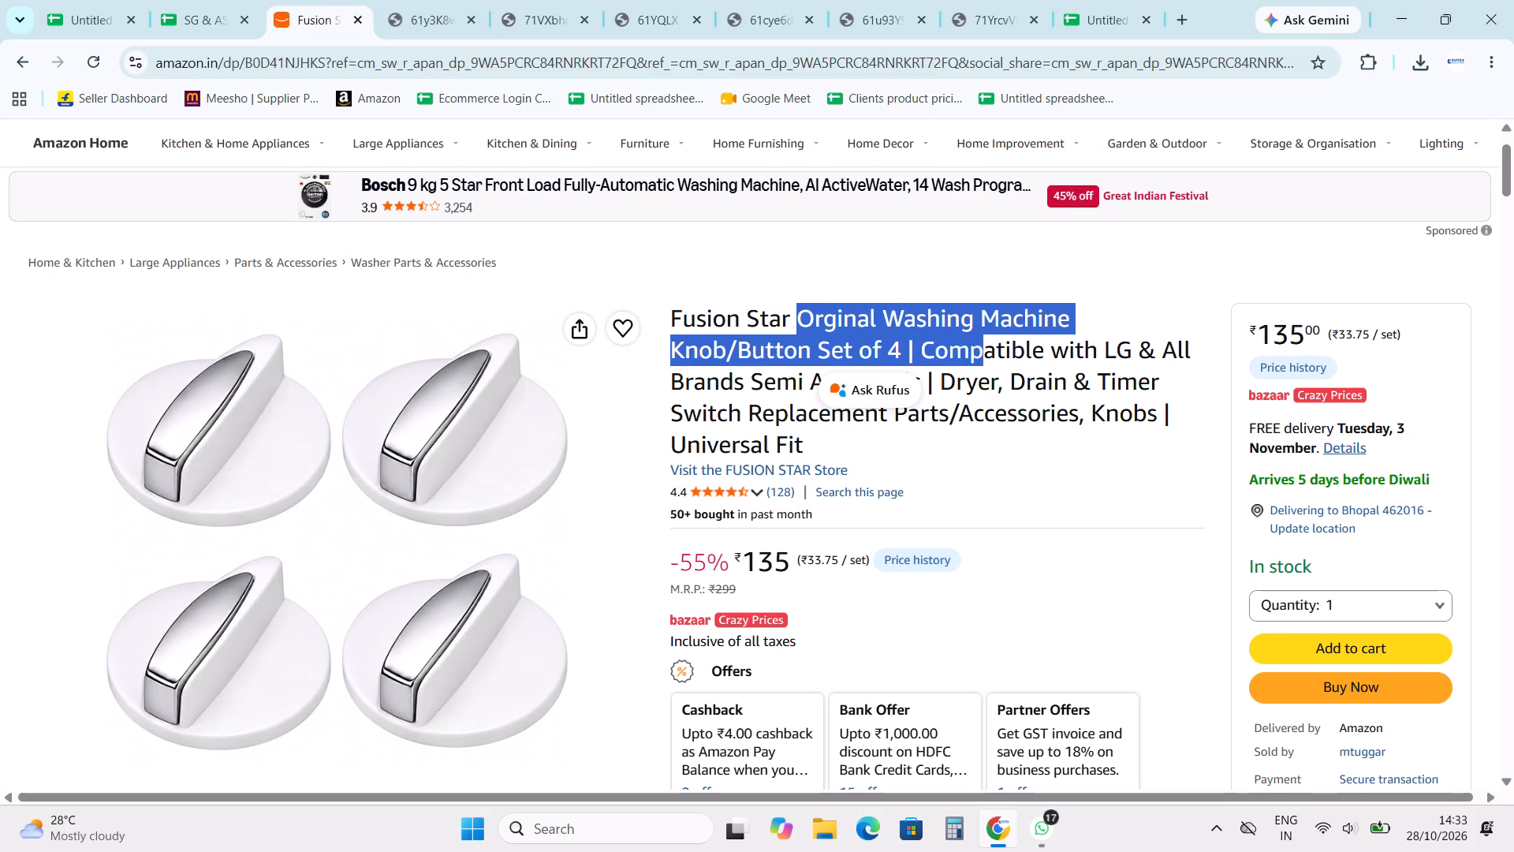
drag(990, 342, 927, 366)
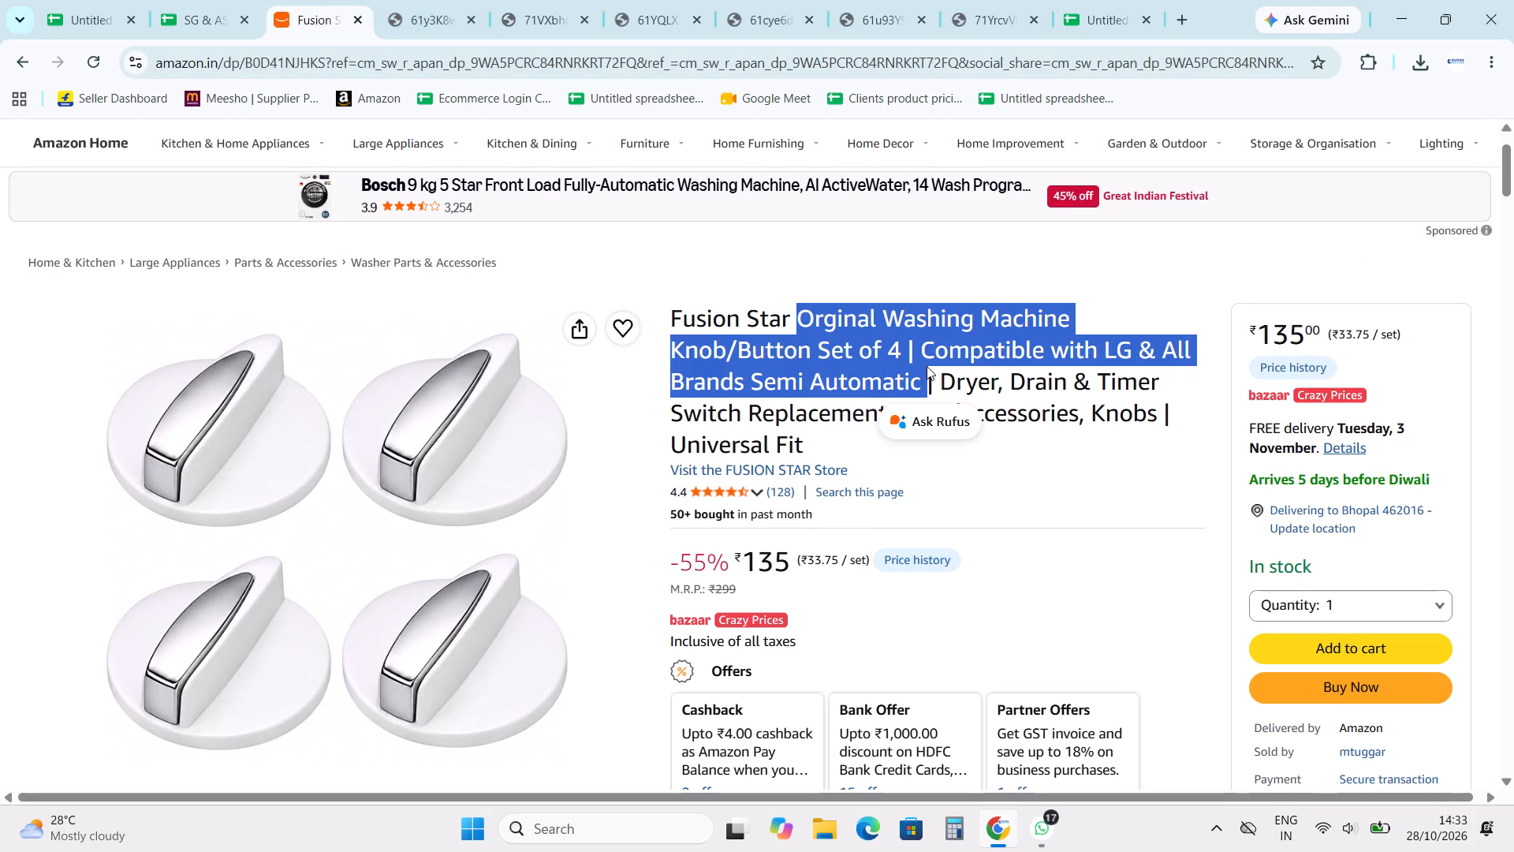
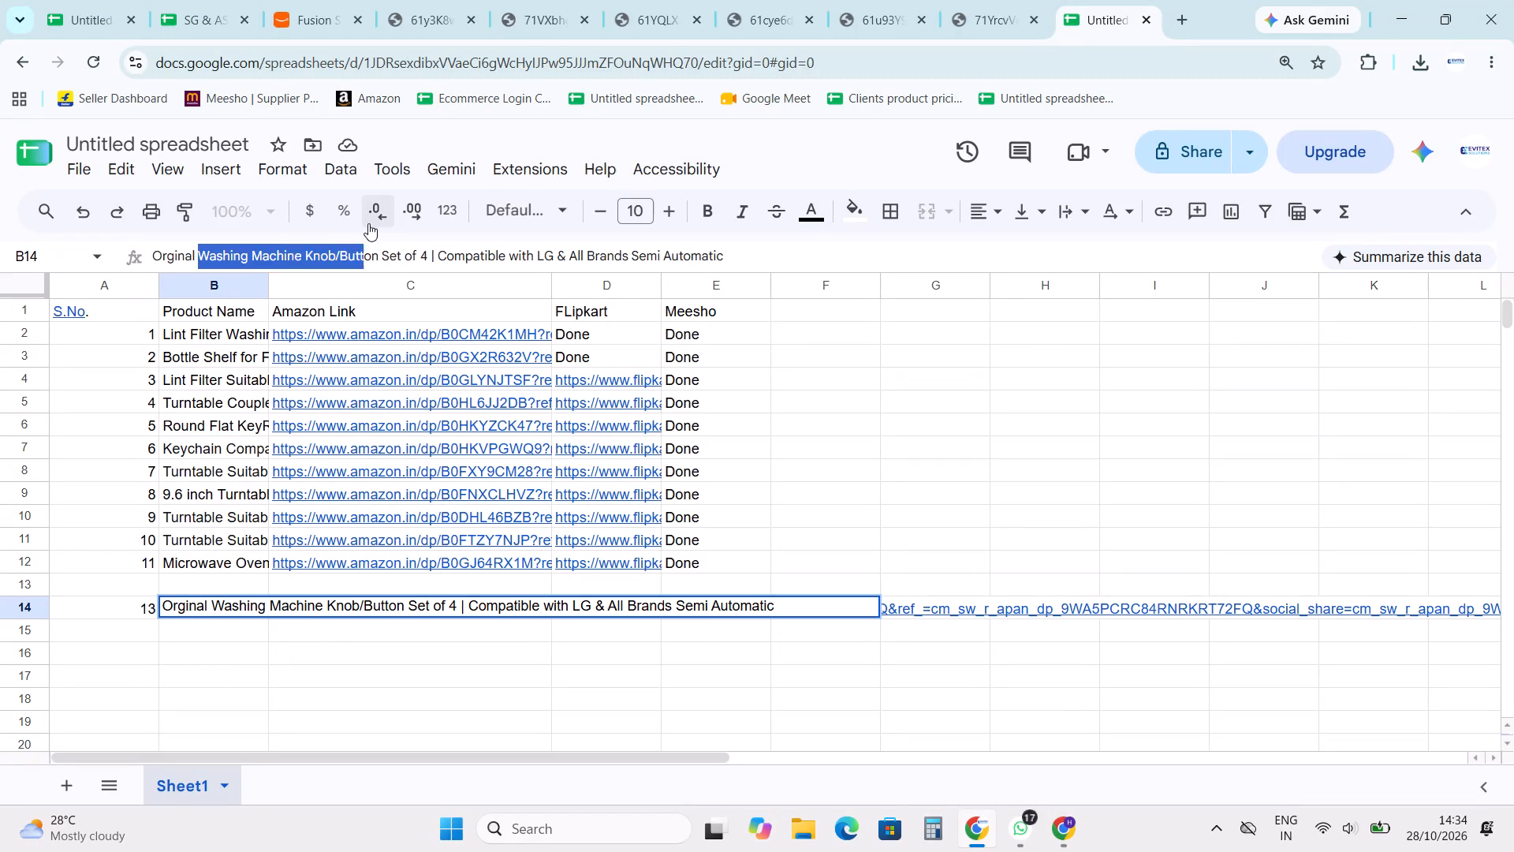
Copy the phrase "Washing Machine Knob/Button Set of 4" from the product name in cell B14.
drag(368, 223, 426, 230)
key(ctrl+c)
key(ctrl+c)
Switch to the other Chrome window and open the Flipkart website through a Google search for flipkart.
key(alt+Tab)
click(292, 13)
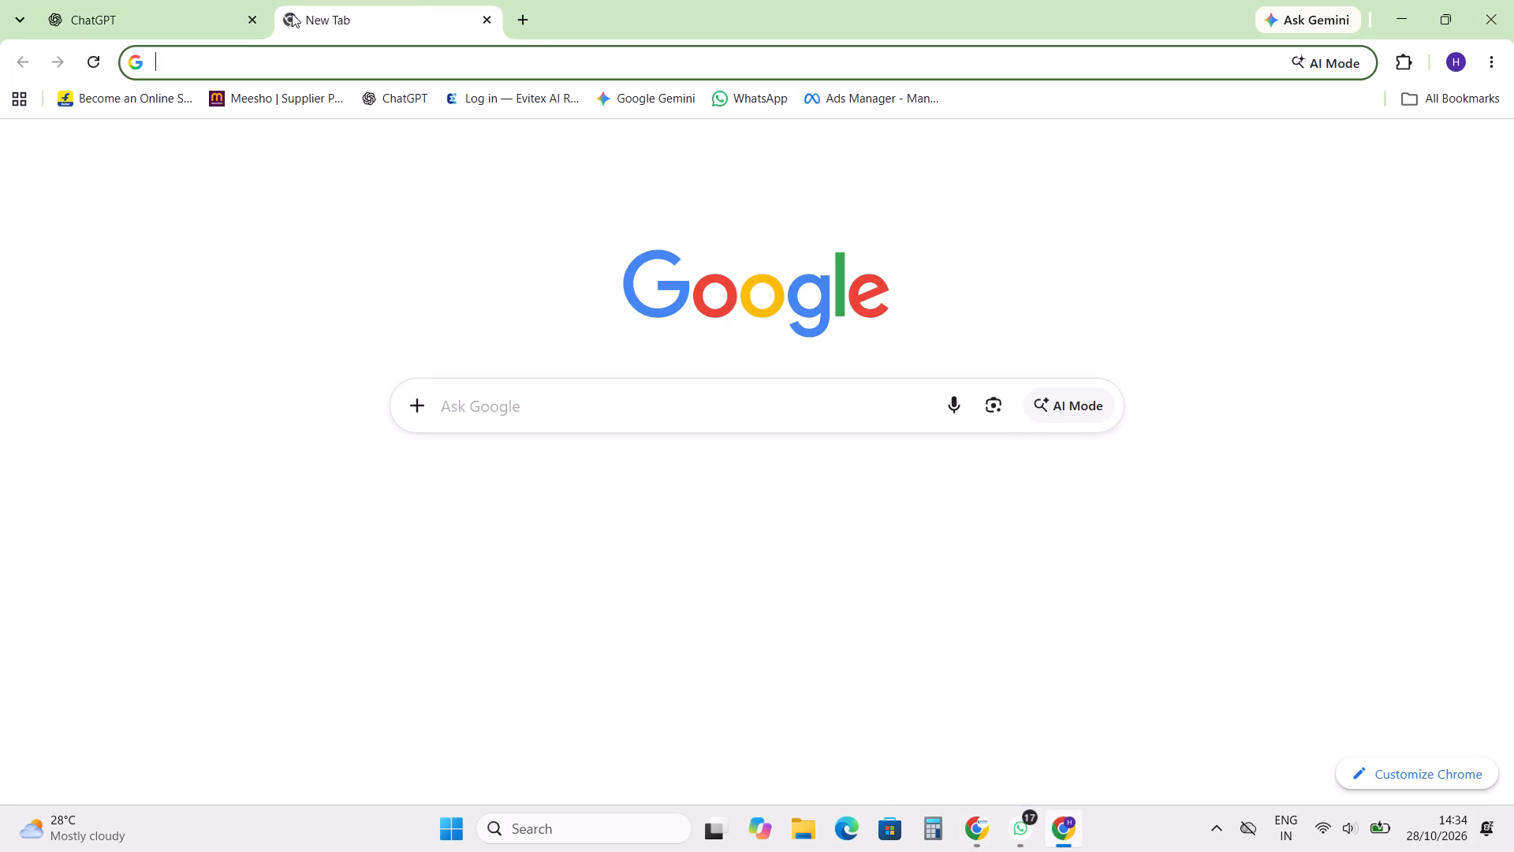
key(f)
key(Down)
key(Down)
key(Up)
key(Return)
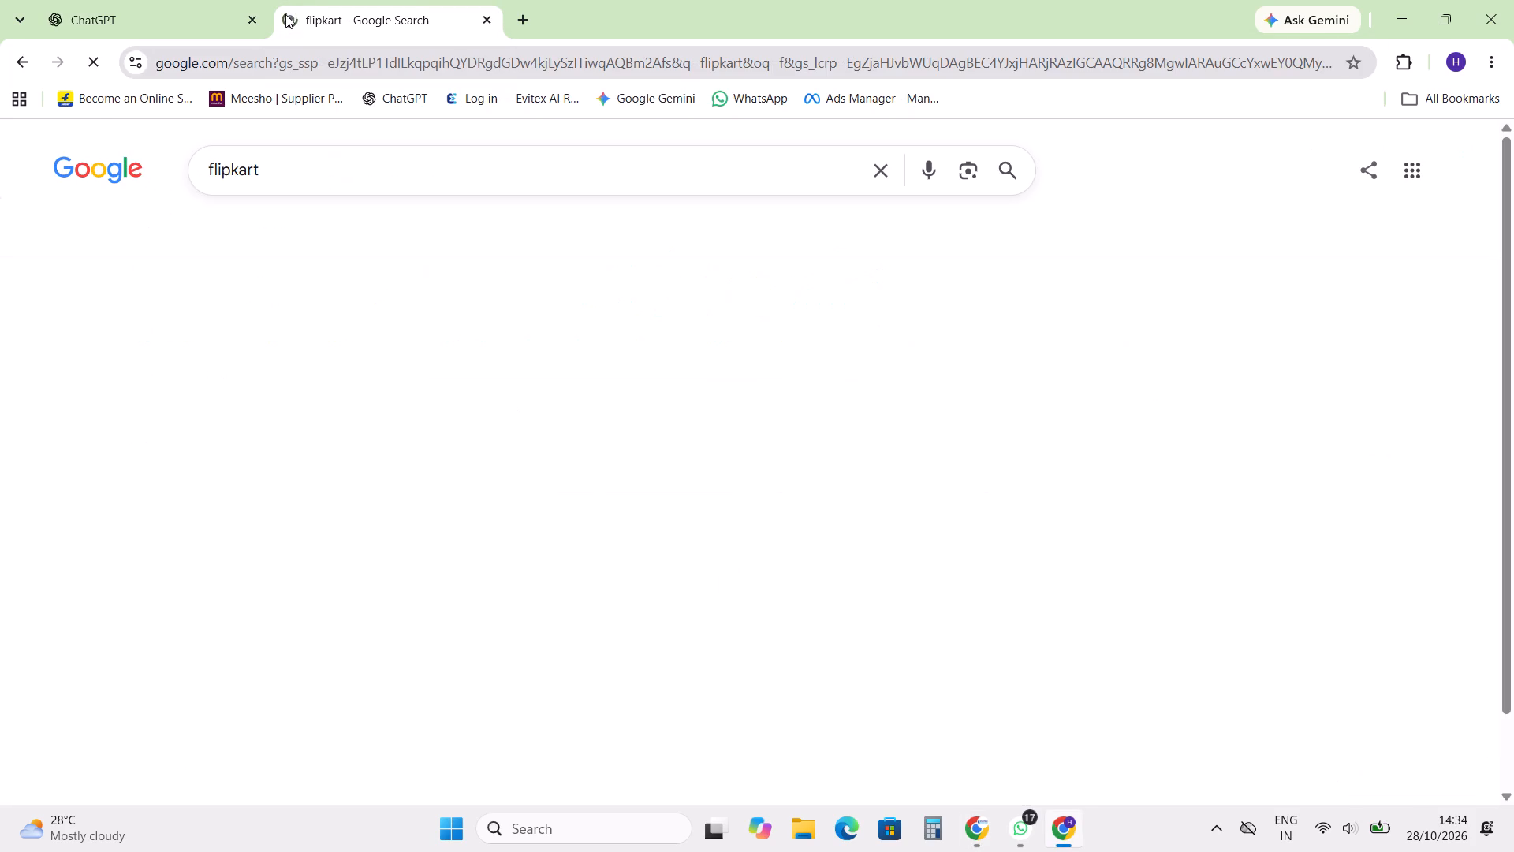
click(270, 349)
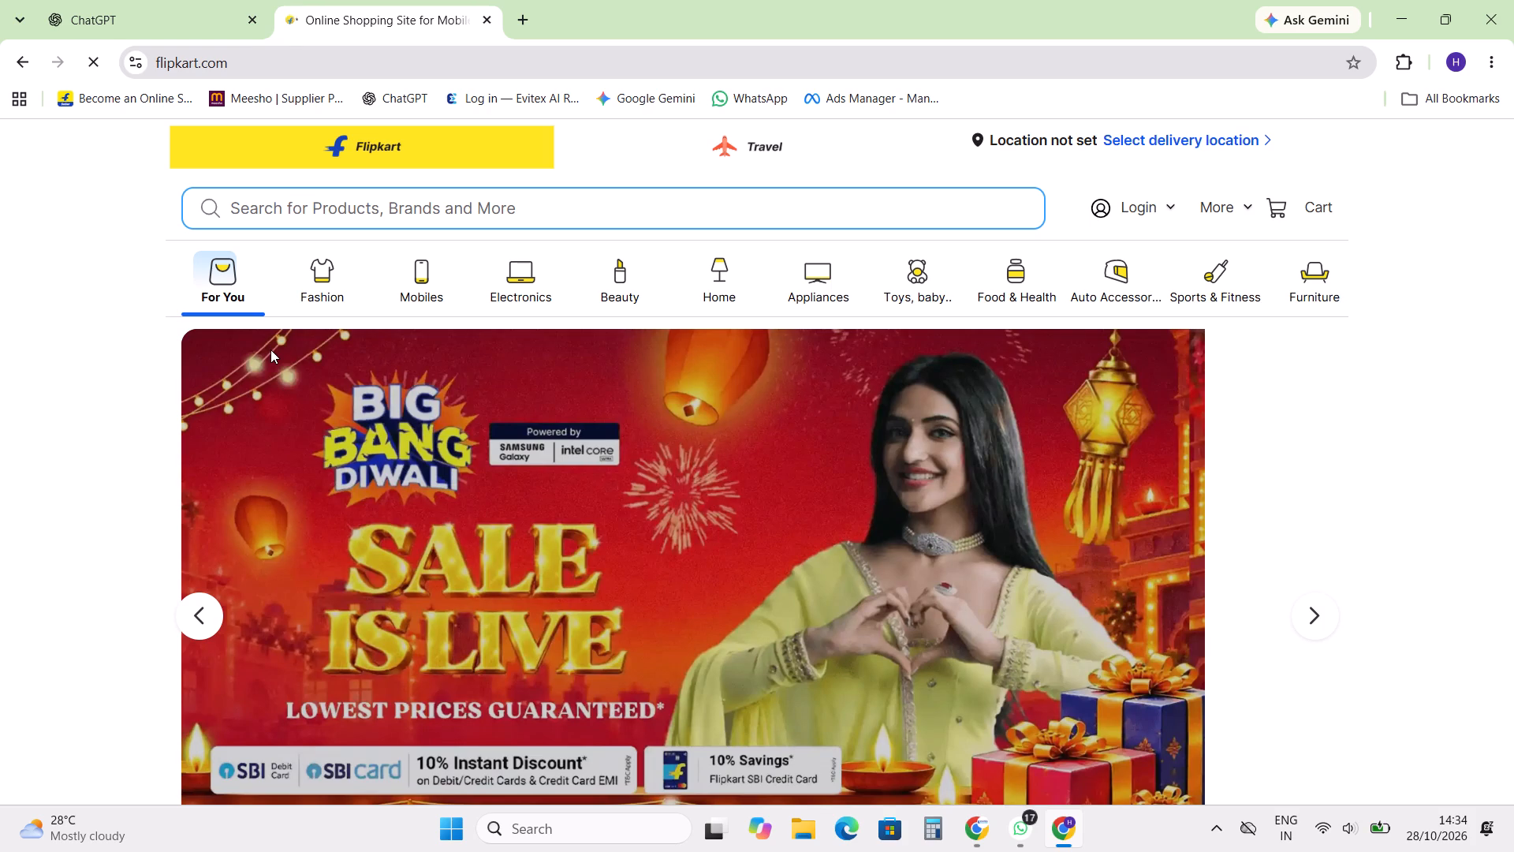
Search Flipkart for the copied phrase "Washing Machine Knob/Button Set of 4".
click(508, 216)
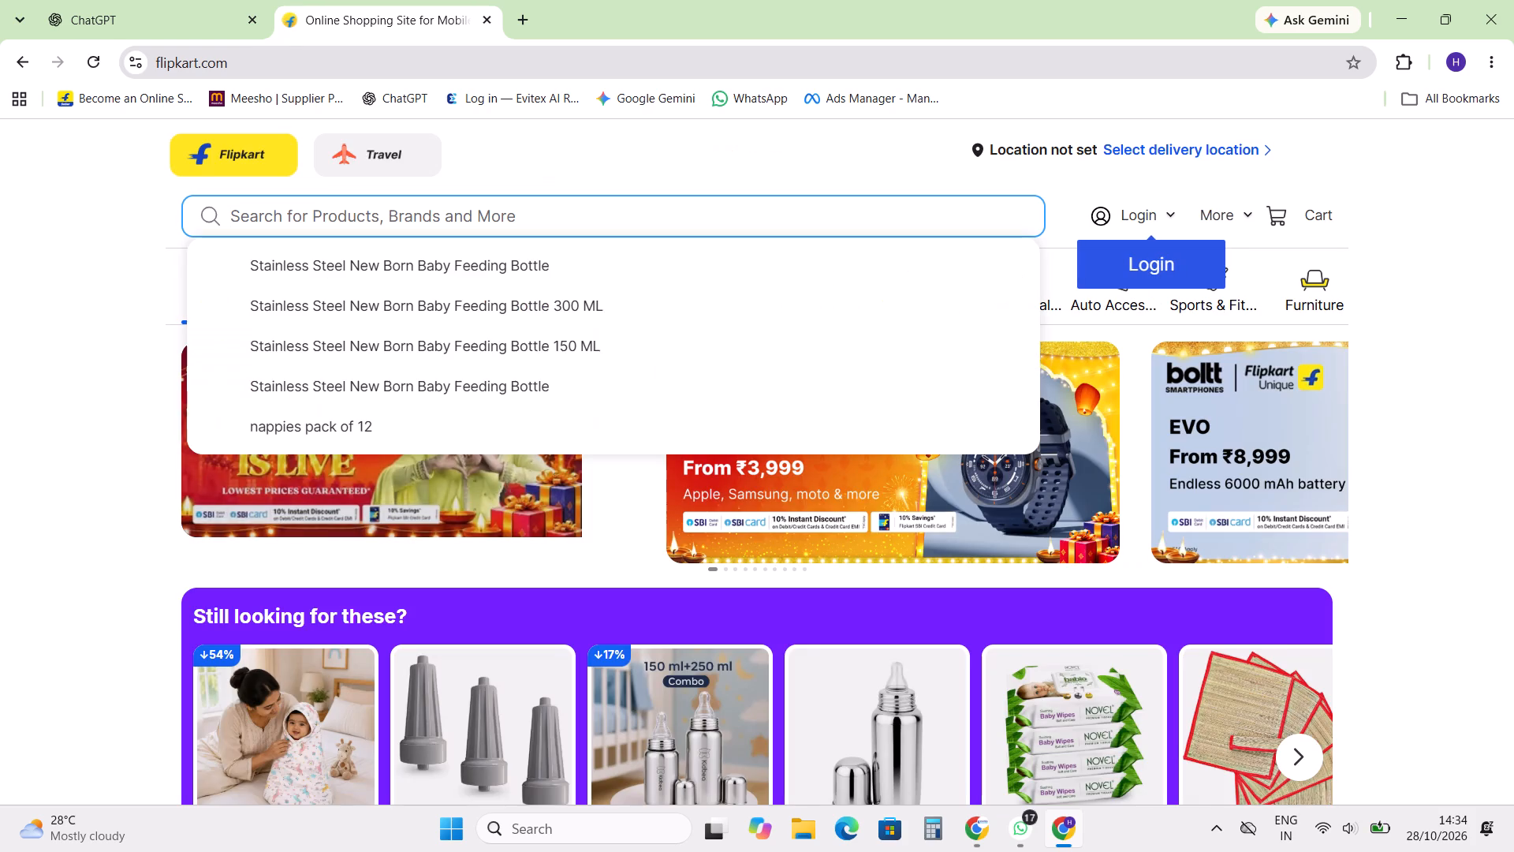
key(ctrl+v)
key(Return)
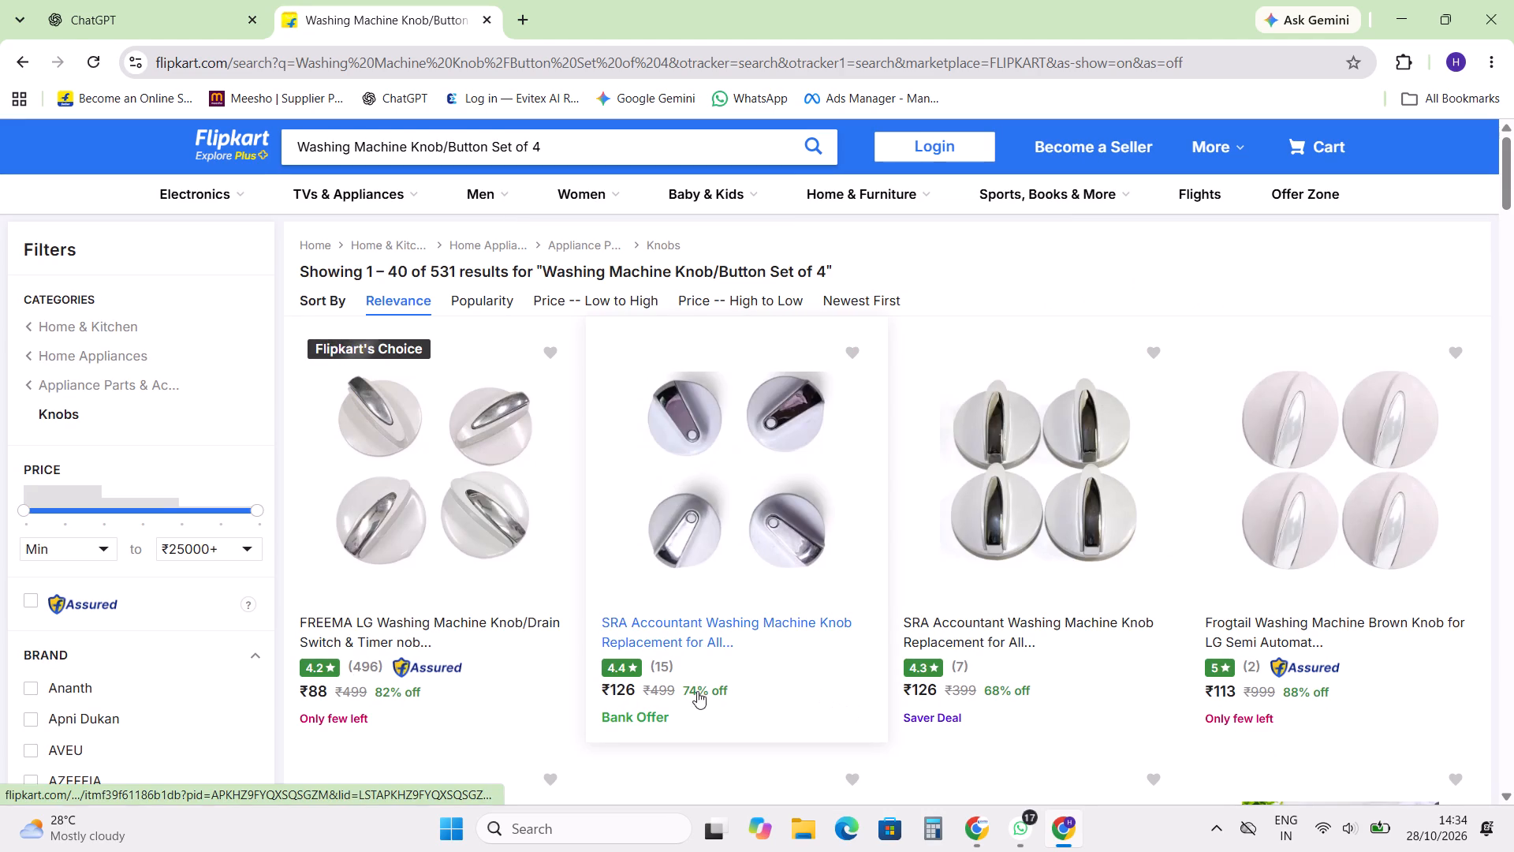
Look through the Flipkart knob results and open the FREEMA LG Washing Machine Knob/Drain Switch & Timer listing.
scroll(643, 645, down, 2)
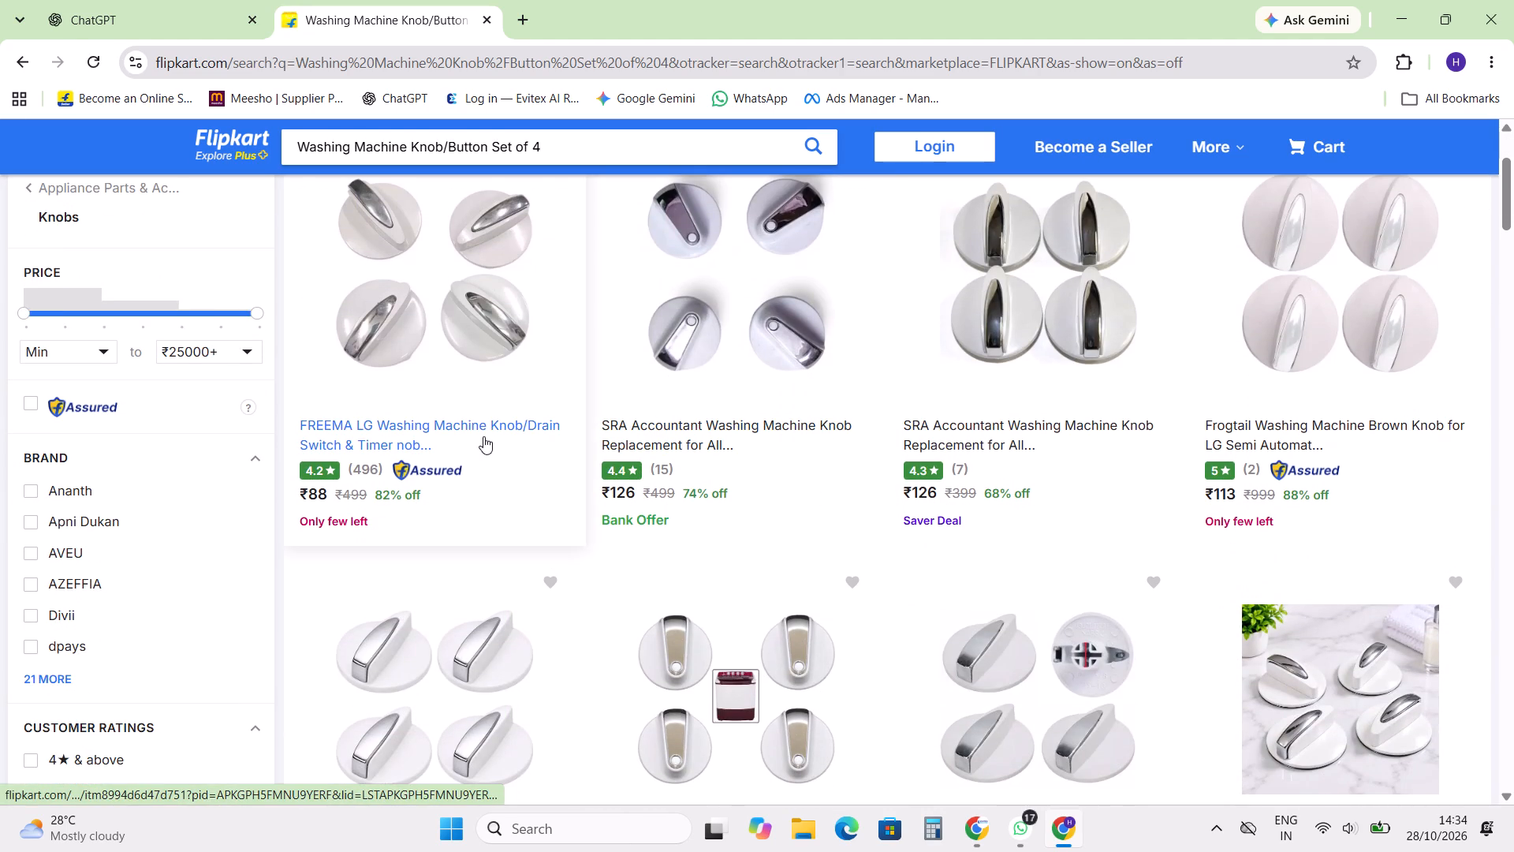
ctrl+click(471, 428)
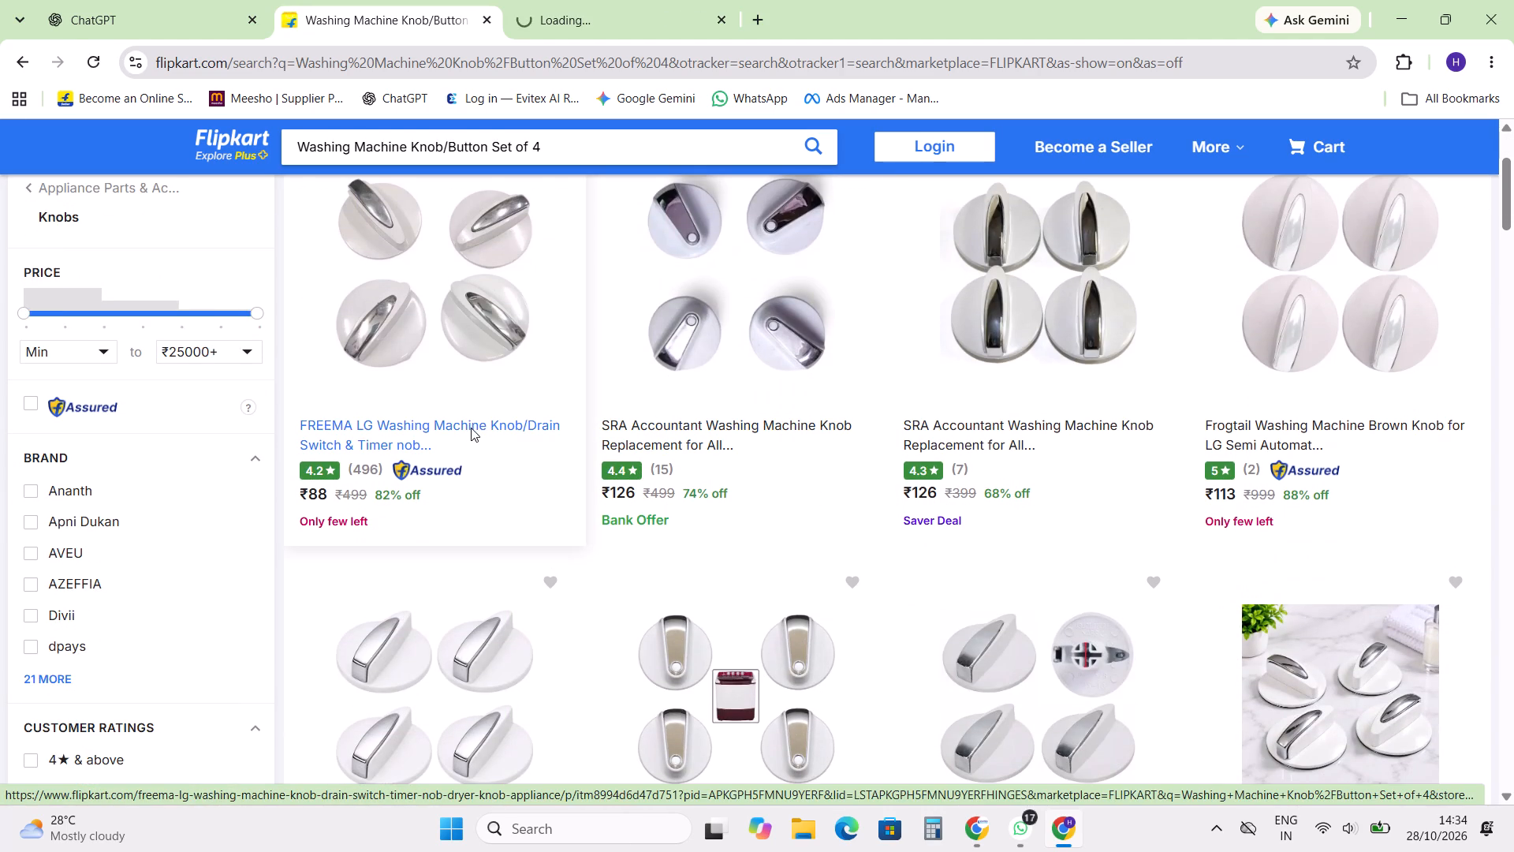
scroll(781, 461, down, 4)
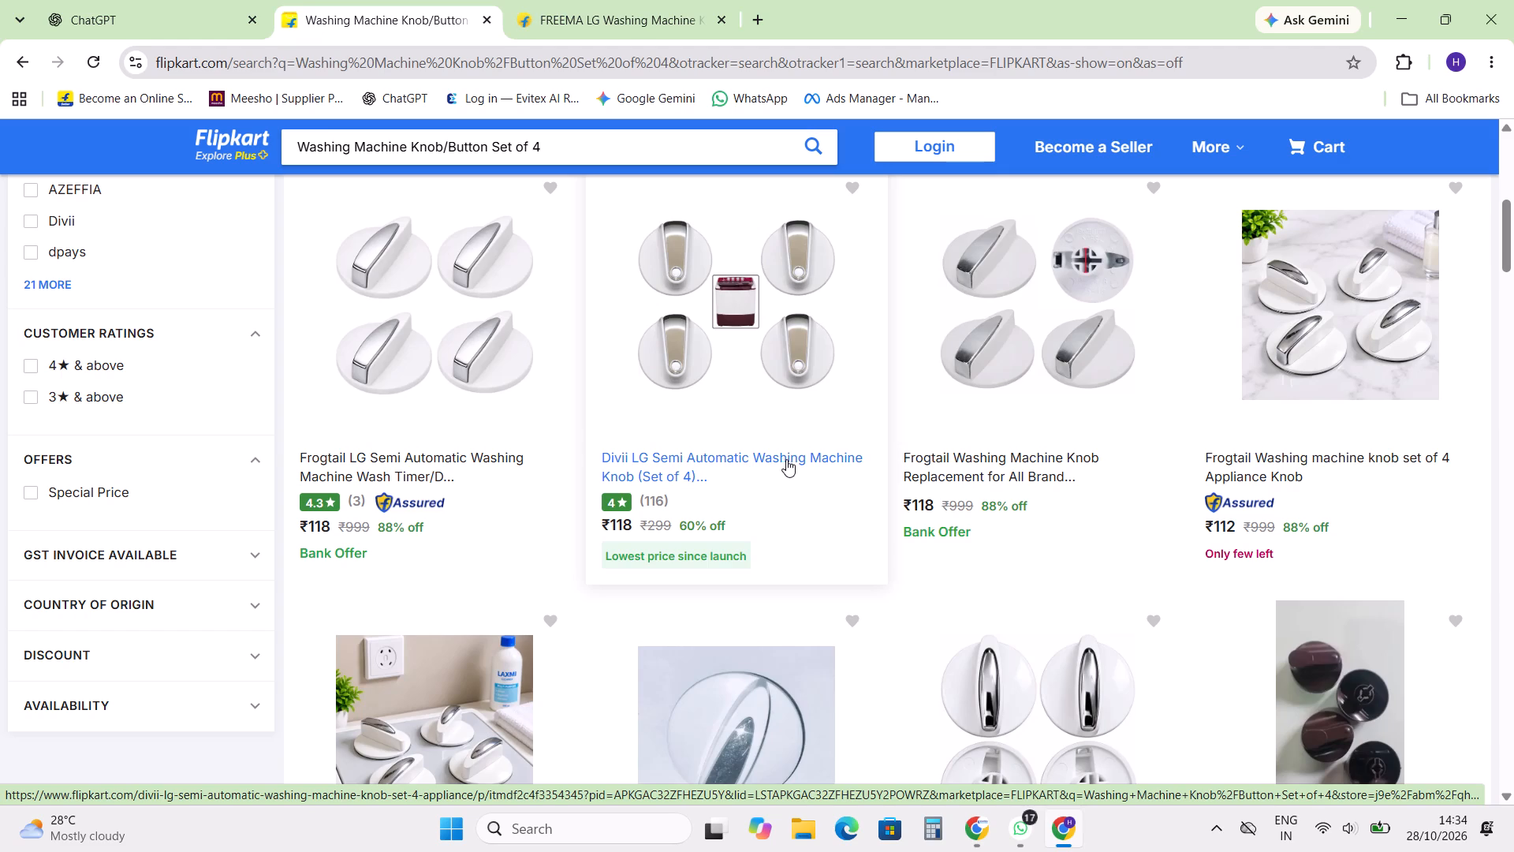
scroll(824, 489, down, 5)
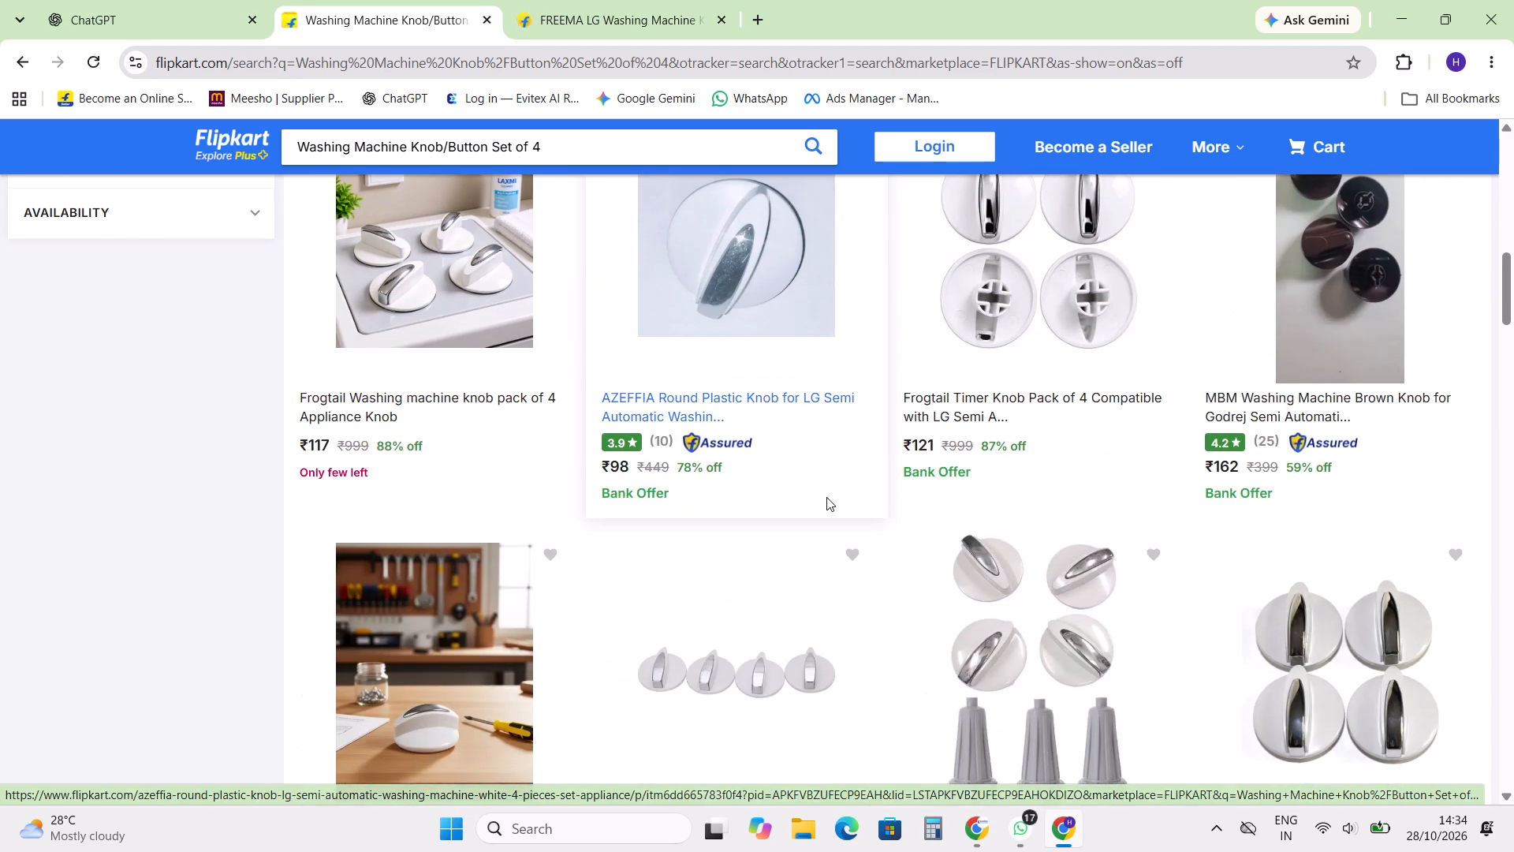
click(663, 0)
Return to the product tracking spreadsheet and leave the editing of cell B14 without changing the product name.
key(alt+Tab)
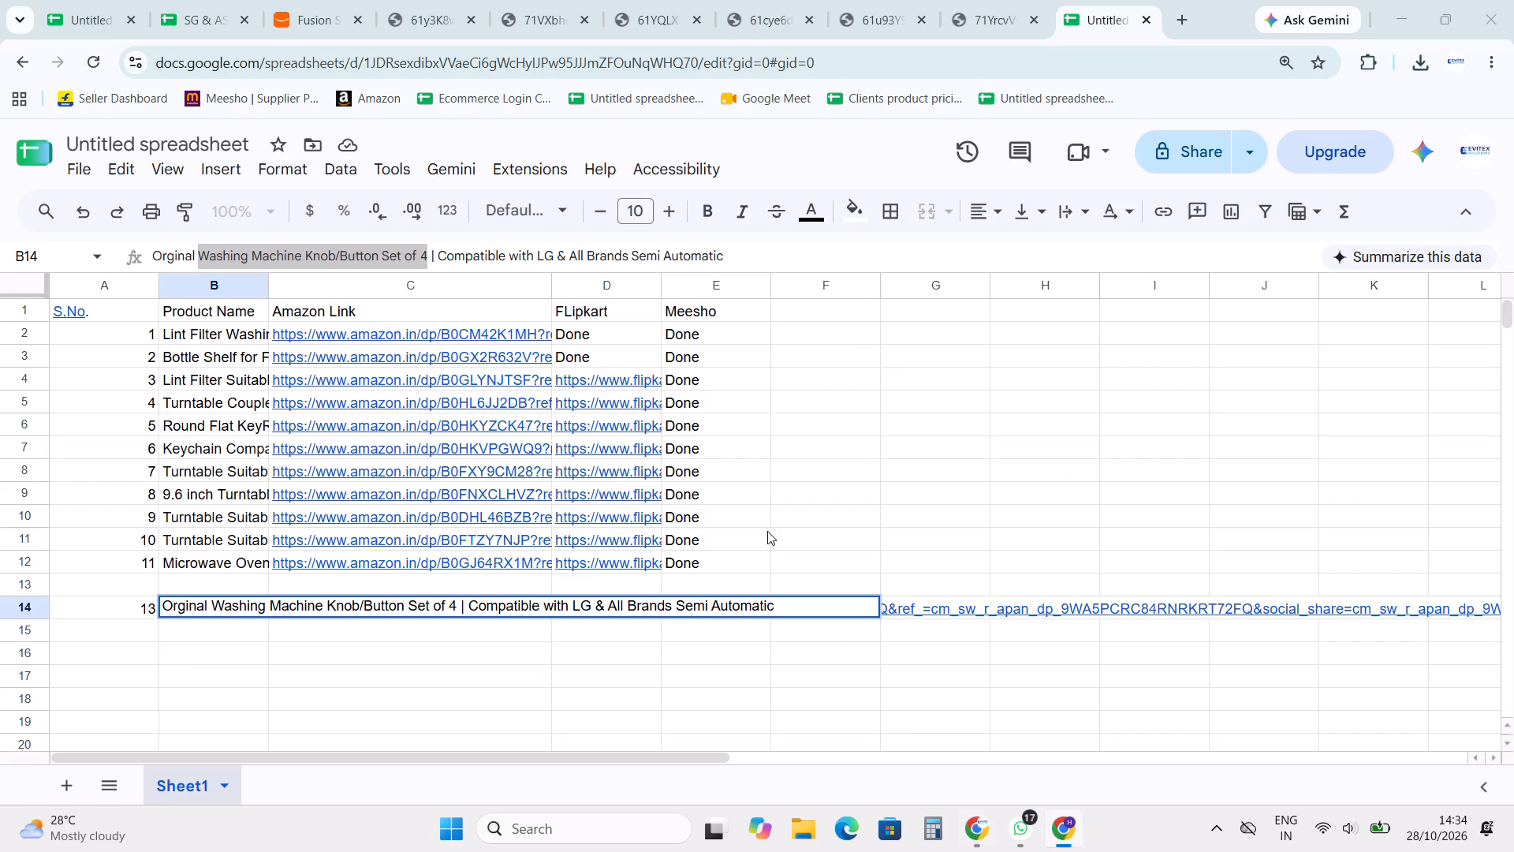
key(alt+Tab)
key(alt+Tab)
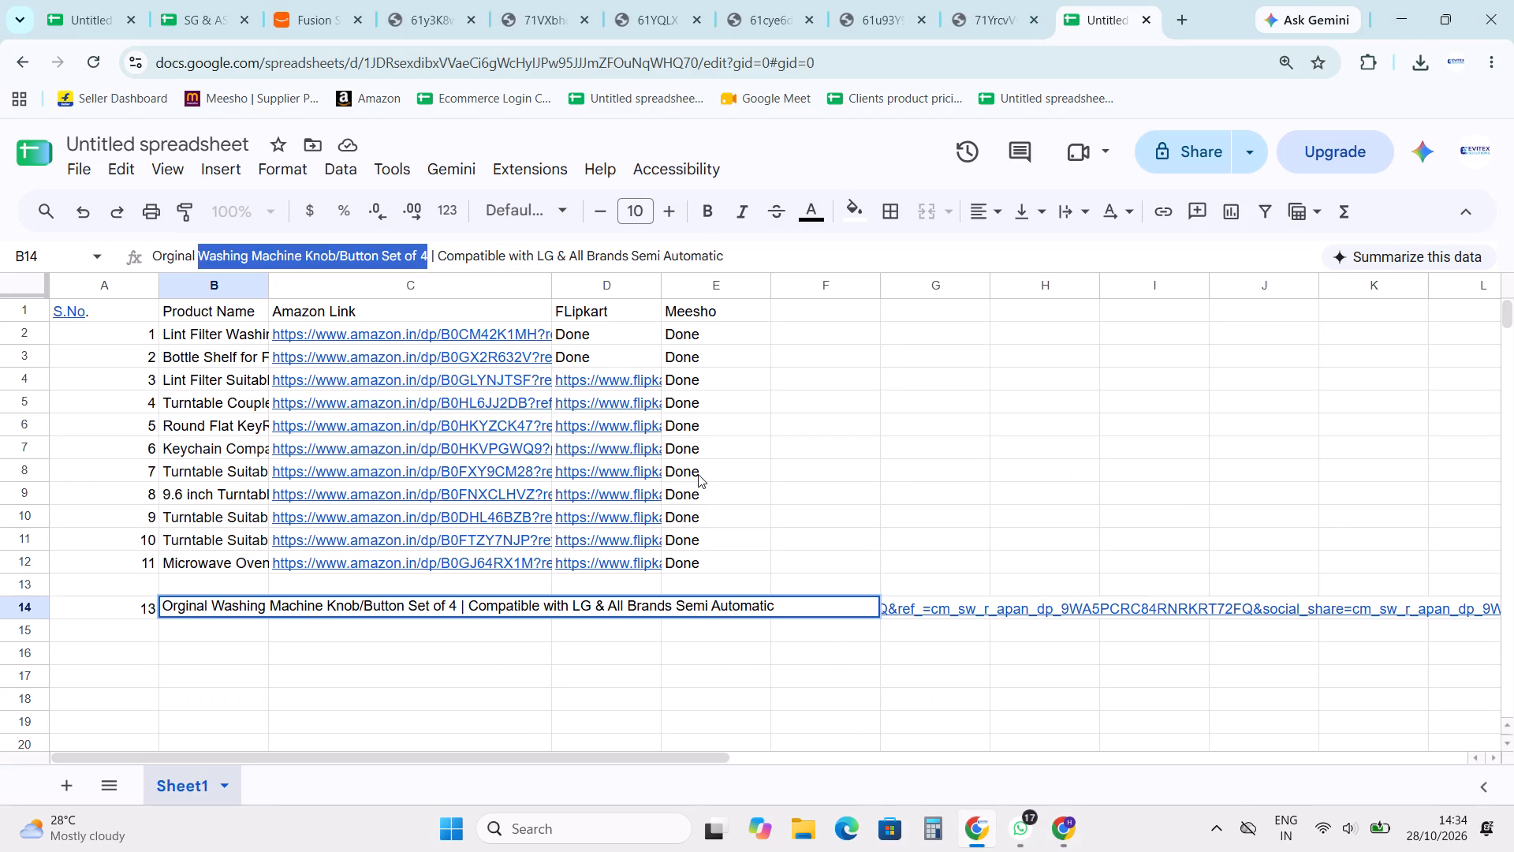
key(alt+Tab)
key(alt+Tab)
key(Escape)
key(Escape)
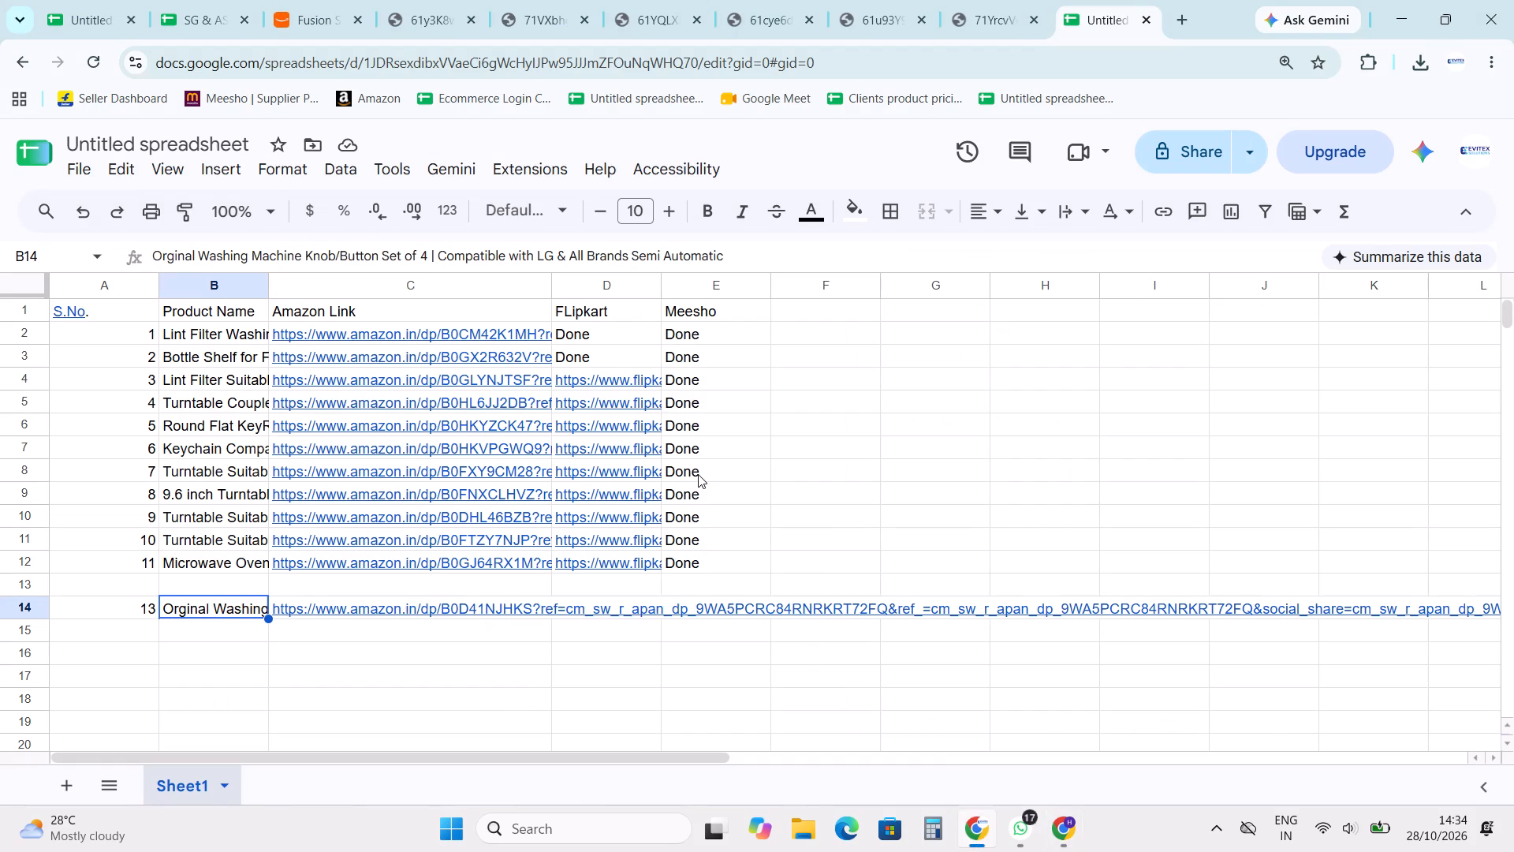
Switch to the Flipkart window, examine the FREEMA LG knob listing's photos, details and full title, and return to the product tracking spreadsheet.
key(alt+Tab)
scroll(867, 547, down, 2)
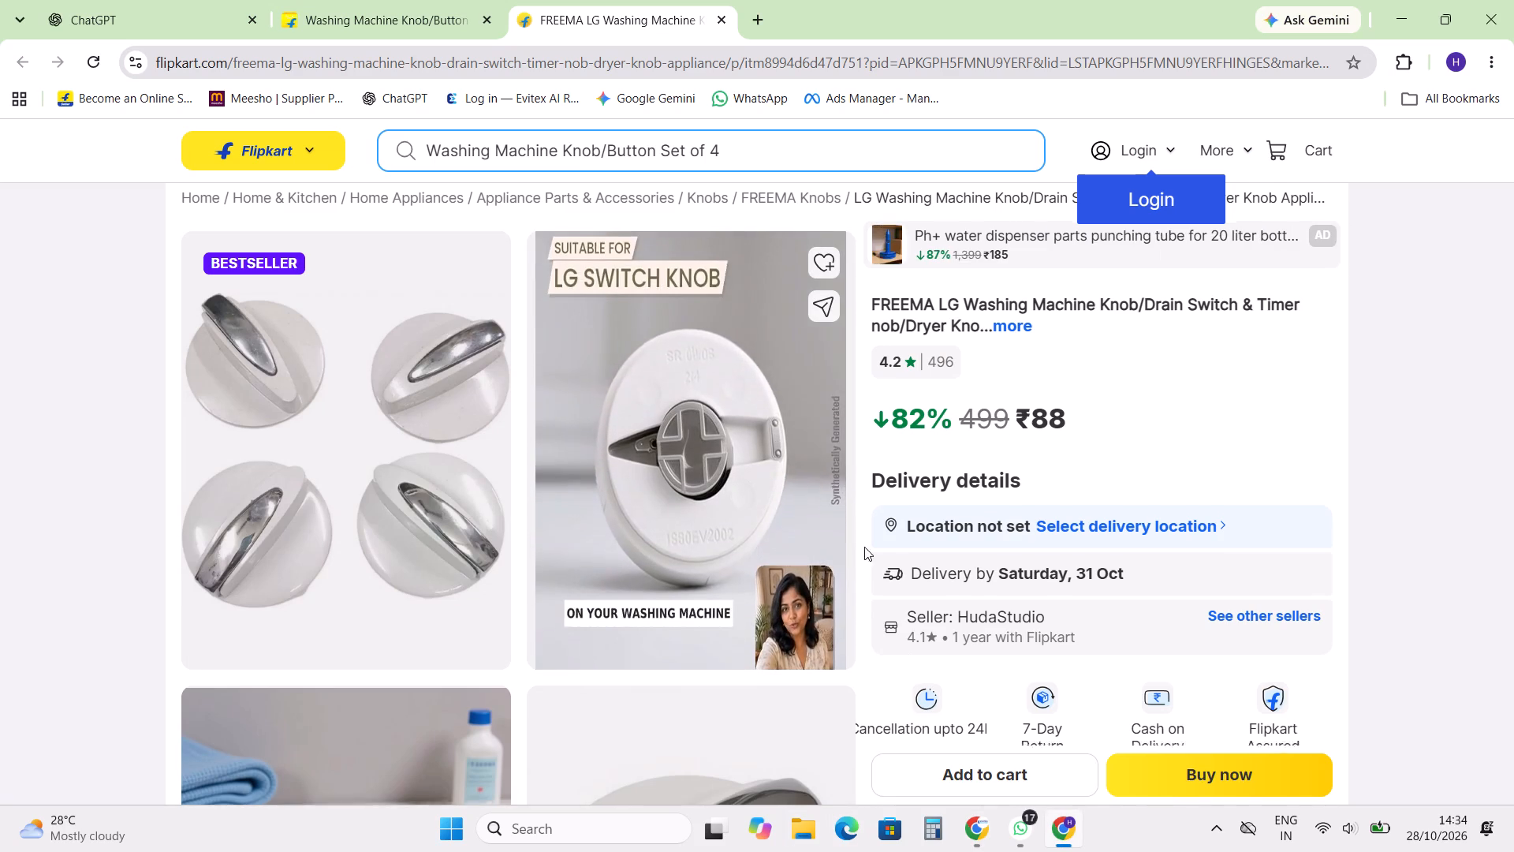
scroll(864, 547, down, 2)
scroll(658, 583, down, 3)
scroll(474, 540, down, 4)
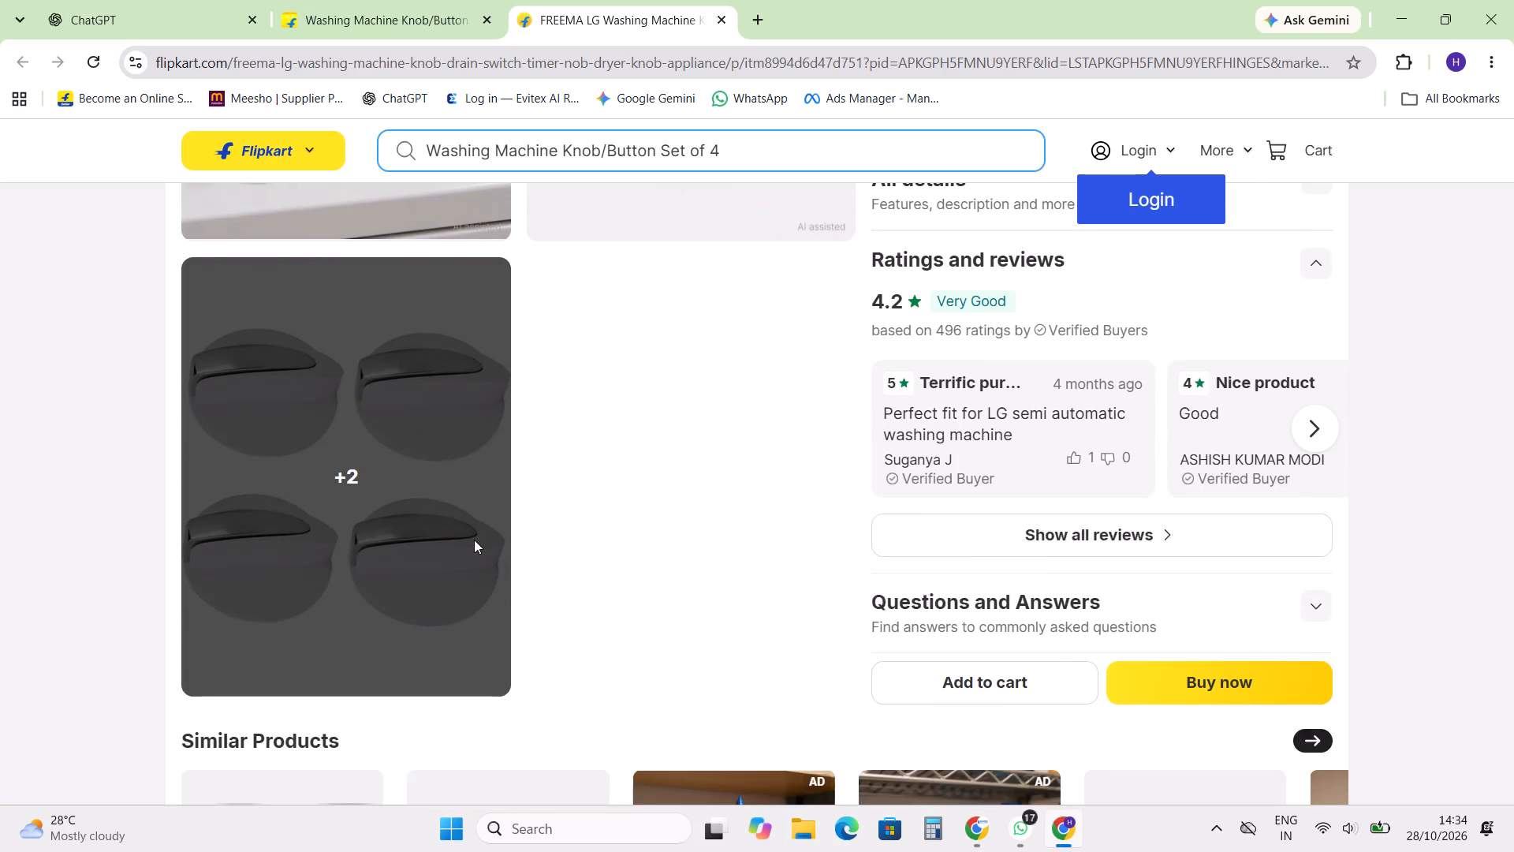
scroll(575, 606, up, 20)
scroll(575, 606, up, 5)
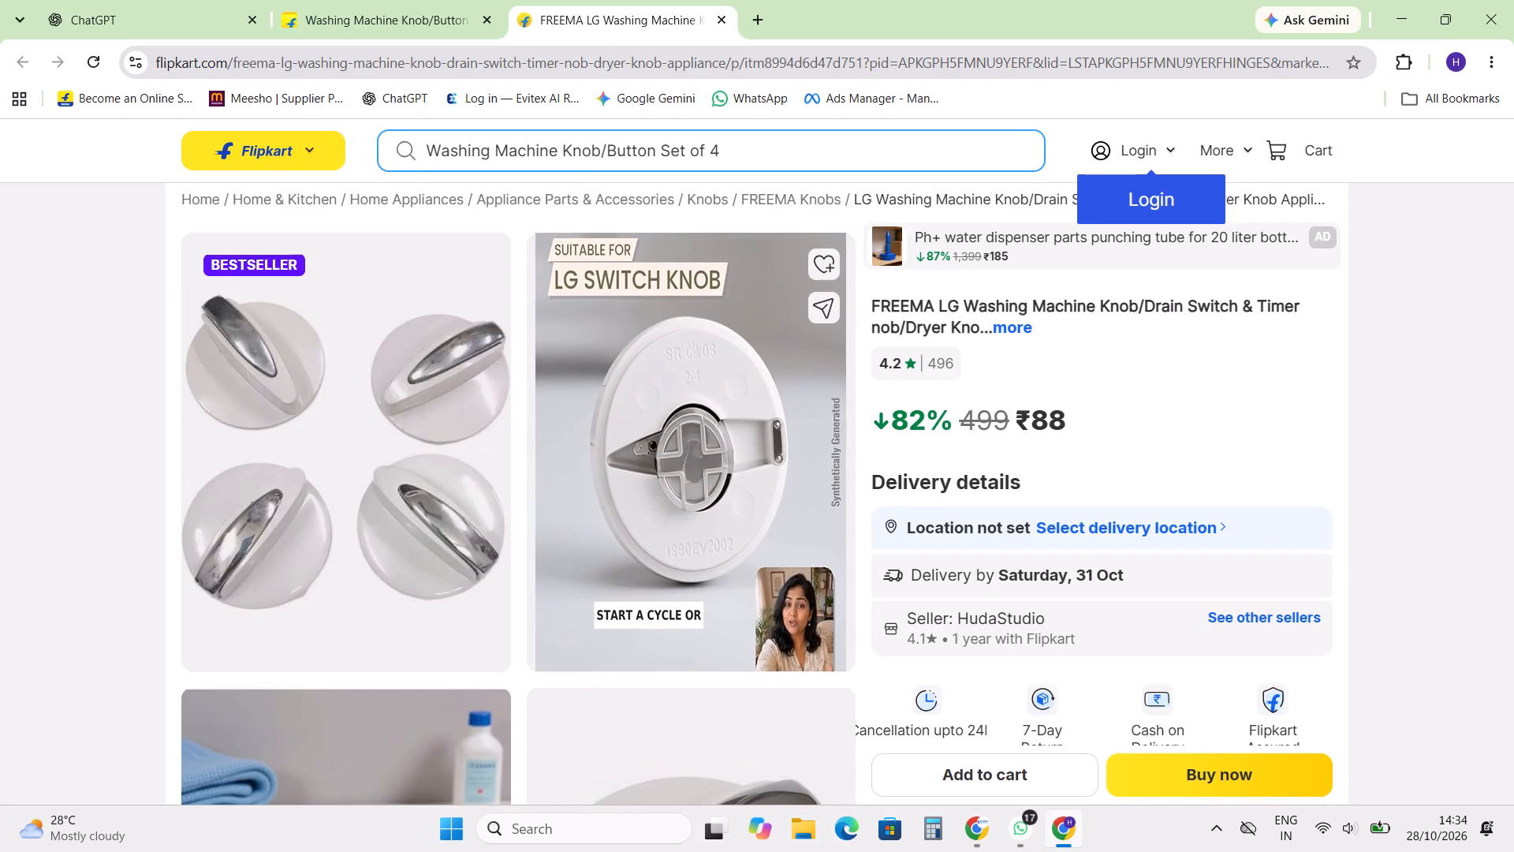
click(1023, 327)
key(alt+Tab)
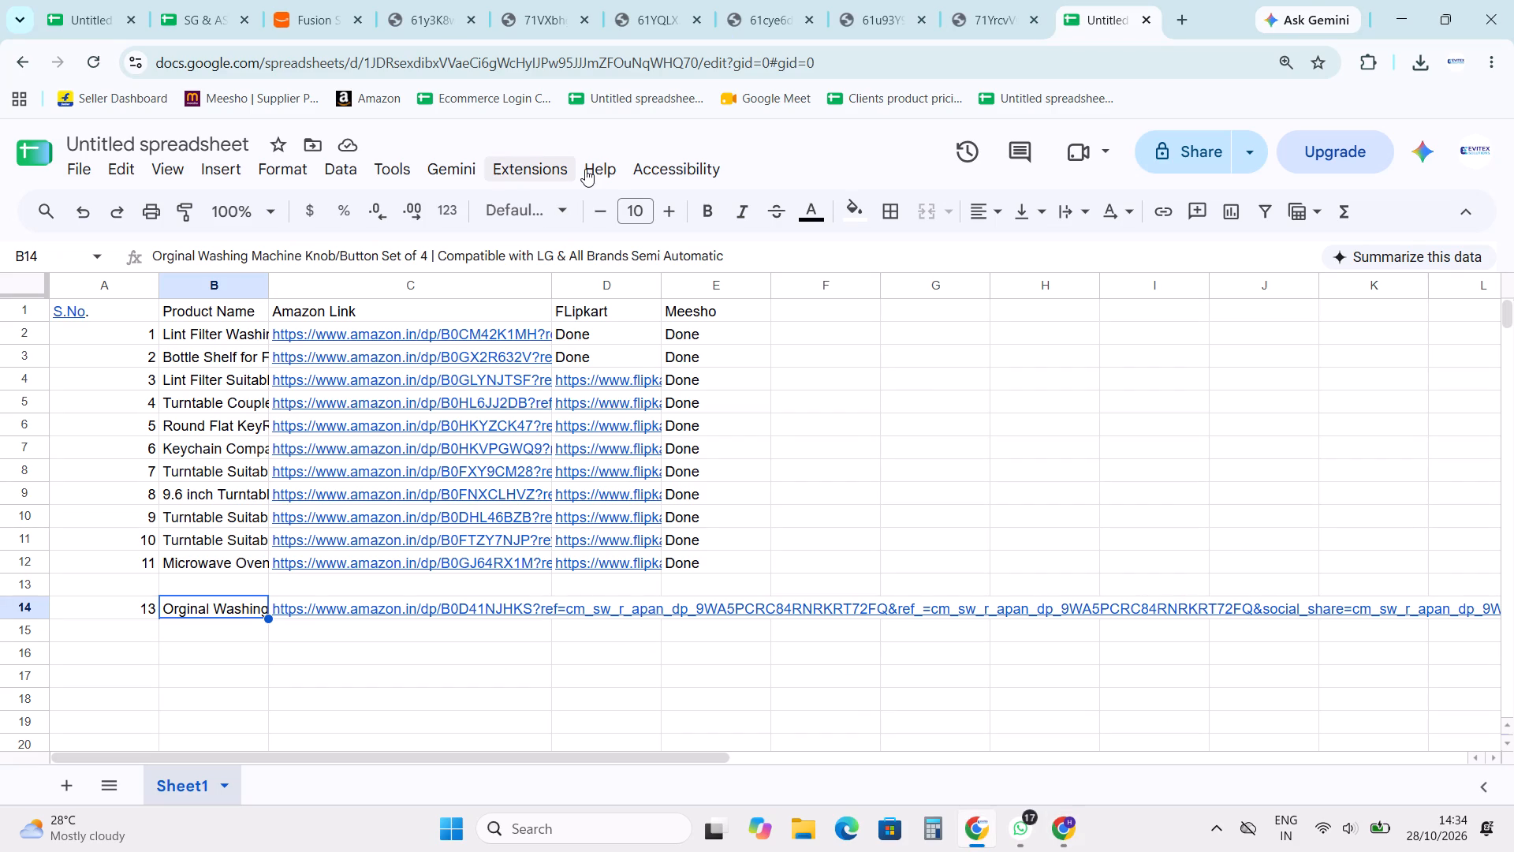
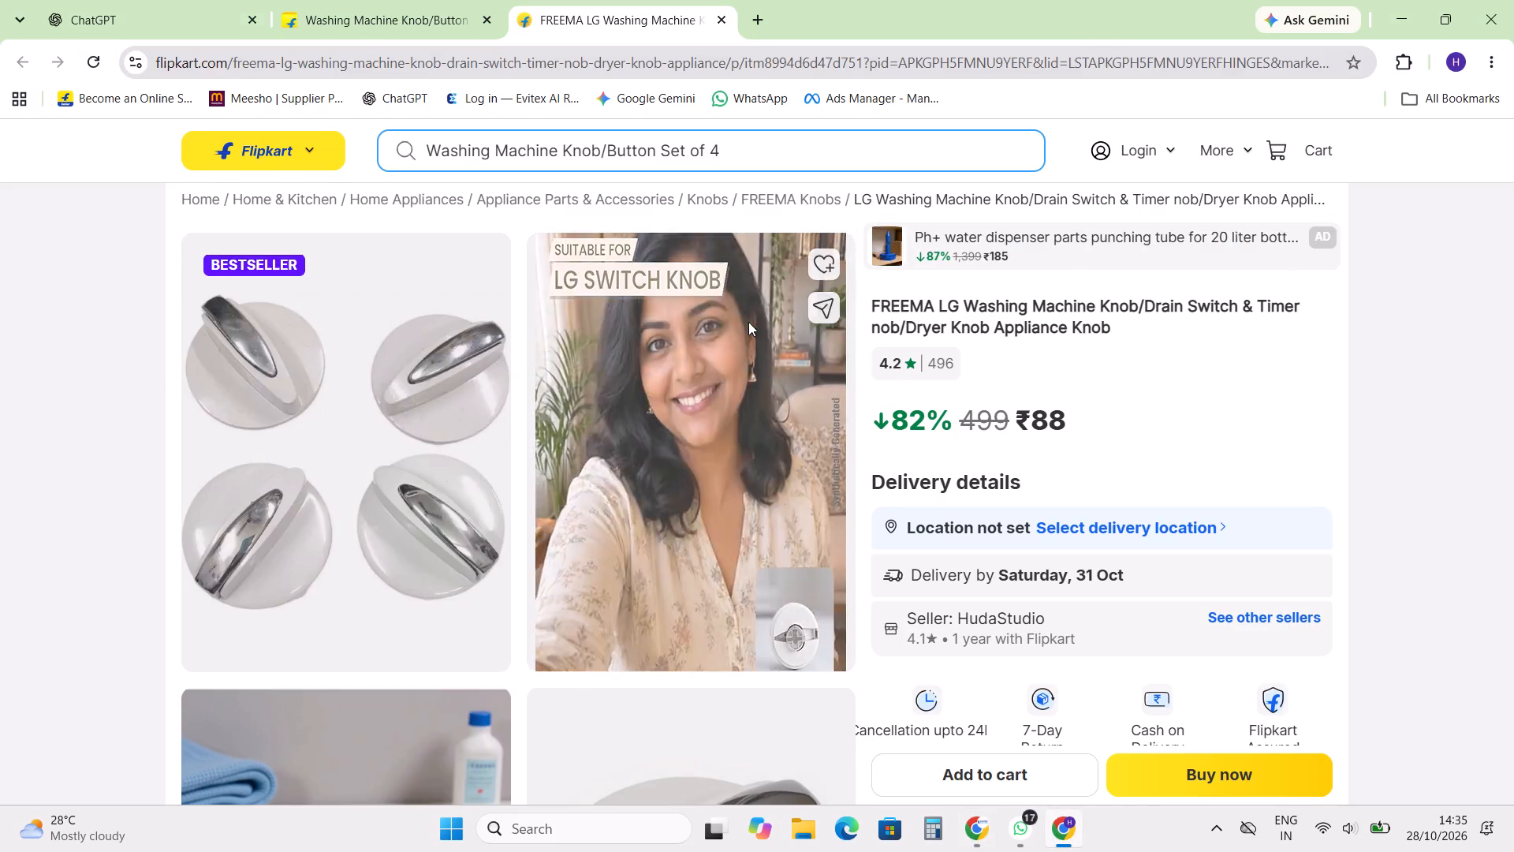
Check the knob set in row 14 of the tracking spreadsheet against the FREEMA listing, and return to the Flipkart window.
key(alt+Tab)
key(alt+Tab)
key(alt+Tab)
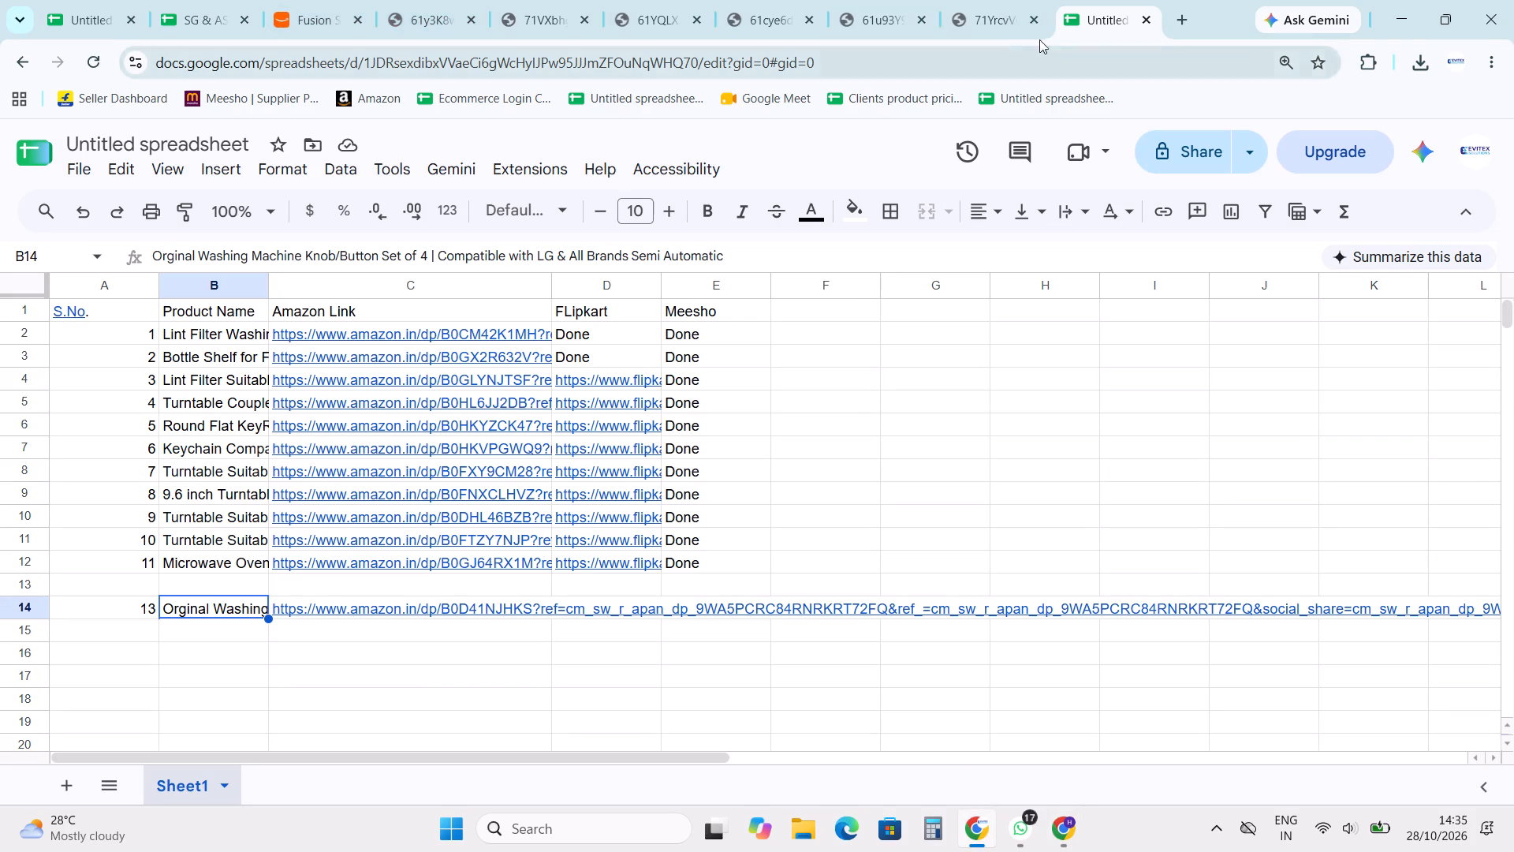
key(alt+Tab)
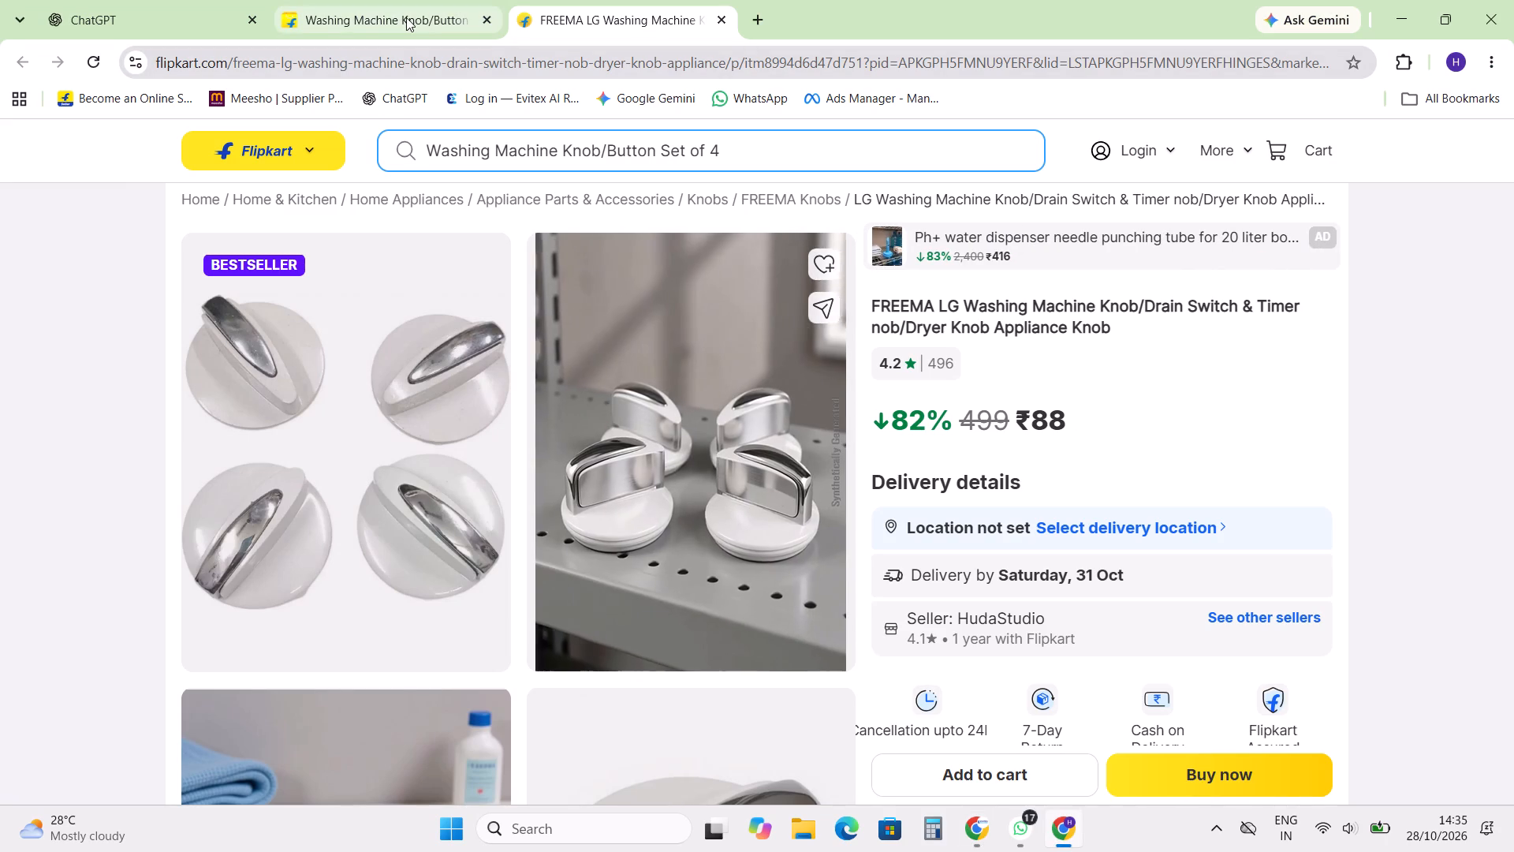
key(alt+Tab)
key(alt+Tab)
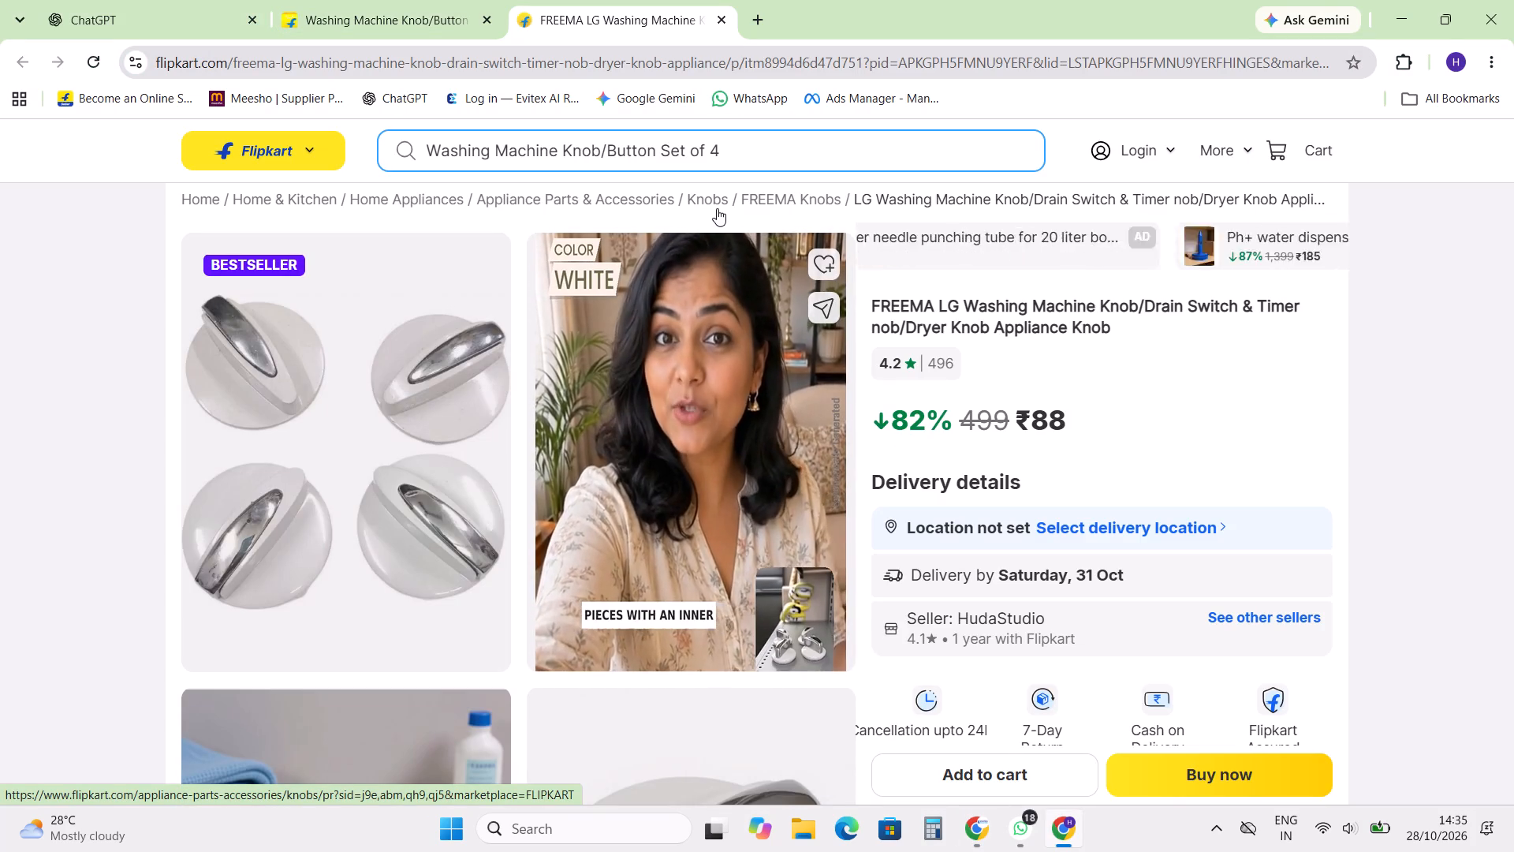
Switch back to the Chrome window holding the product tracking spreadsheet and open a new blank tab there.
key(alt+Tab)
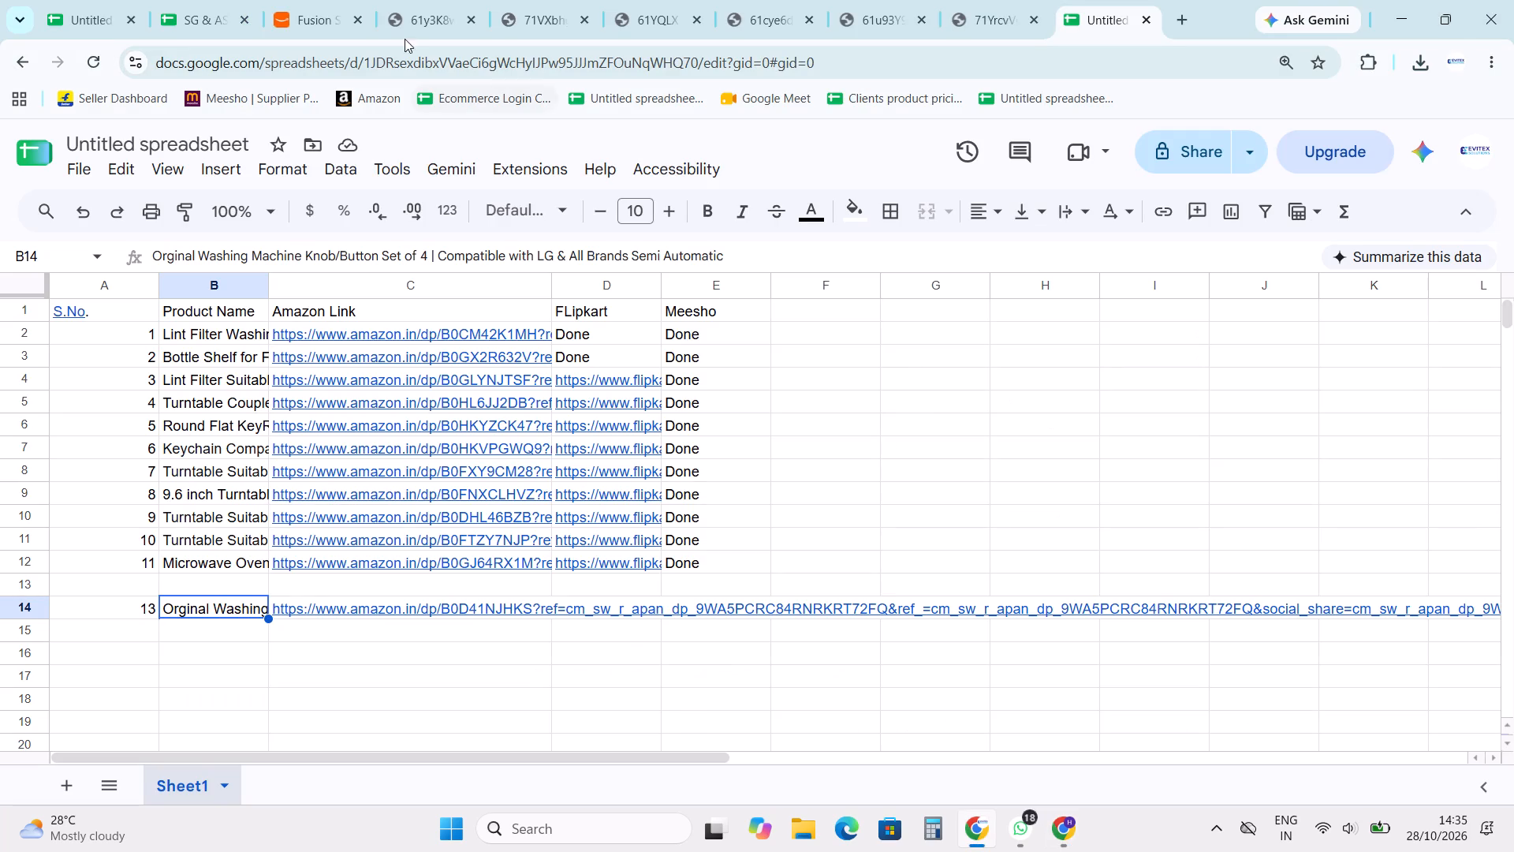
click(1179, 17)
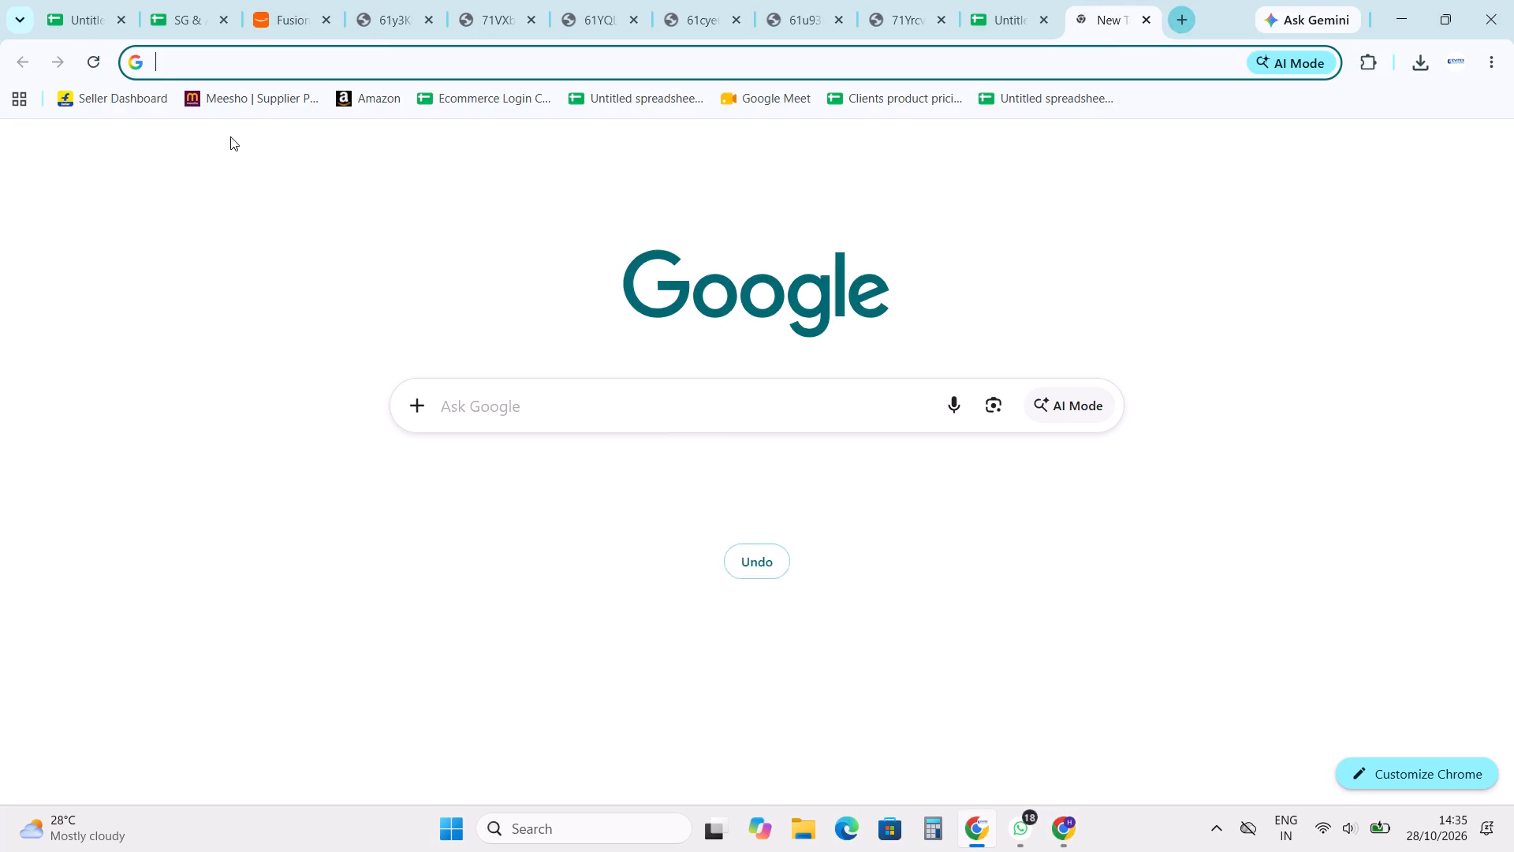
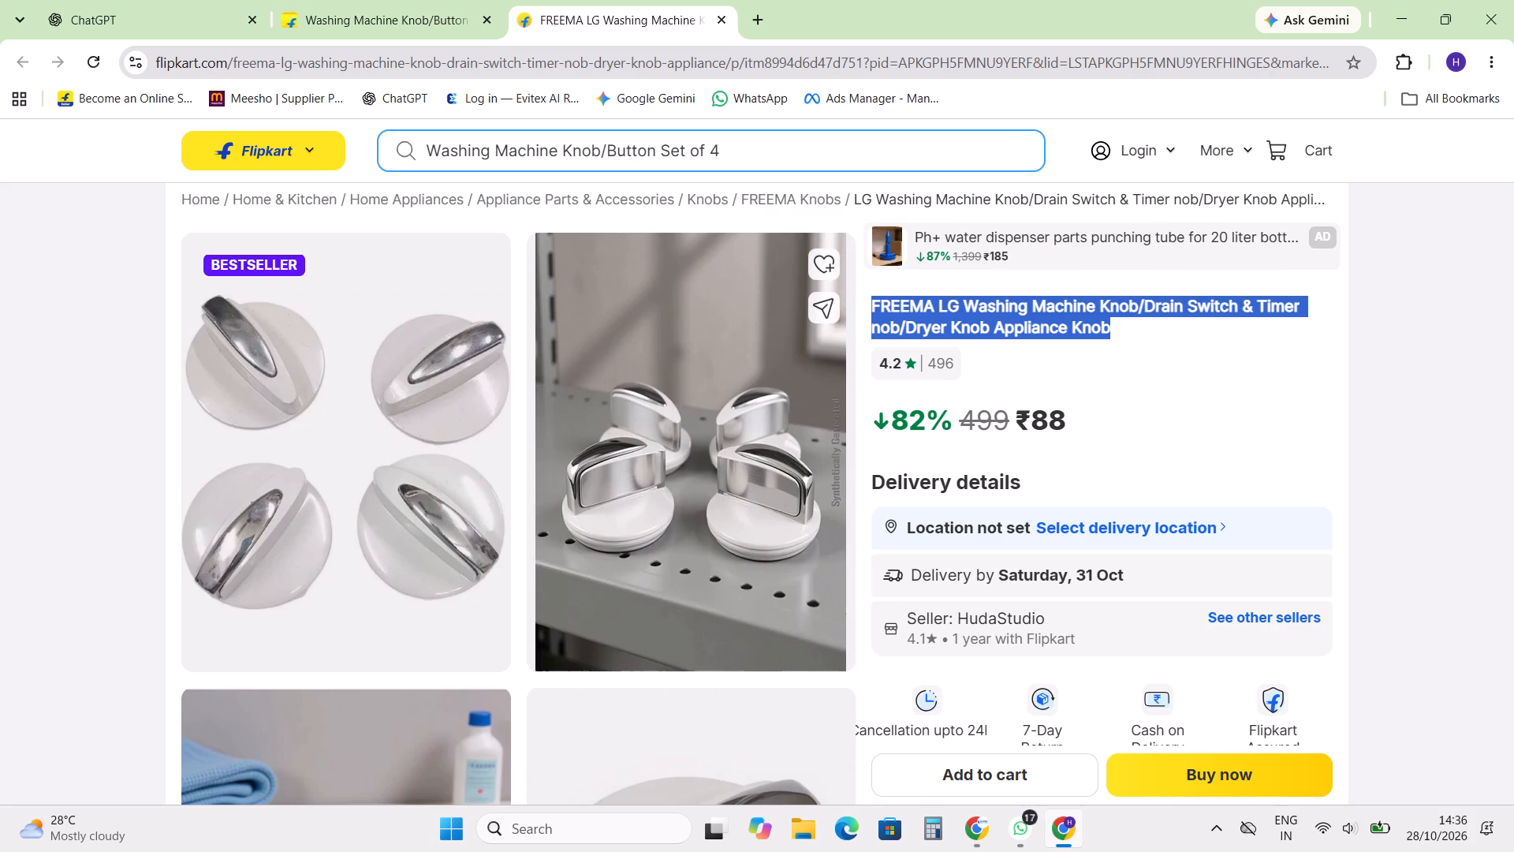
Try to select the full product title of the FREEMA LG Washing Machine Knob/Drain Switch & Timer listing.
triple_click(1021, 320)
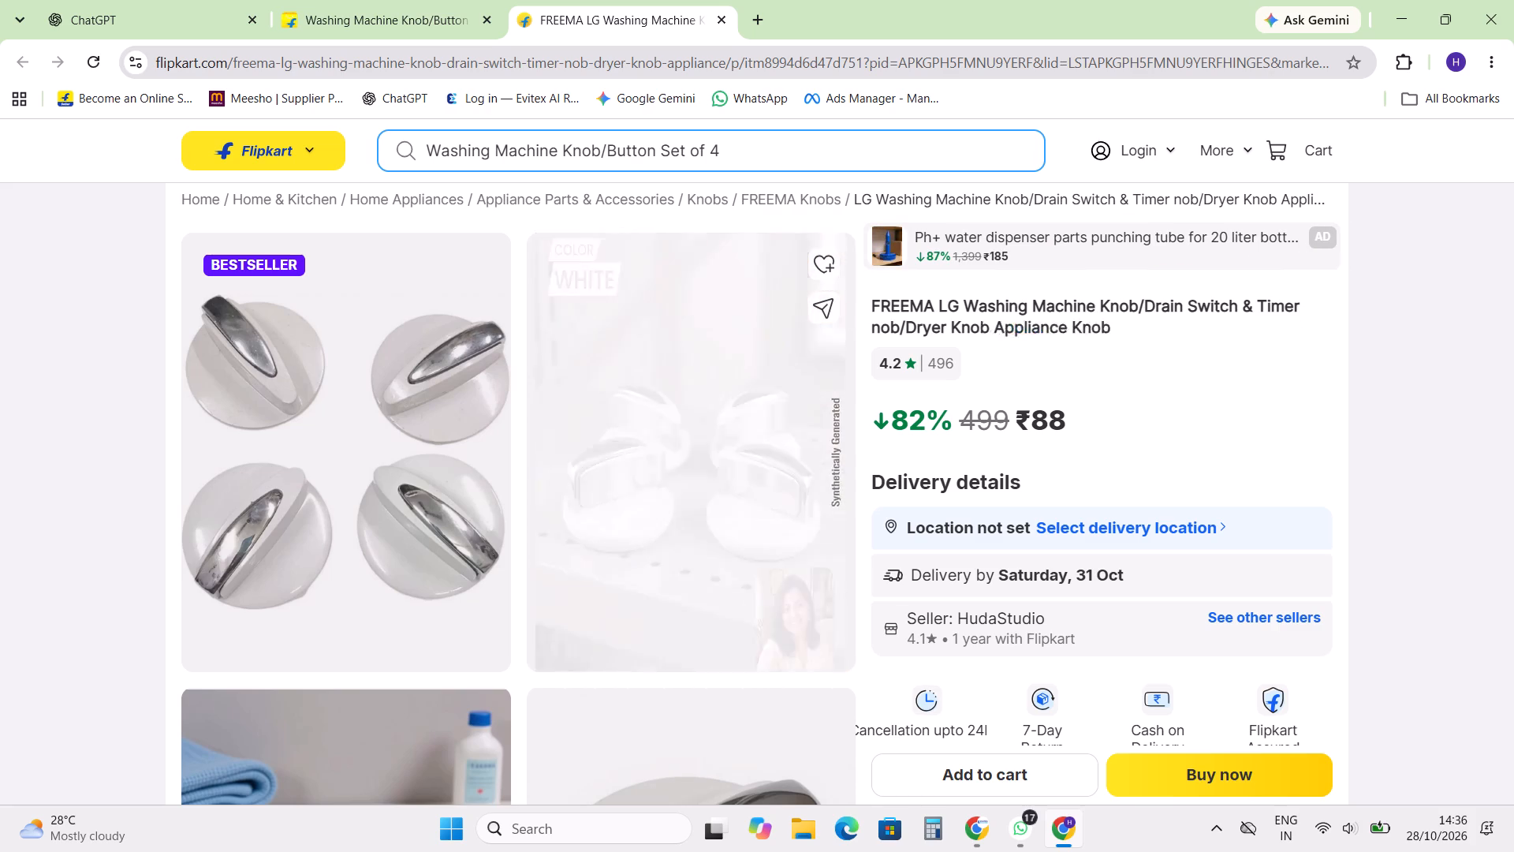
click(1021, 318)
click(1021, 318)
double_click(1021, 318)
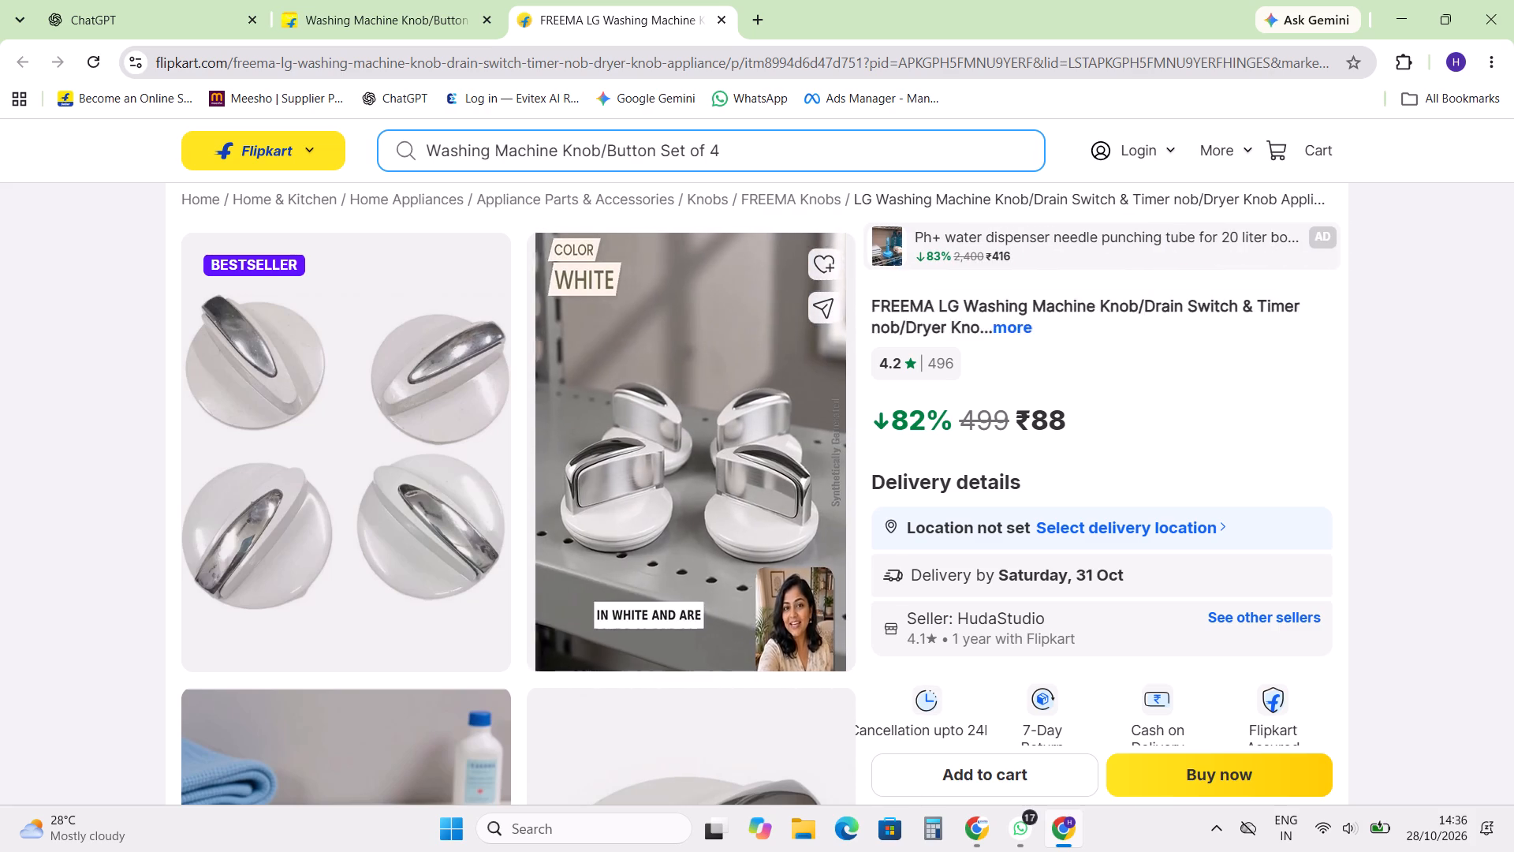
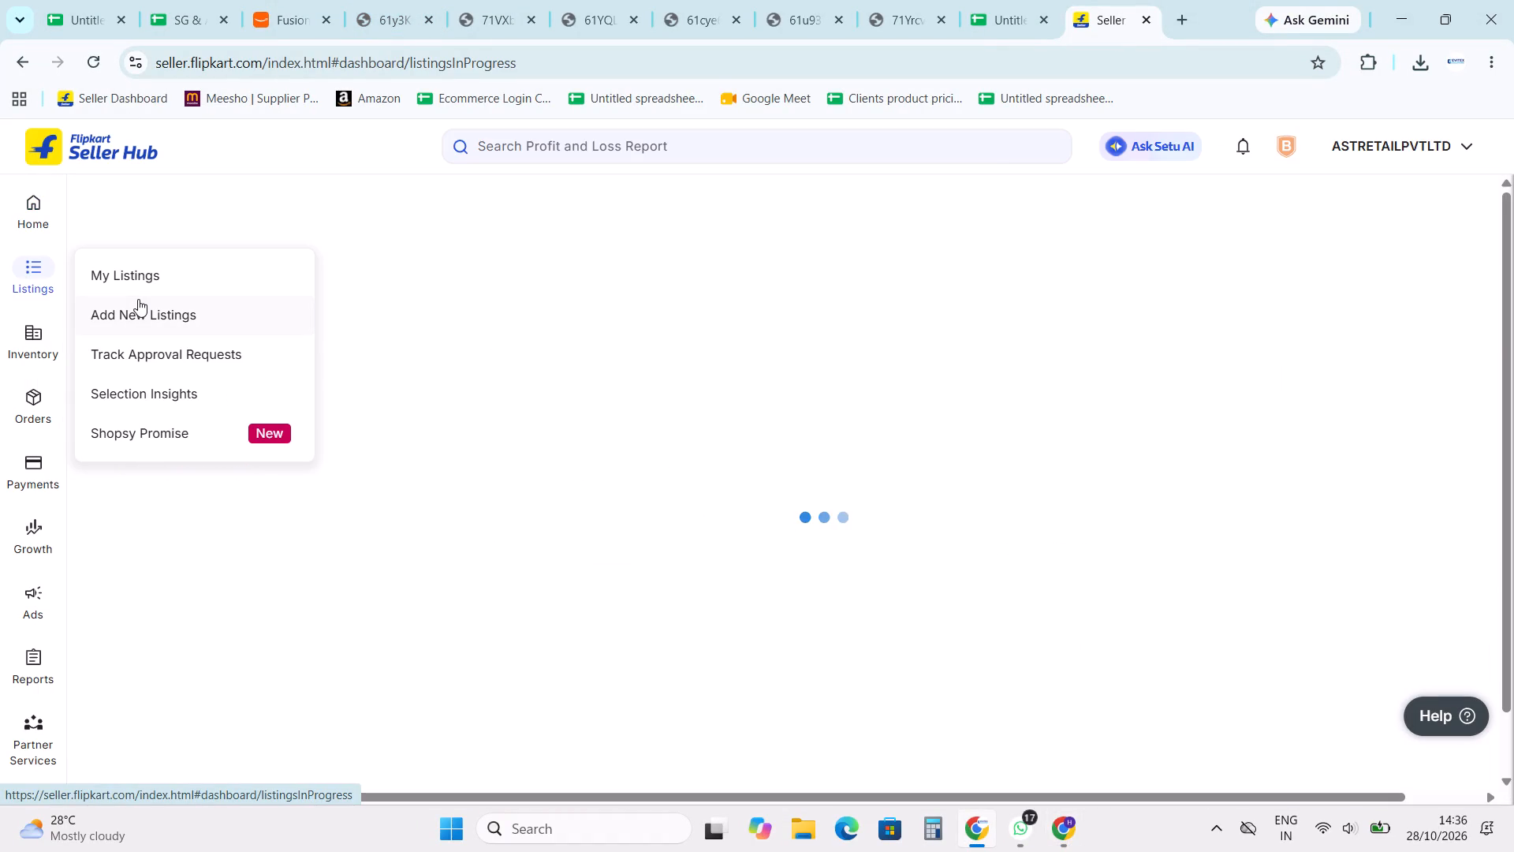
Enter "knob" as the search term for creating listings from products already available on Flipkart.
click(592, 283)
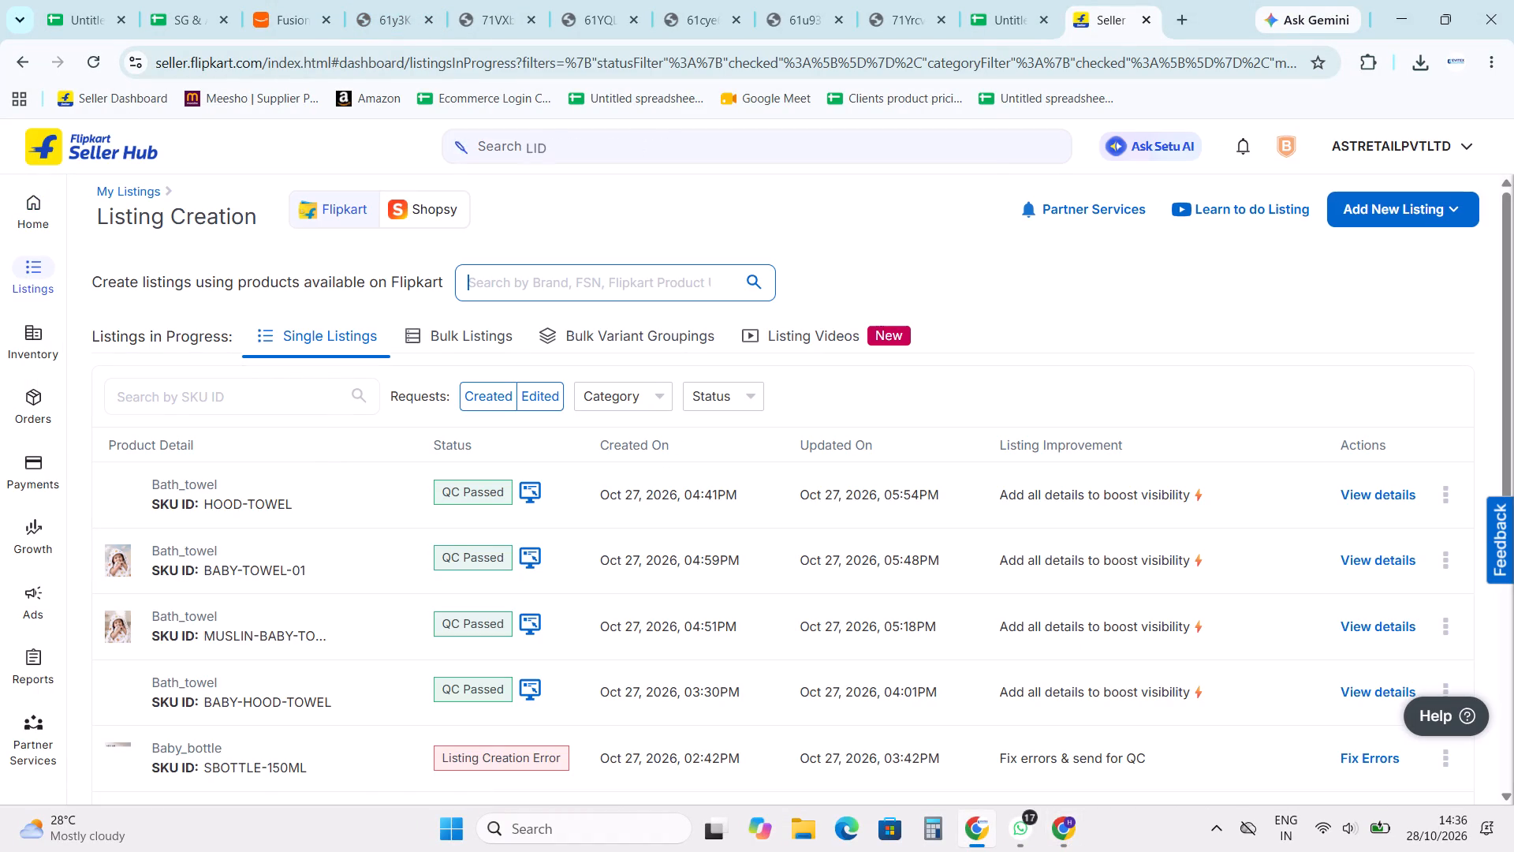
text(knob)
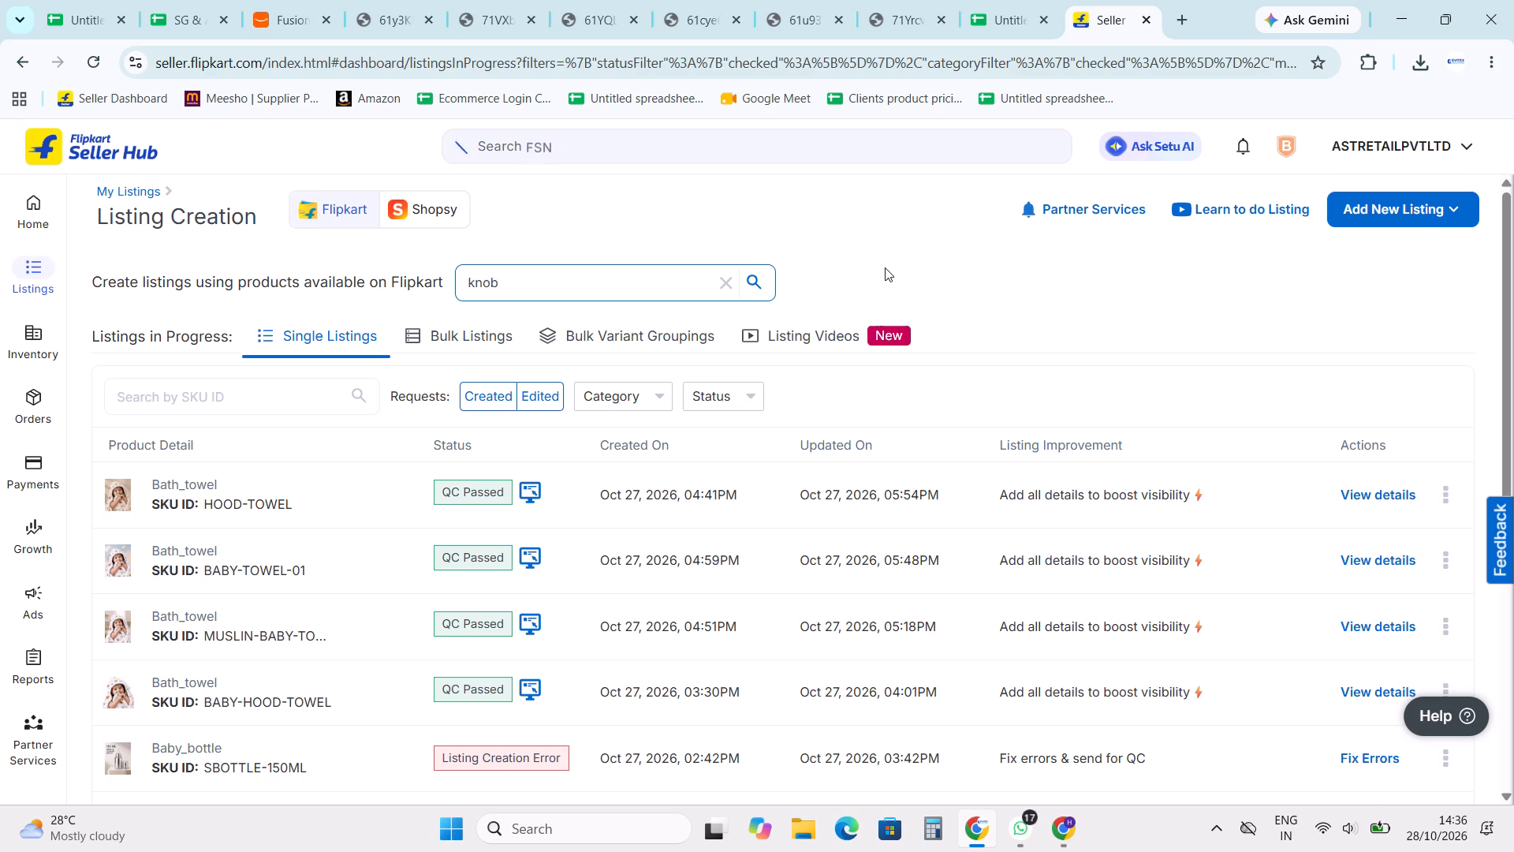
Start adding a new single listing from the Listing Creation page.
click(1364, 209)
click(1370, 256)
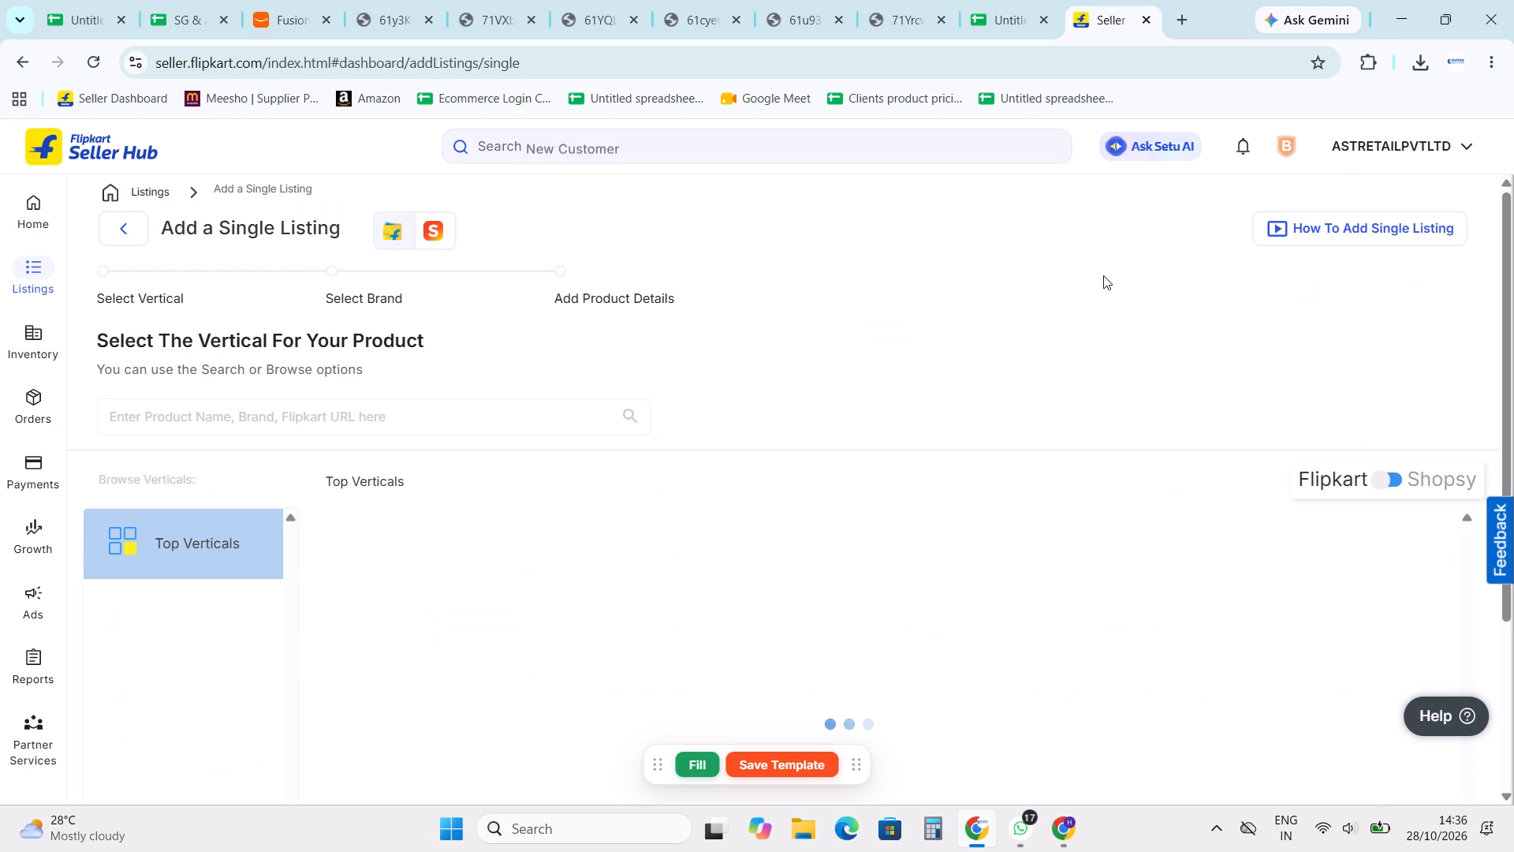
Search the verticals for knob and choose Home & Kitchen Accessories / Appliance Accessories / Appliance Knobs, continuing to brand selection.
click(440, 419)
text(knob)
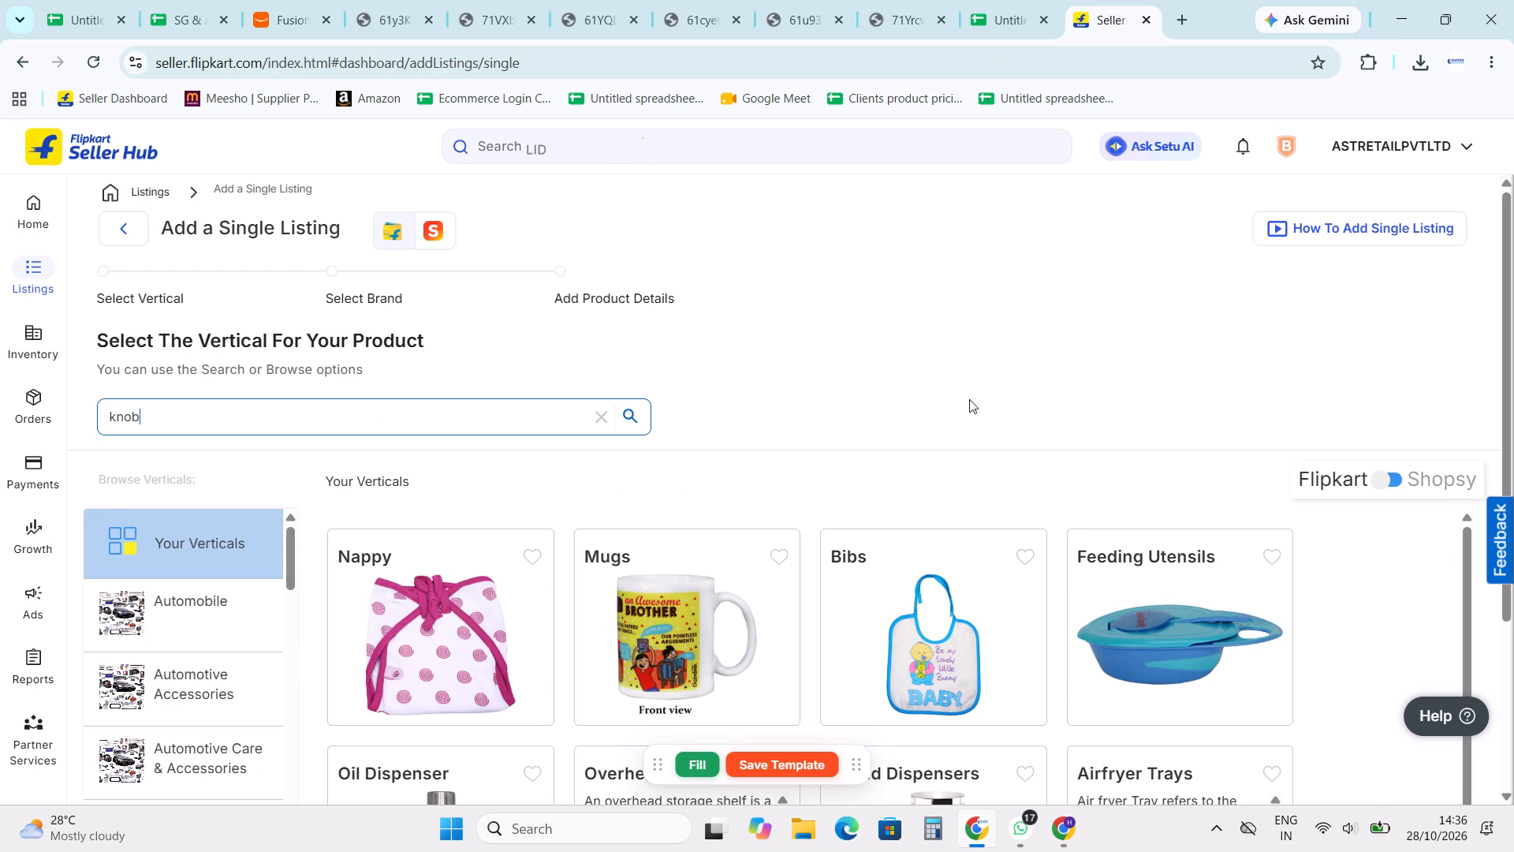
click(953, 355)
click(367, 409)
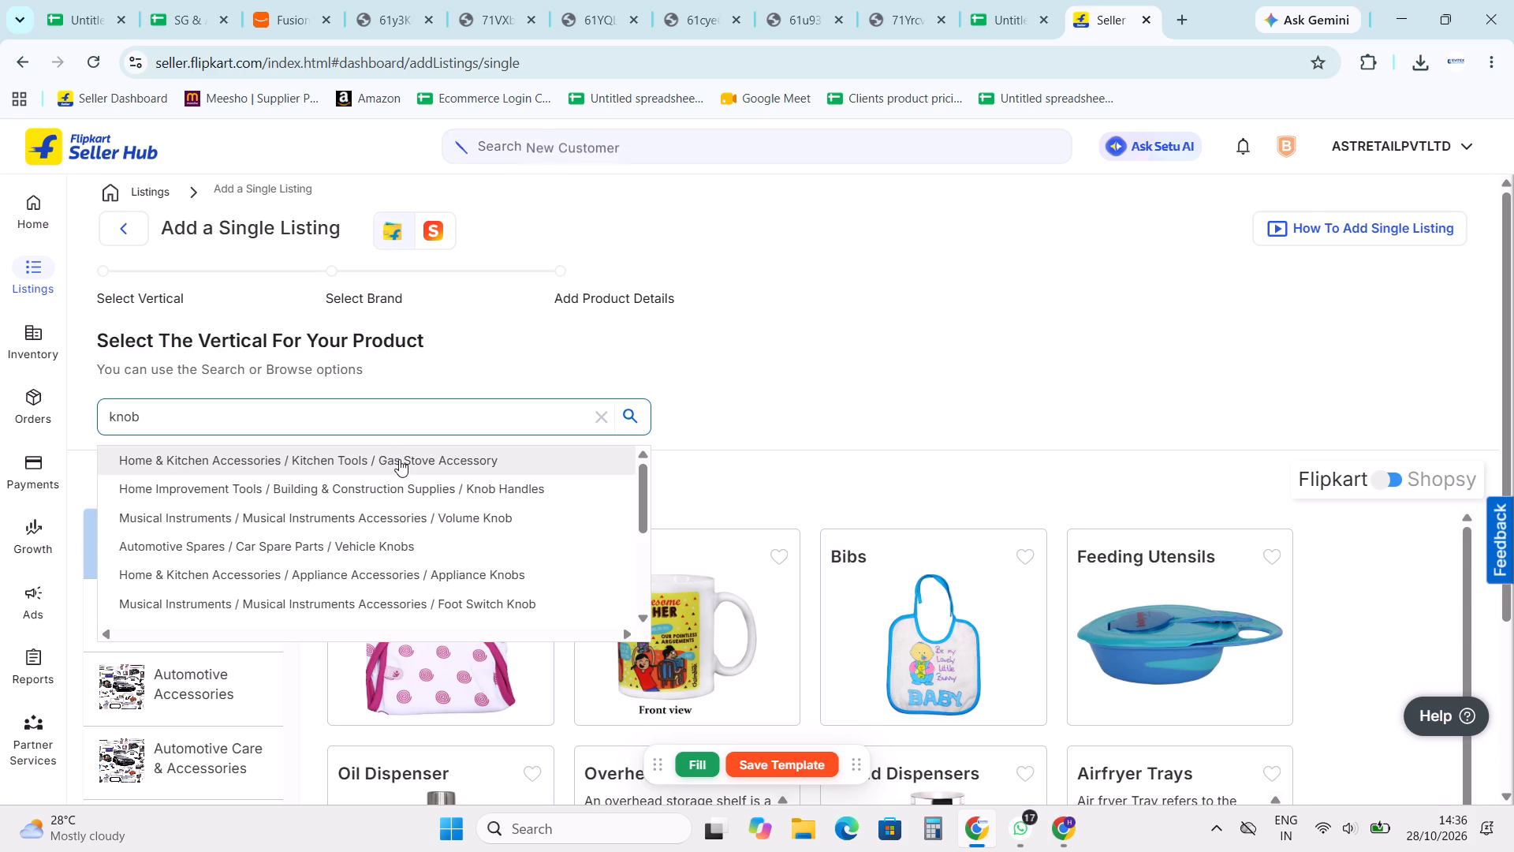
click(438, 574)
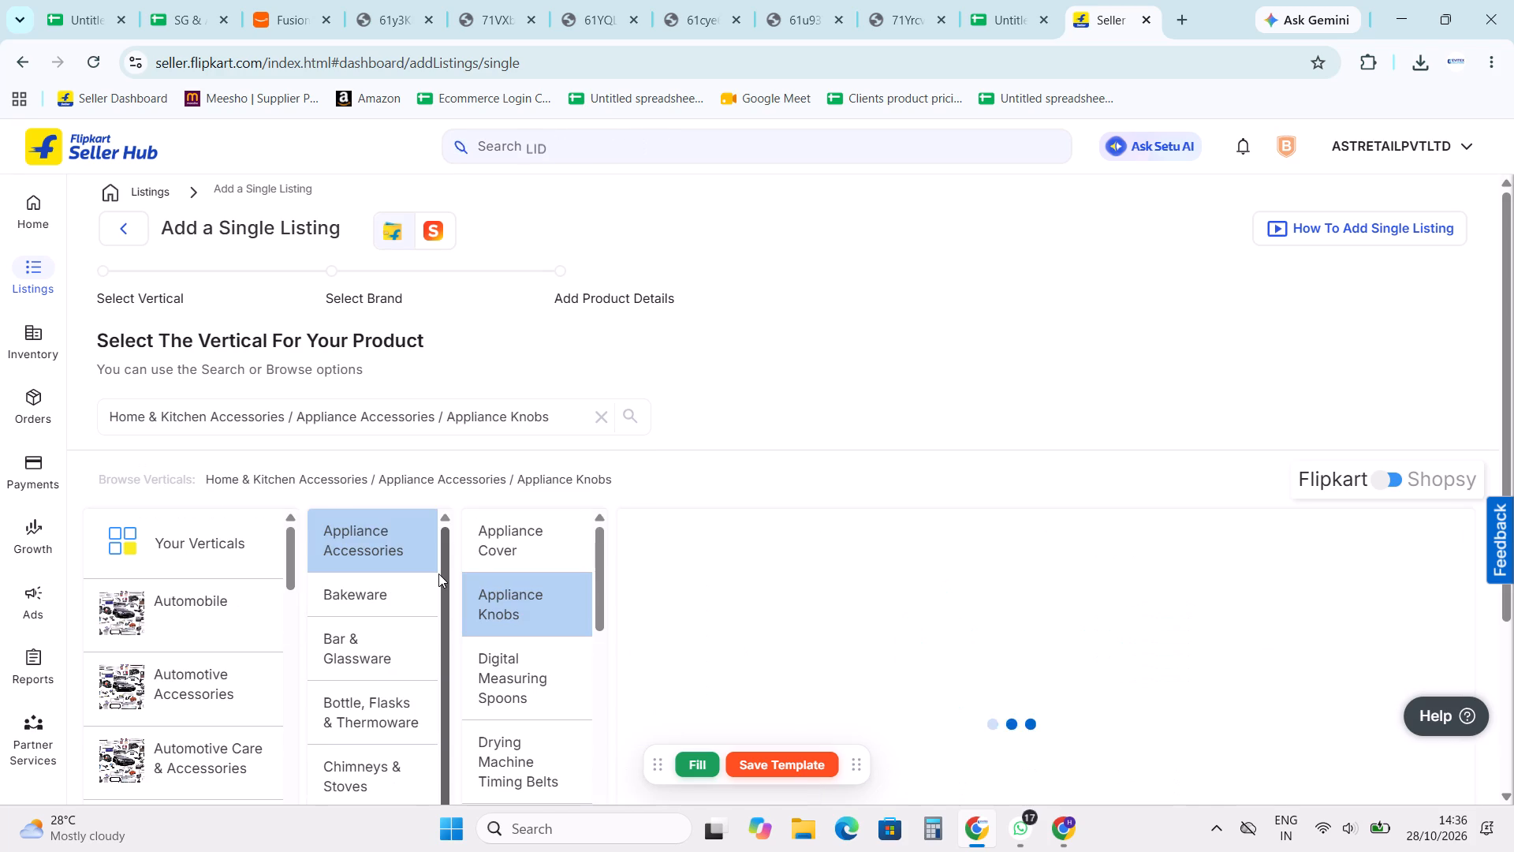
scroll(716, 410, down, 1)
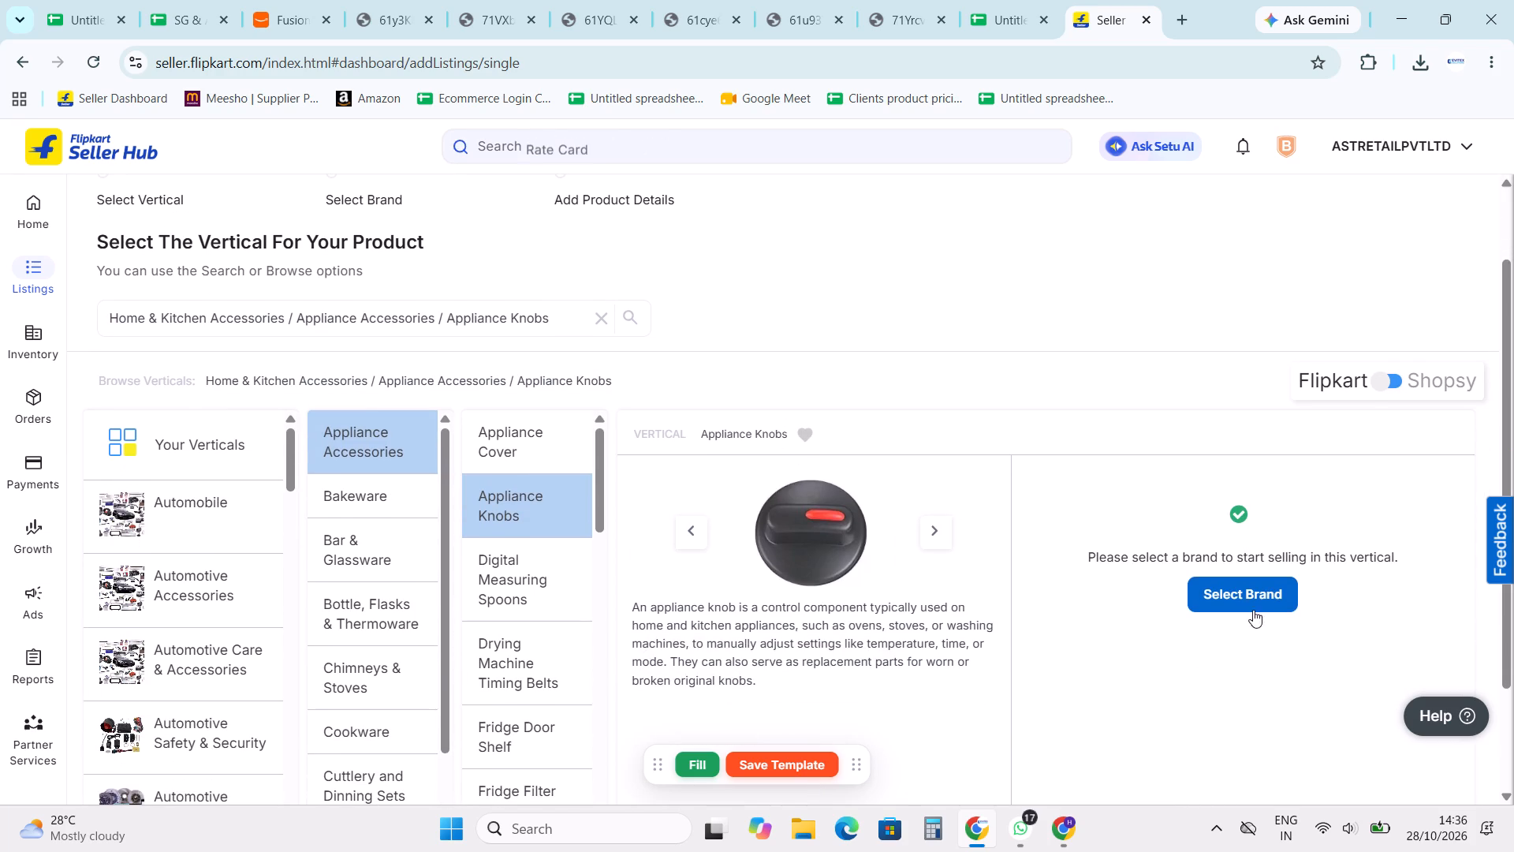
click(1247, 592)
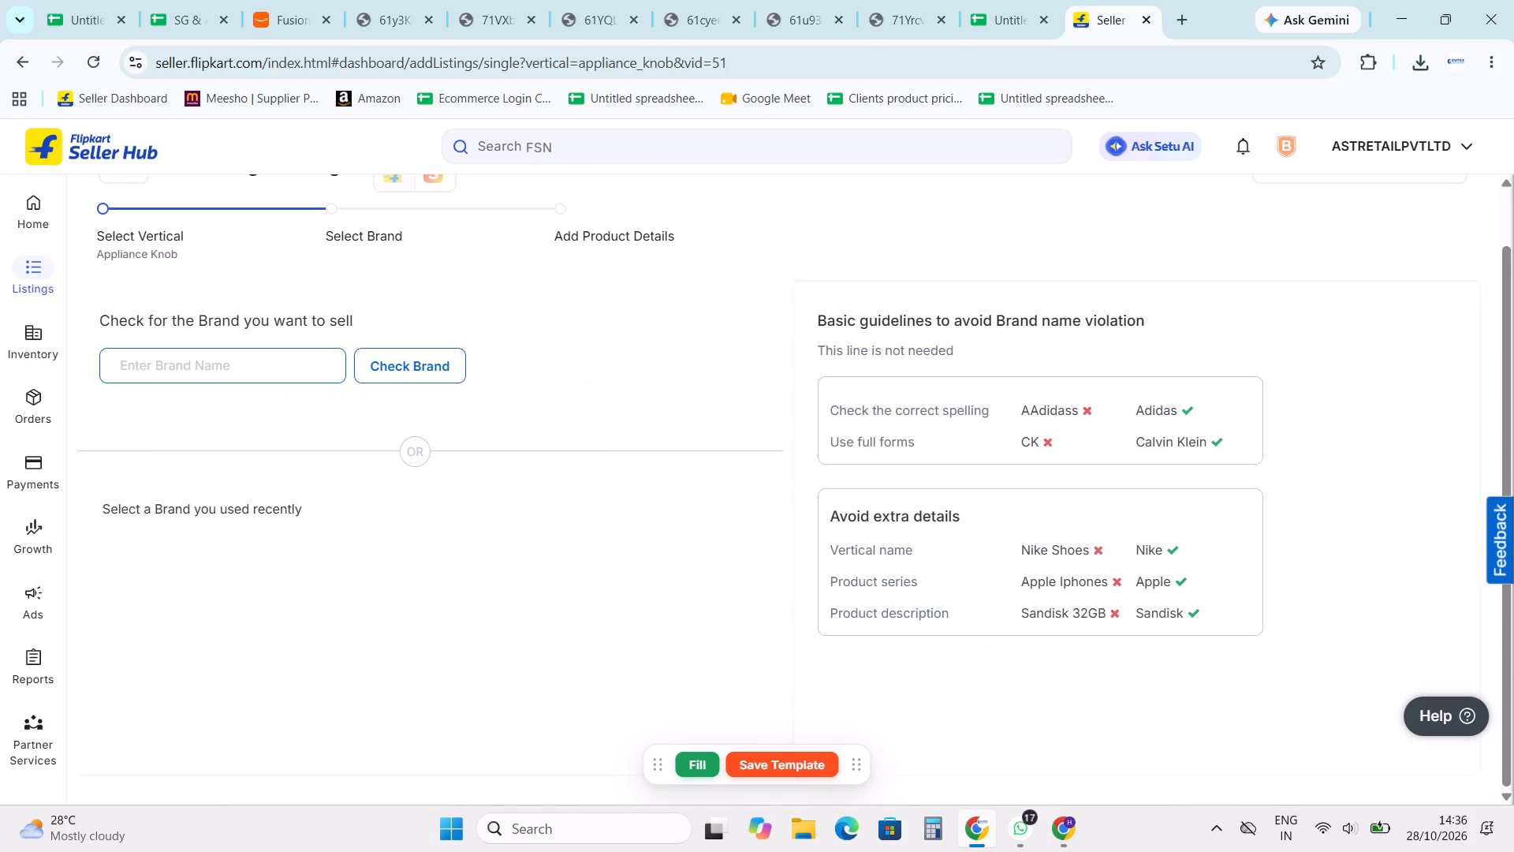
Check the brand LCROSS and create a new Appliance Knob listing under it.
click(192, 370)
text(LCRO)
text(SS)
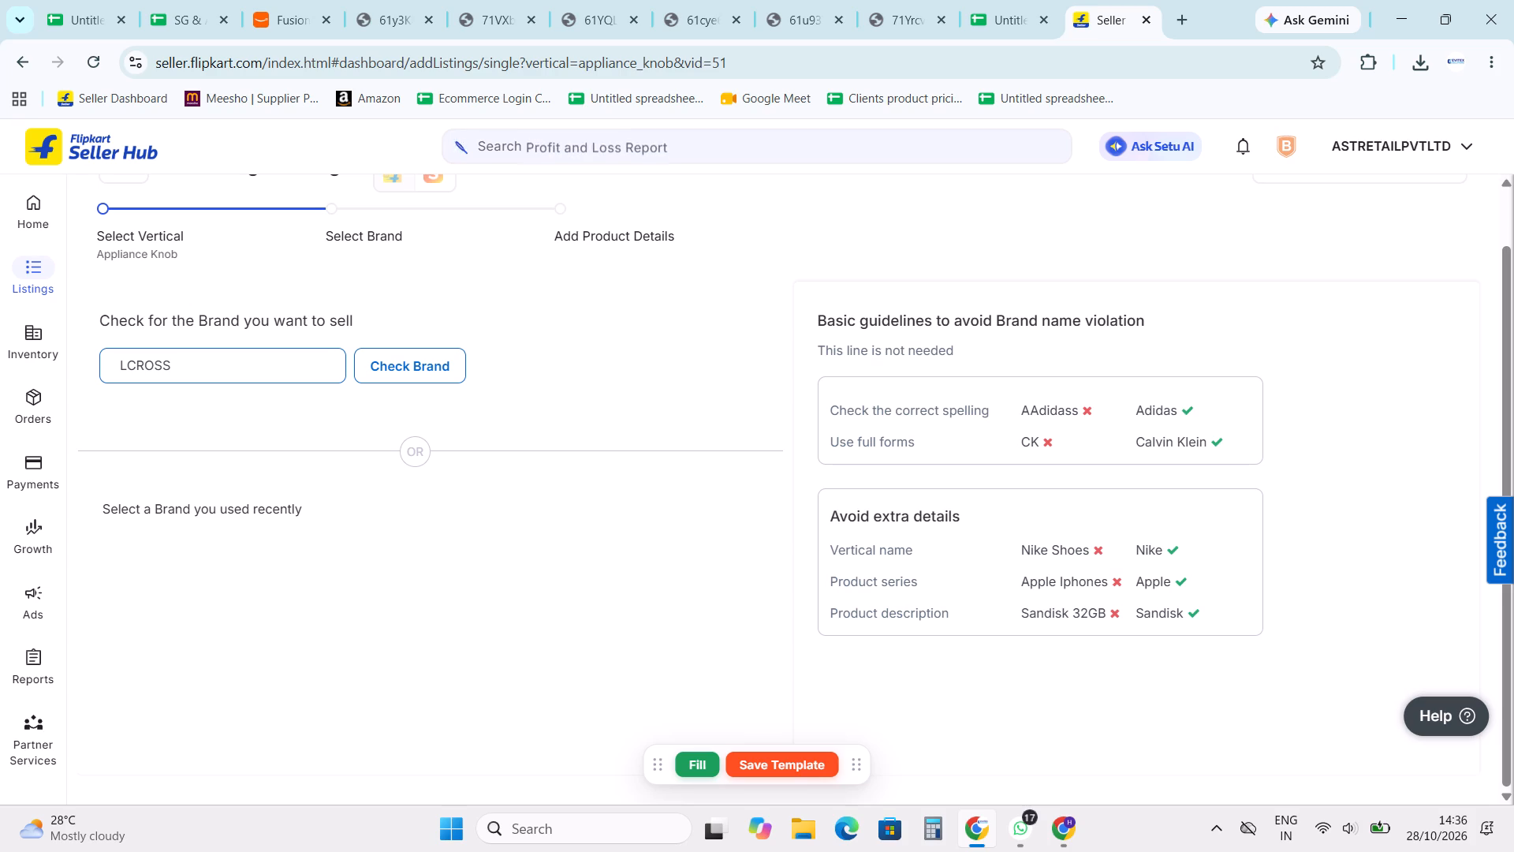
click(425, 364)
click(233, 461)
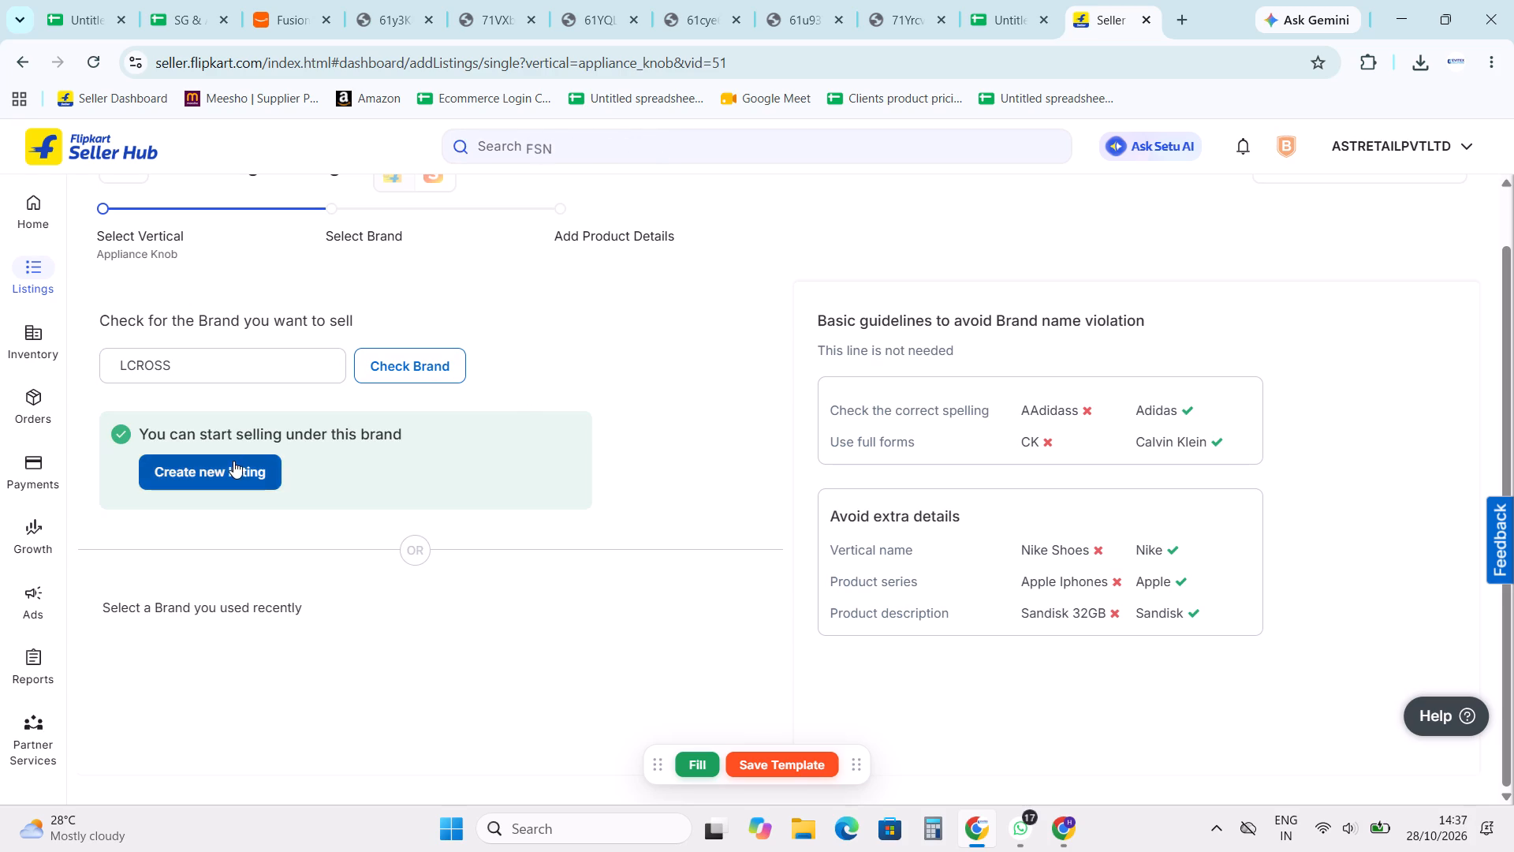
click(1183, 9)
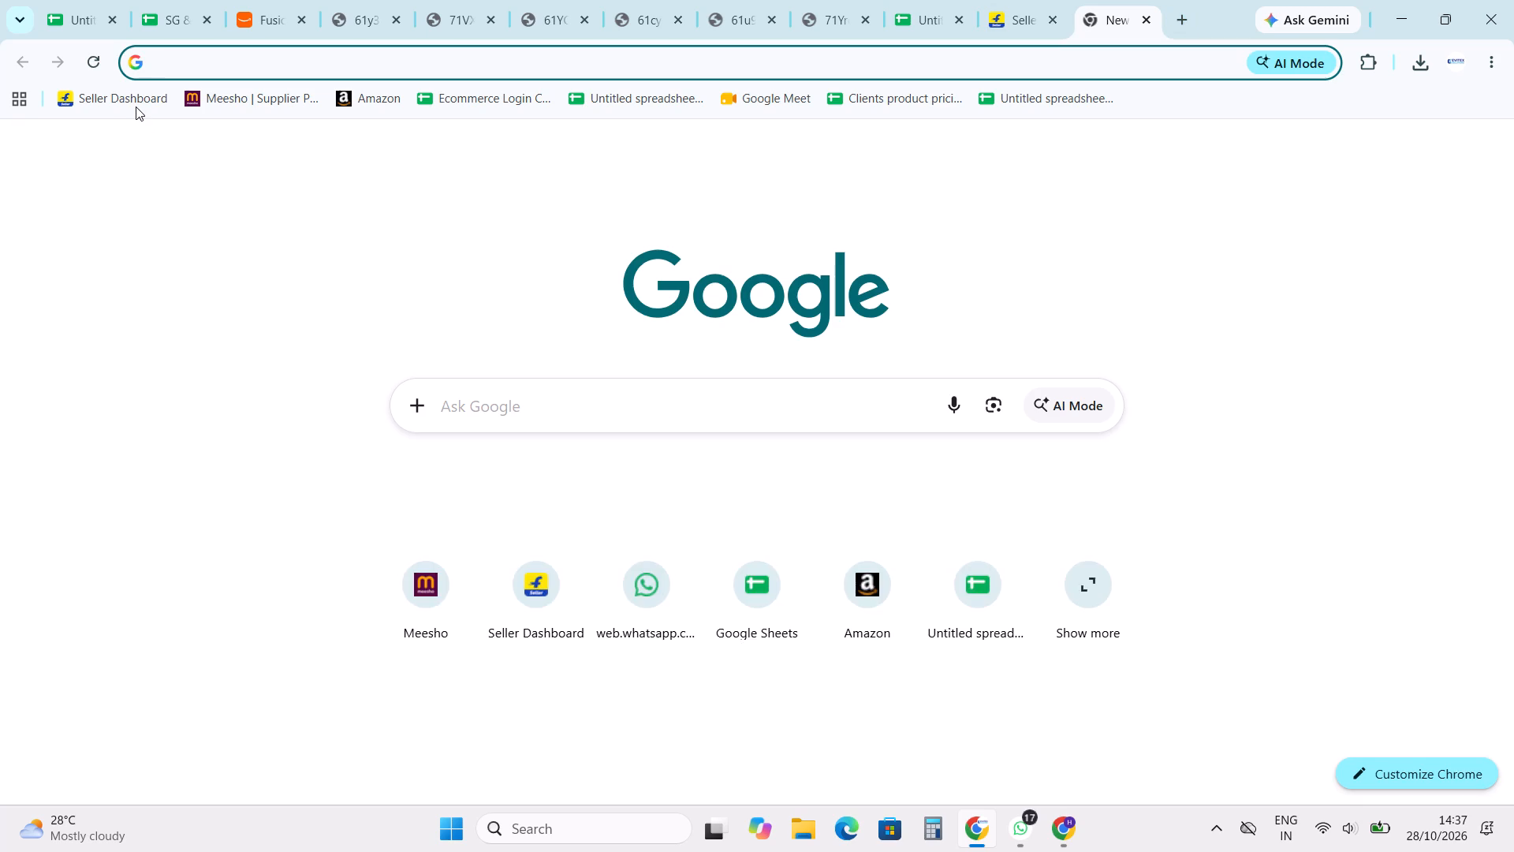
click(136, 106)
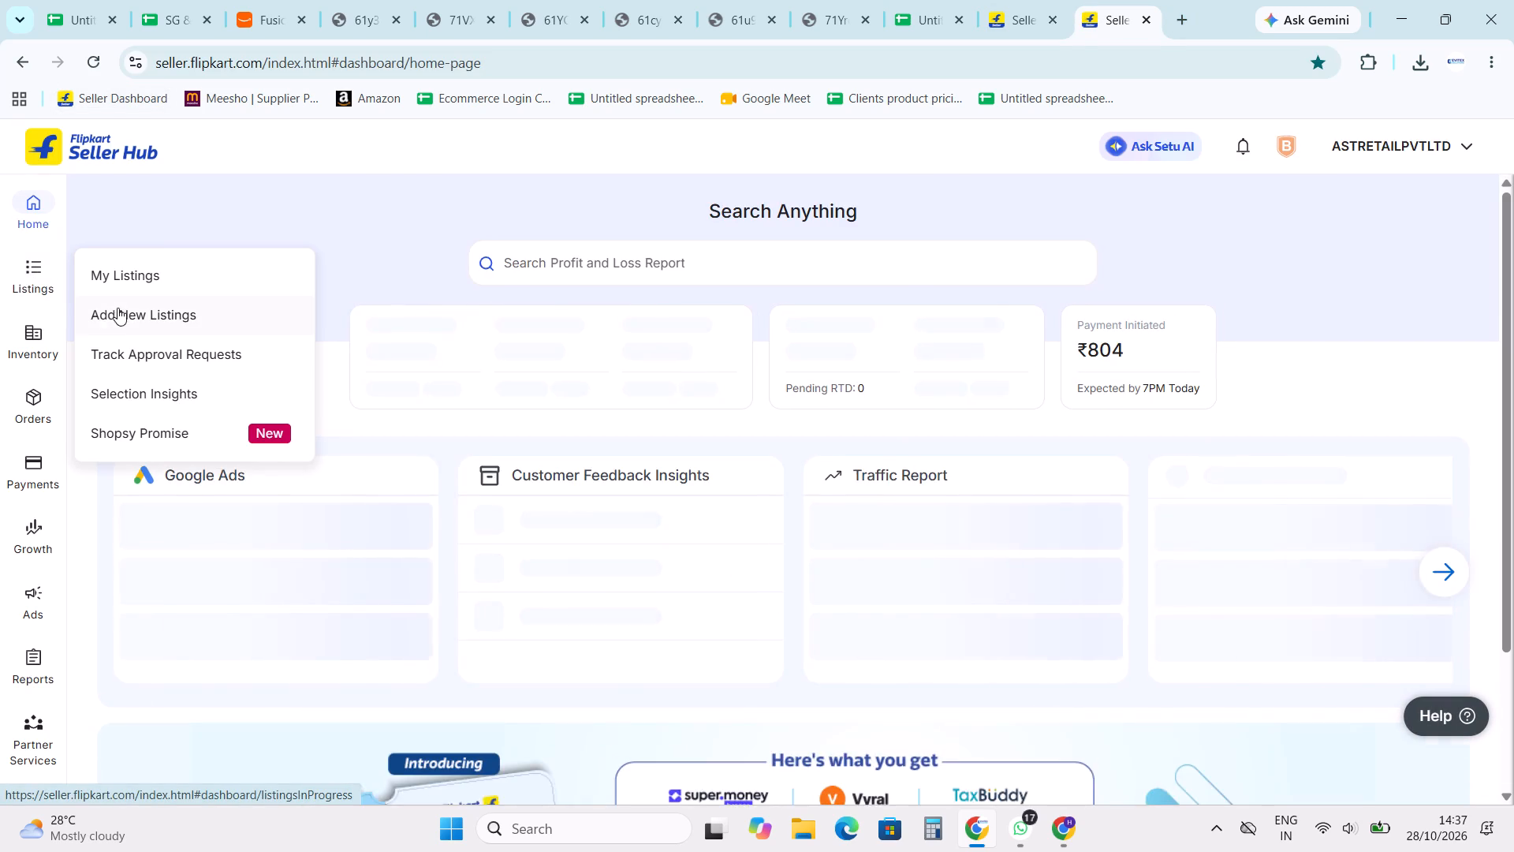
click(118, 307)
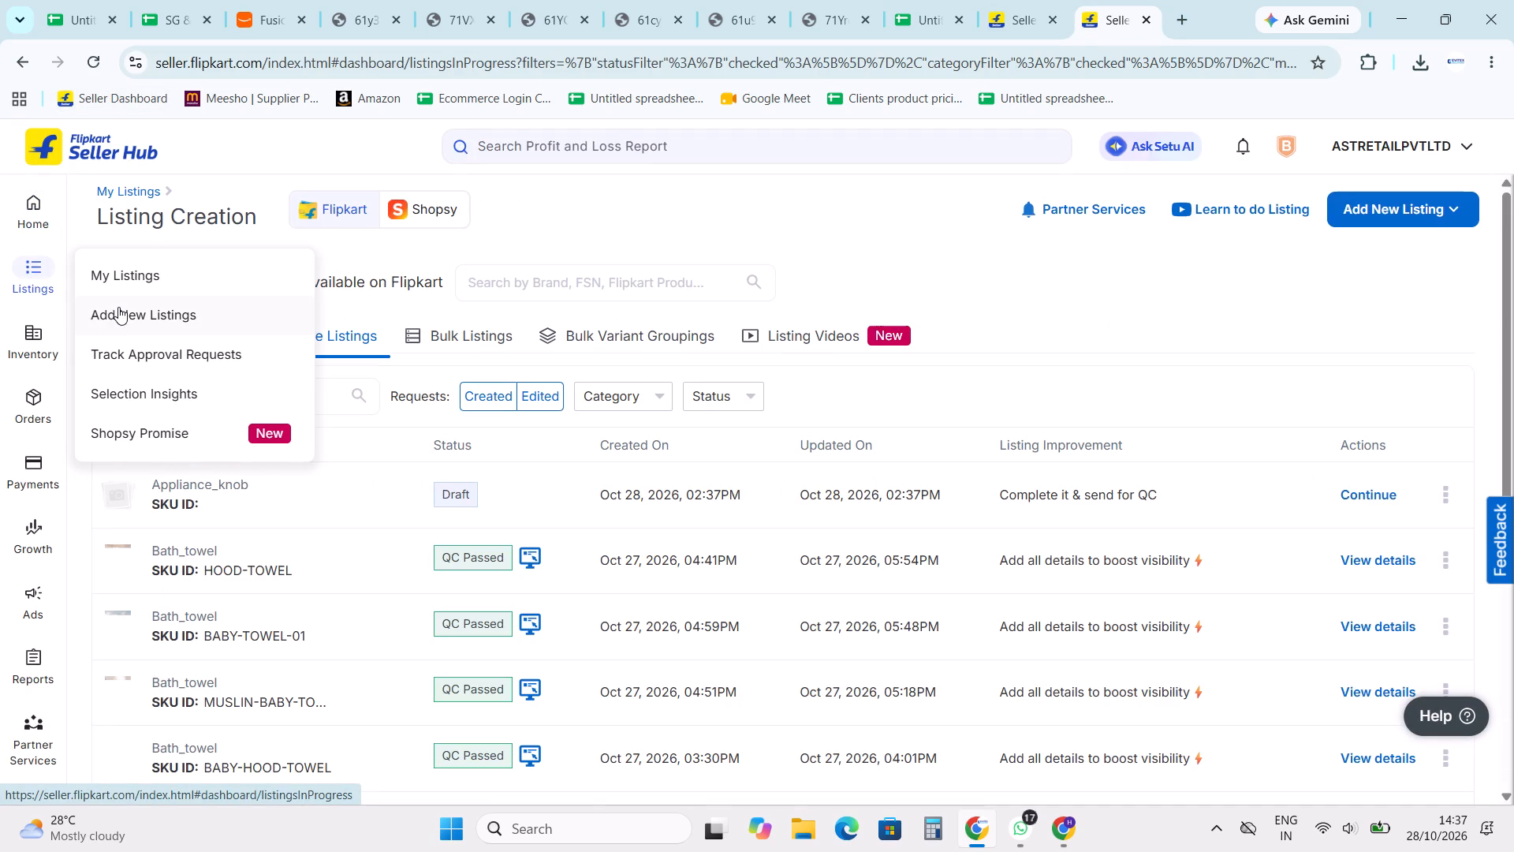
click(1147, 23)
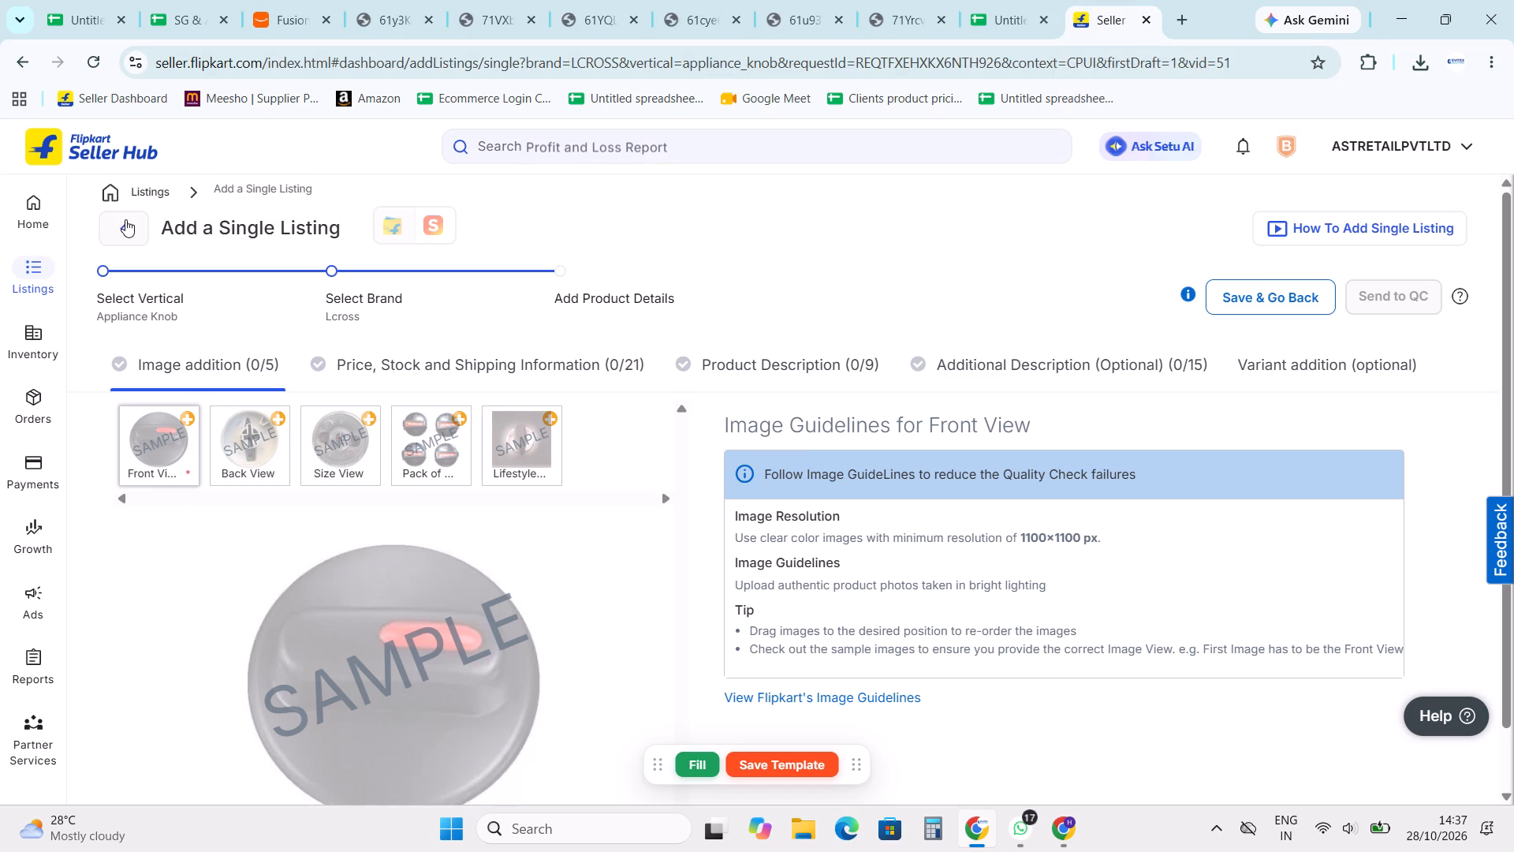
click(125, 219)
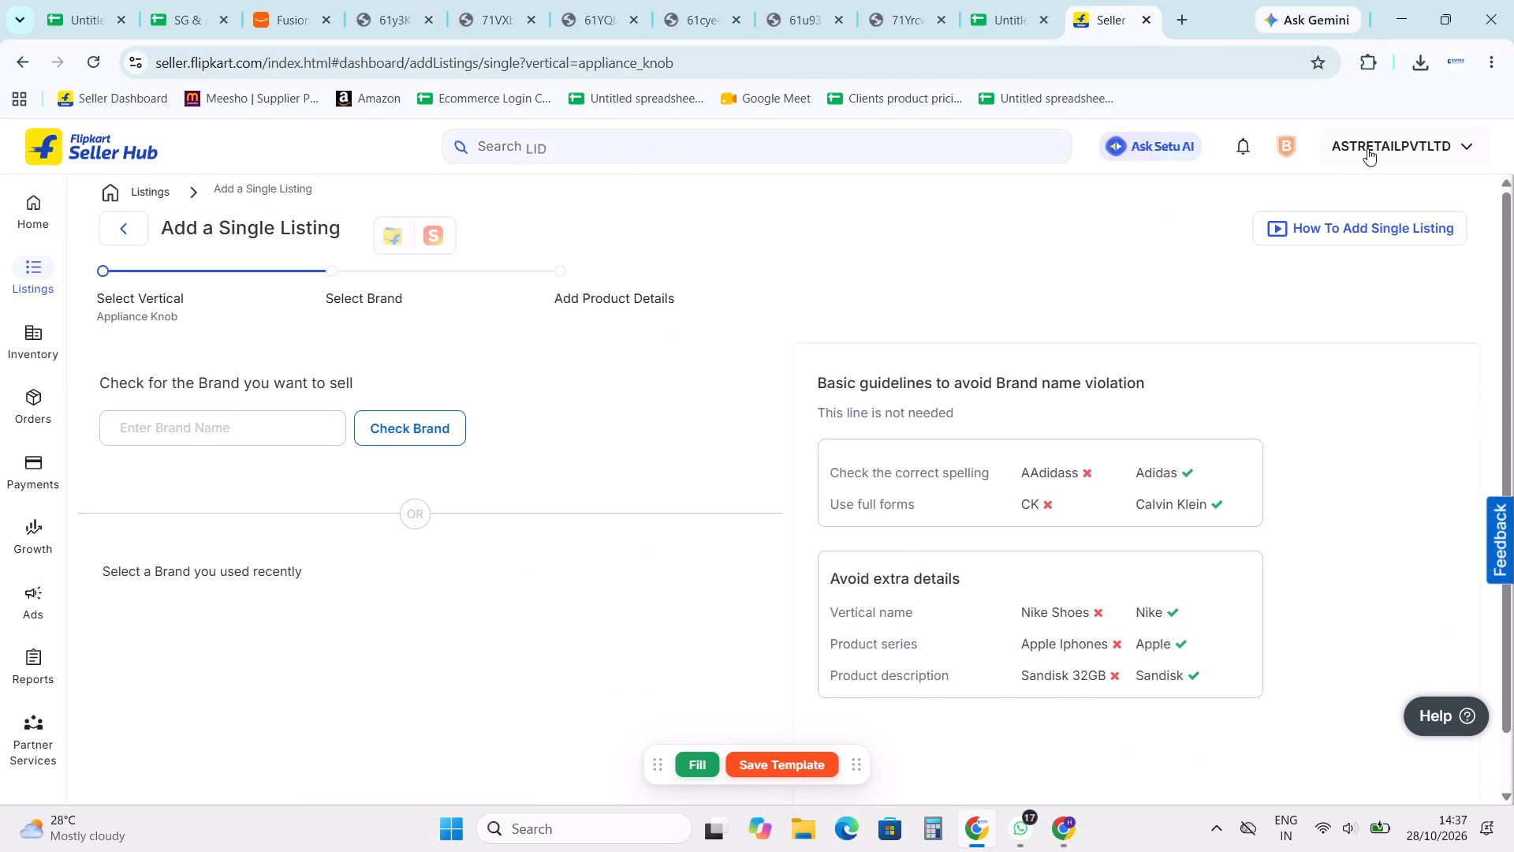
click(33, 211)
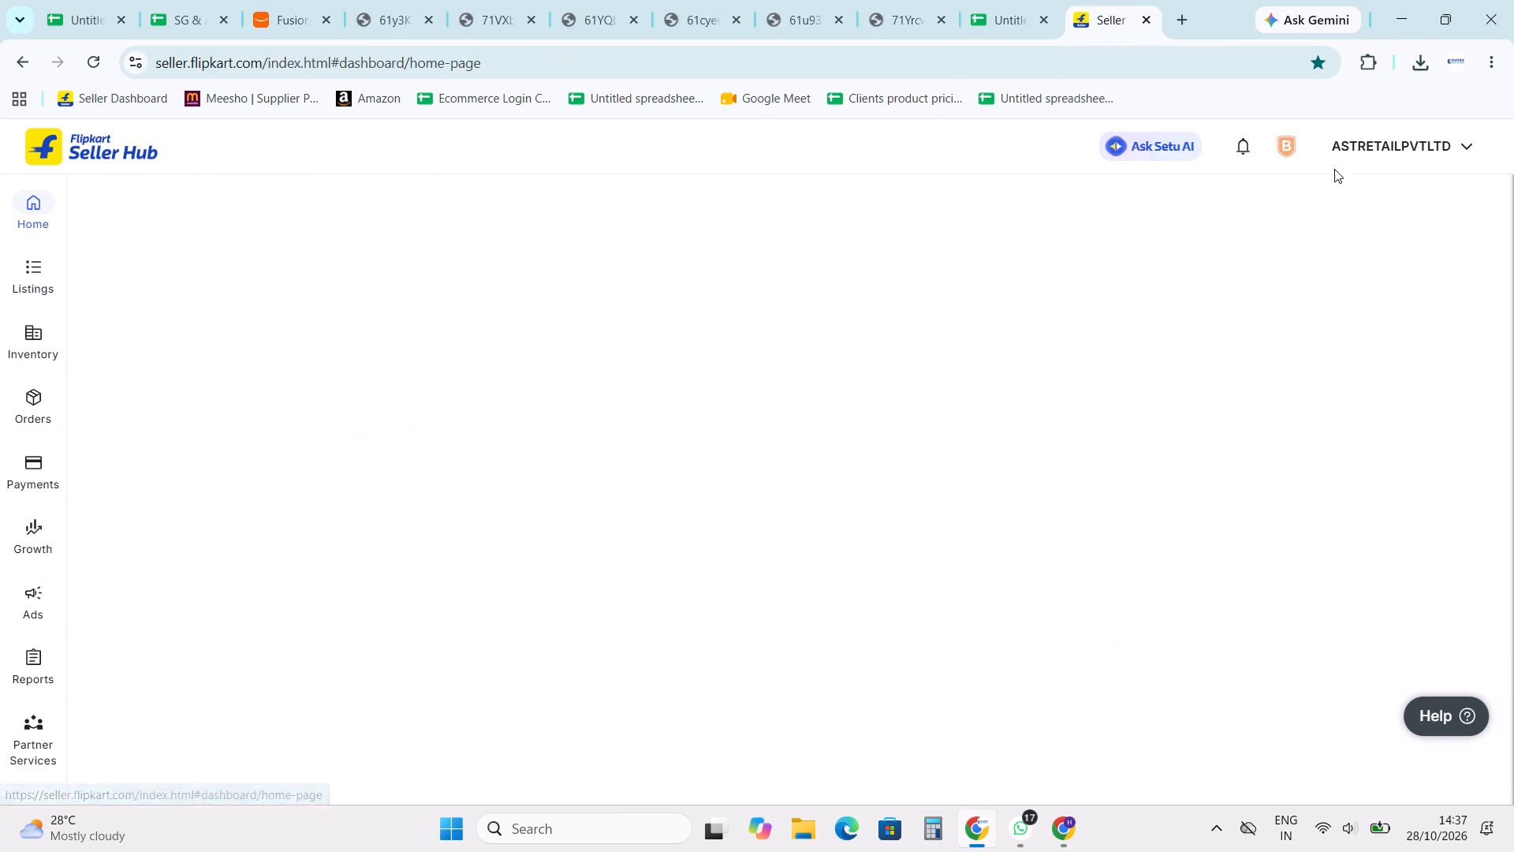
click(1347, 146)
click(1305, 223)
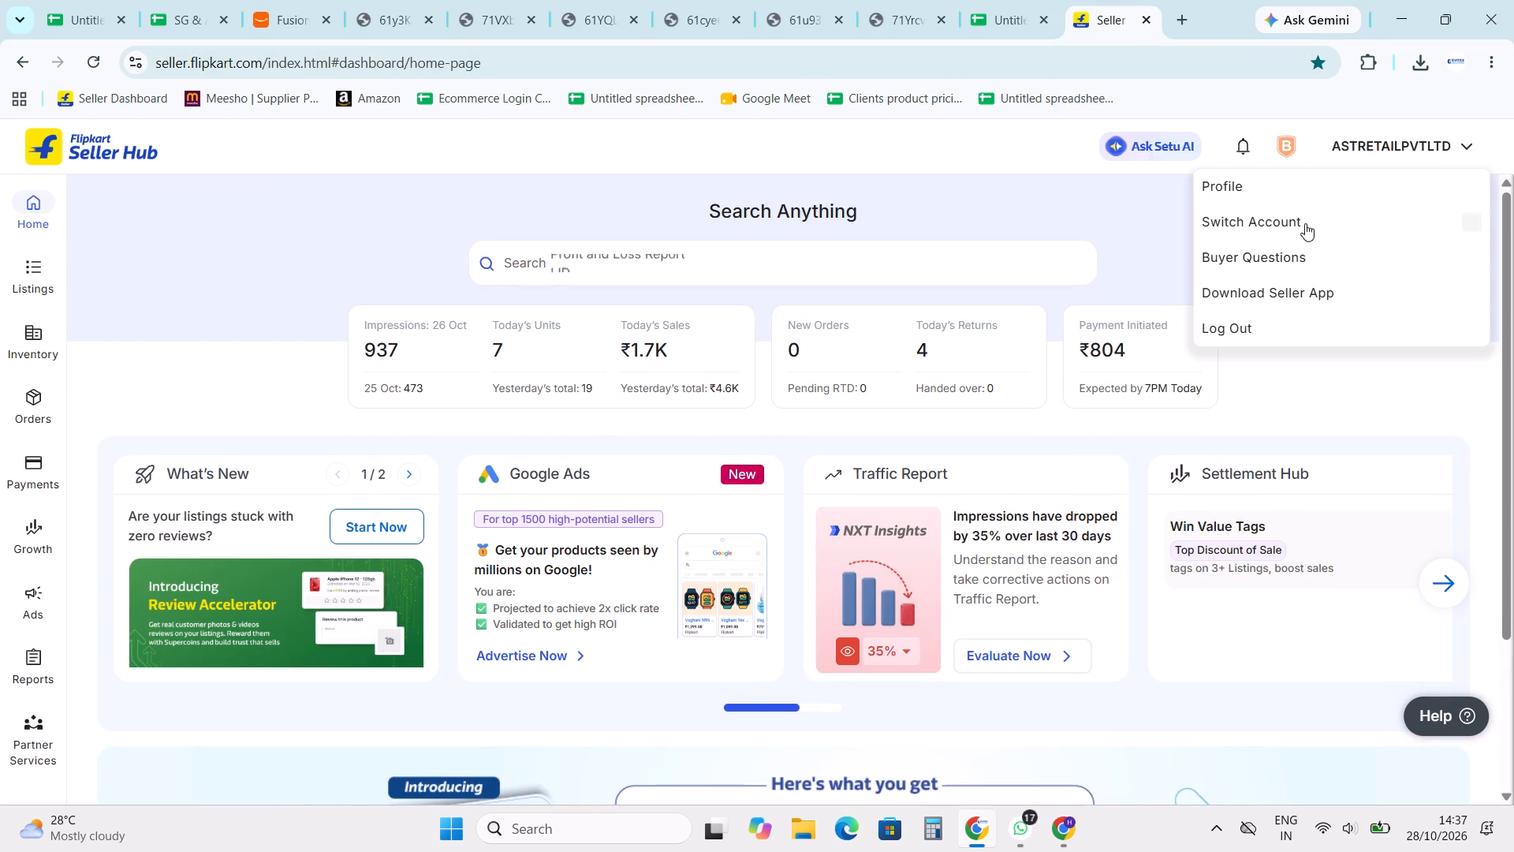
scroll(628, 426, down, 2)
click(571, 361)
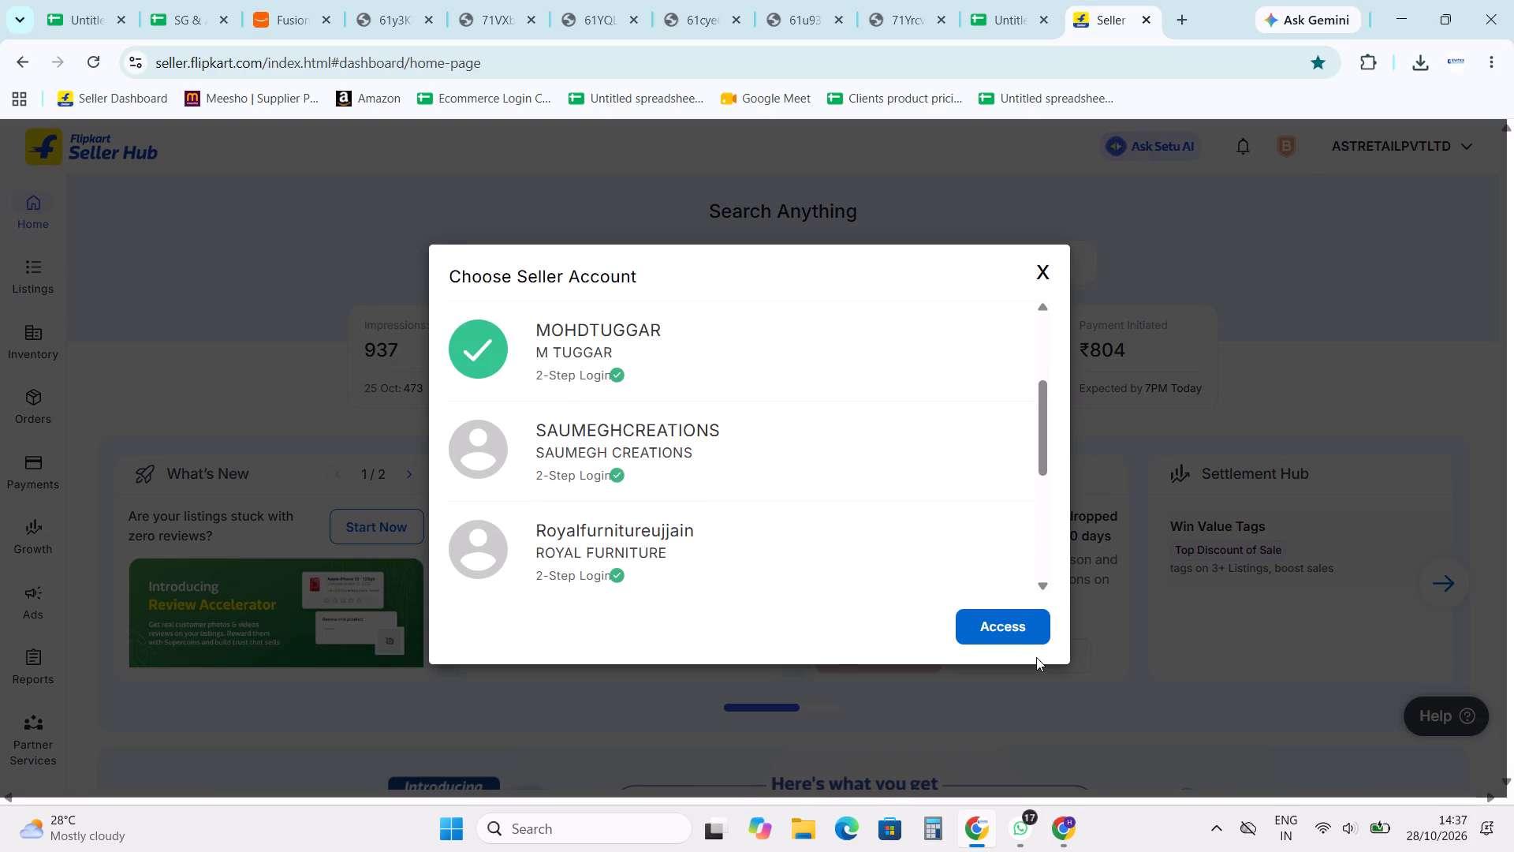
click(1020, 636)
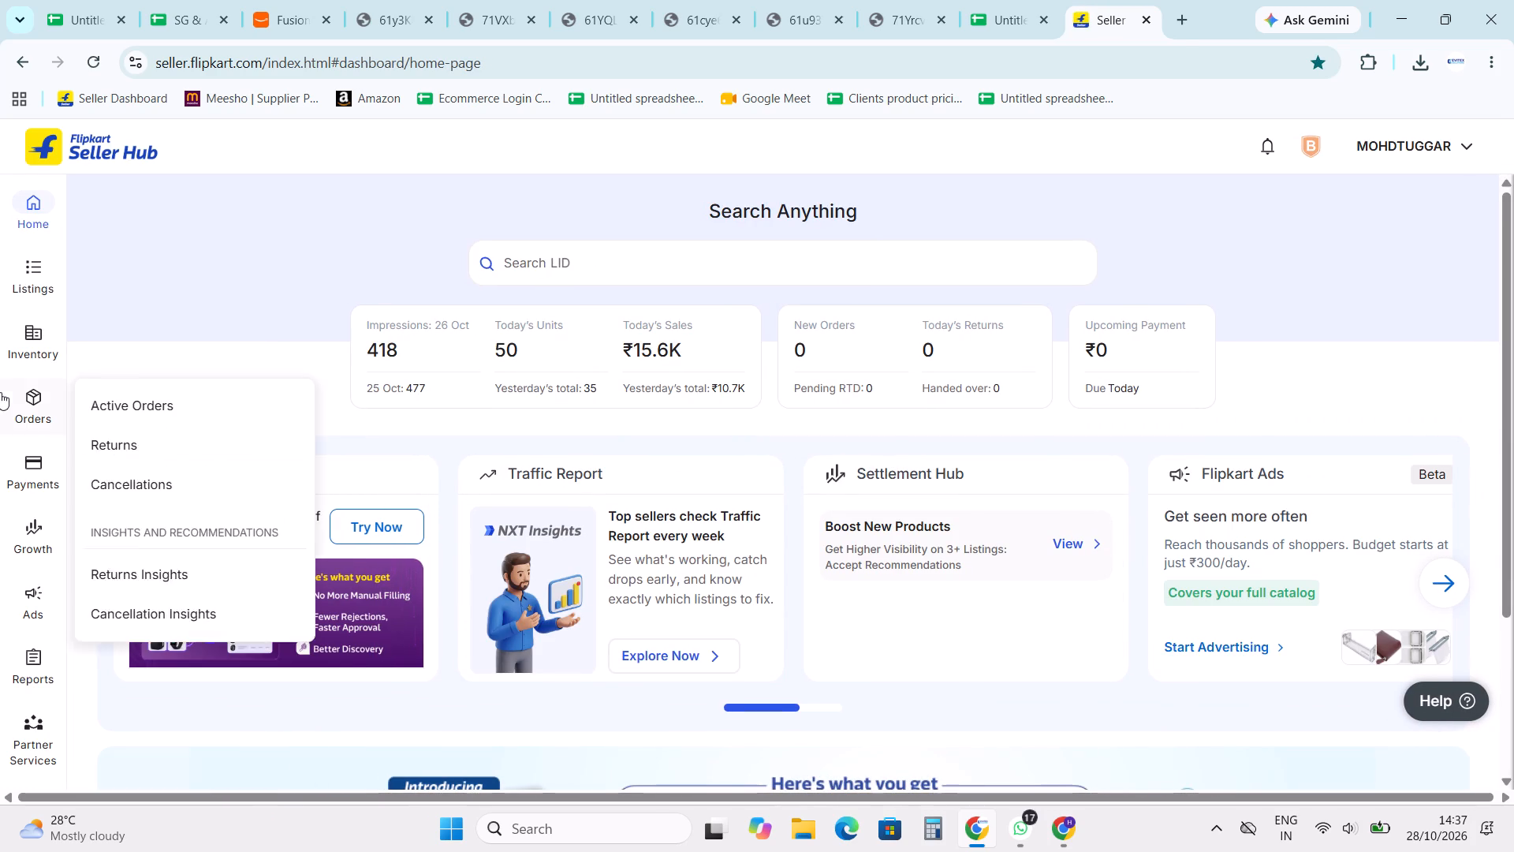
Start adding a new single listing in the M TUGGAR account.
click(128, 312)
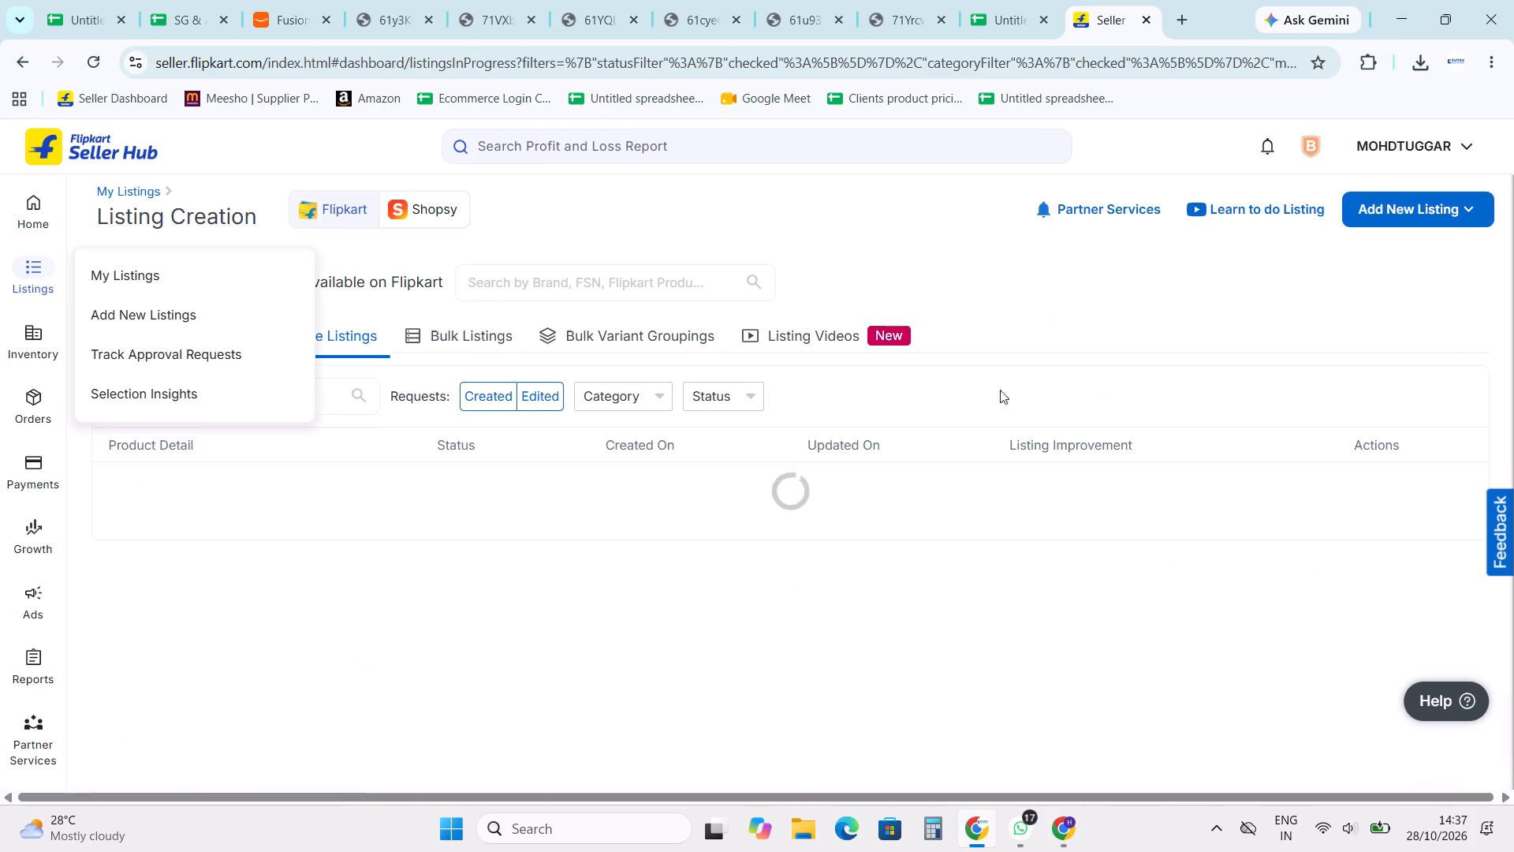
click(1382, 210)
click(1346, 250)
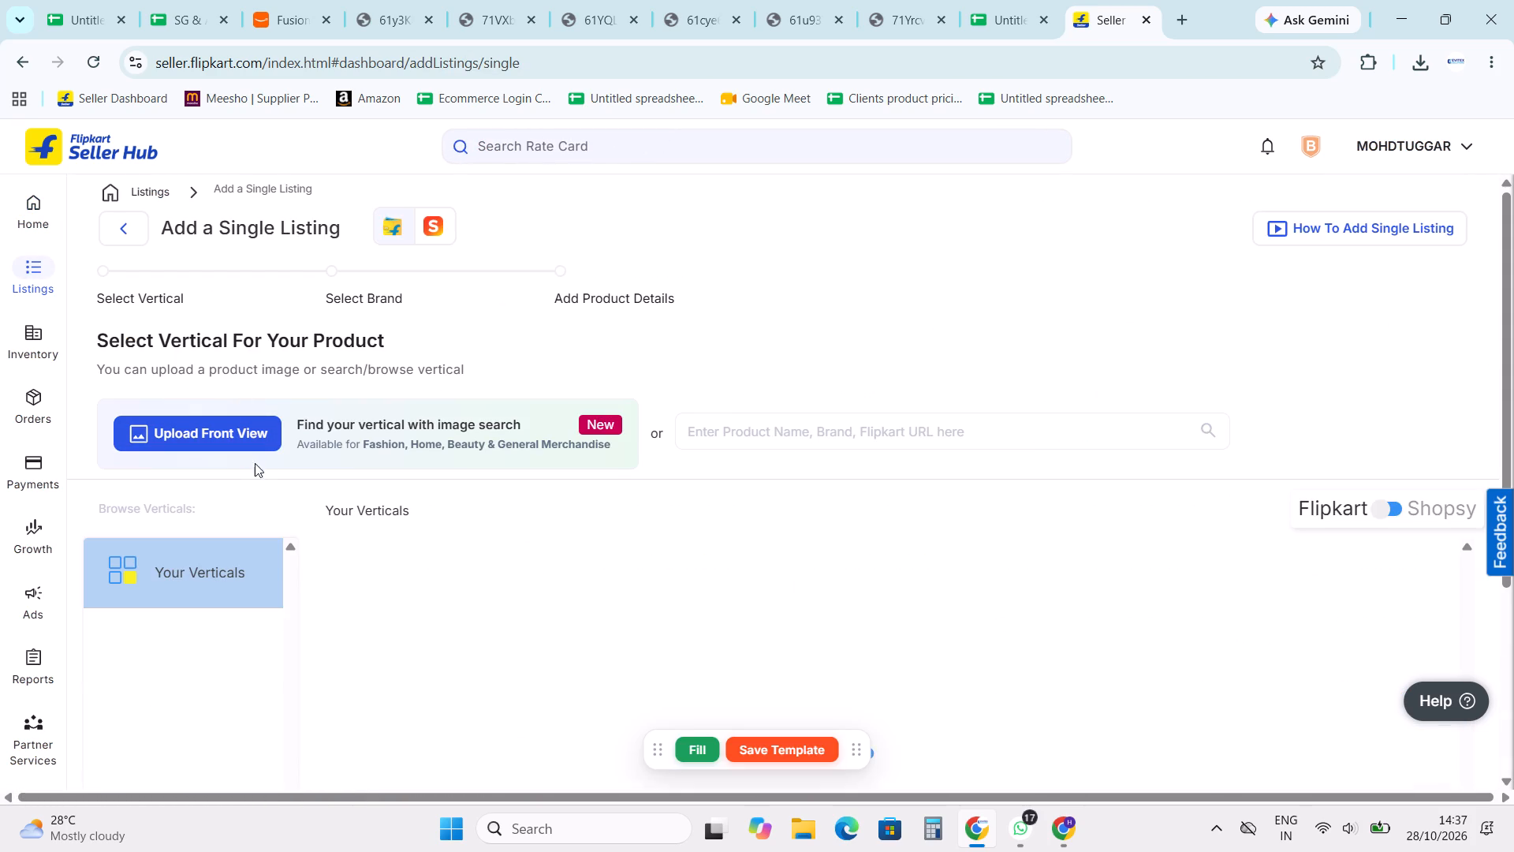
Search the verticals for KNOB and choose Home & Kitchen Accessories / Appliance Accessories / Appliance Knobs, continuing to brand selection.
click(870, 432)
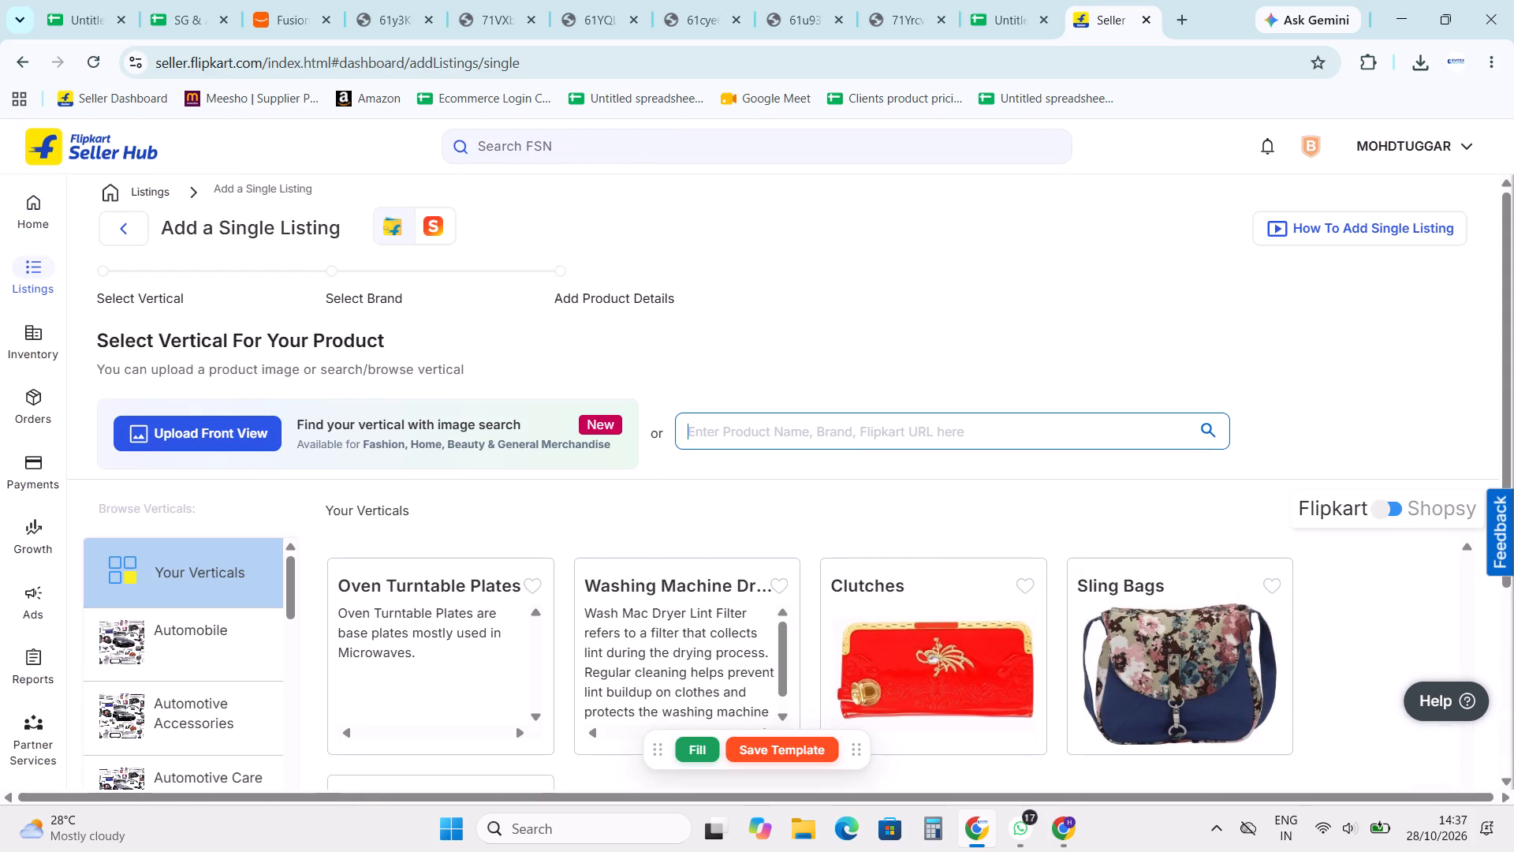
text(LCRO)
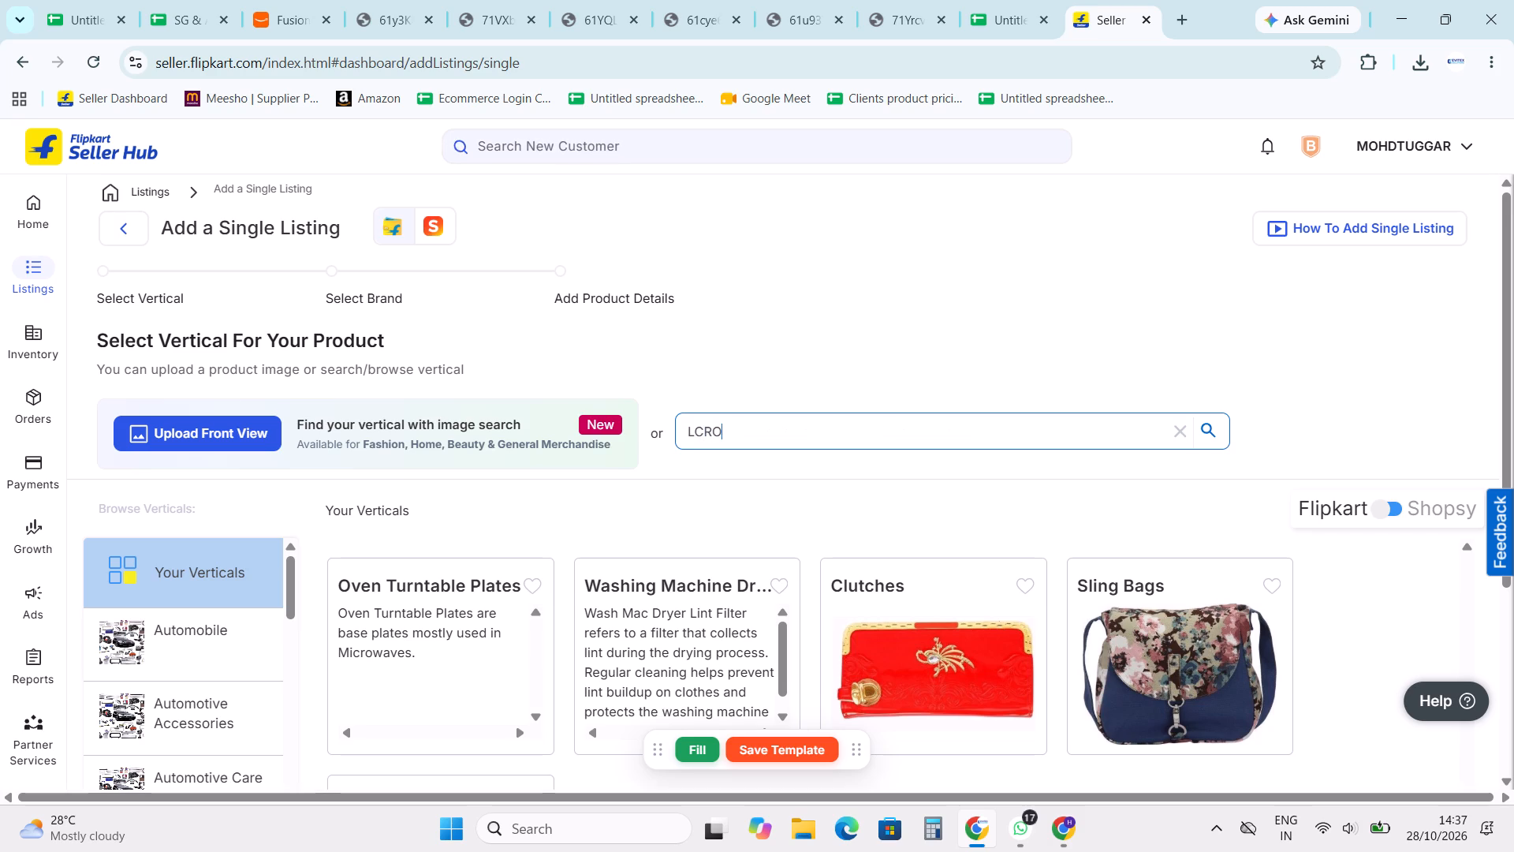
key(BackSpace)
key(BackSpace)
key(BackSpace)
key(BackSpace)
key(BackSpace)
text(KNOB)
click(1020, 299)
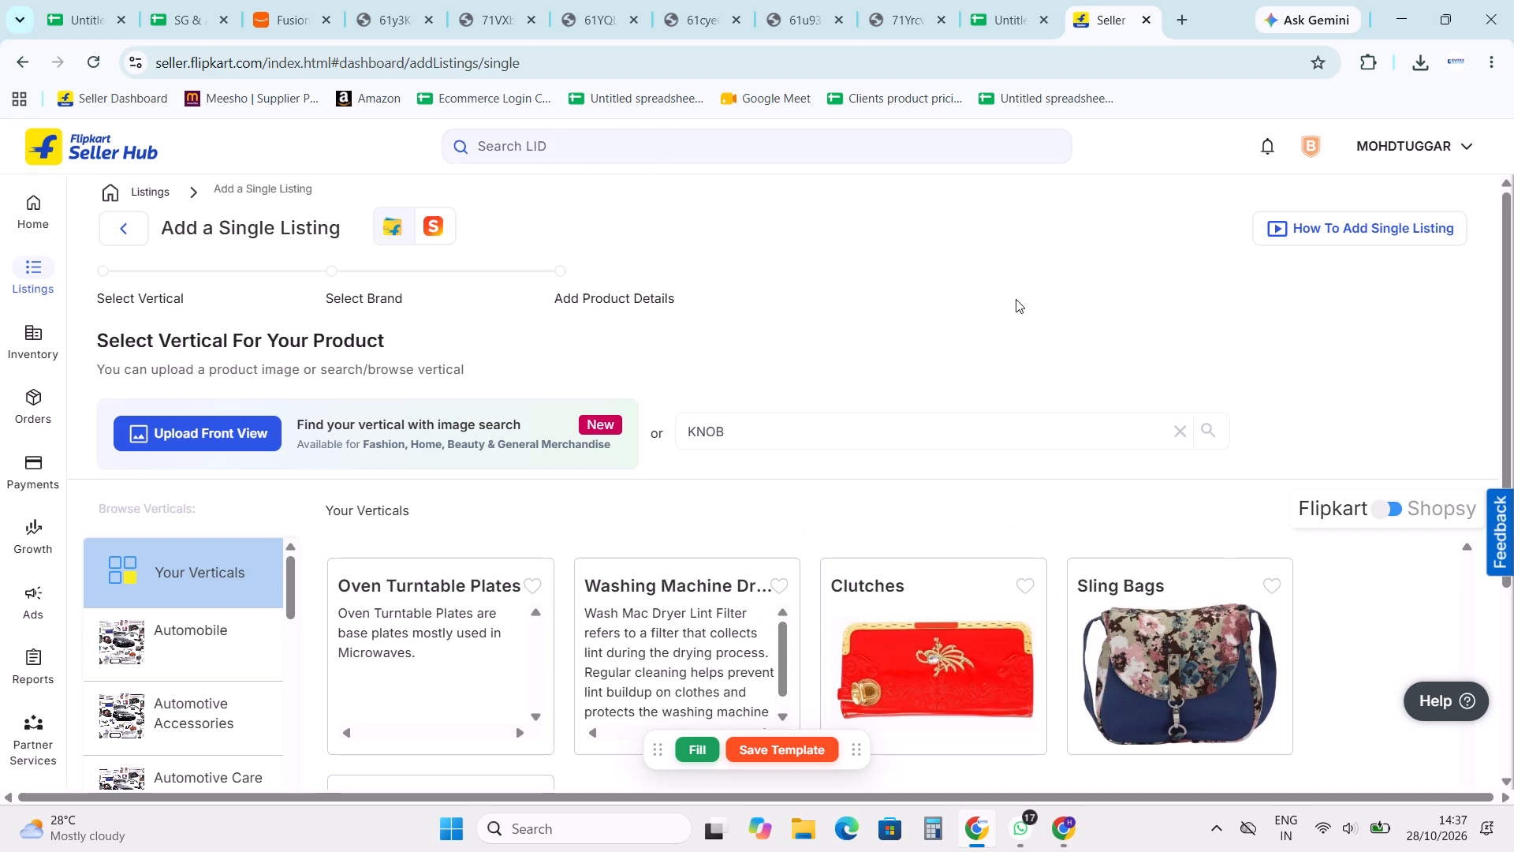
click(910, 438)
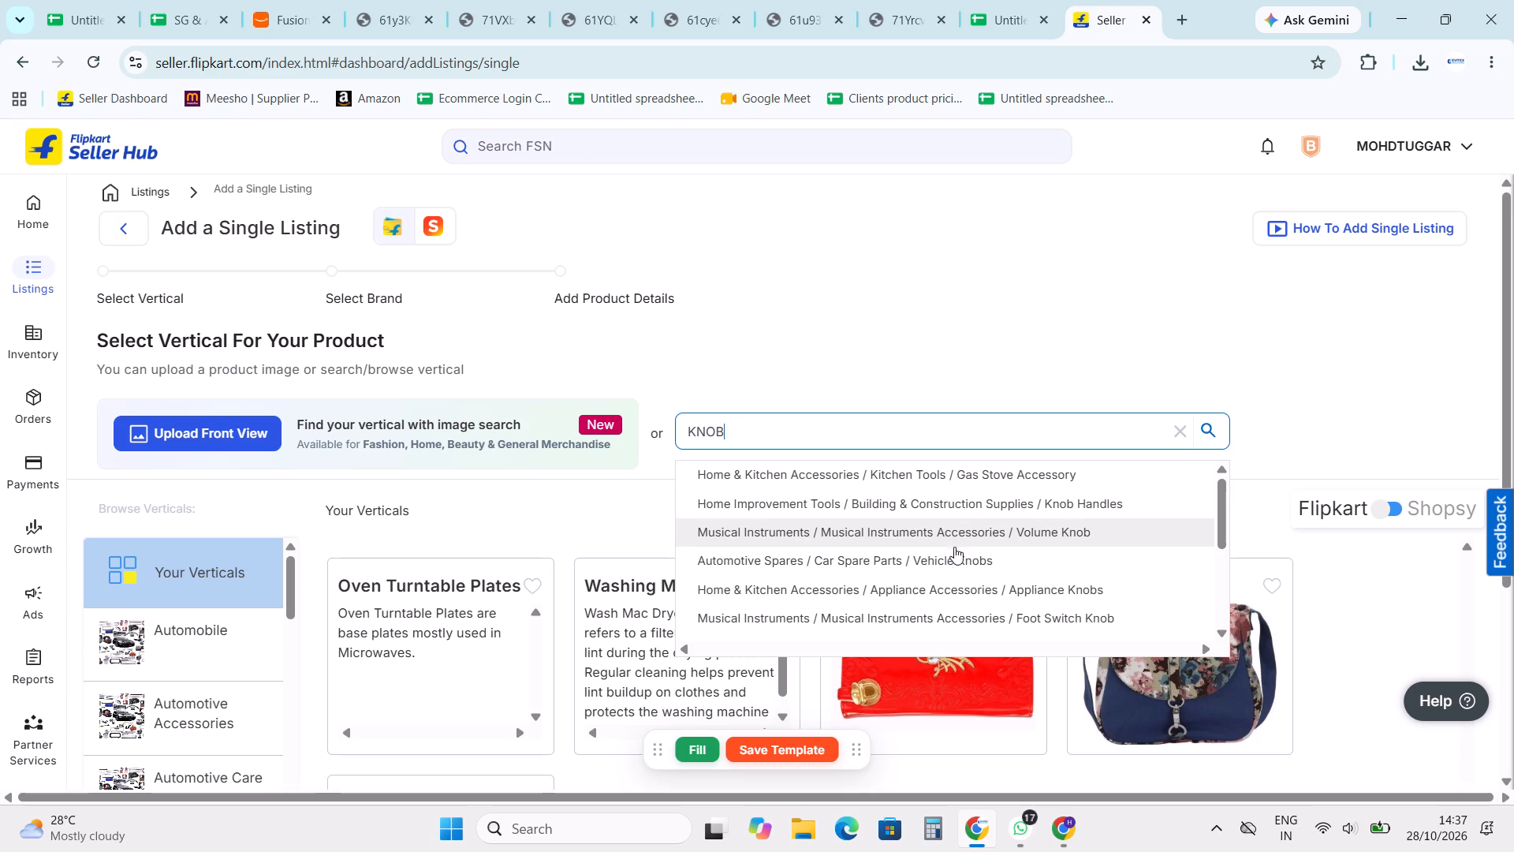
click(960, 586)
scroll(1128, 636, down, 1)
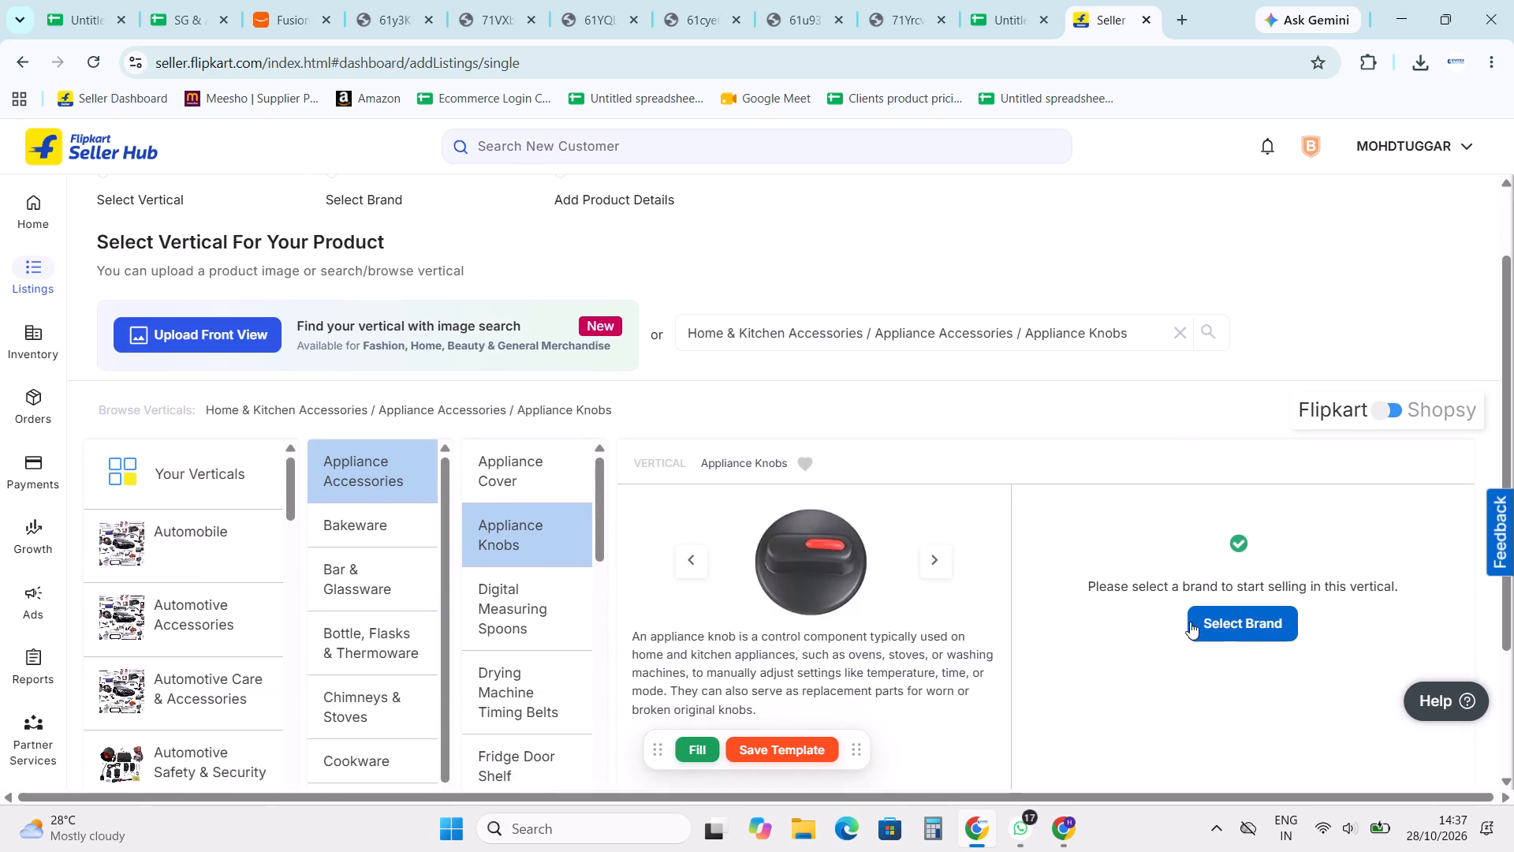
click(1218, 608)
Check the brand LCROSS and create a new Appliance Knob listing under it.
click(229, 344)
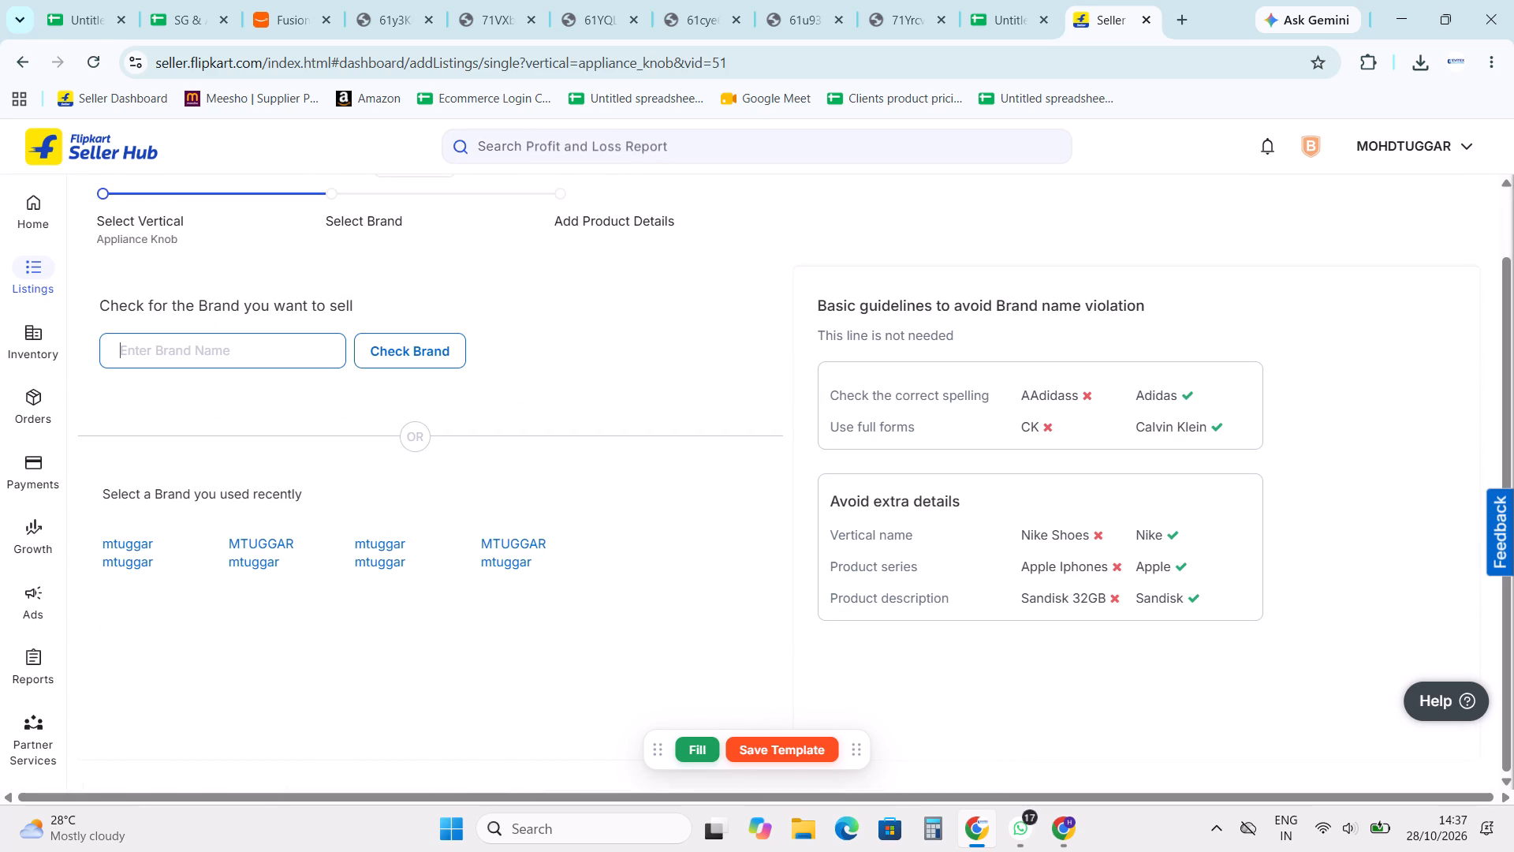
text(LCROSS)
key(Return)
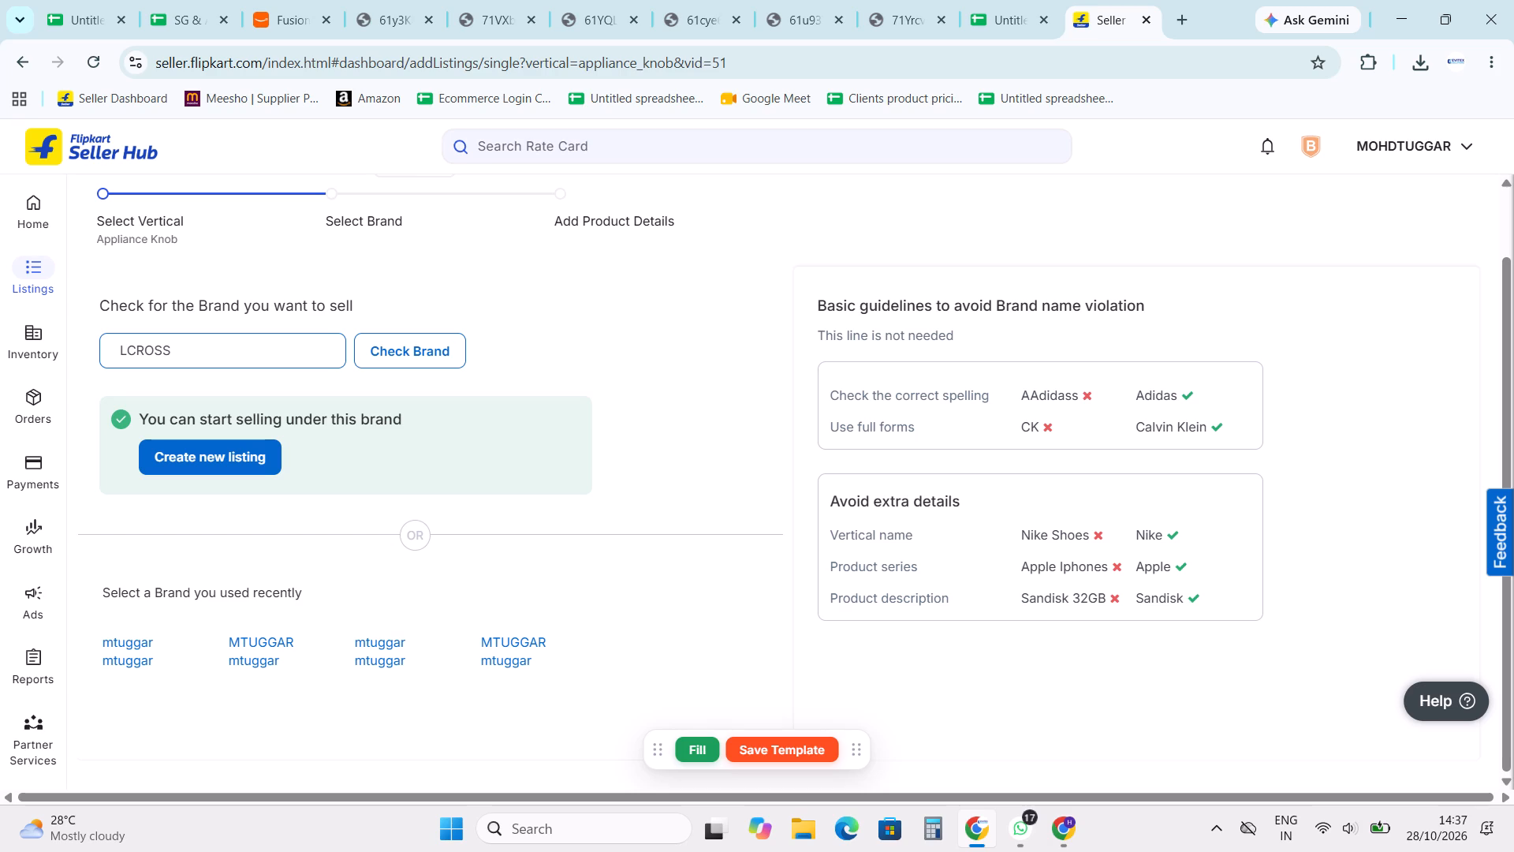
click(239, 440)
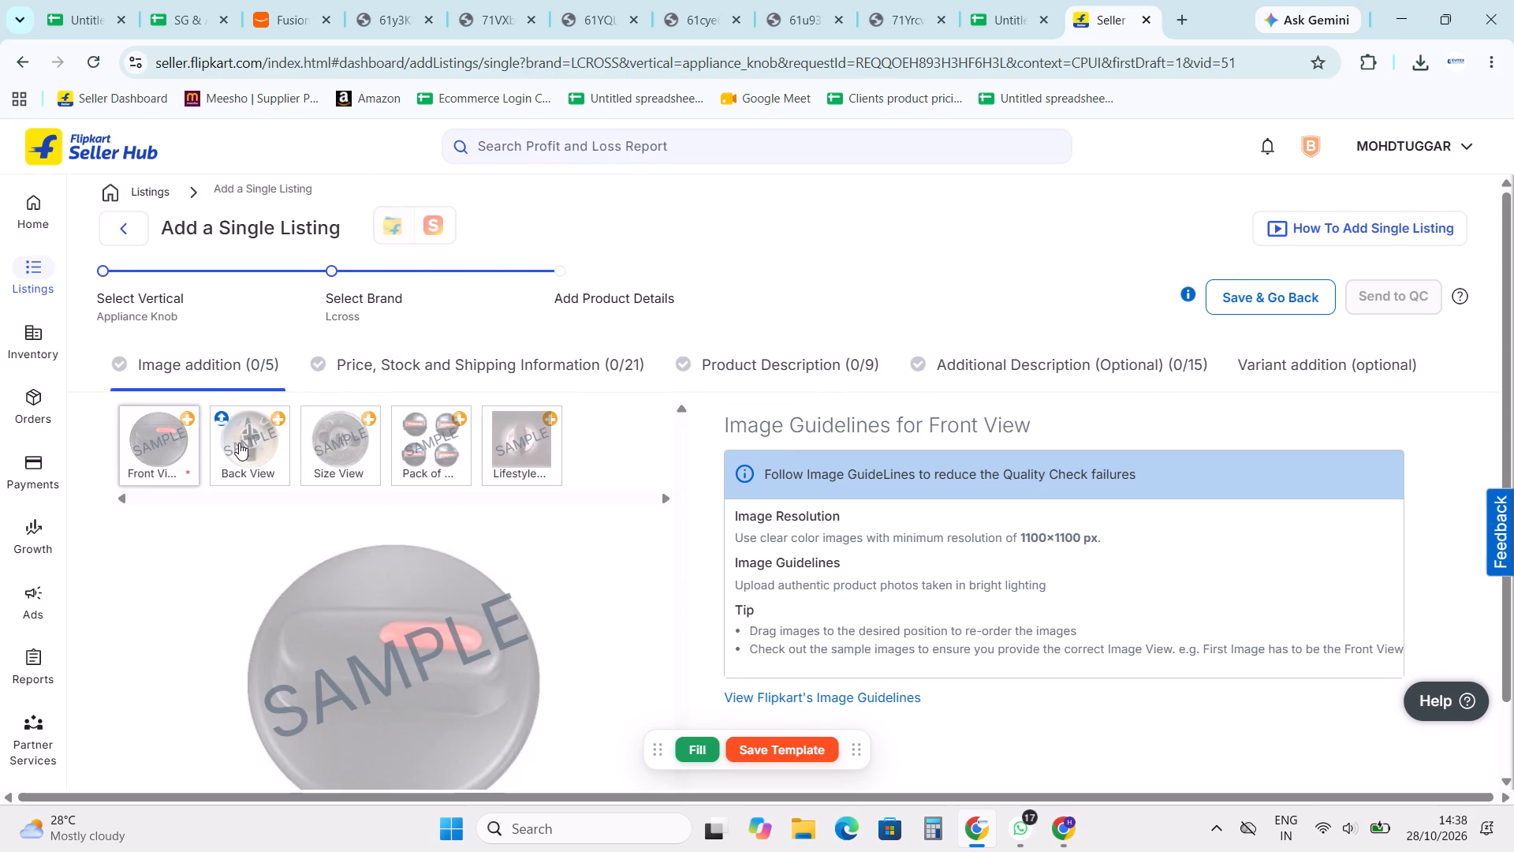
Upload the plain four-knob photo from Downloads as the Front View image and the "Pack of 4" graphic as the Back View image.
click(136, 415)
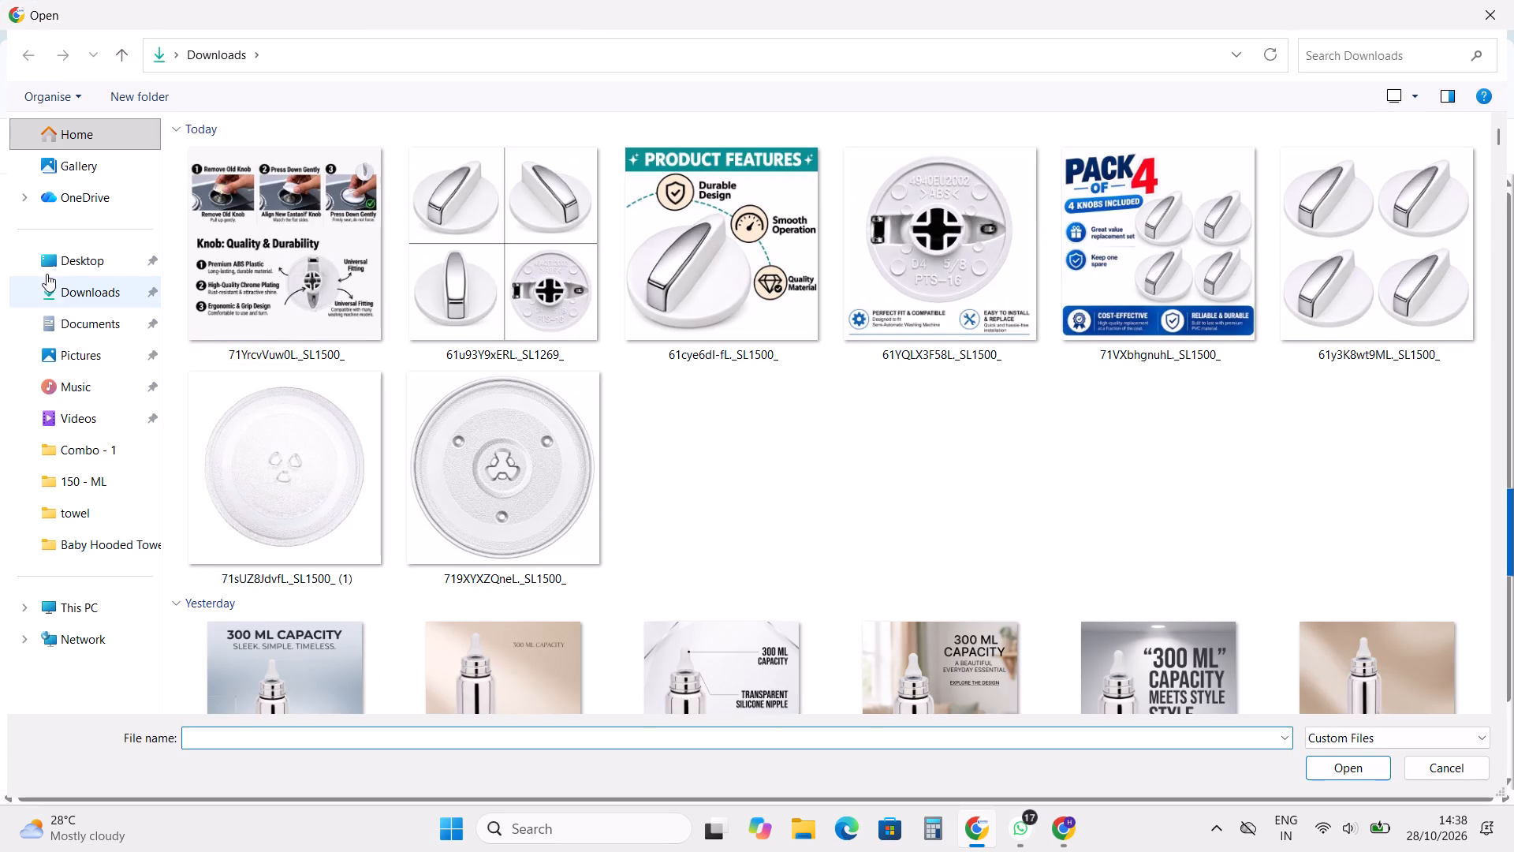
click(61, 290)
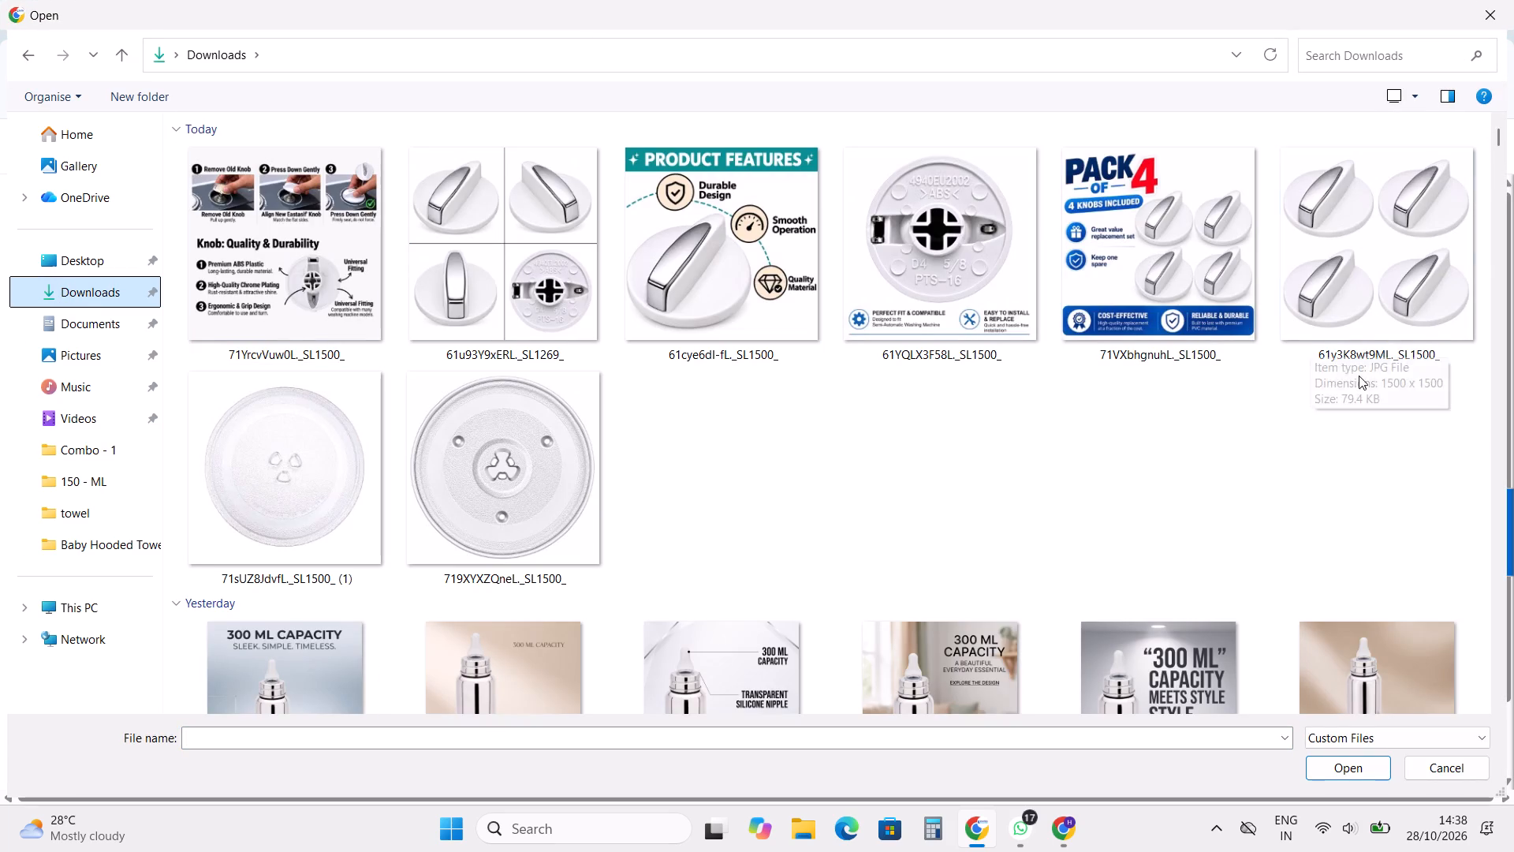
double_click(1421, 283)
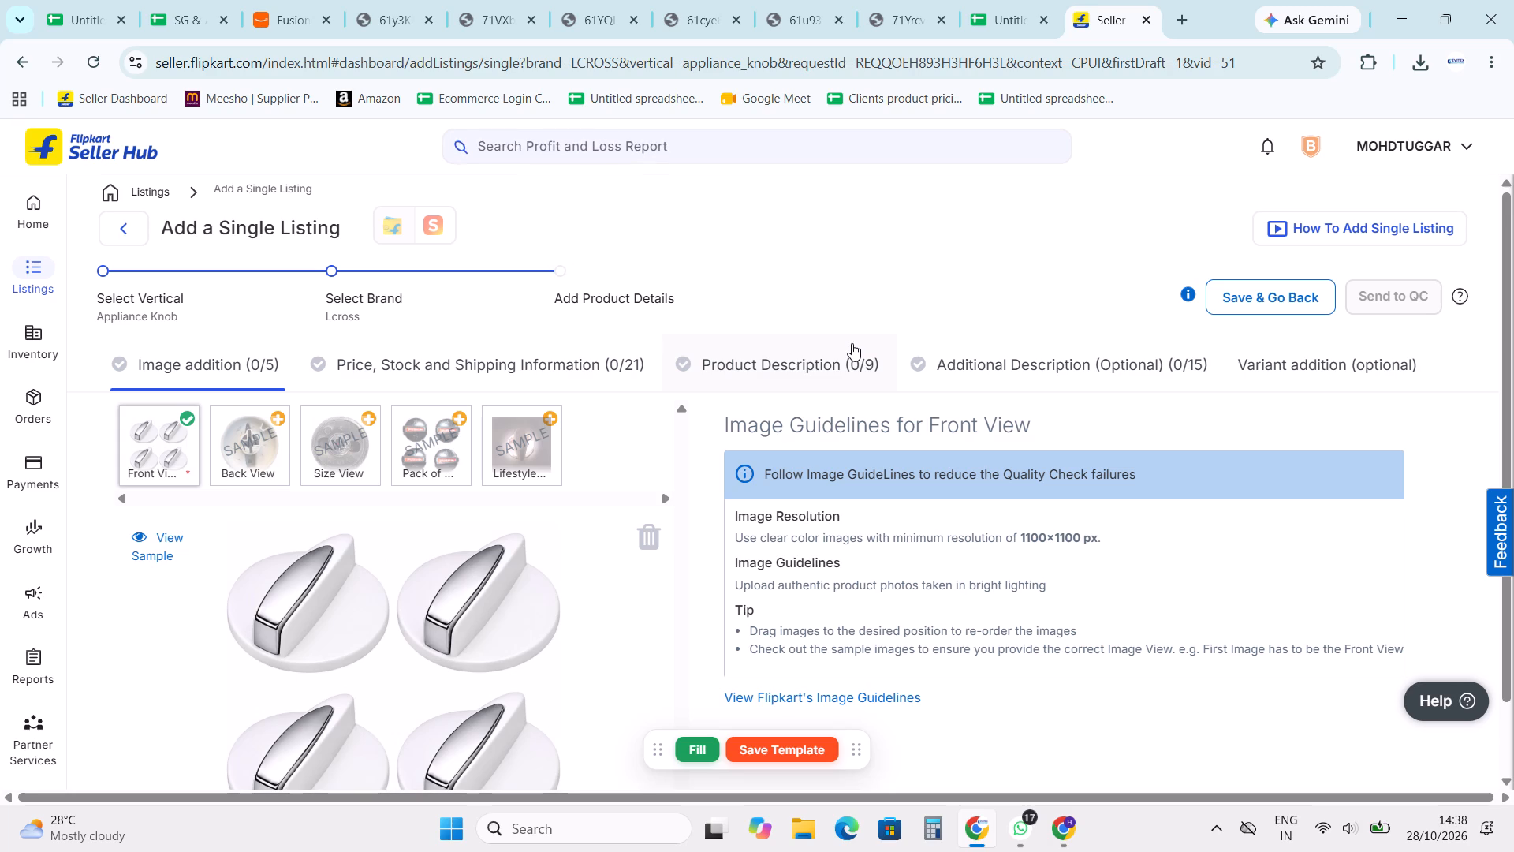
click(220, 417)
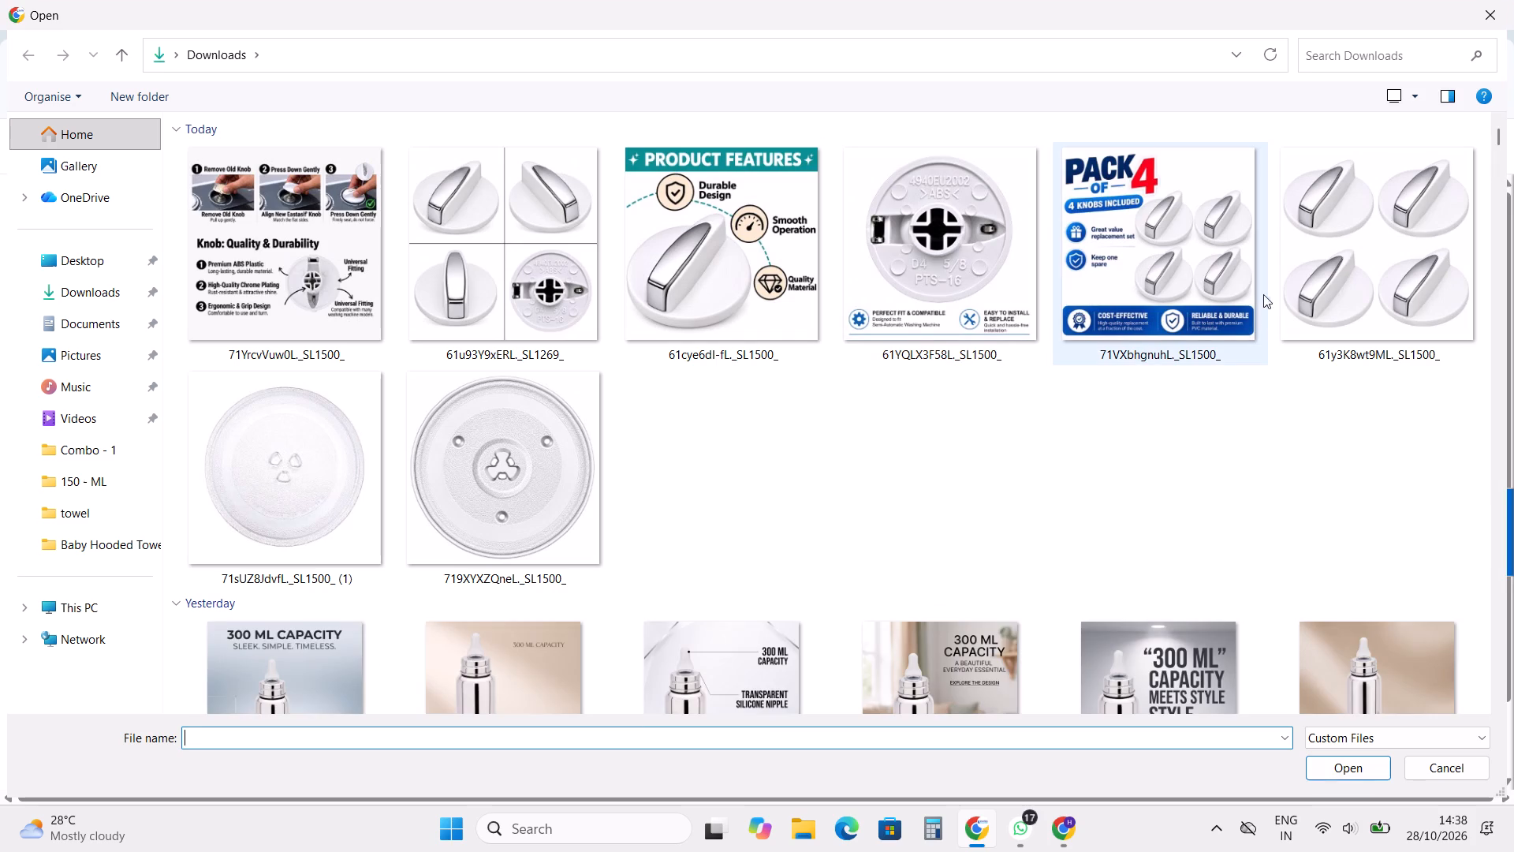
triple_click(1195, 261)
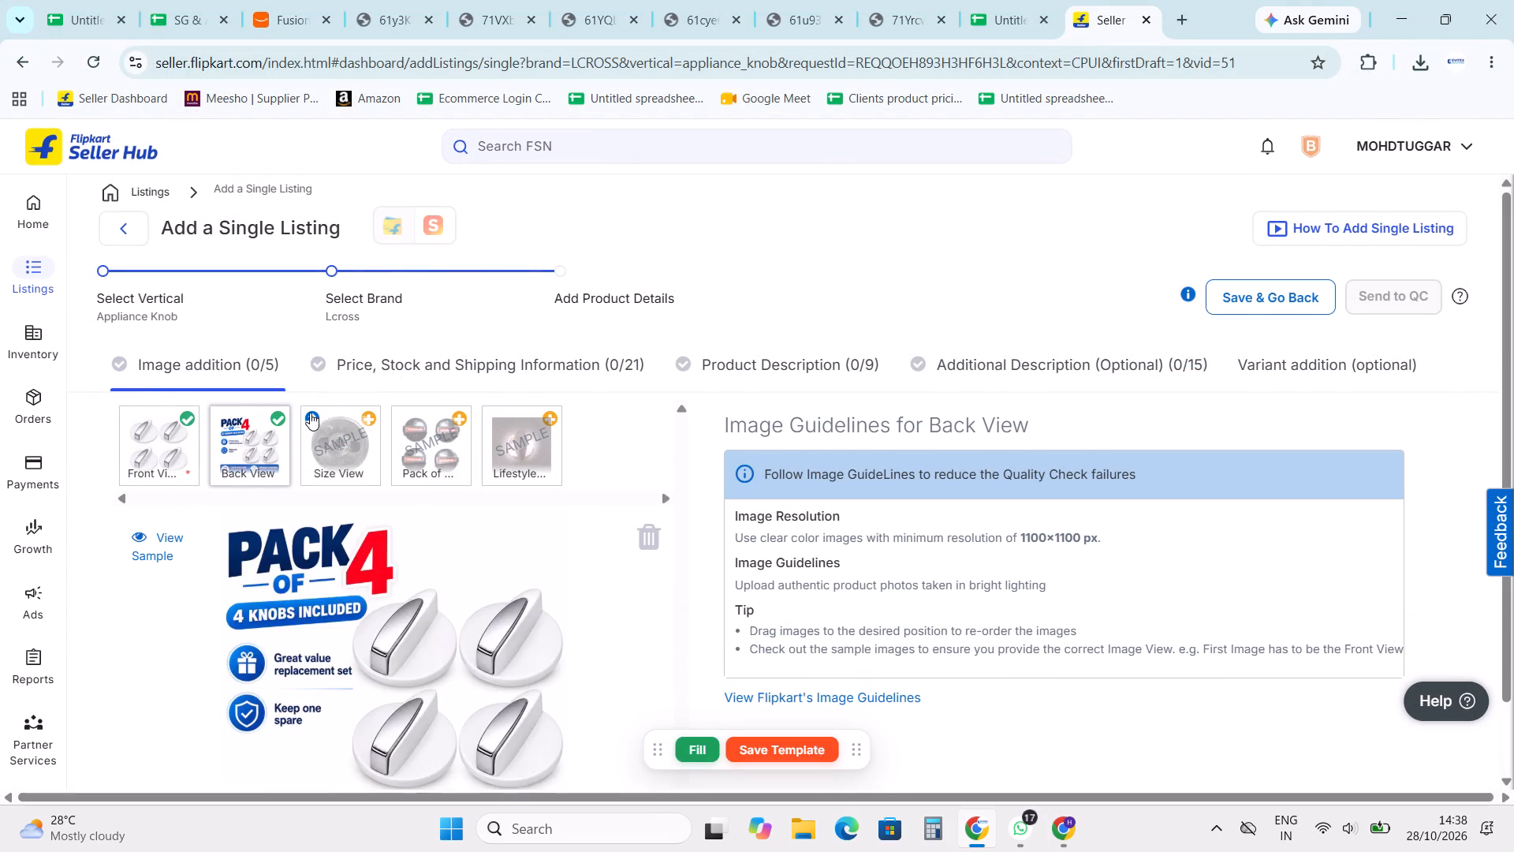
Upload the knob underside image as the Size View and the "Product Features" graphic as the Pack of View.
click(310, 413)
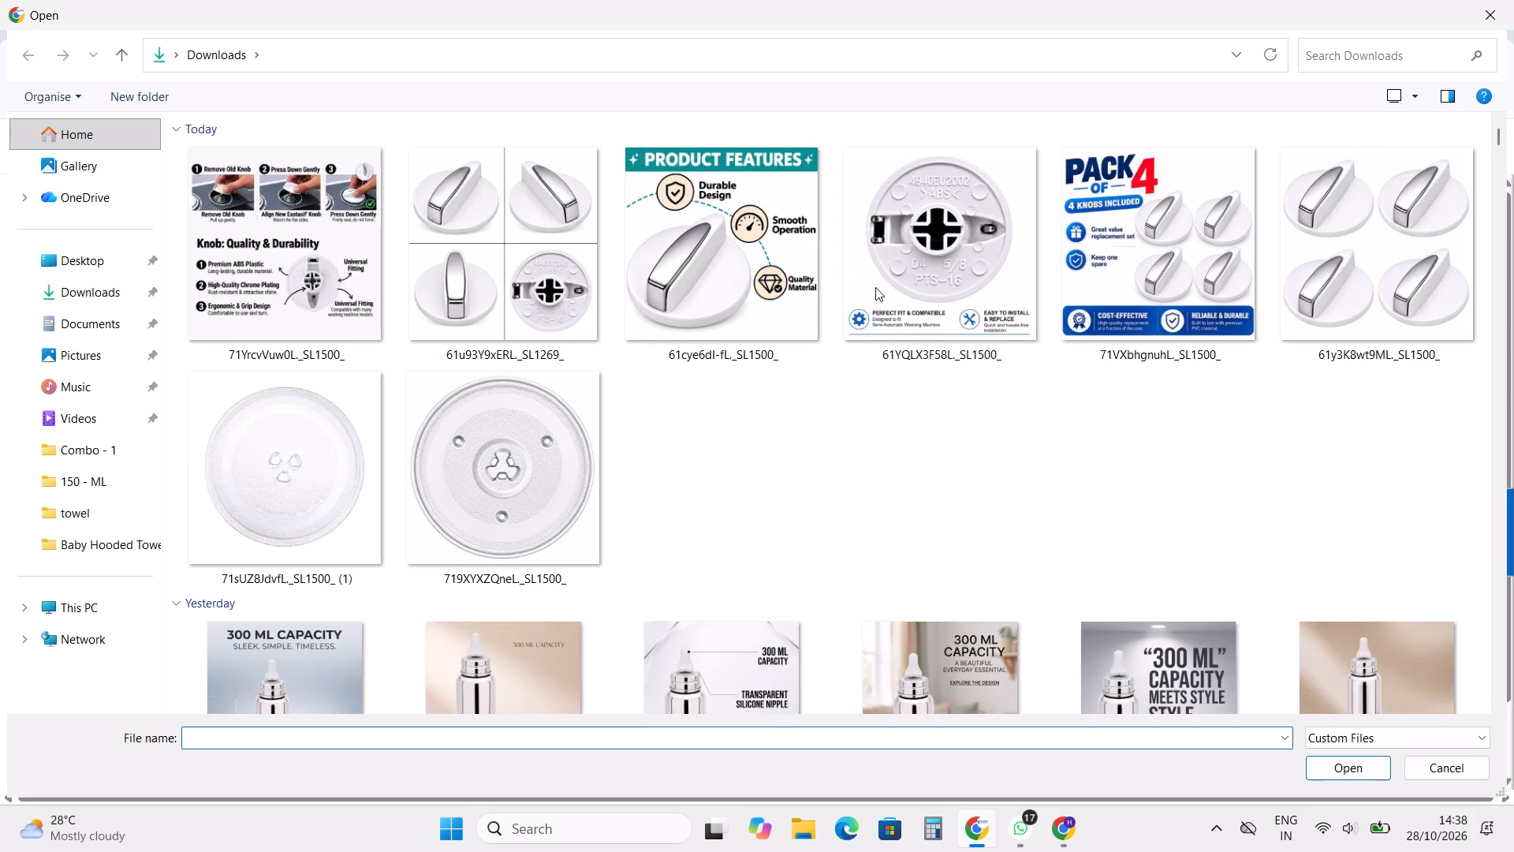
double_click(911, 254)
click(401, 414)
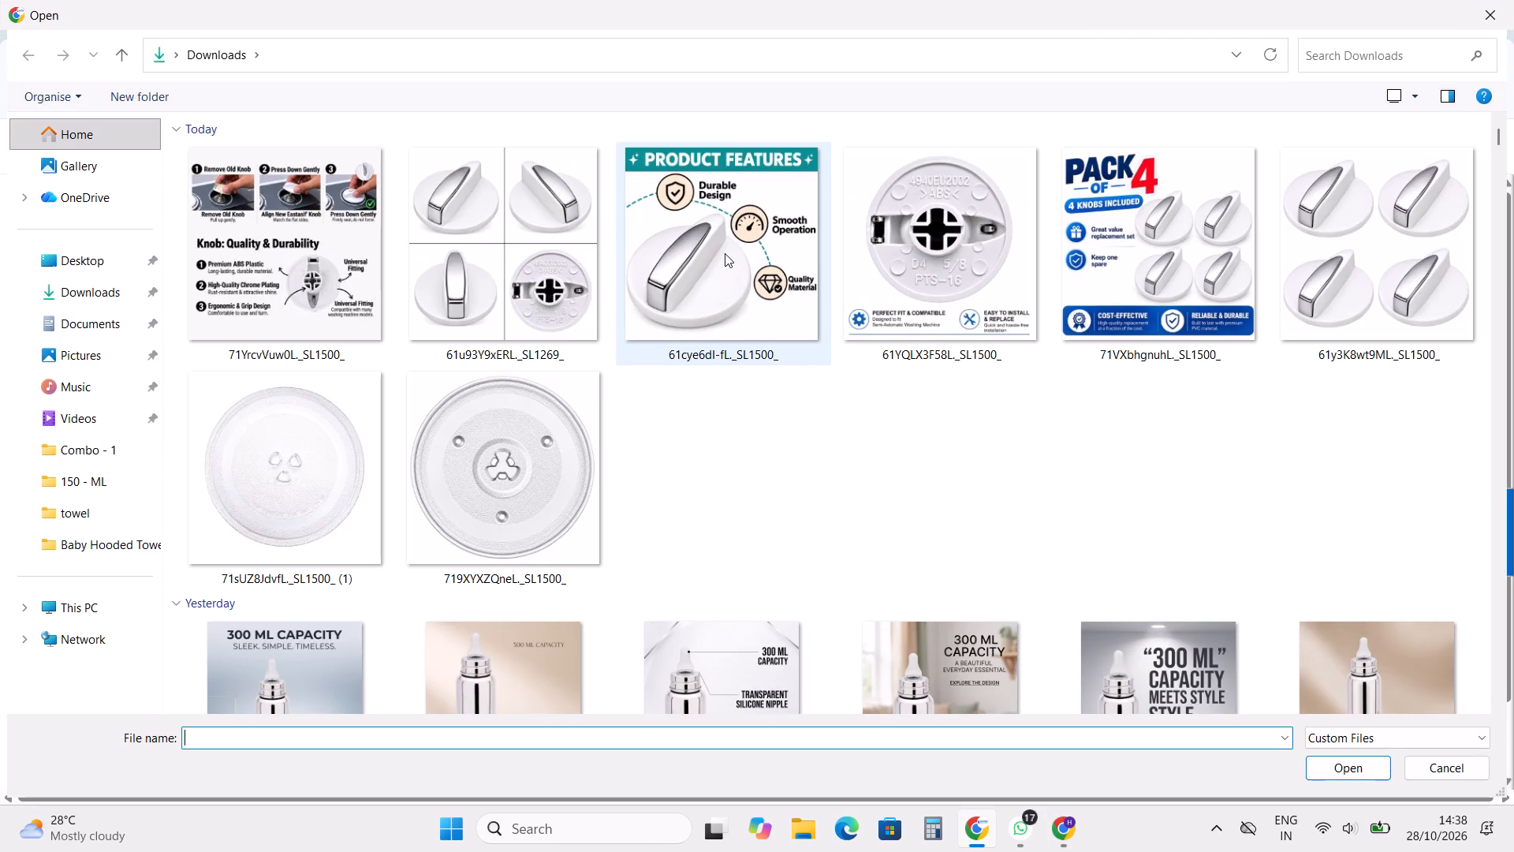
double_click(725, 253)
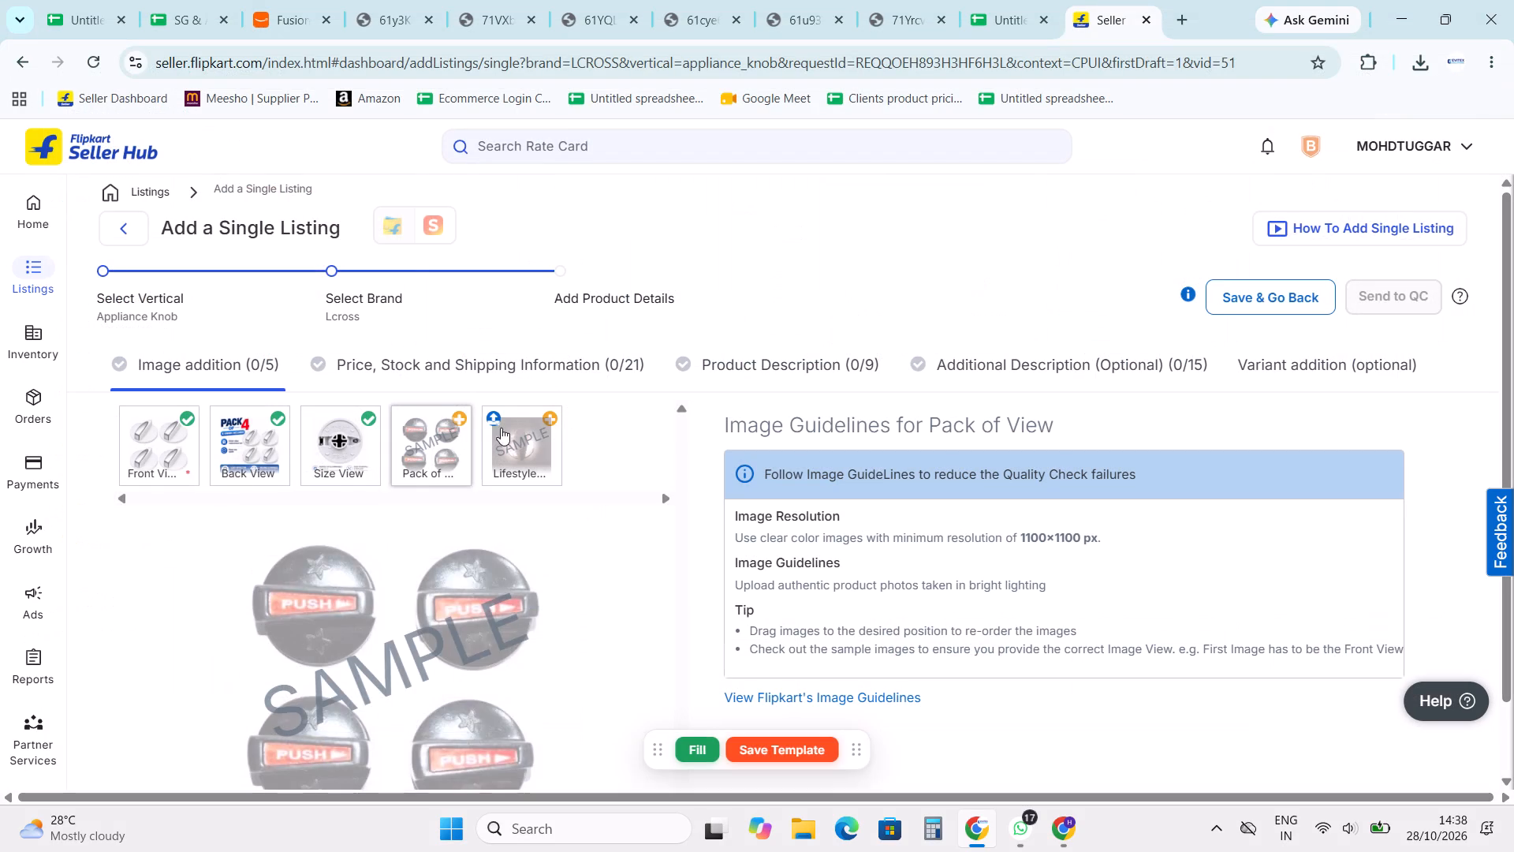
Upload the knob replacement steps and "Quality & Durability" graphic as the Lifestyle View image.
click(496, 419)
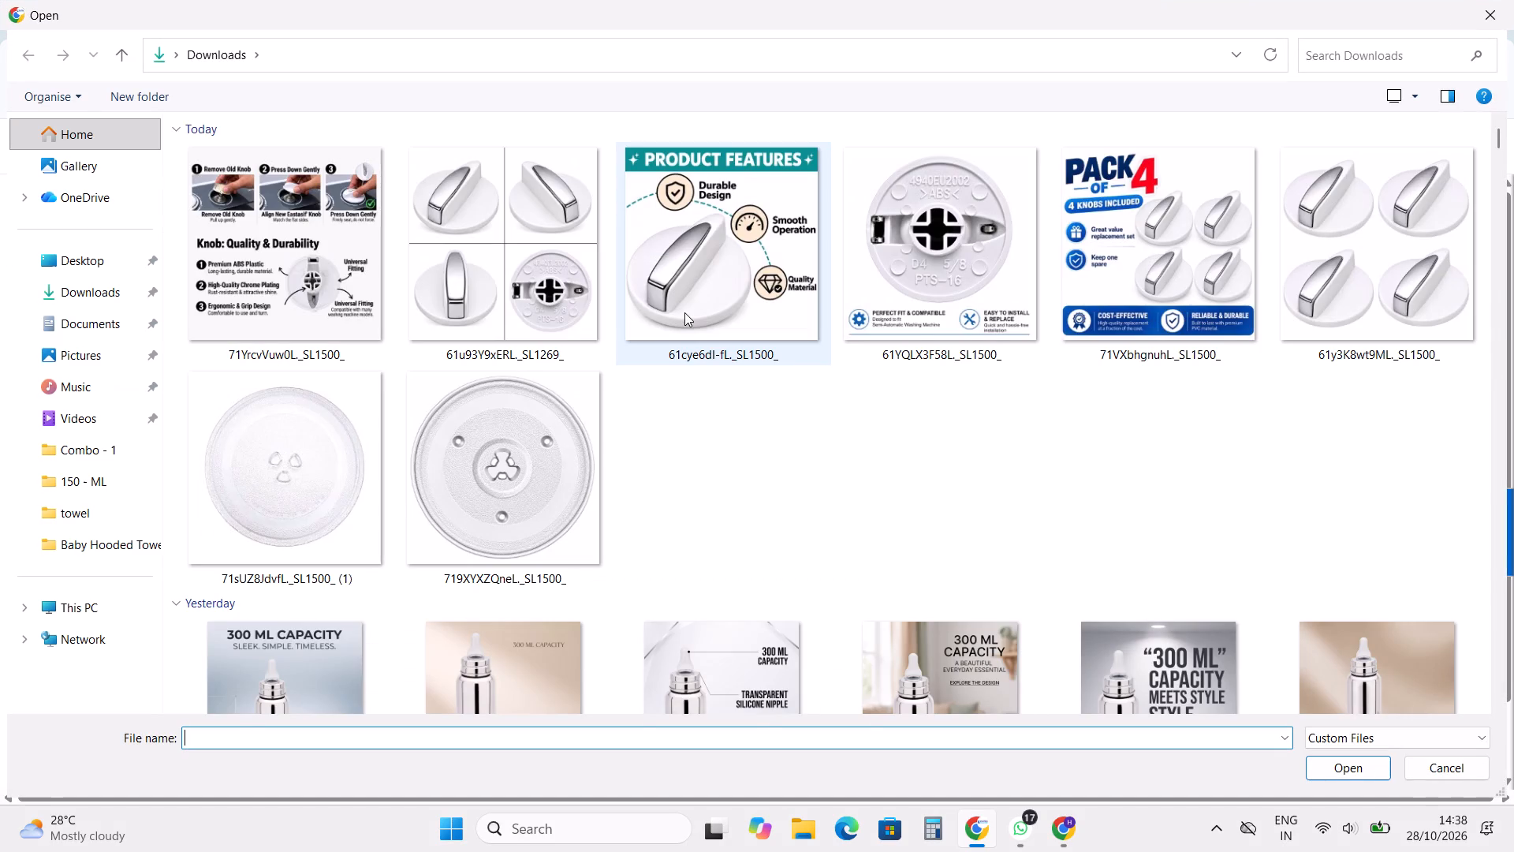
double_click(268, 229)
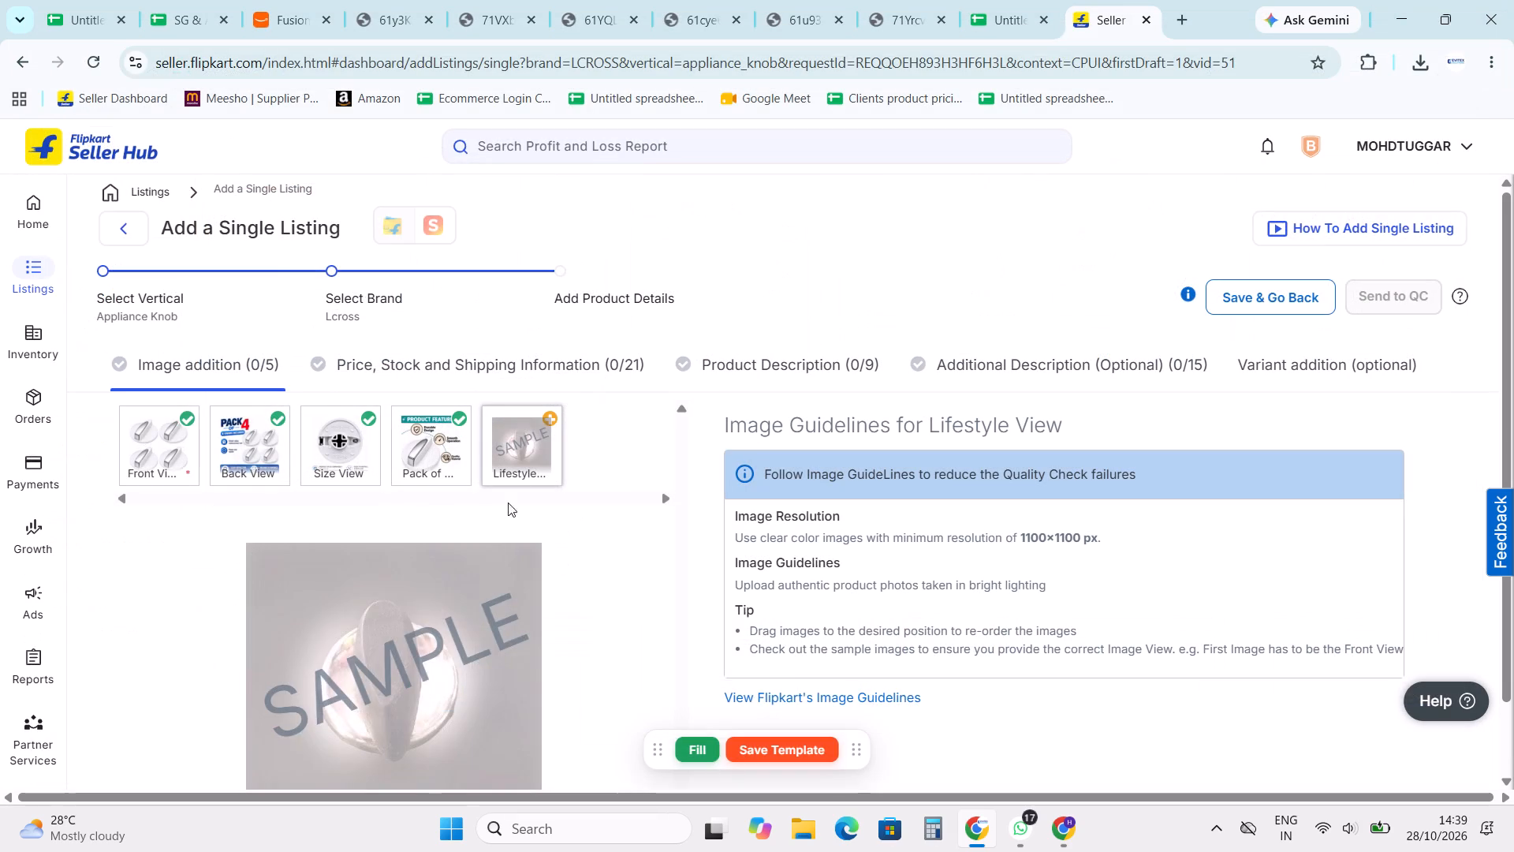
click(860, 262)
Open the listing's Price, Stock and Shipping Information section.
click(591, 369)
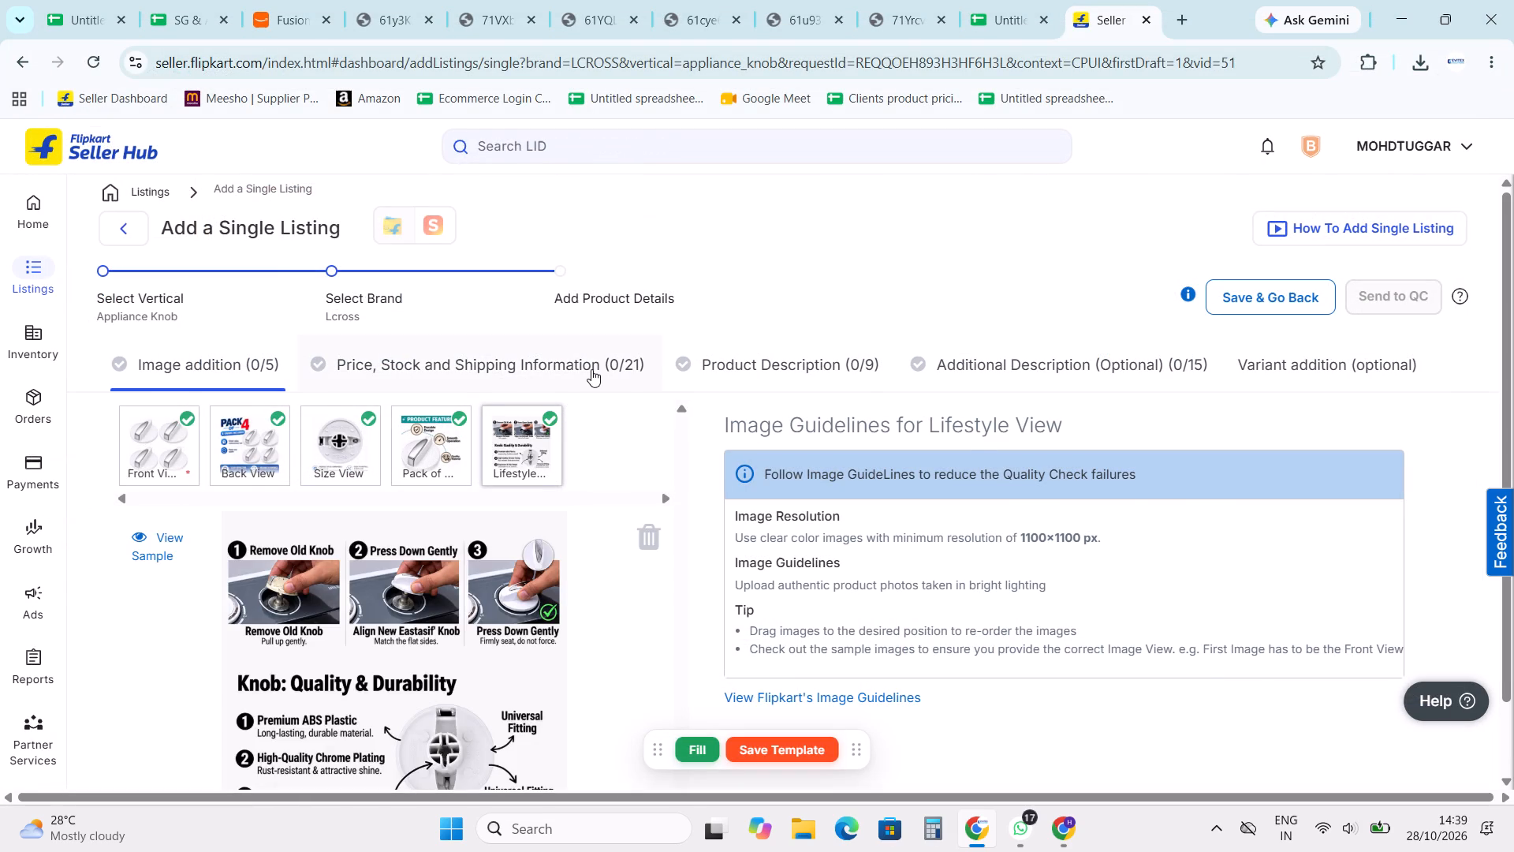
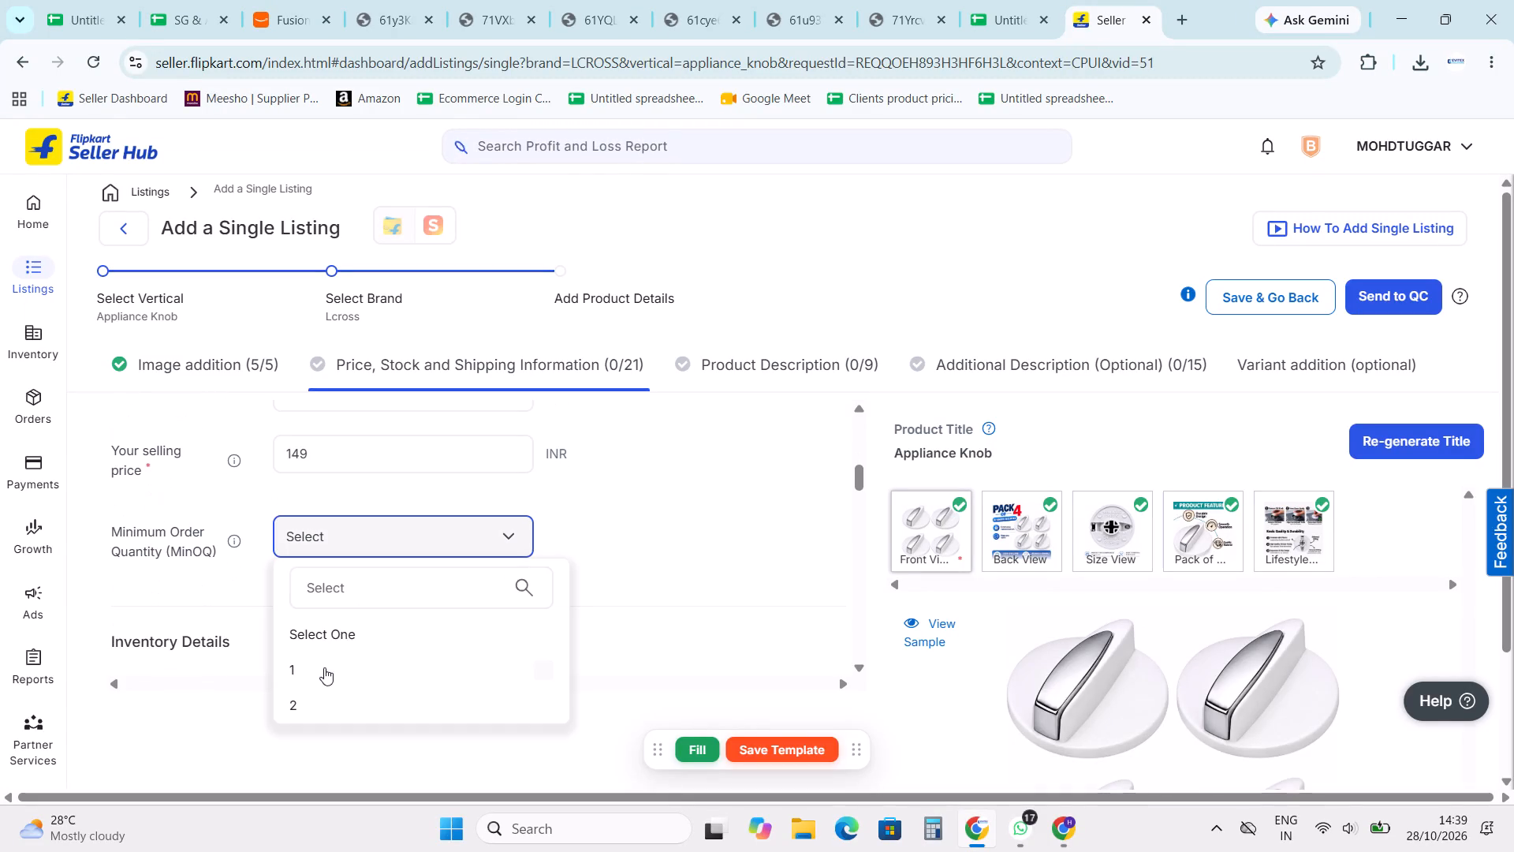
Set the listing's minimum order quantity to 1.
click(320, 667)
click(590, 575)
Set the inventory details to fulfilment by Seller with procurement type express.
scroll(426, 572, down, 3)
scroll(414, 562, up, 2)
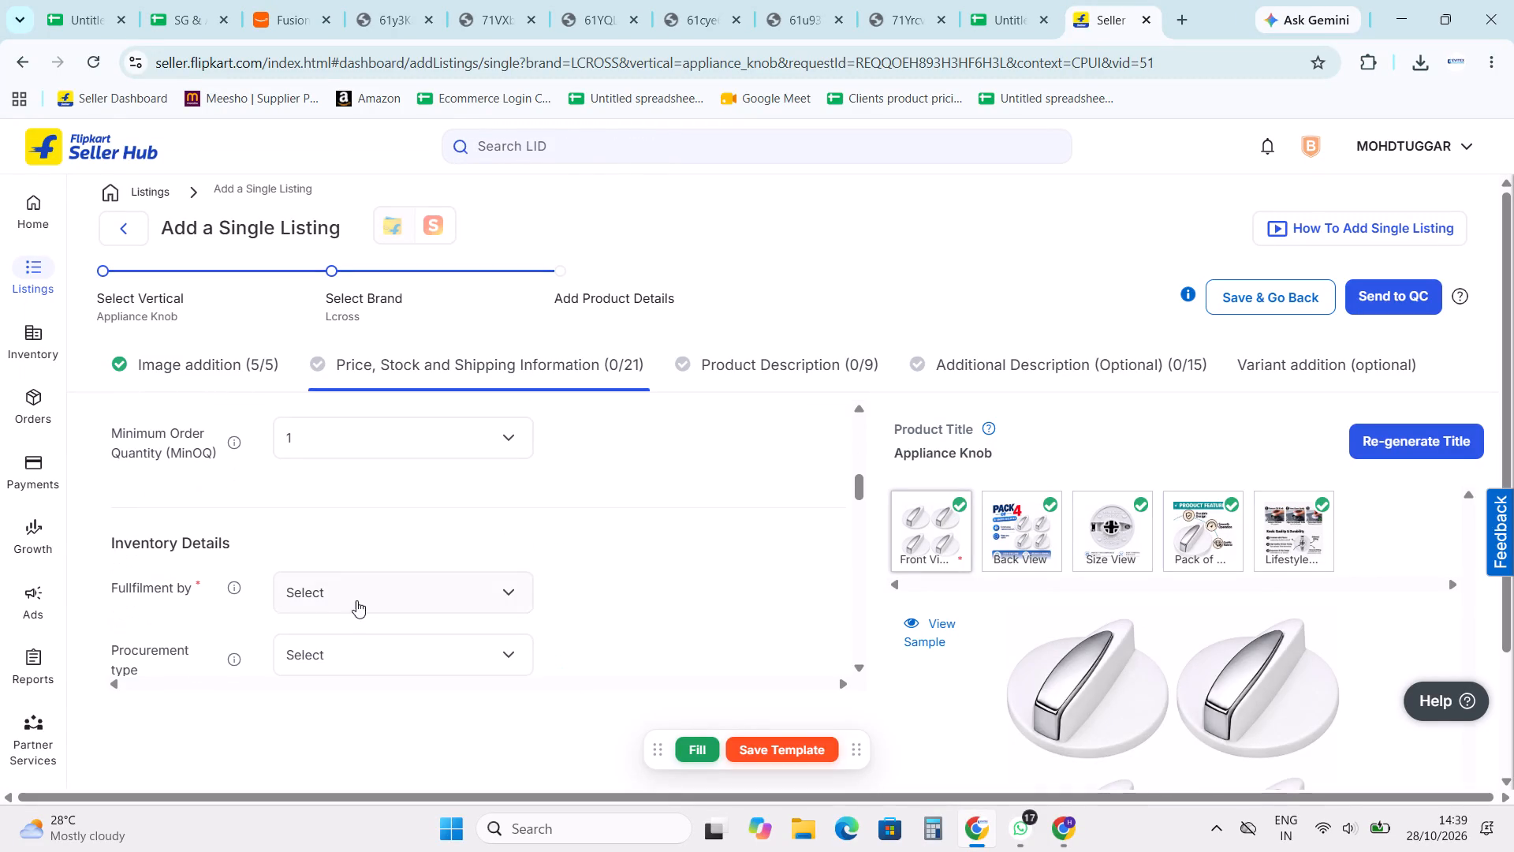
click(350, 588)
click(327, 719)
click(578, 540)
scroll(538, 537, down, 1)
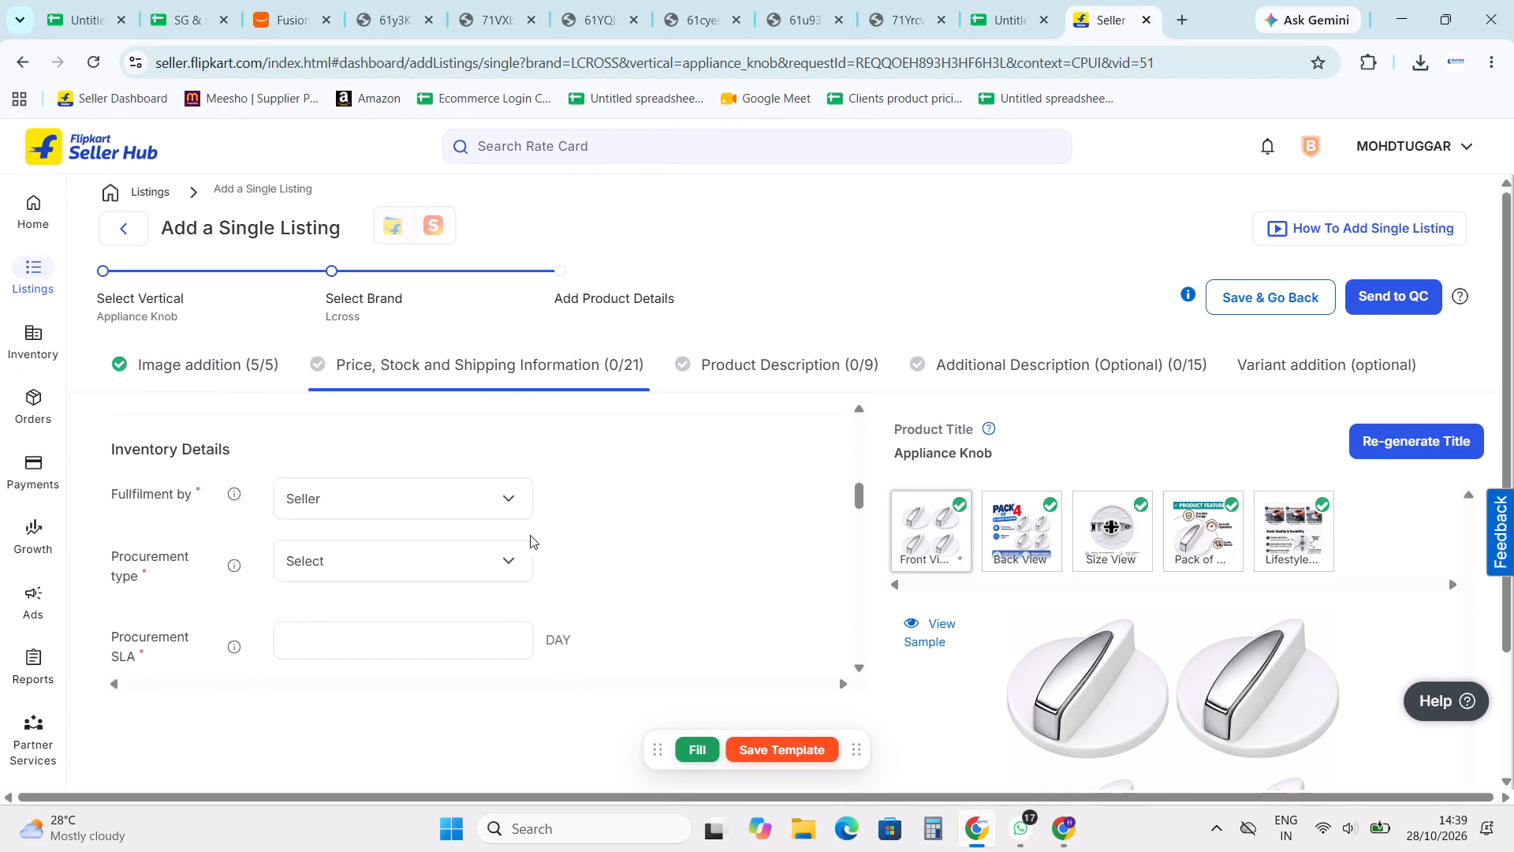
click(412, 559)
click(342, 727)
click(667, 566)
Set the procurement SLA to 1 hour and the stock to 200.
scroll(481, 597, down, 1)
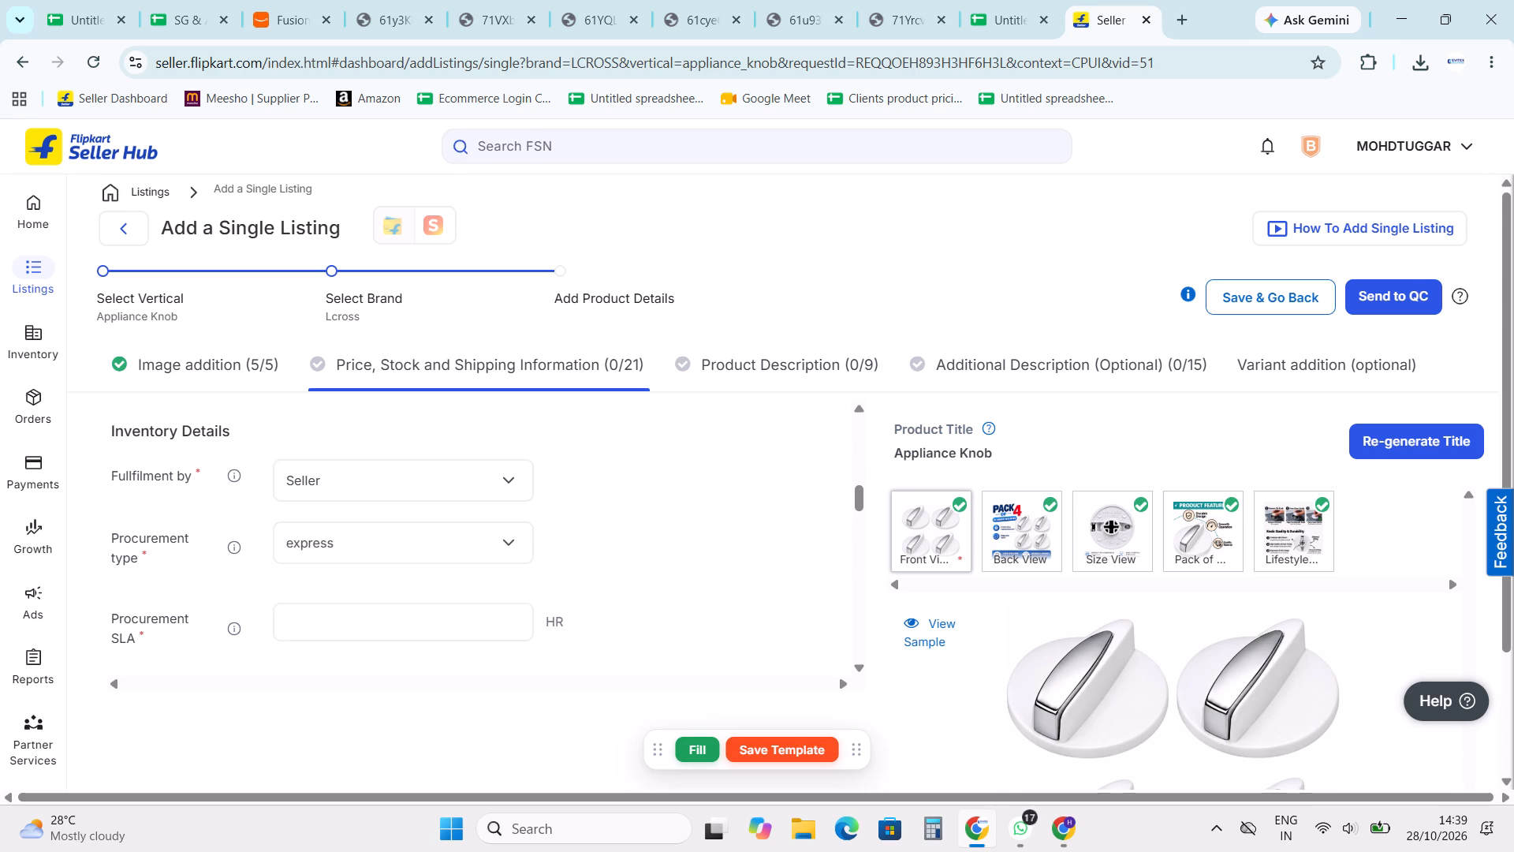
scroll(479, 597, down, 1)
click(377, 448)
key(1)
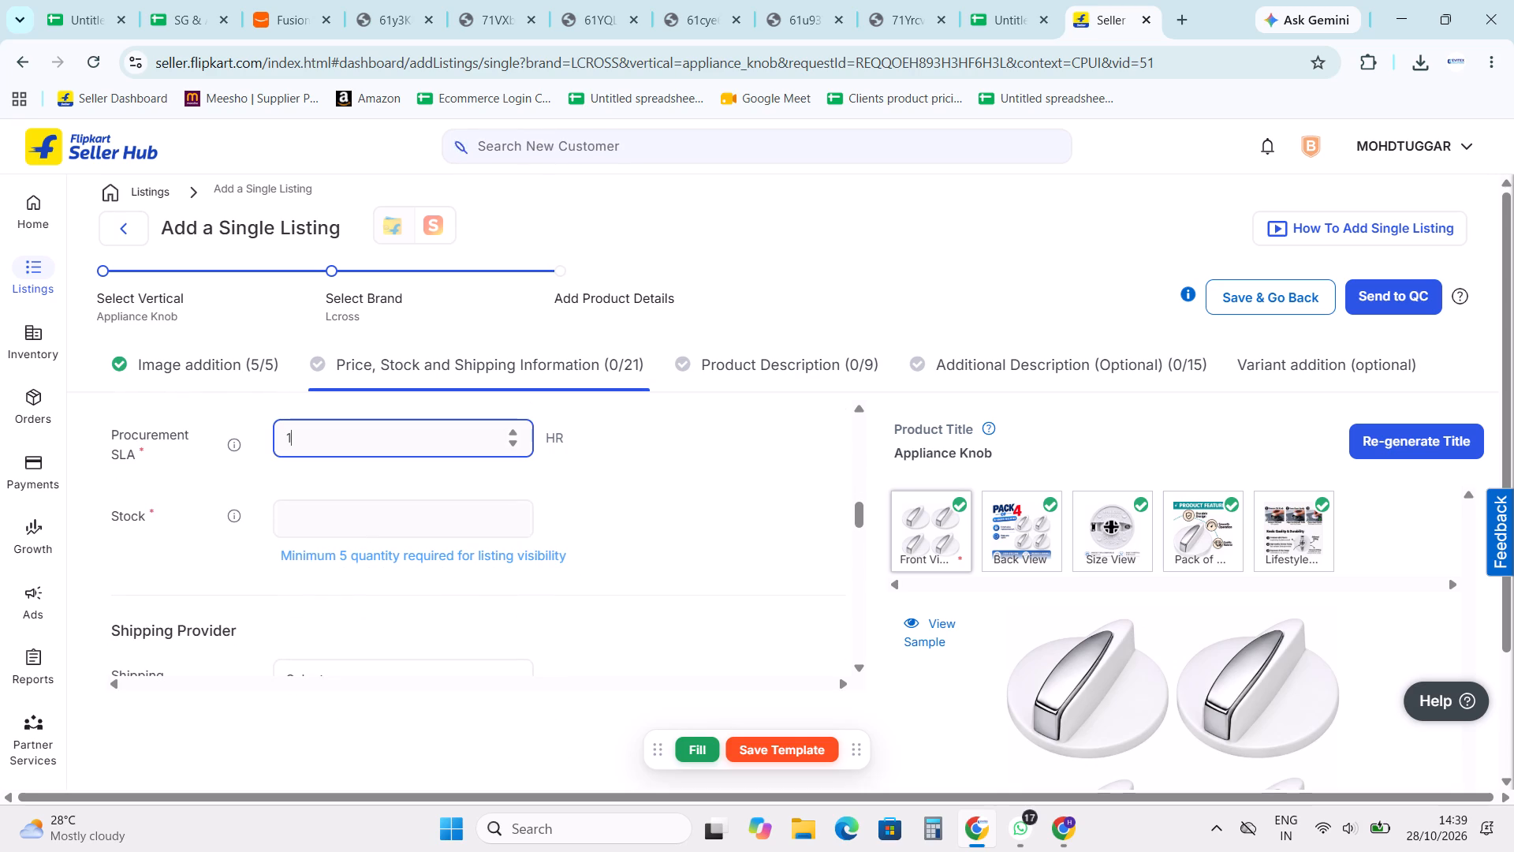
click(373, 522)
text(200)
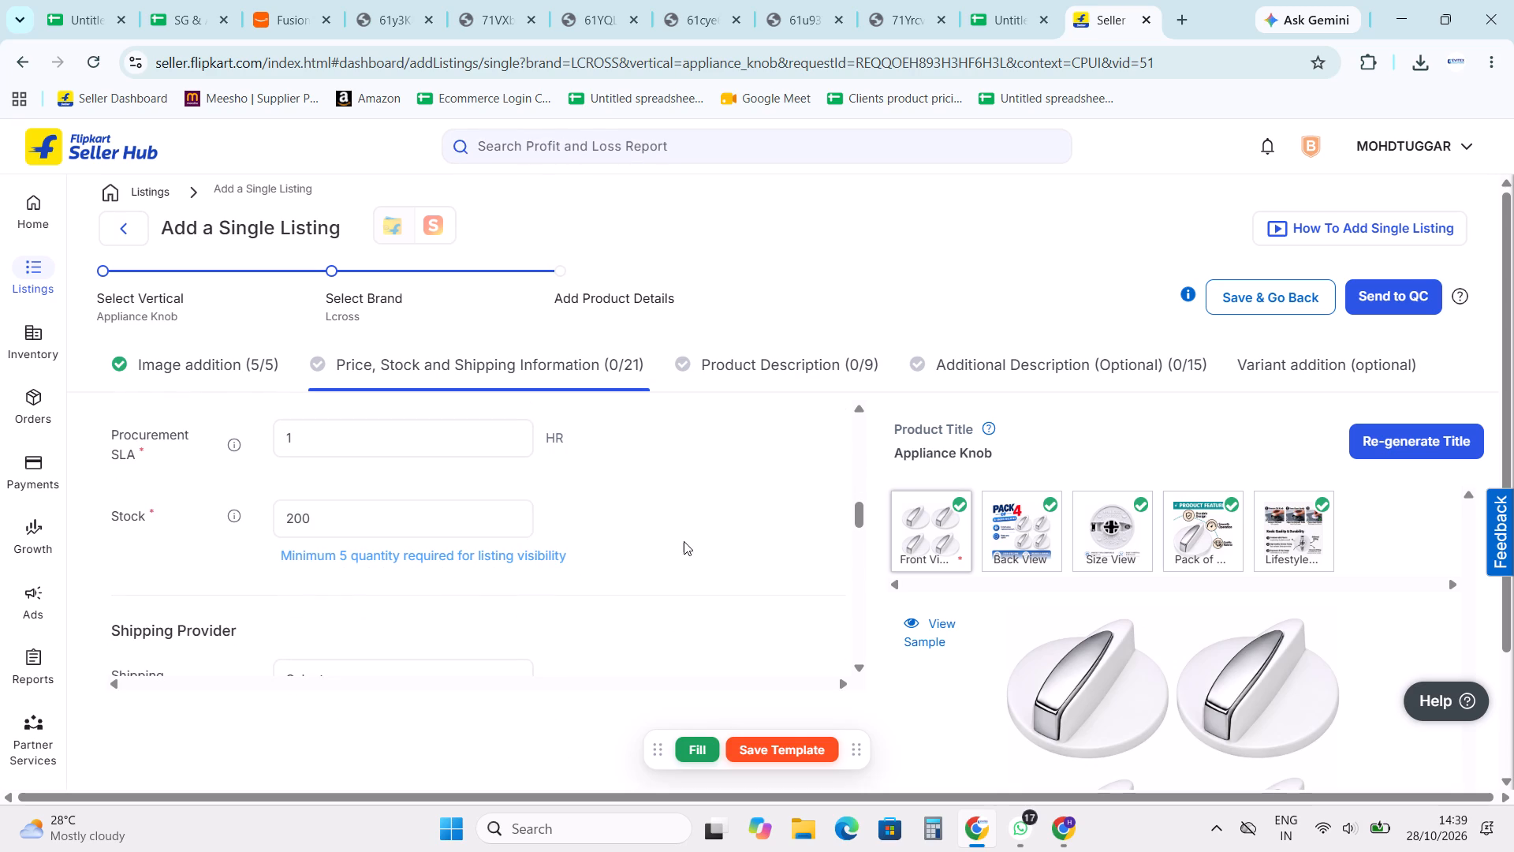
click(684, 541)
Choose Flipkart as the shipping provider.
scroll(494, 534, down, 2)
click(331, 468)
click(334, 615)
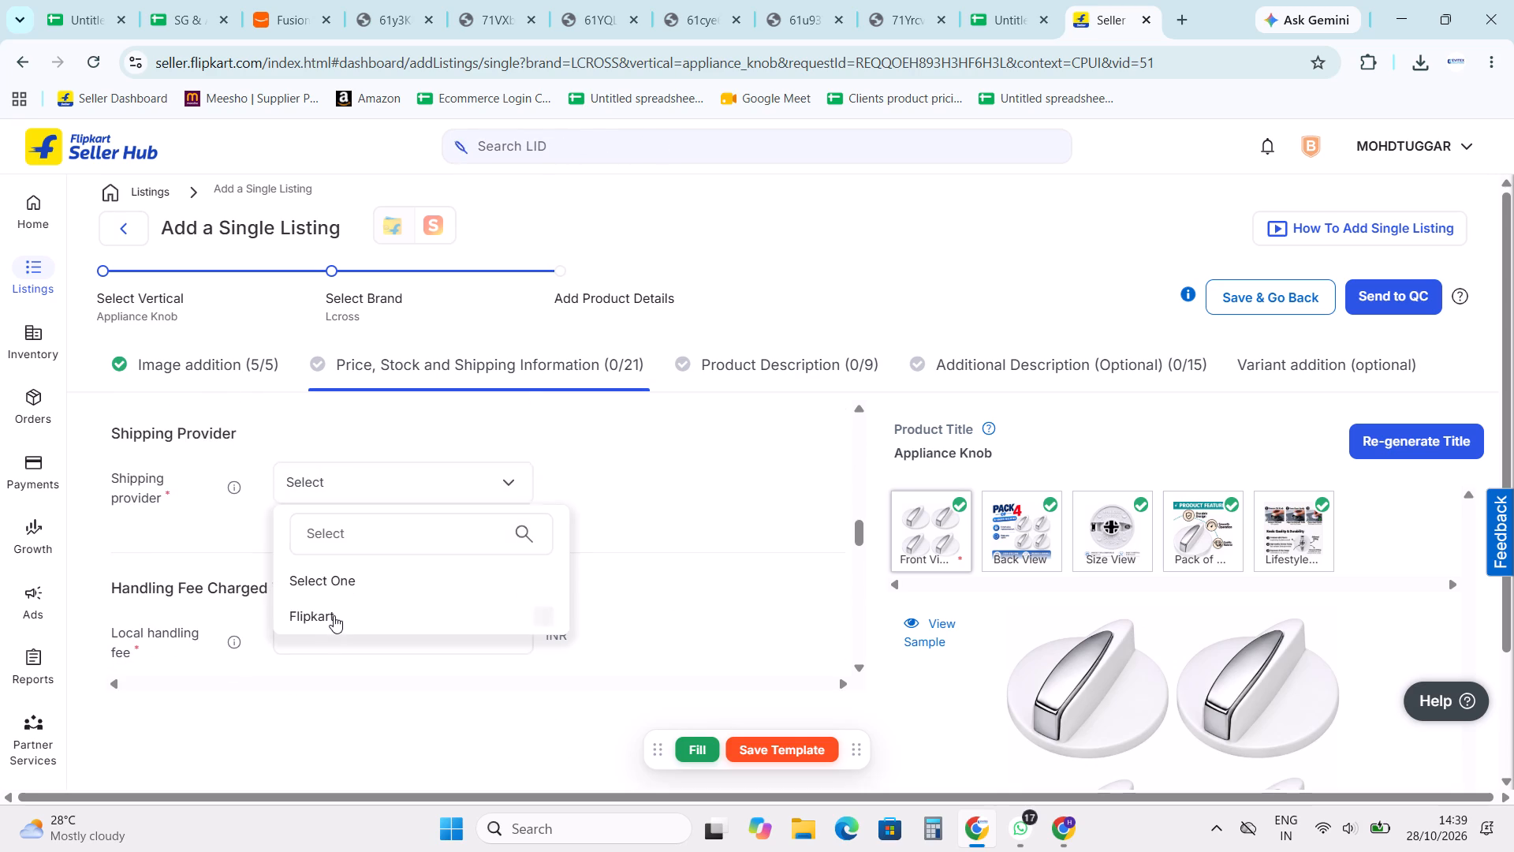
click(647, 511)
Set the local, zonal and national handling fees to 0 INR each.
scroll(588, 527, down, 2)
click(332, 433)
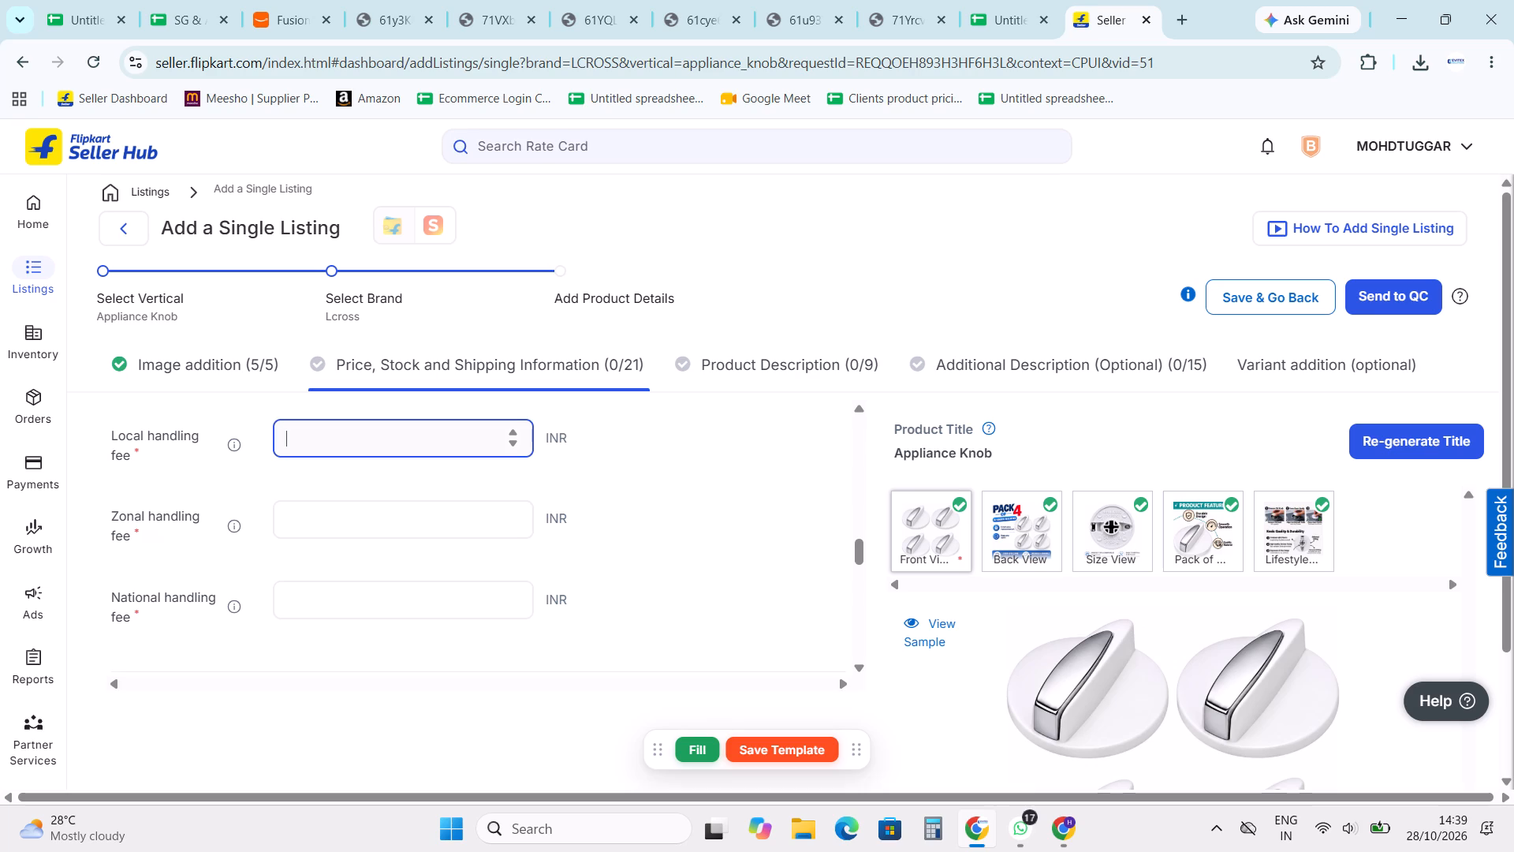
key(0)
click(334, 501)
click(347, 520)
key(0)
click(360, 592)
key(0)
click(672, 508)
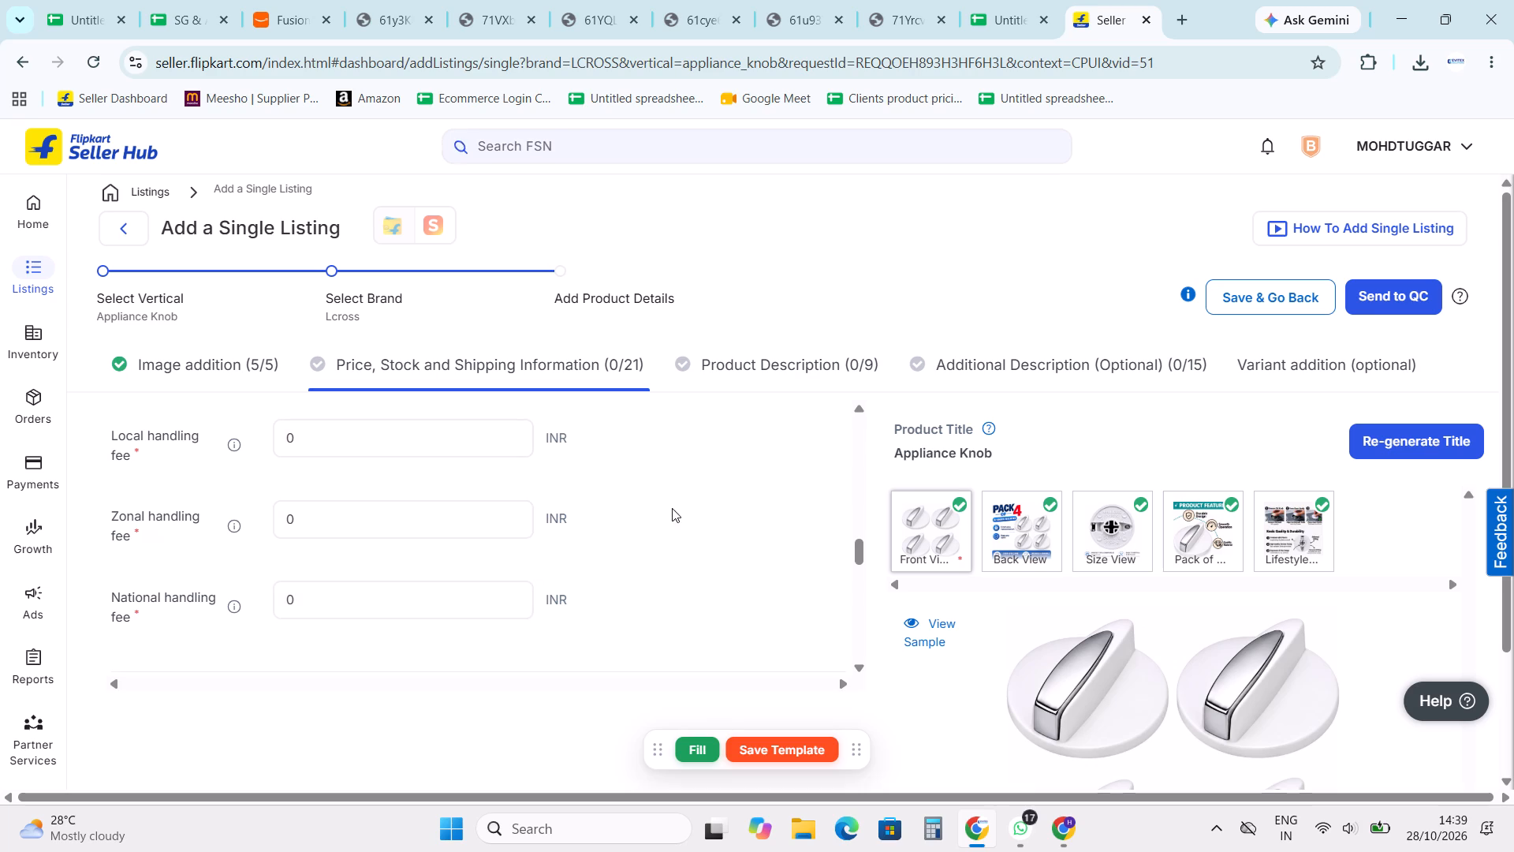
Set the package length, breadth and height to 6 cm each and open the package weight for entry.
scroll(441, 538, down, 2)
click(388, 562)
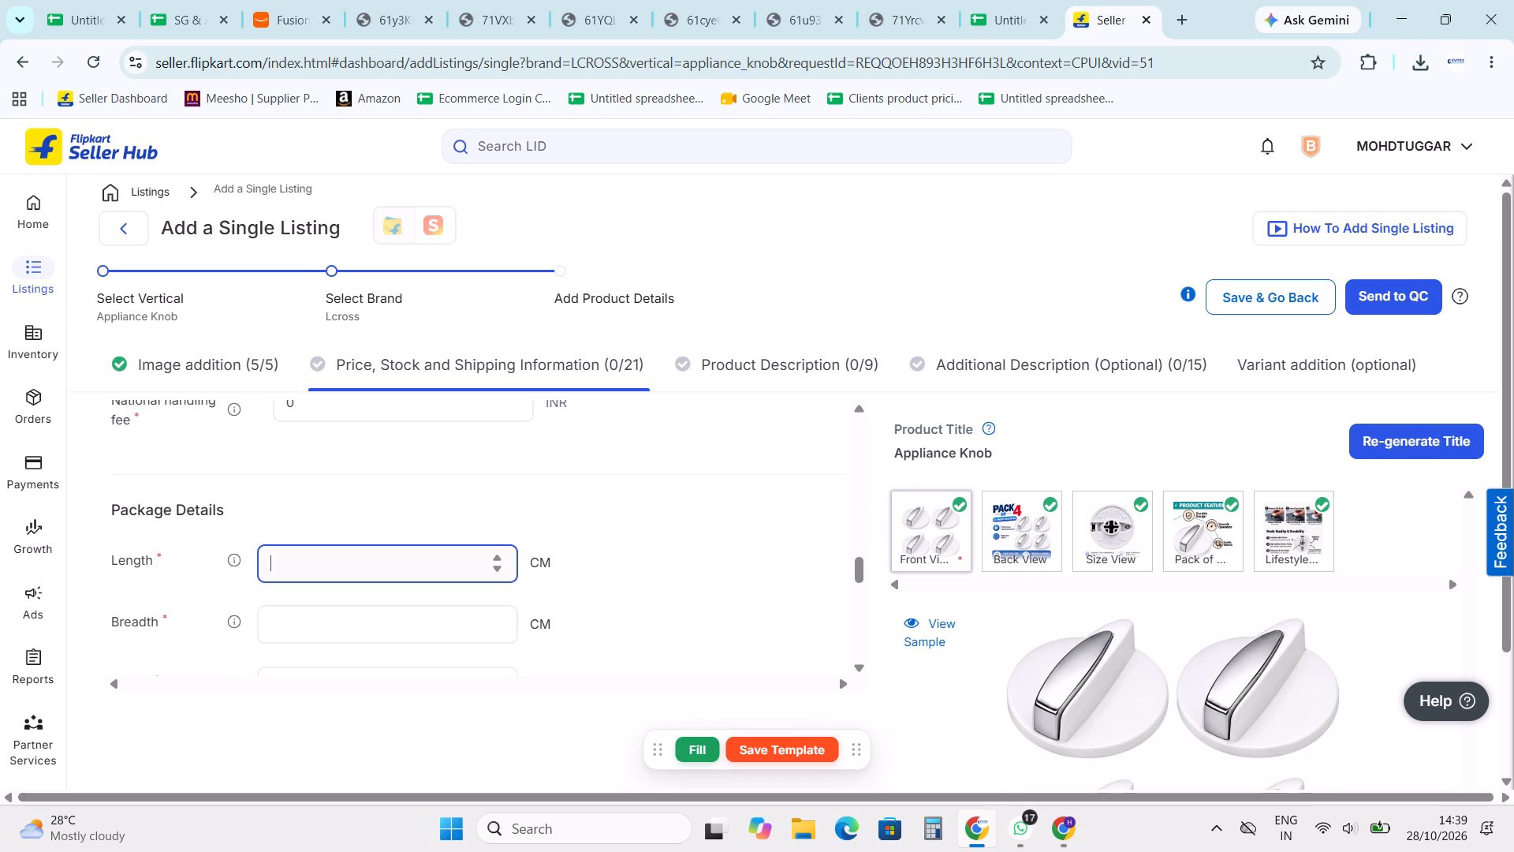
key(6)
click(404, 618)
key(6)
click(675, 546)
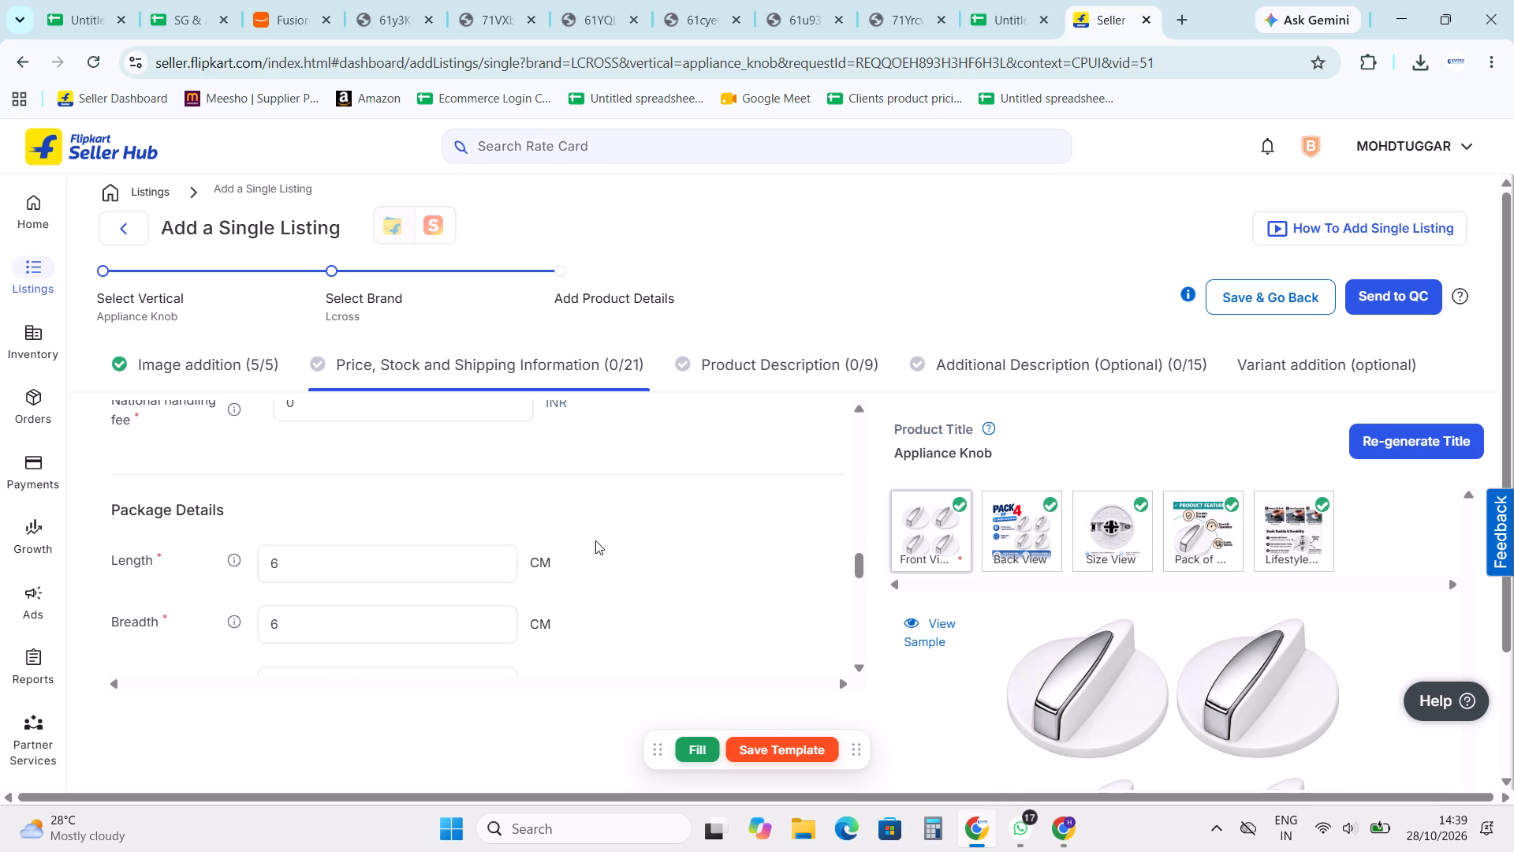
scroll(475, 509, down, 2)
click(380, 495)
key(6)
click(591, 495)
click(371, 551)
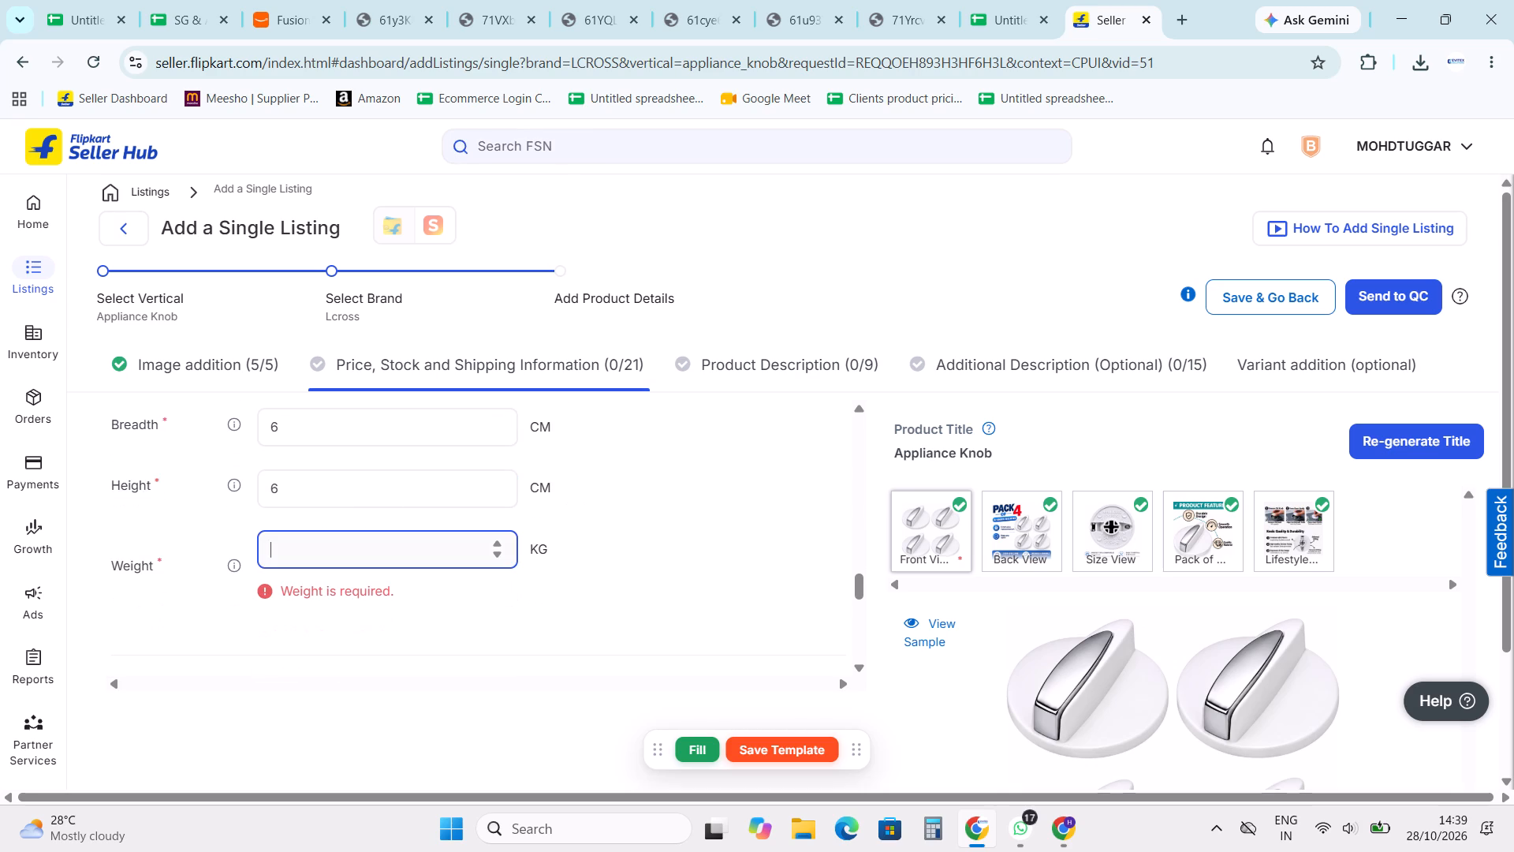
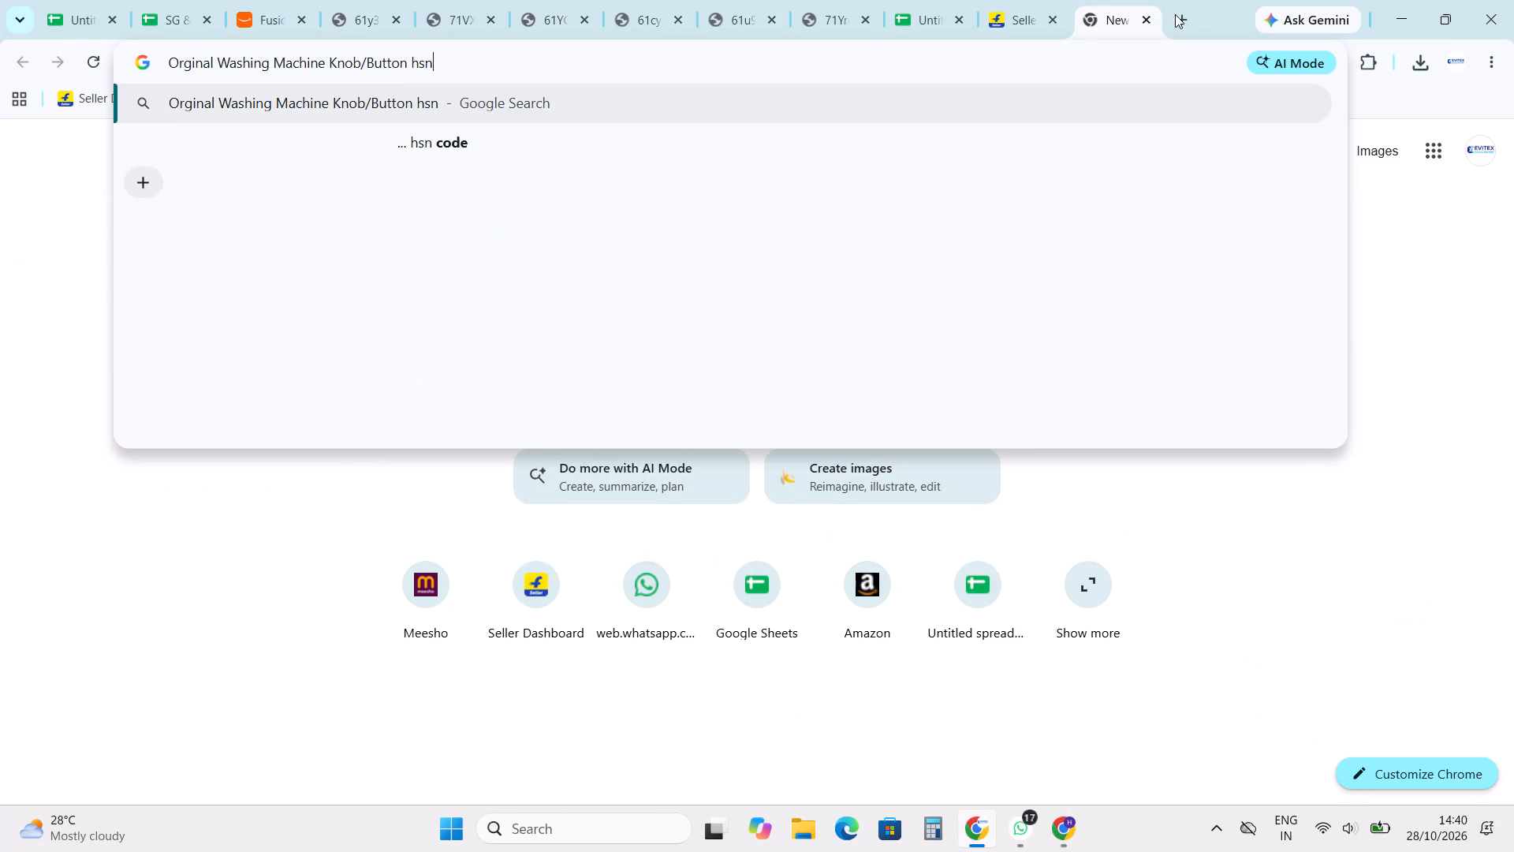
Search Google for "Orginal Washing Machine Knob/Button hsn code and gst rate".
key(space)
text(code and)
key(space)
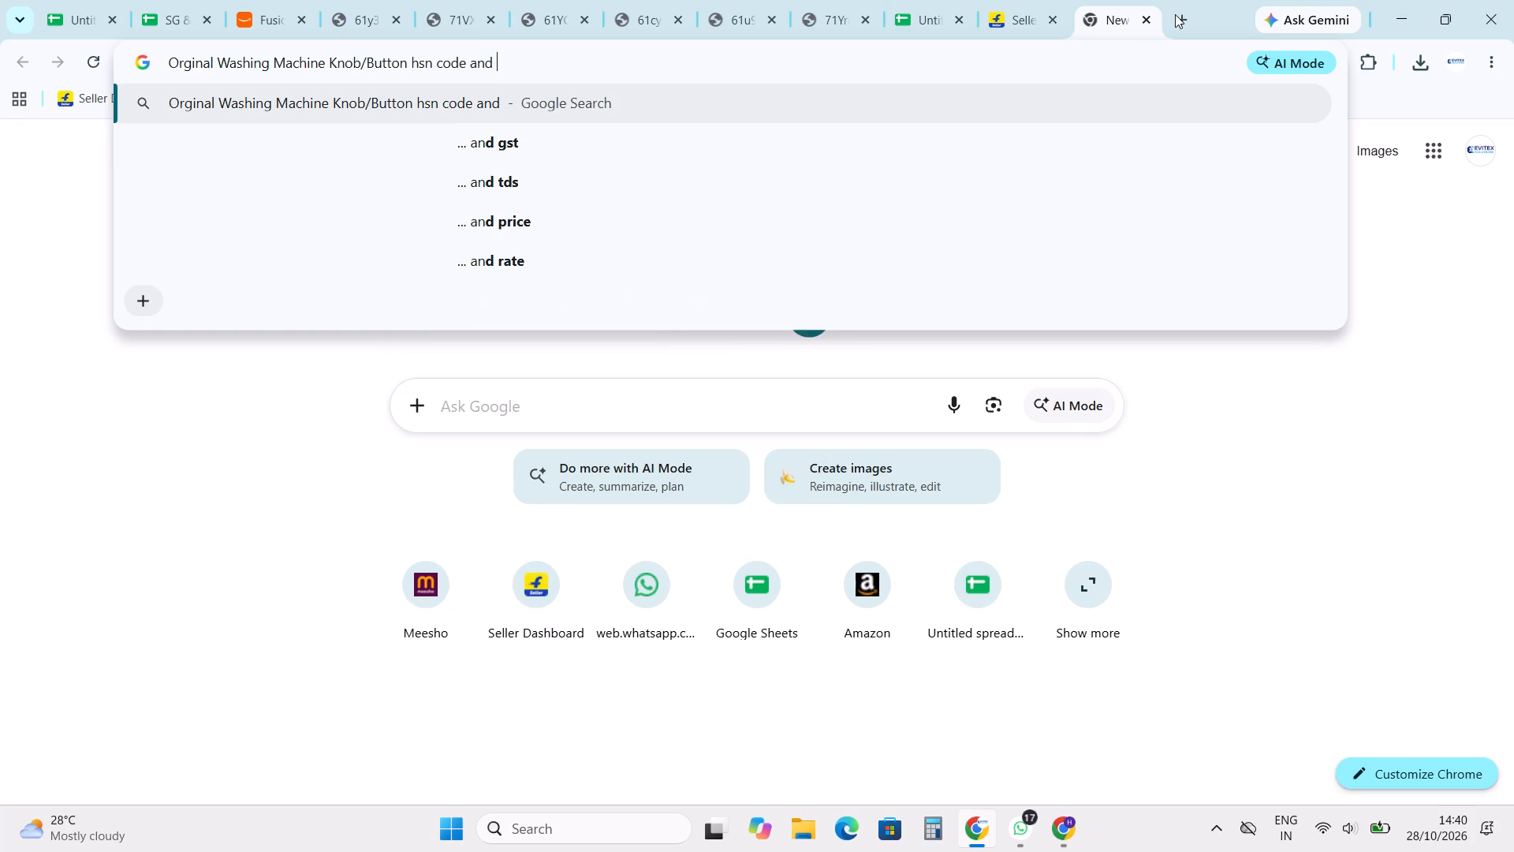
text(gst rate)
key(Return)
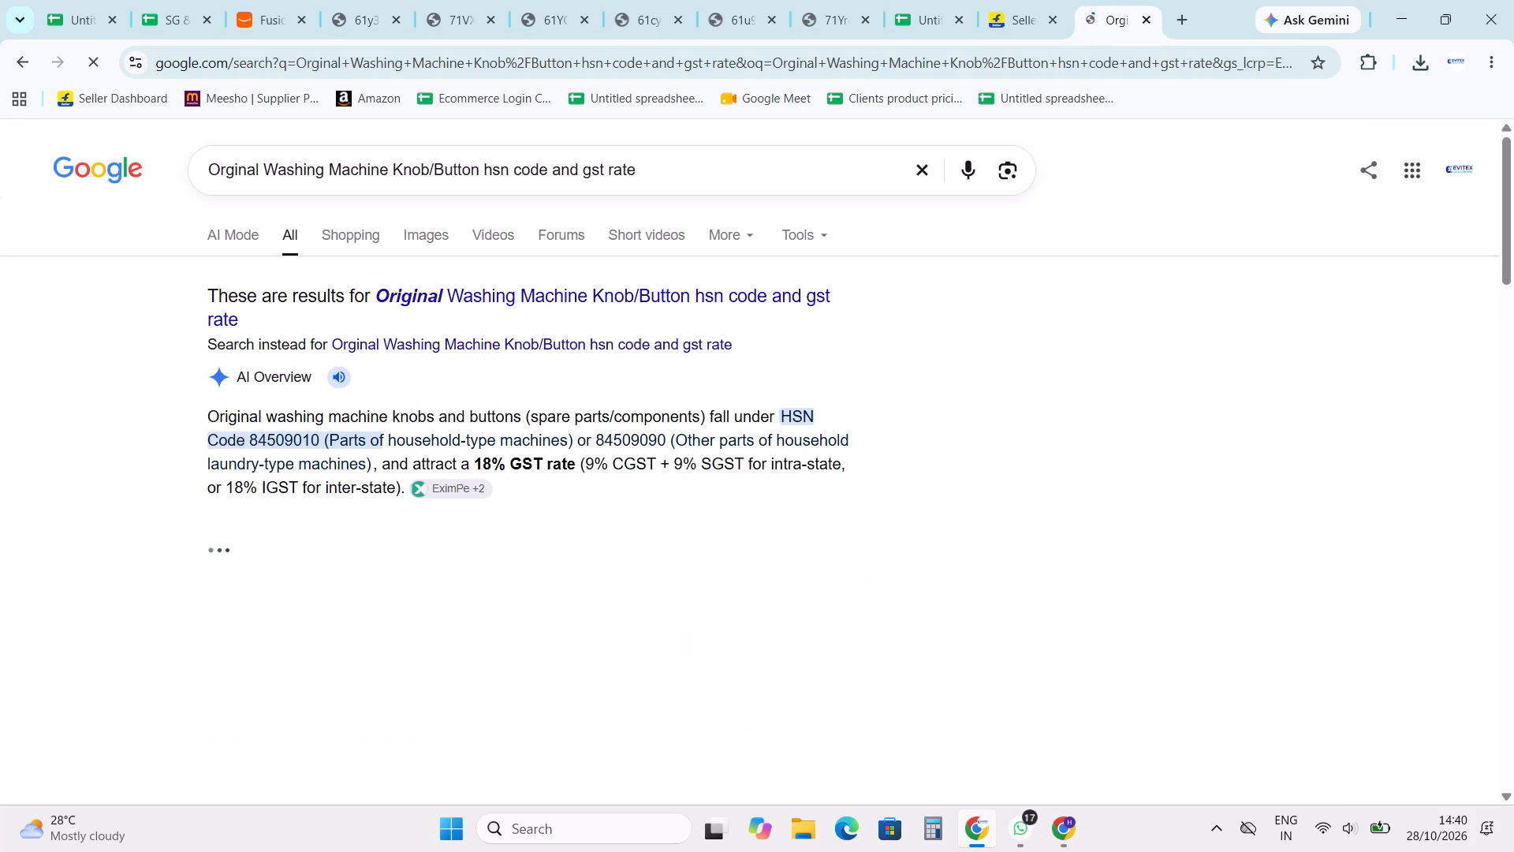
Copy the HSN code 84509010 from the search results into the Flipkart listing's HSN detail, without a trailing space.
double_click(296, 444)
key(ctrl+c)
key(ctrl+c)
key(ctrl+c)
key(ctrl+c)
key(ctrl+c)
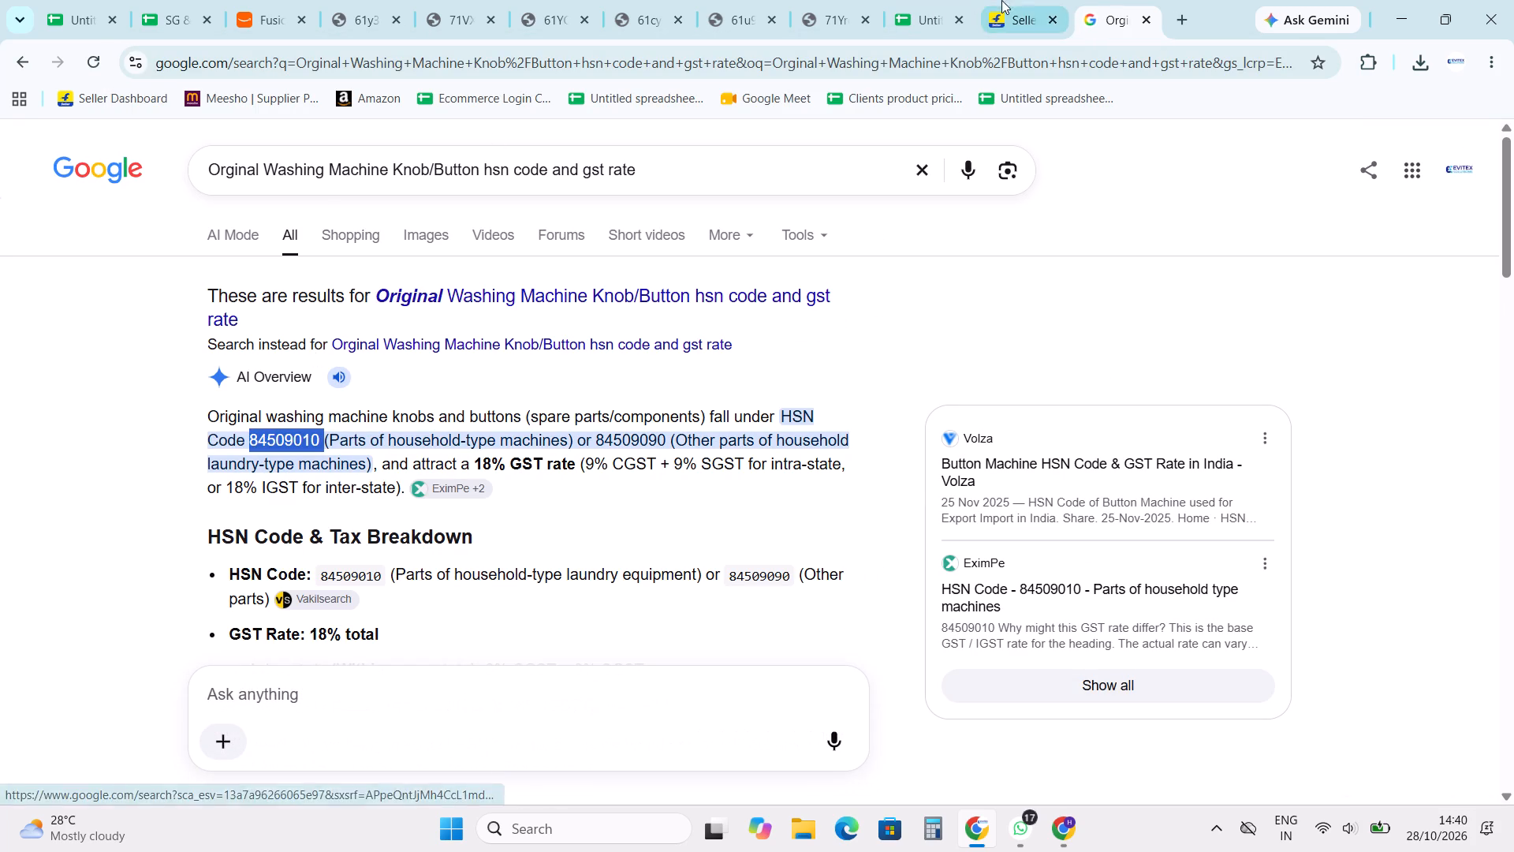
click(1025, 0)
click(325, 491)
key(ctrl+v)
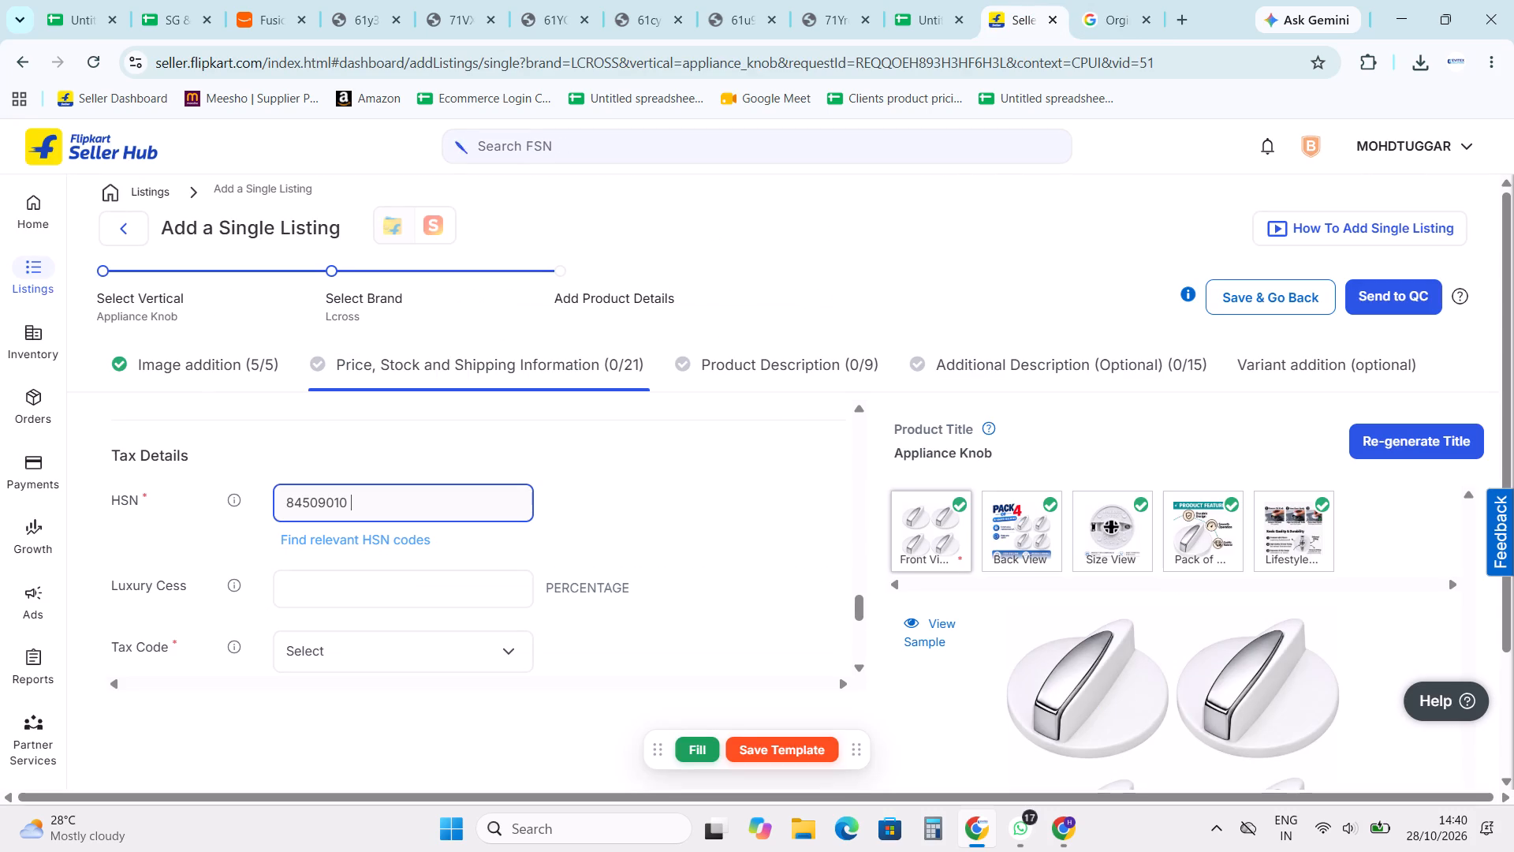
key(BackSpace)
click(662, 513)
Set the listing's tax code to GST_18.
scroll(476, 515, down, 1)
click(417, 570)
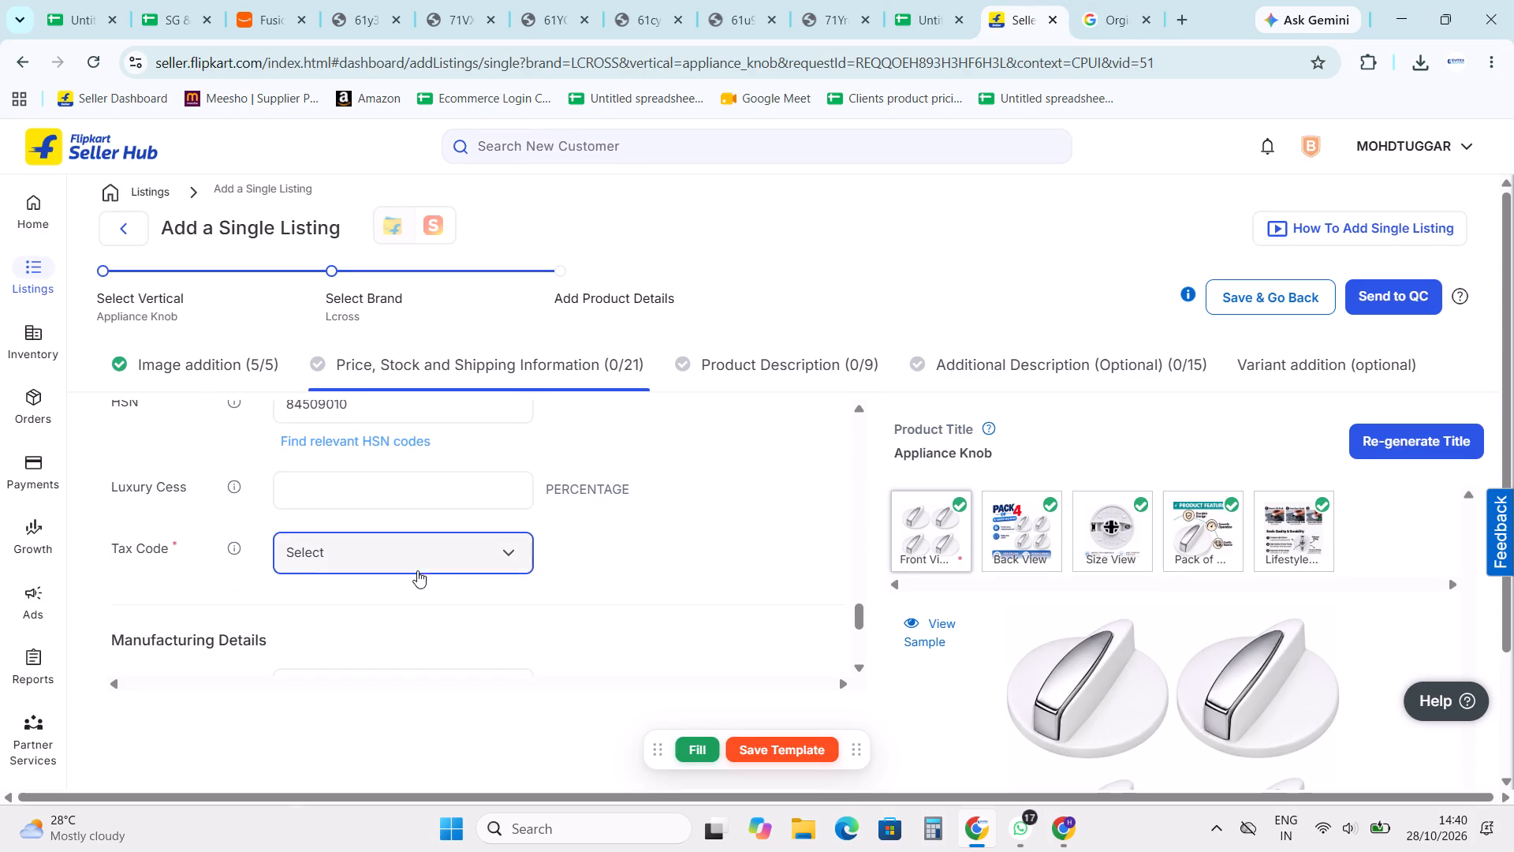
click(320, 755)
click(609, 563)
Set the country of origin to India in the manufacturing details.
scroll(422, 539, down, 2)
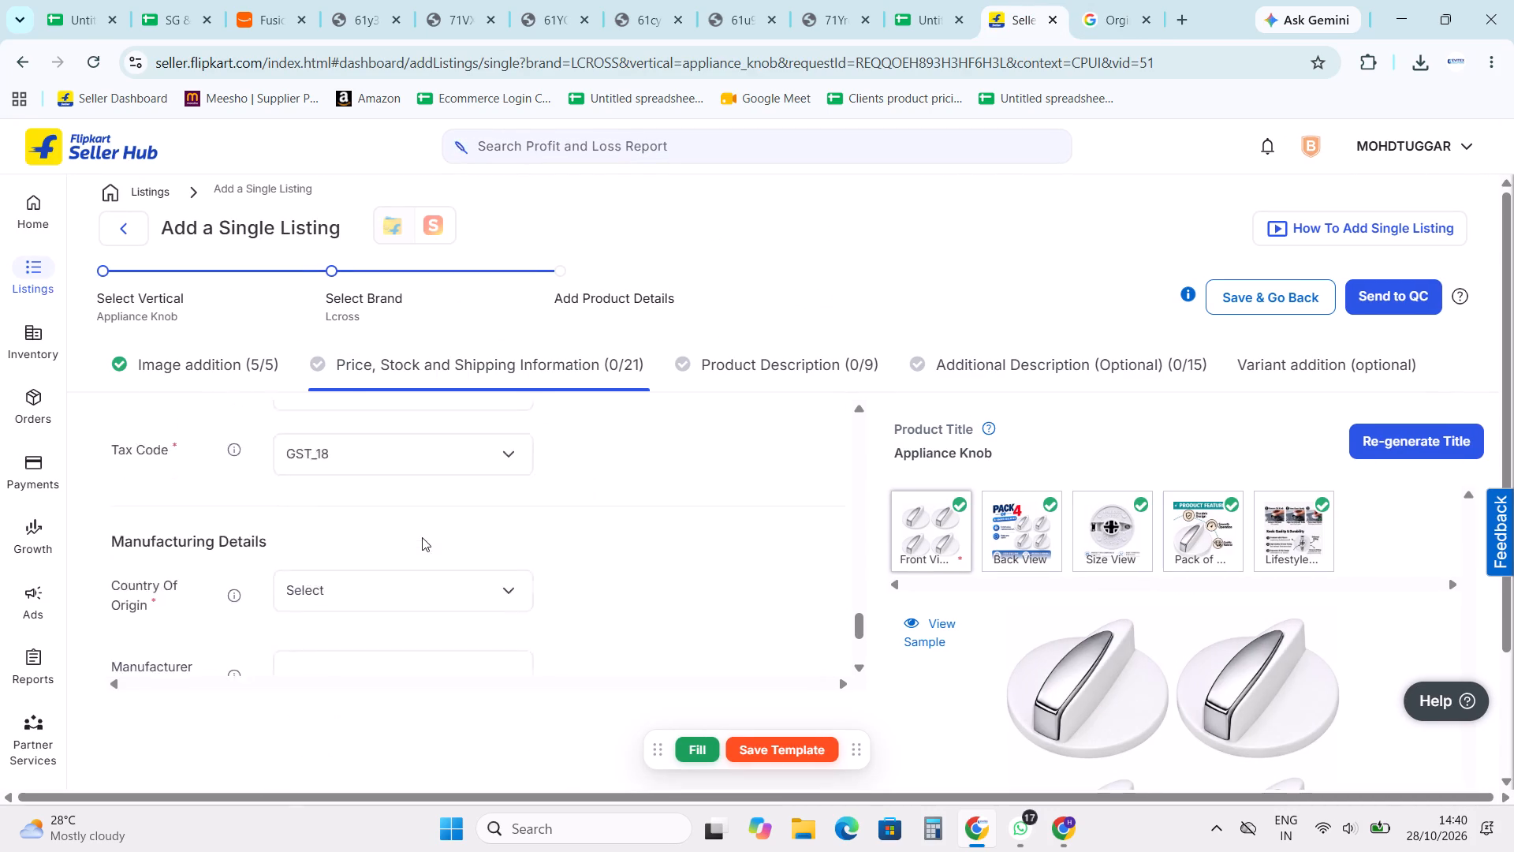
click(397, 506)
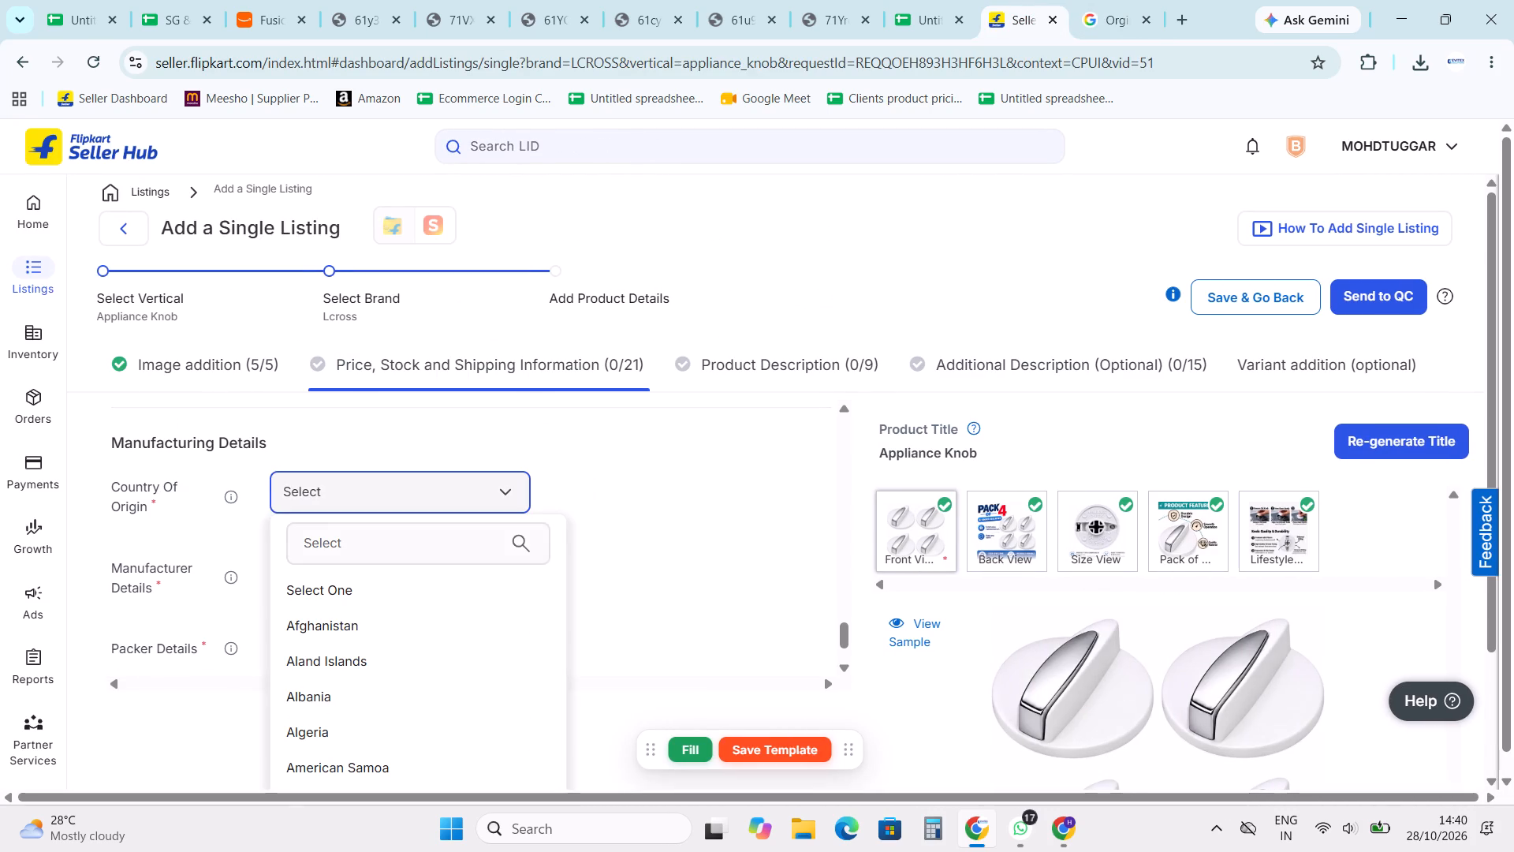
click(359, 557)
text(india)
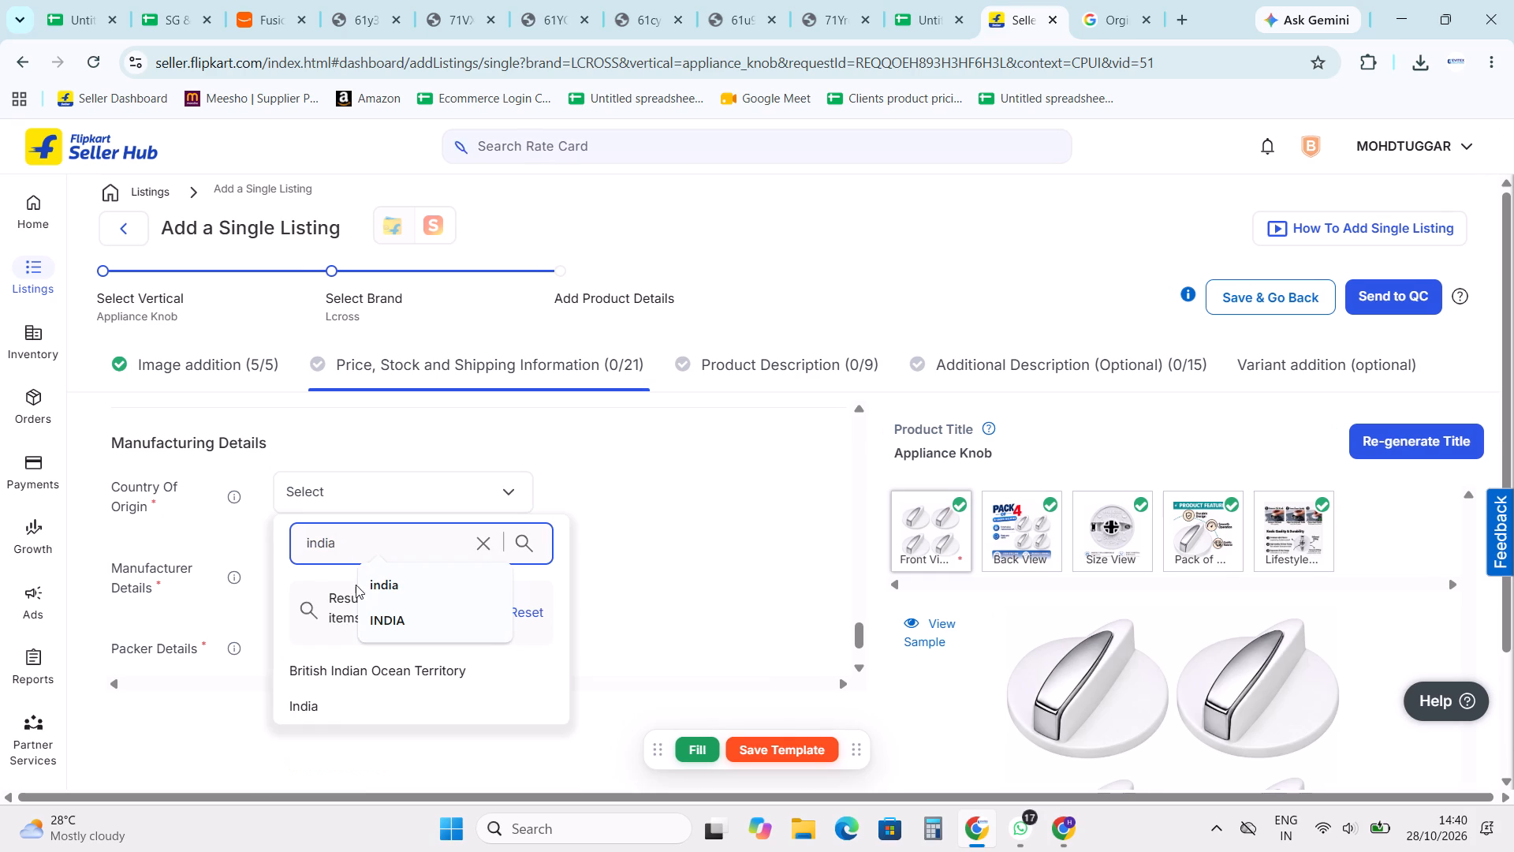
click(329, 710)
click(621, 580)
Enter "LCROSS LCROSS" as both the manufacturer details and the packer details.
click(350, 560)
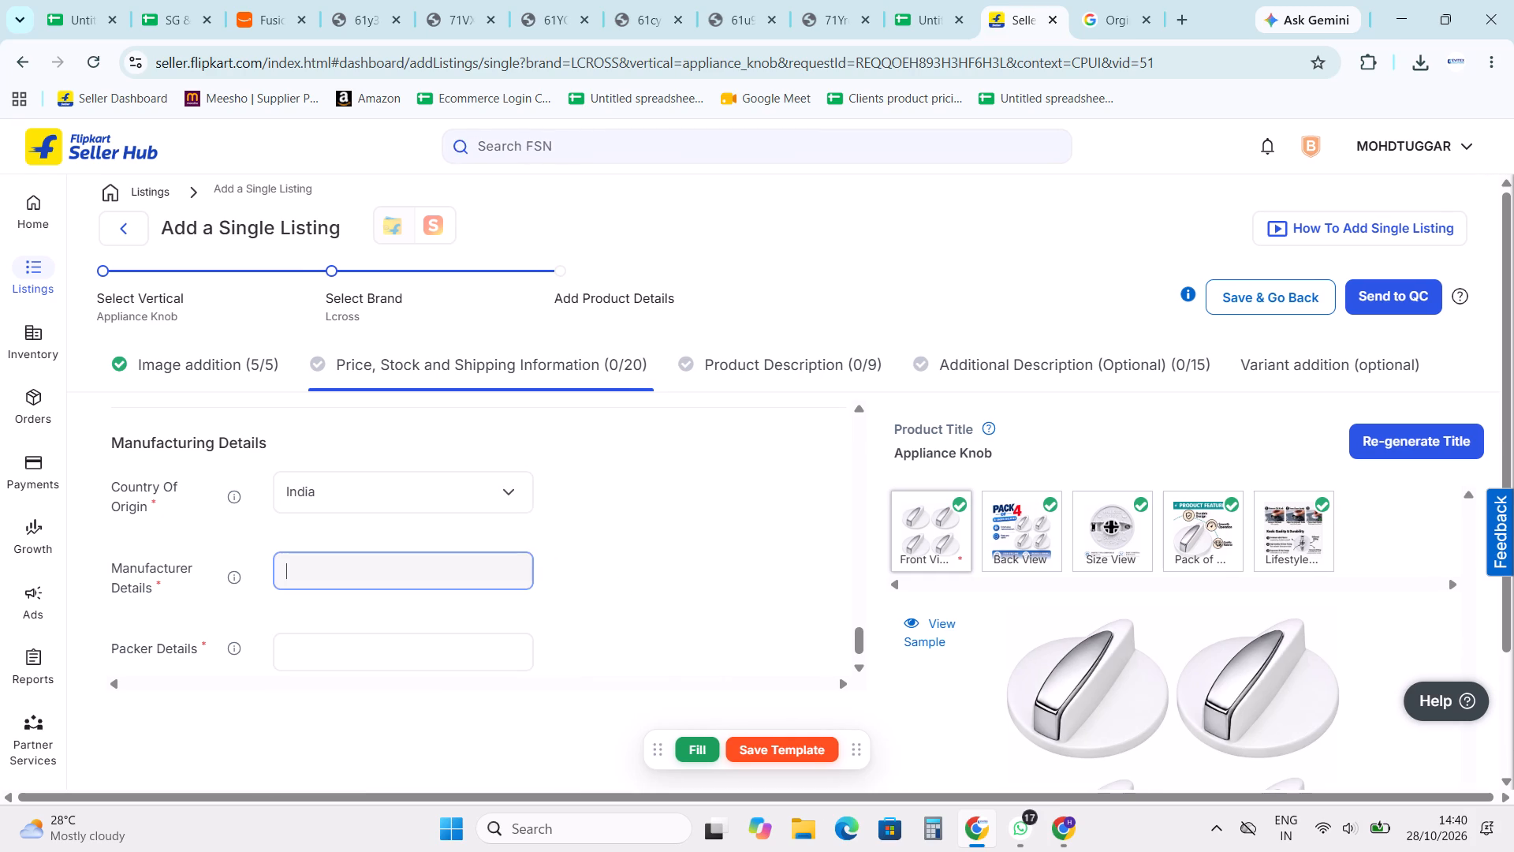
text(LCROSS)
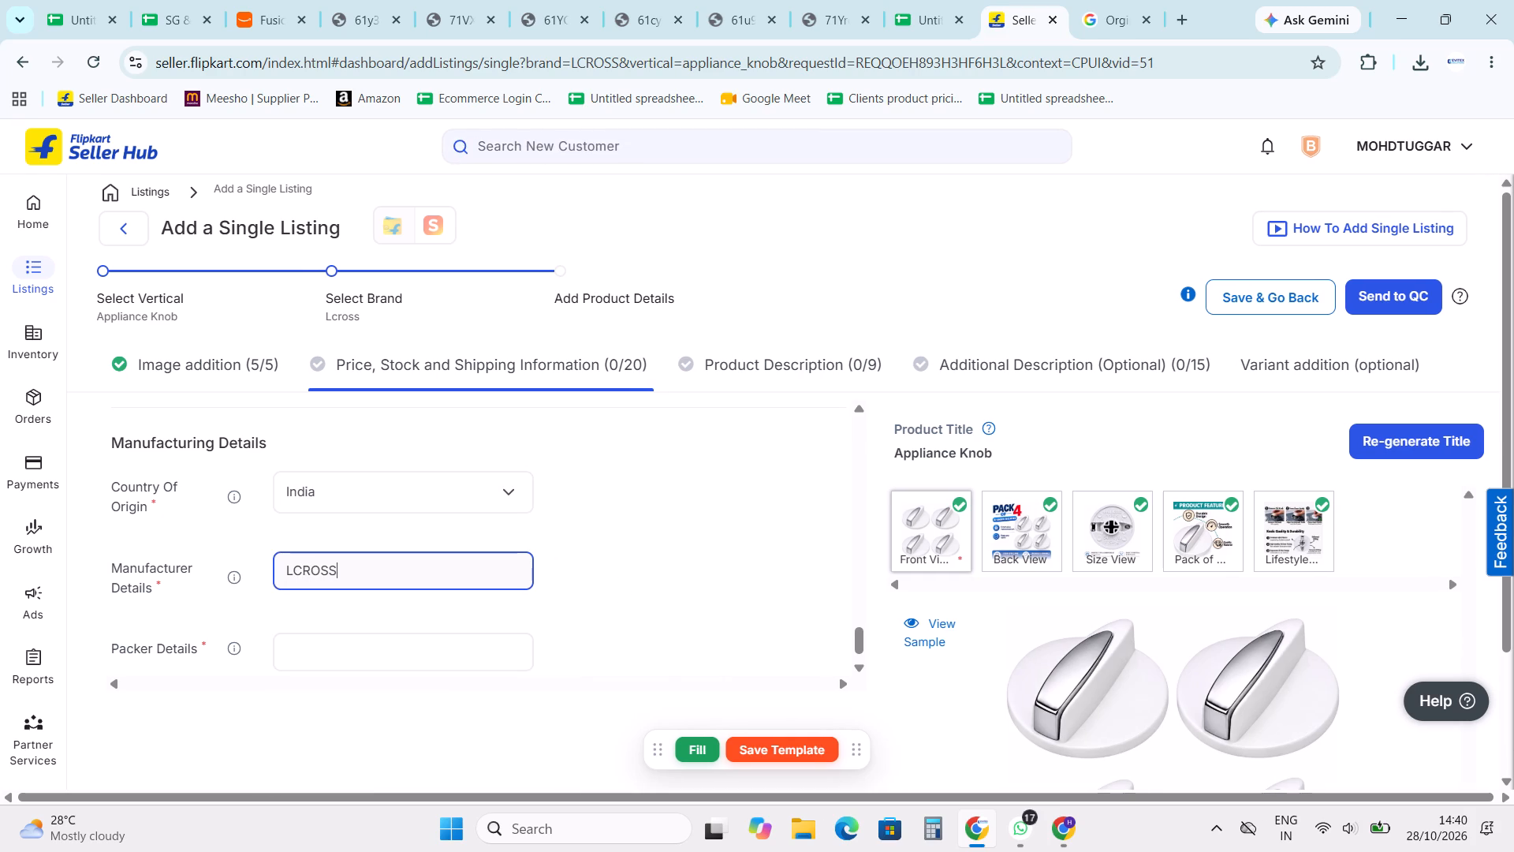
key(space)
text(LCROSS)
key(ctrl+a)
key(ctrl+c)
key(ctrl+c)
click(367, 648)
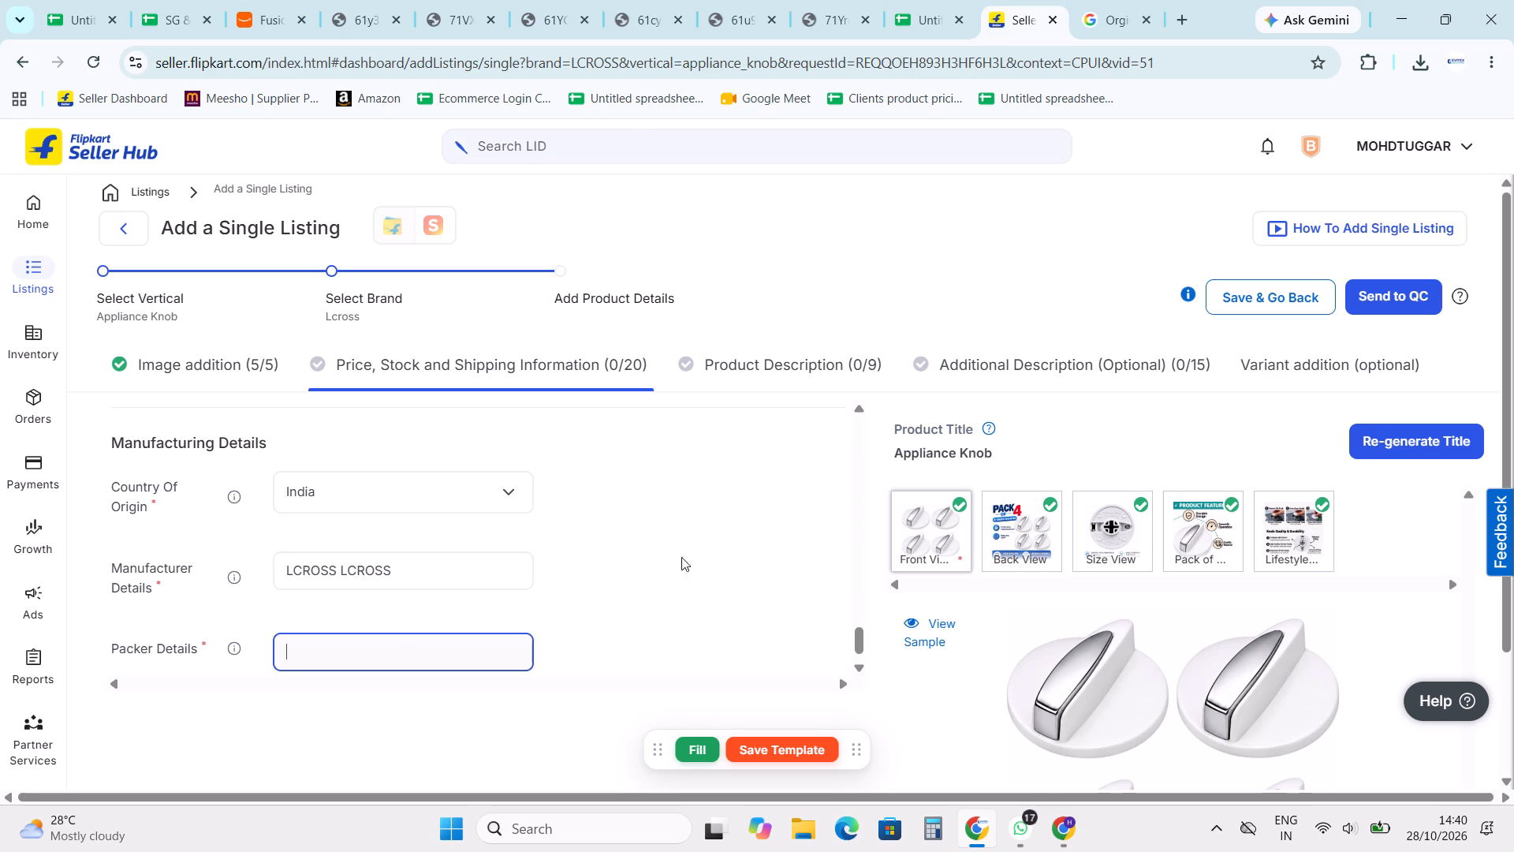
key(ctrl+v)
click(703, 544)
Finish the price, stock and shipping section and move on to the Product Description section.
scroll(475, 577, down, 7)
click(740, 195)
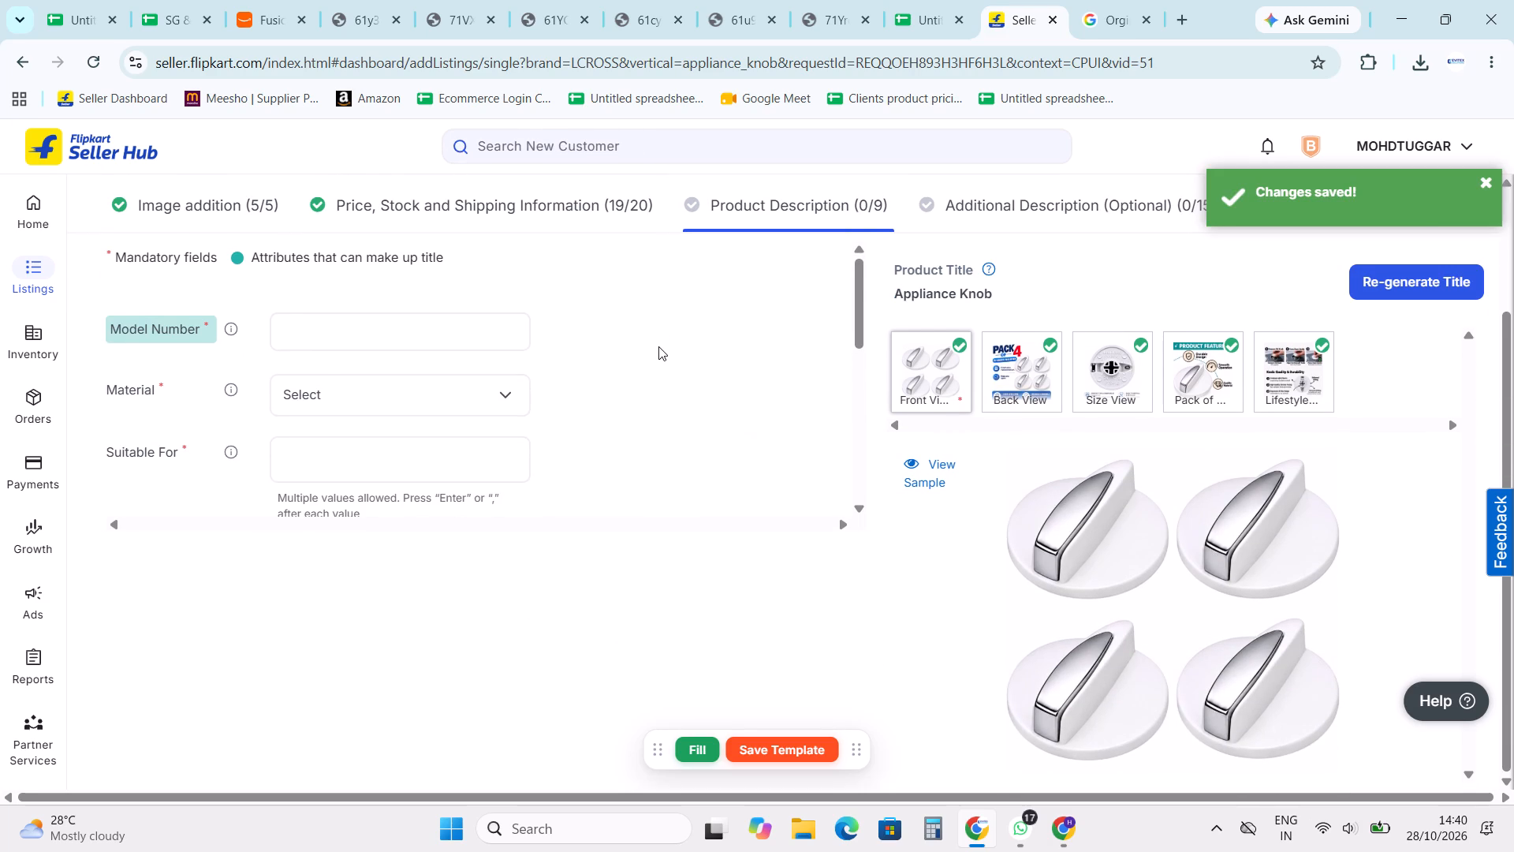
key(alt+Tab)
key(alt+Tab)
click(181, 0)
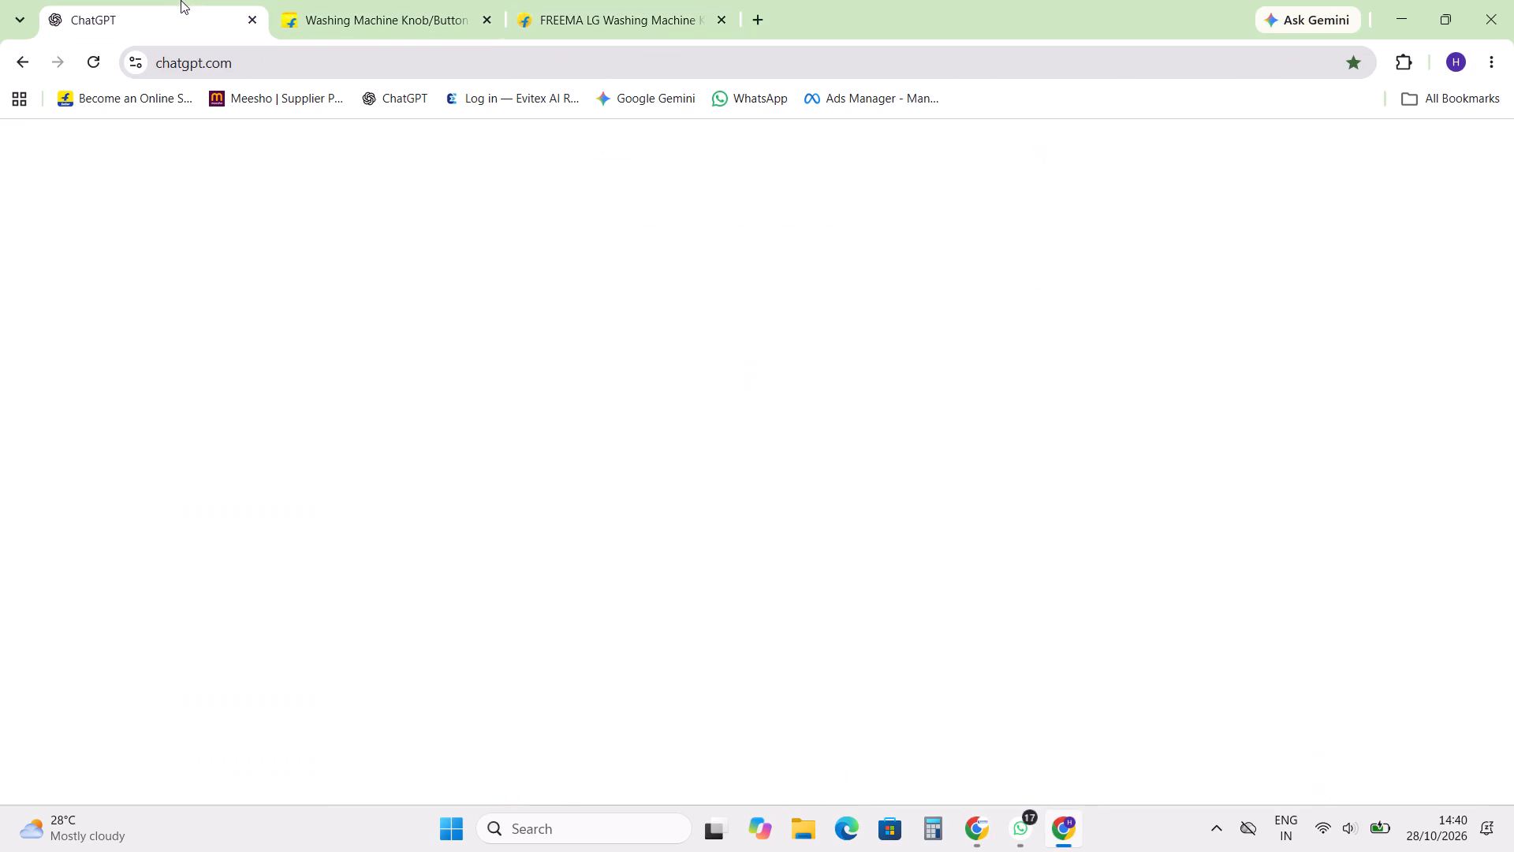
key(alt+Tab)
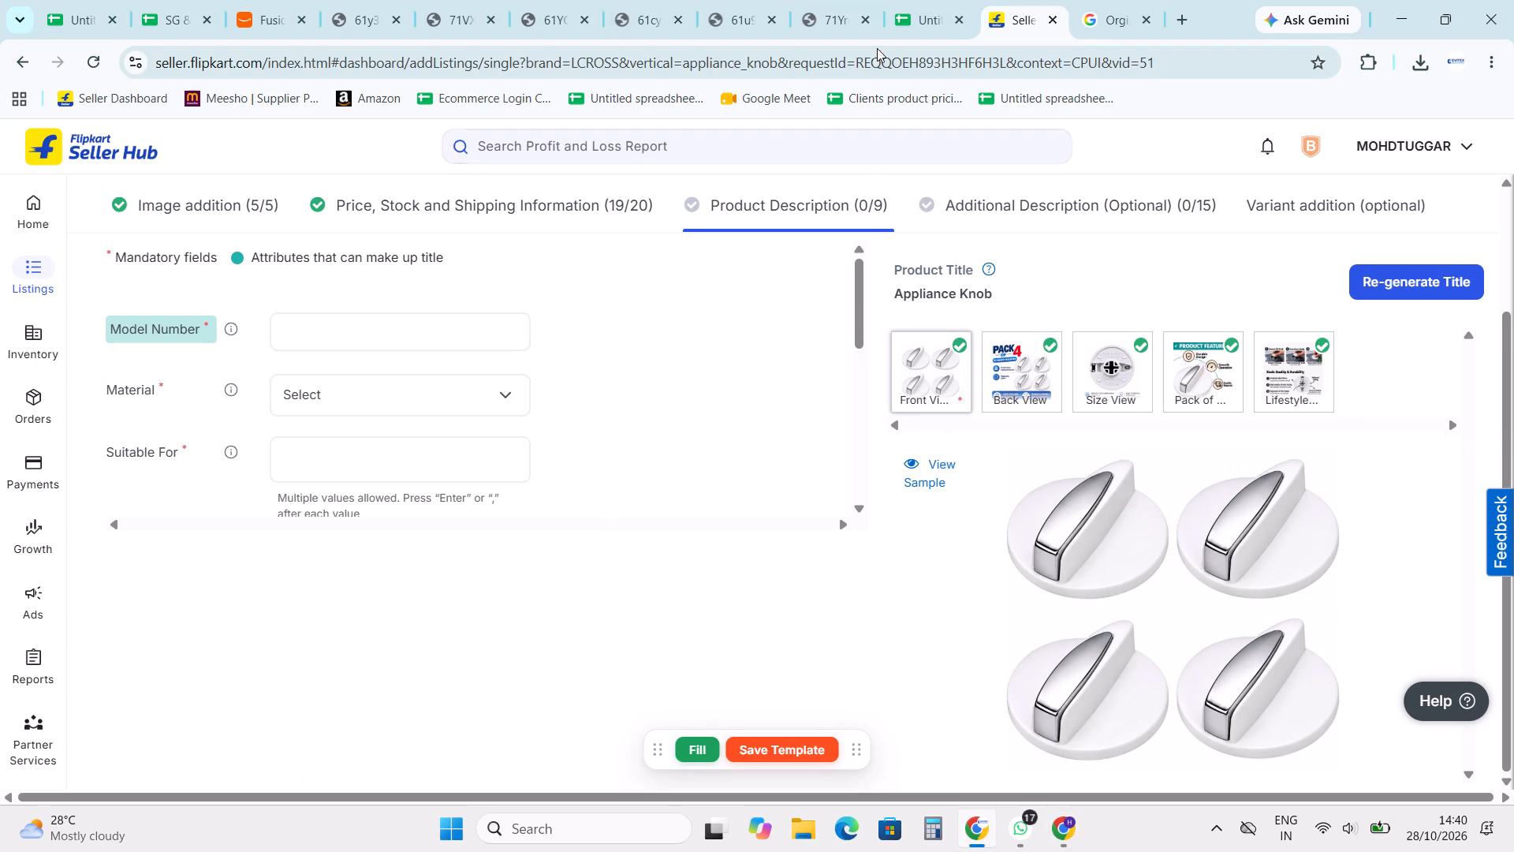
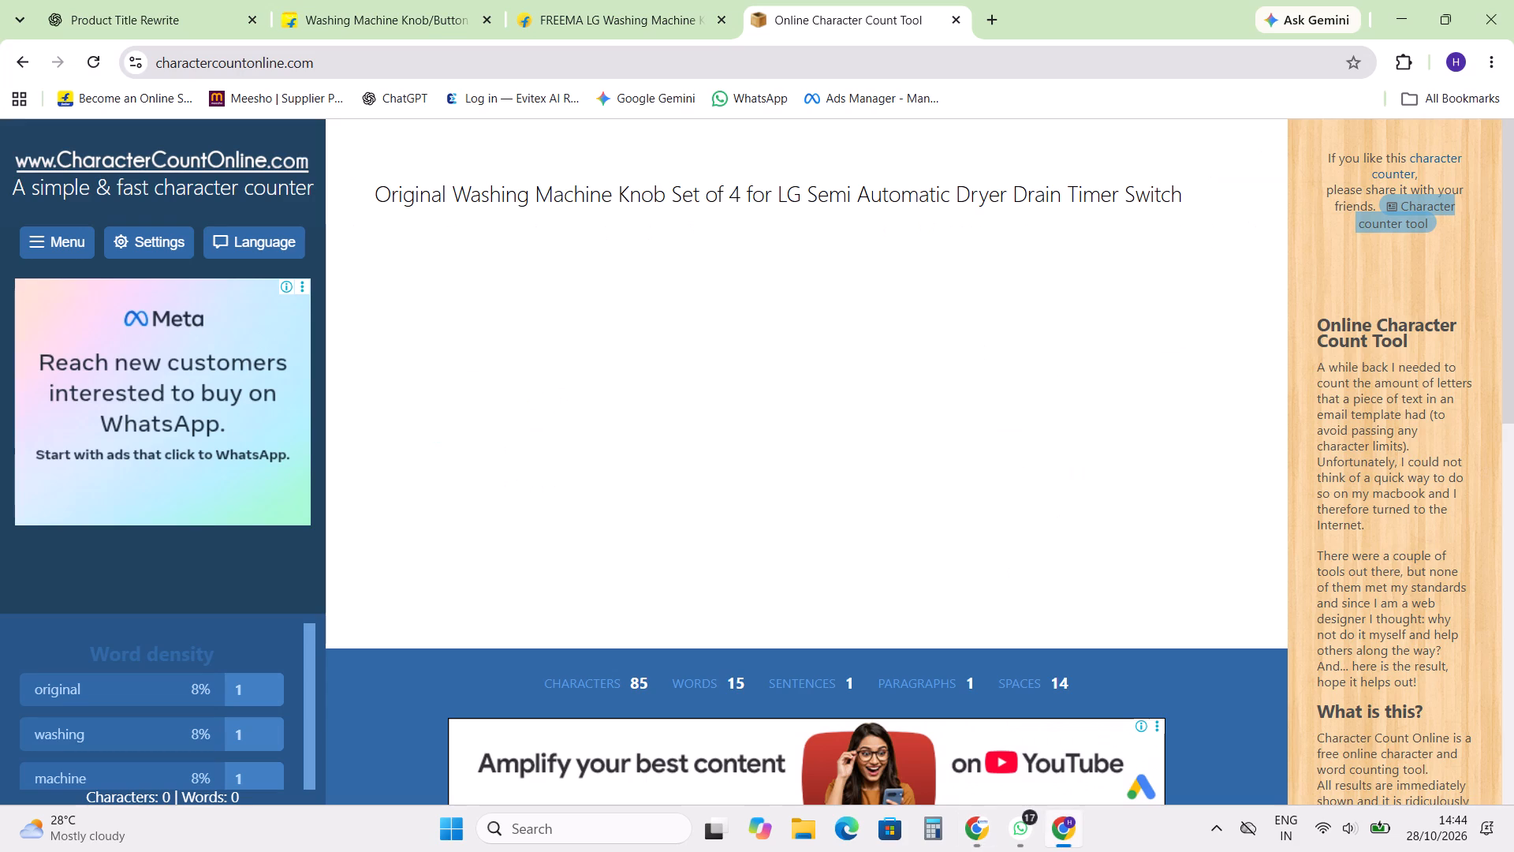
triple_click(622, 196)
click(1214, 224)
drag(1124, 192, 1121, 192)
drag(1121, 192, 1014, 198)
click(1201, 192)
drag(1206, 192, 1020, 198)
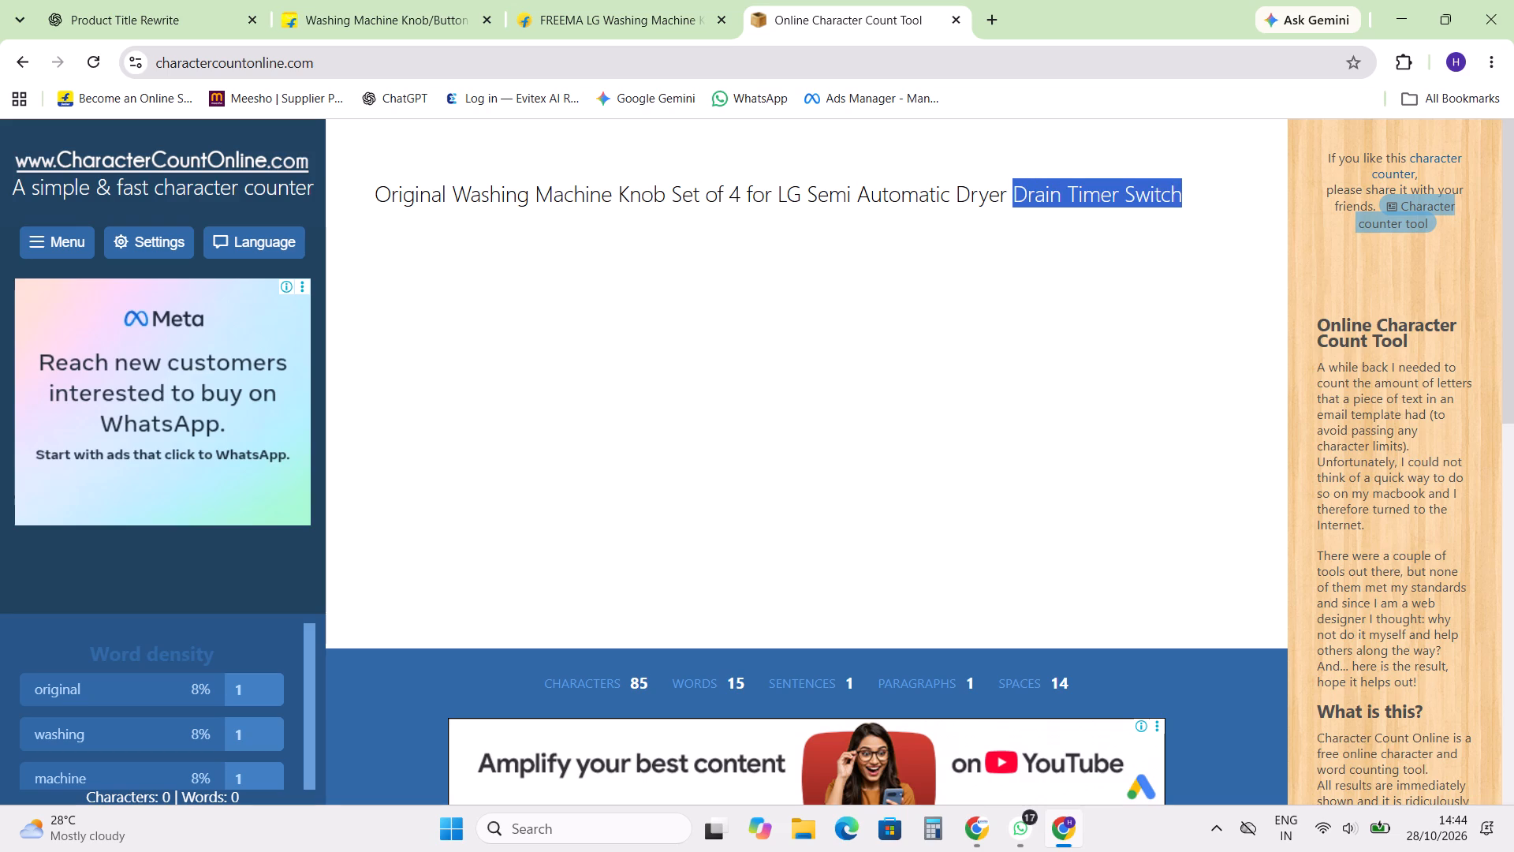
drag(1020, 198, 1016, 197)
key(BackSpace)
Replace "LG Semi Automatic Dryer" in the counter's title with "& All Brands Semi Automatic" copied from the Amazon product title.
key(alt+Tab)
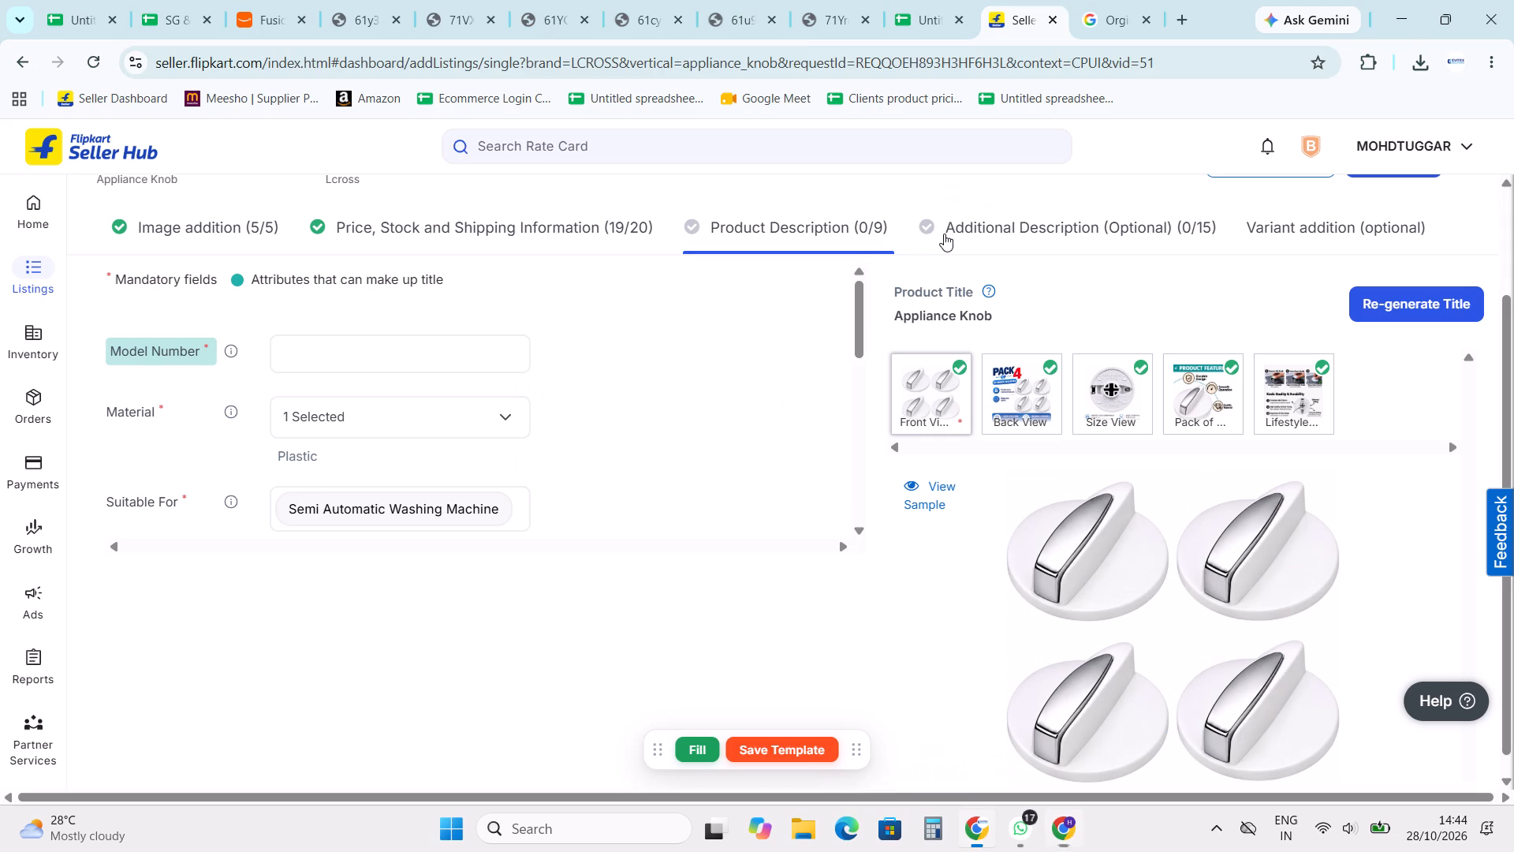
click(285, 0)
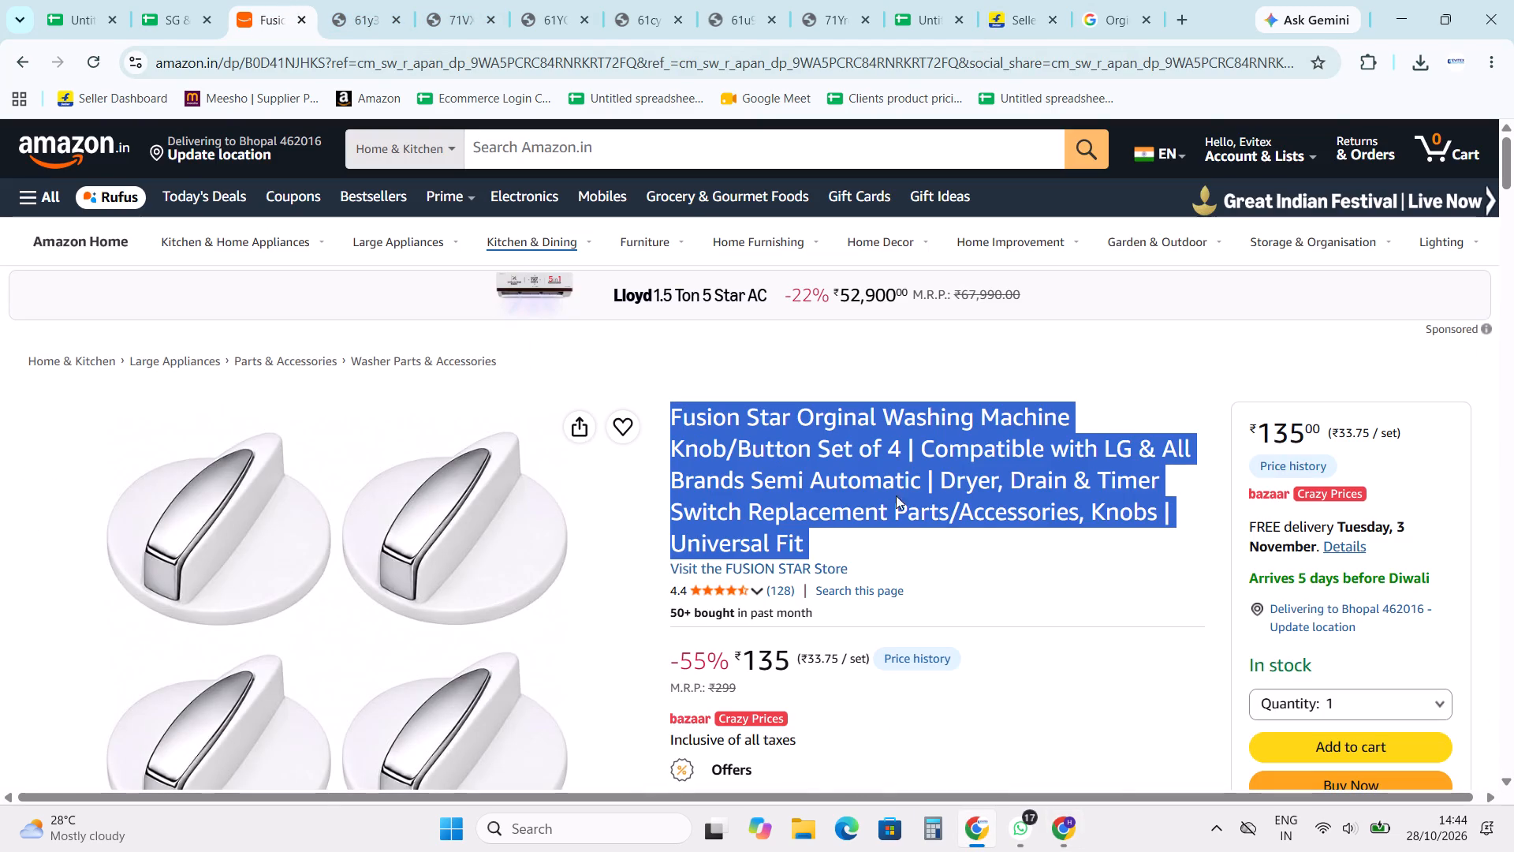
click(984, 451)
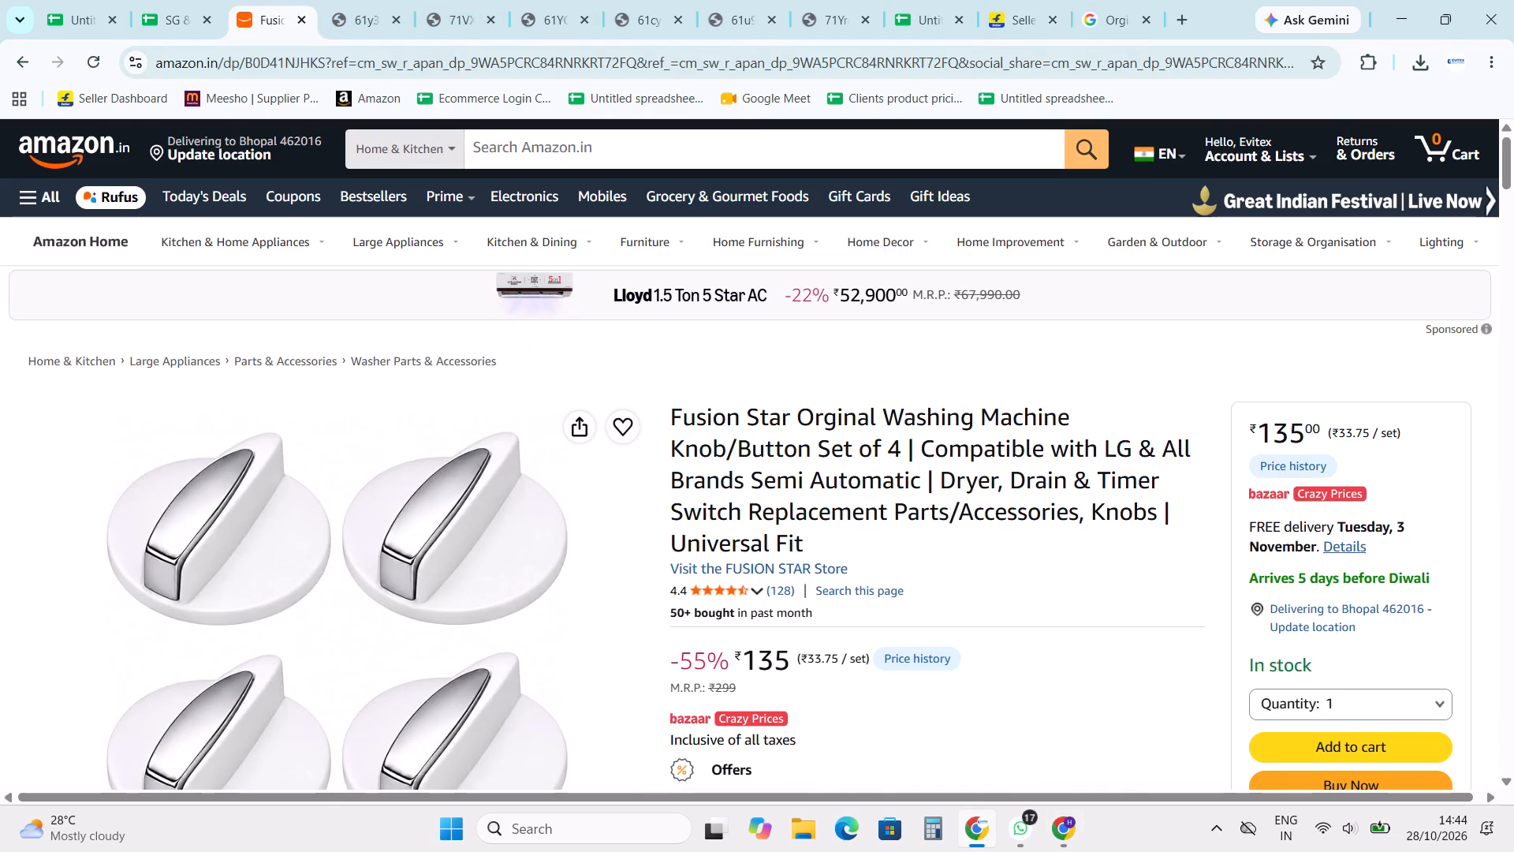
drag(1139, 444, 1209, 452)
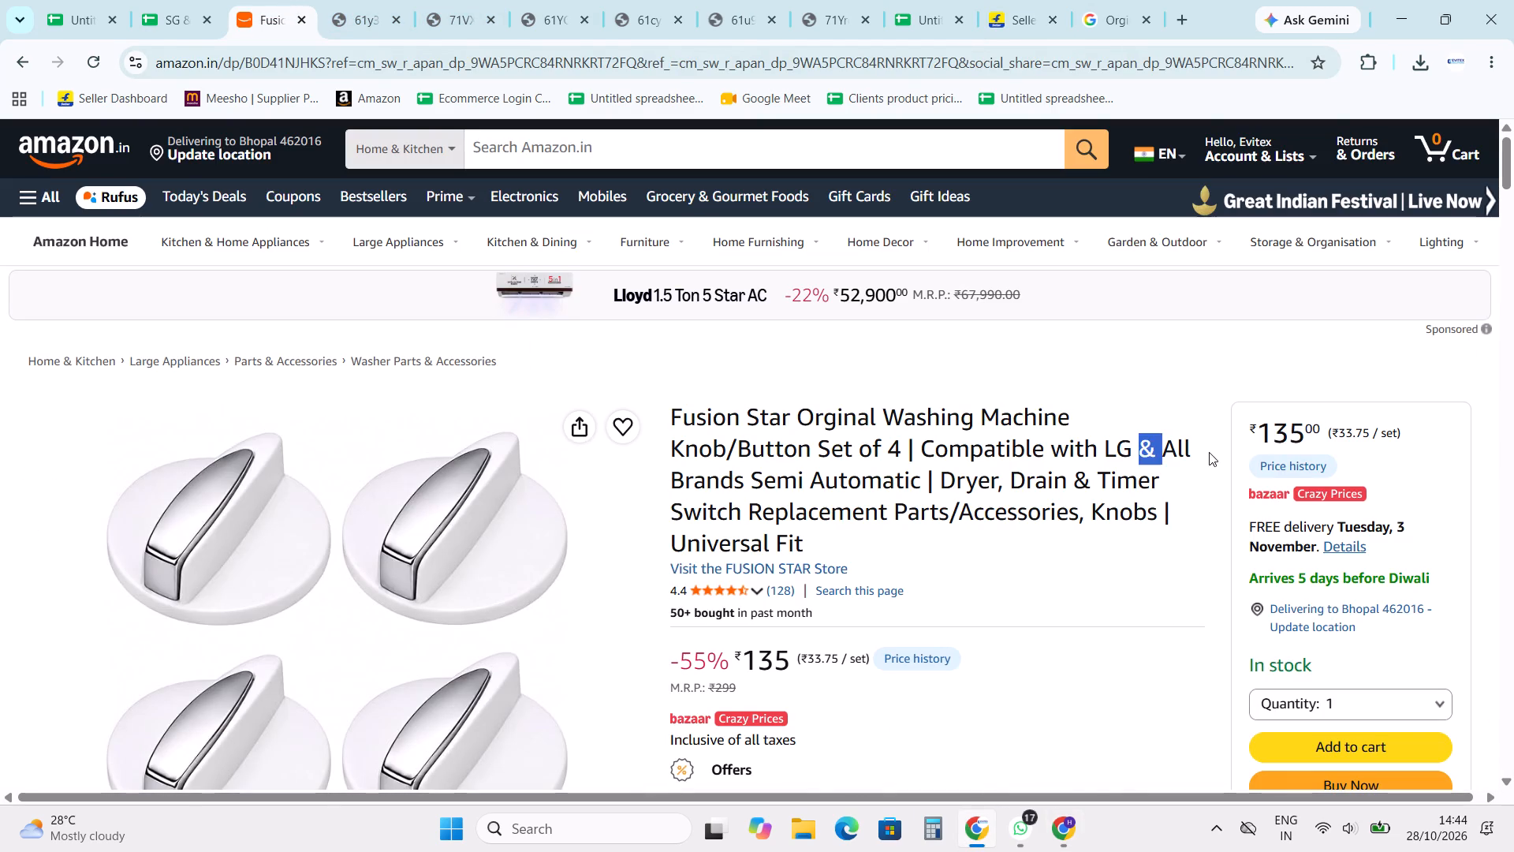
drag(1209, 452, 904, 476)
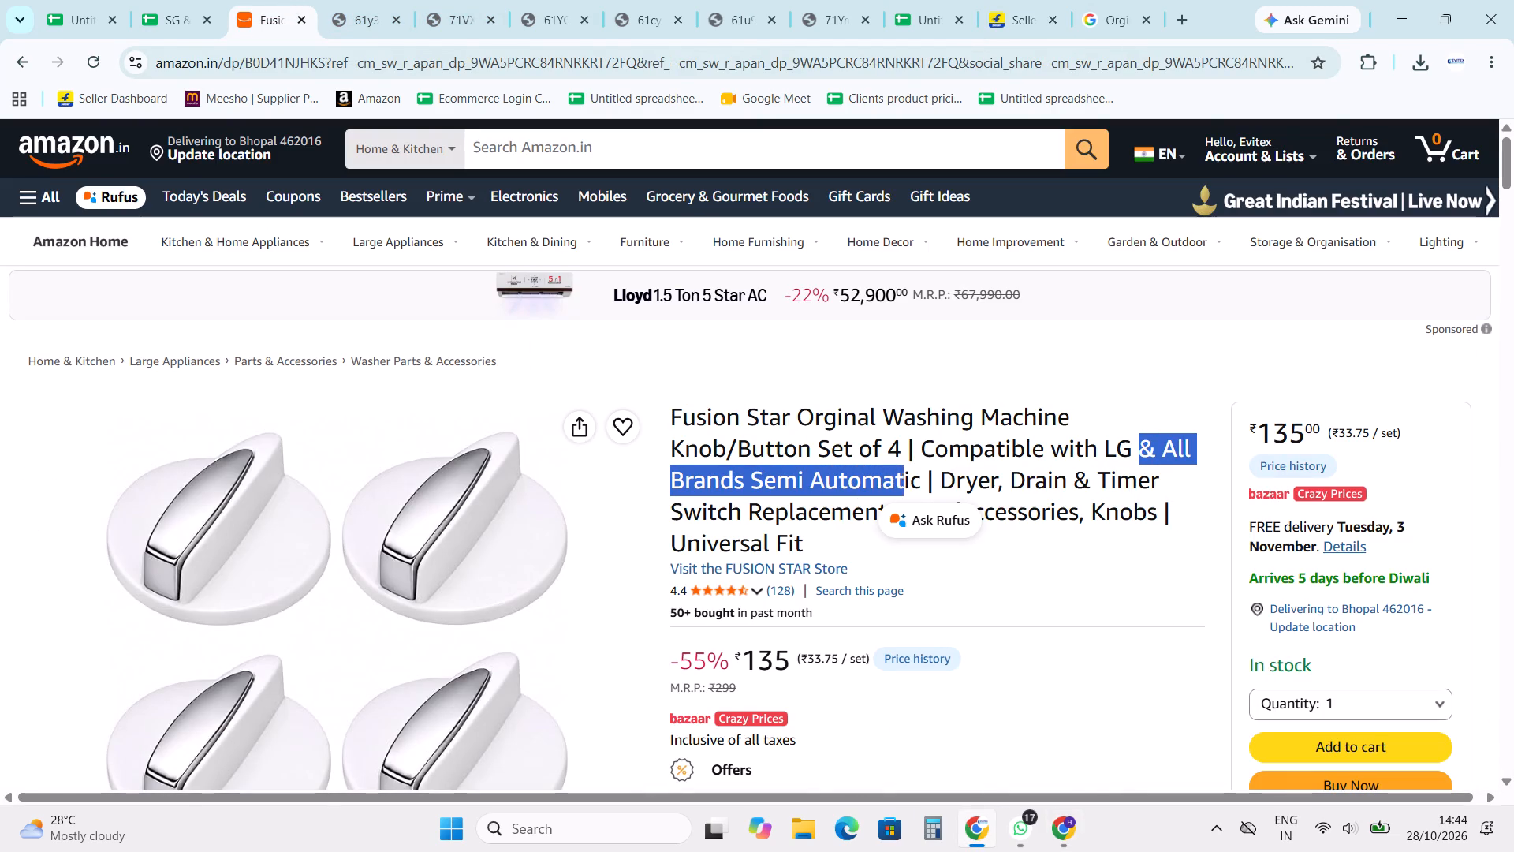
drag(904, 476, 919, 475)
key(ctrl+c)
key(ctrl+c)
key(ctrl+c)
key(ctrl+c)
key(ctrl+c)
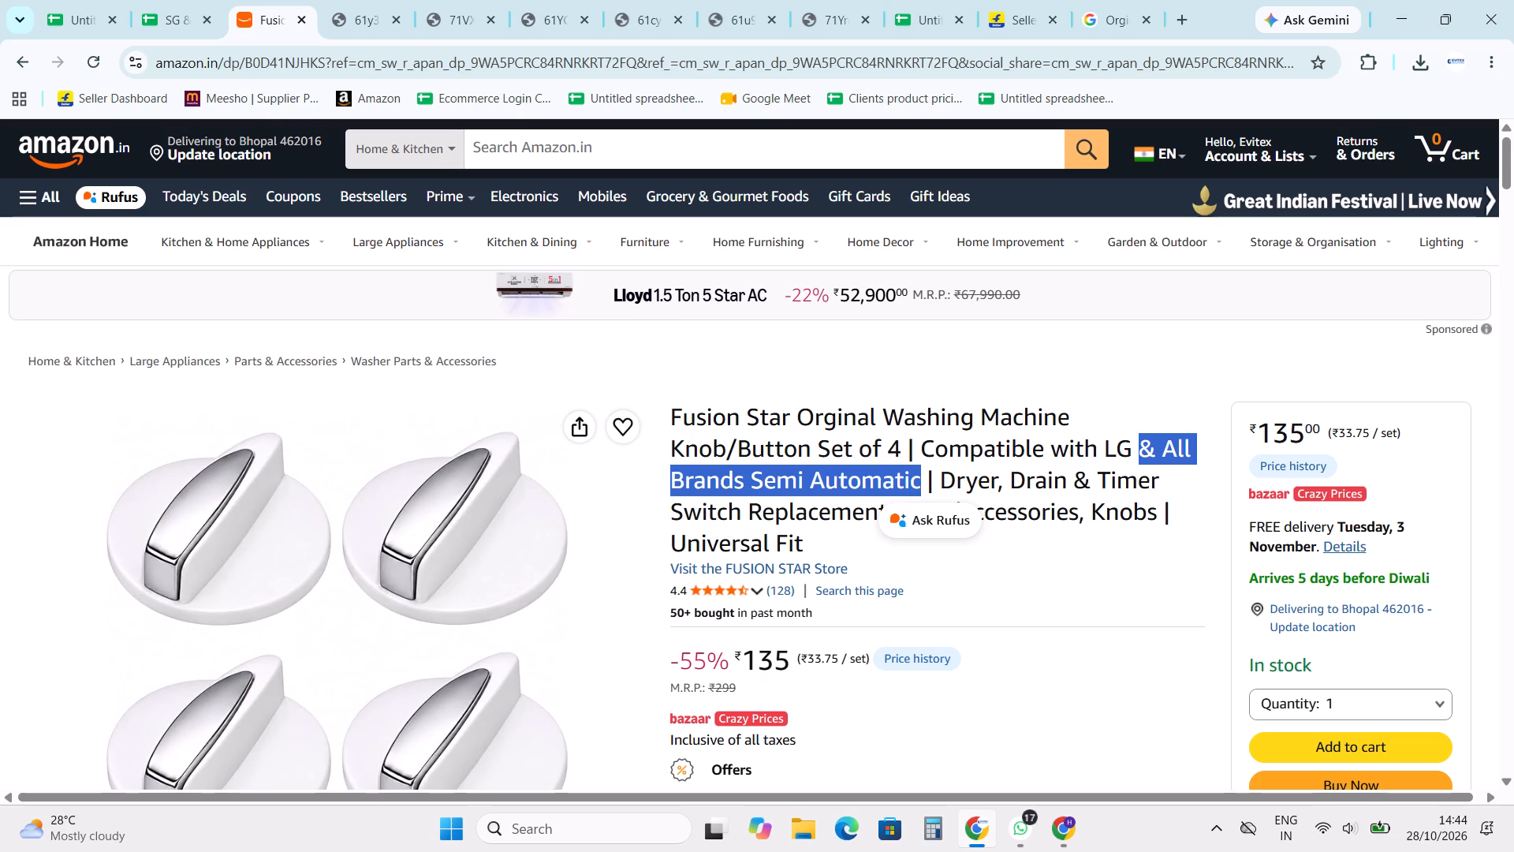
key(alt+Tab)
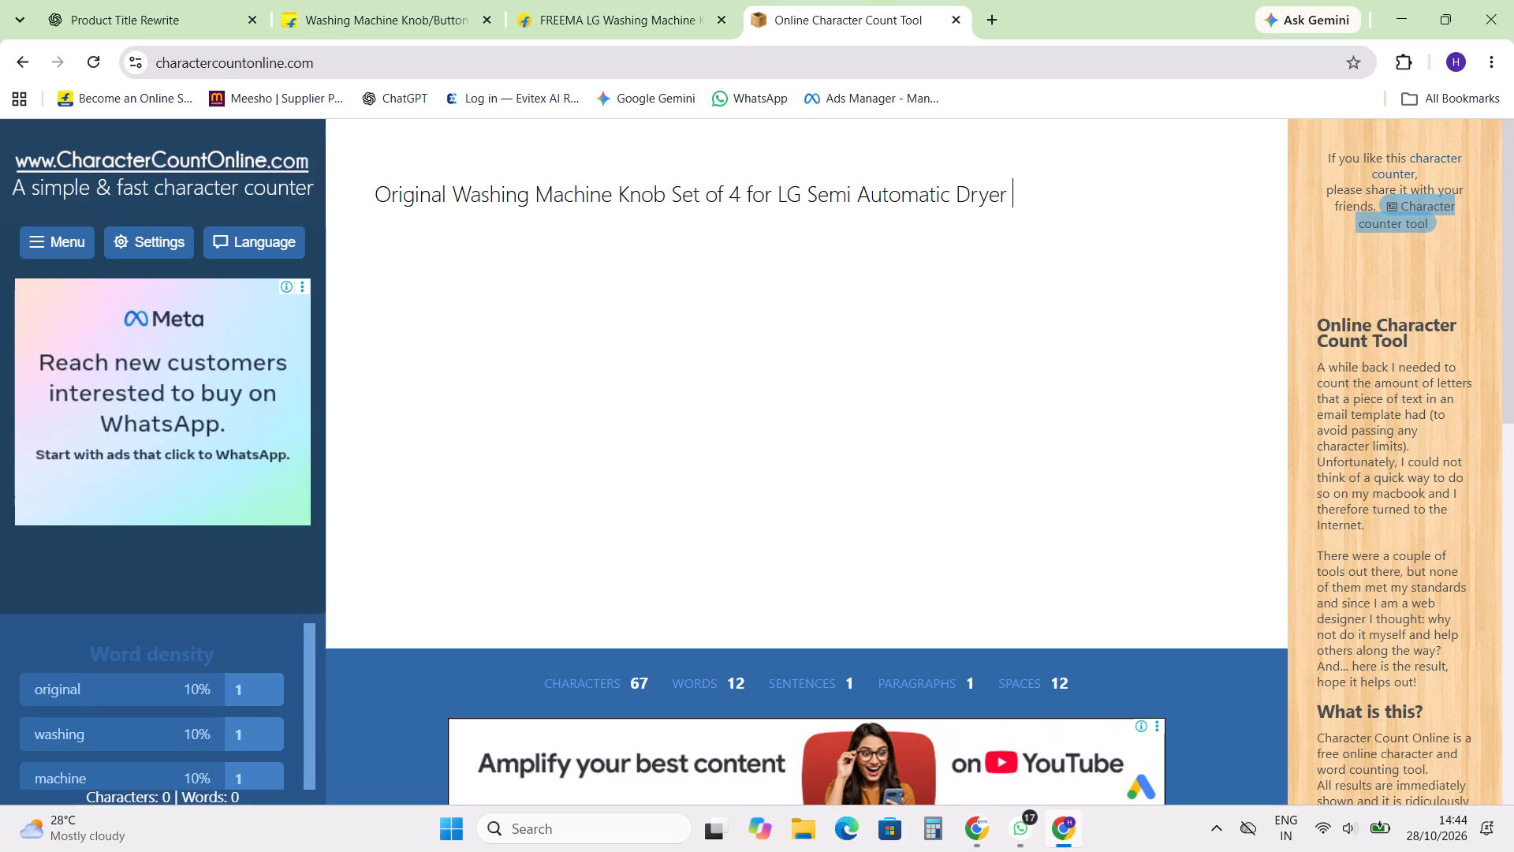
drag(1098, 195, 770, 193)
key(ctrl+v)
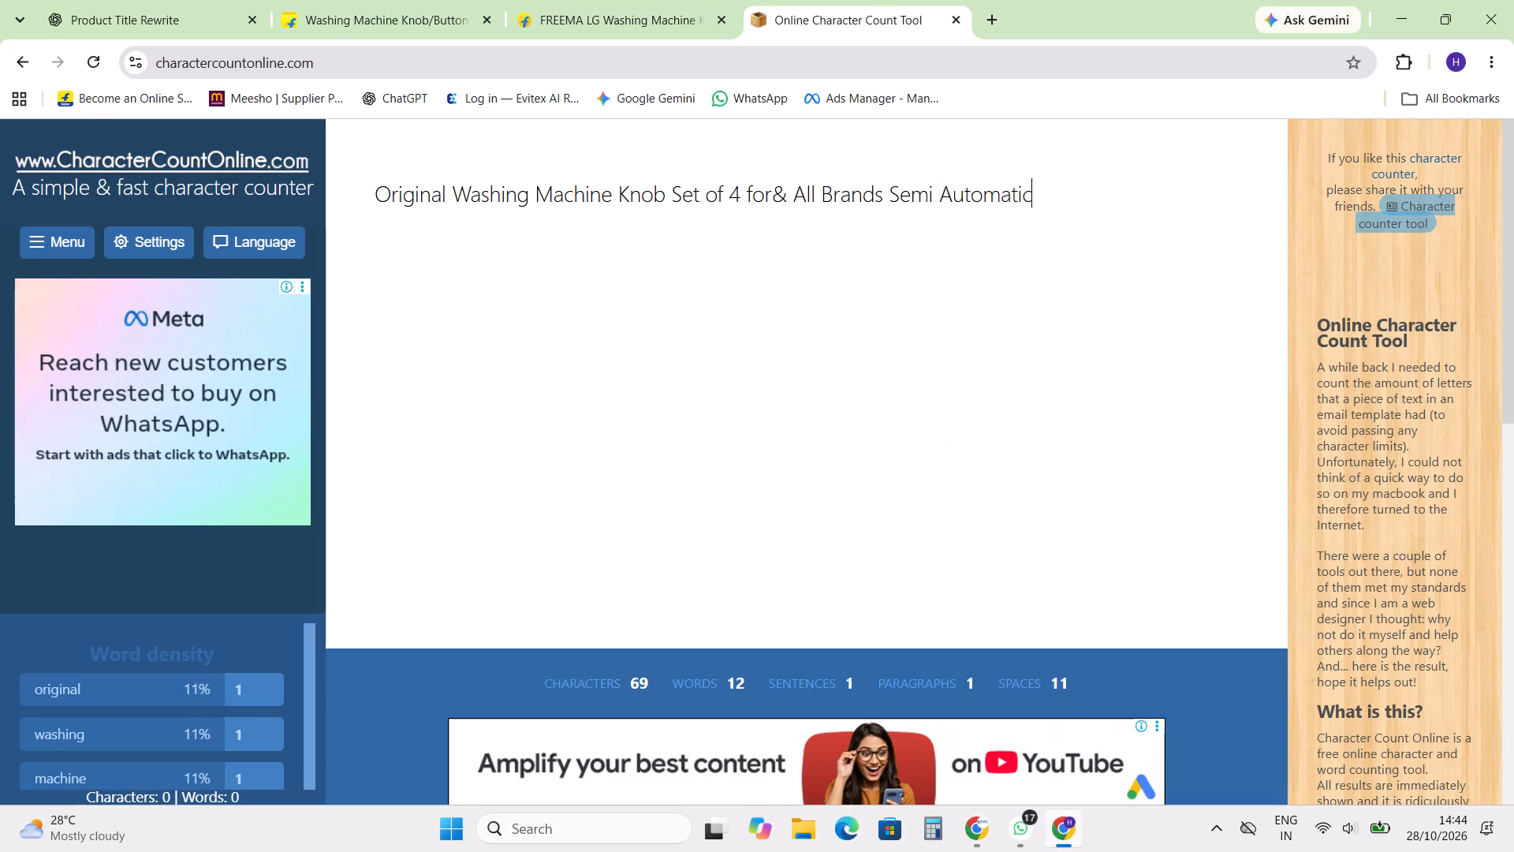
Insert "LG" with proper spacing between "for" and "& All Brands" in the title.
click(774, 192)
key(space)
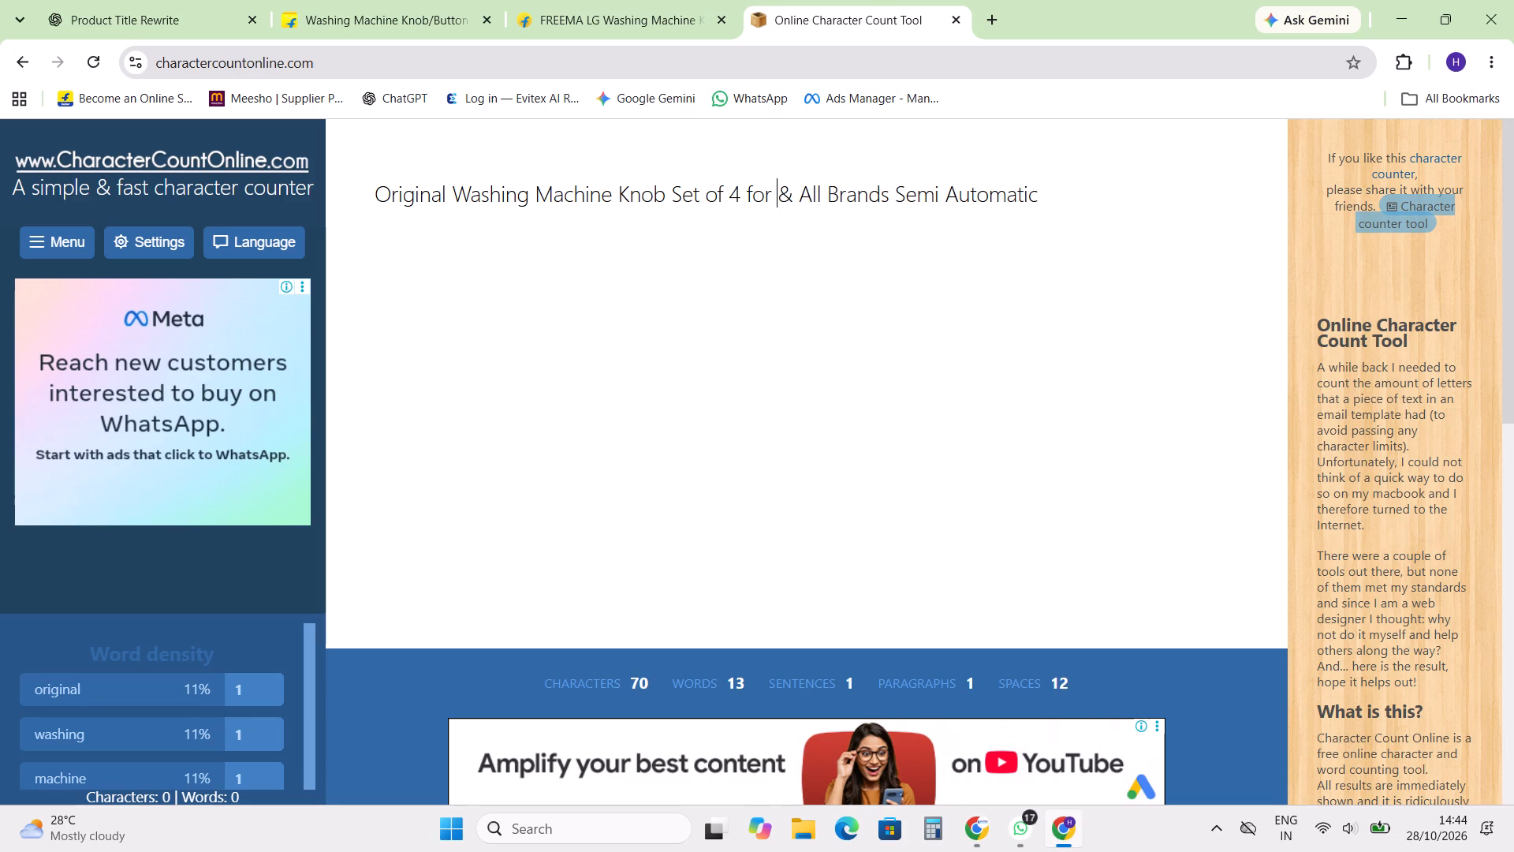
text(LF)
key(shift+BackSpace)
text(G)
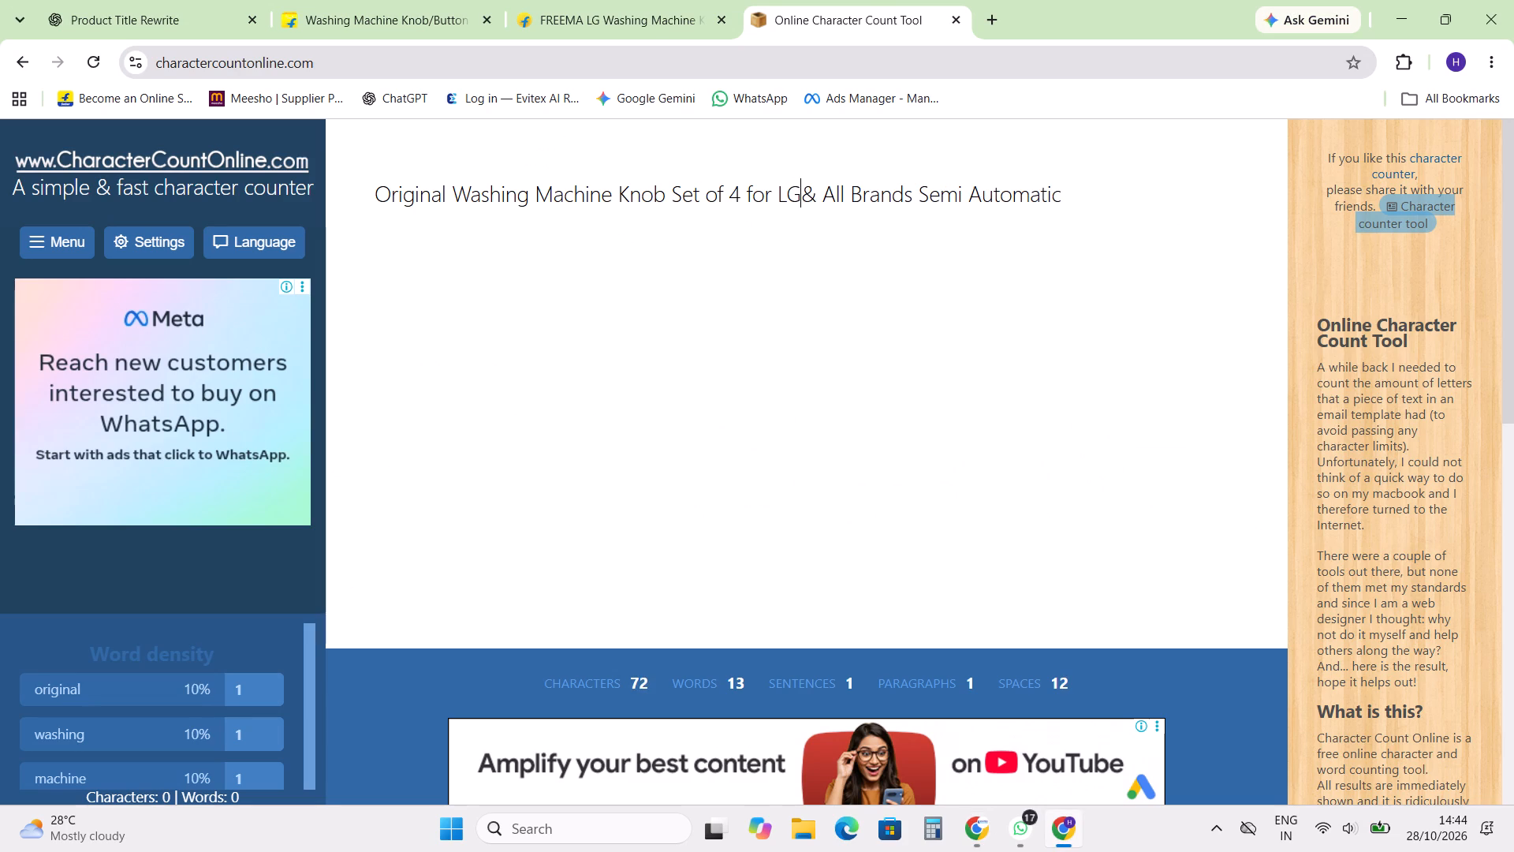
key(space)
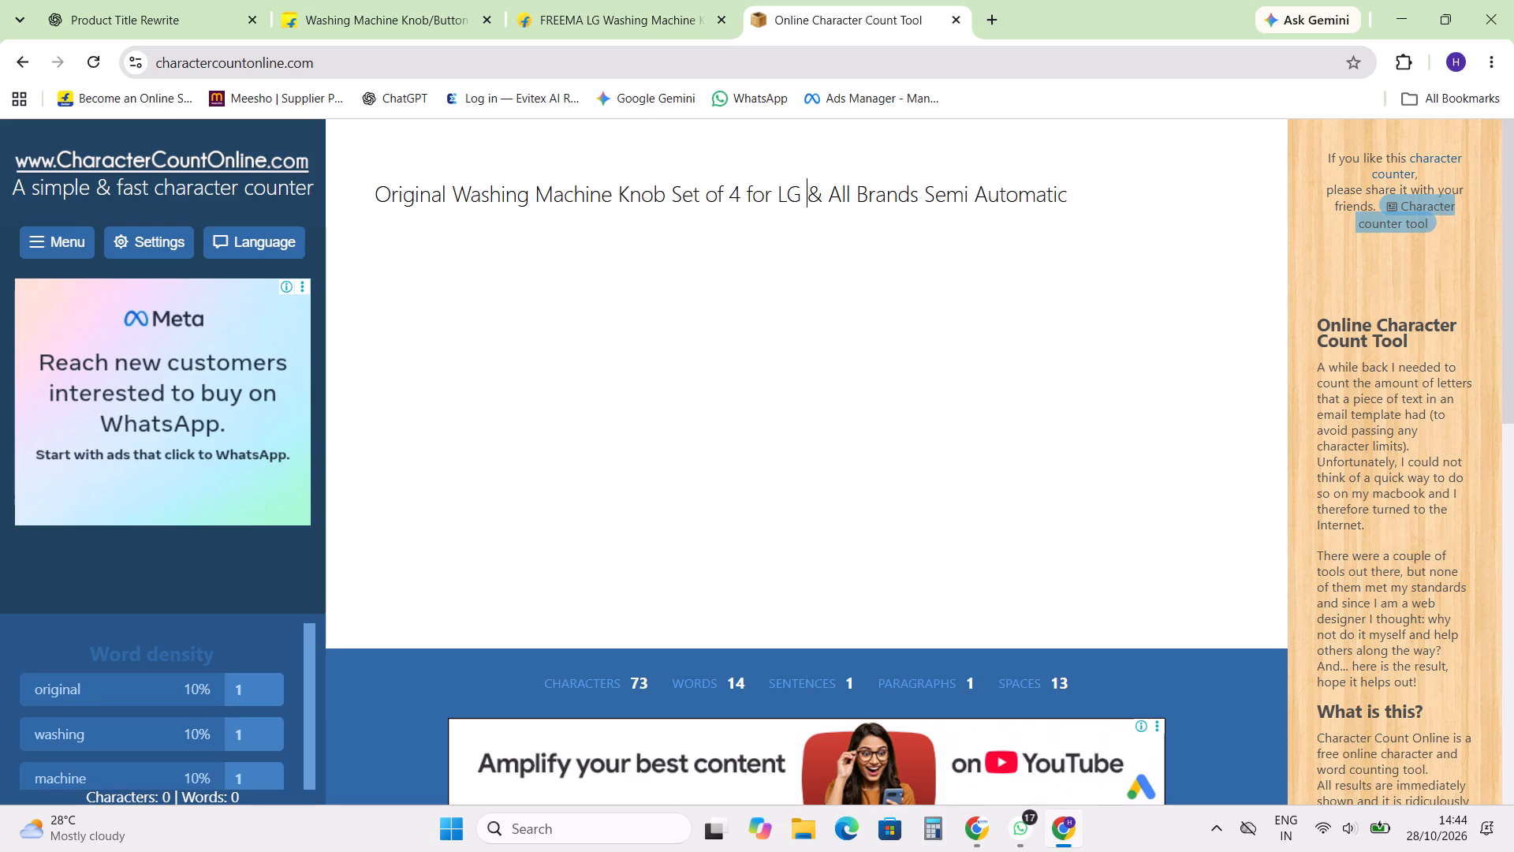
Copy the whole refined title from the character counter and compare it with the Amazon product title.
key(ctrl+a)
key(ctrl+c)
key(ctrl+c)
key(ctrl+c)
key(alt+Tab)
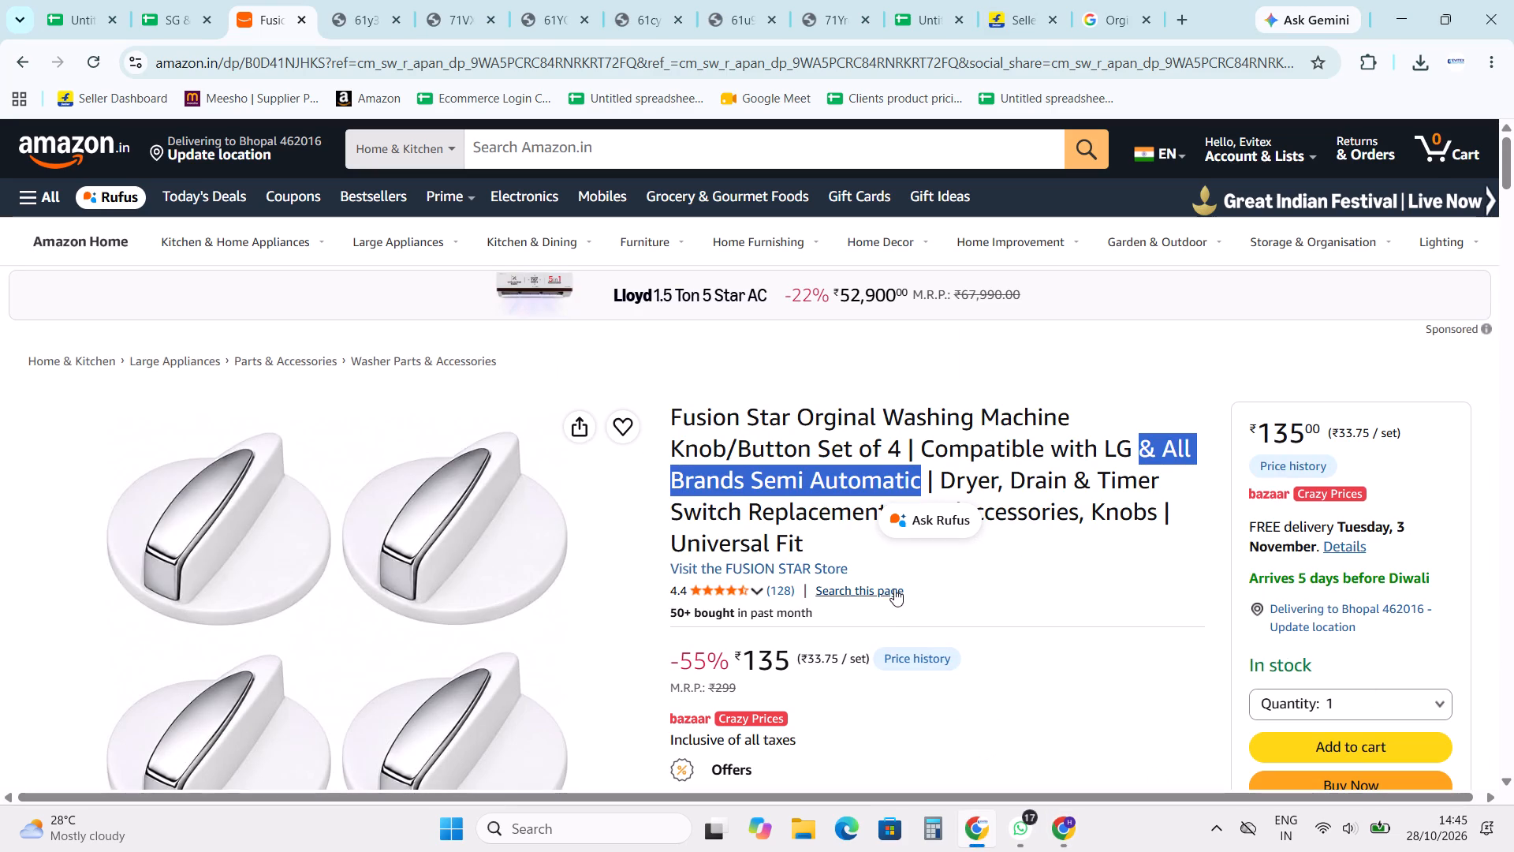
click(938, 480)
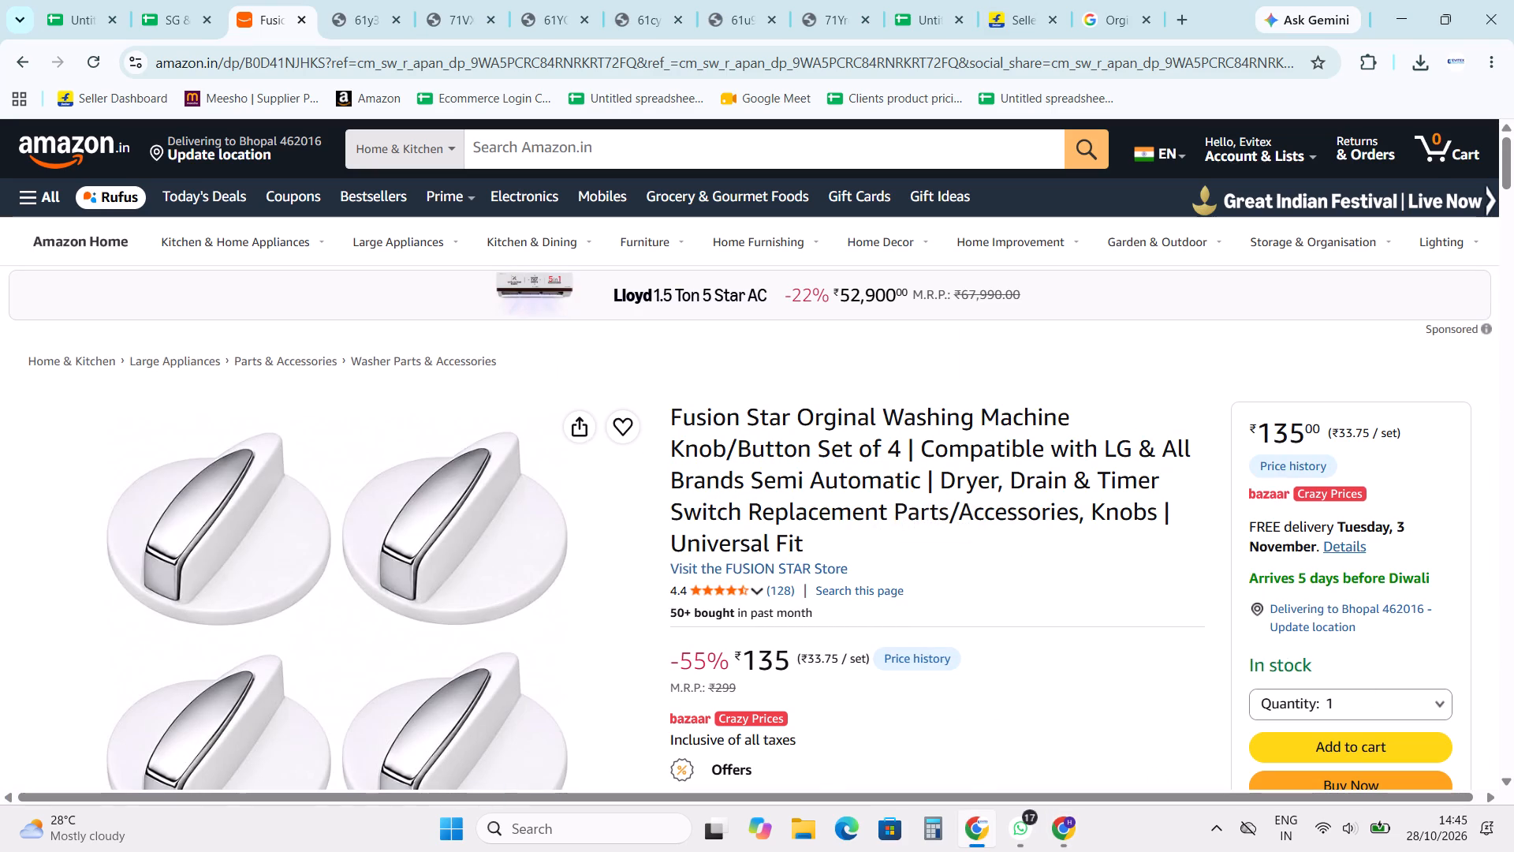
key(alt+Tab)
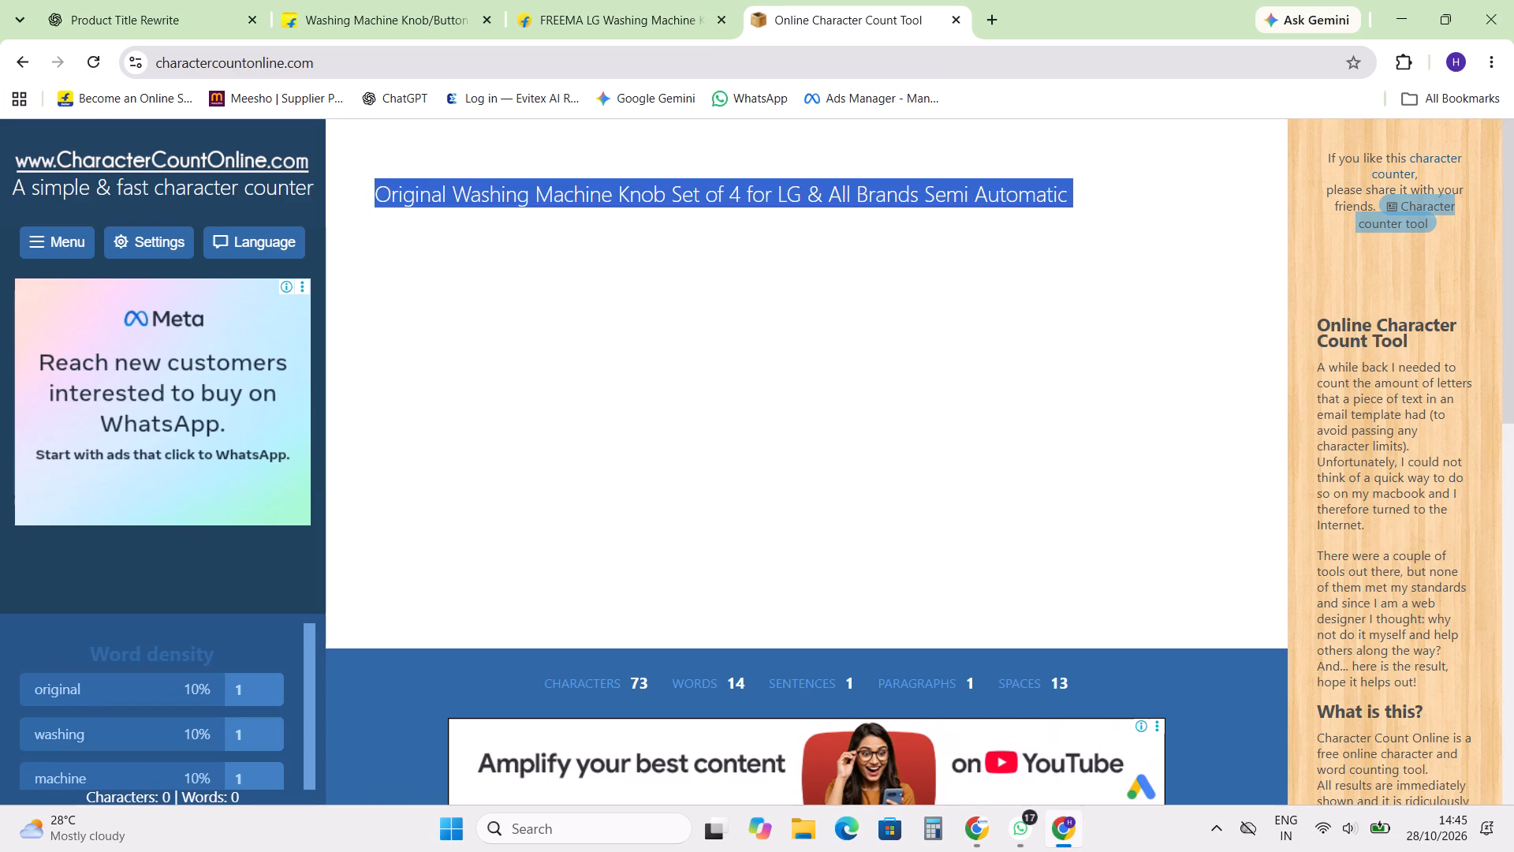
key(ctrl+c)
key(ctrl+c)
key(alt+Tab)
key(alt+Tab)
Review the Flipkart search results for the knob set and the title of the competing FREEMA LG listing.
click(401, 0)
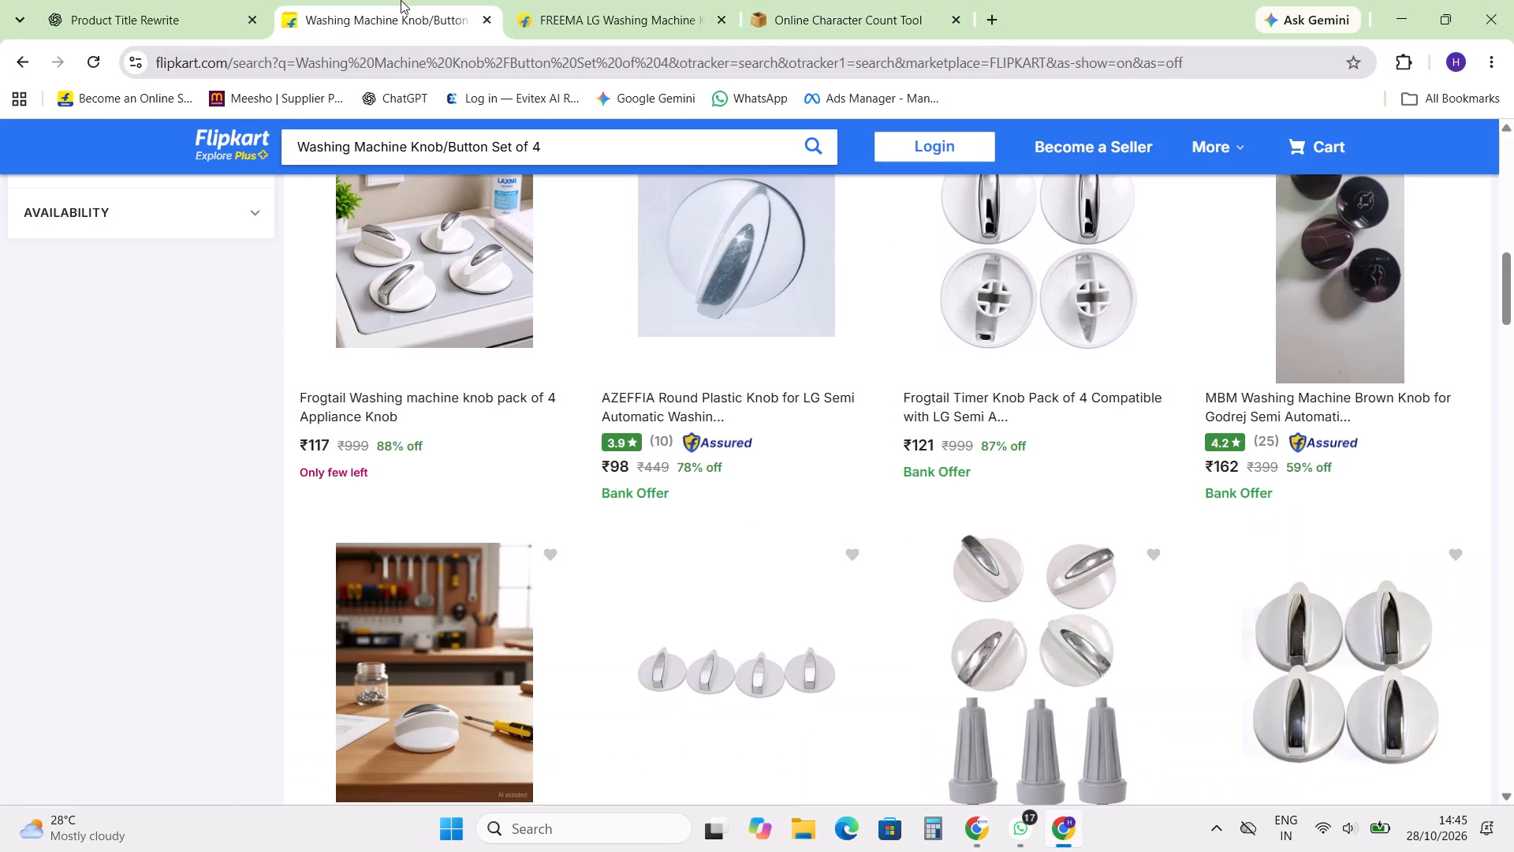
scroll(753, 532, up, 10)
click(632, 0)
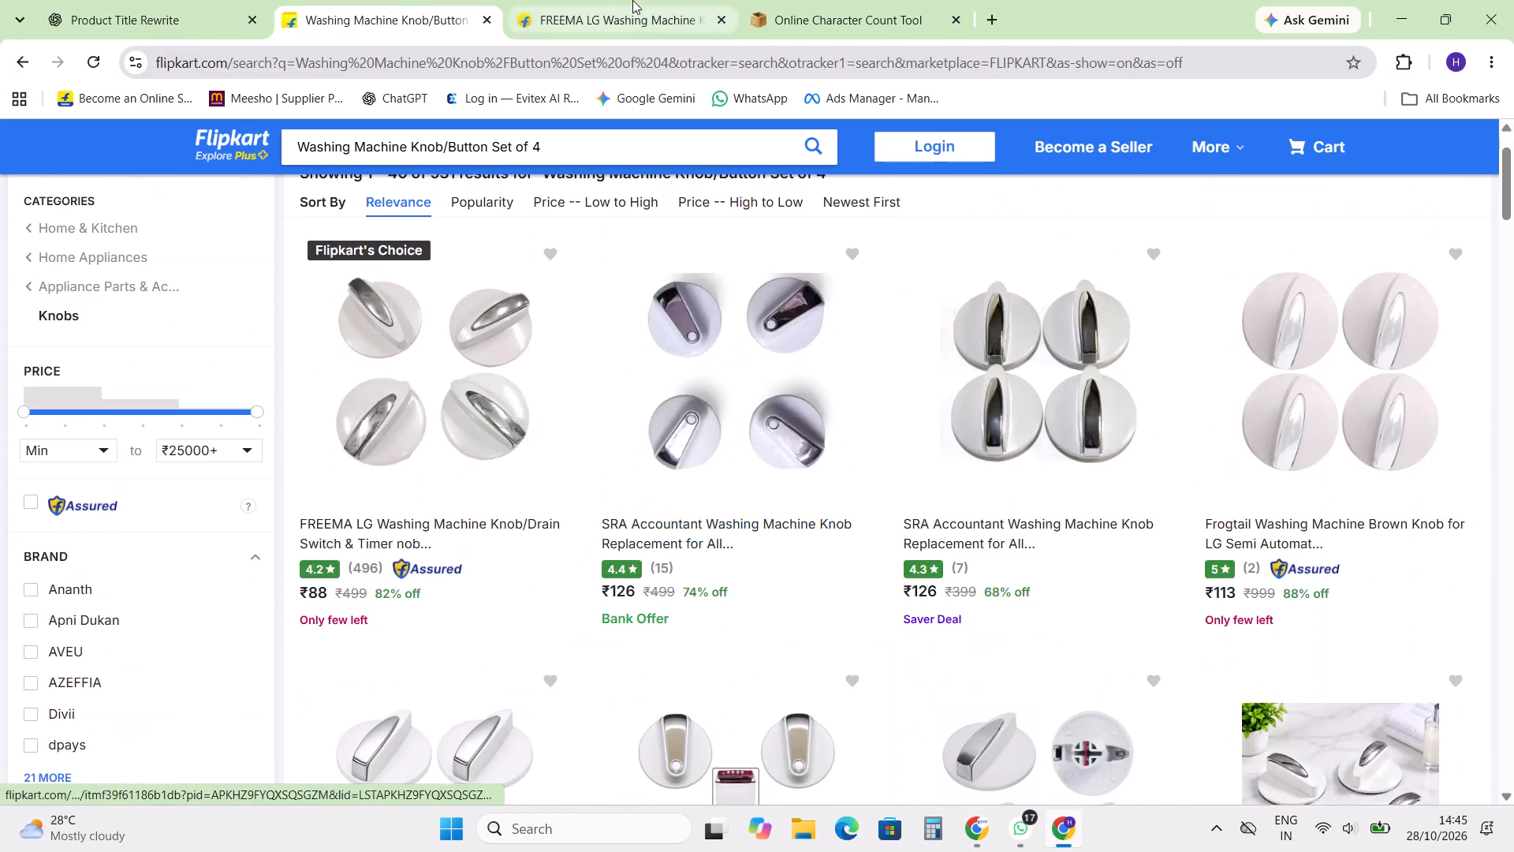
scroll(966, 507, up, 10)
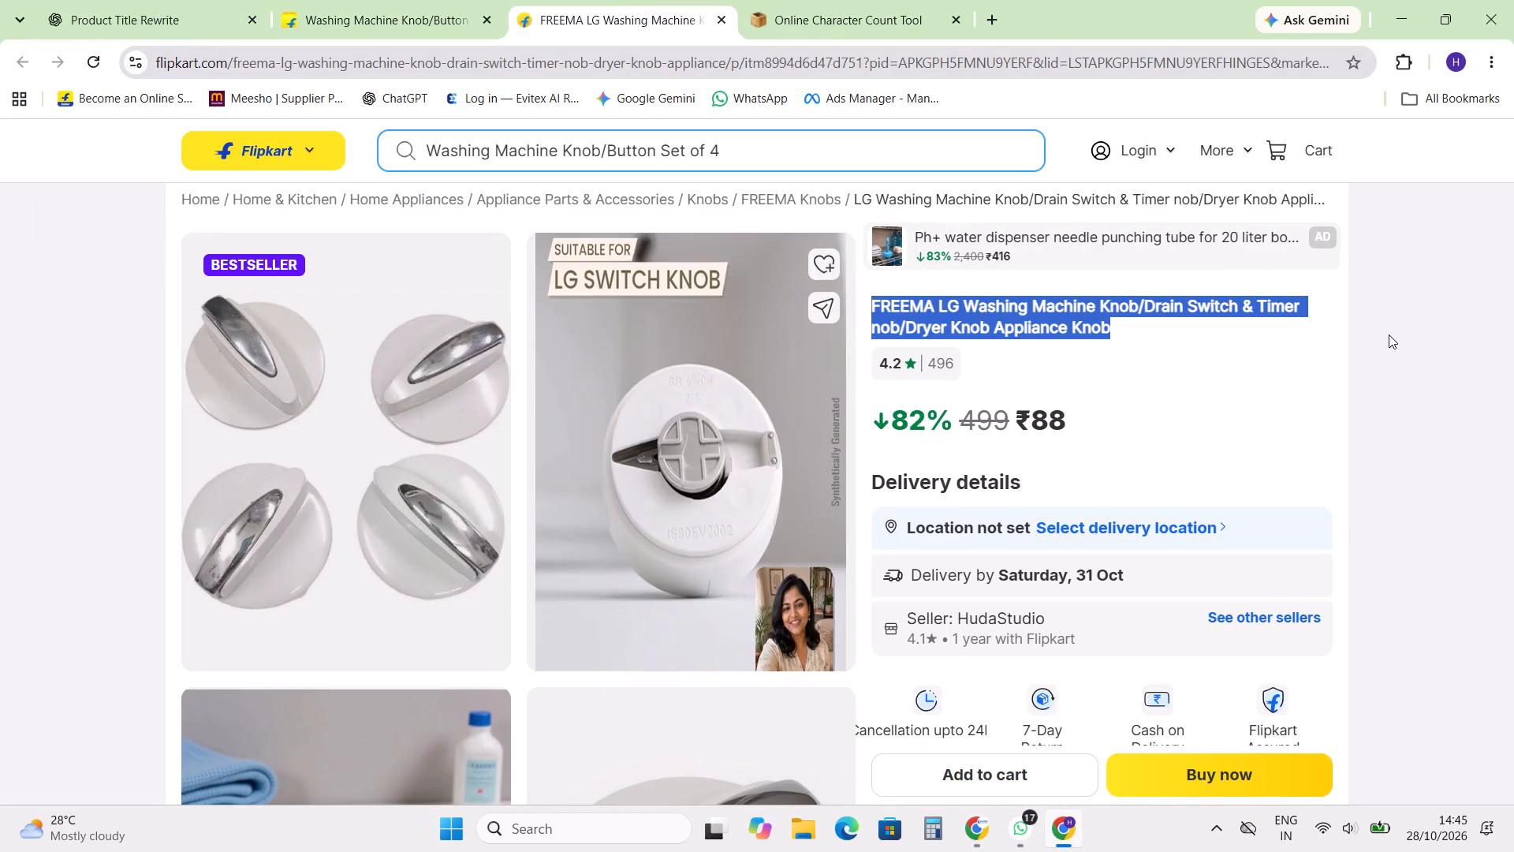
click(1389, 333)
click(1038, 310)
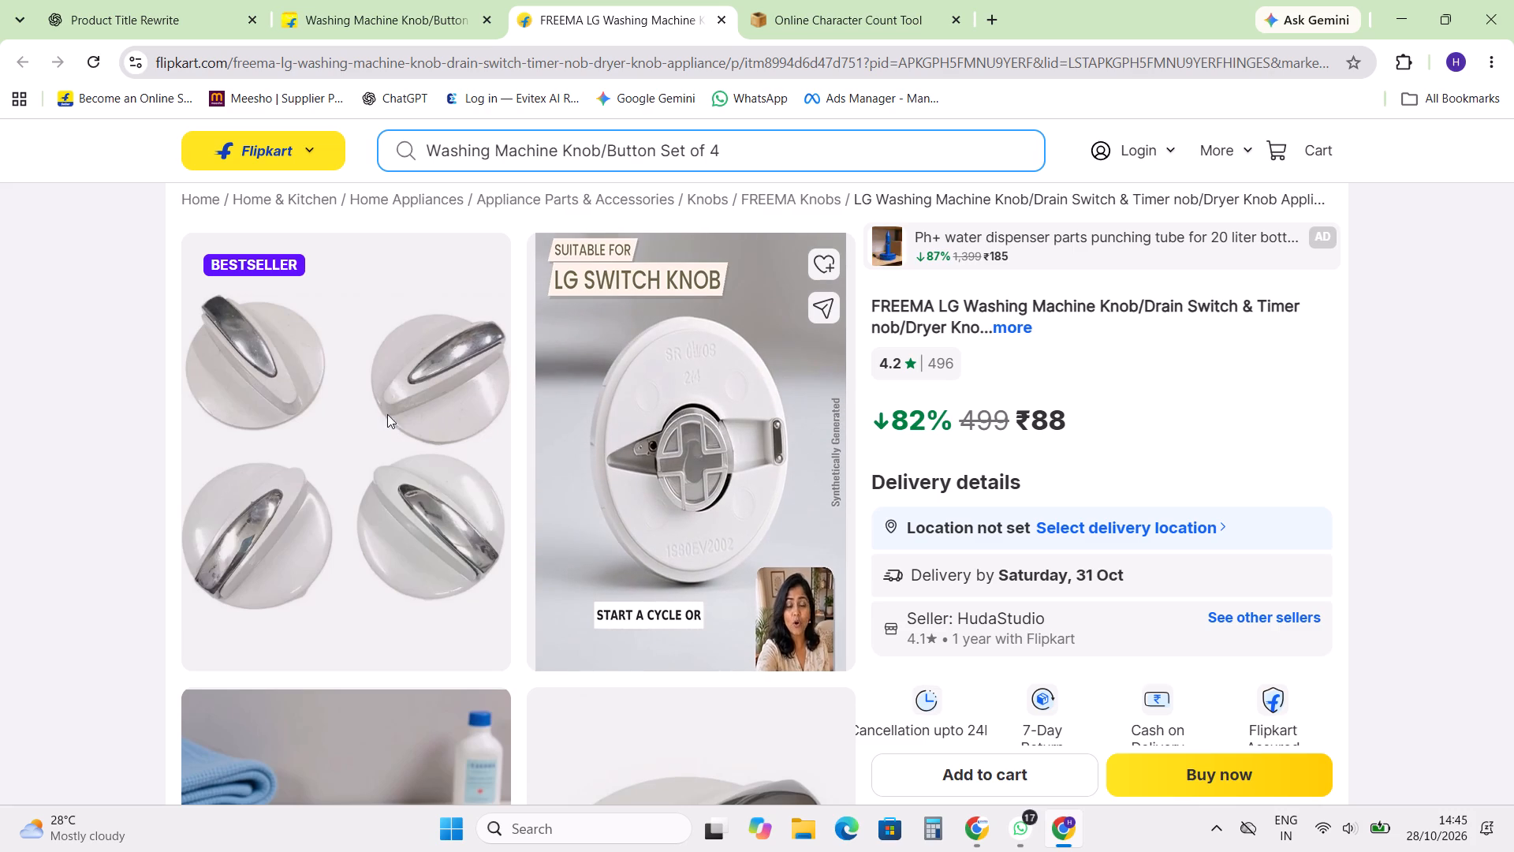
Enter the counter's title "Original Washing Machine Knob Set of 4 for LG & All Brands Semi Automatic" as the Model Number and regenerate the product title.
key(alt+Tab)
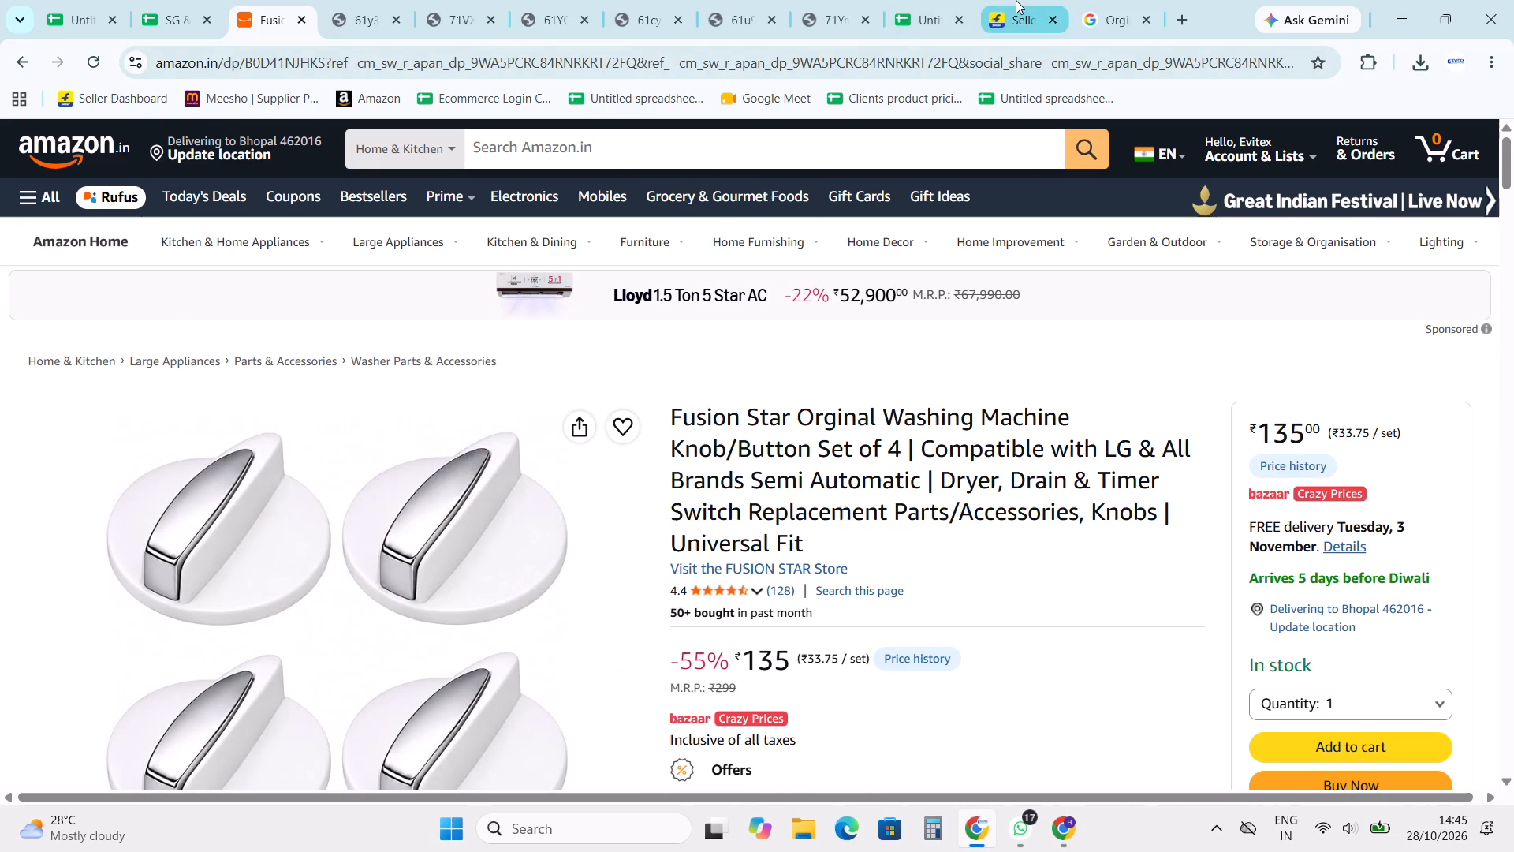
click(1016, 0)
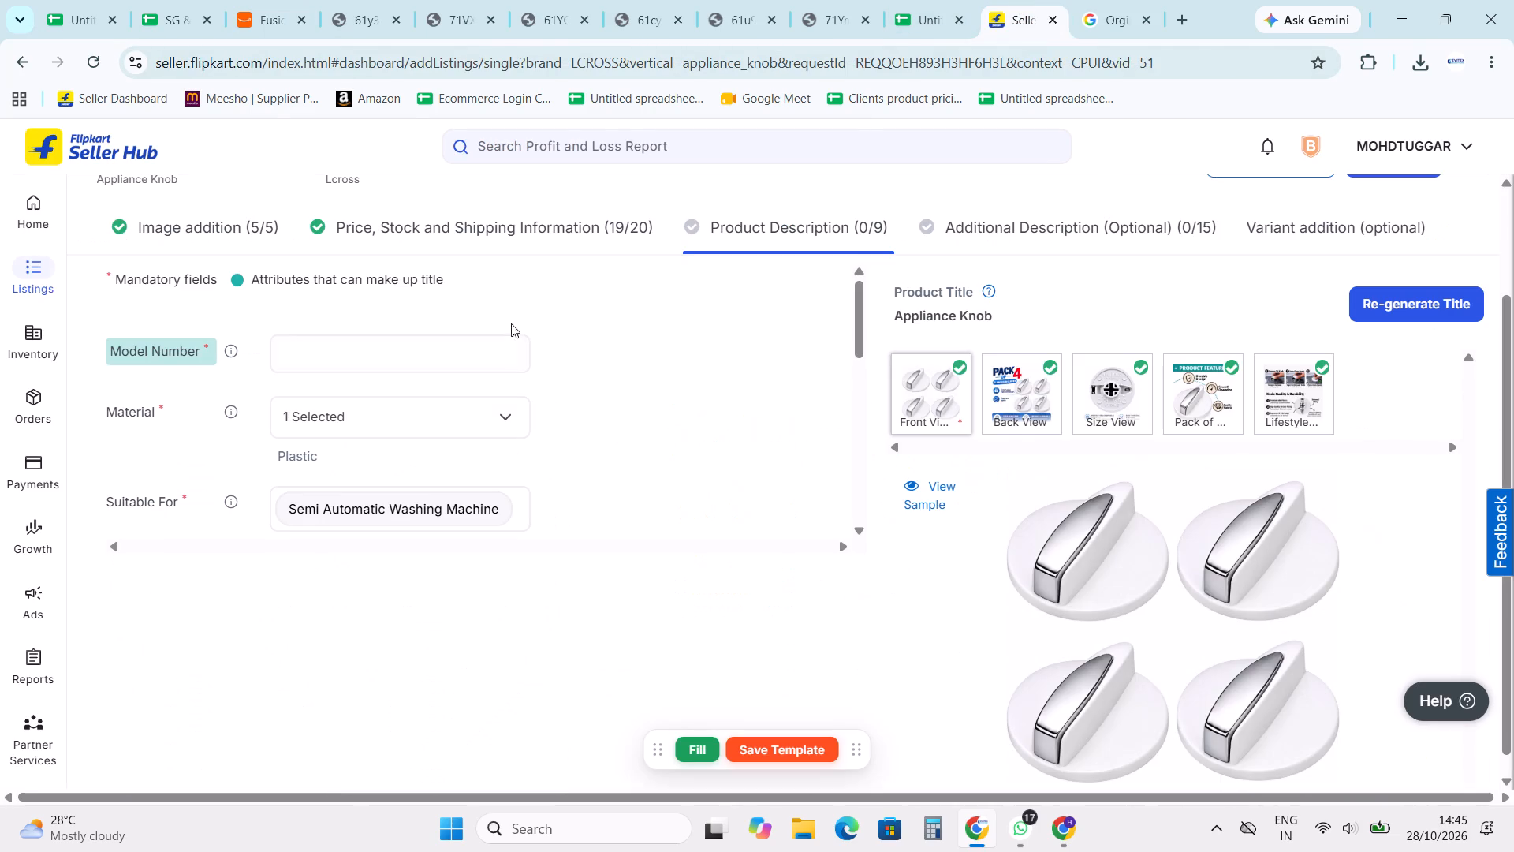
key(alt+Tab)
click(863, 0)
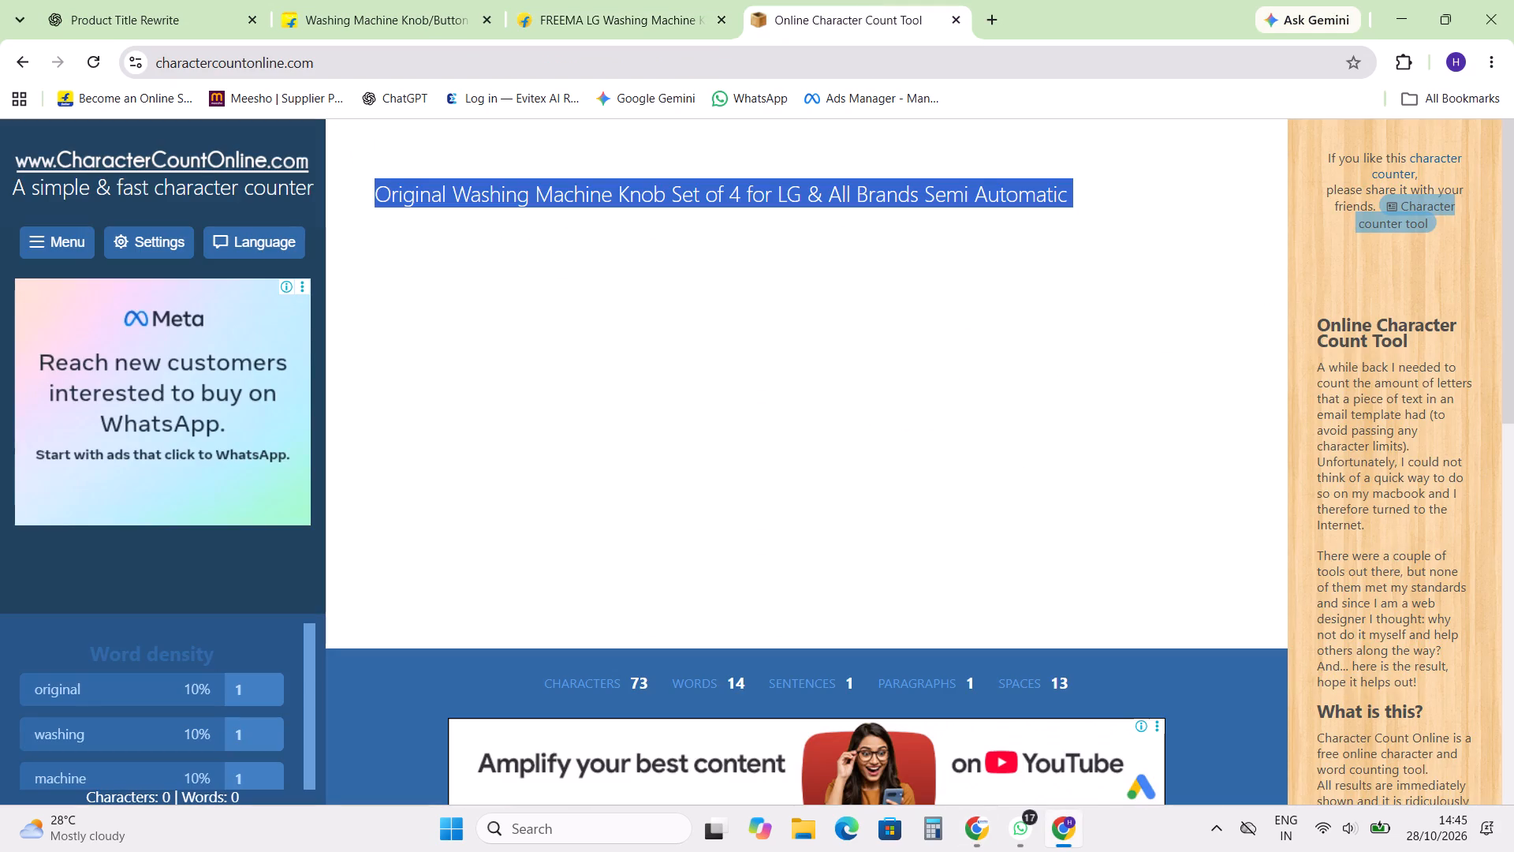
key(ctrl+c)
key(ctrl+c)
key(alt+Tab)
click(375, 342)
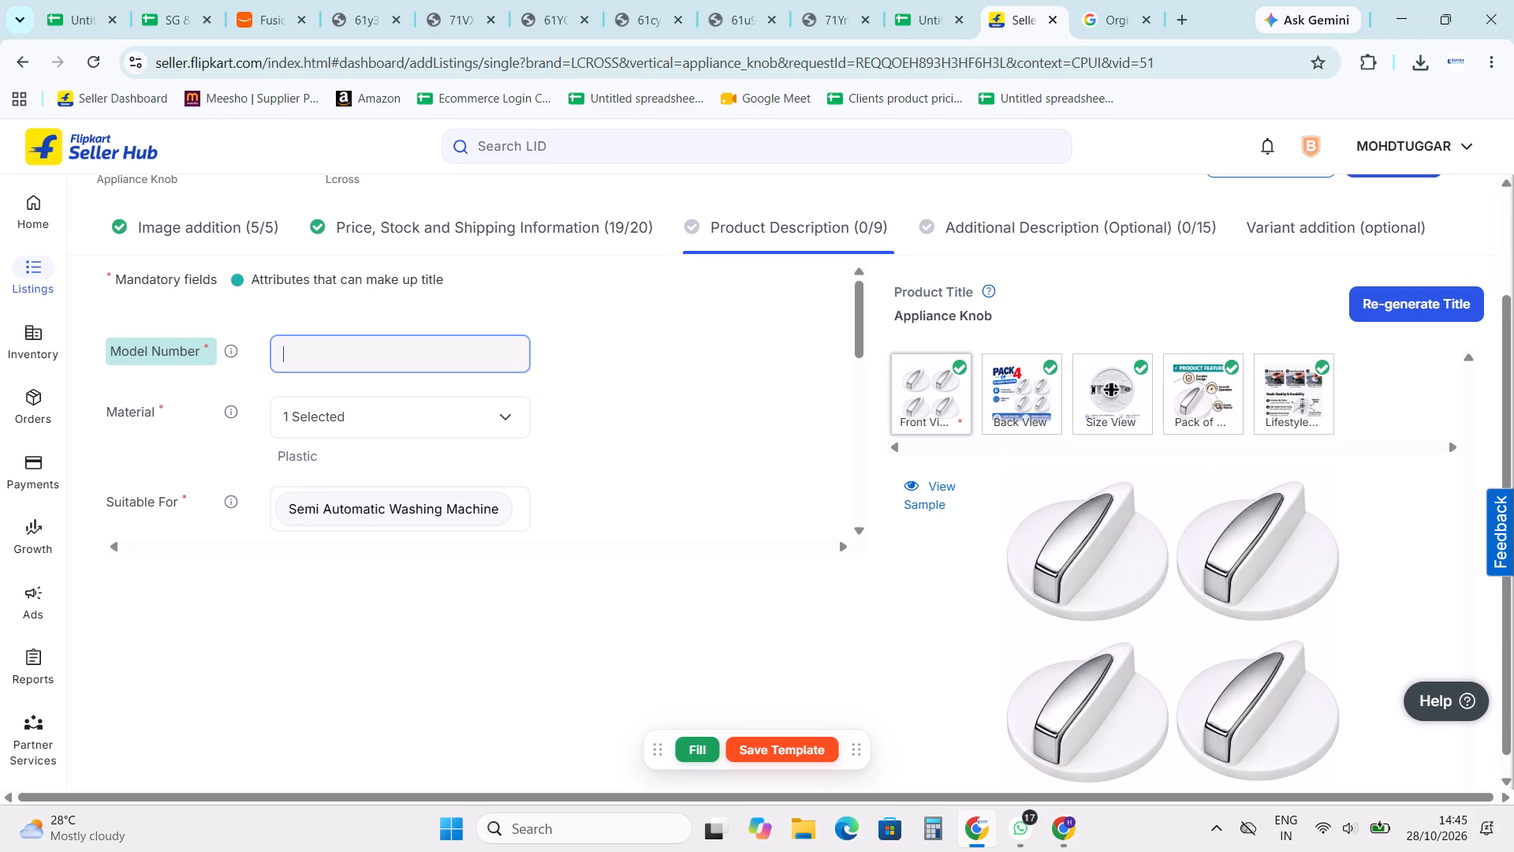
key(ctrl+v)
click(665, 368)
click(1432, 309)
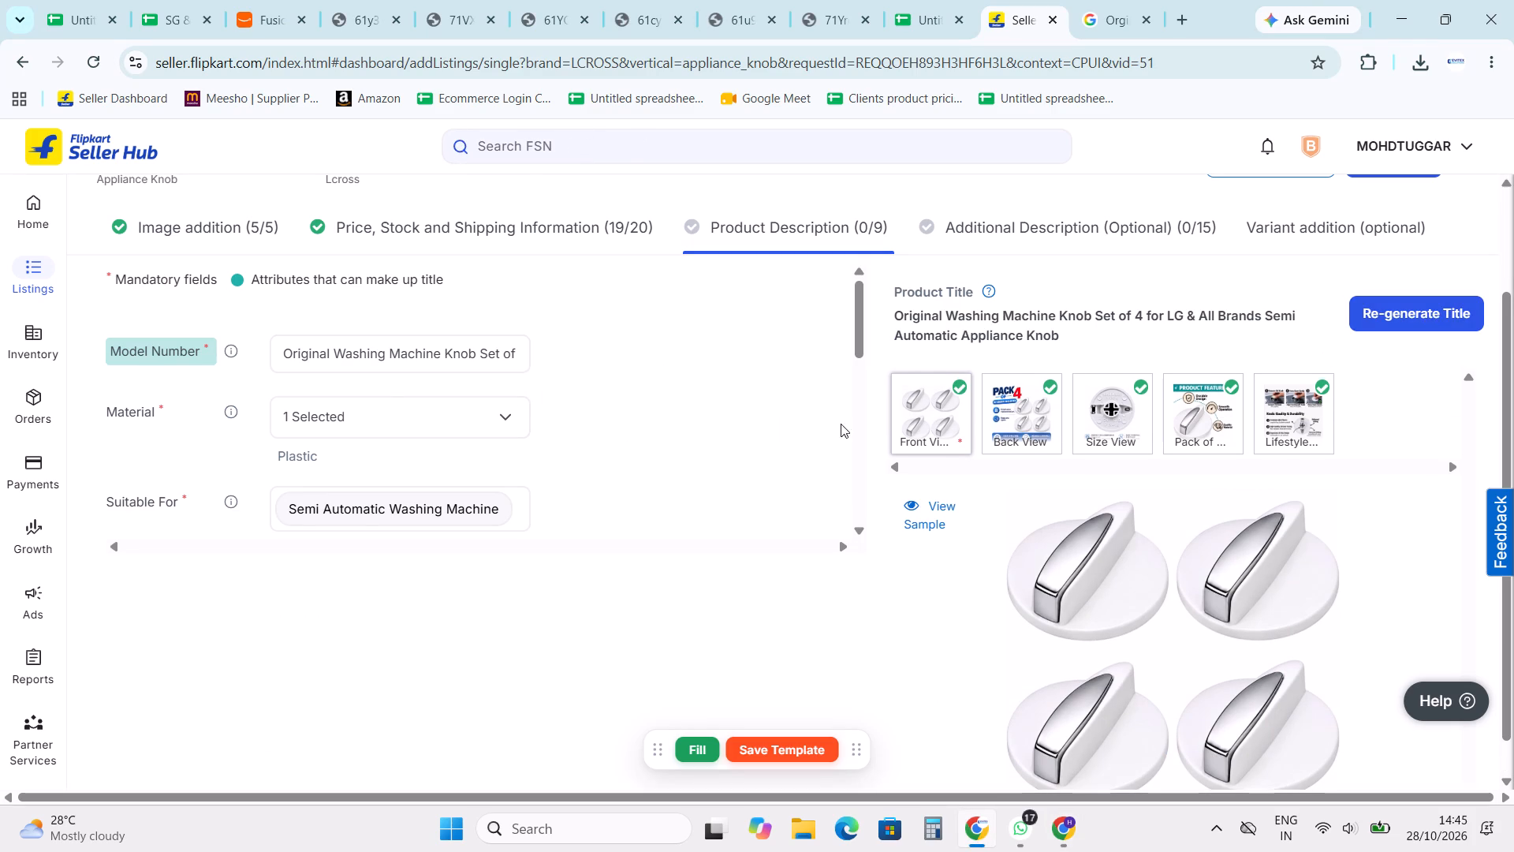
Check the filled Product Description fields from Material down to Items Included.
click(703, 390)
scroll(421, 449, down, 3)
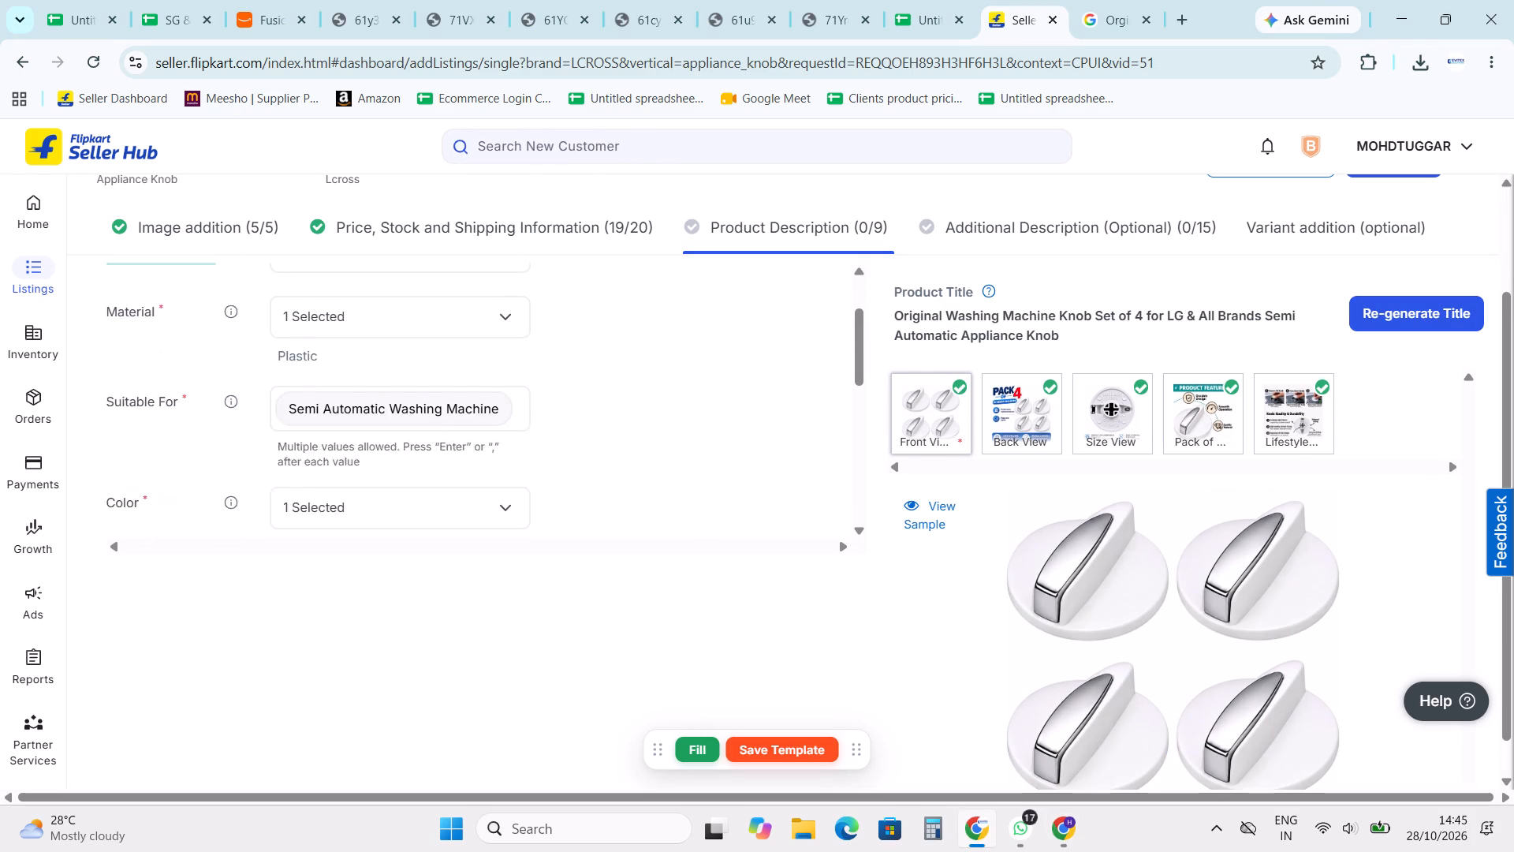
scroll(431, 437, down, 2)
scroll(434, 435, up, 4)
scroll(445, 428, down, 1)
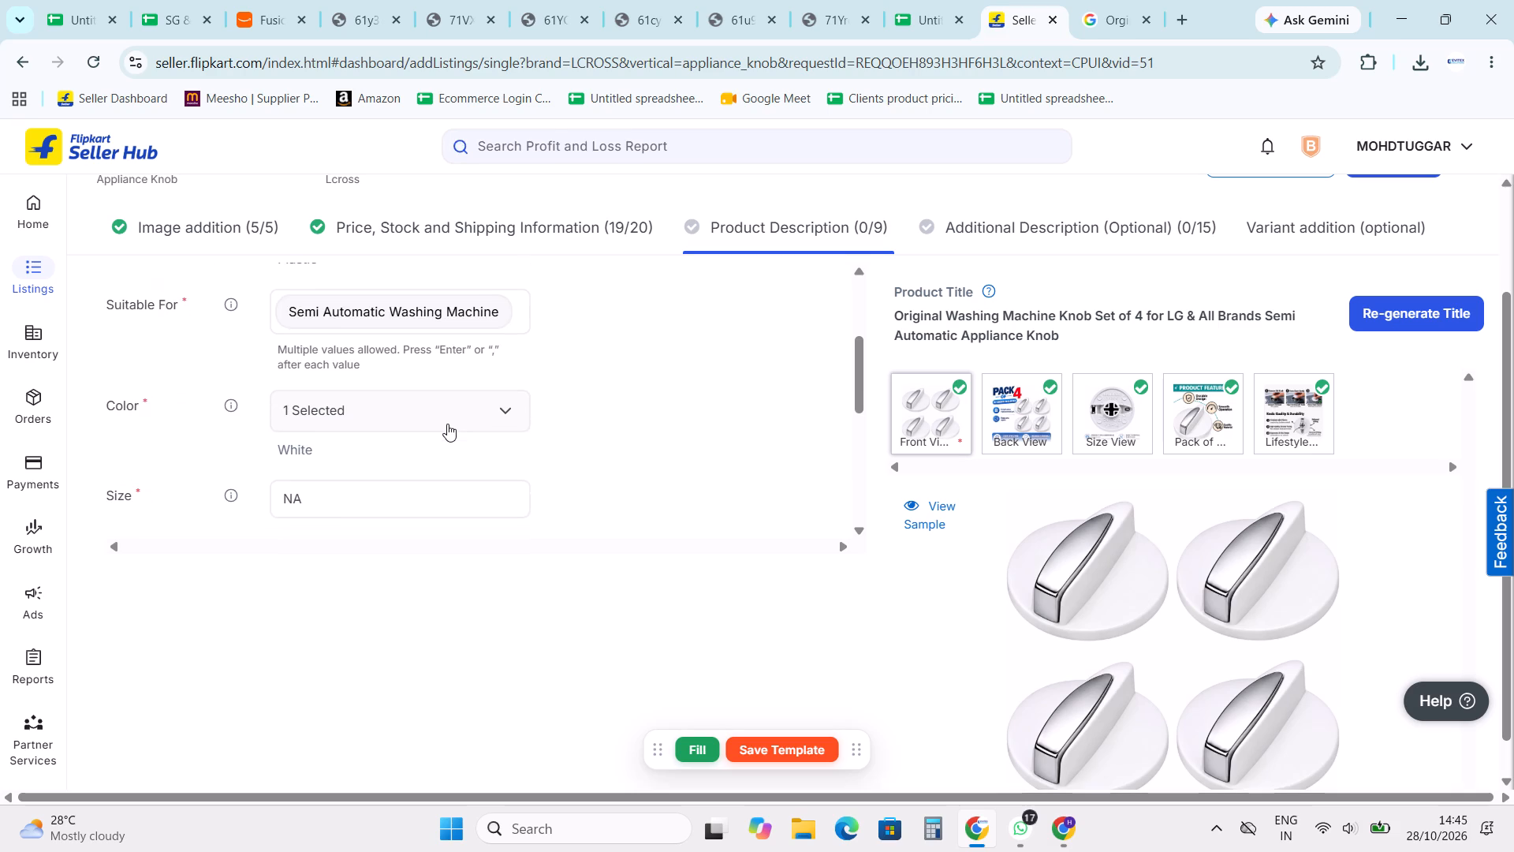
scroll(447, 424, down, 10)
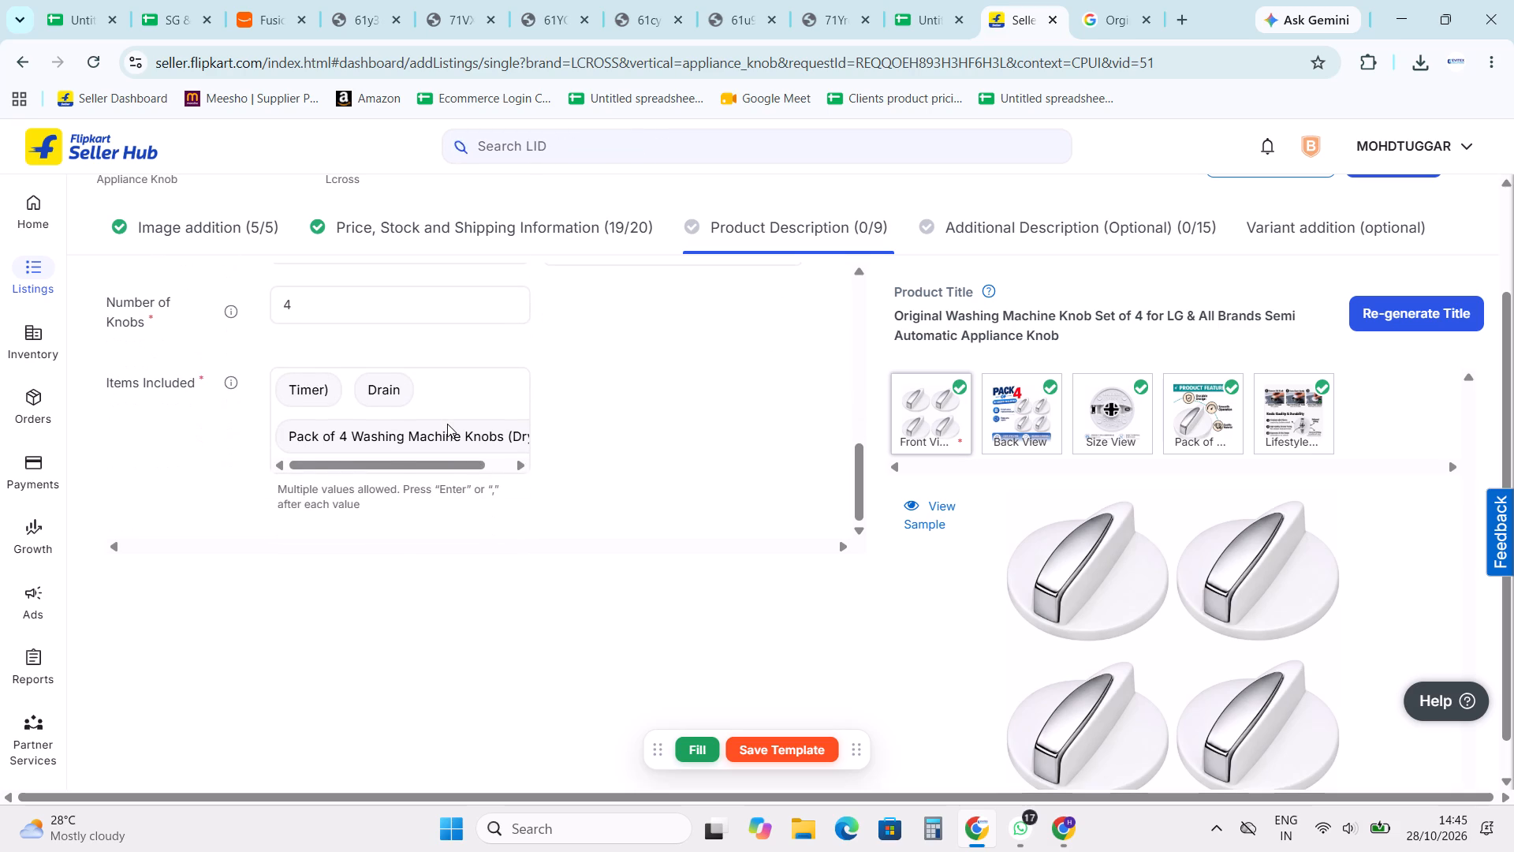
scroll(447, 424, down, 2)
click(1011, 230)
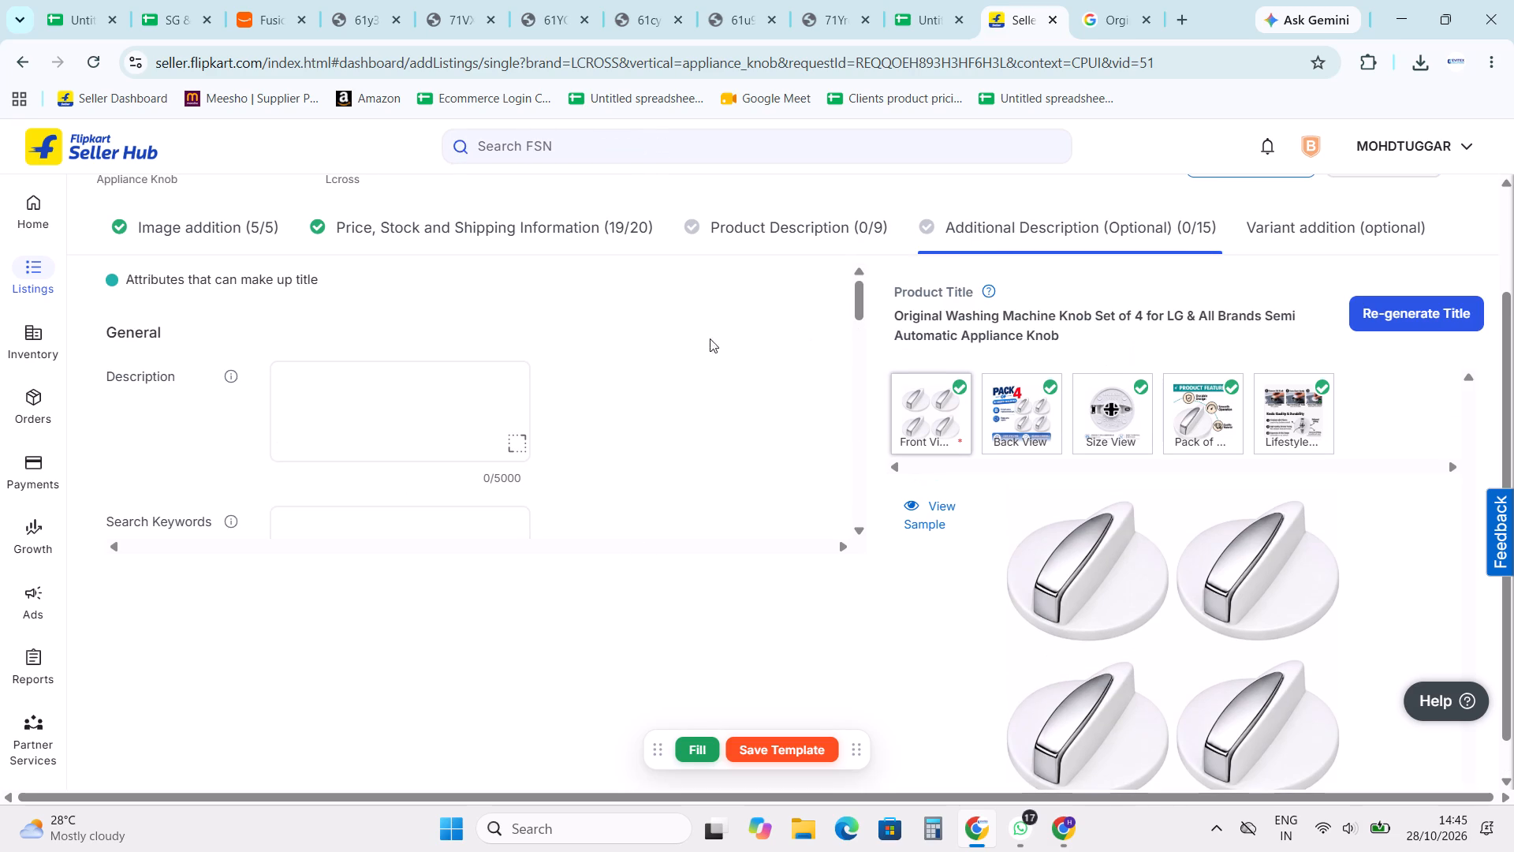
triple_click(165, 376)
key(ctrl+c)
key(alt+Tab)
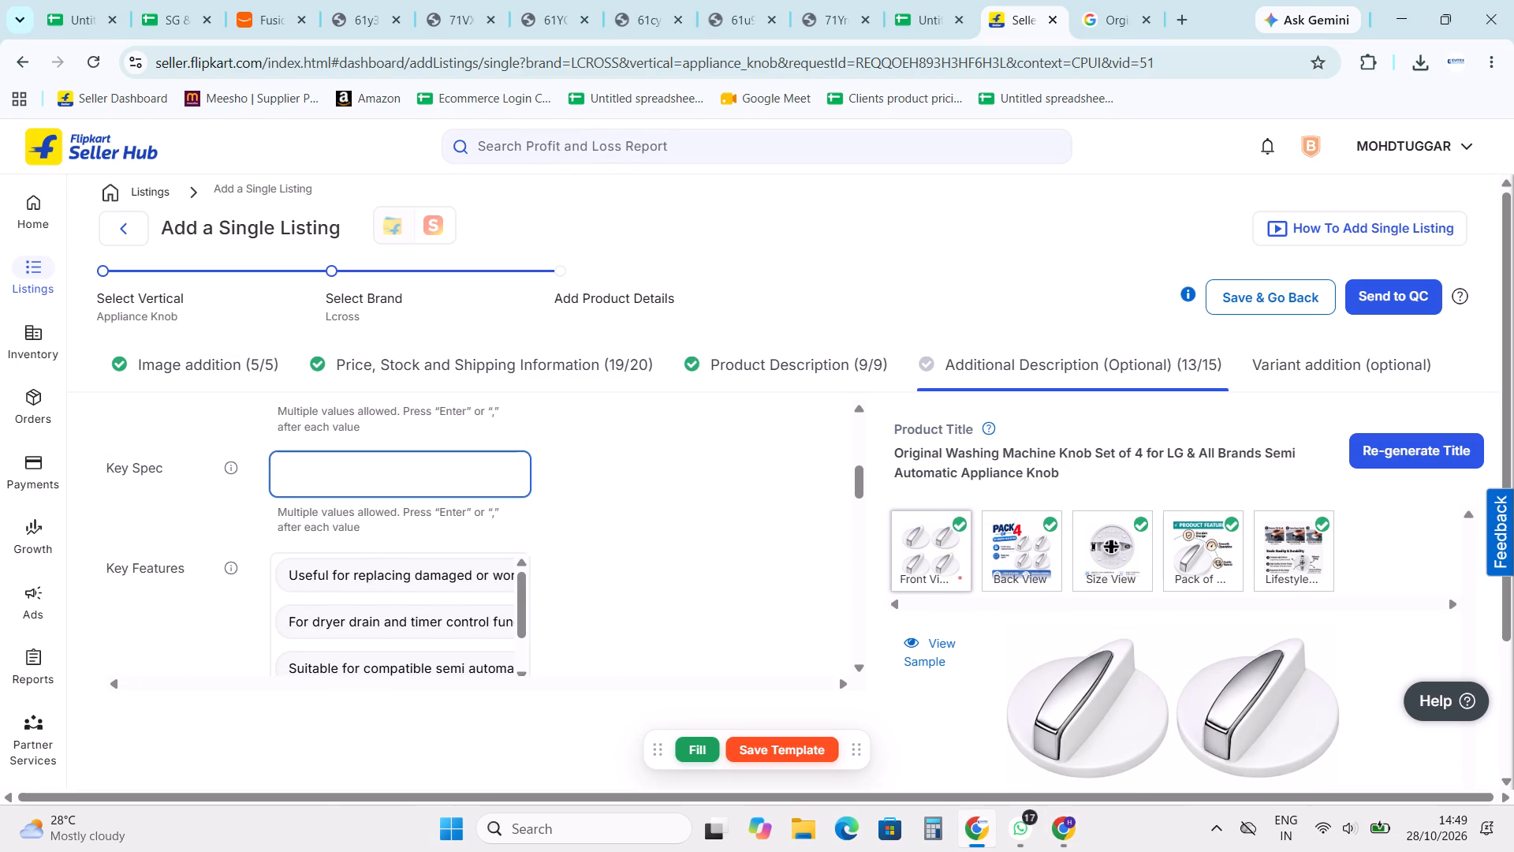
key(ctrl+v)
click(650, 503)
Go back to the Product Description section and send the Appliance Knob listing to QC.
click(806, 370)
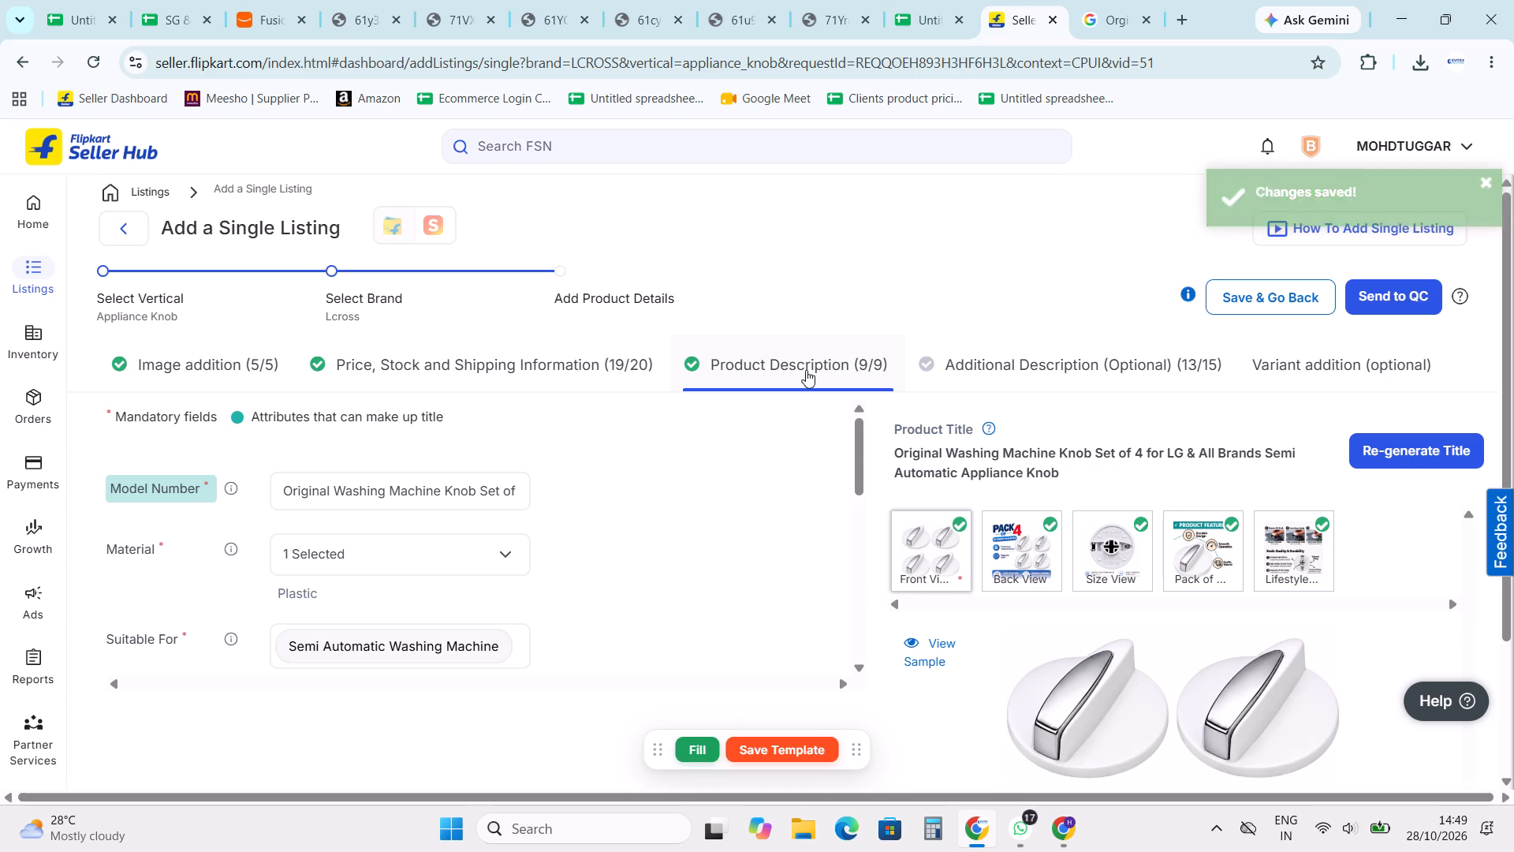
click(1416, 308)
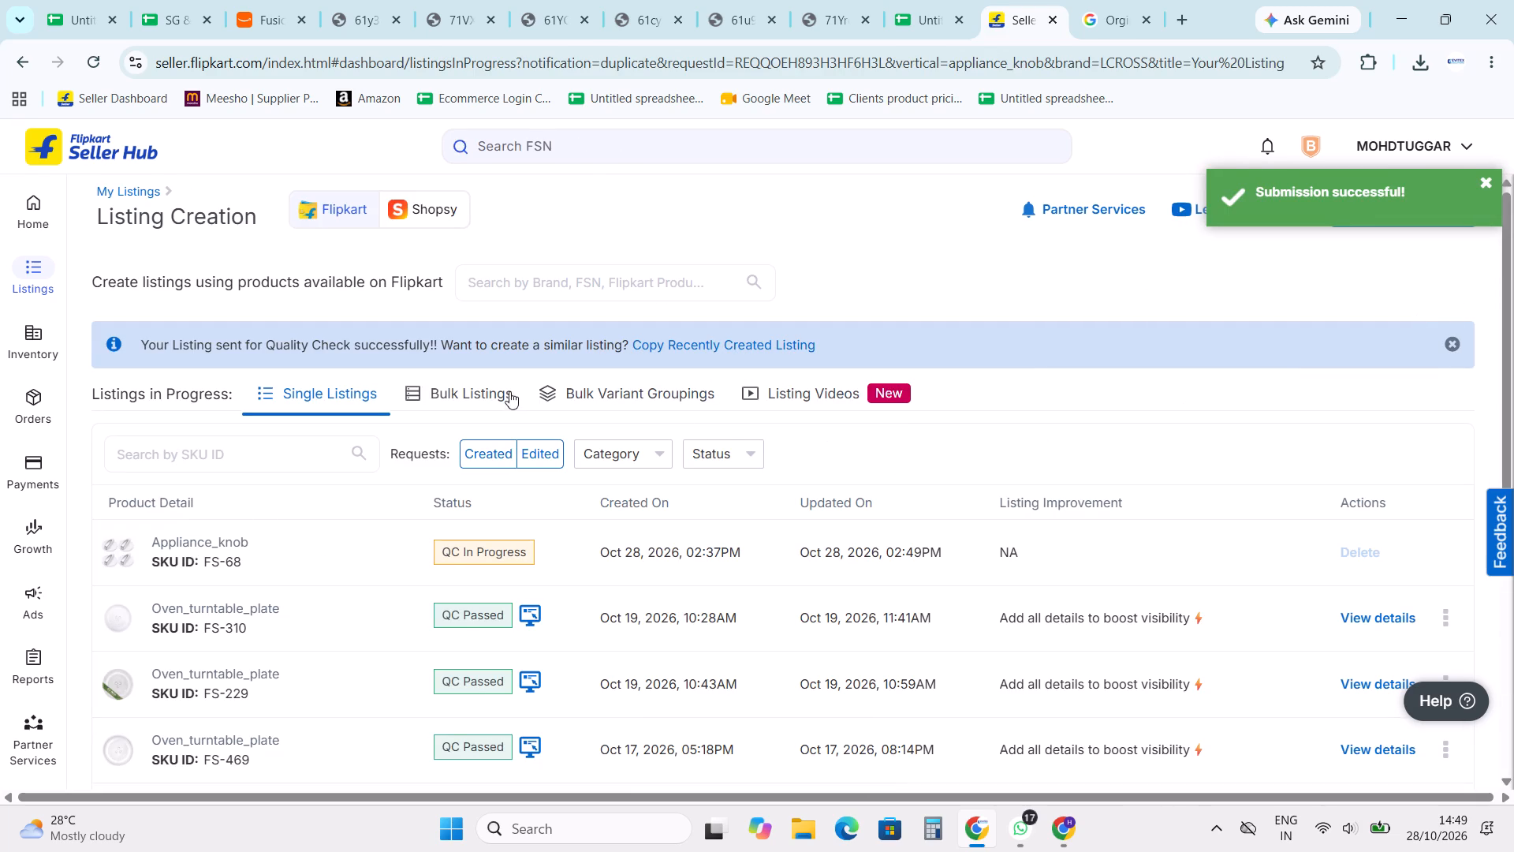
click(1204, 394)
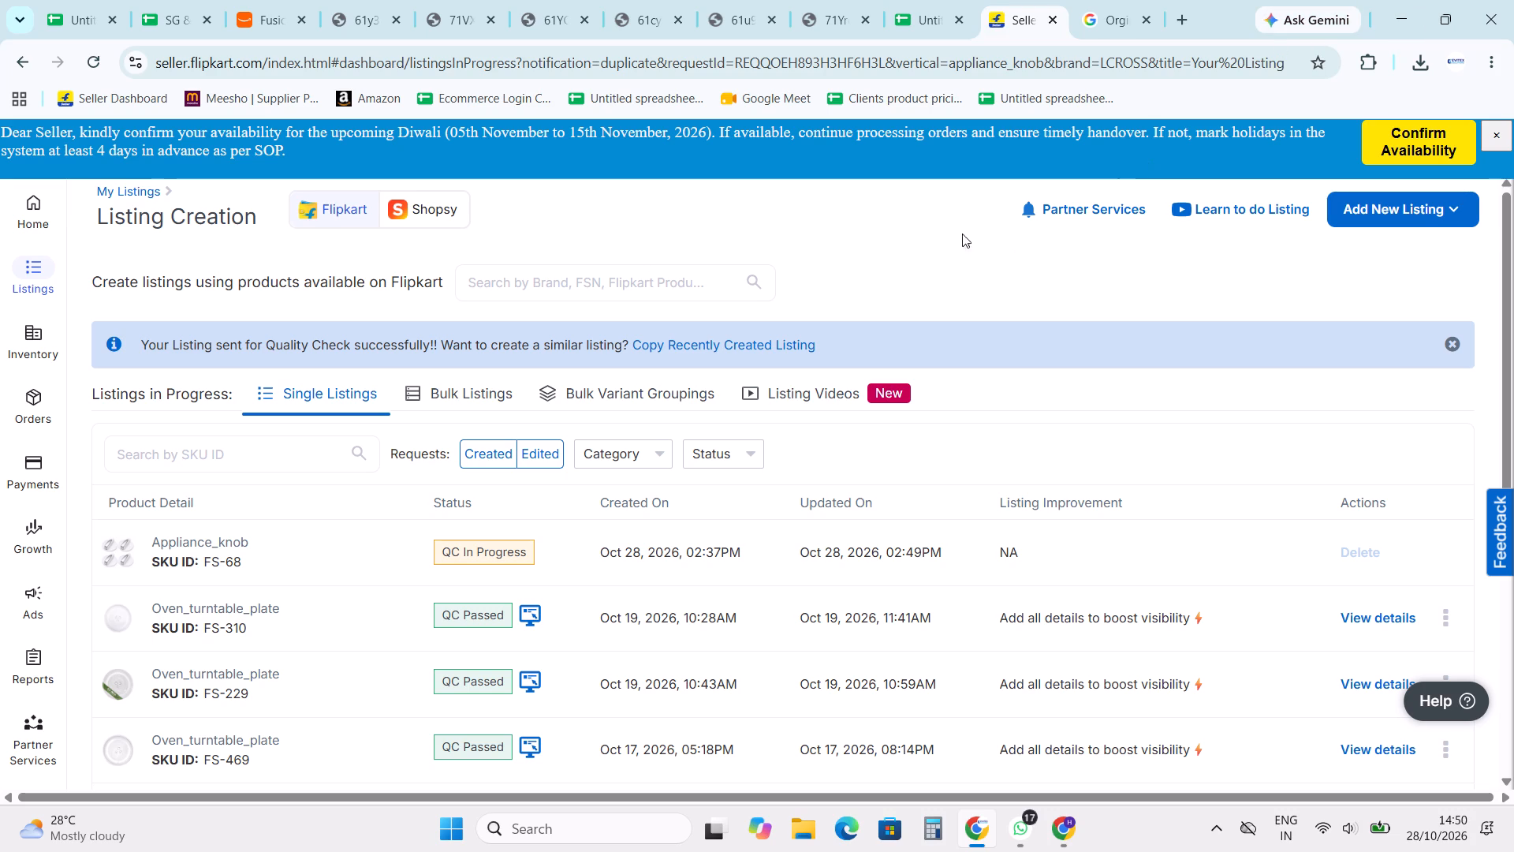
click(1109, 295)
Show the desktop, launch Google Chrome and open a new browser window under a different profile.
key(super+d)
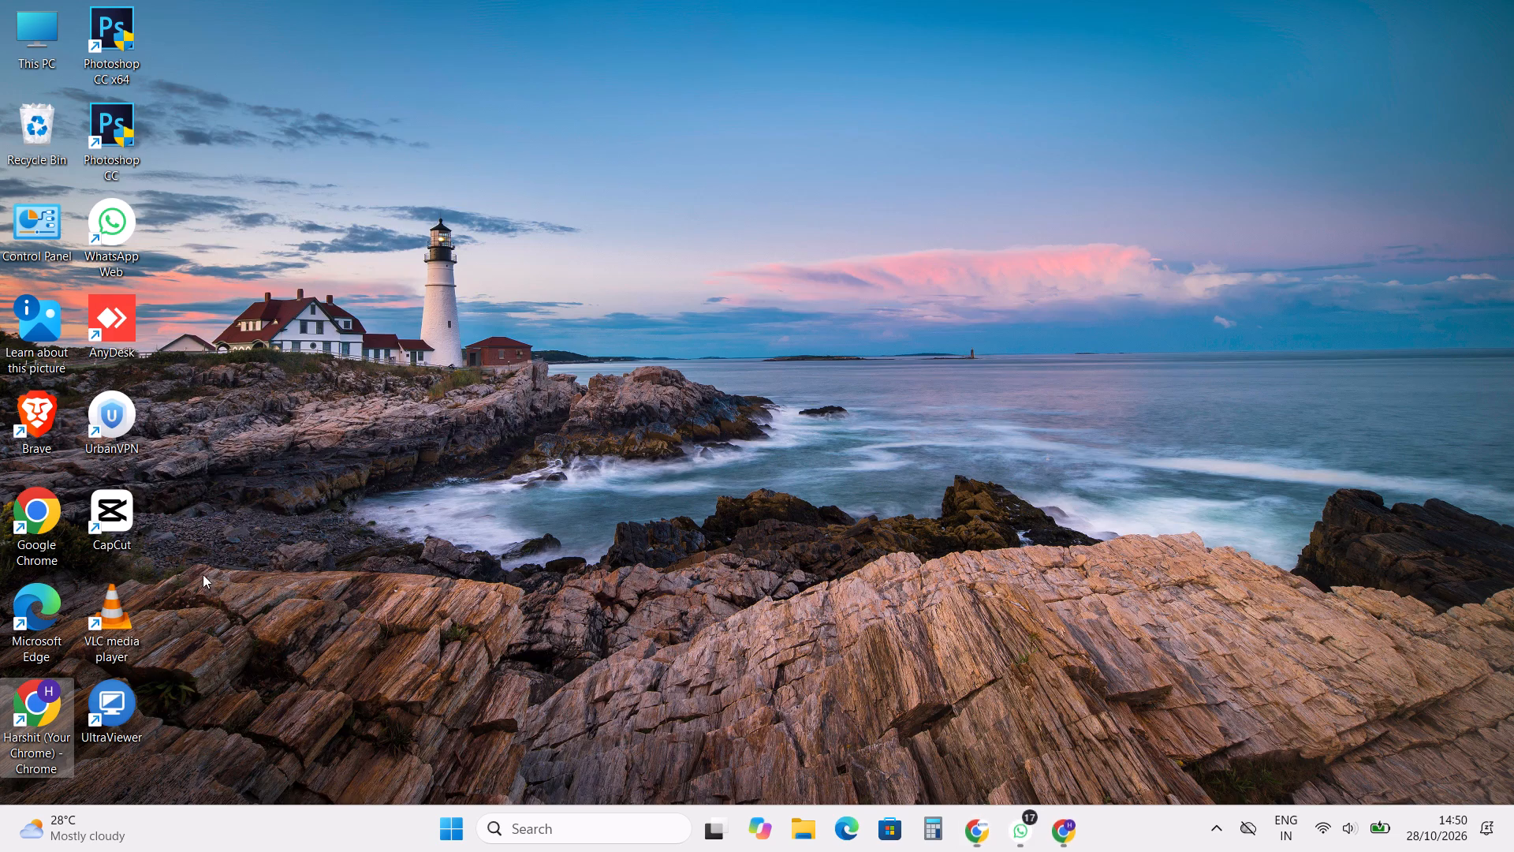
triple_click(43, 510)
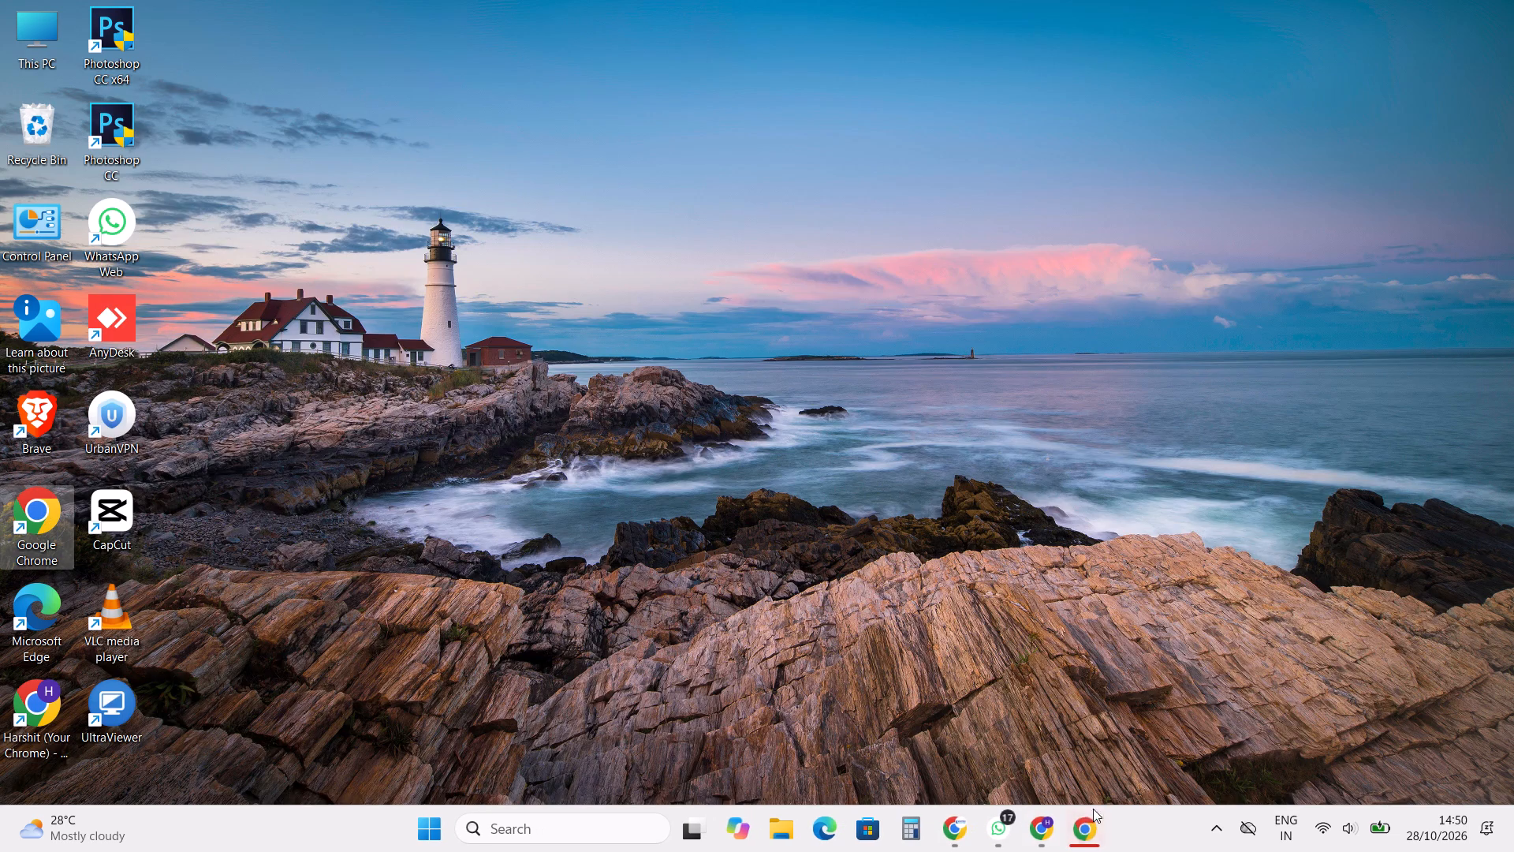
click(1088, 831)
click(864, 409)
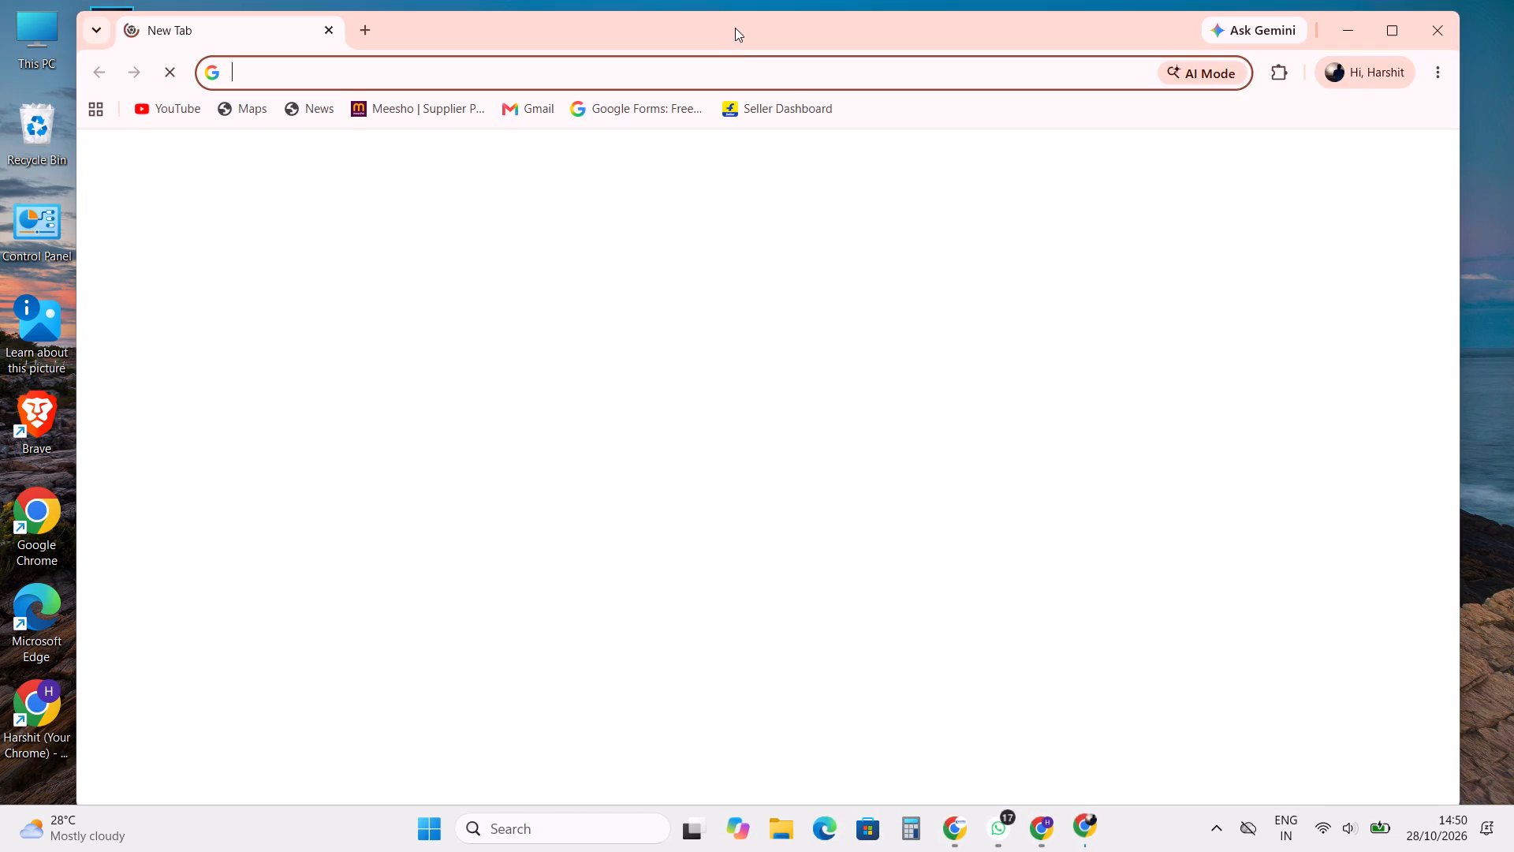
Maximize the new browser window and open the bookmarked Meesho Supplier Panel.
double_click(736, 28)
click(315, 102)
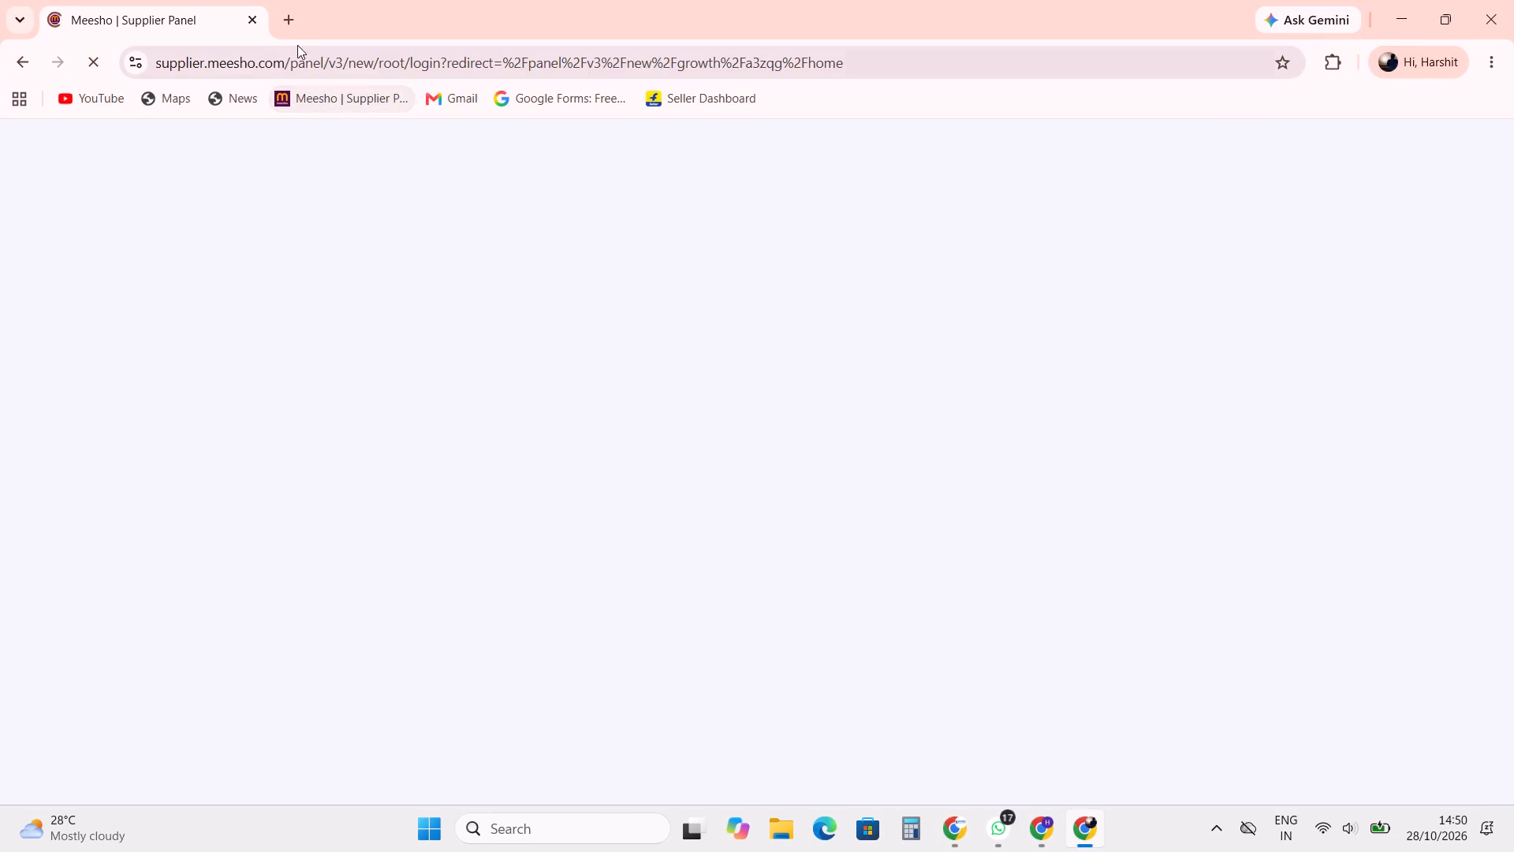
Search Google for meesho in a new tab and open the Meesho online shopping site.
click(298, 31)
click(293, 27)
text(mee)
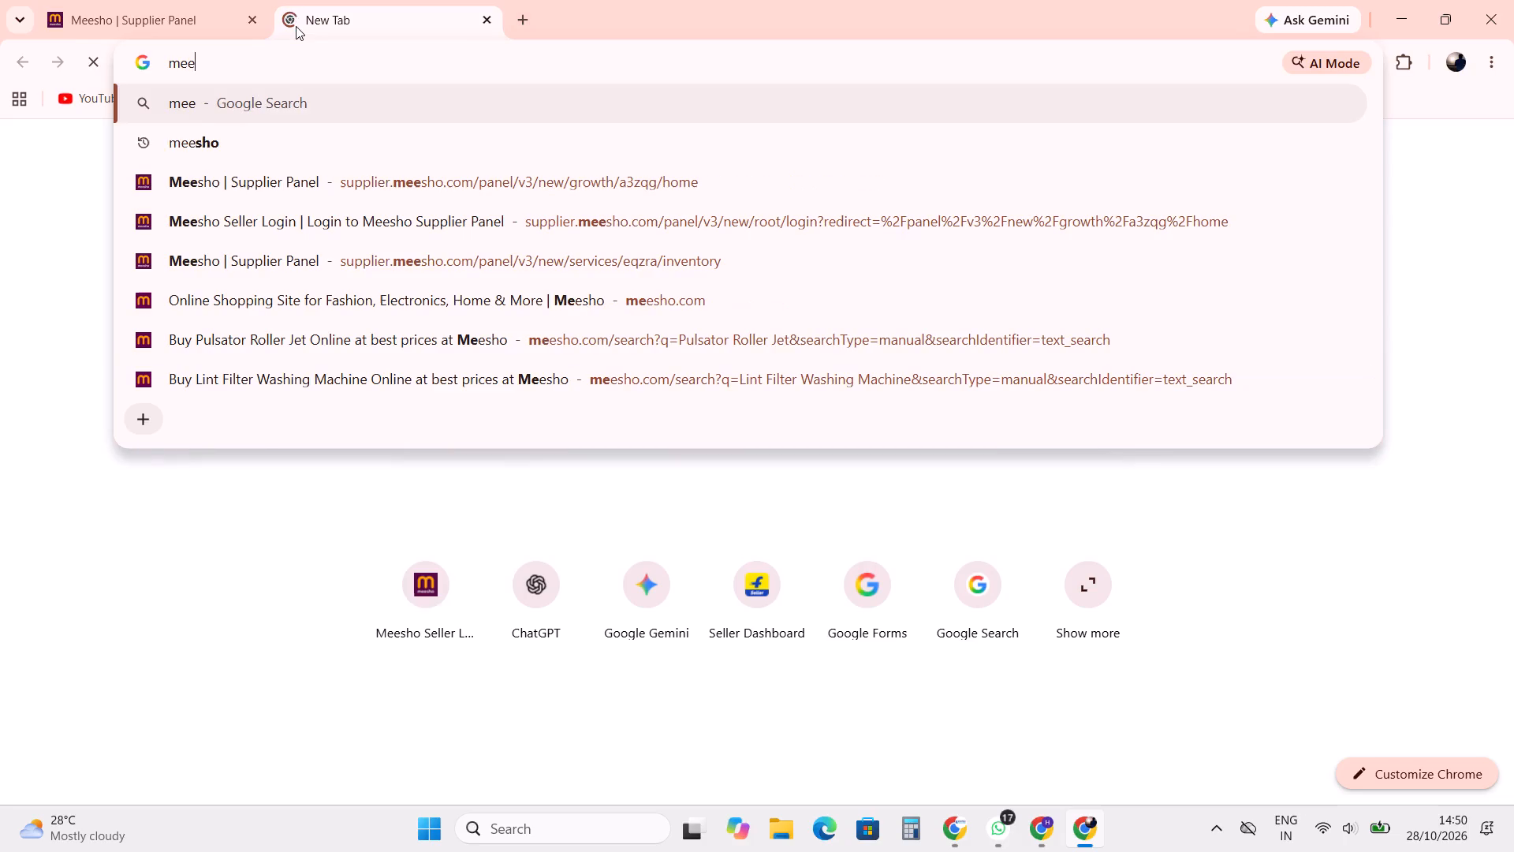
key(Down)
key(Return)
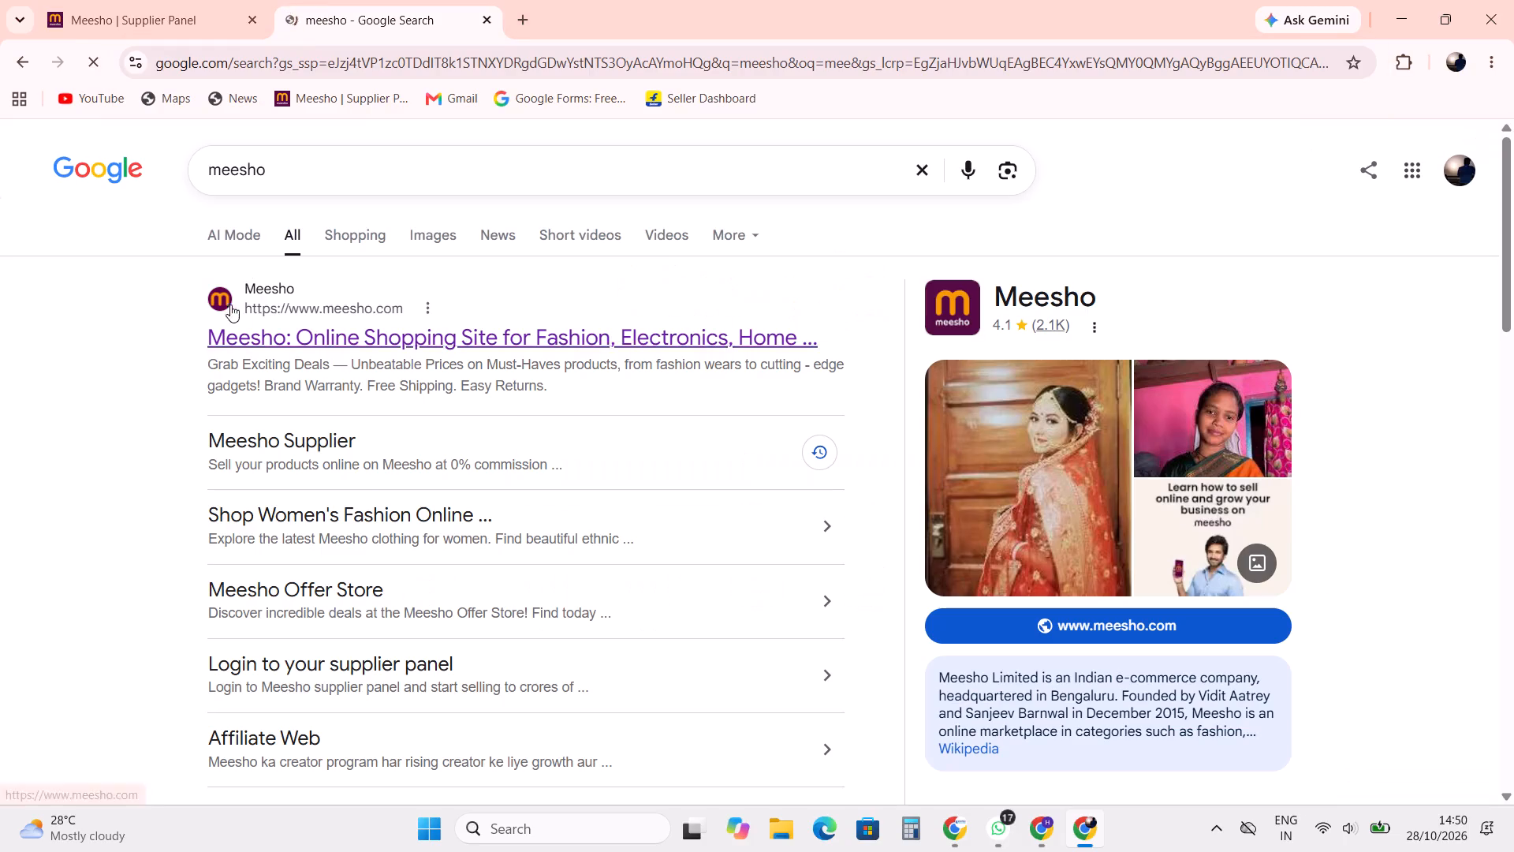
click(263, 338)
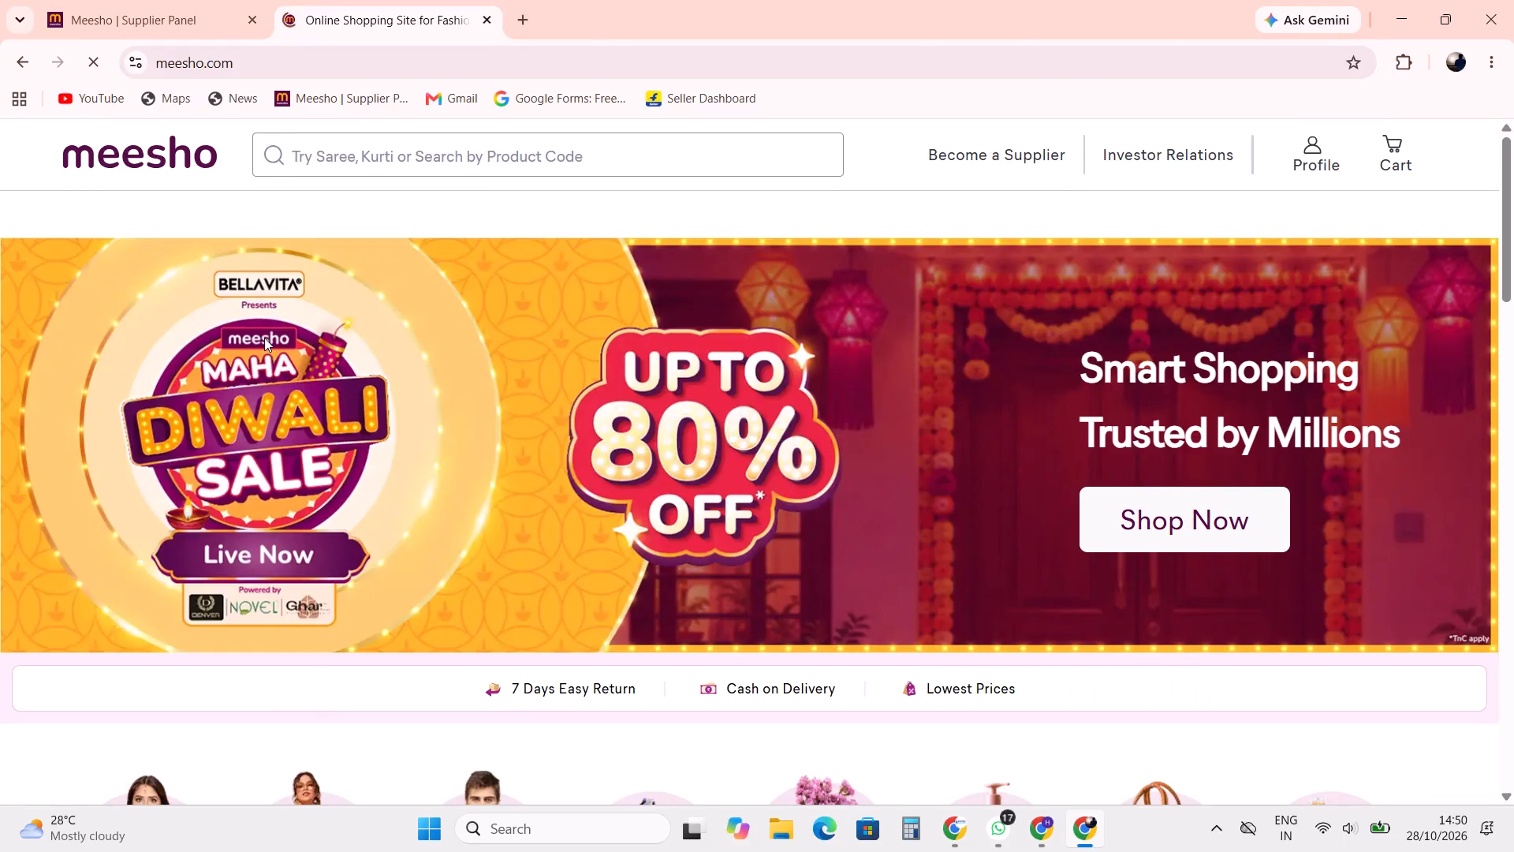
Search Meesho for "Washing Machine Knob/Button Set of 4", using the wording copied from the Amazon product title.
click(472, 166)
key(alt+Tab)
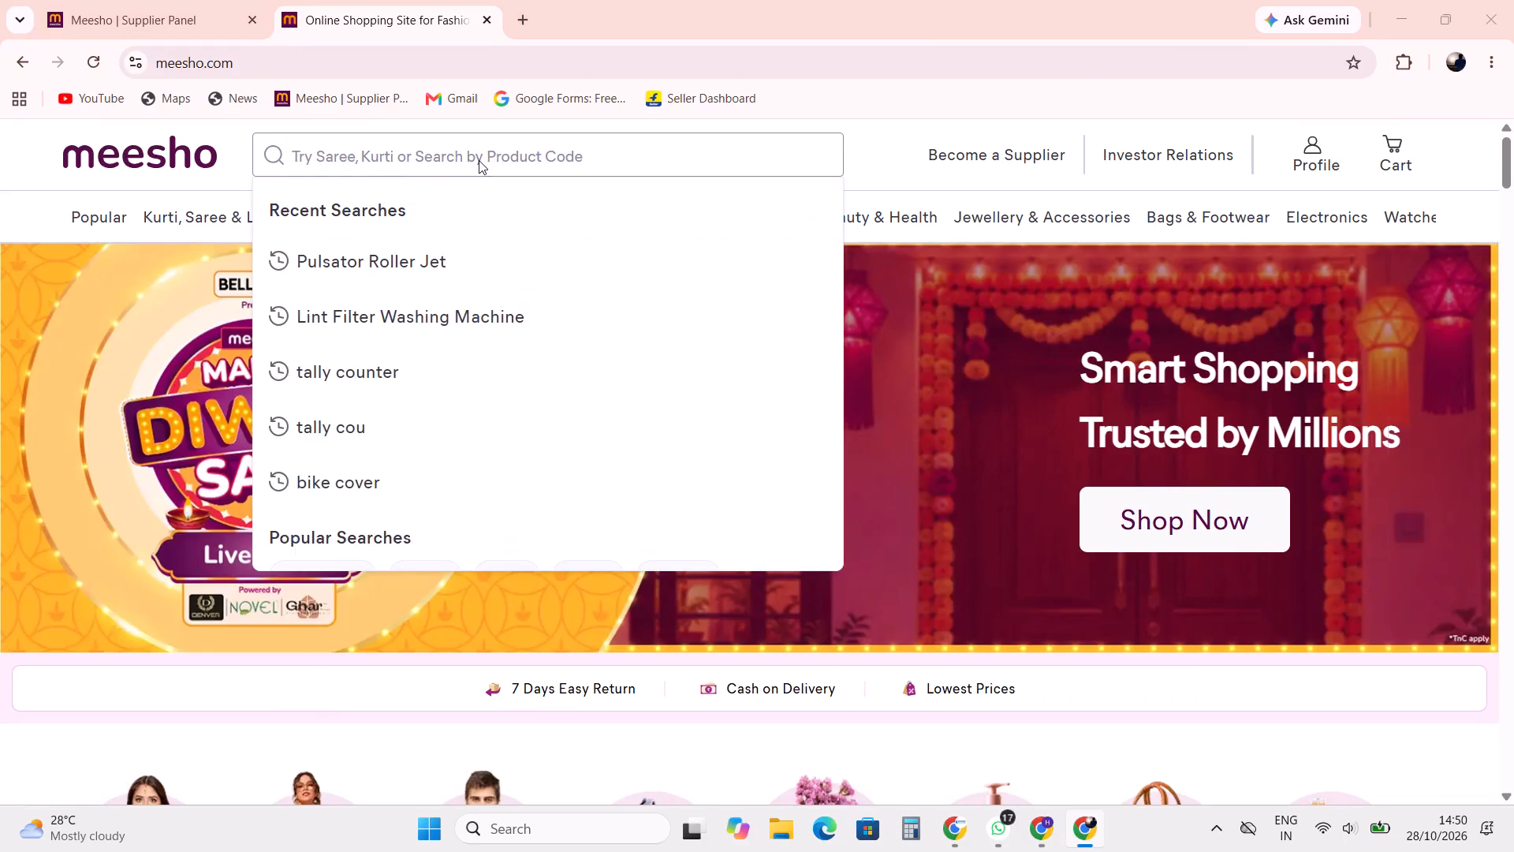
click(274, 0)
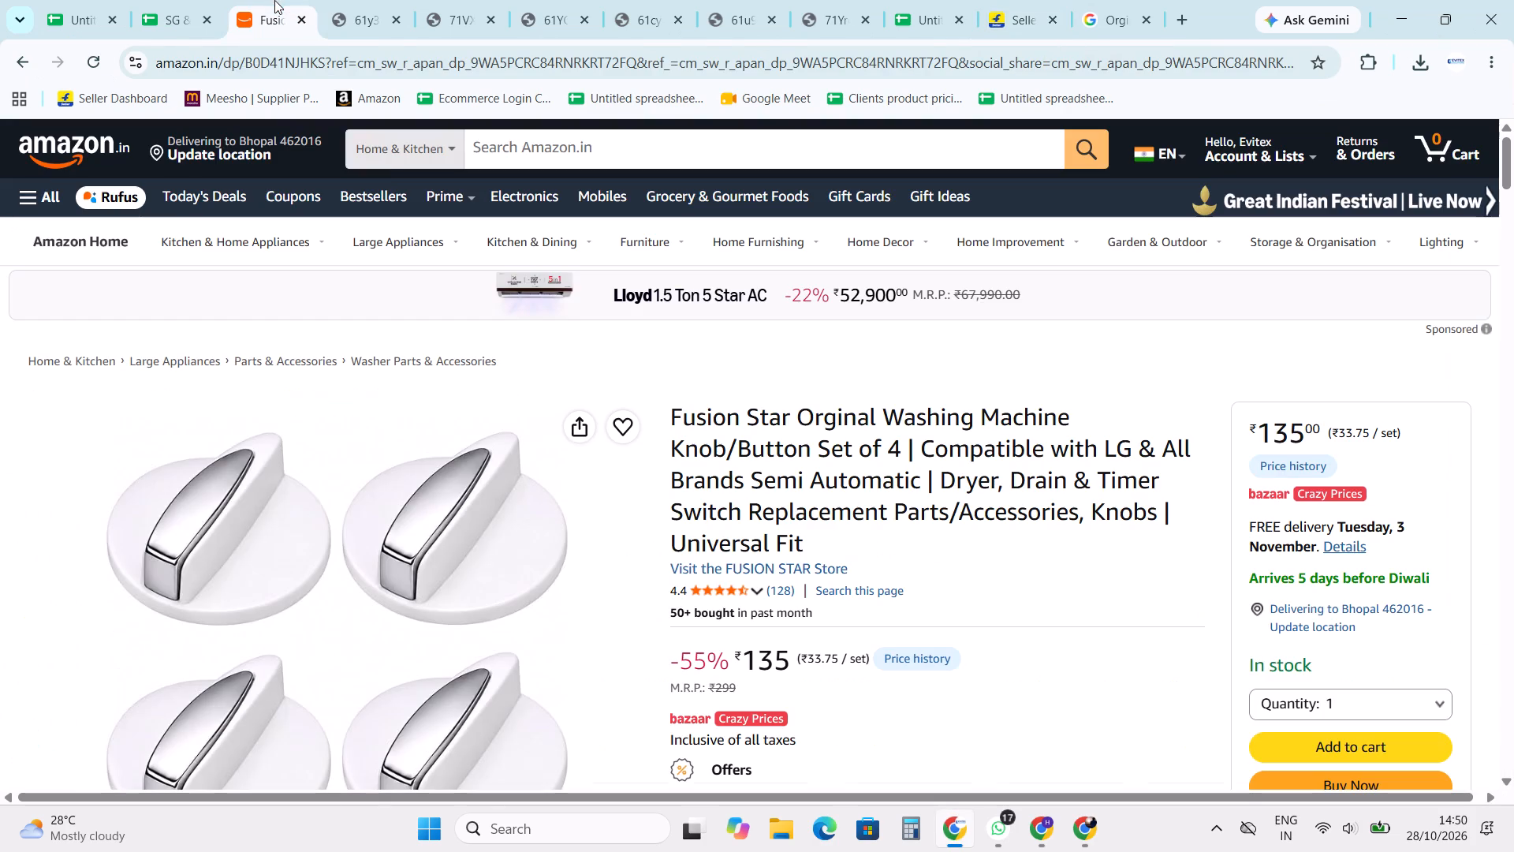
drag(807, 415, 983, 443)
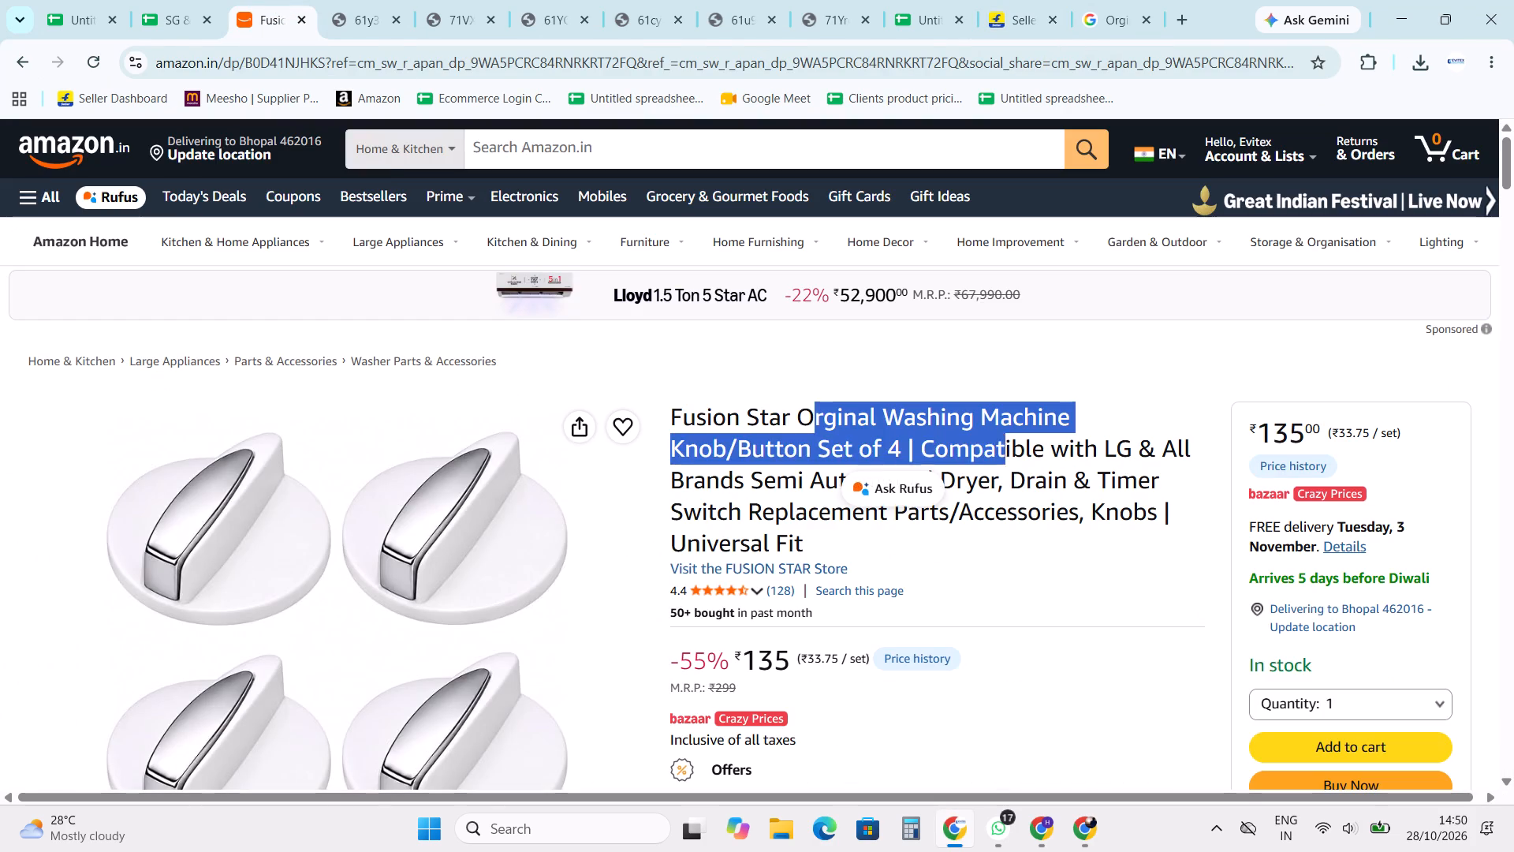
drag(983, 443, 900, 441)
key(ctrl+c)
key(alt+Tab)
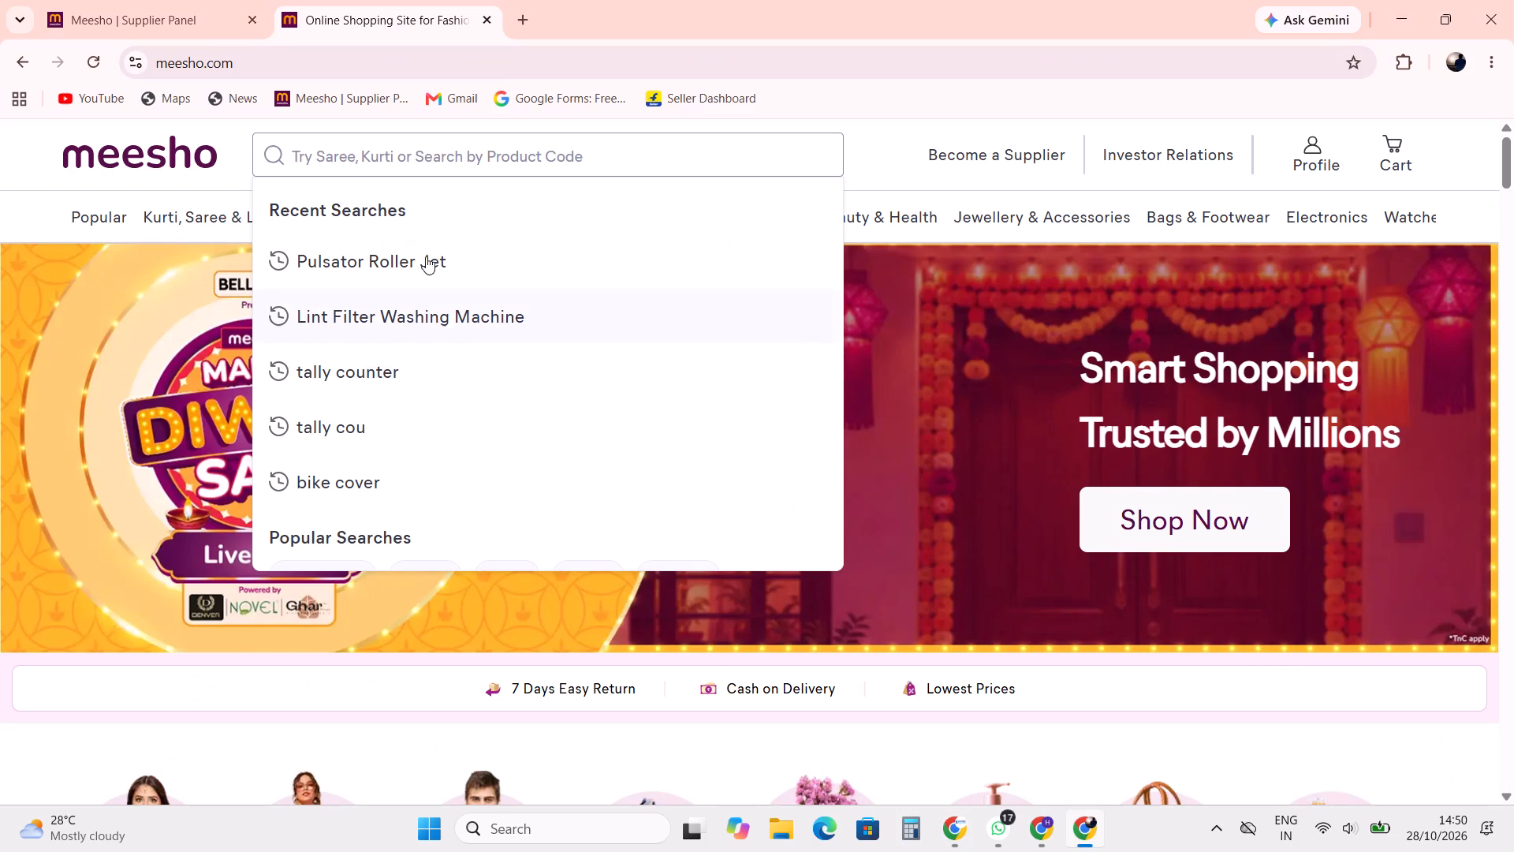
click(361, 152)
key(ctrl+v)
drag(331, 158, 147, 154)
key(BackSpace)
key(Delete)
key(Return)
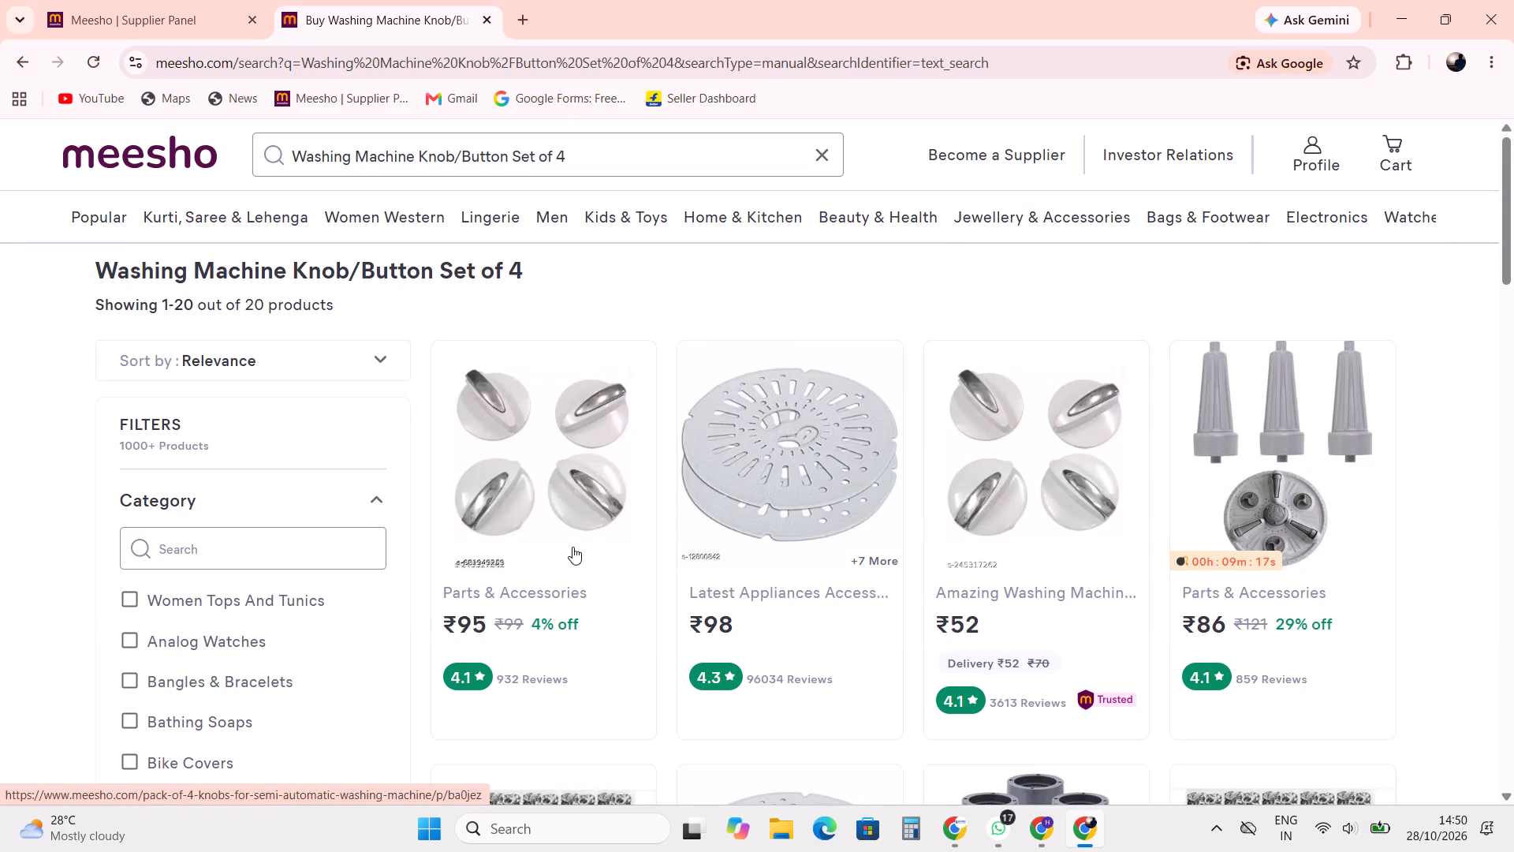
Examine the Pack Of 4 Knobs product page and the other Meesho results for comparable knob sets and prices.
click(558, 537)
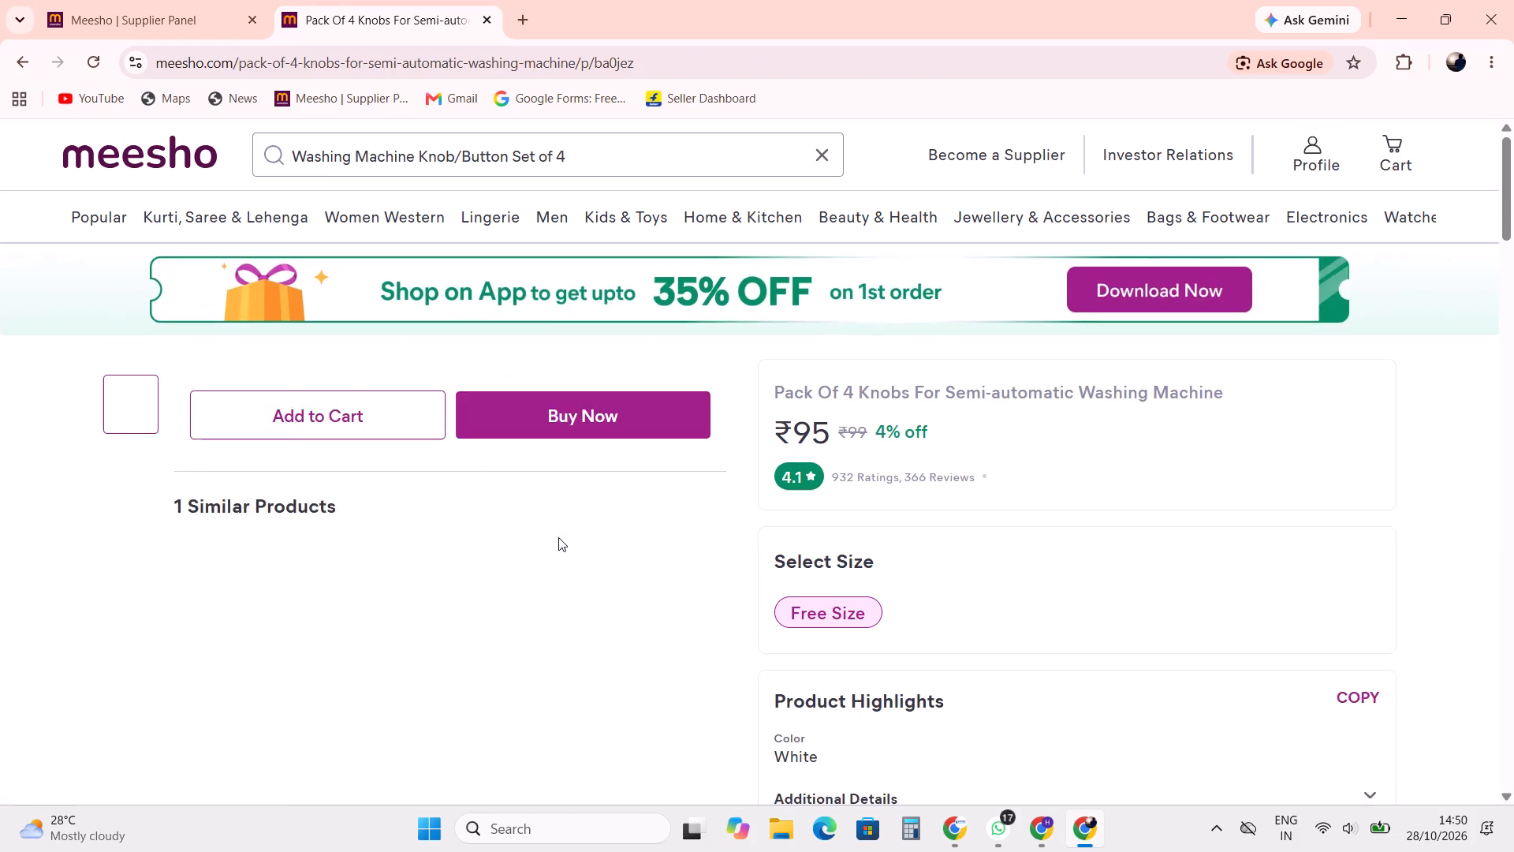
scroll(677, 548, down, 4)
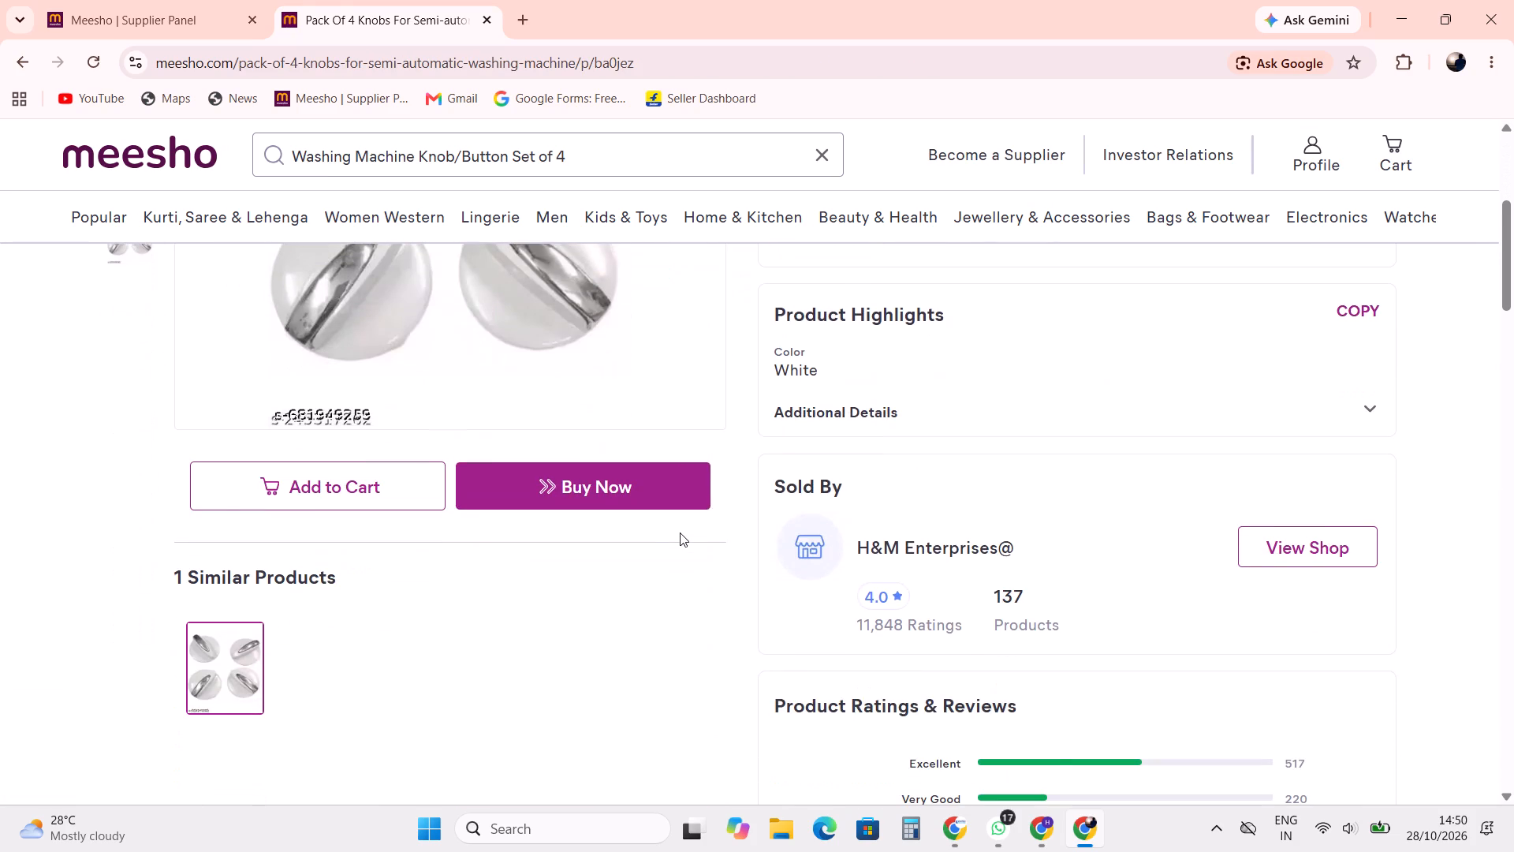
scroll(680, 532, up, 9)
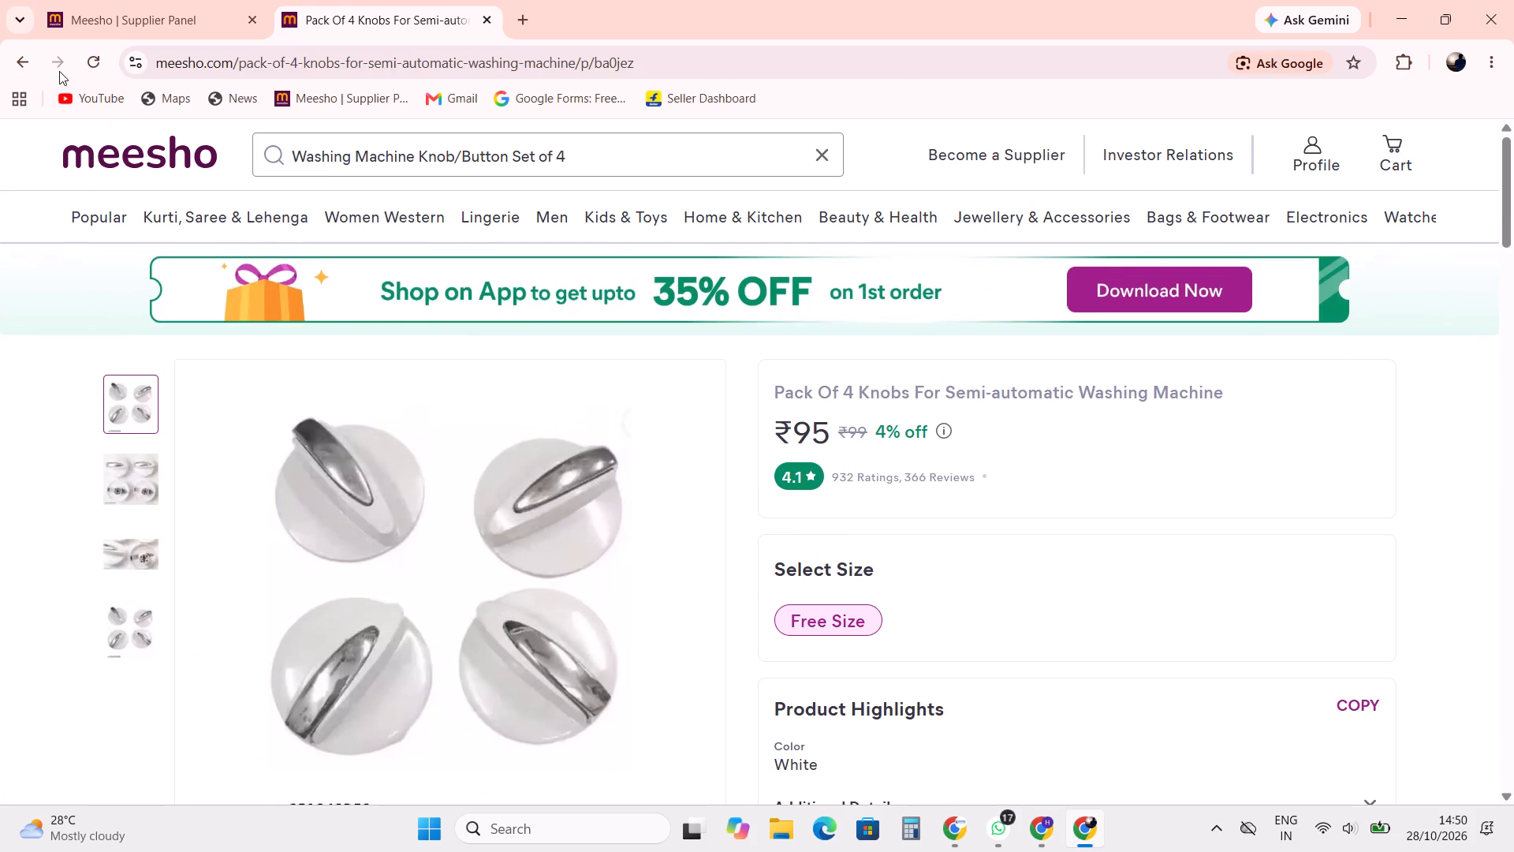
click(22, 59)
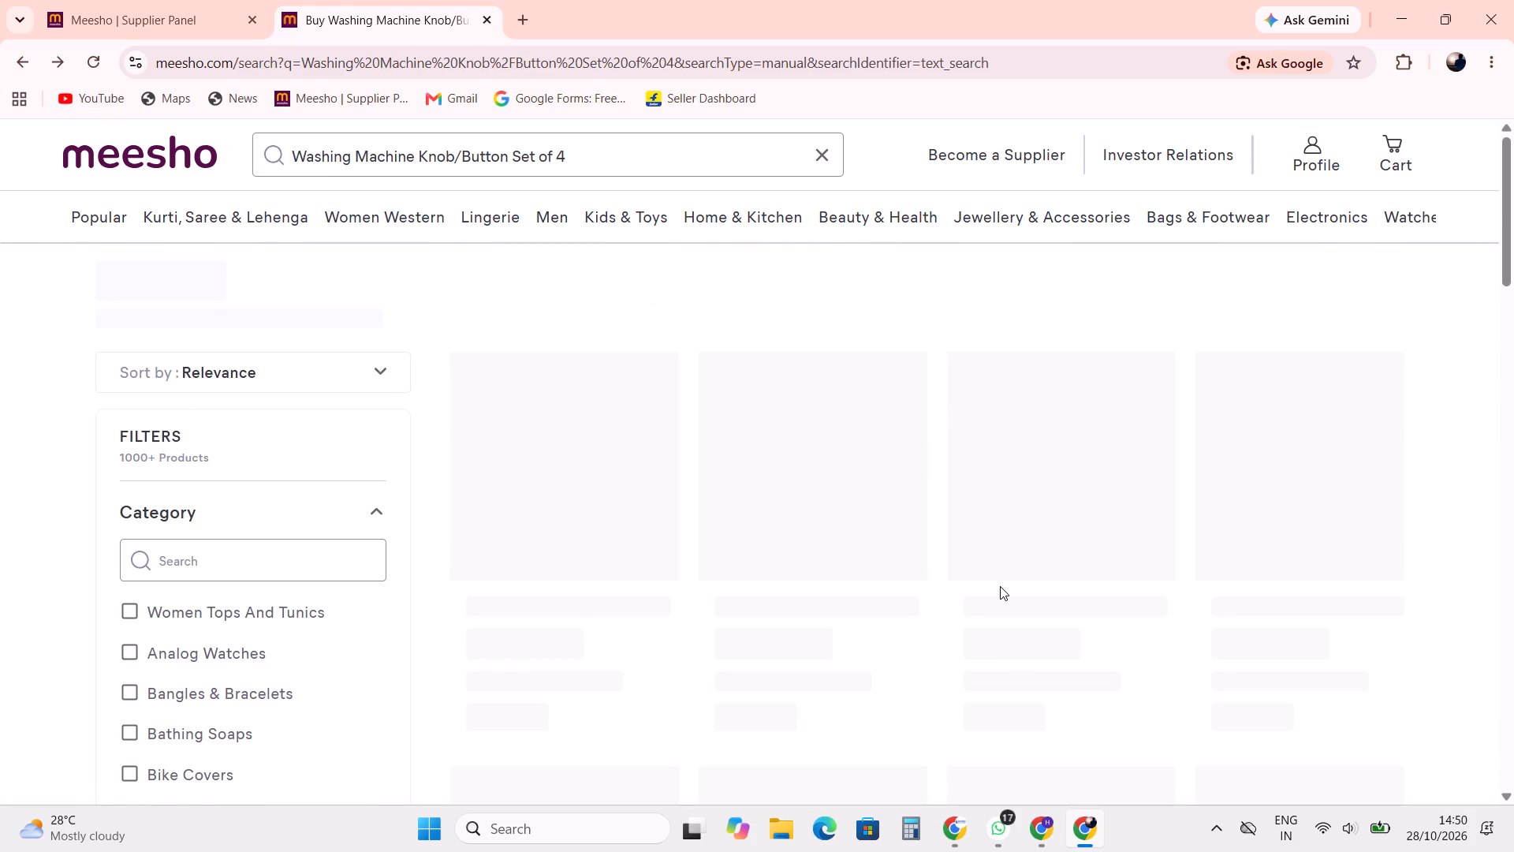
scroll(836, 559, down, 2)
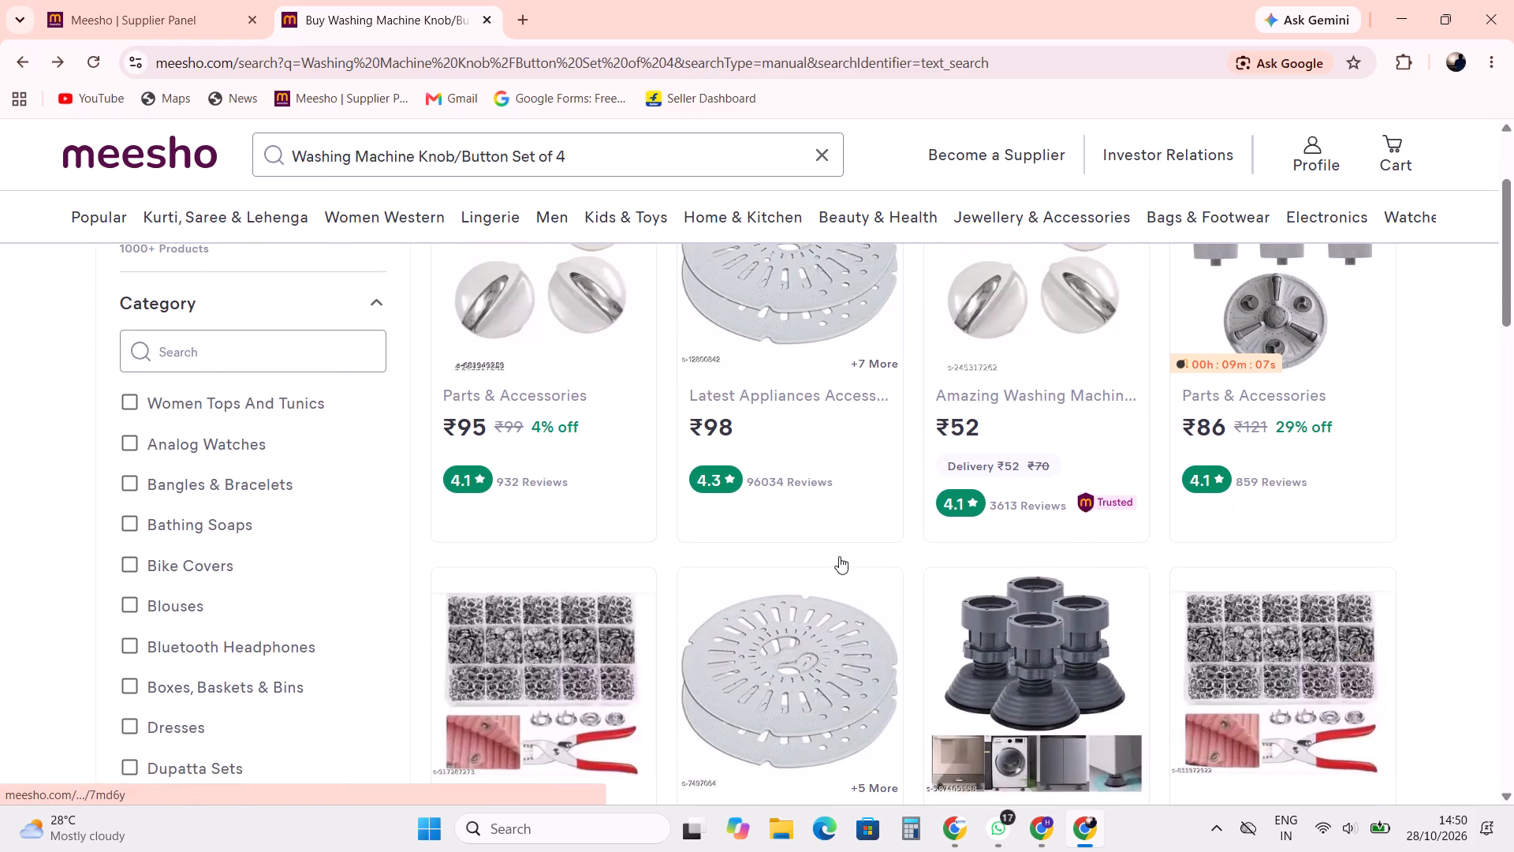
scroll(1163, 559, down, 3)
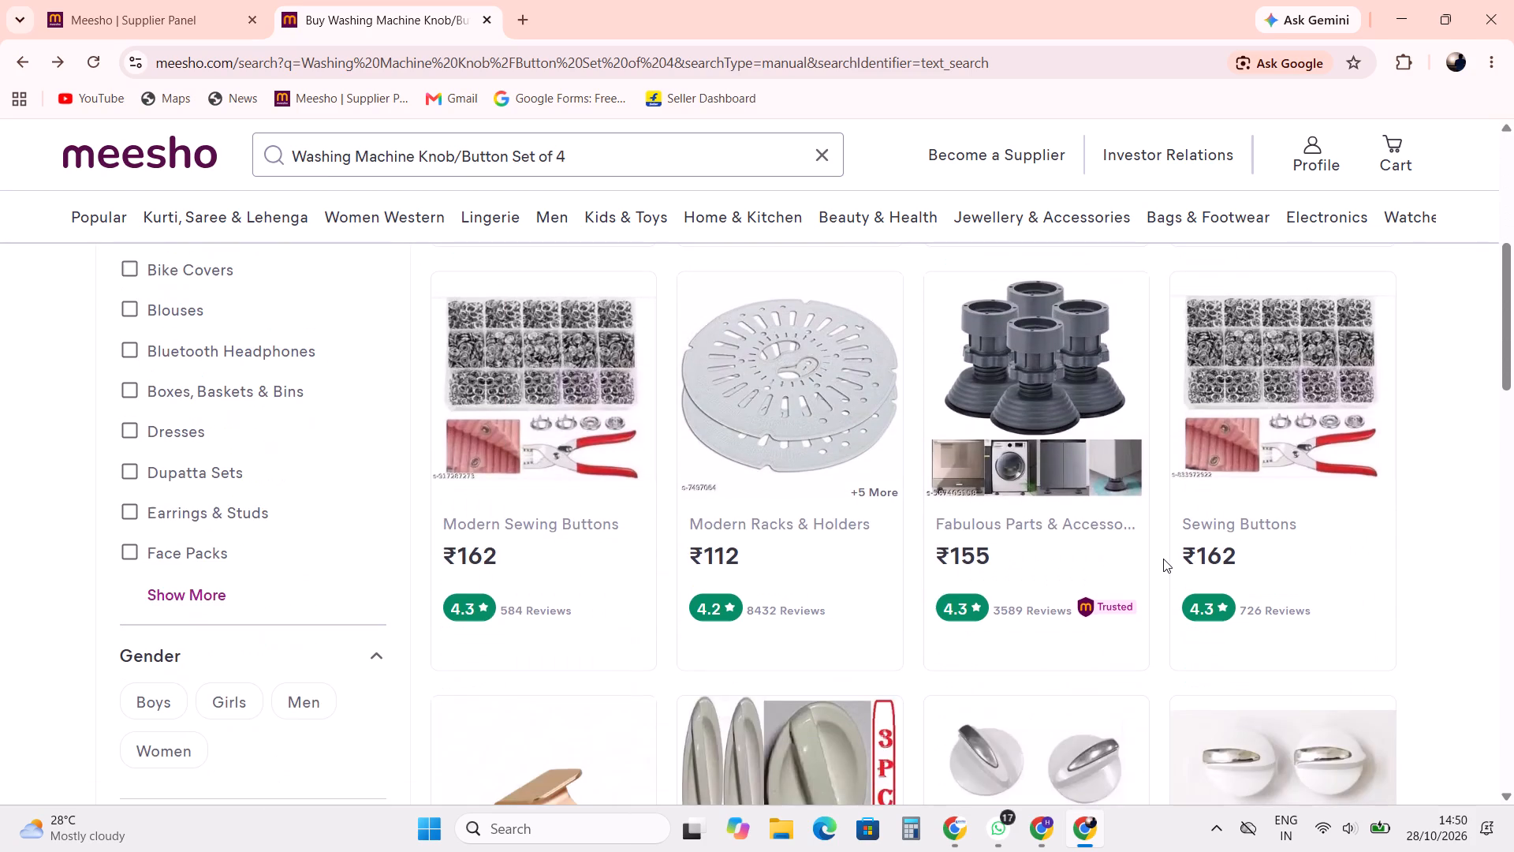
scroll(1163, 559, down, 5)
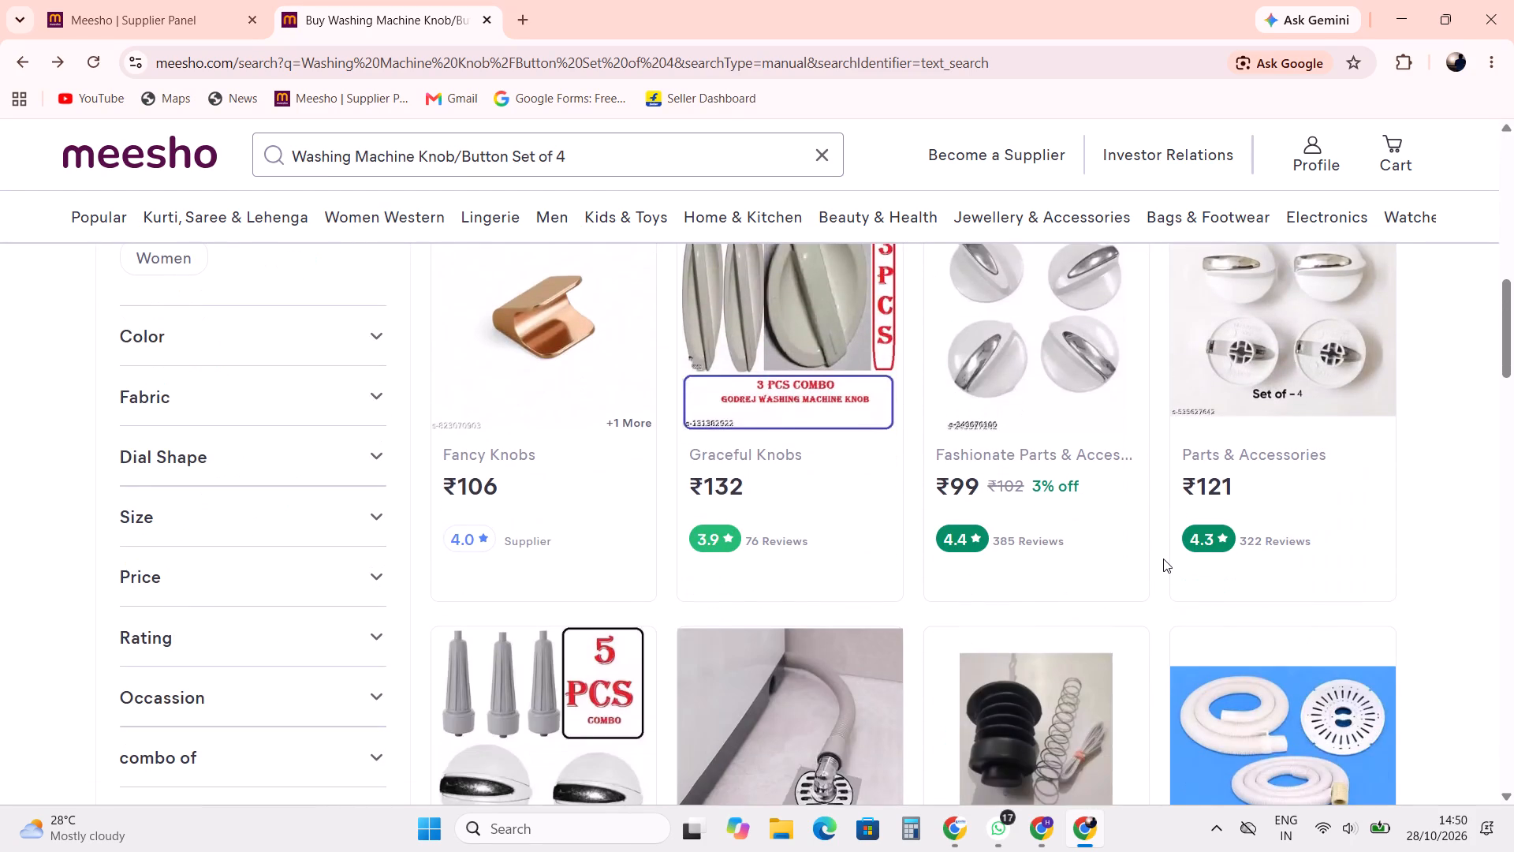
scroll(837, 521, down, 3)
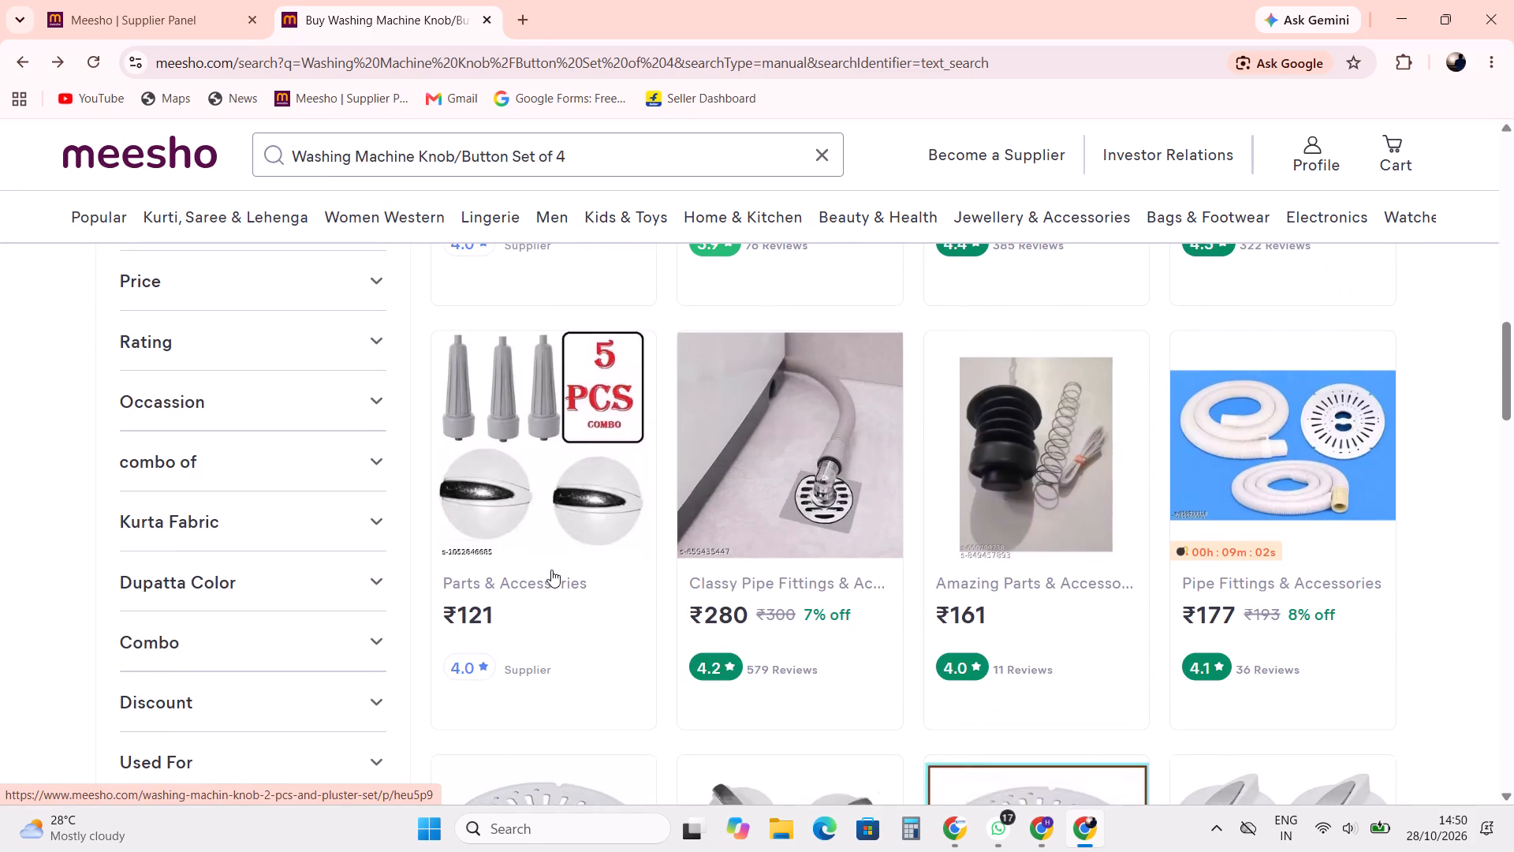
key(alt+Tab)
key(alt+Tab)
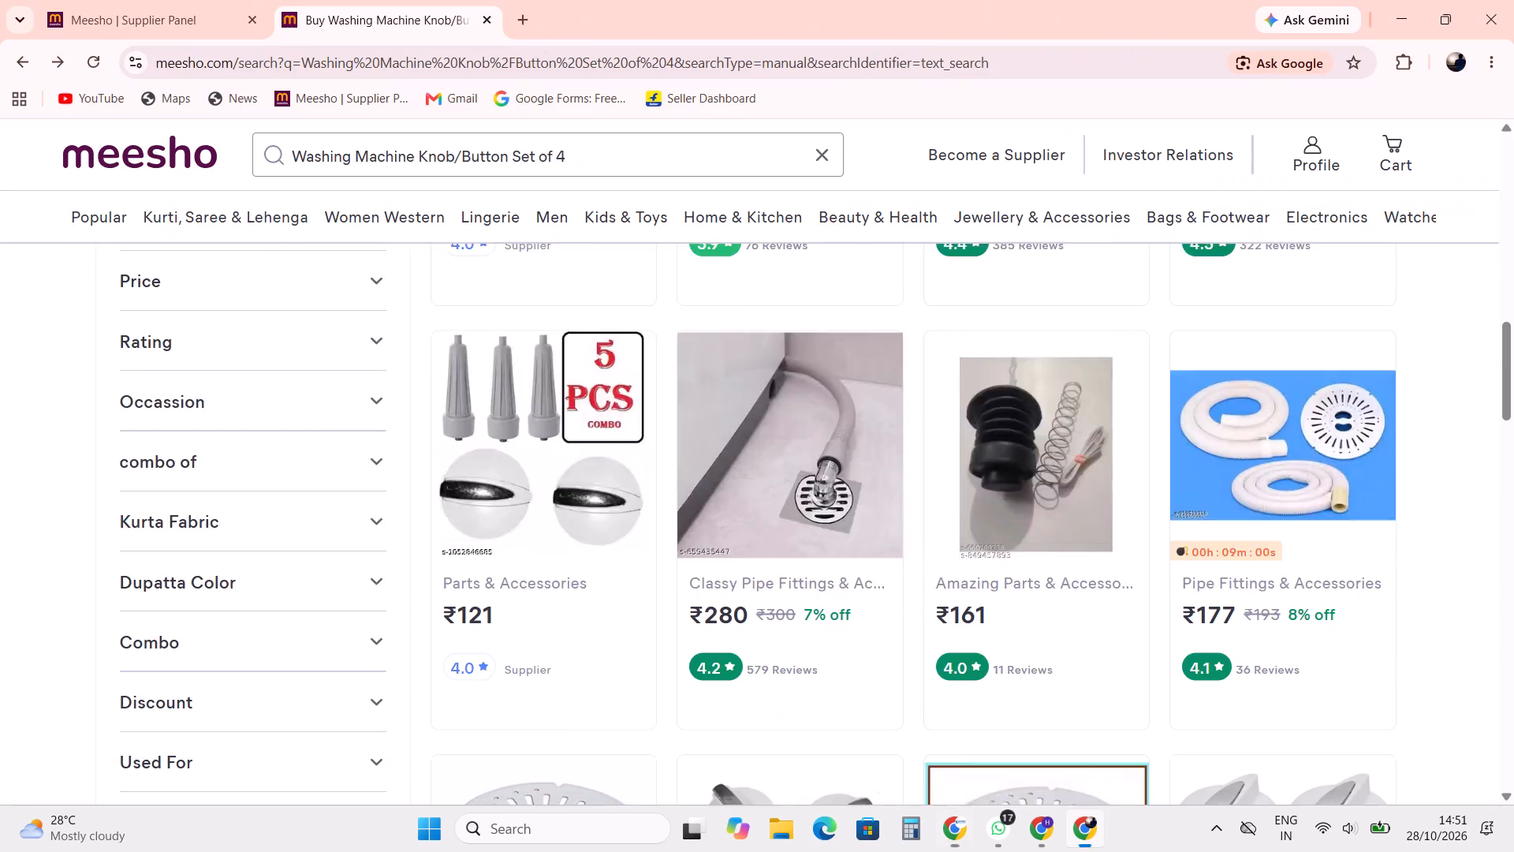
scroll(450, 351, up, 16)
Start a single catalog upload in the Supplier Panel under the Home & Kitchen category Parts & Accessories.
click(105, 0)
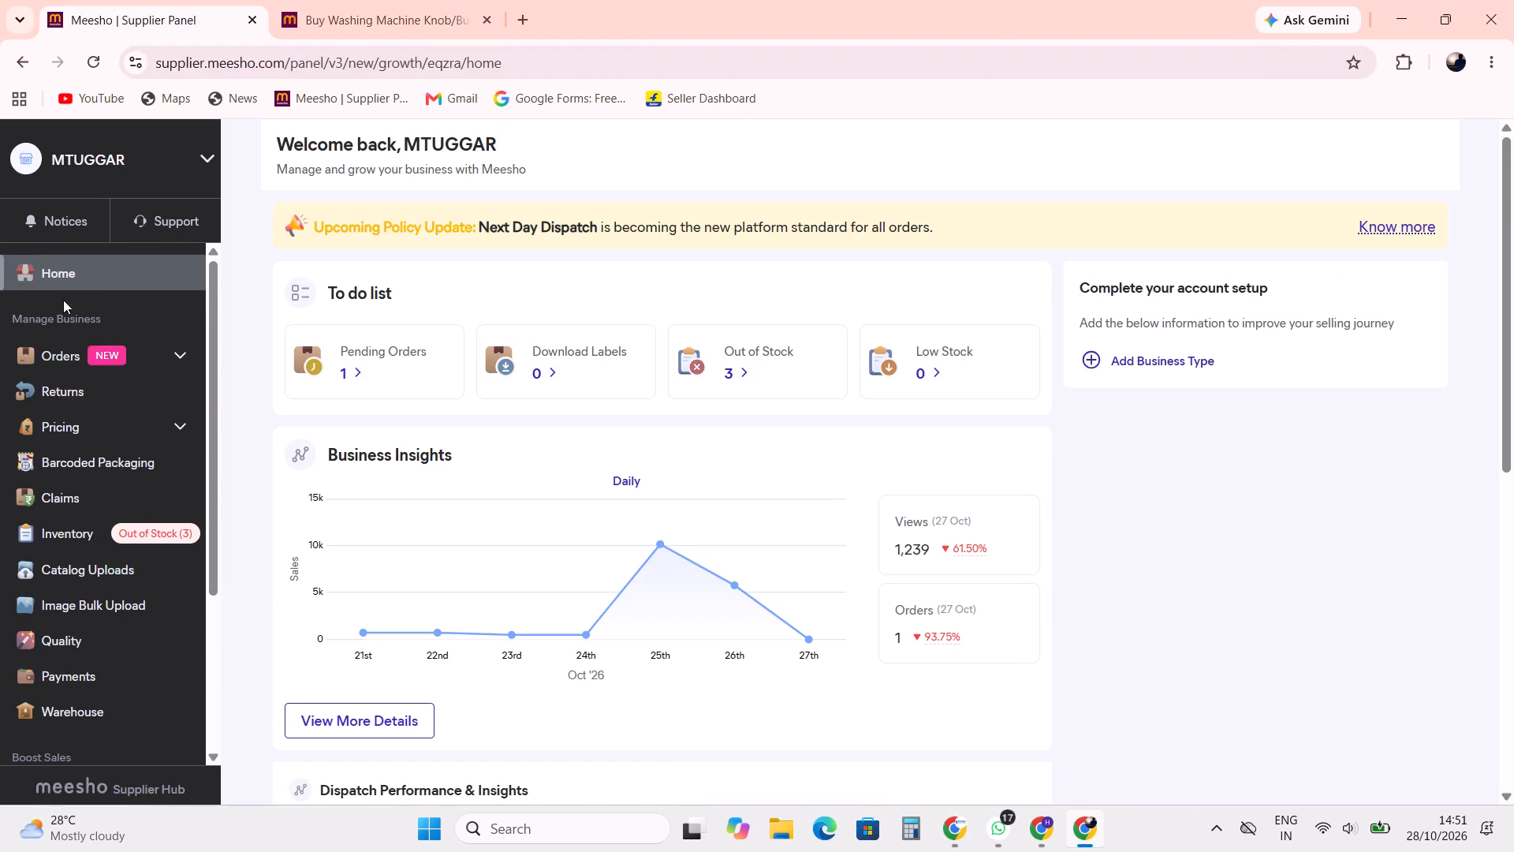
click(134, 561)
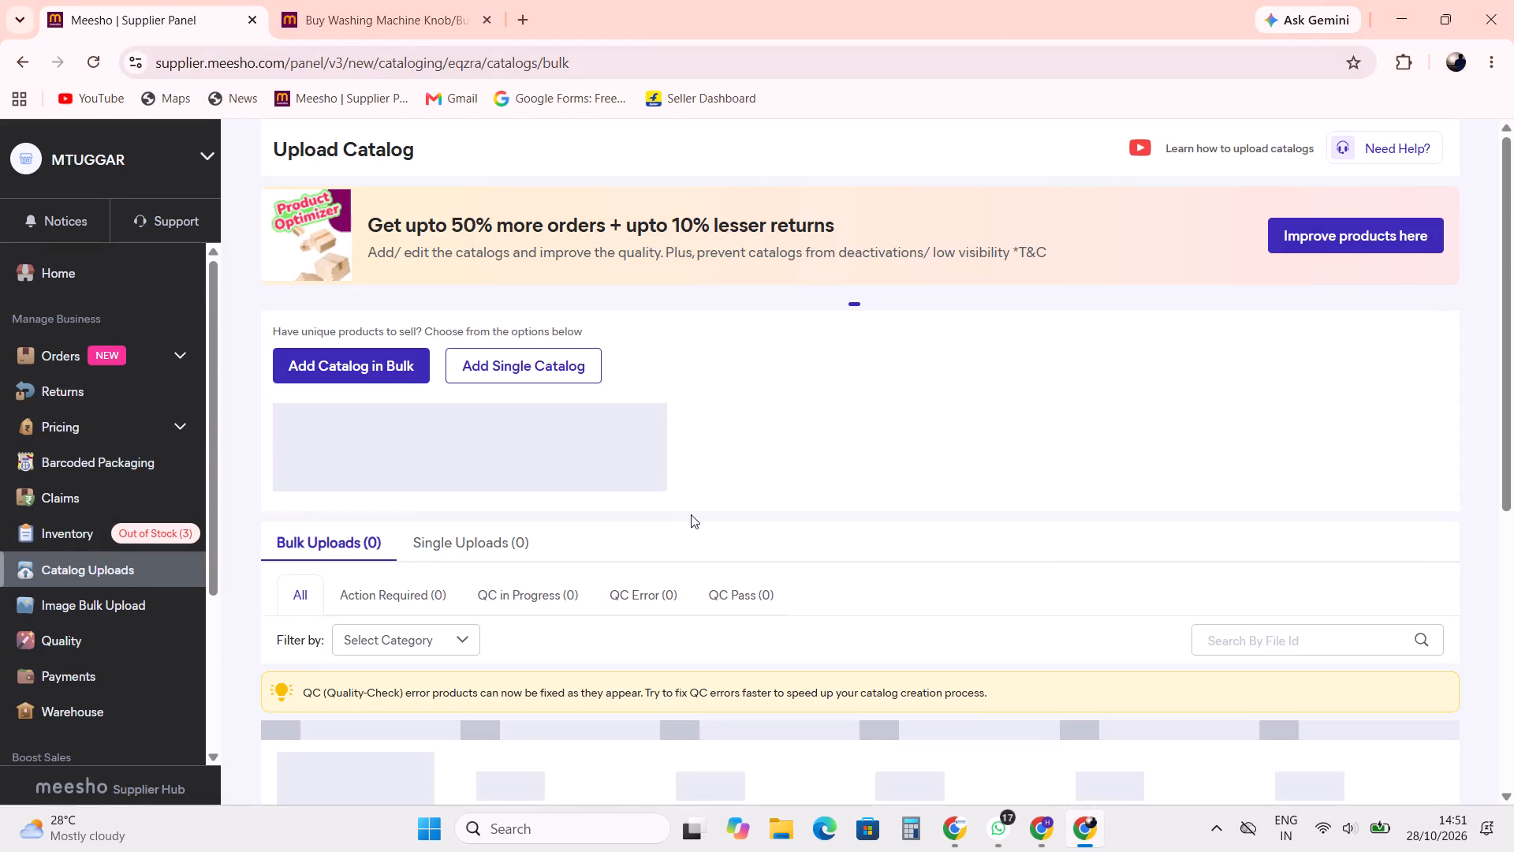
click(487, 555)
click(556, 366)
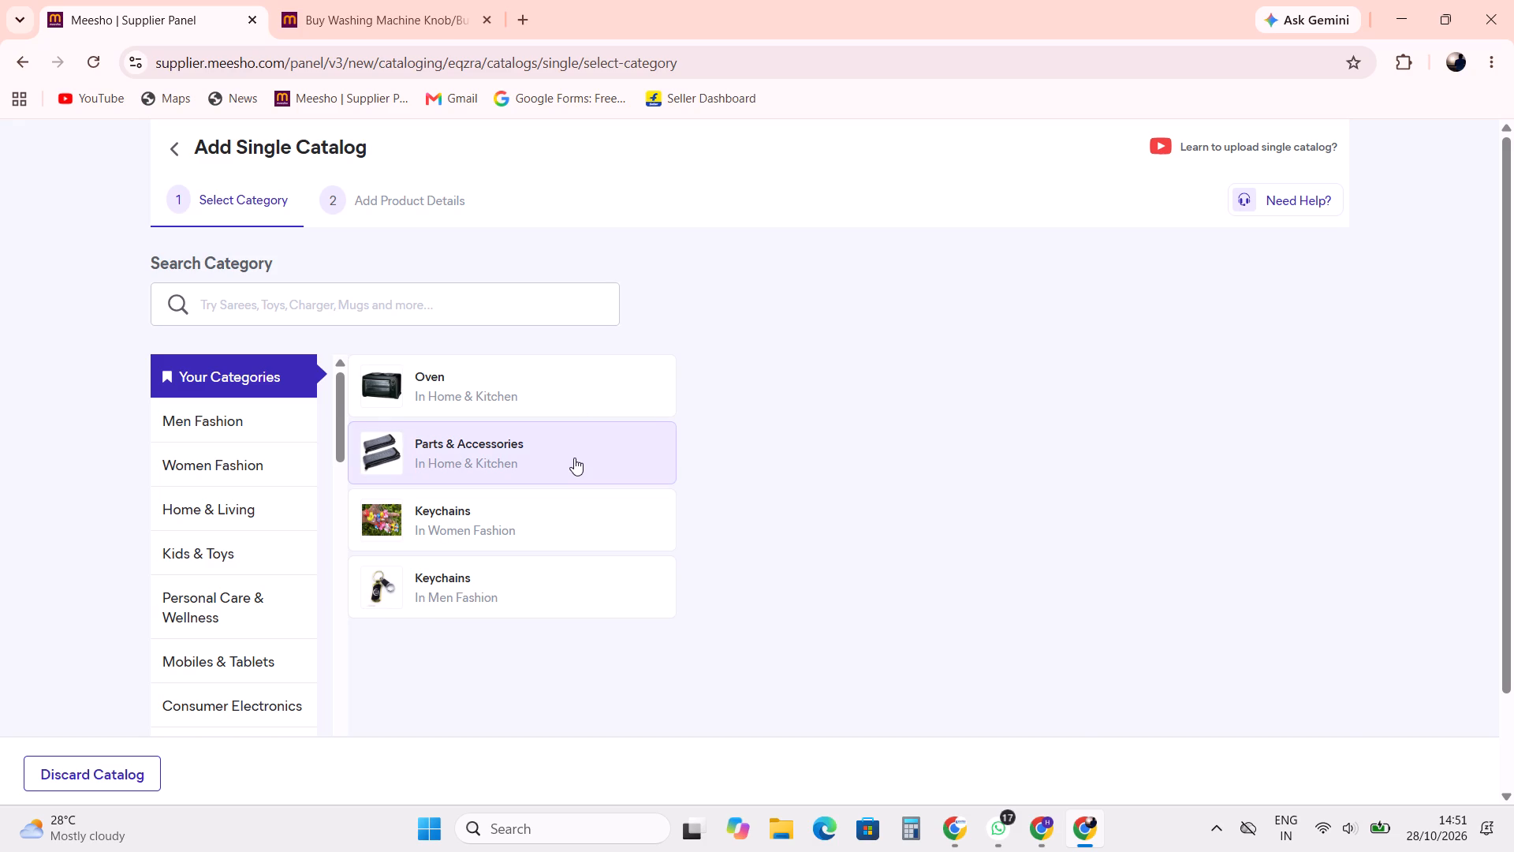
click(574, 458)
Upload 61y3K8wt9ML._SL1500_, the plain image of four knobs, as the front image and continue to the product details.
scroll(1020, 571, down, 1)
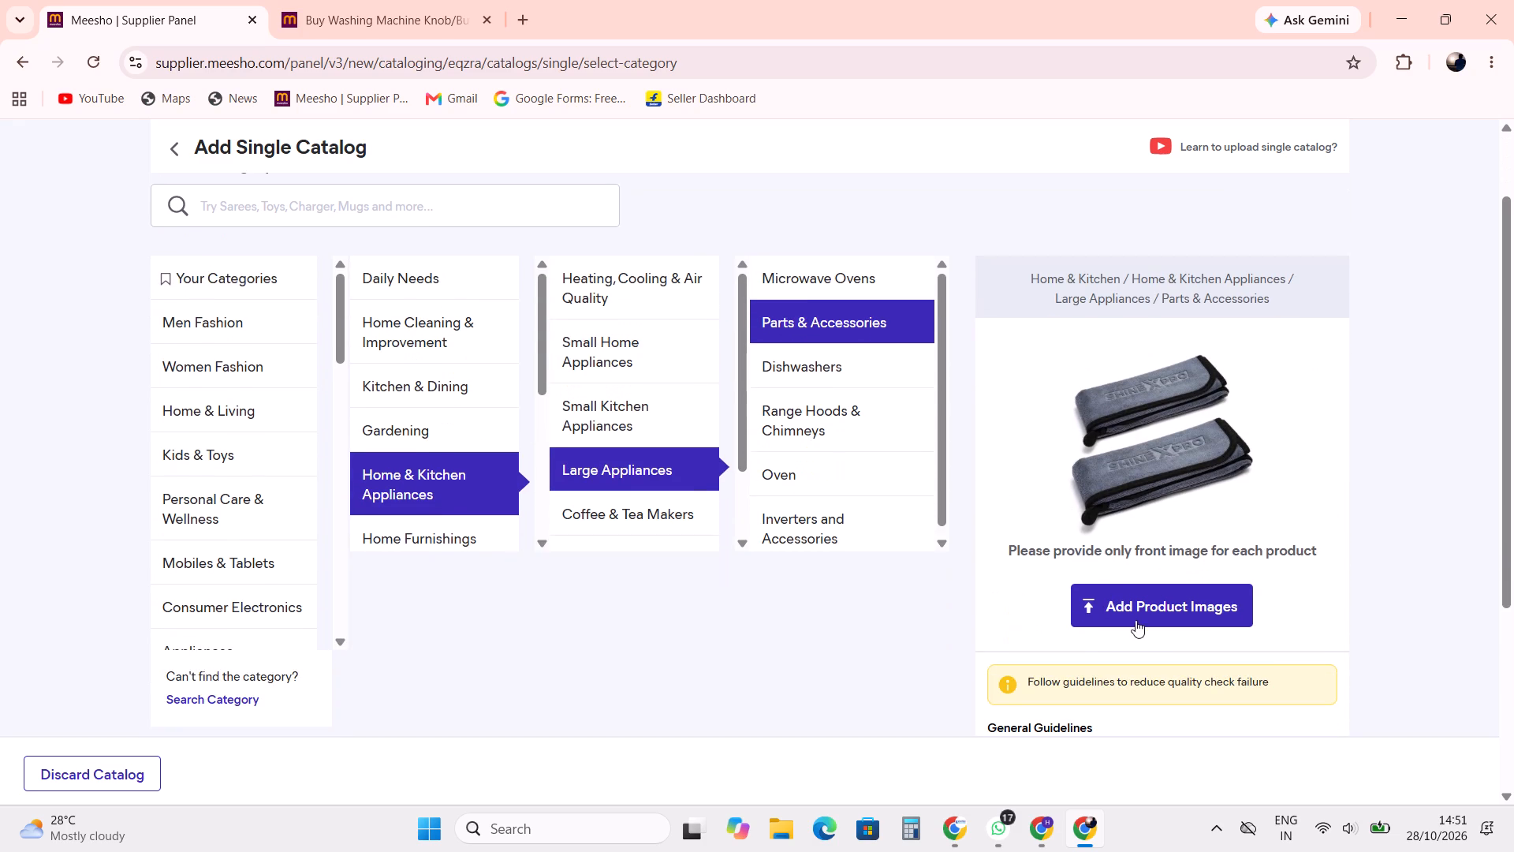
click(1135, 618)
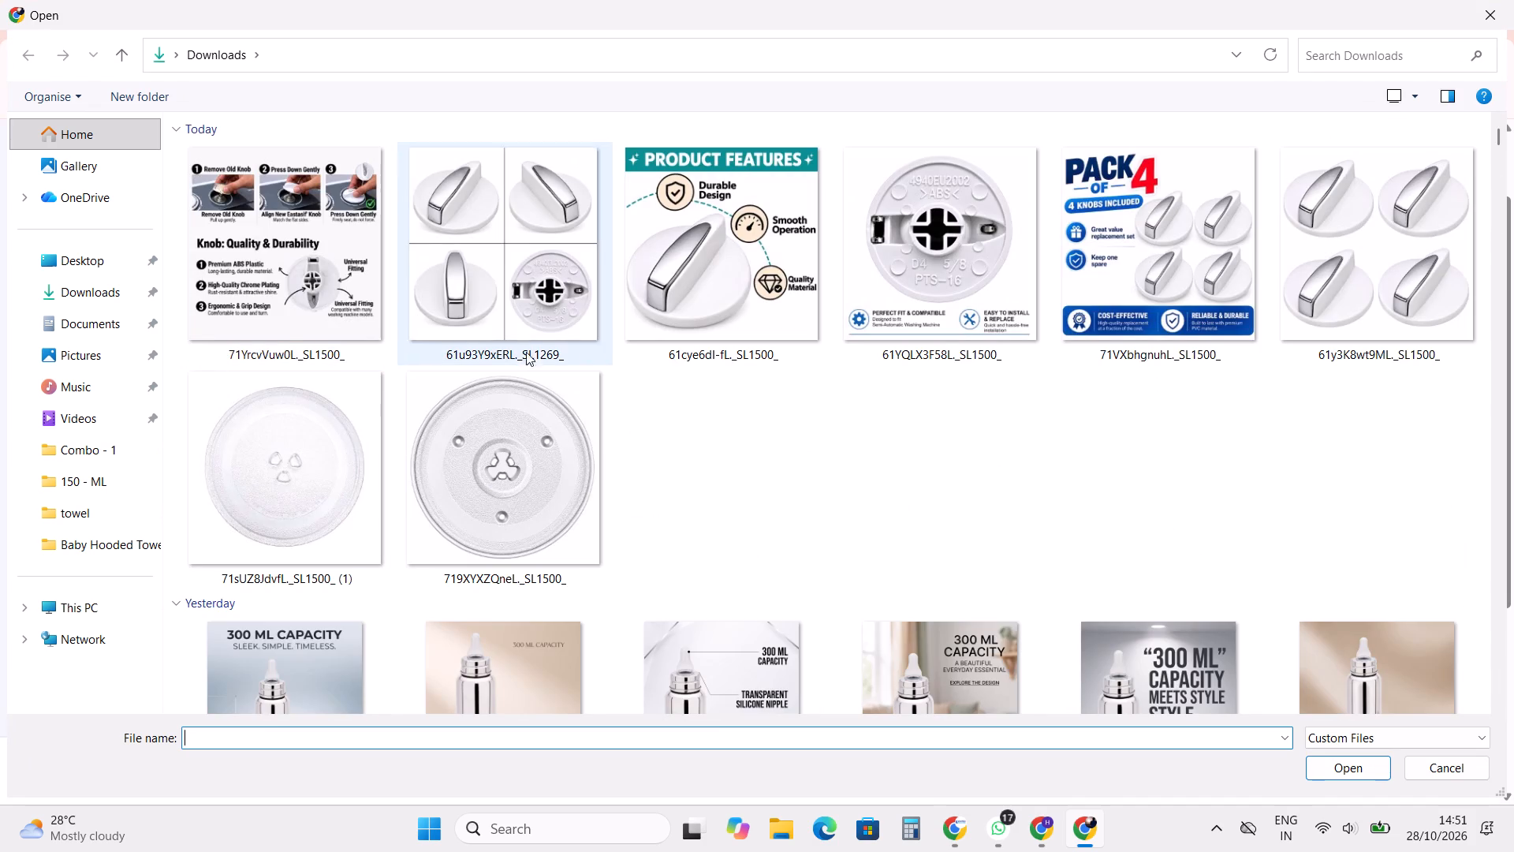
double_click(1383, 235)
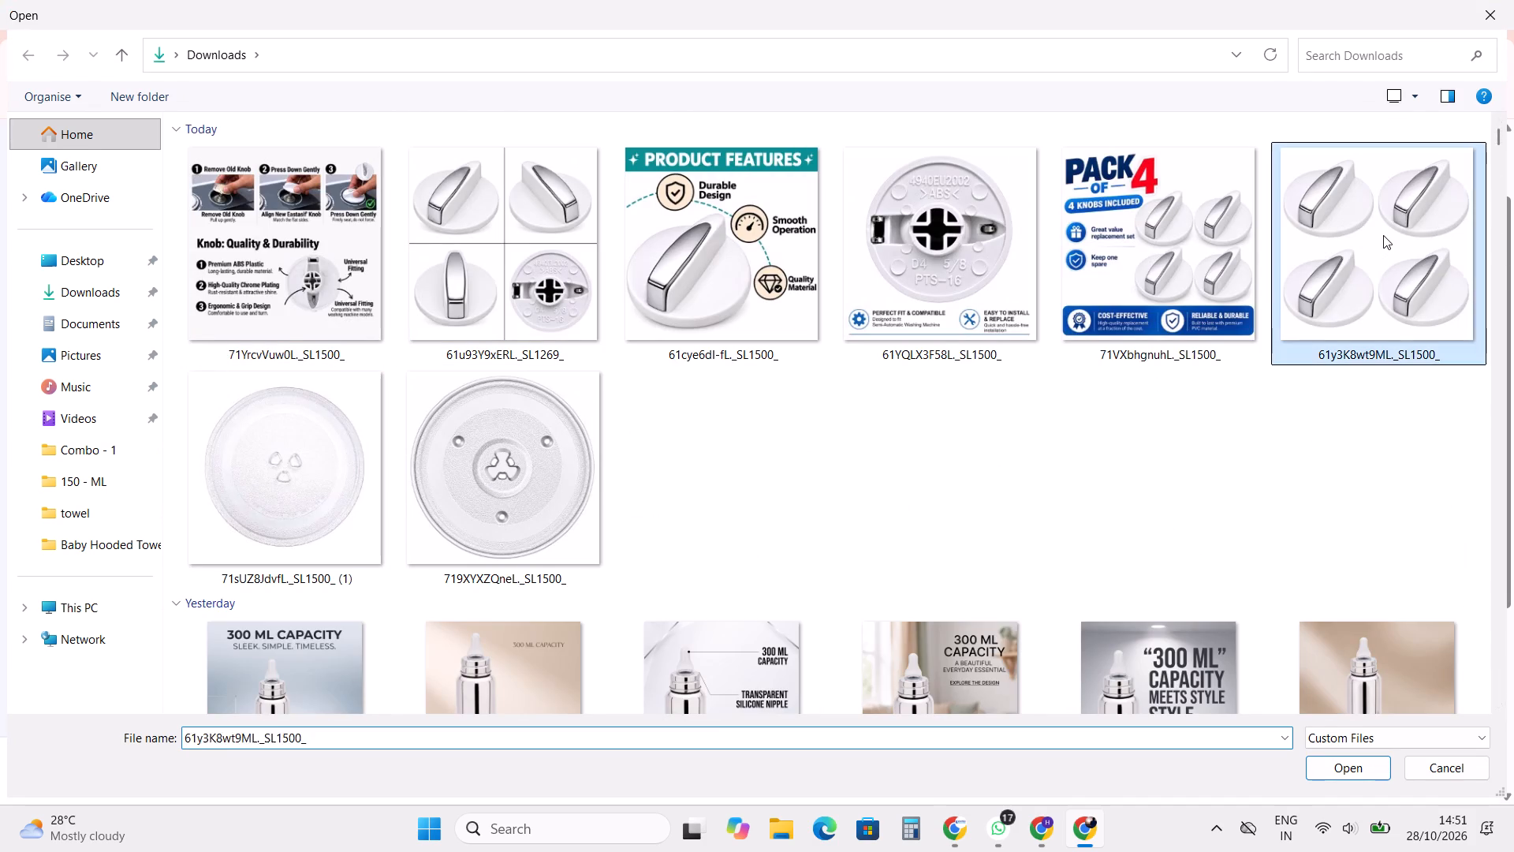
click(1089, 708)
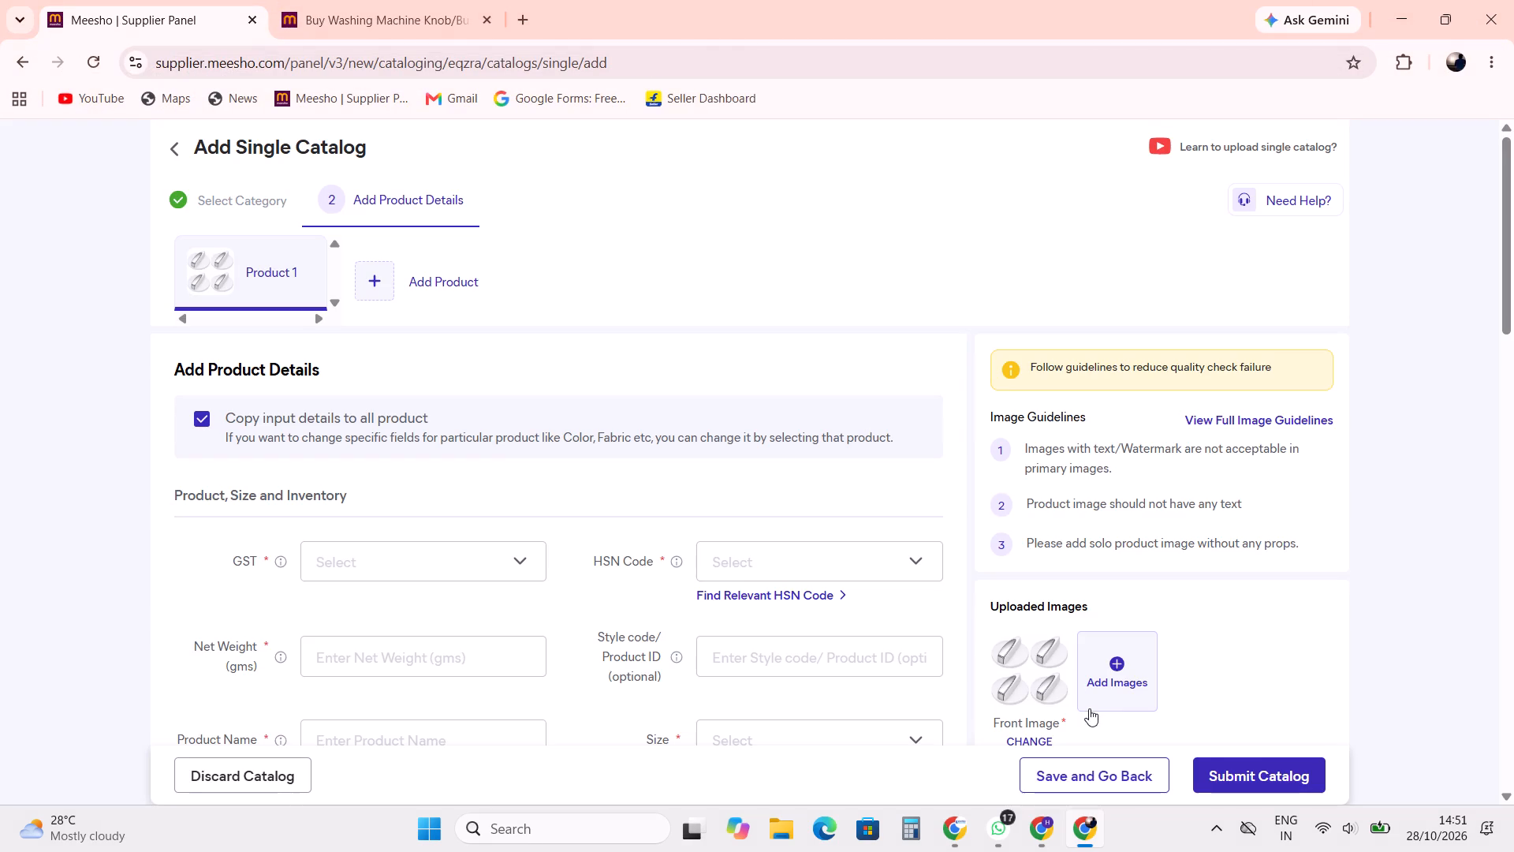
Set the product's GST to 18.
click(763, 234)
click(451, 551)
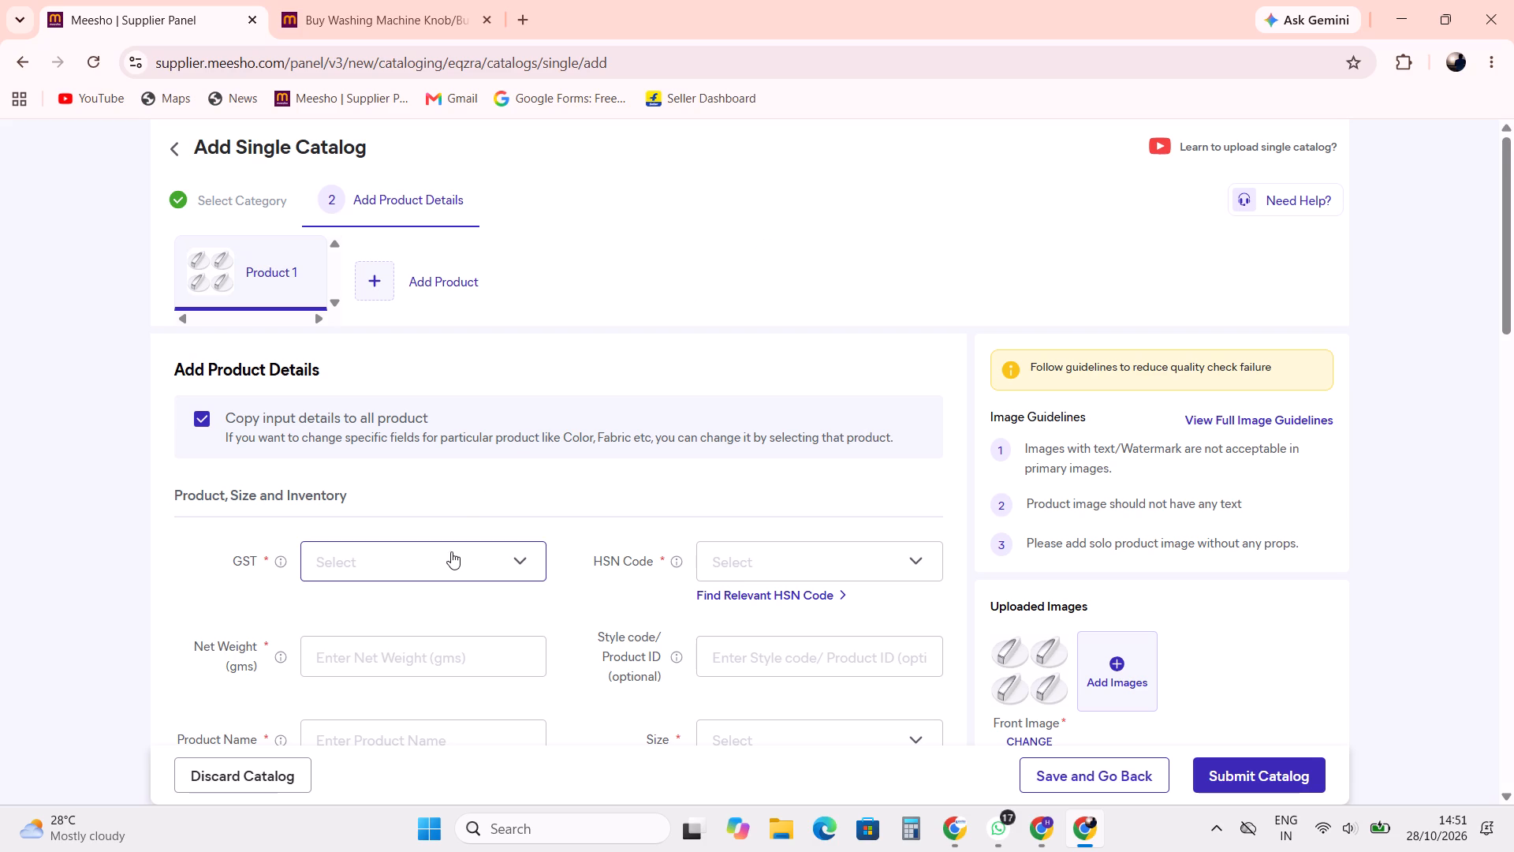
click(390, 682)
click(661, 346)
Copy the HSN code from the Google results in the other Chrome window and set the catalog's HSN Code to 845090.
key(alt+Tab)
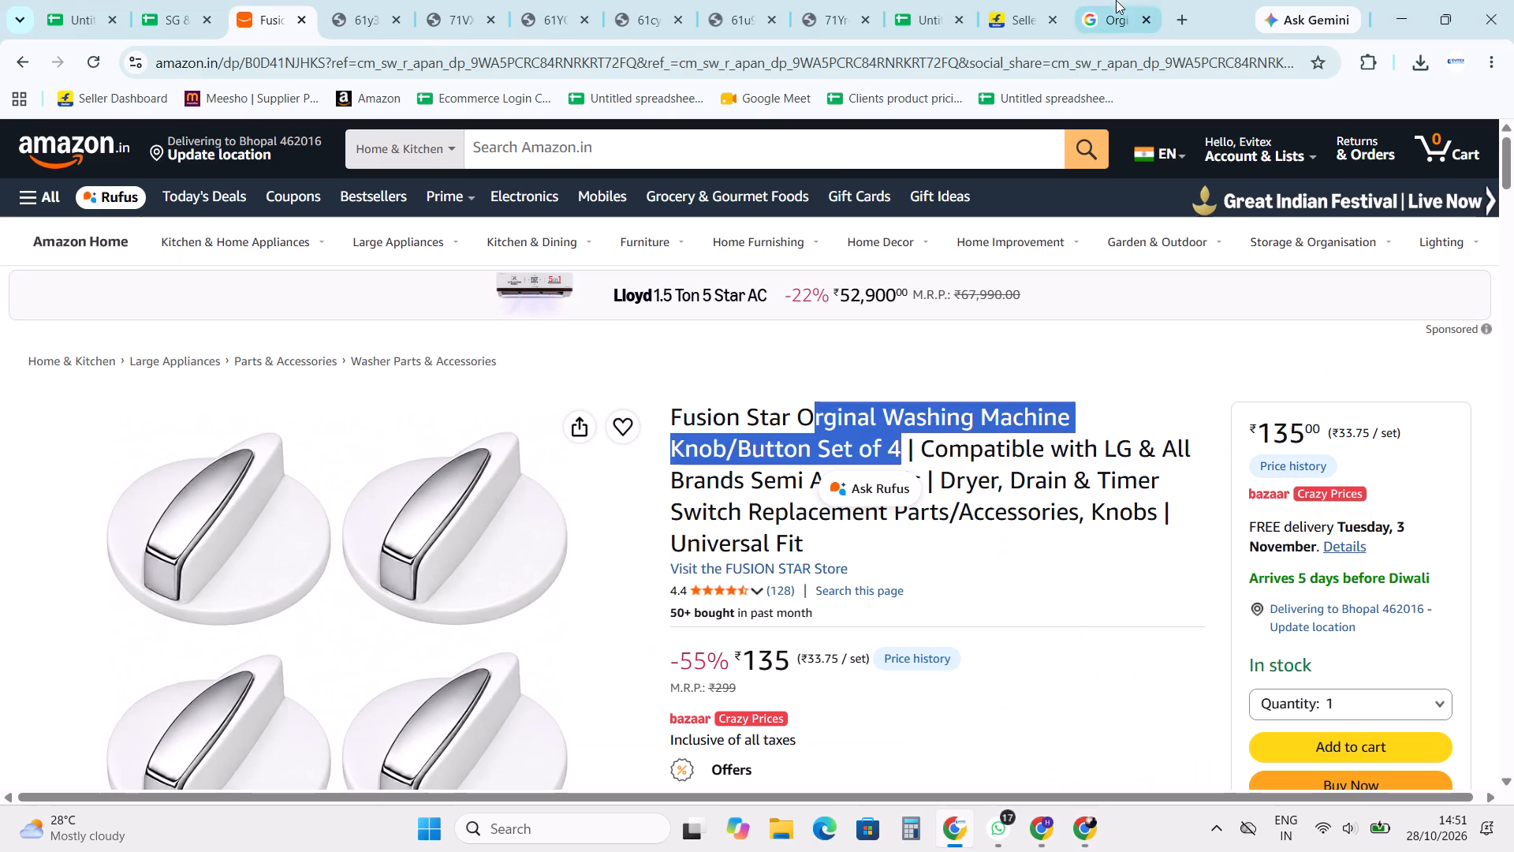
click(1103, 0)
key(ctrl+c)
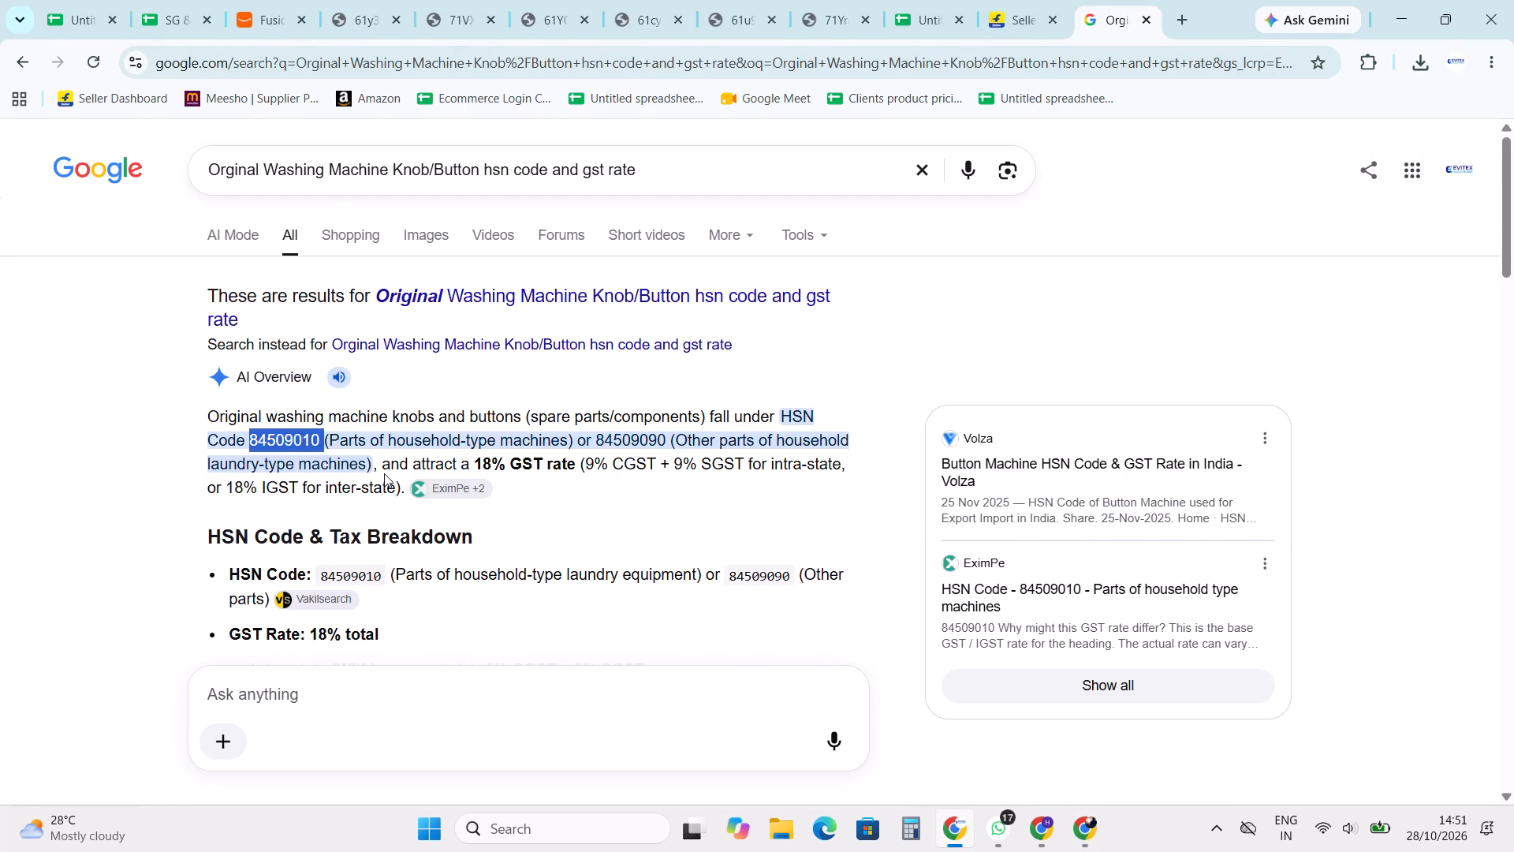
key(alt+Tab)
click(776, 575)
click(777, 615)
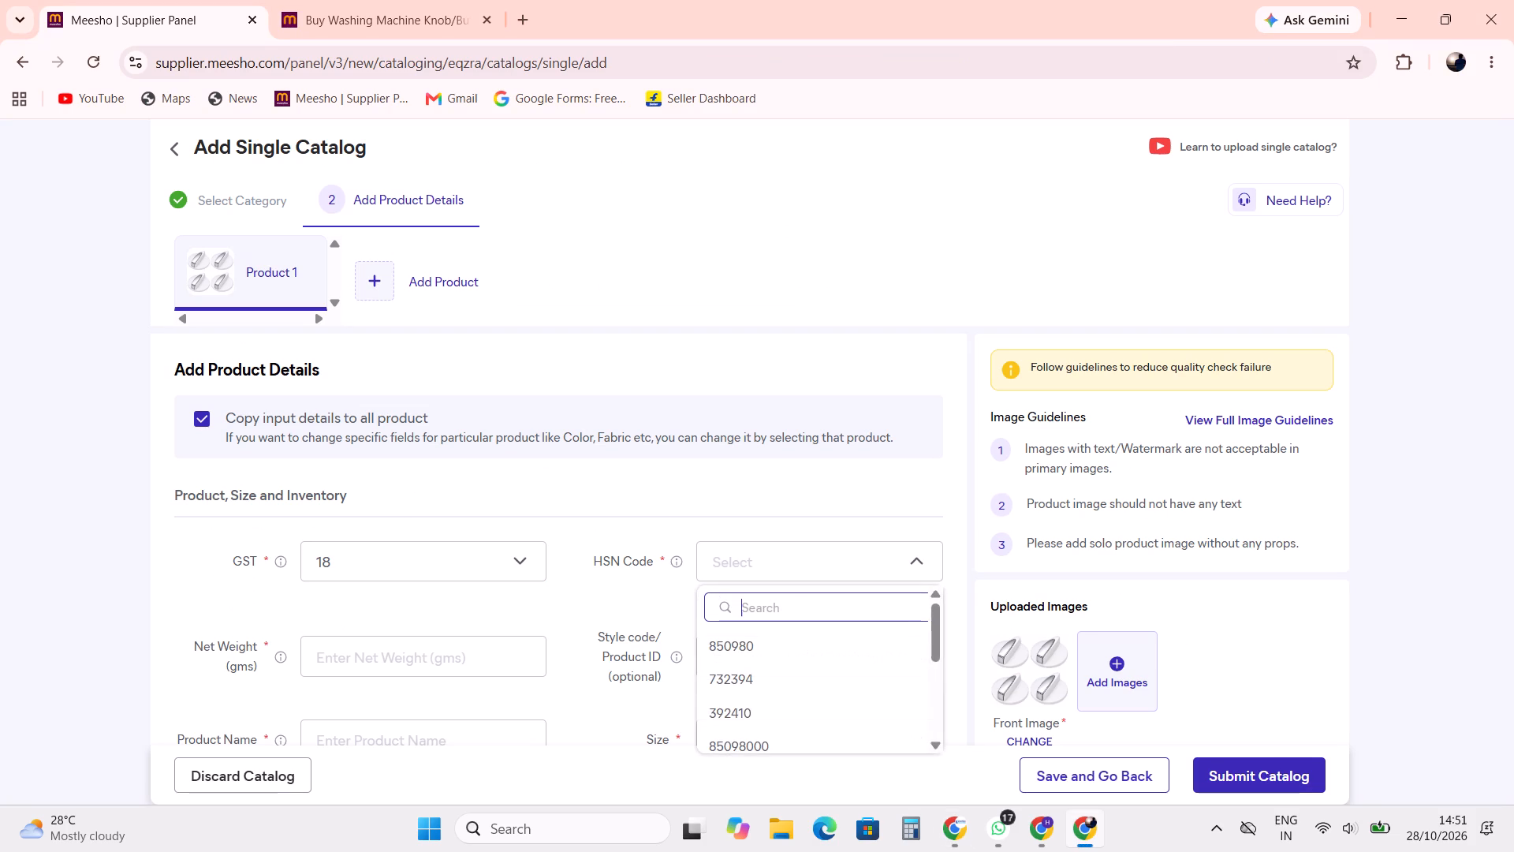
key(ctrl+v)
key(BackSpace)
key(BackSpace)
key(BackSpace)
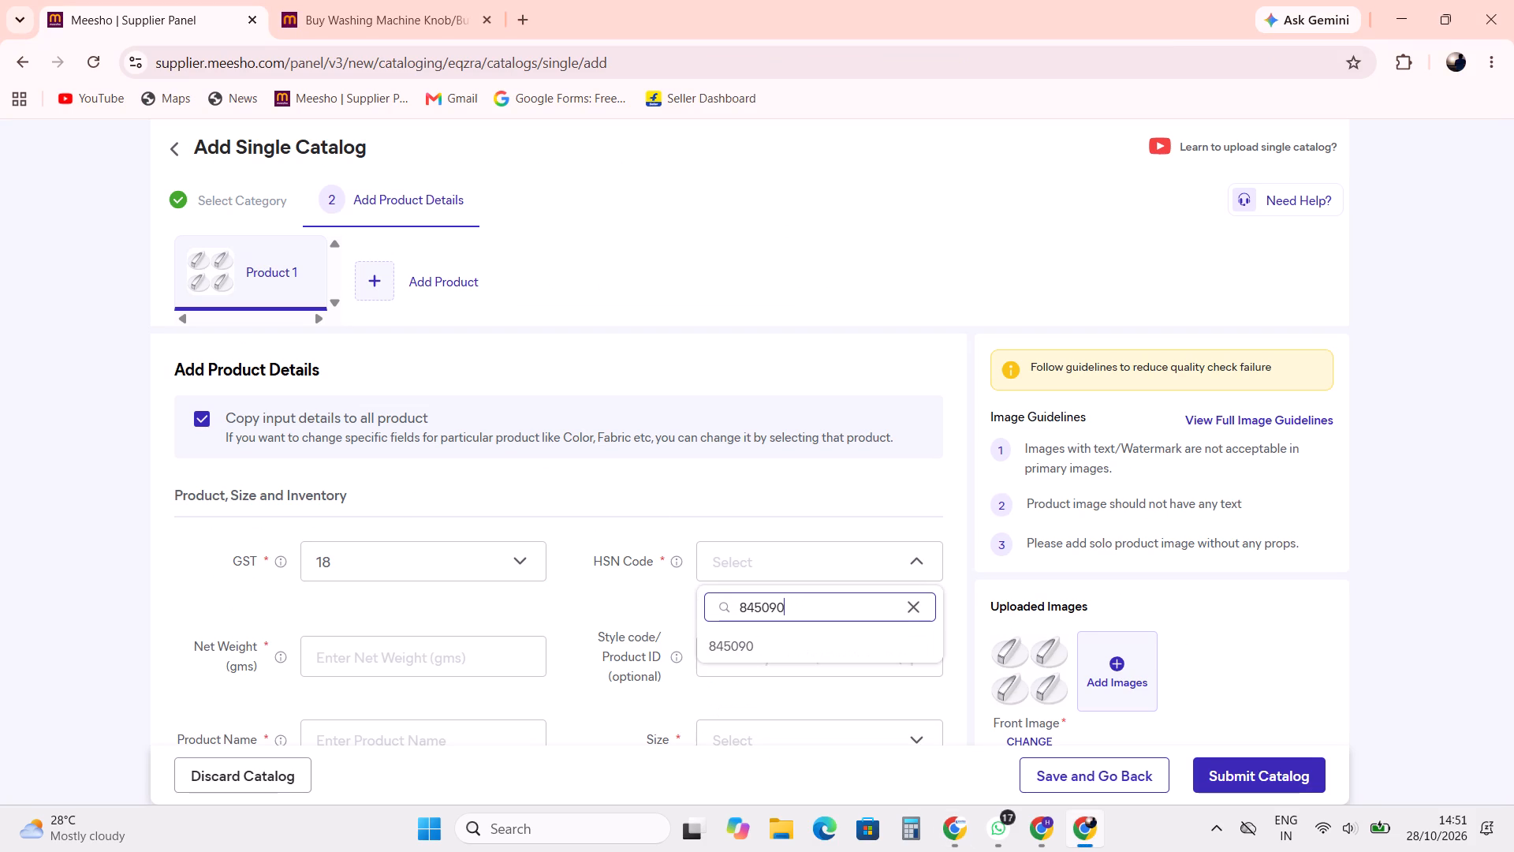
click(781, 647)
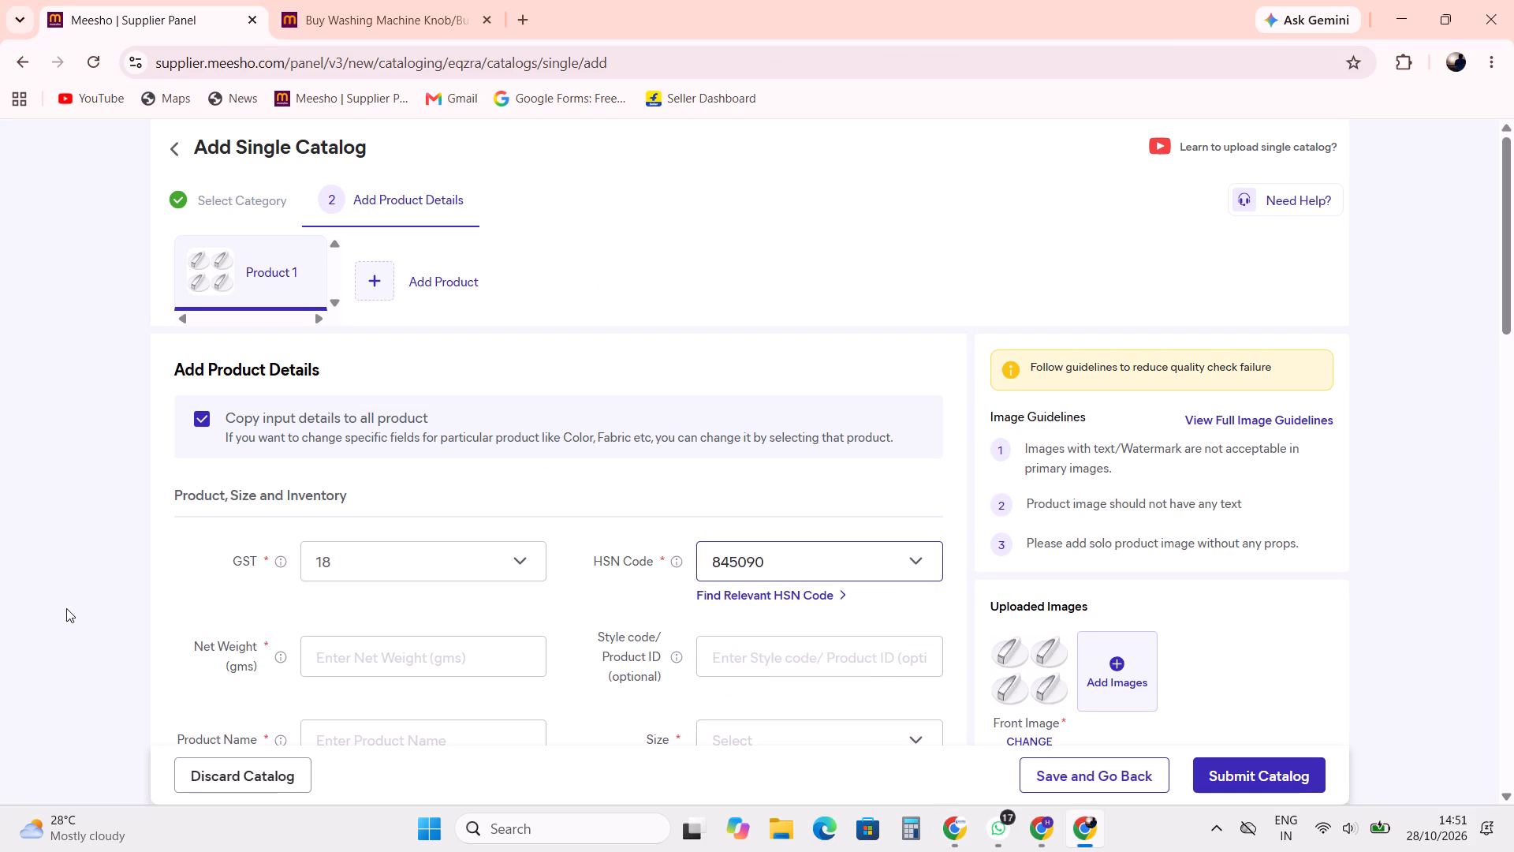
Set the product's net weight to 100 gms.
click(66, 608)
scroll(267, 557, down, 1)
click(360, 555)
text(100)
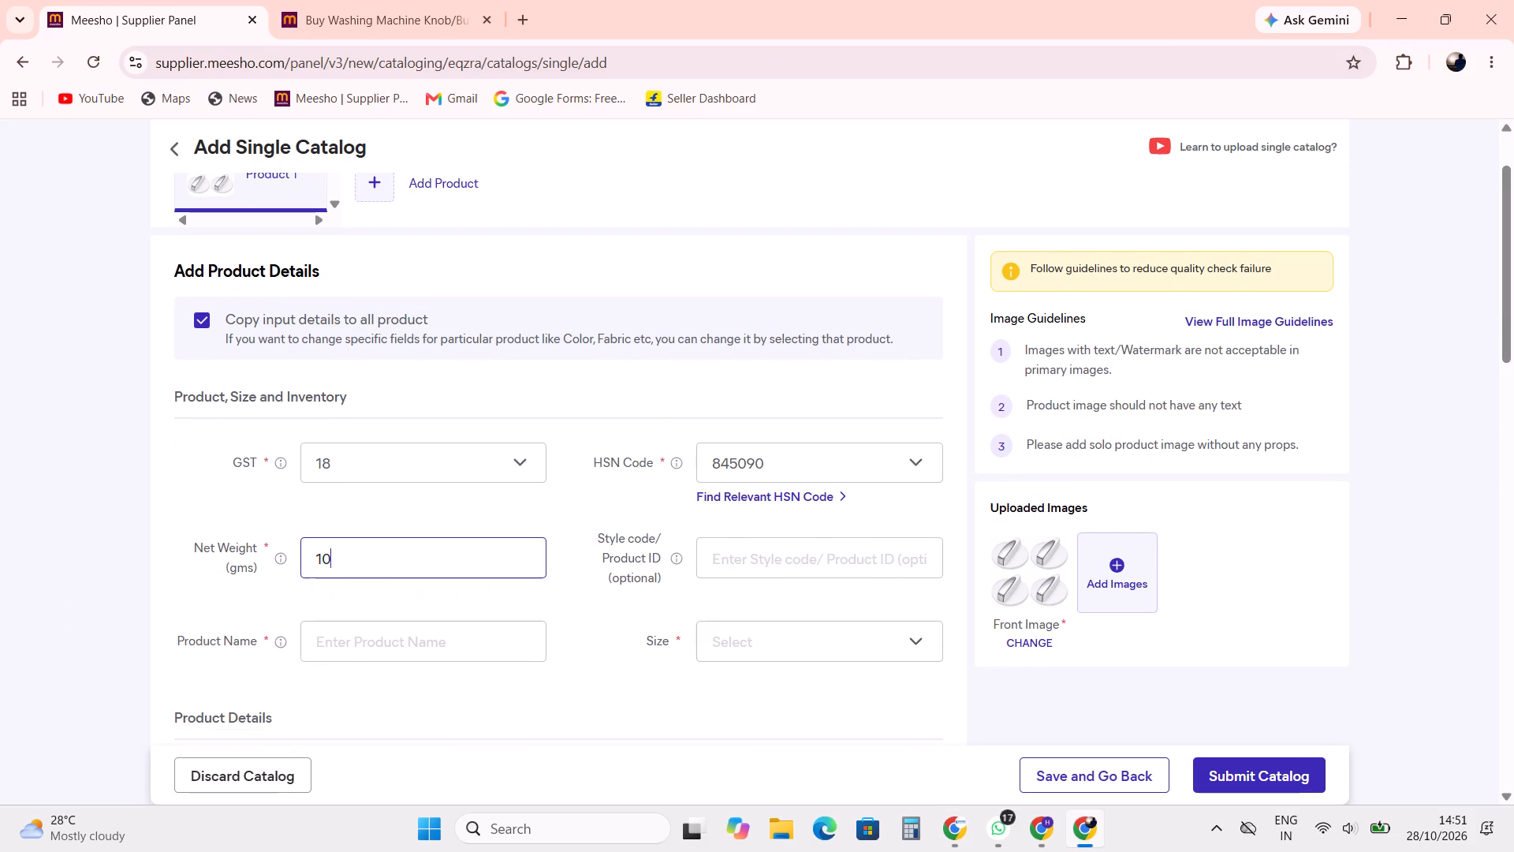
click(143, 539)
Switch back to the other Chrome window containing the product reference tabs.
key(alt+Tab)
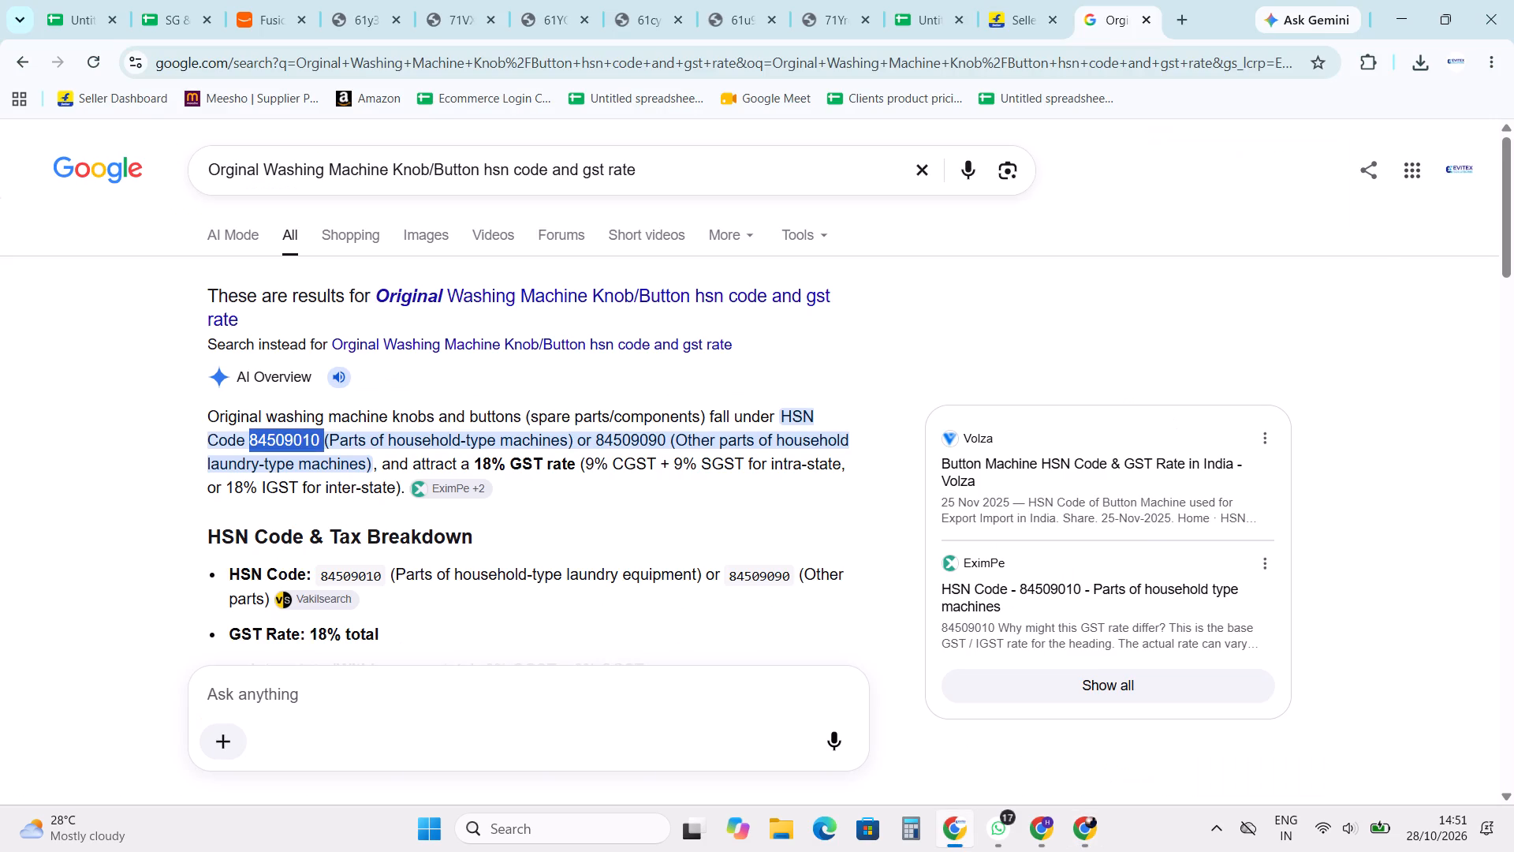
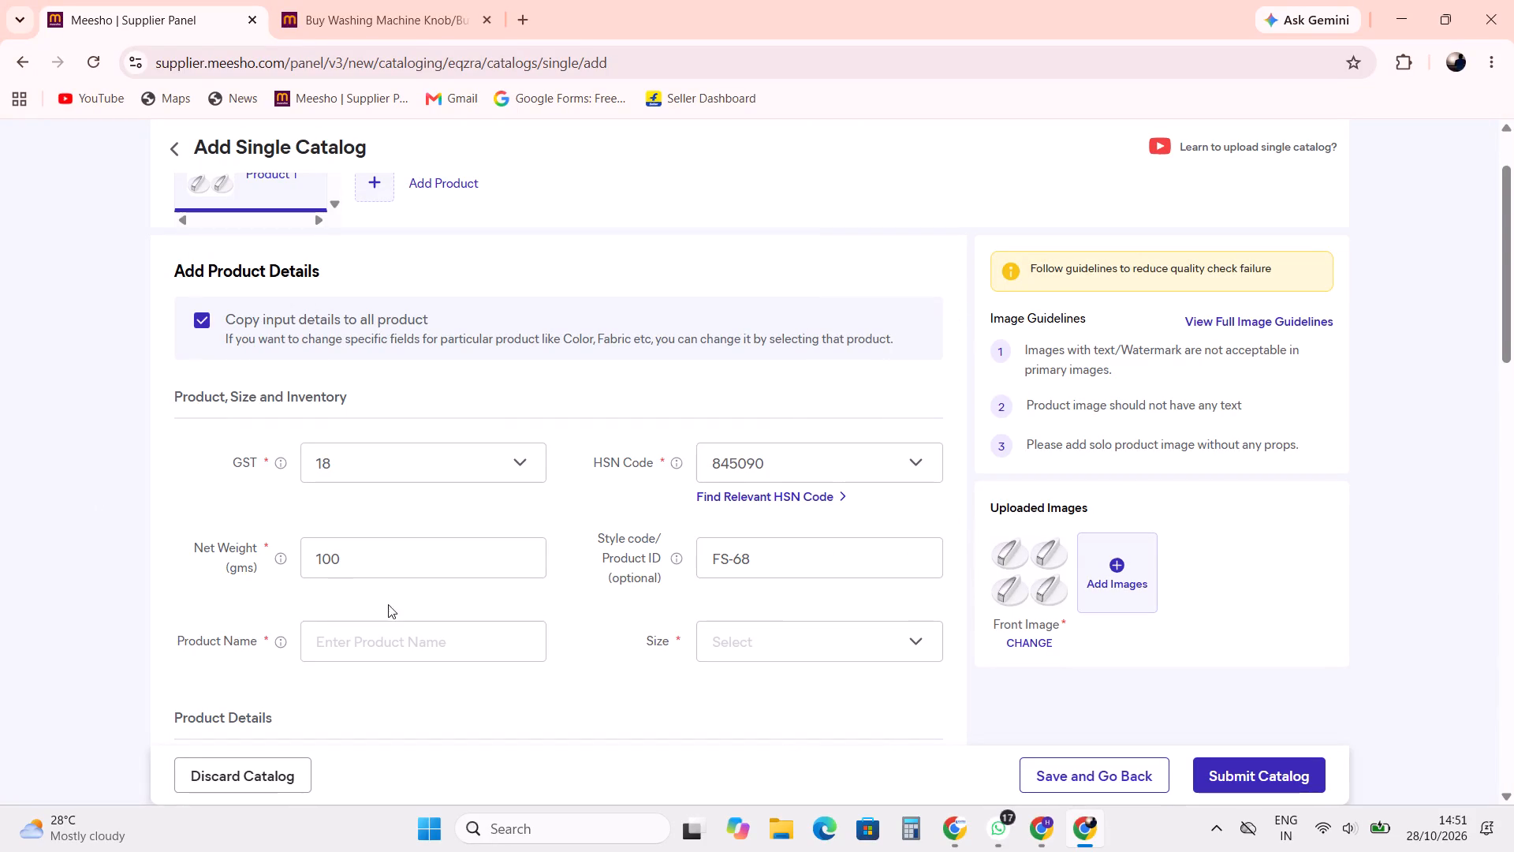
Copy the Amazon product title from "Orginal Washing Machine" through "Universal Fit", without the Fusion Star brand, into the Meesho Product Name.
scroll(390, 595, down, 4)
scroll(393, 566, up, 3)
click(393, 537)
key(alt+Tab)
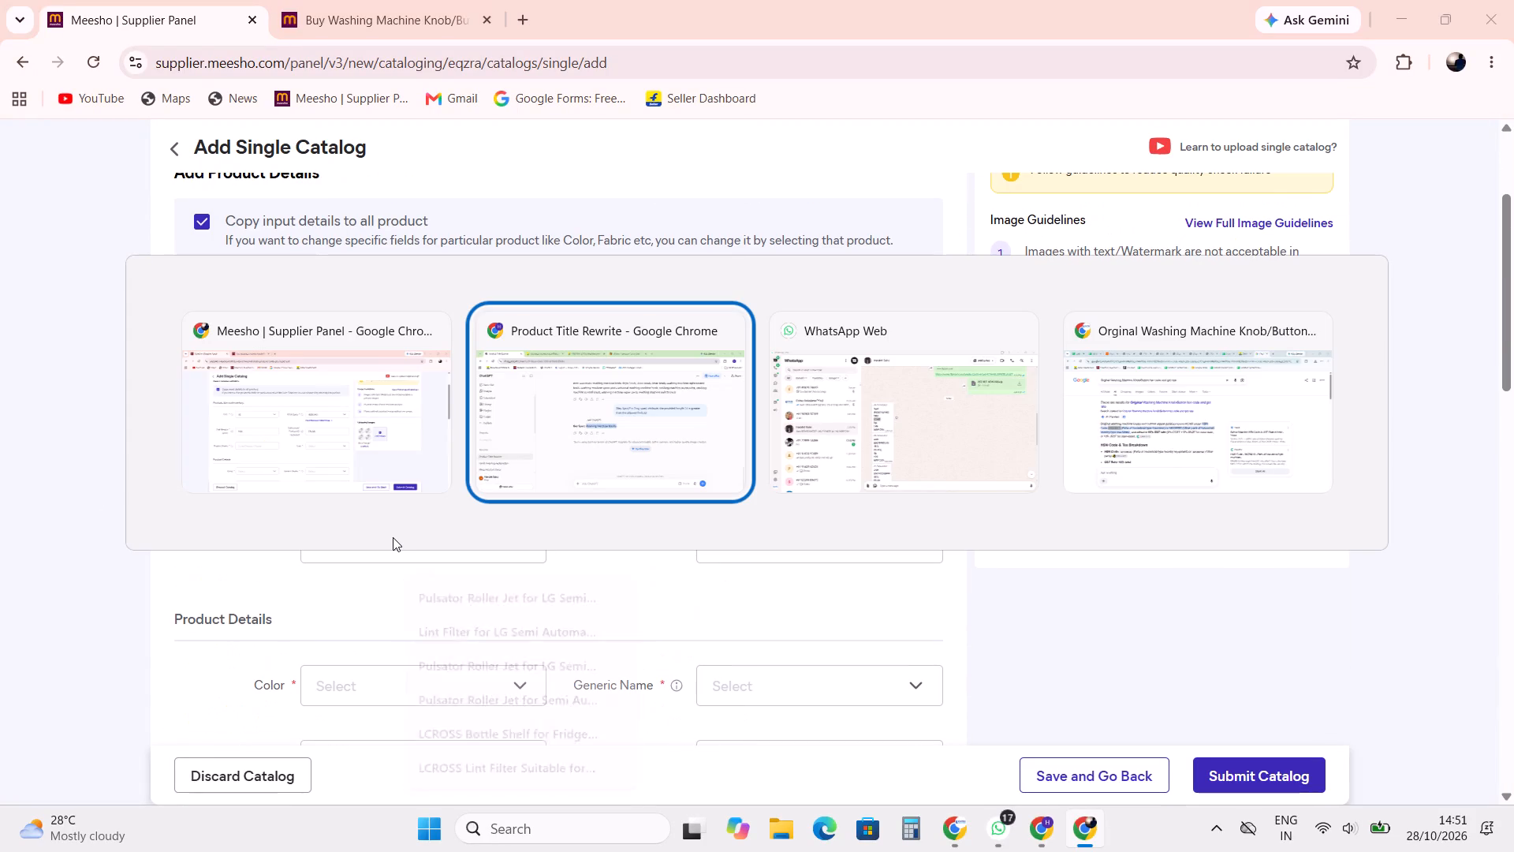
key(alt+Tab)
key(alt+Tab)
click(267, 0)
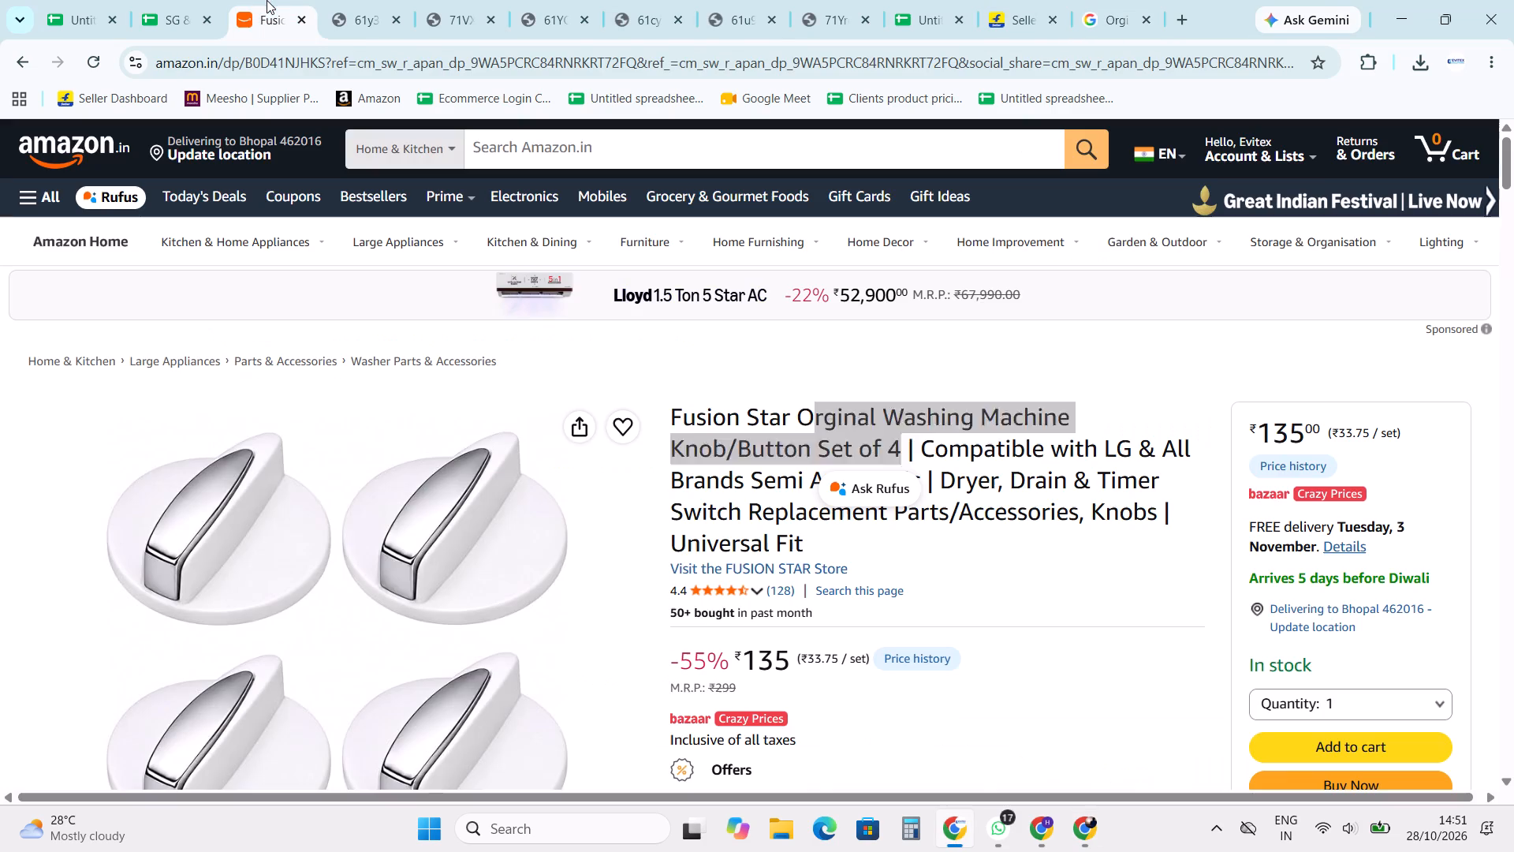
click(801, 413)
drag(801, 413, 823, 437)
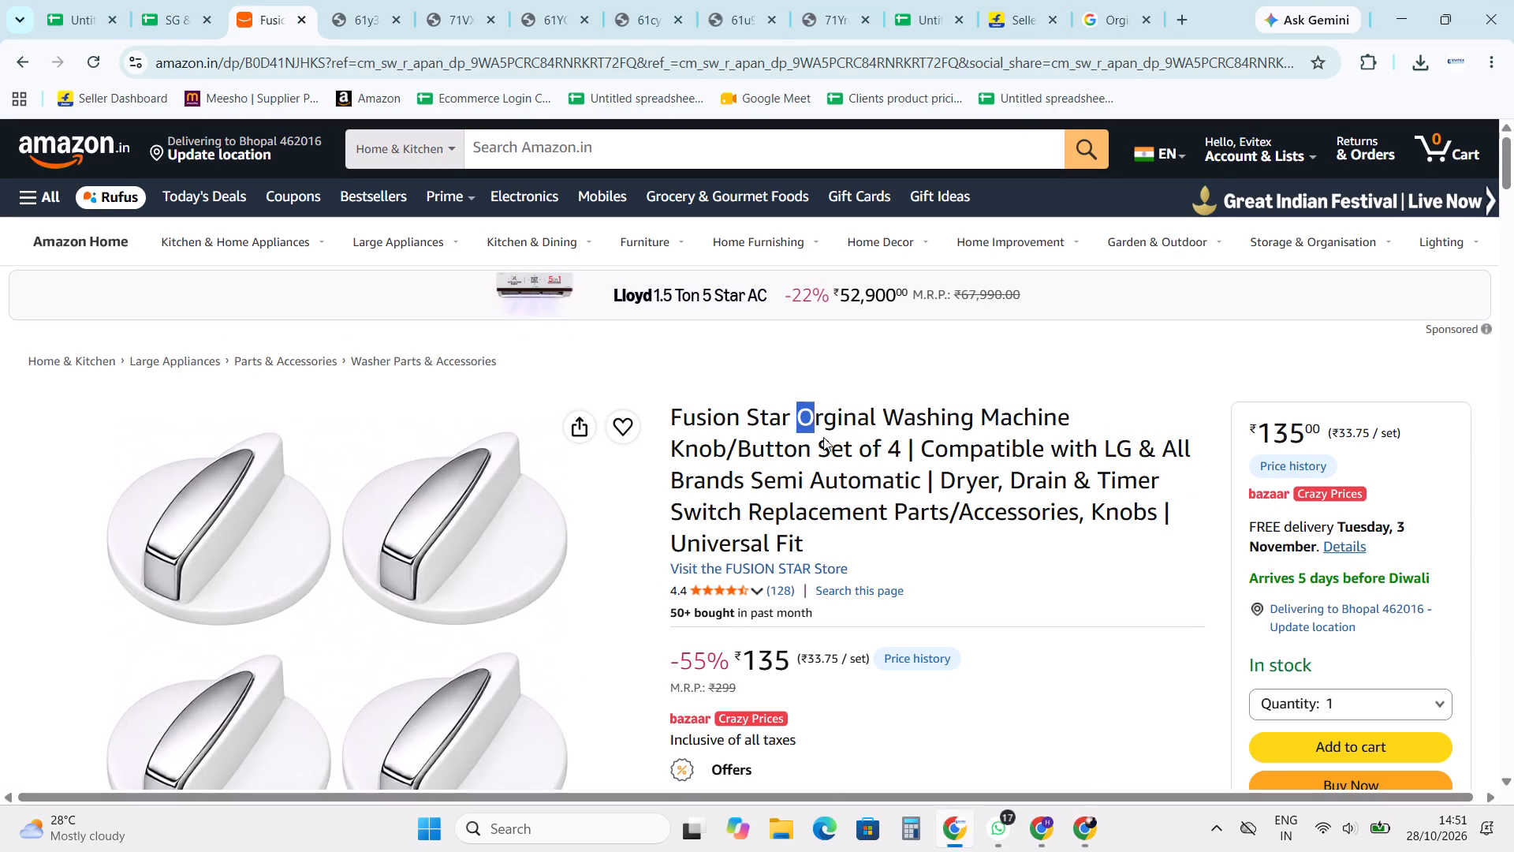
drag(823, 437, 871, 539)
key(ctrl+c)
key(alt+Tab)
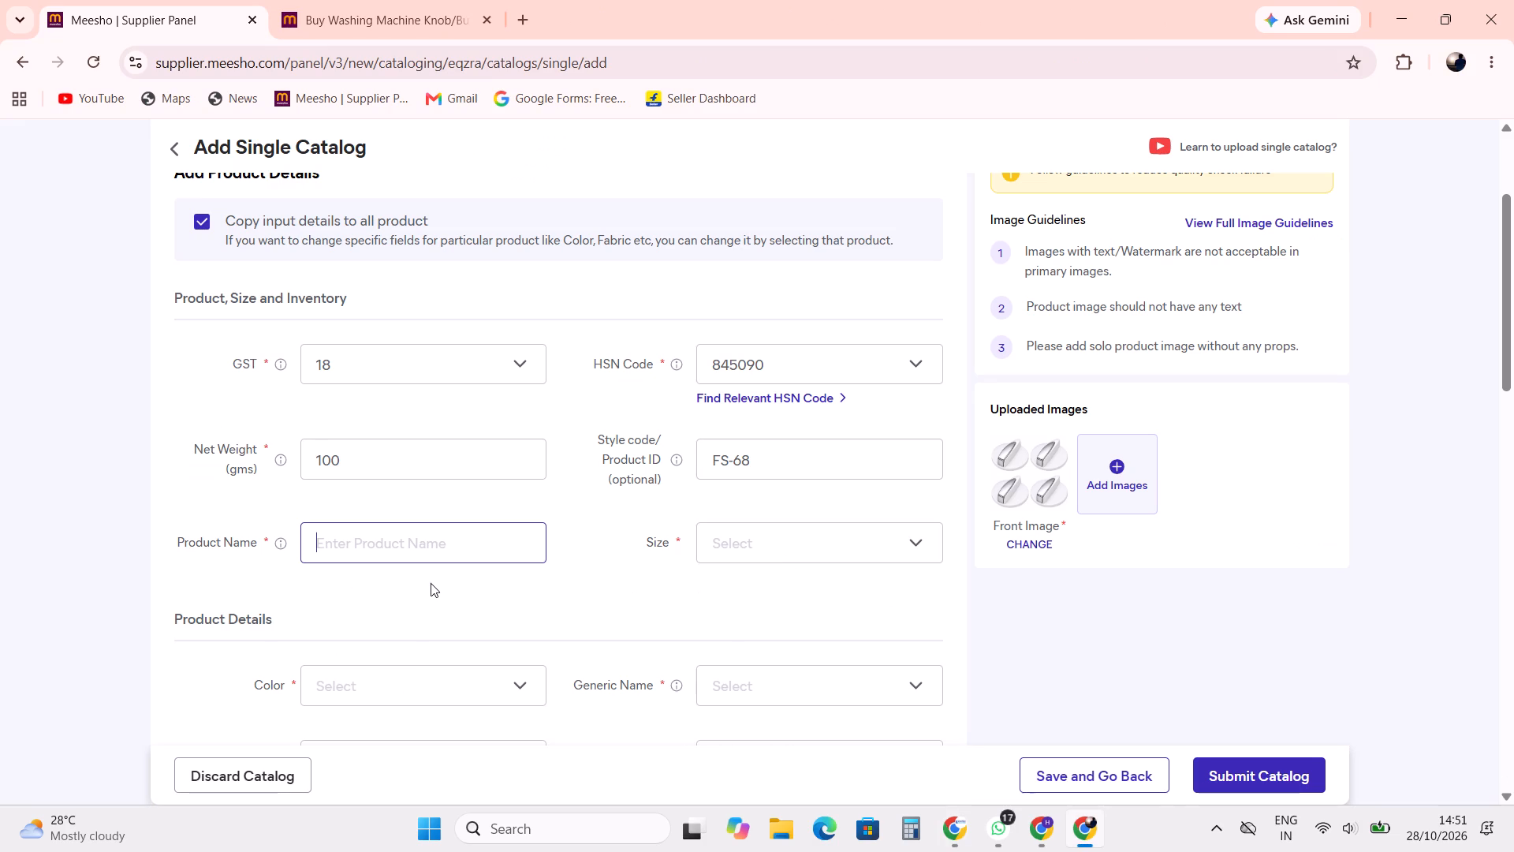
key(ctrl+v)
Add the brand "LCROSS" at the start of the Product Name.
key(ctrl+Left)
key(ctrl+Left)
key(ctrl+Left)
key(ctrl+Left)
key(ctrl+Left)
key(ctrl+Left)
key(ctrl+Left)
key(ctrl+Left)
key(ctrl+Left)
key(ctrl+Left)
key(ctrl+Left)
key(ctrl+Left)
key(ctrl+Left)
key(ctrl+Left)
key(ctrl+Left)
key(ctrl+Left)
key(ctrl+Left)
key(ctrl+Left)
key(ctrl+Left)
key(ctrl+Left)
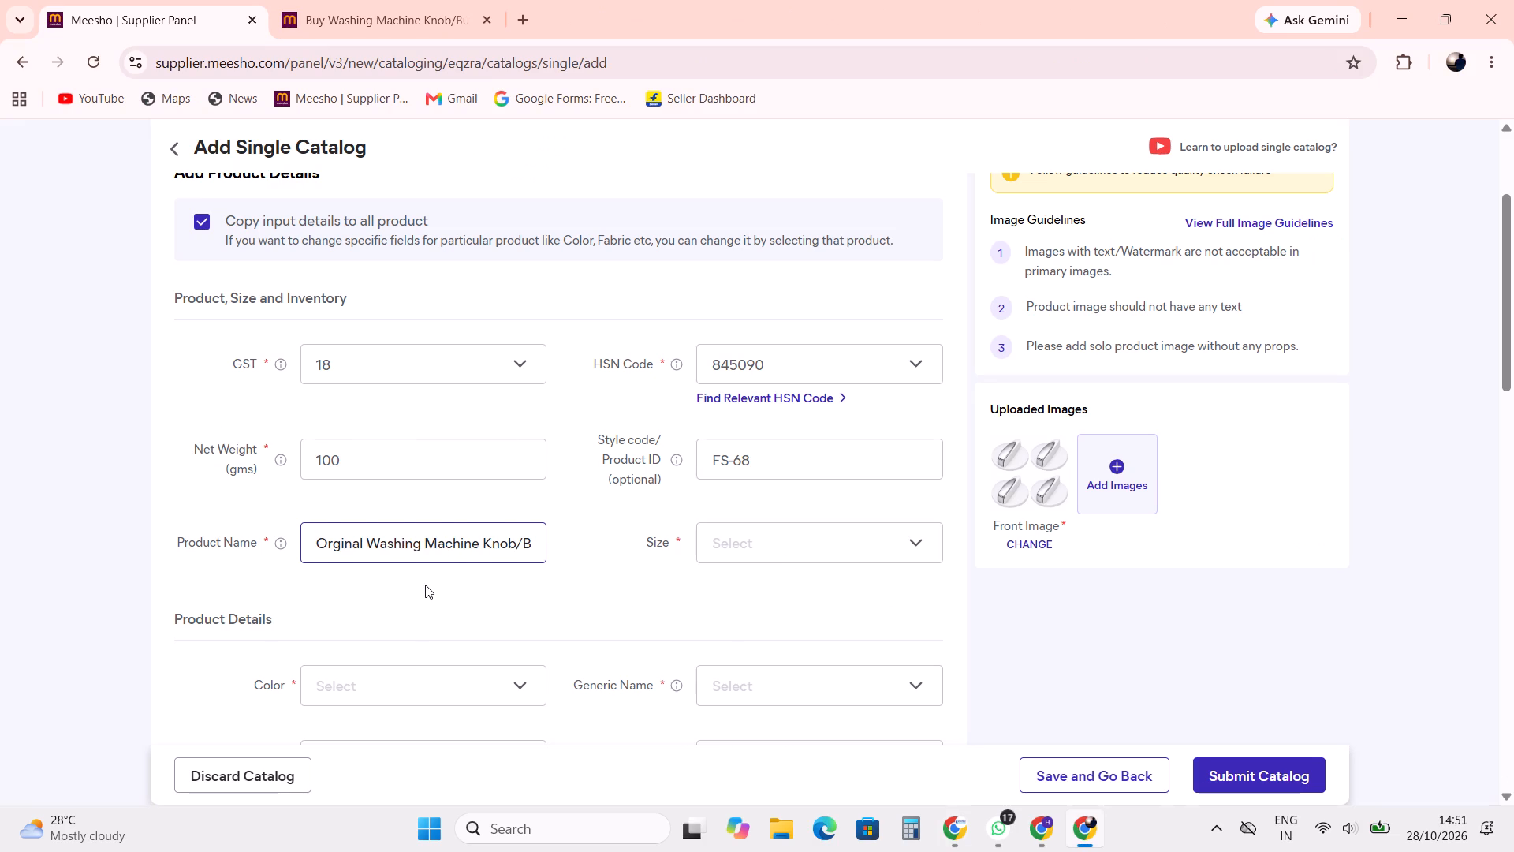
key(ctrl+Left)
key(ctrl+Left)
key(ctrl+Left)
text(LCROSS)
key(space)
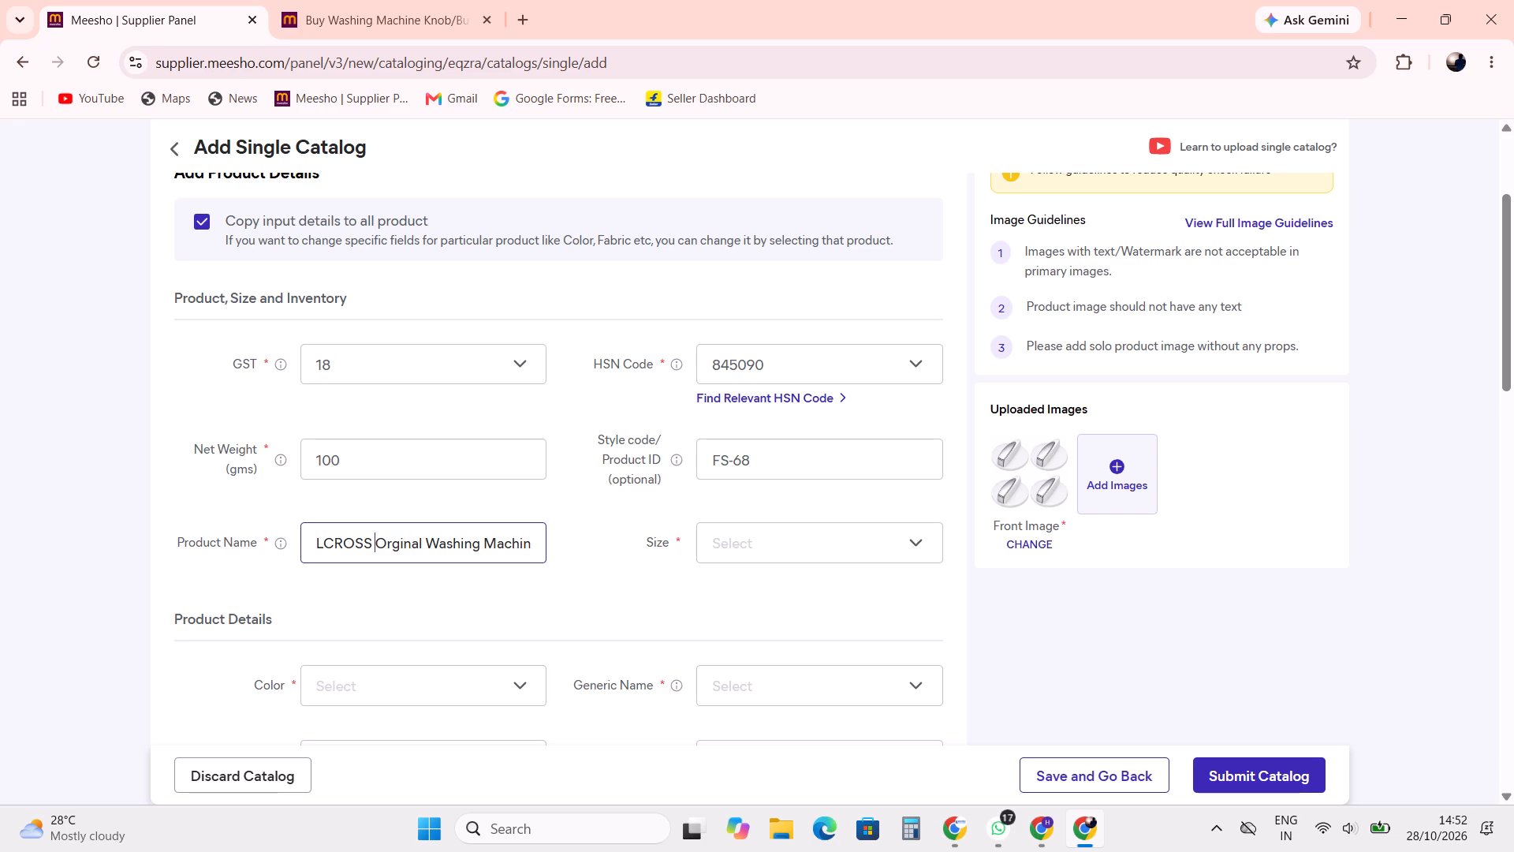
click(1089, 641)
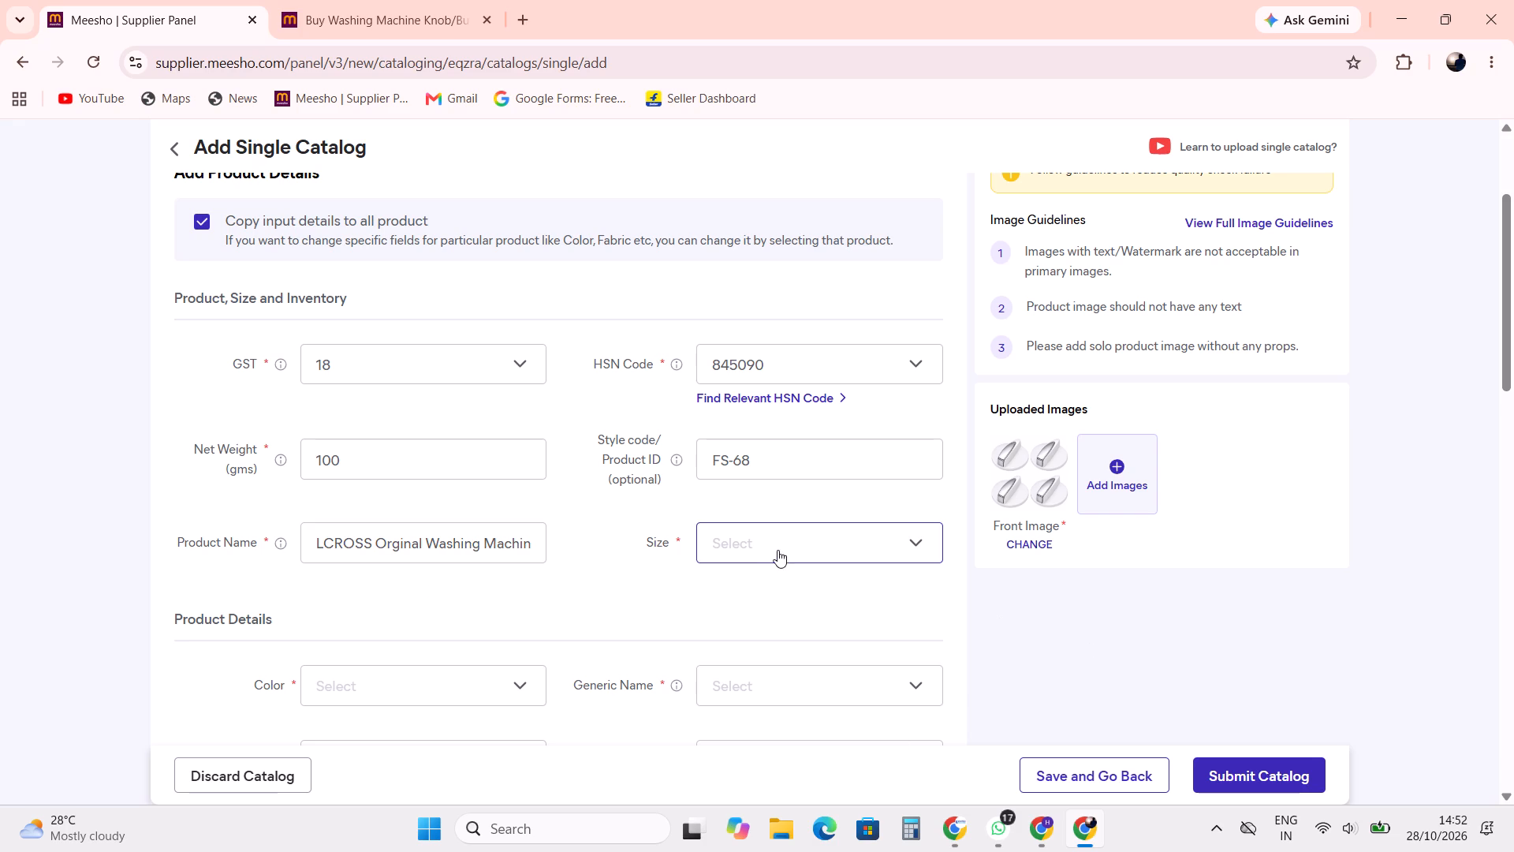
Set the product's size to Free Size and apply it.
click(778, 550)
click(722, 600)
click(880, 657)
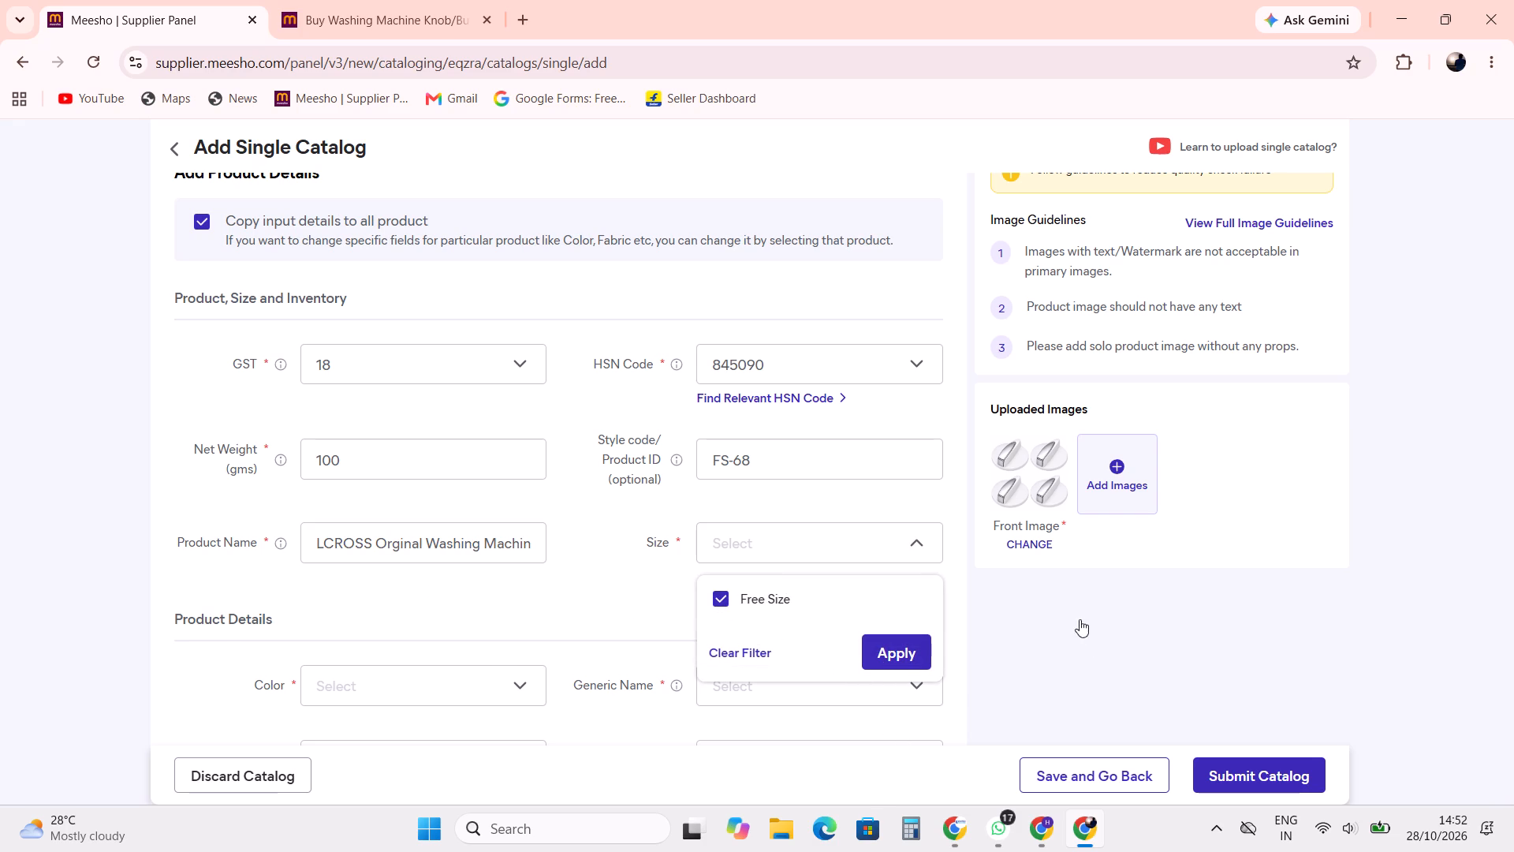
click(1124, 642)
Check the price on the Amazon reference page and set the Free Size Meesho Price to 99.
scroll(964, 629, down, 2)
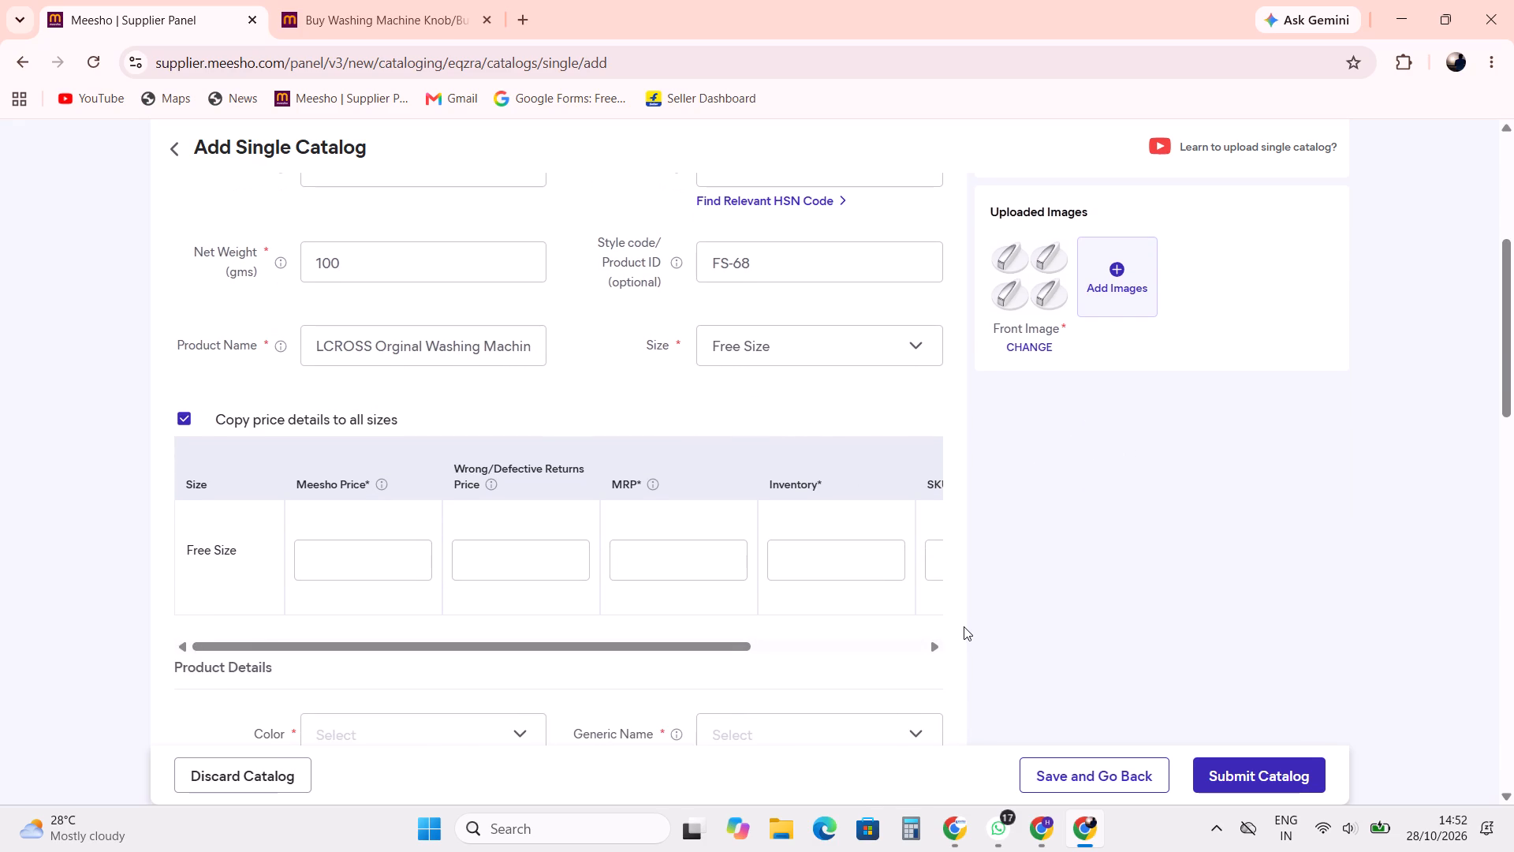
click(1141, 521)
click(376, 555)
key(alt+Tab)
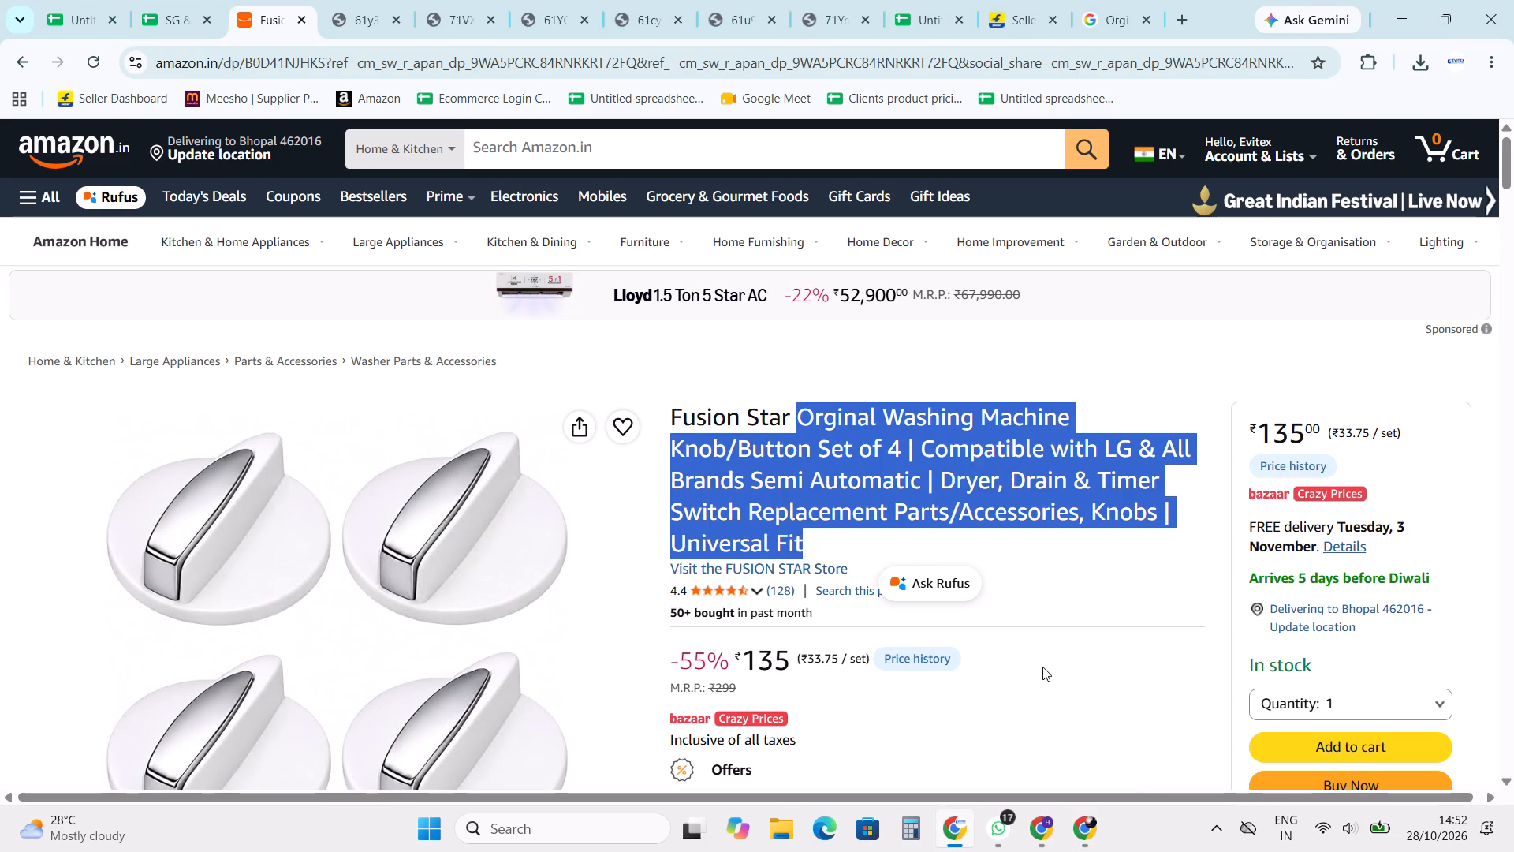
scroll(1042, 667, down, 1)
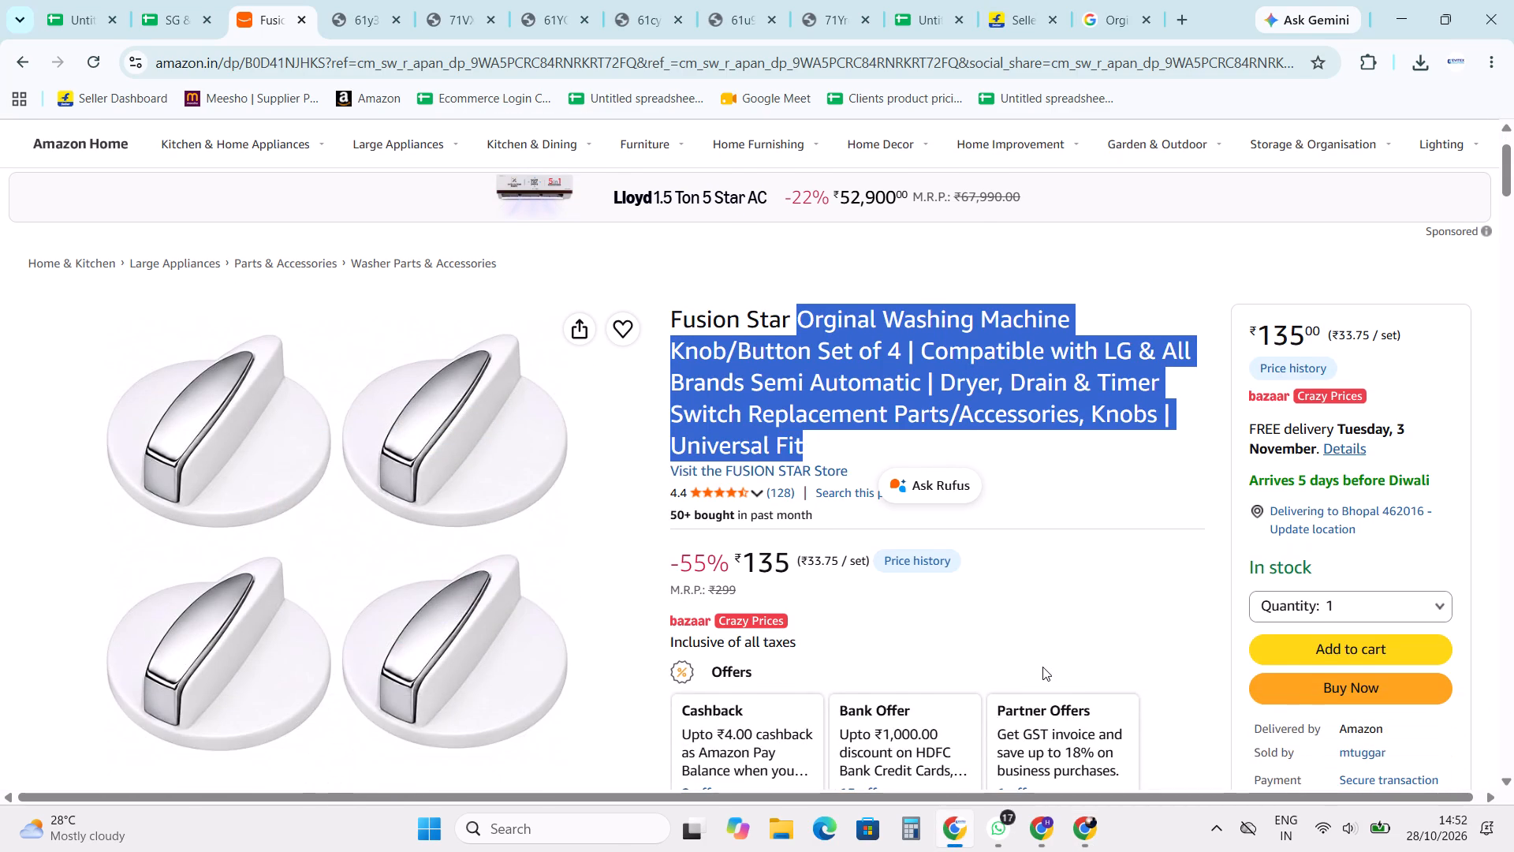
scroll(1042, 667, up, 1)
key(alt+Tab)
click(367, 559)
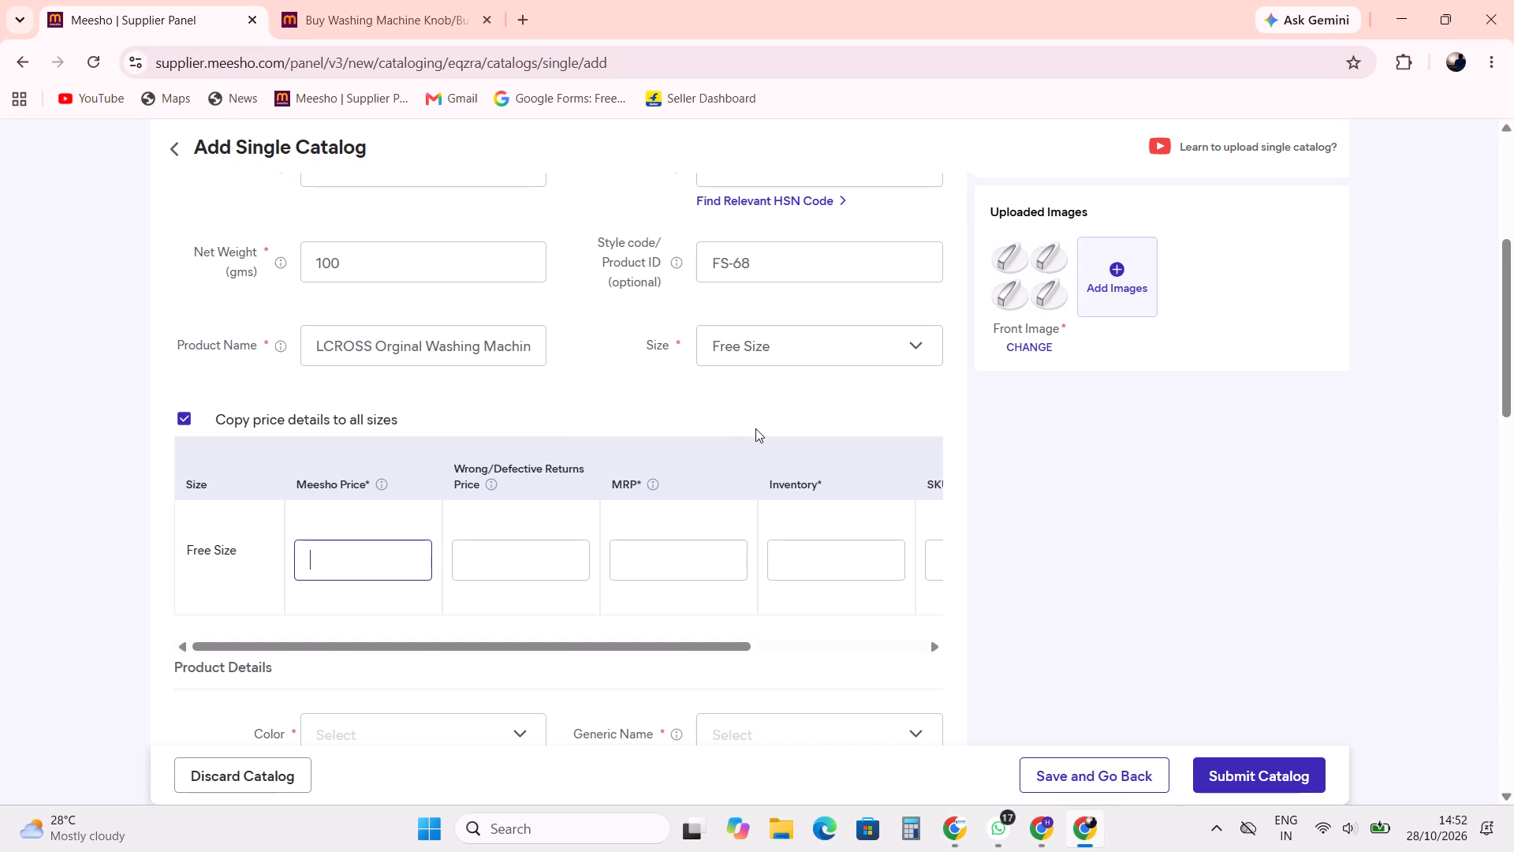
key(9)
key(9)
Set the Wrong/Defective Returns Price for Free Size to 98.
click(528, 570)
double_click(472, 564)
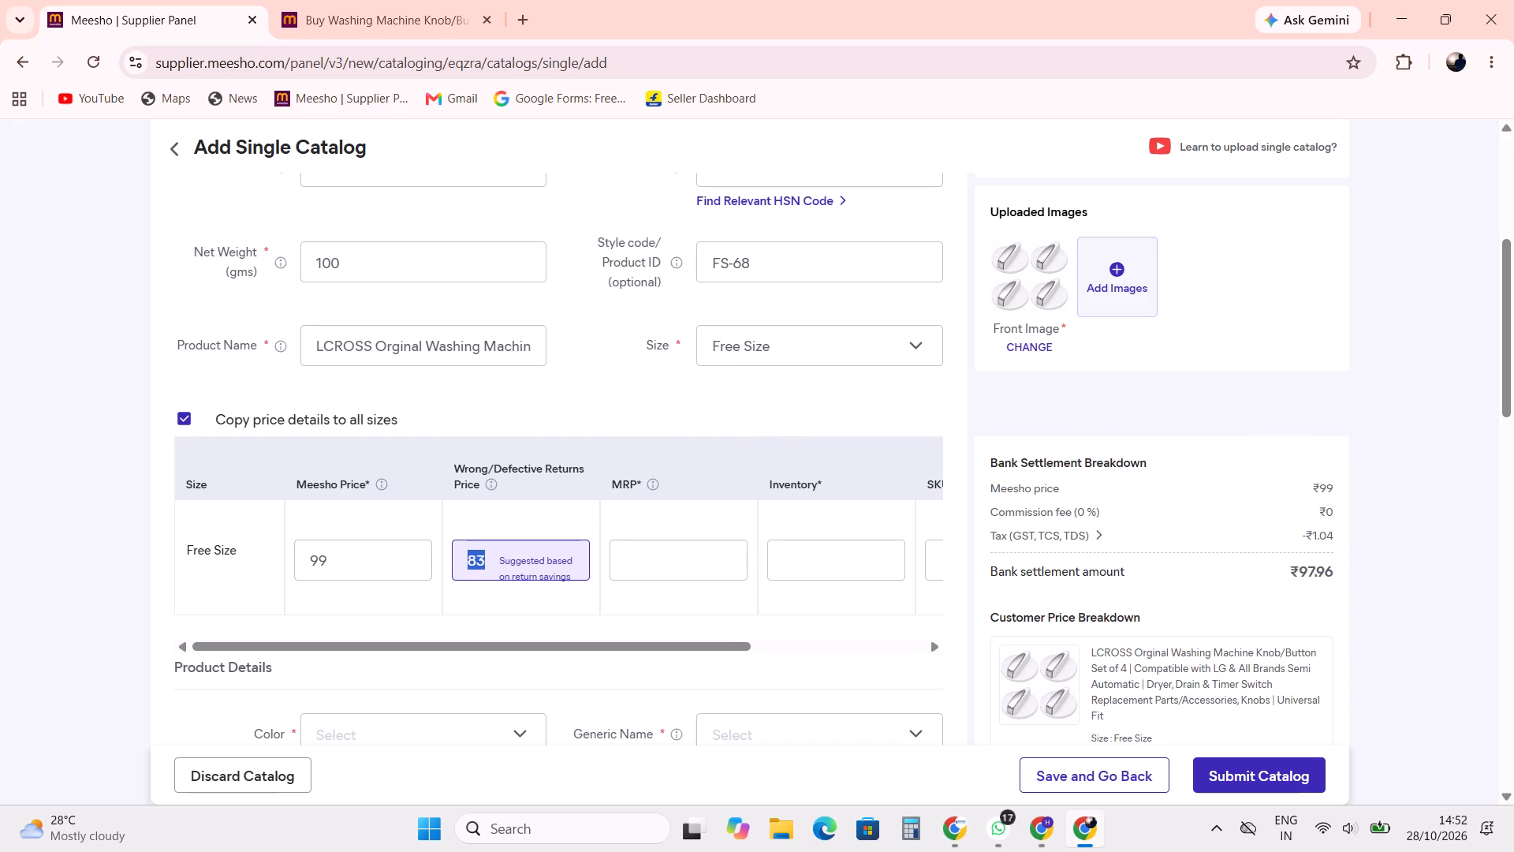
text(98)
click(122, 583)
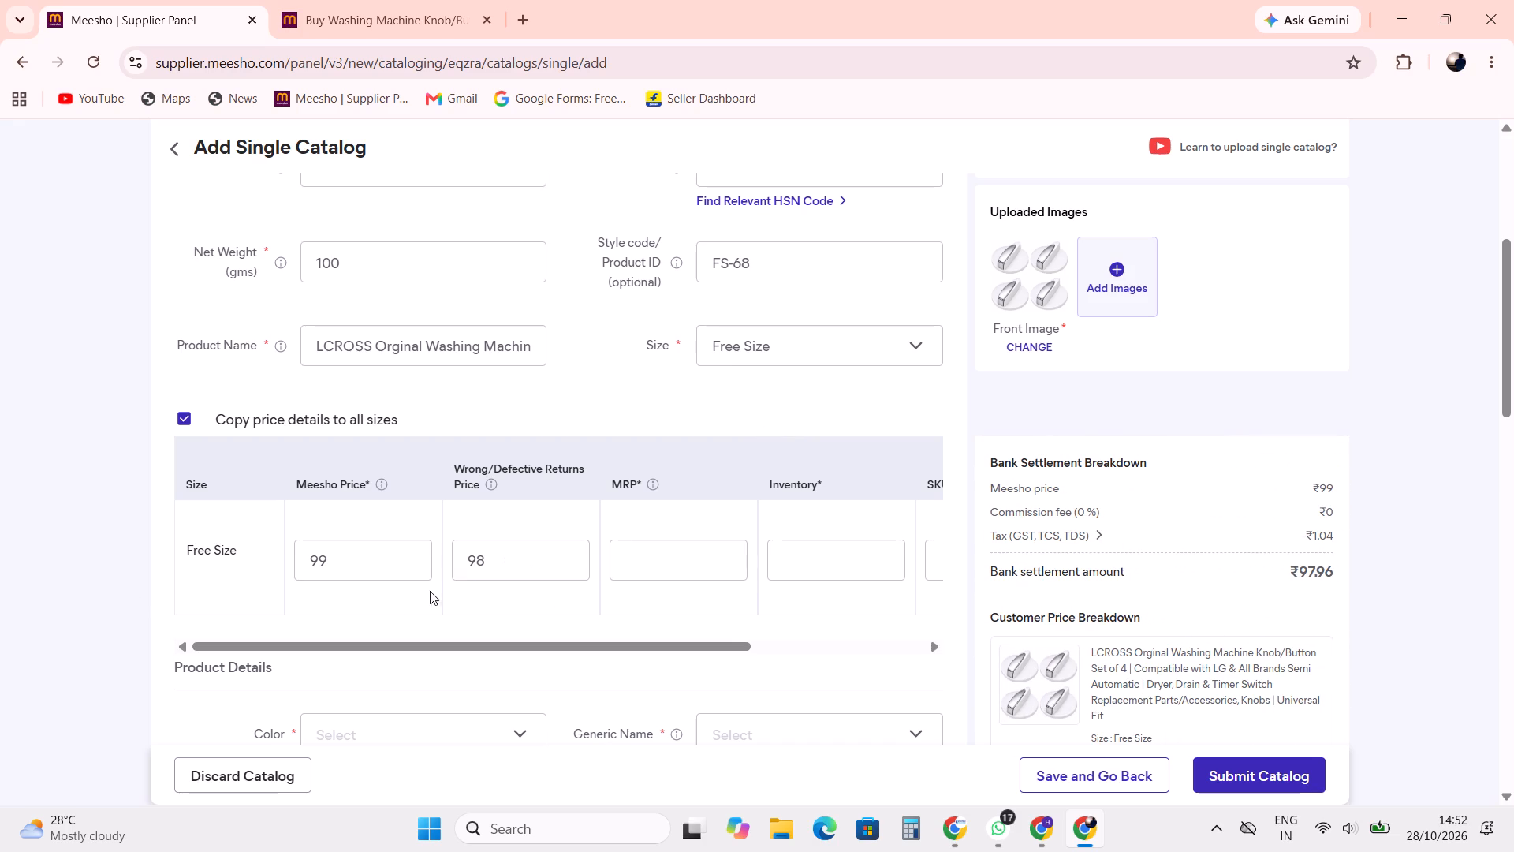
Review the Free Size pricing and open its MRP for entry.
click(667, 562)
double_click(315, 555)
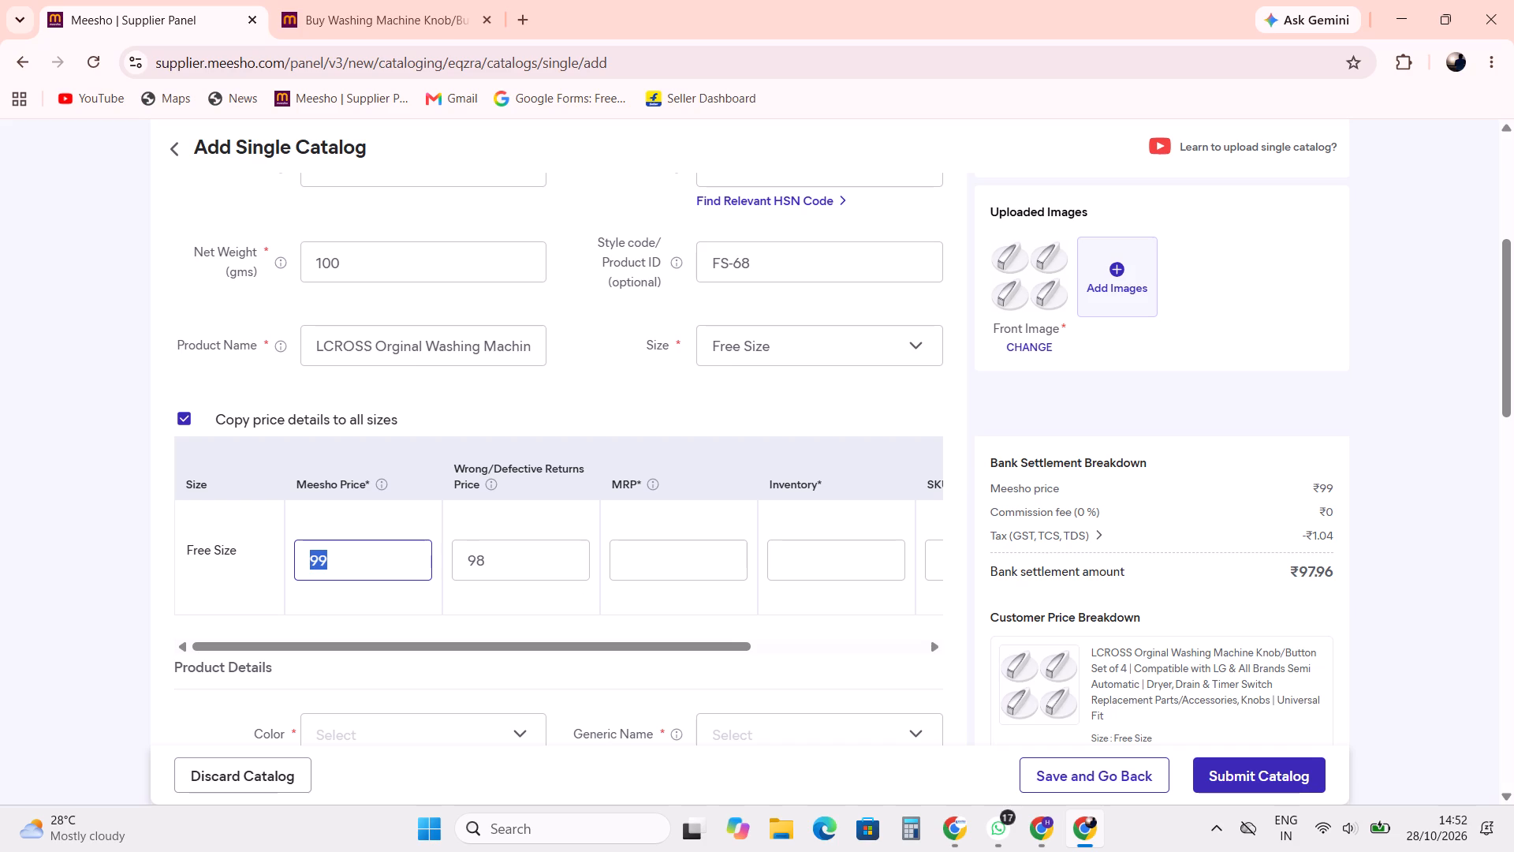
click(47, 526)
scroll(913, 535, down, 2)
scroll(920, 531, up, 1)
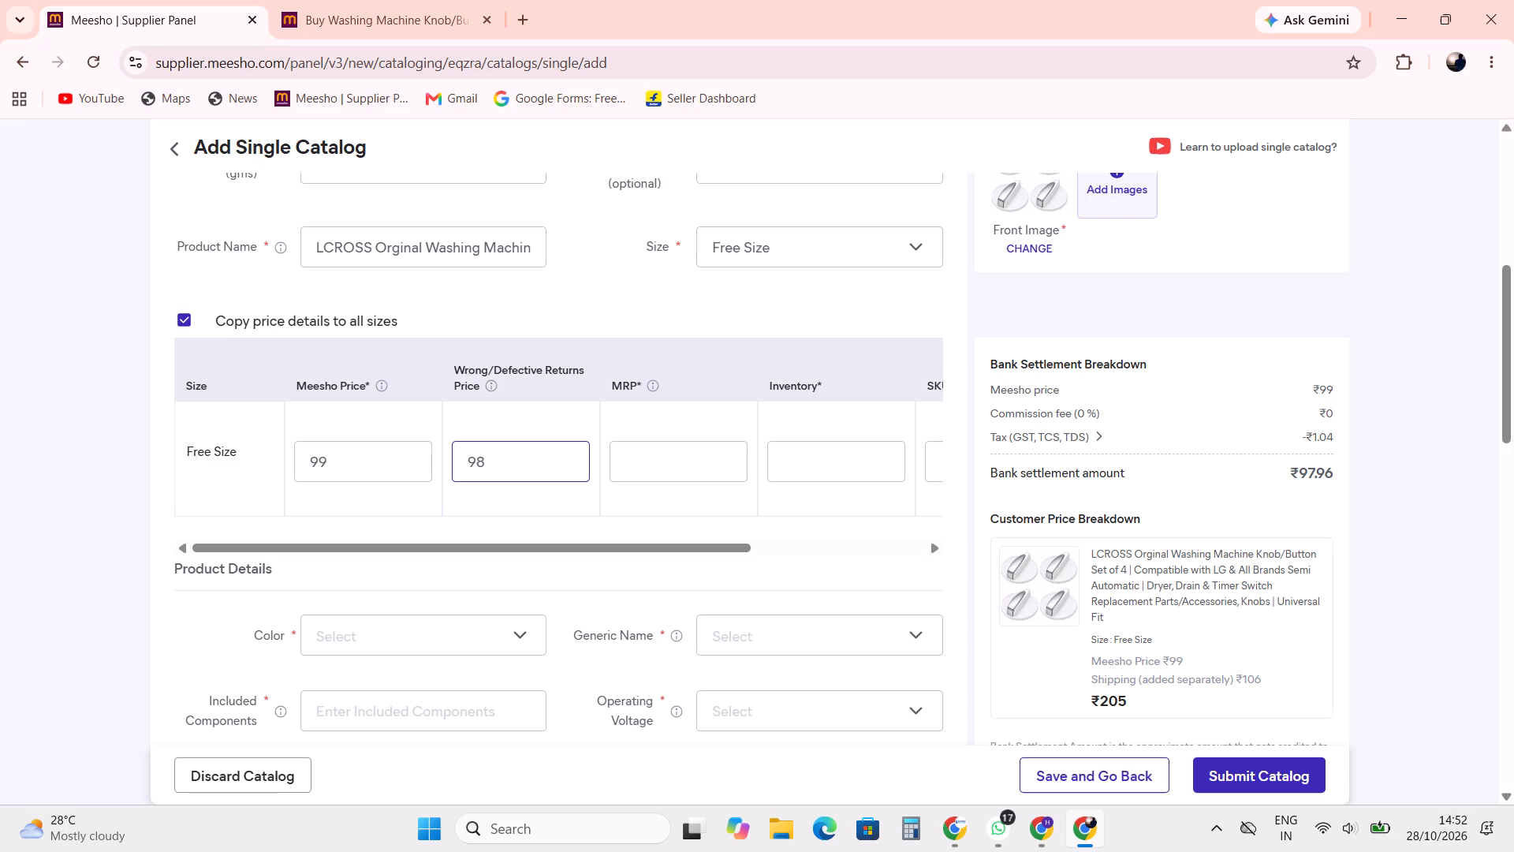
click(676, 454)
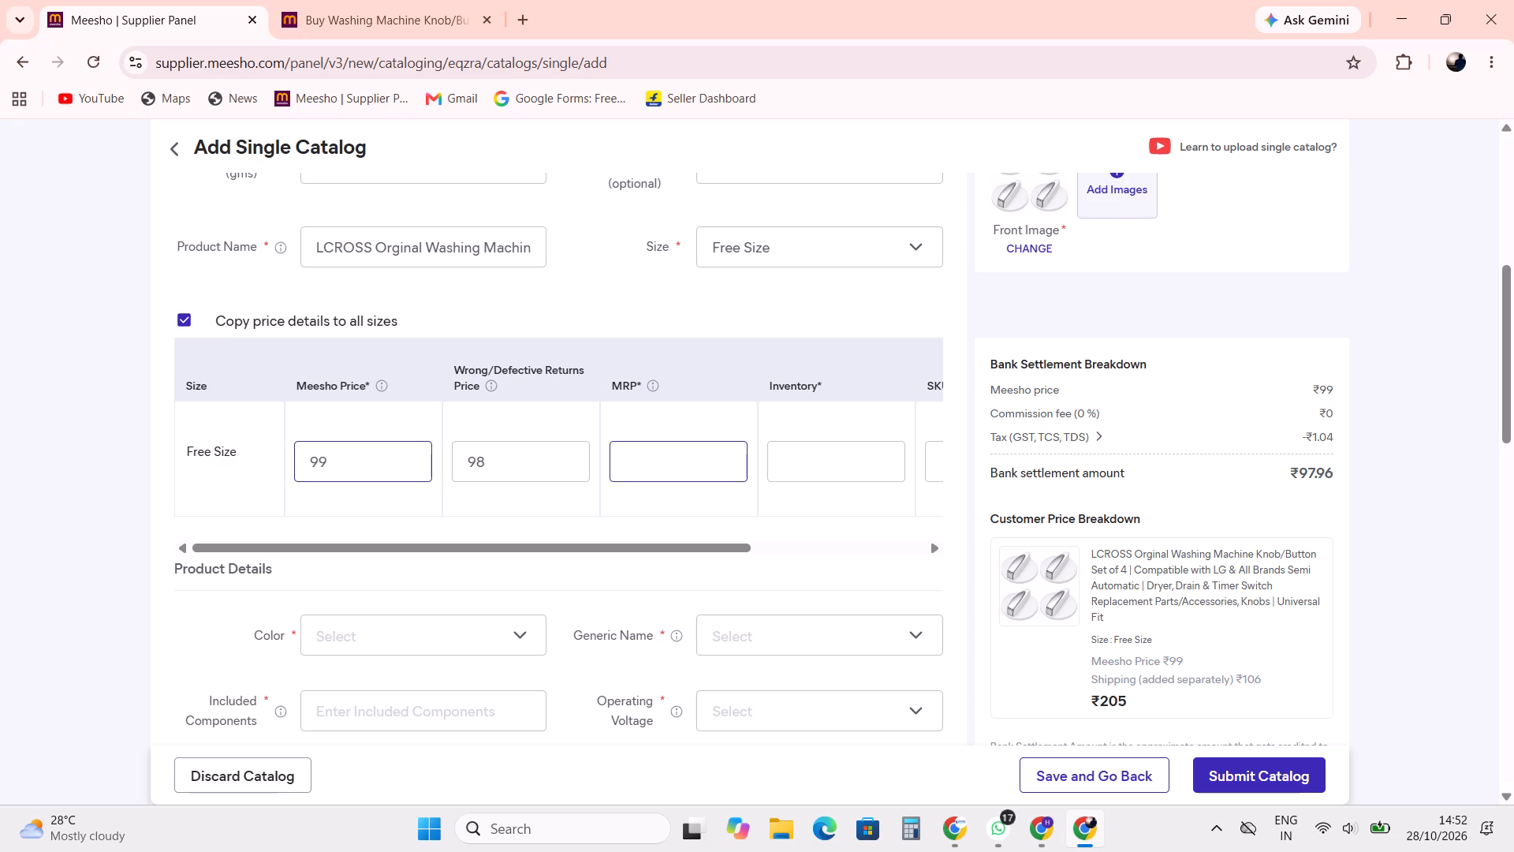
double_click(317, 458)
click(635, 467)
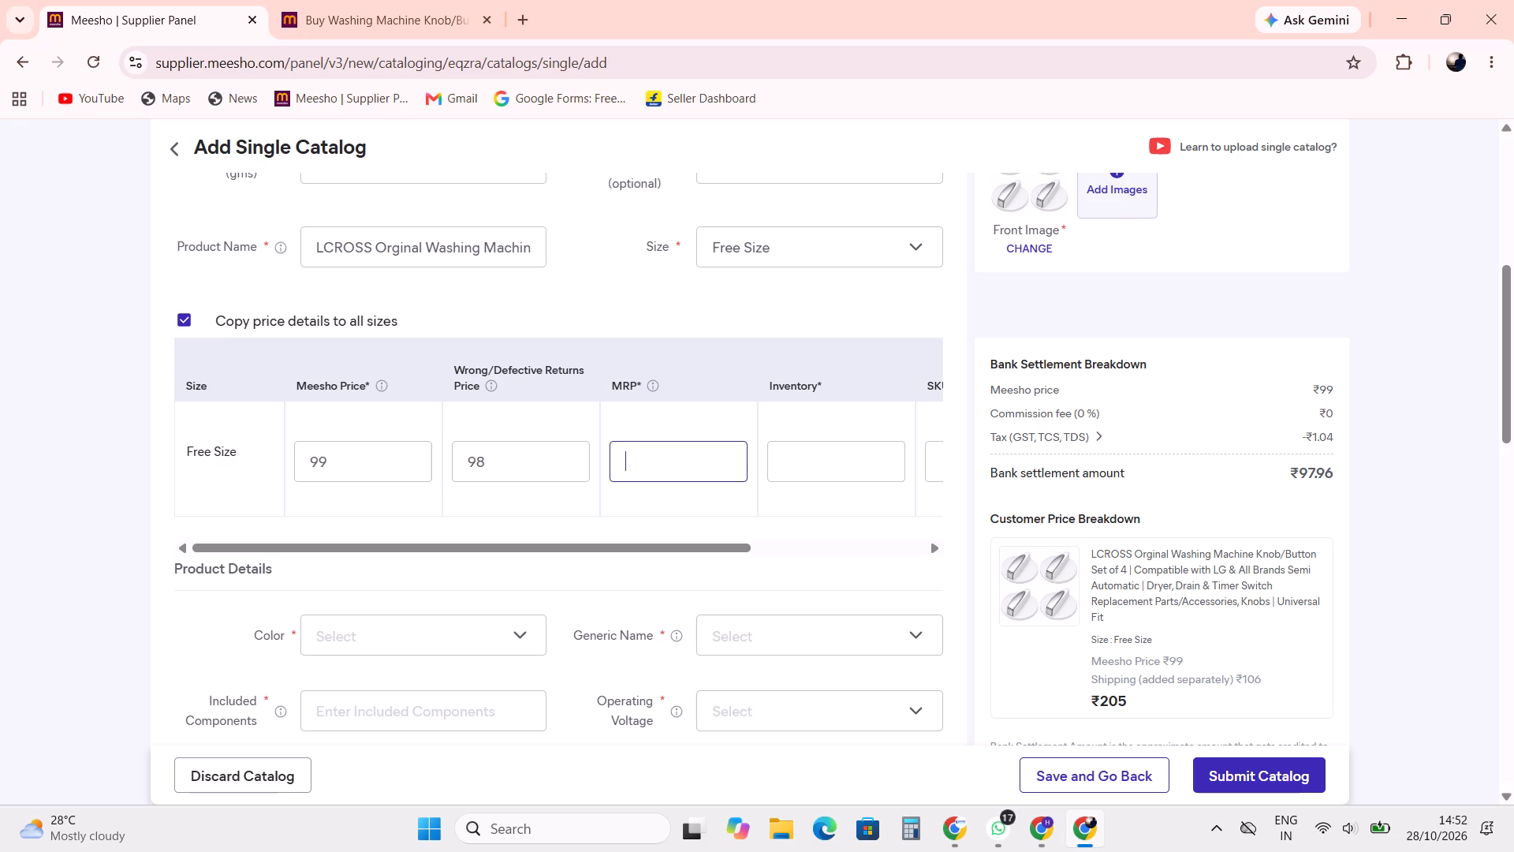
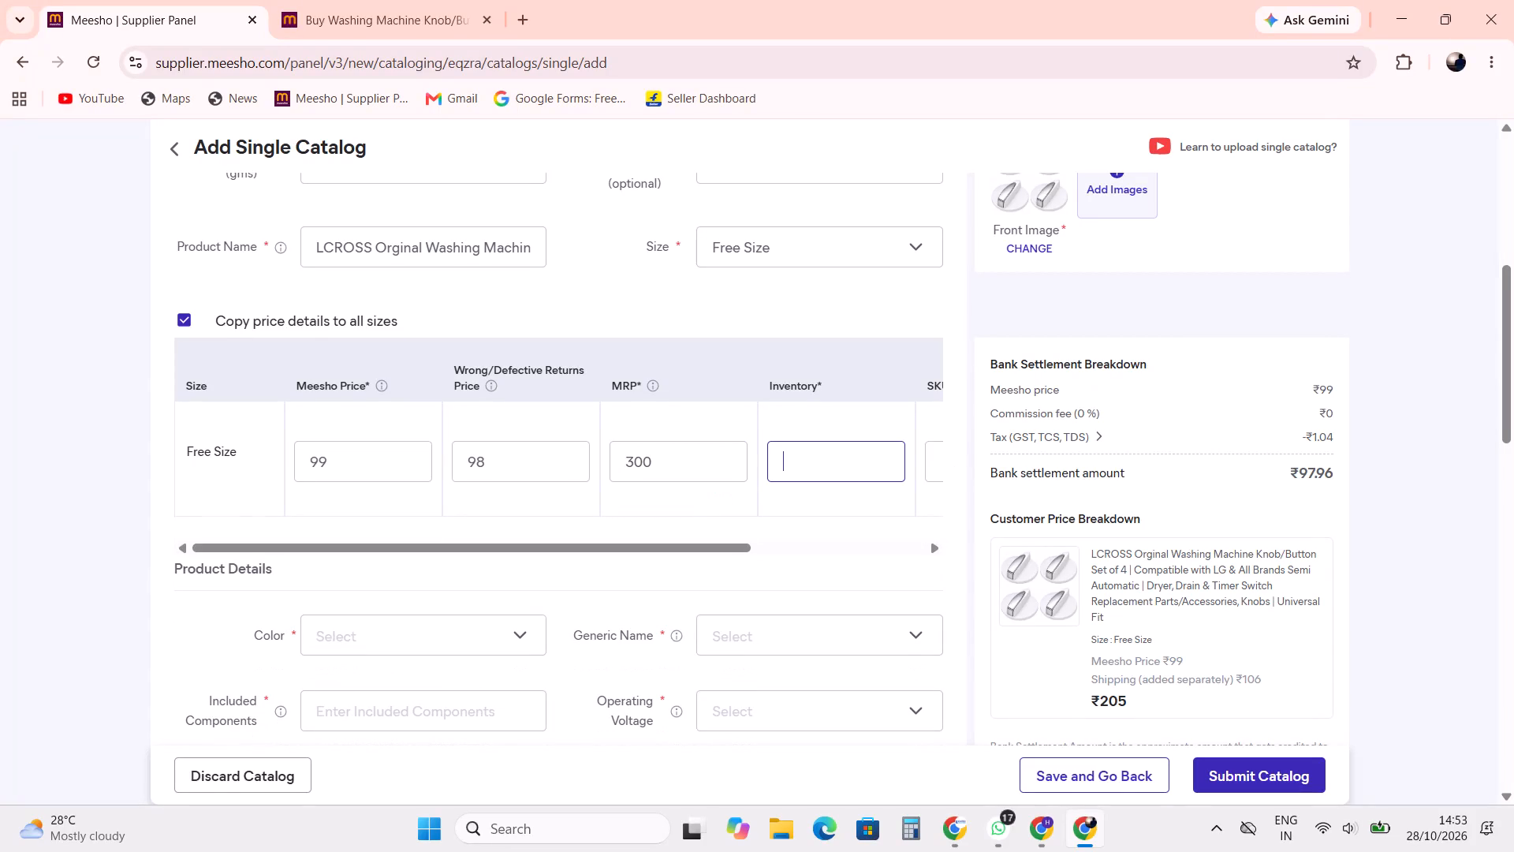
Set the Free Size inventory to 200.
text(200)
click(75, 564)
Set the product's color to White and its generic name to Parts & Accessories.
scroll(375, 487, down, 2)
click(409, 440)
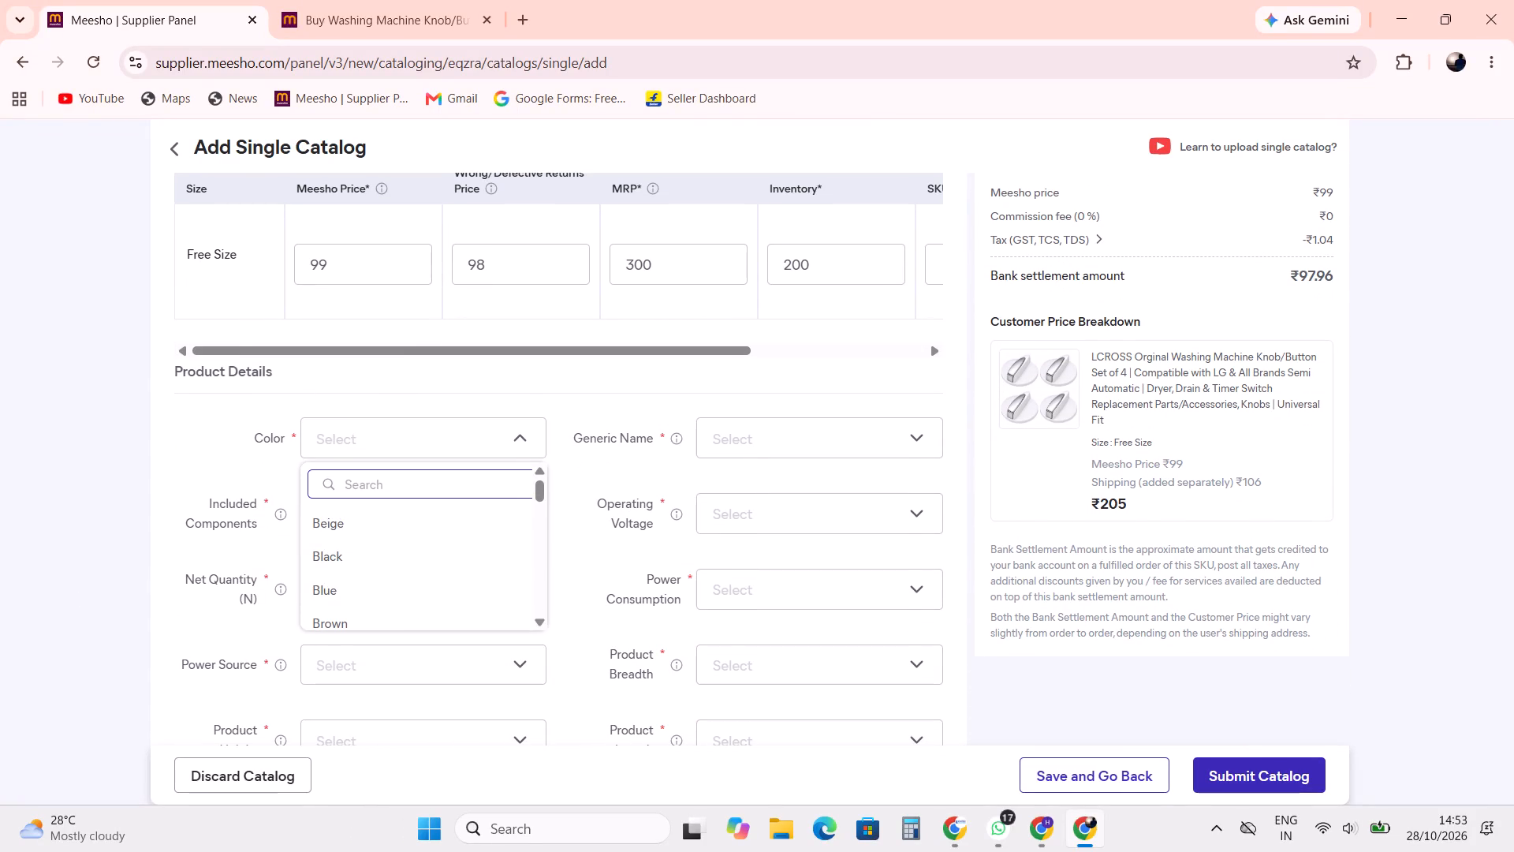
click(385, 486)
text(wh)
click(398, 520)
click(809, 440)
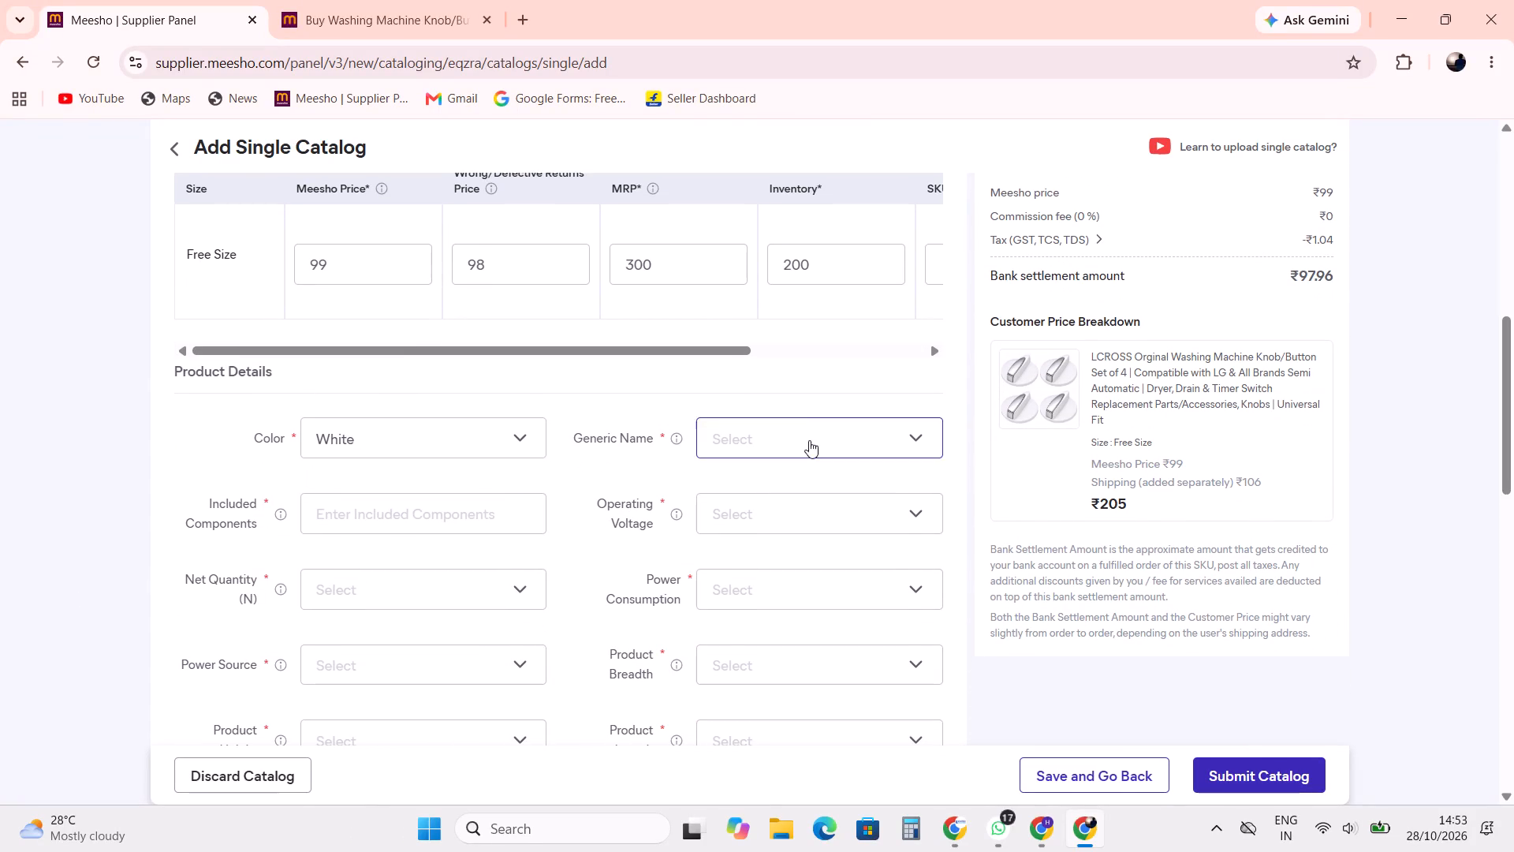
scroll(786, 586, down, 2)
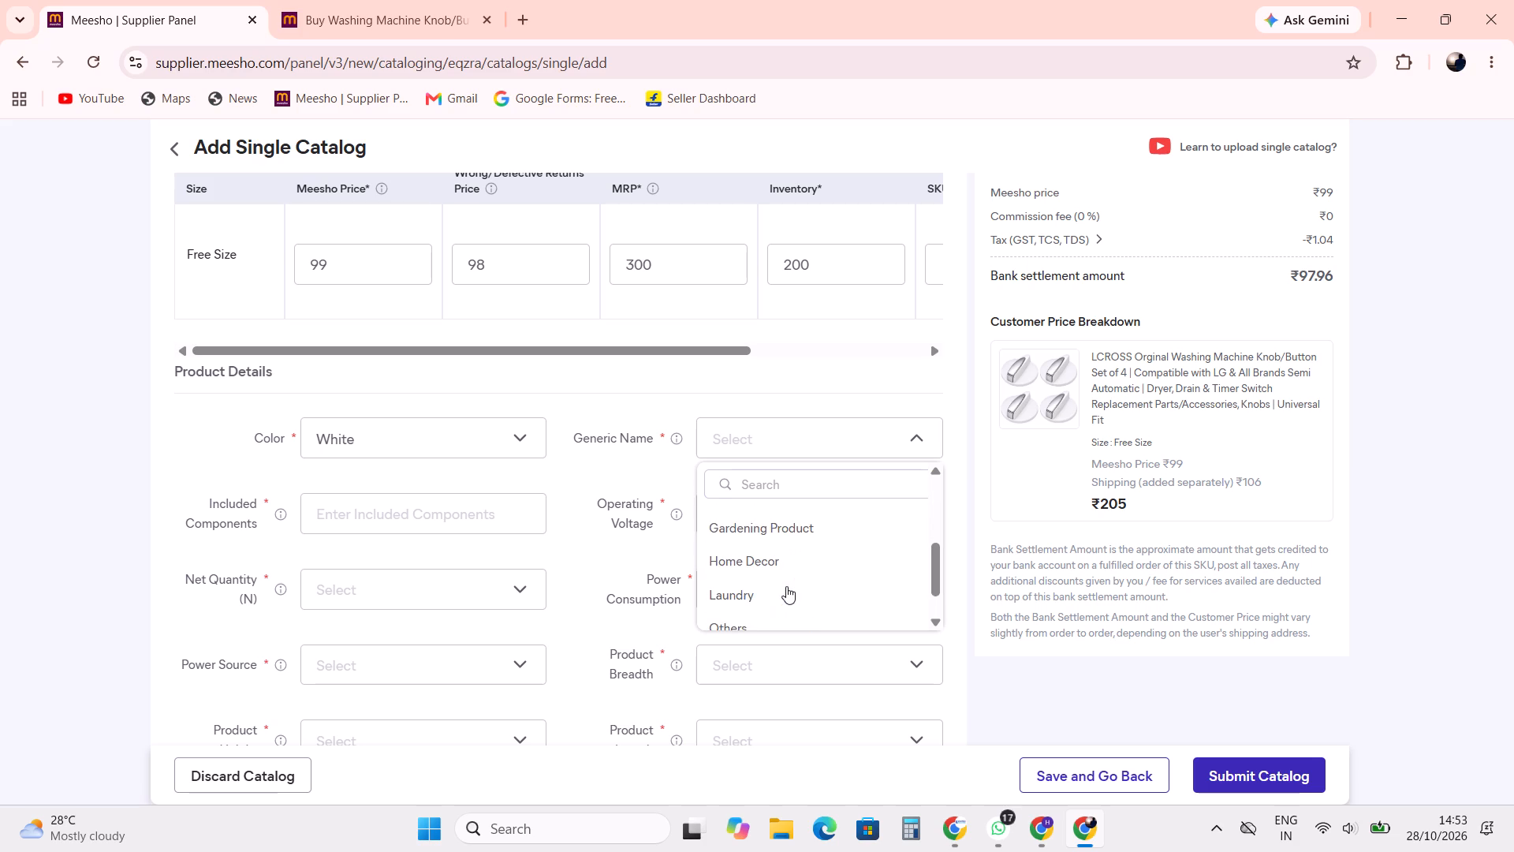
scroll(787, 596, down, 1)
click(791, 606)
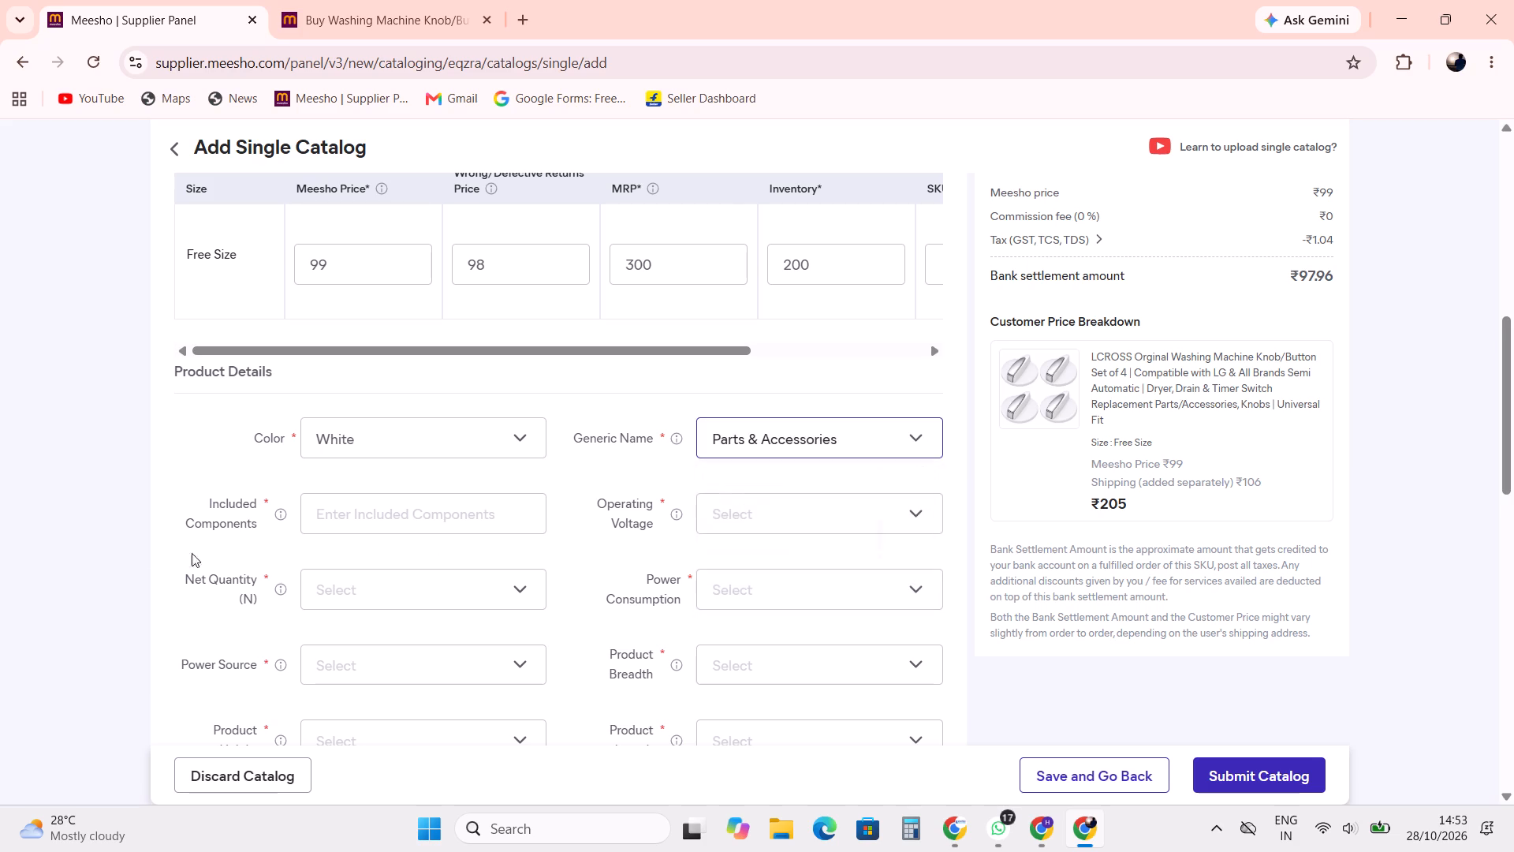
click(132, 509)
scroll(264, 474, down, 2)
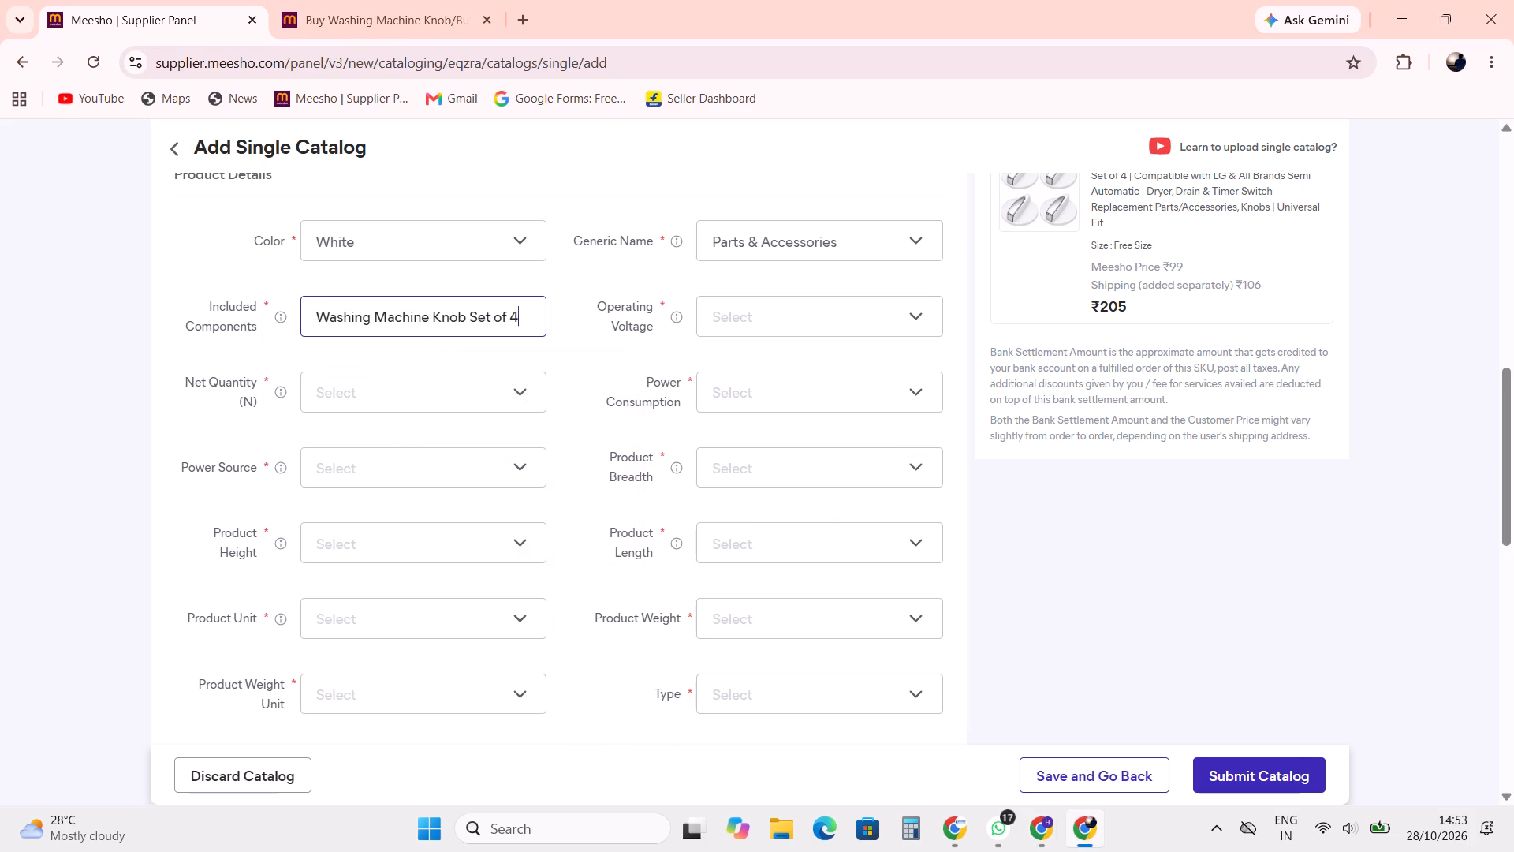
Set the operating voltage to 100 Volts and the net quantity to Pack Of 4.
click(741, 325)
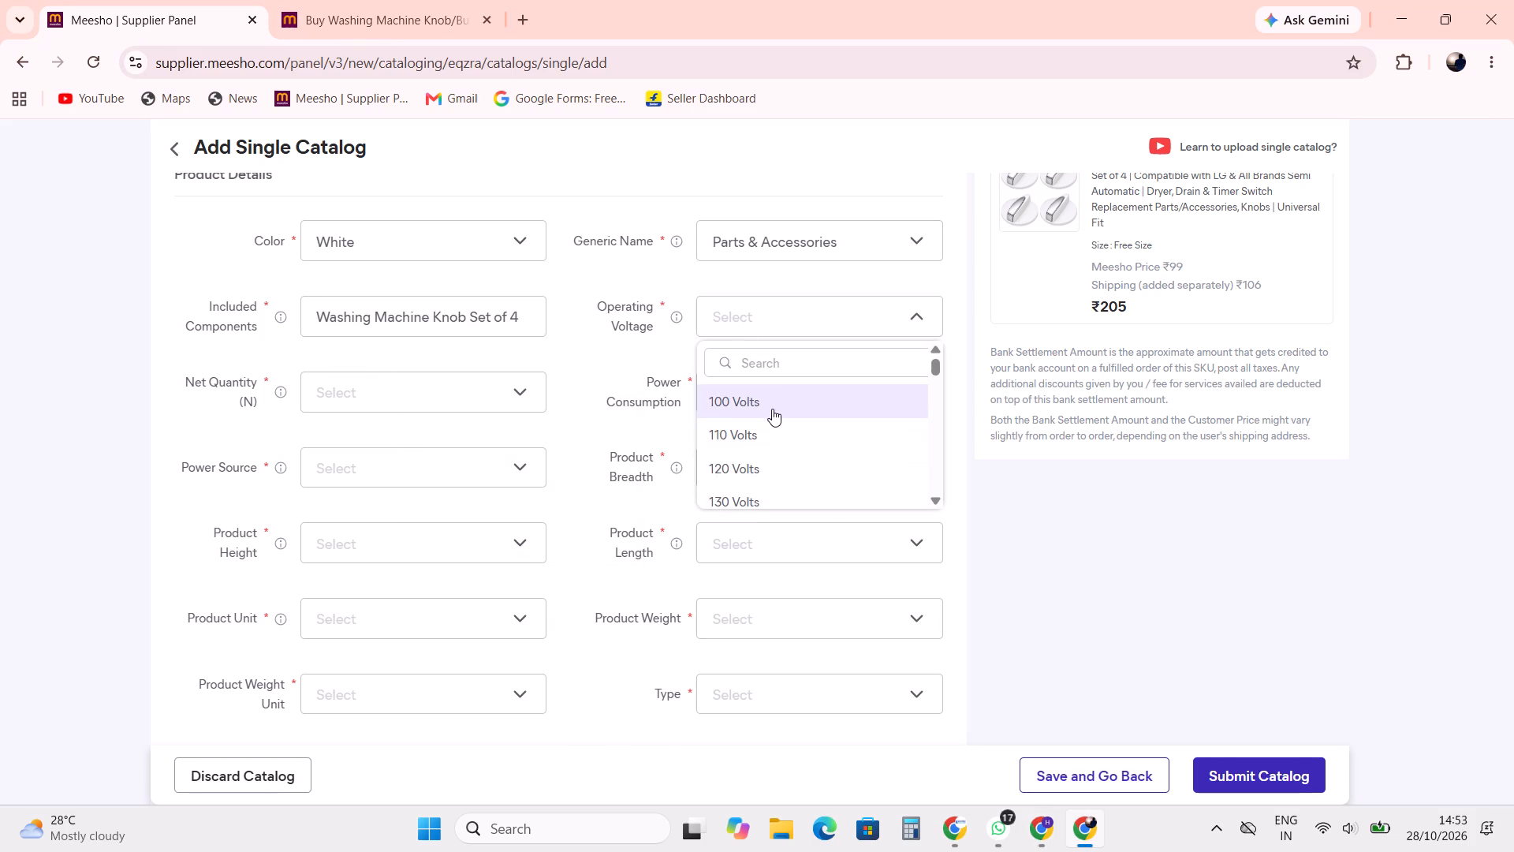
click(771, 405)
click(407, 389)
click(381, 437)
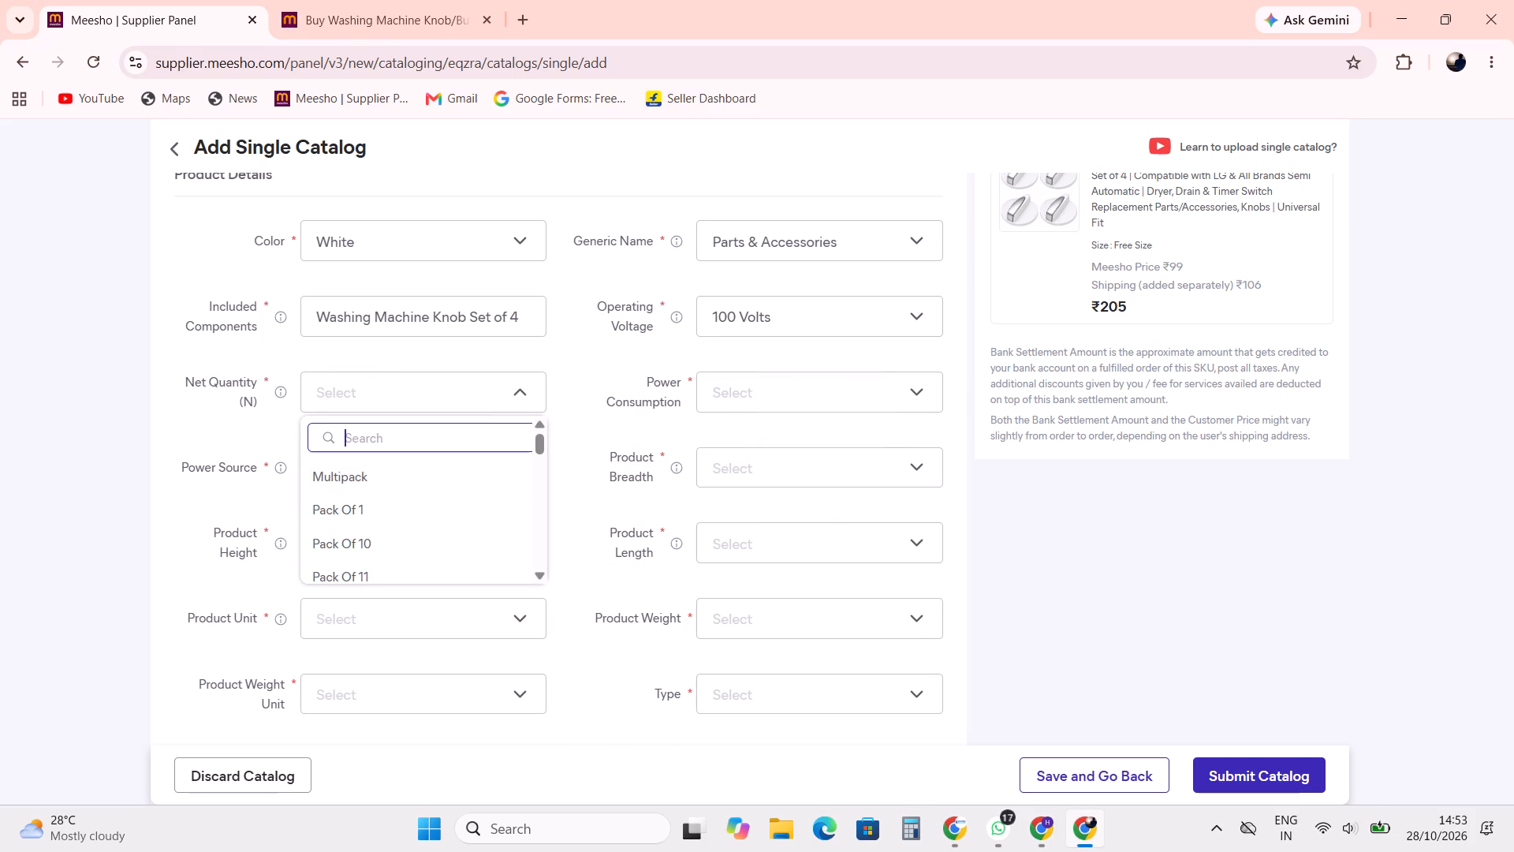
key(4)
click(411, 540)
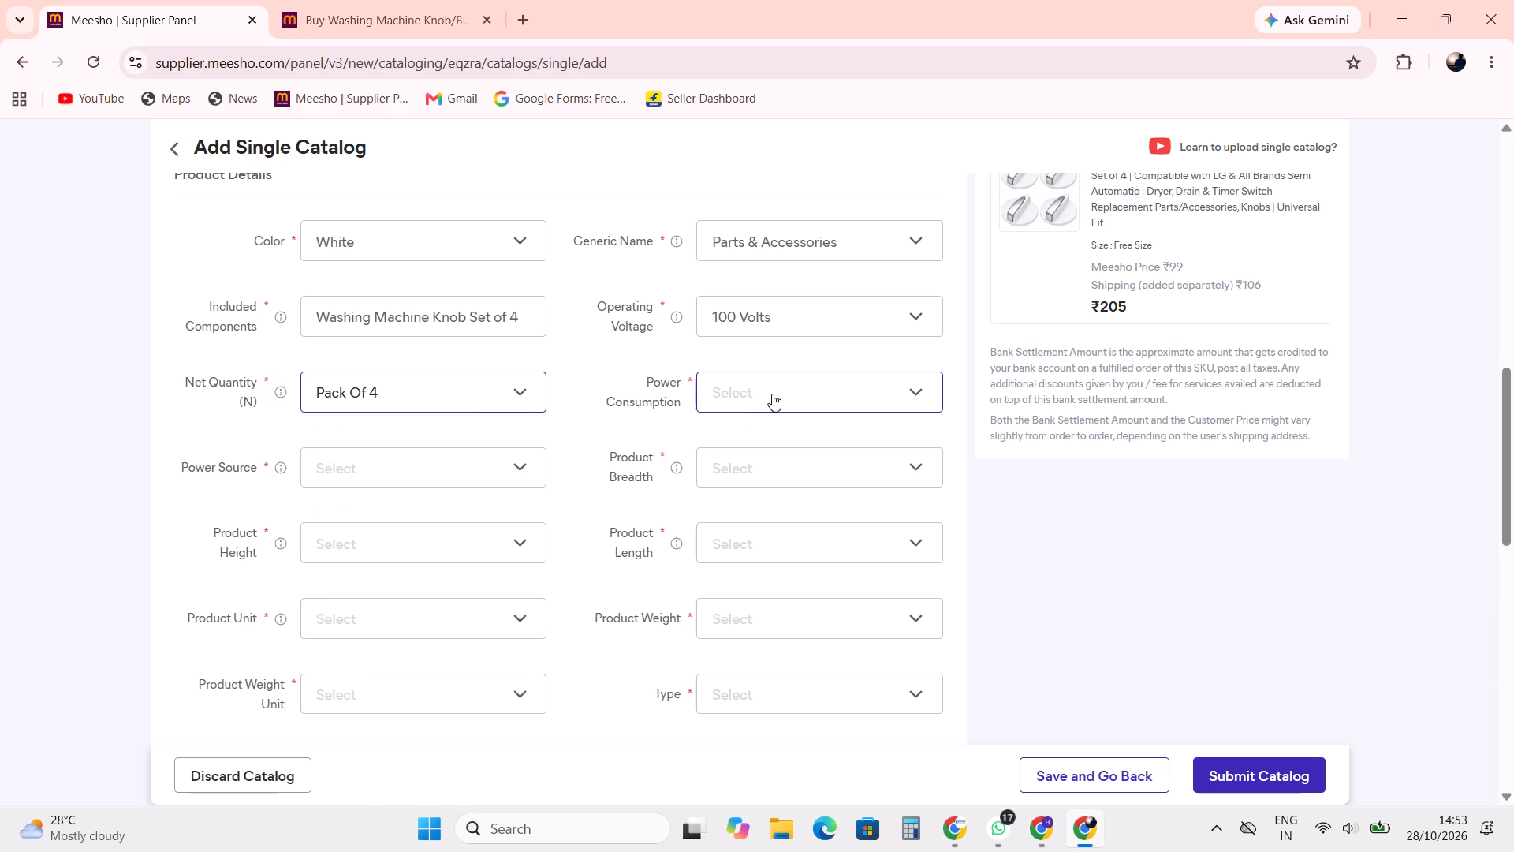
Set the power consumption to 100 Watts and the power source to AC Powered.
click(772, 394)
click(766, 465)
click(368, 455)
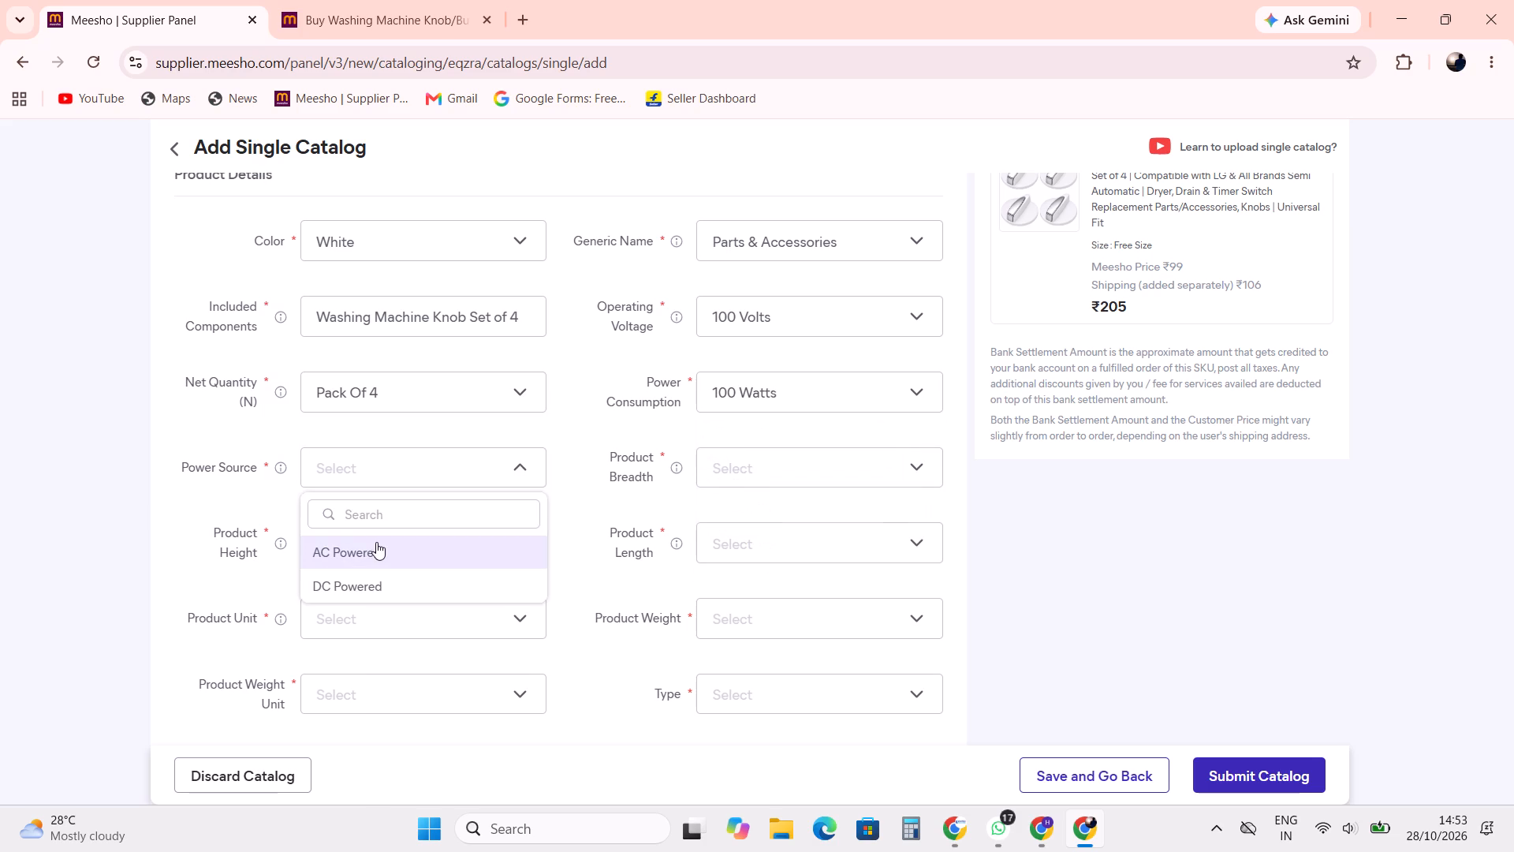
click(376, 551)
Set the product dimensions to breadth 0.5, height 1.5 and length 1.5, with Cm as the product unit.
click(744, 467)
click(761, 551)
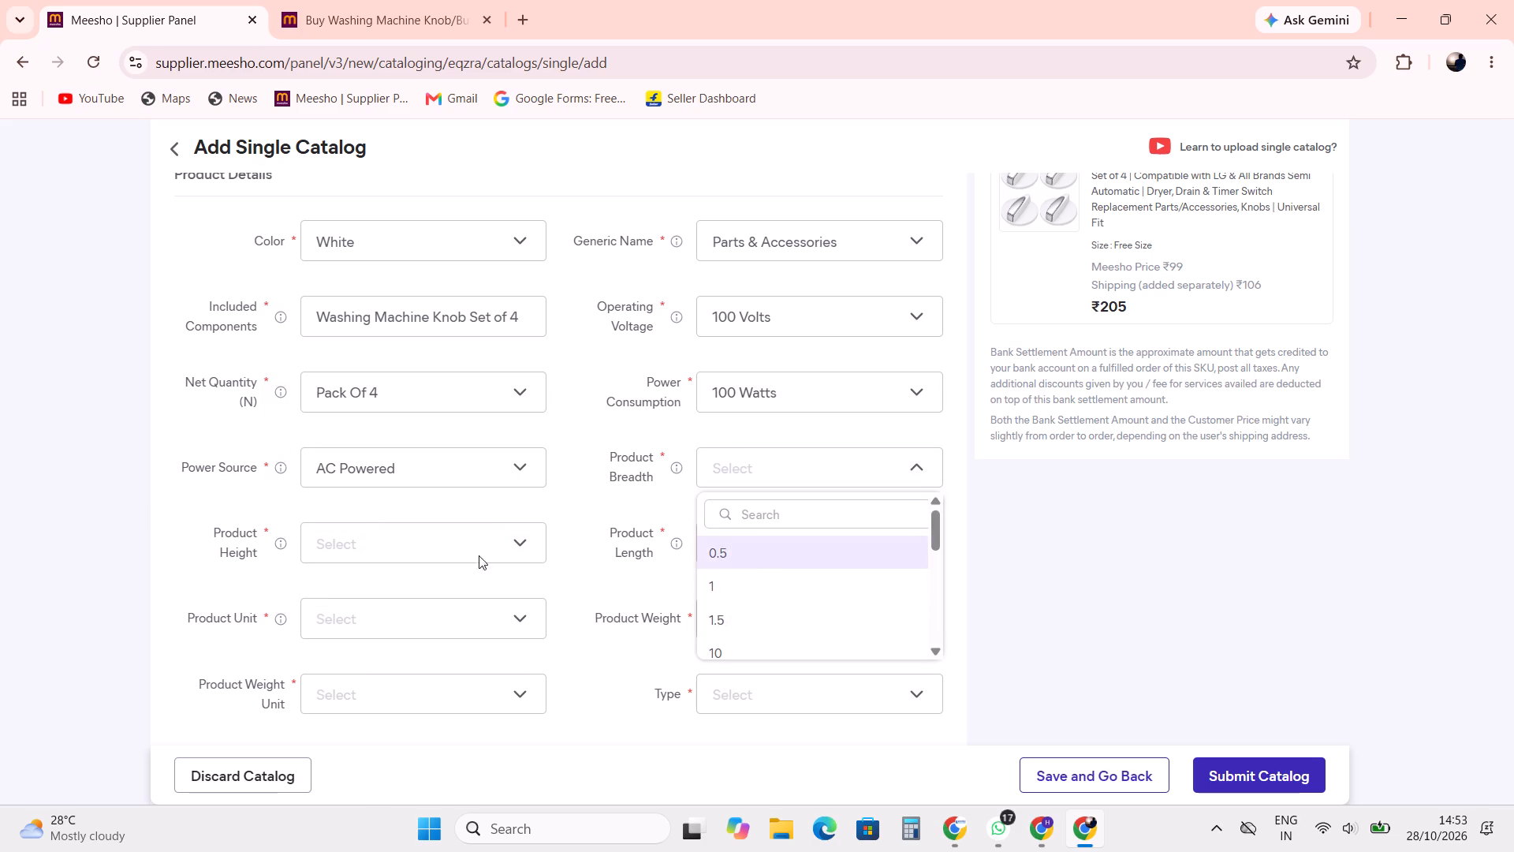
click(394, 547)
click(372, 695)
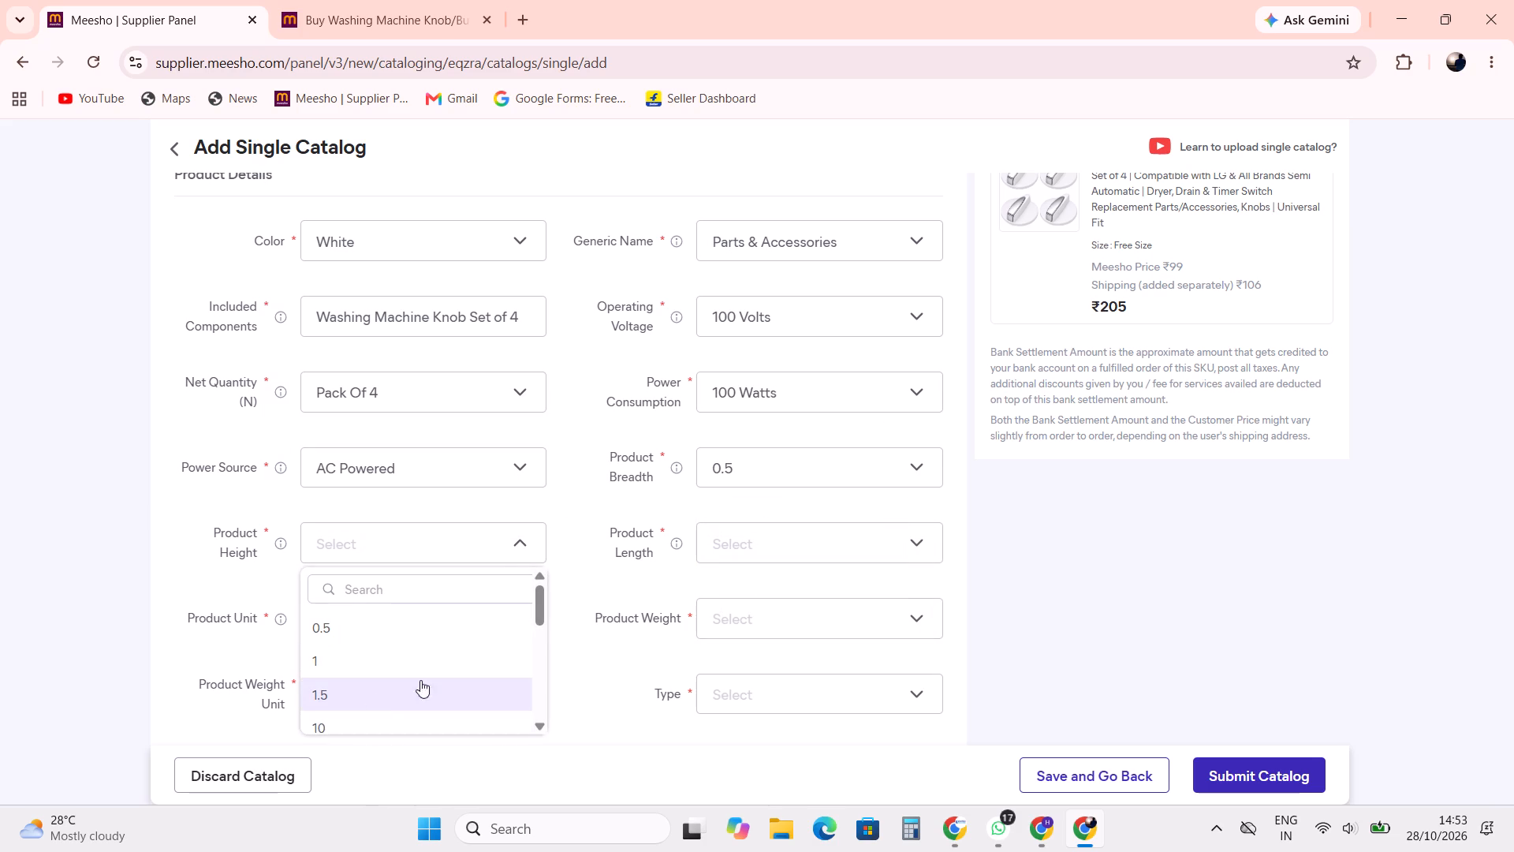
click(763, 554)
click(741, 692)
click(1094, 636)
scroll(667, 559, down, 1)
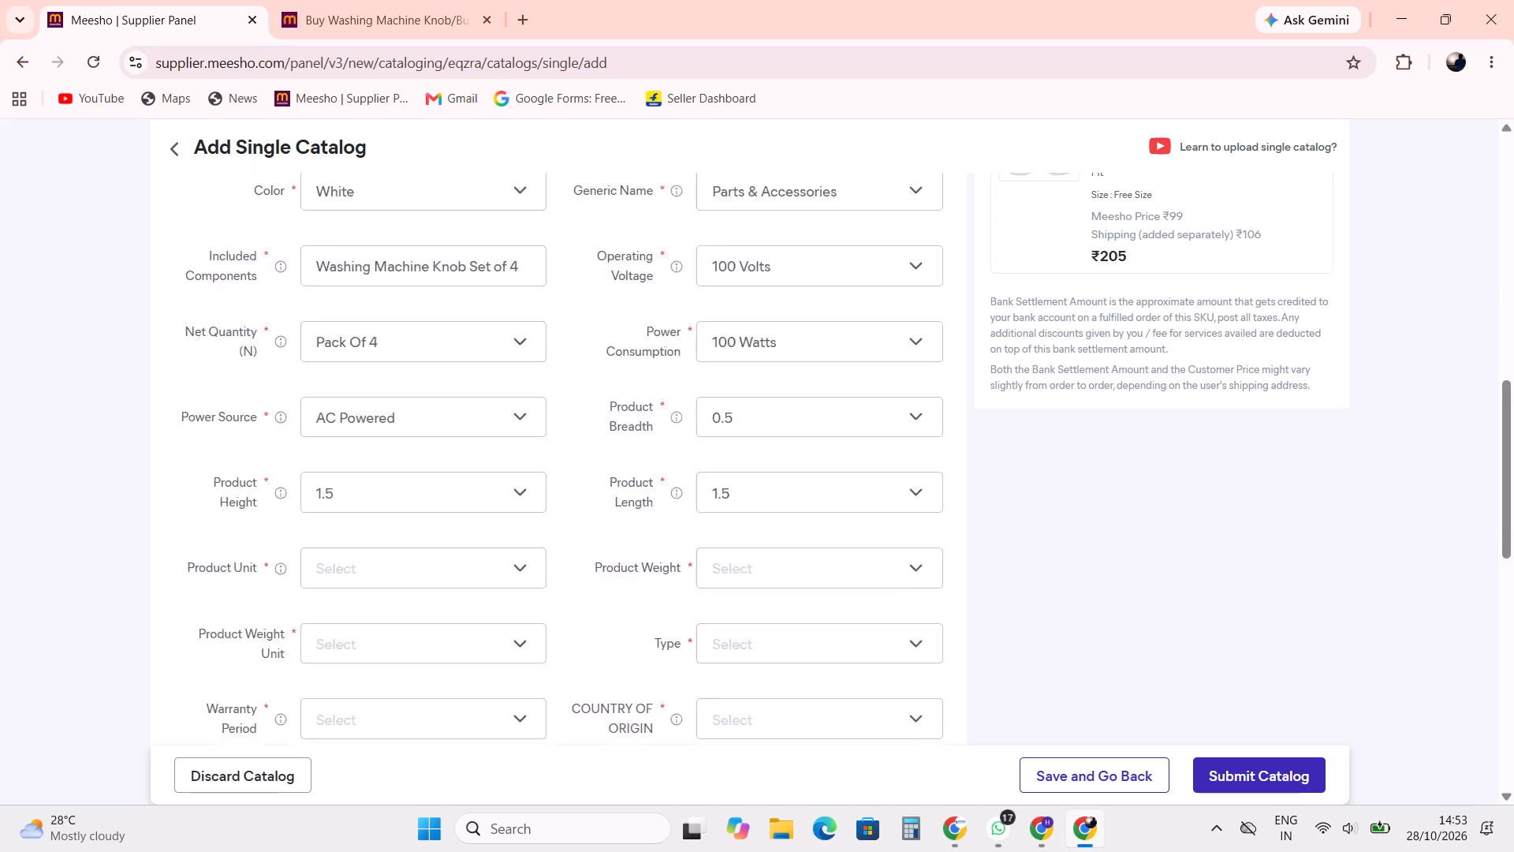
click(425, 510)
click(383, 618)
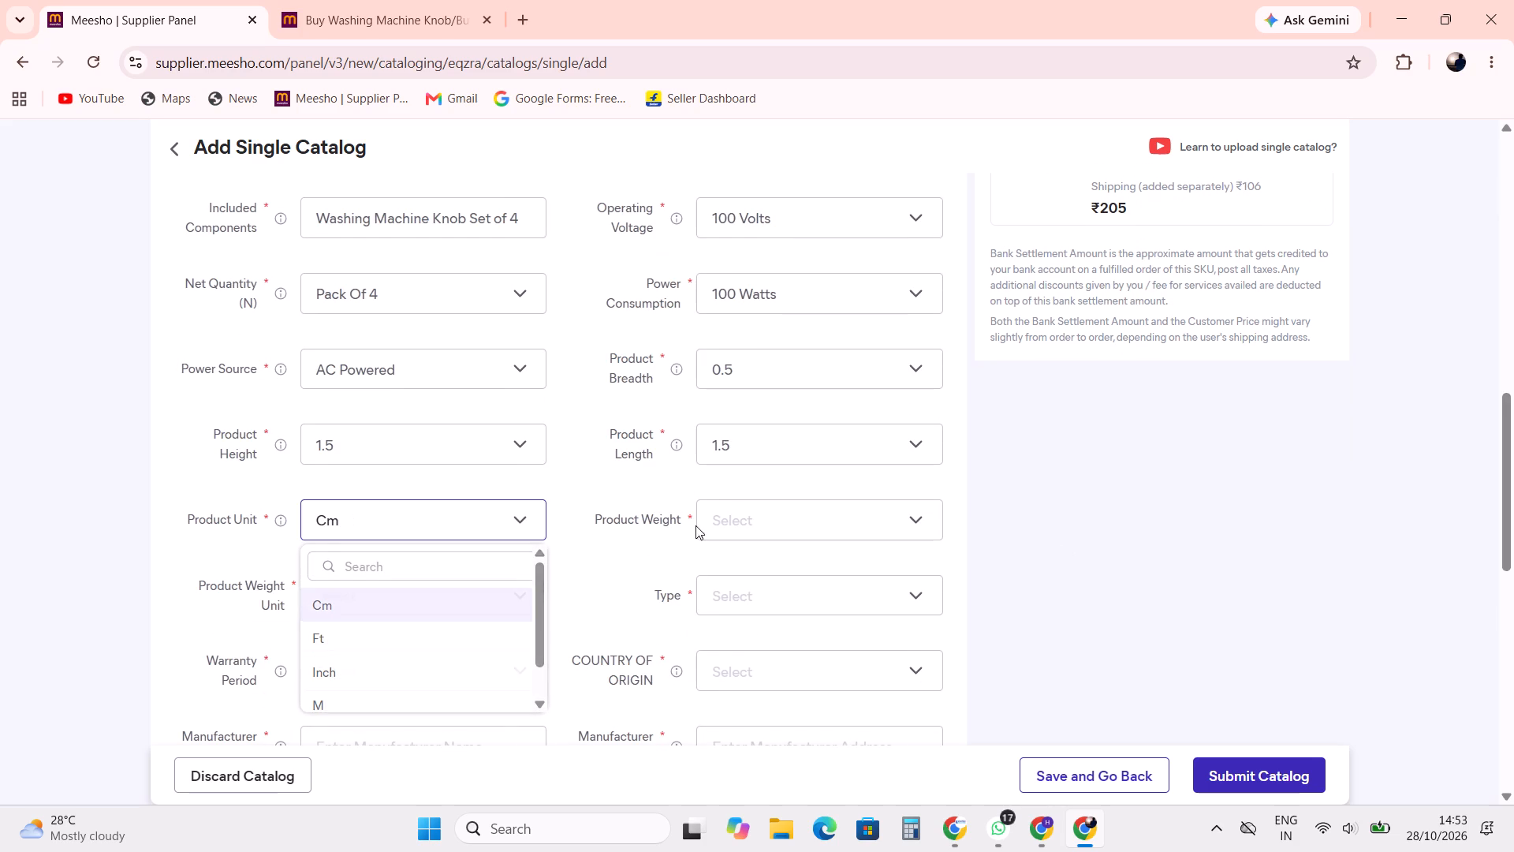
Set the product weight to 0.1 with G as the weight unit.
click(769, 513)
click(760, 604)
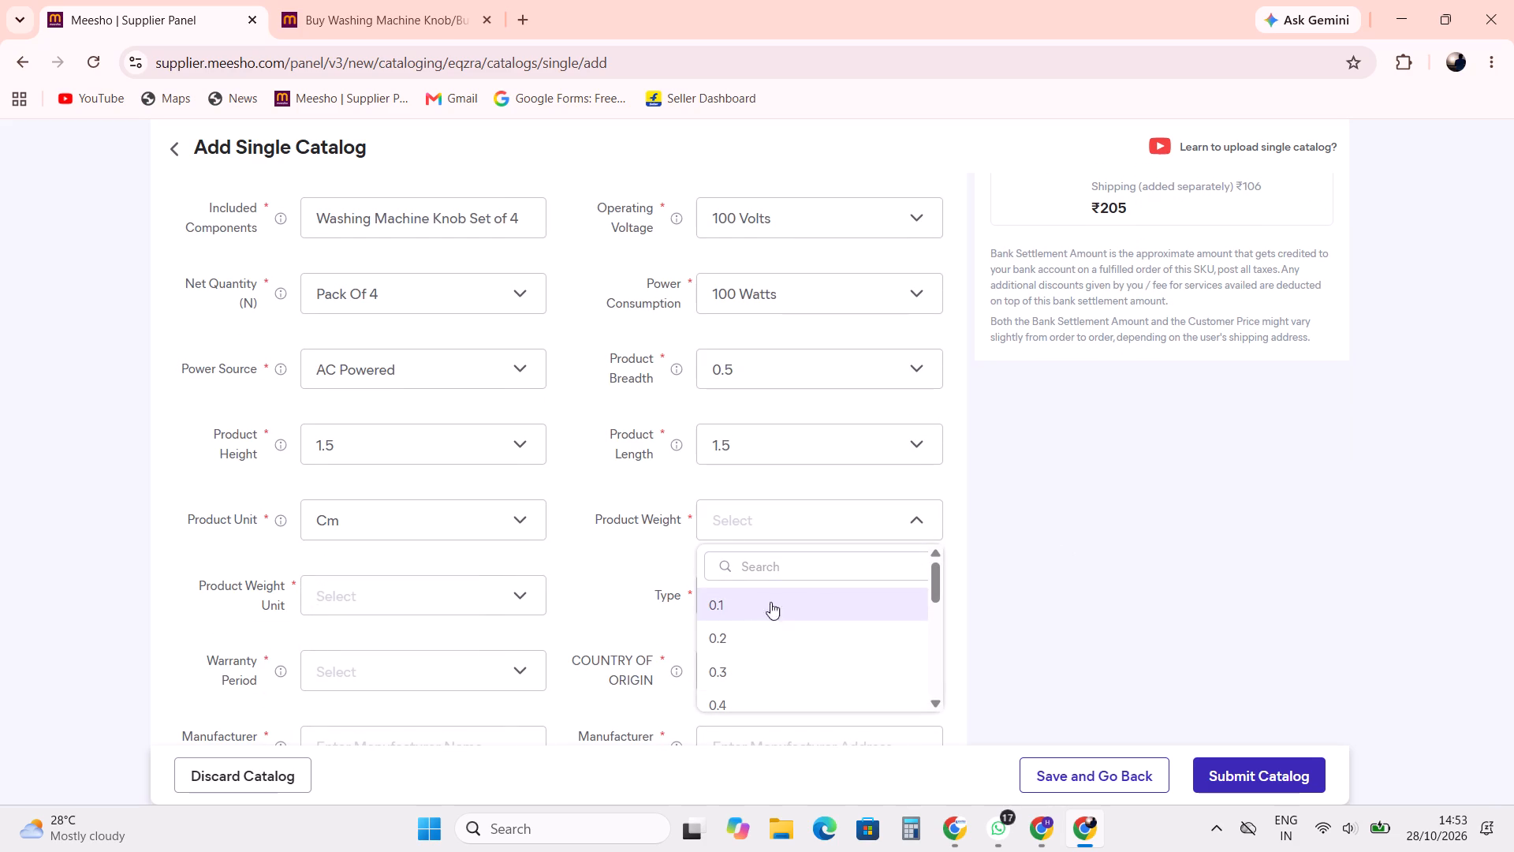
click(1102, 528)
click(374, 595)
click(353, 686)
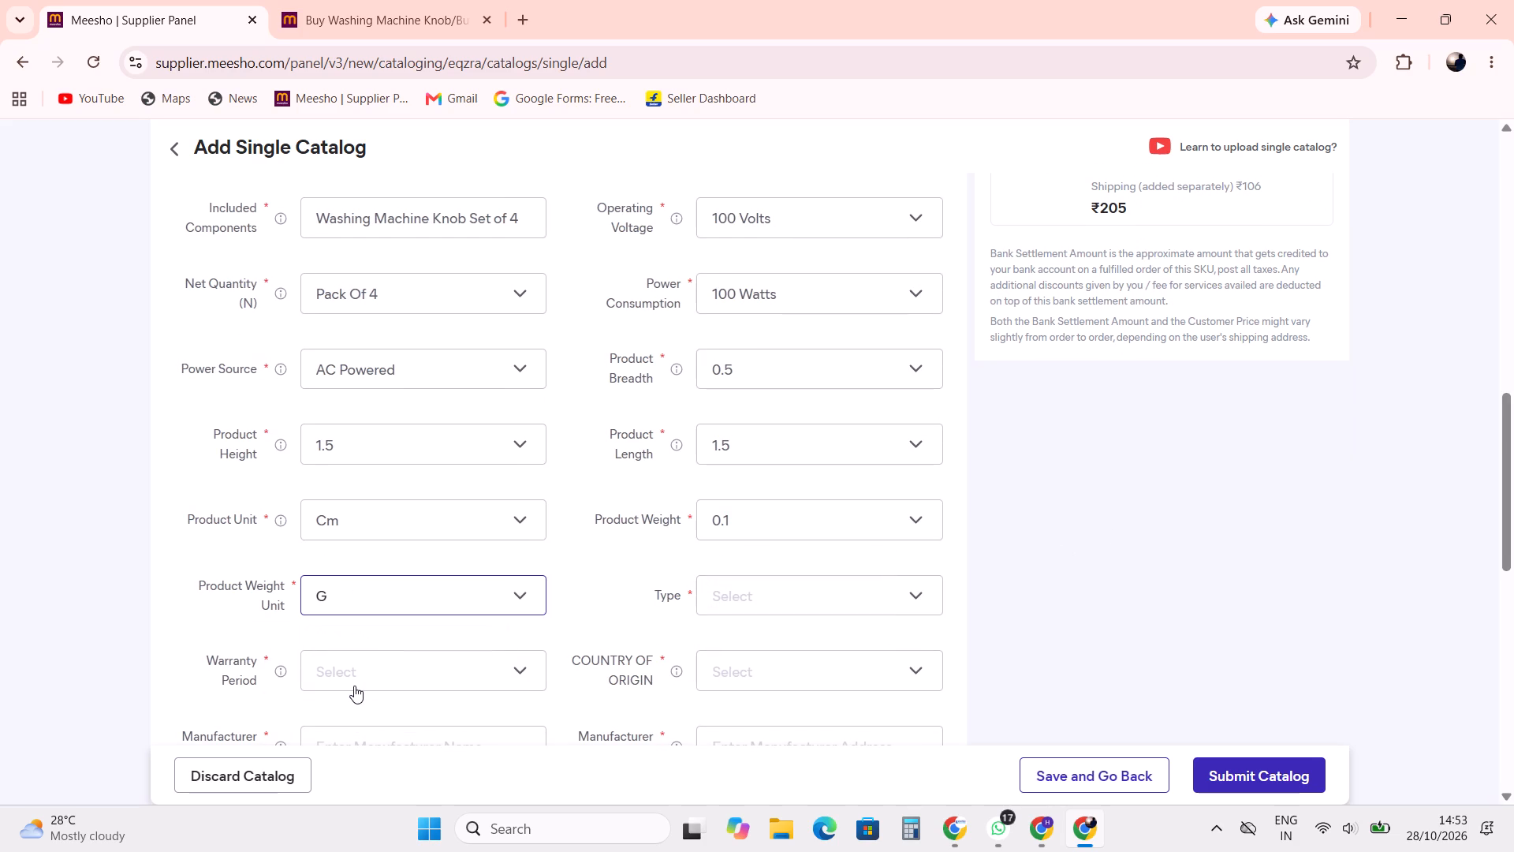
Look through the product Type options for one that suits washing machine knobs.
scroll(734, 521, down, 1)
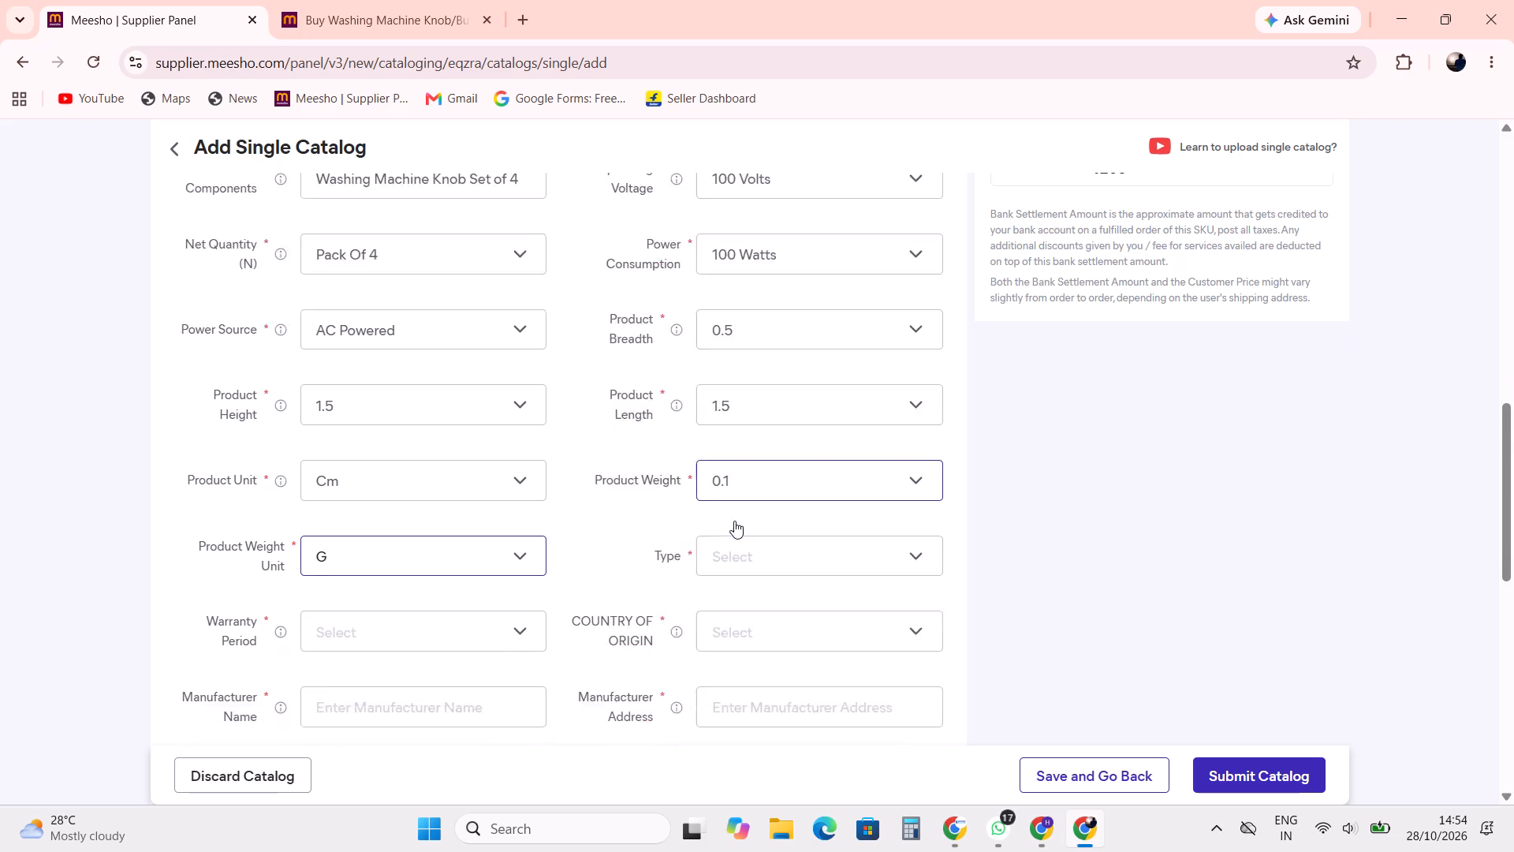
scroll(734, 521, down, 1)
click(755, 404)
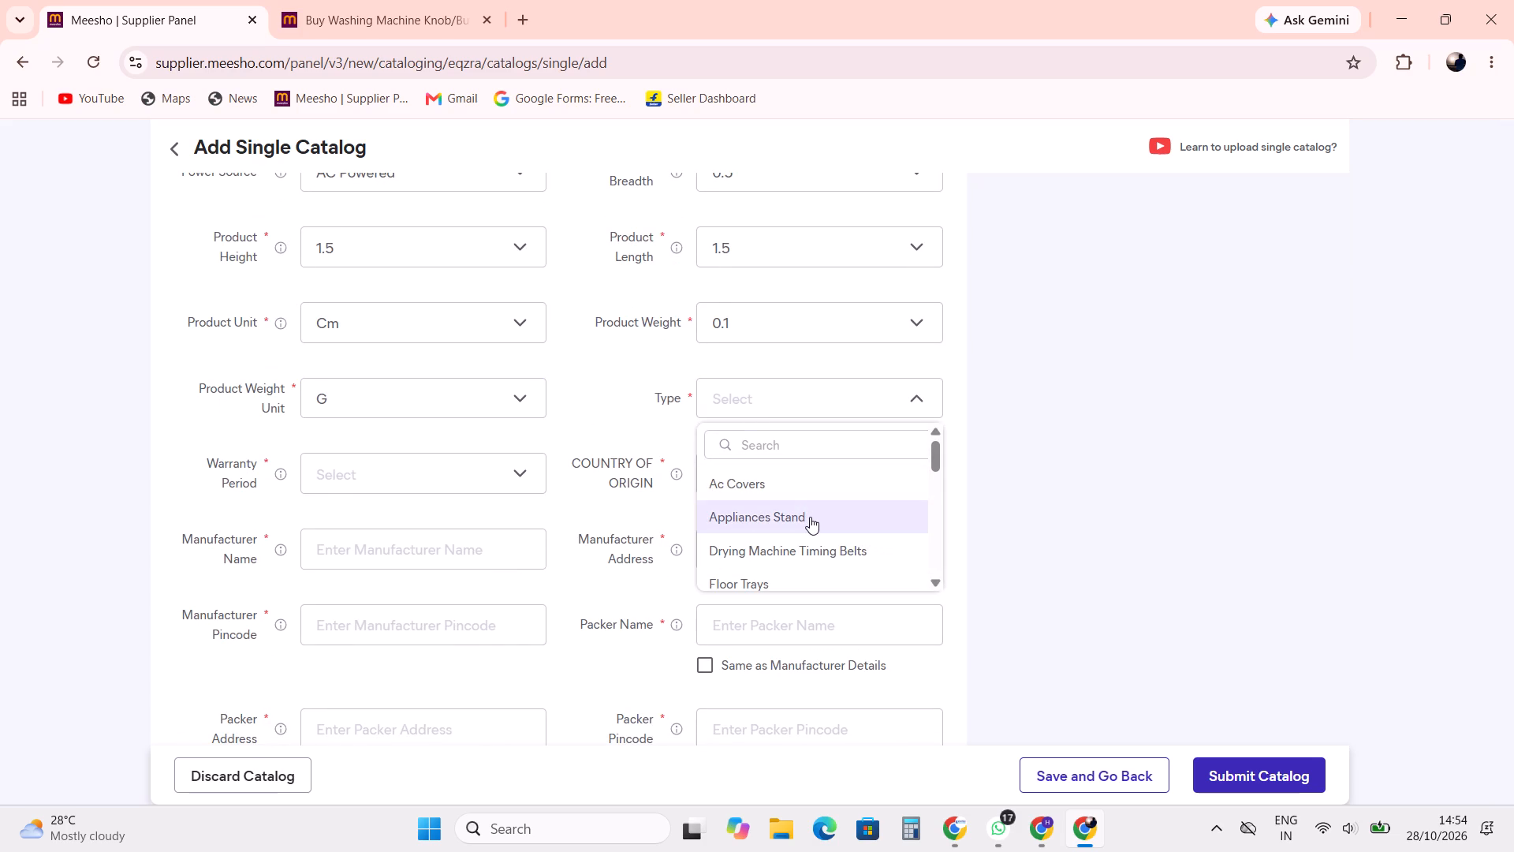
scroll(805, 565, down, 1)
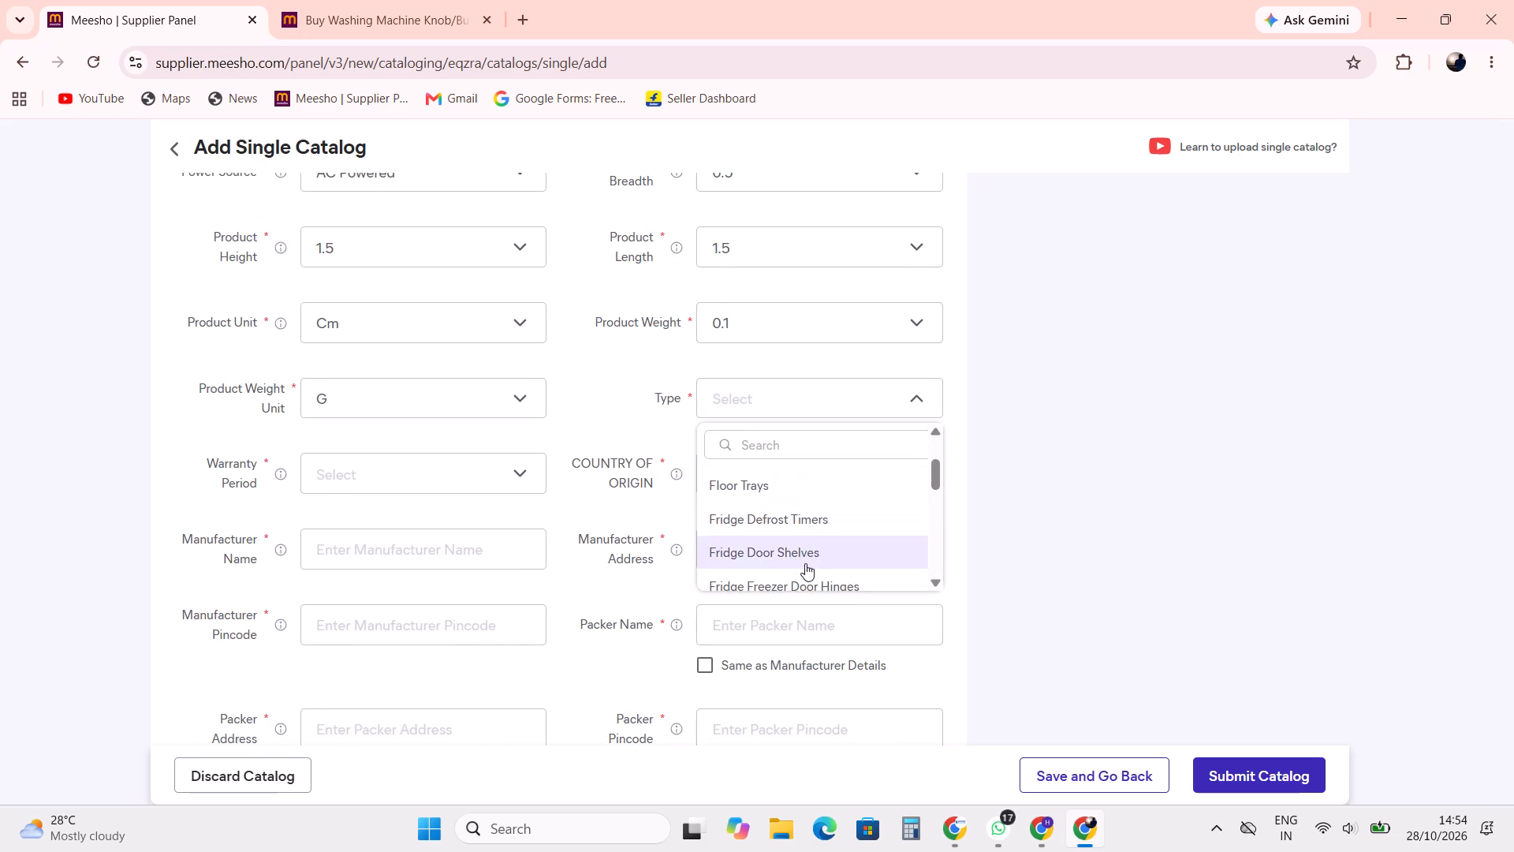
scroll(805, 563, down, 7)
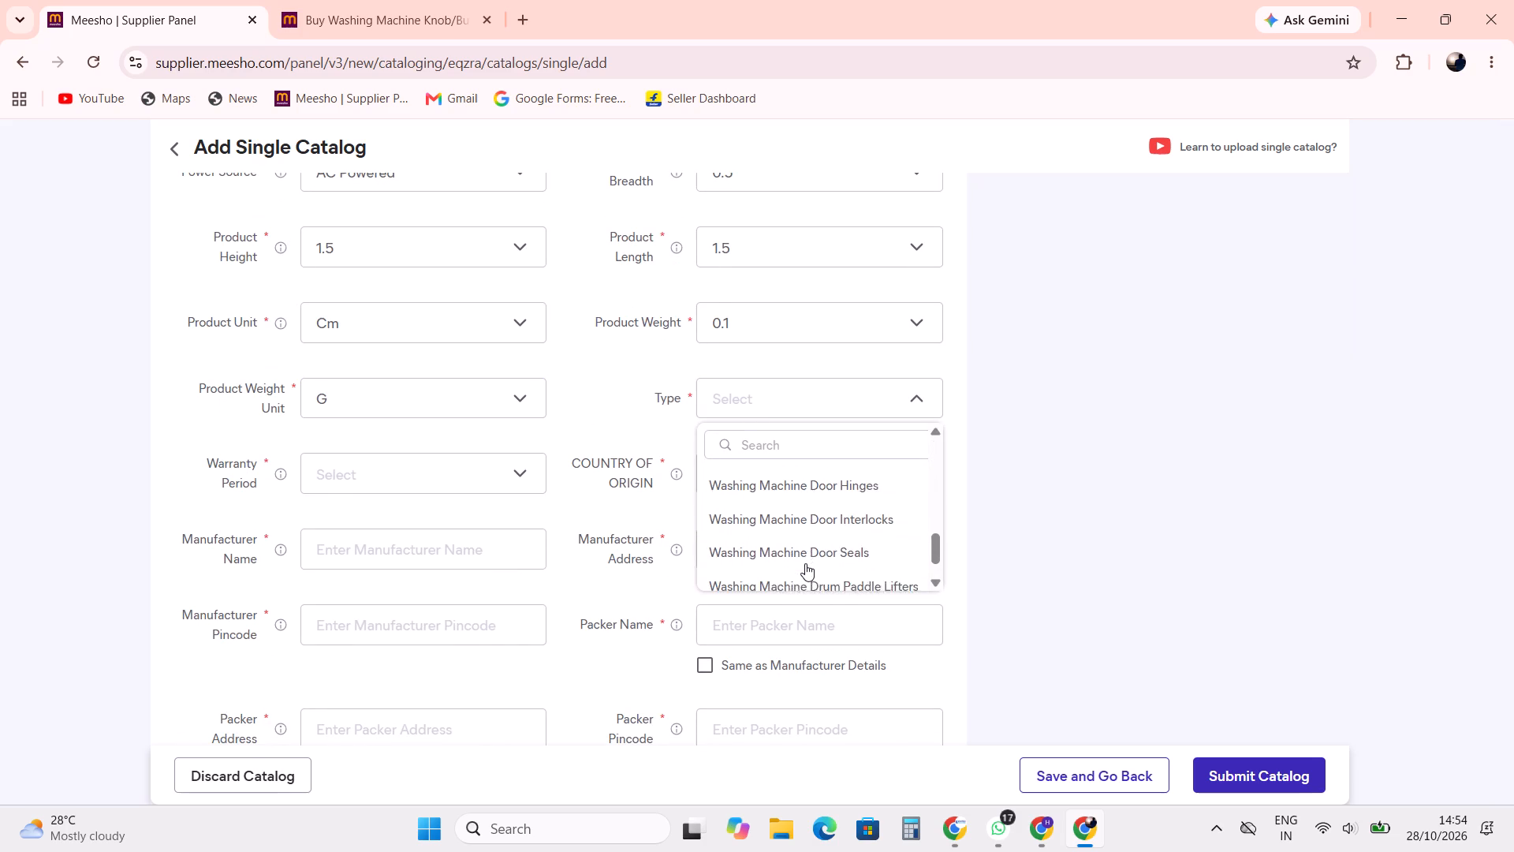
scroll(805, 563, down, 5)
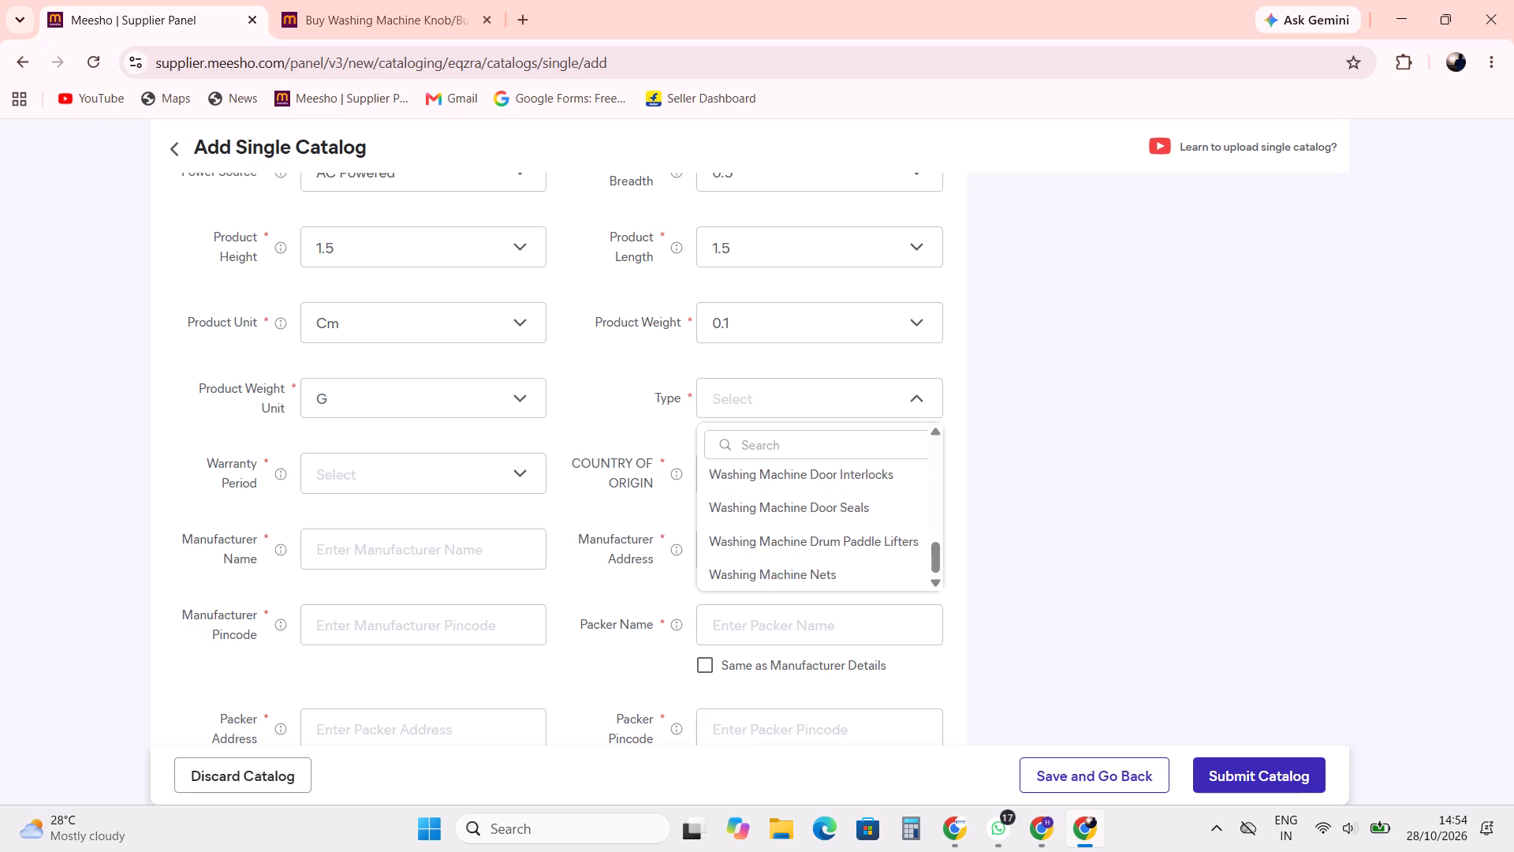
Search the Type options for a knob entry, then clear the search.
click(811, 452)
text(knoo)
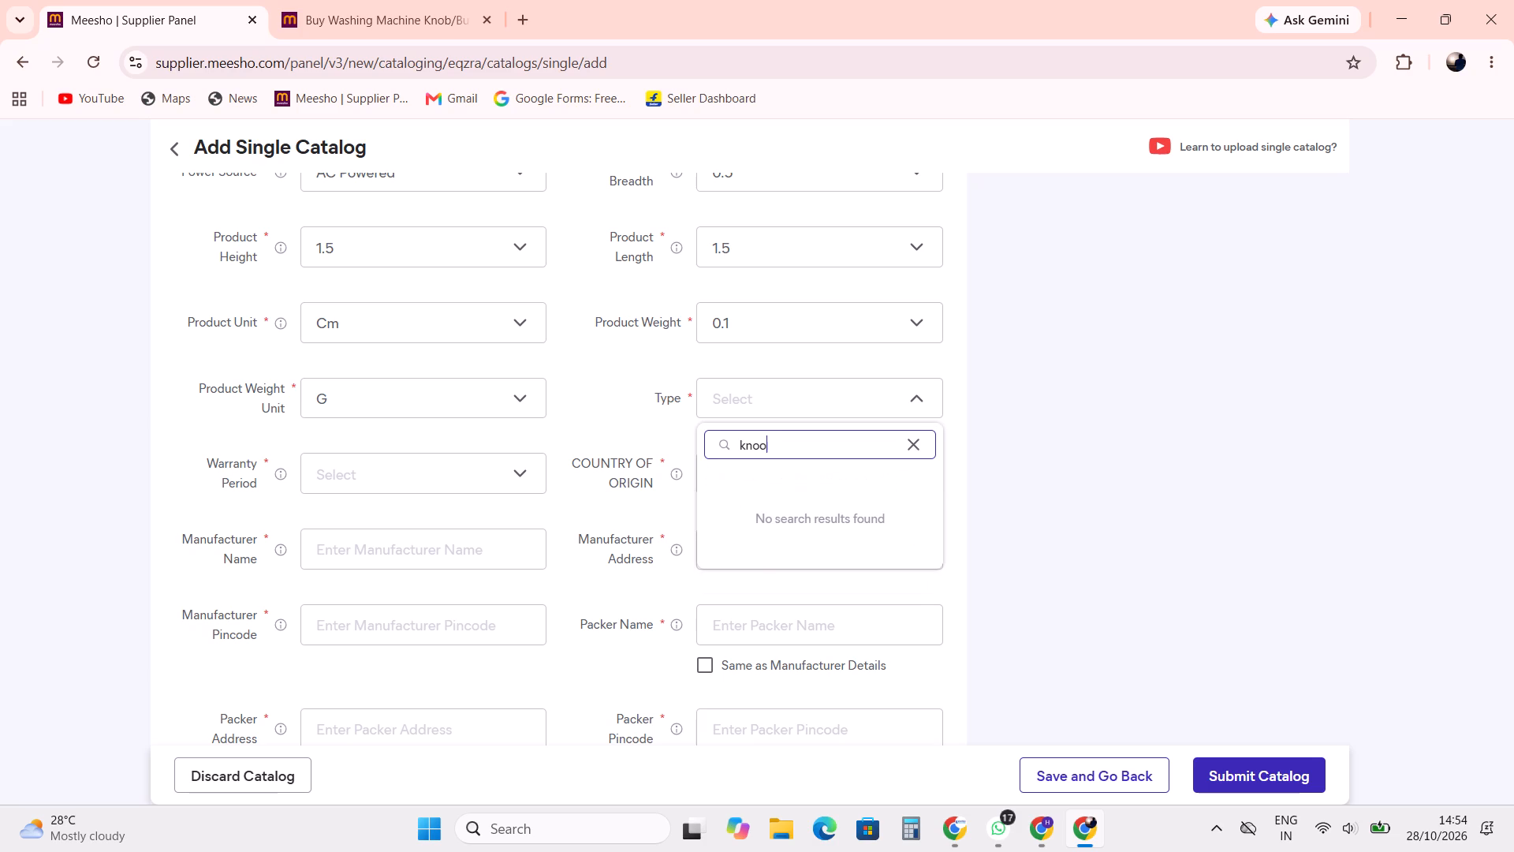
key(BackSpace)
key(BackSpace)
key(BackSpace)
key(BackSpace)
key(BackSpace)
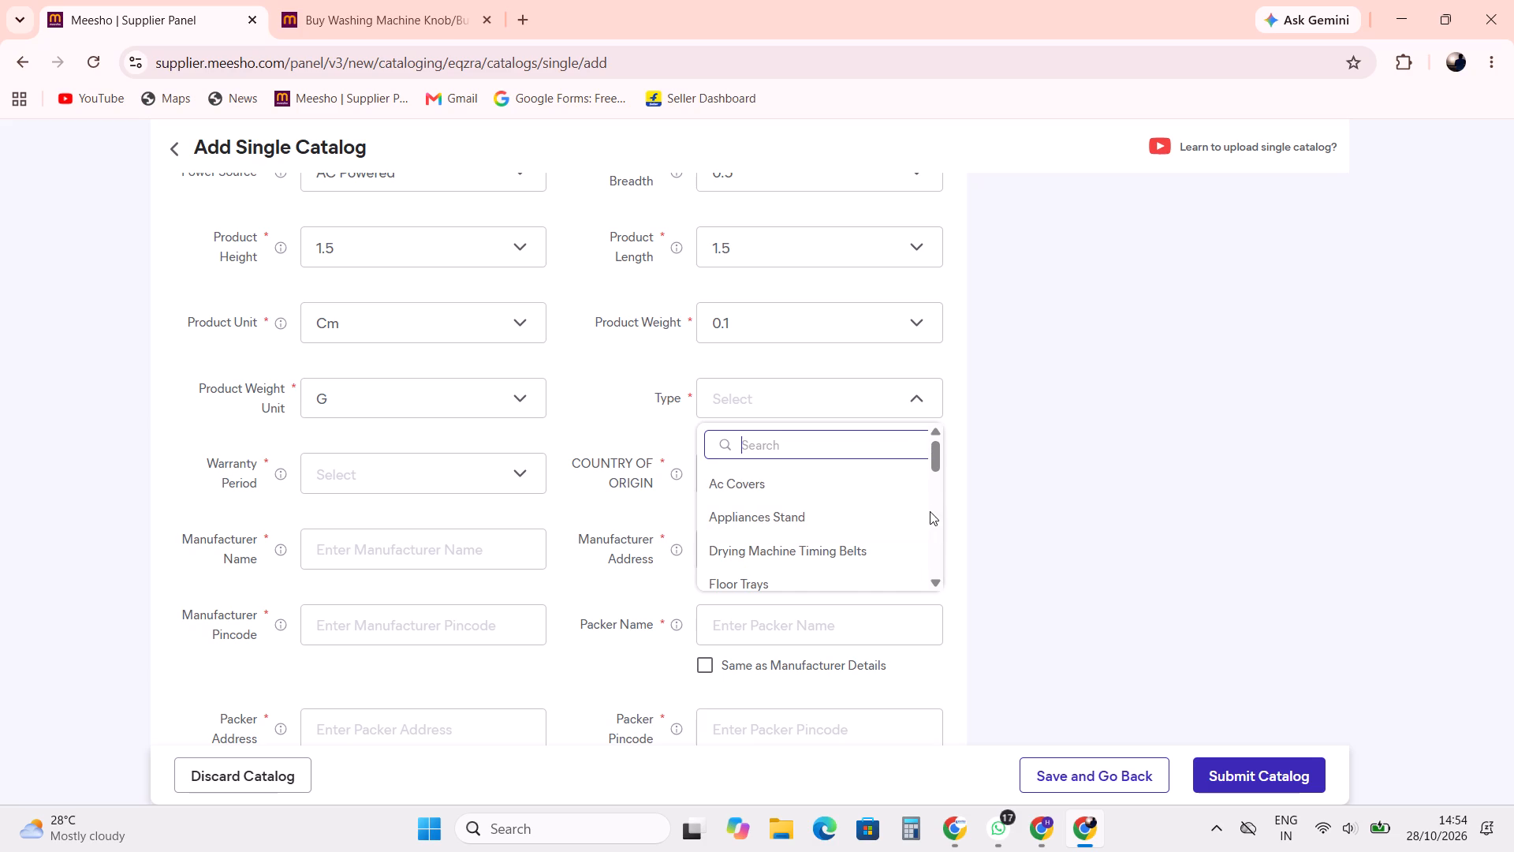
Look through the Type options and set the product Type to Drying Machine Timing Belts.
drag(938, 456, 939, 473)
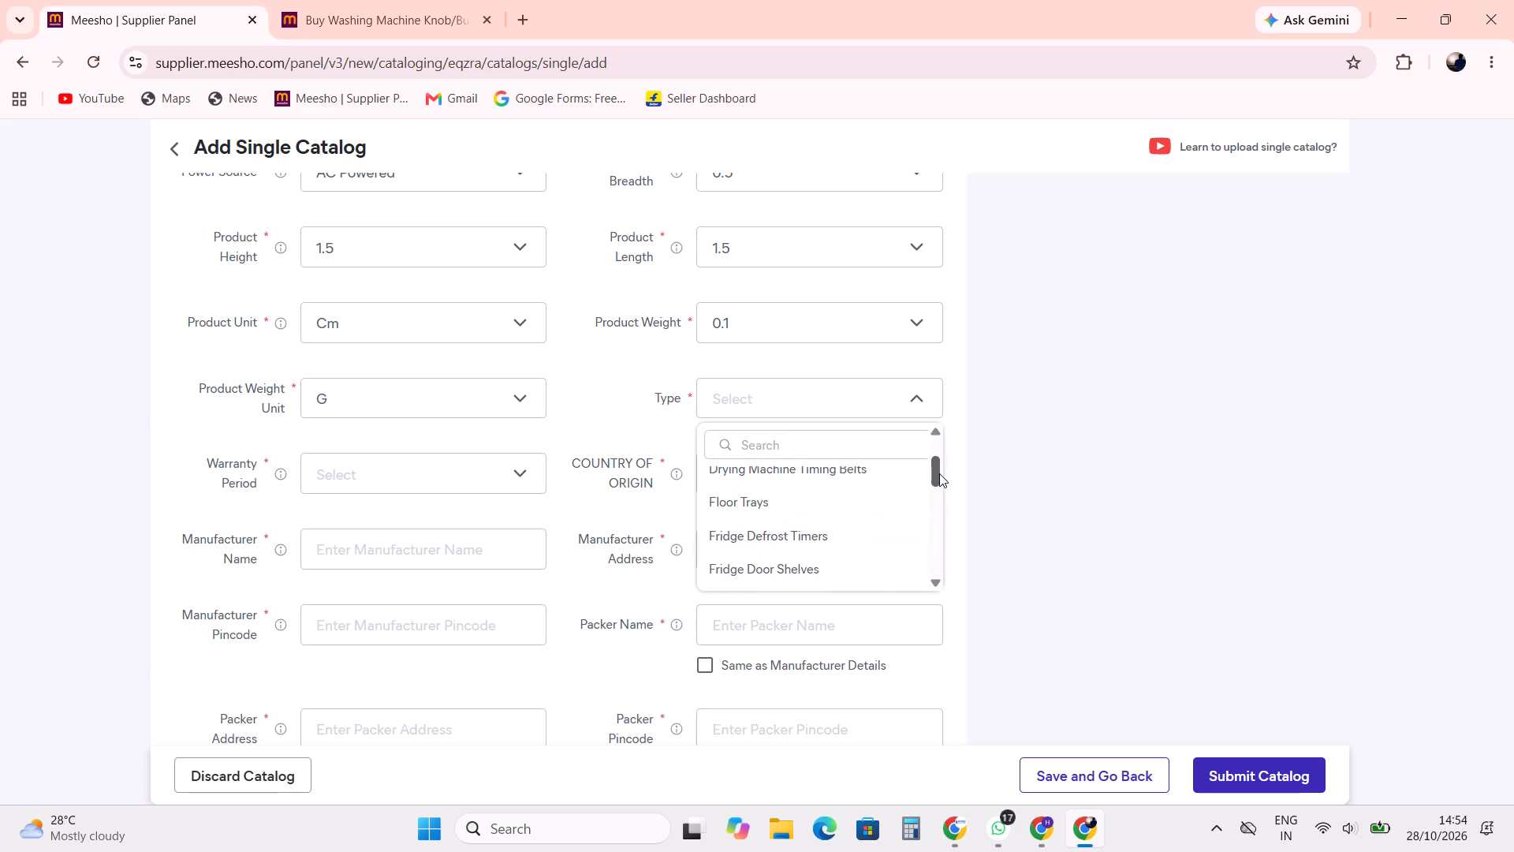
drag(939, 473, 939, 492)
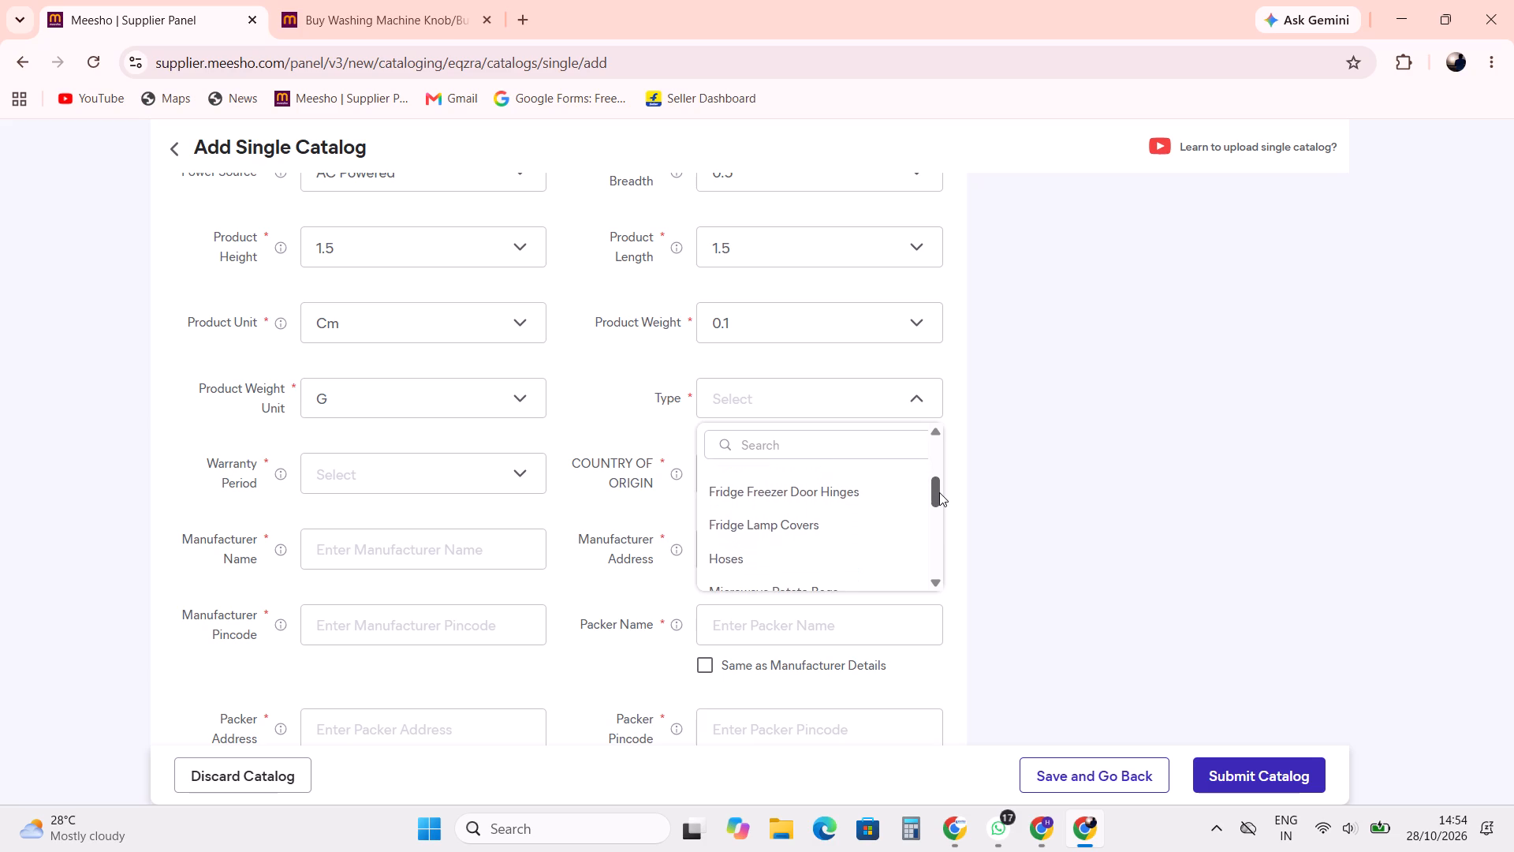
drag(939, 492, 943, 510)
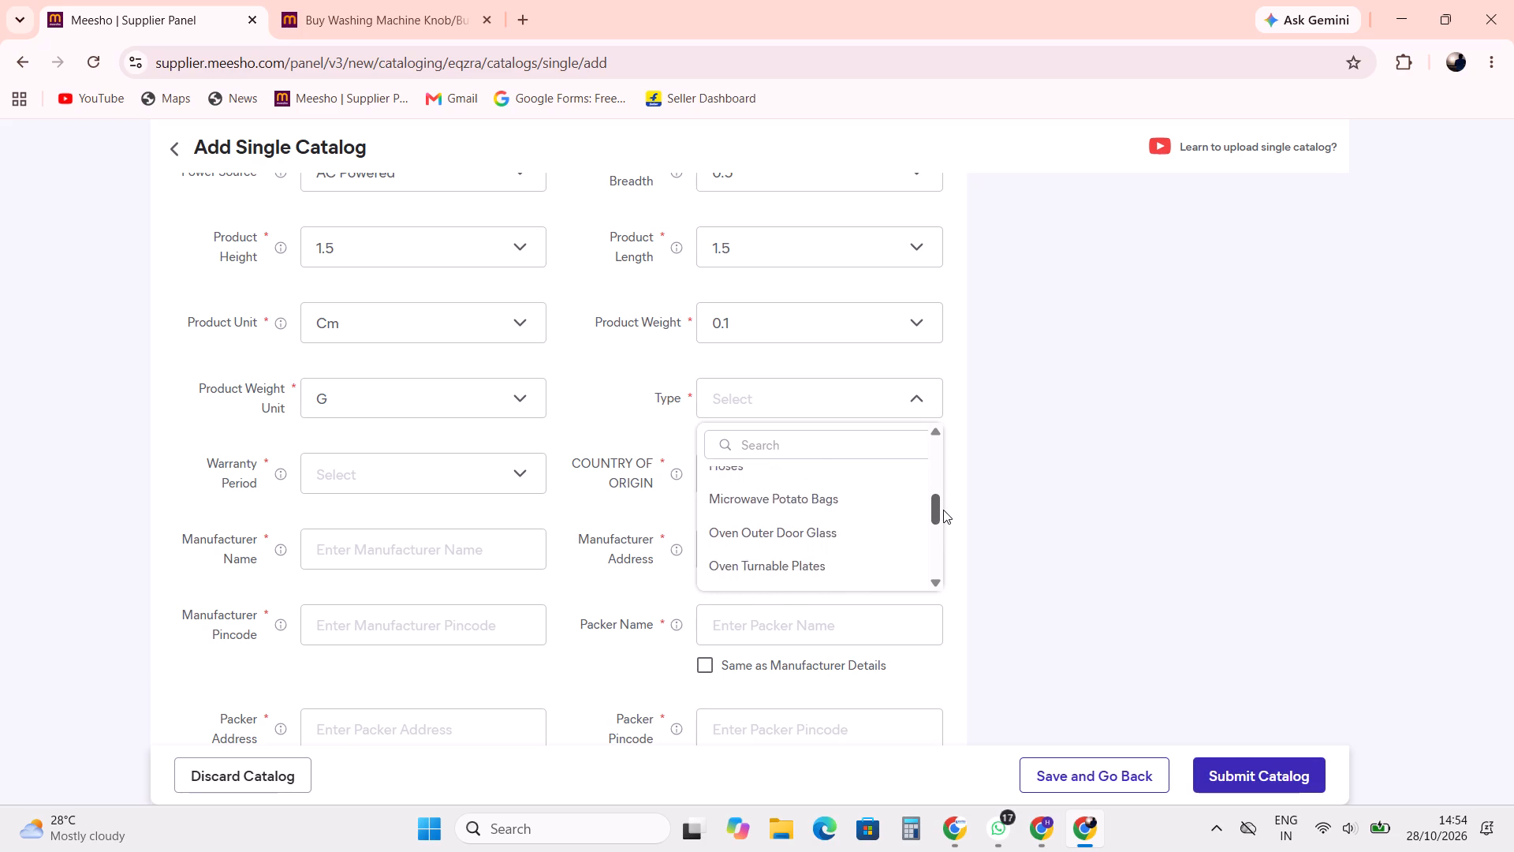
drag(943, 510, 949, 529)
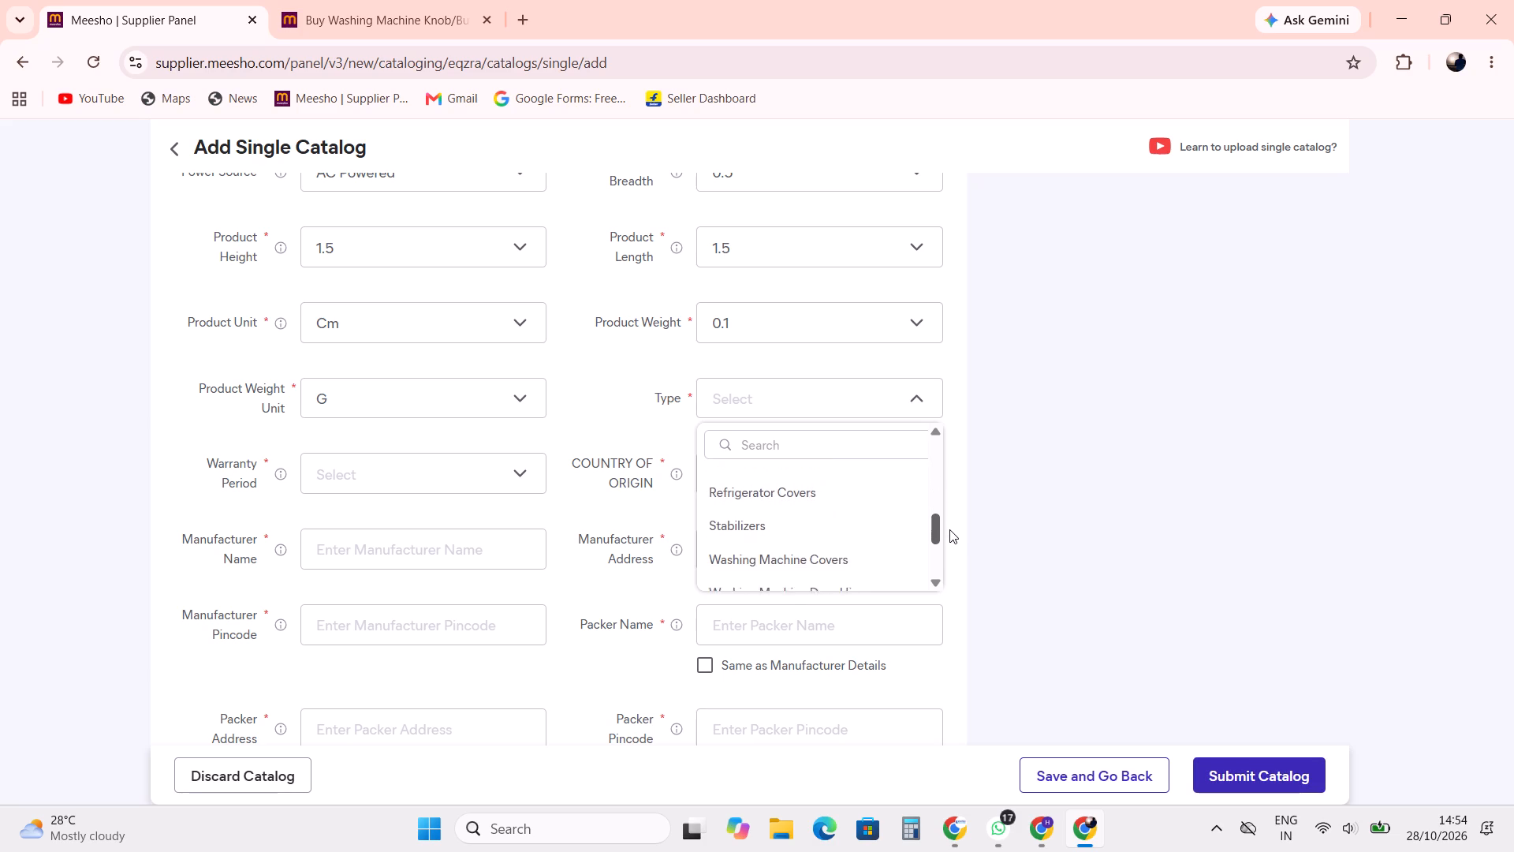
drag(949, 529, 951, 551)
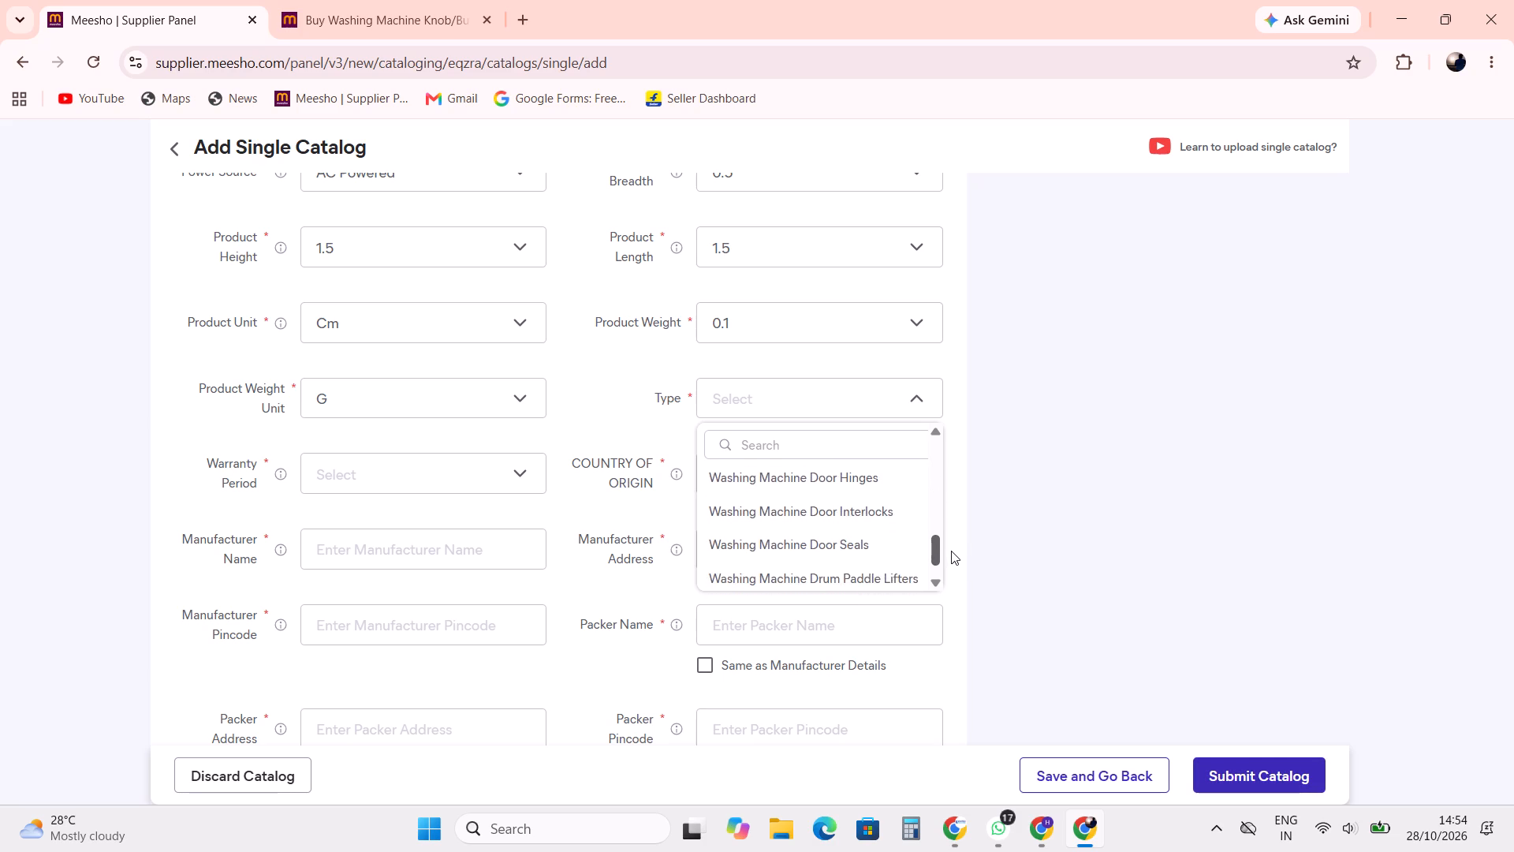
drag(951, 551, 963, 471)
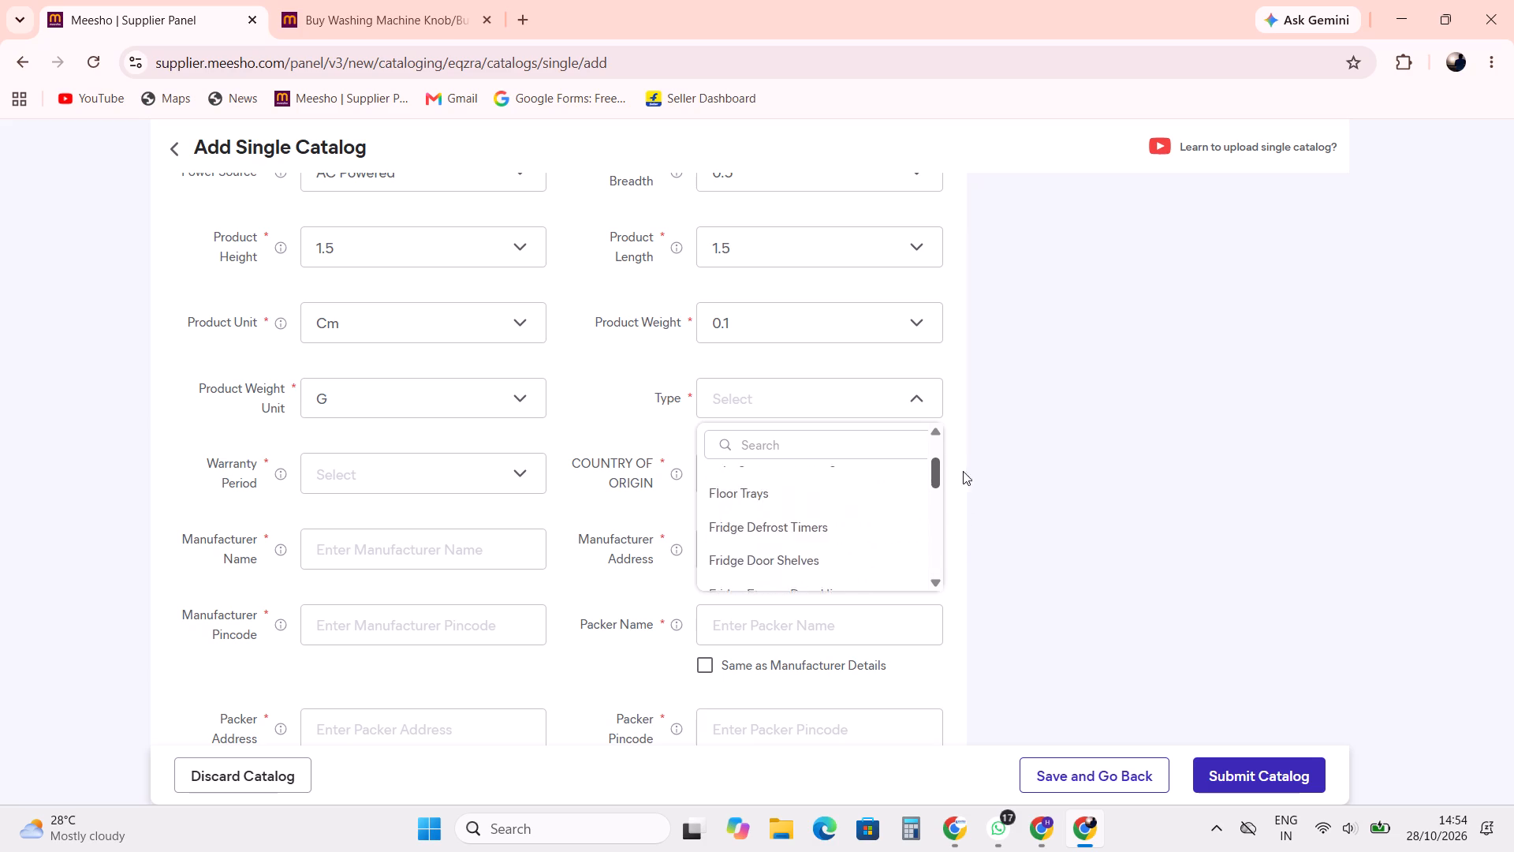
drag(963, 471, 966, 454)
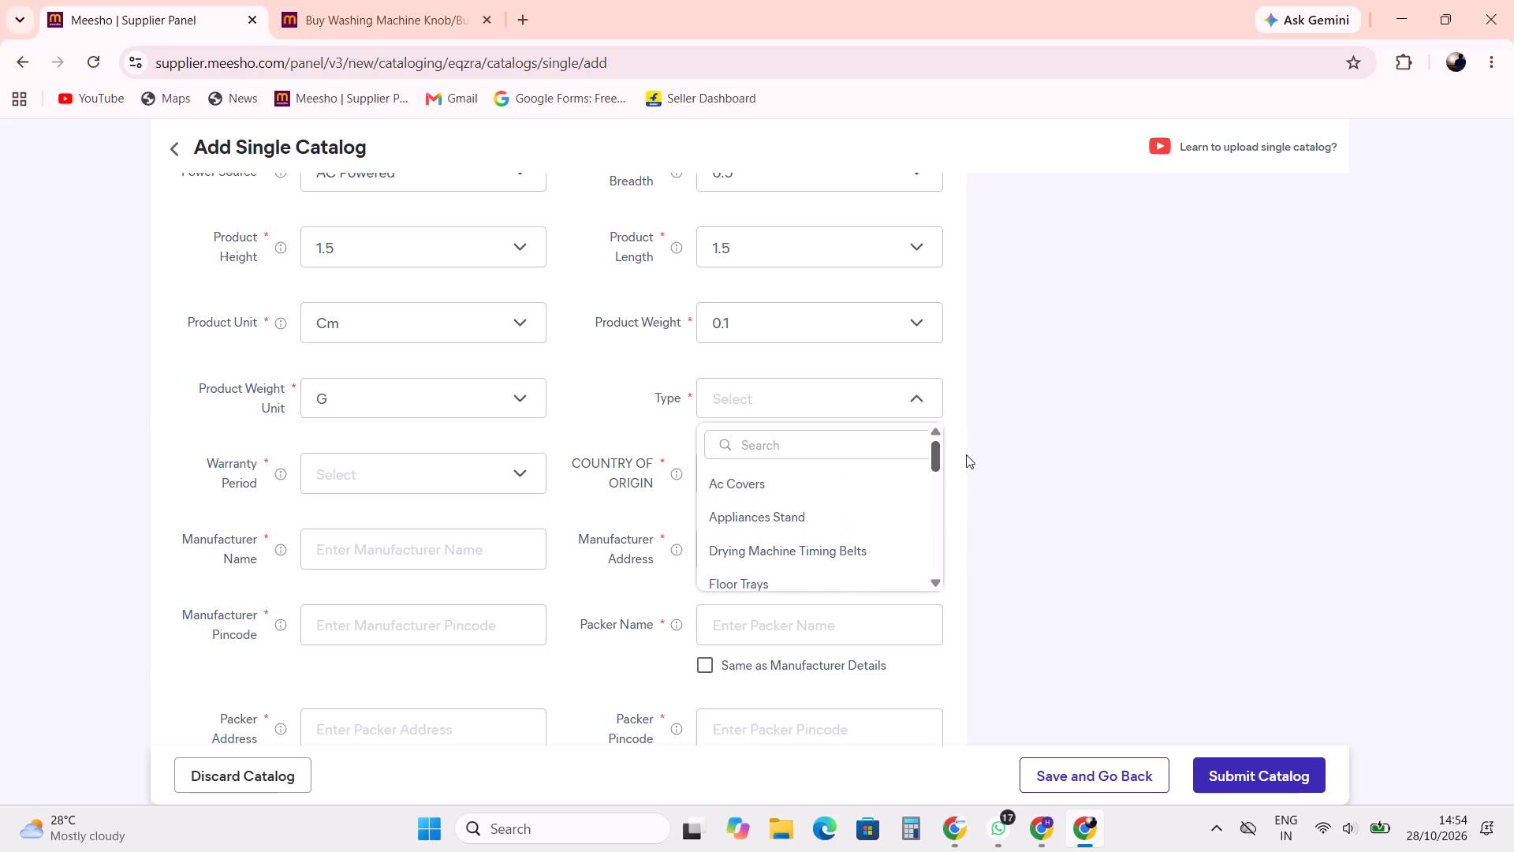
drag(966, 454, 966, 467)
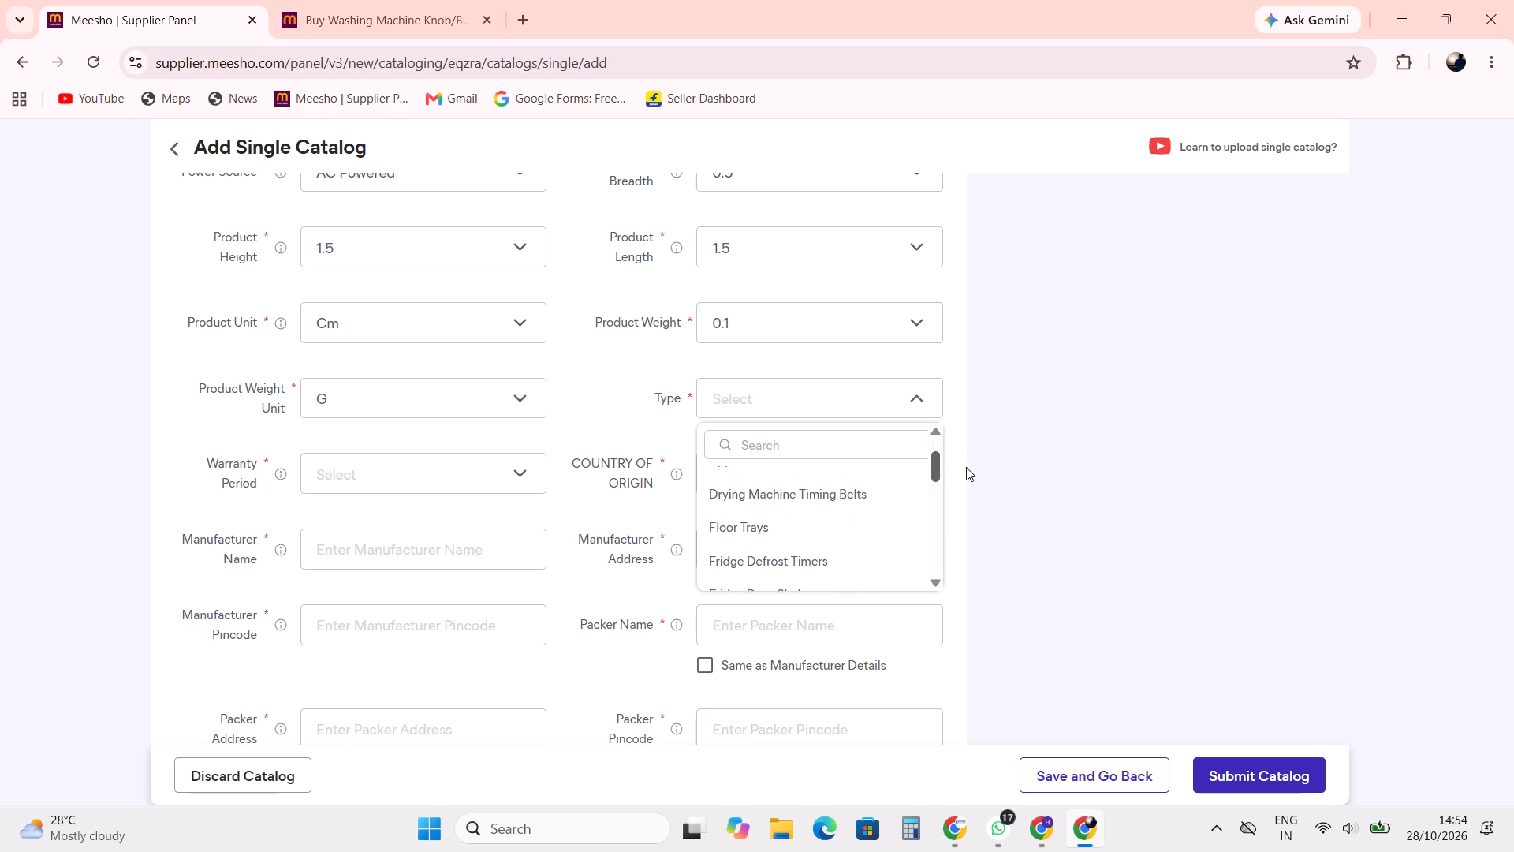
drag(966, 467, 968, 484)
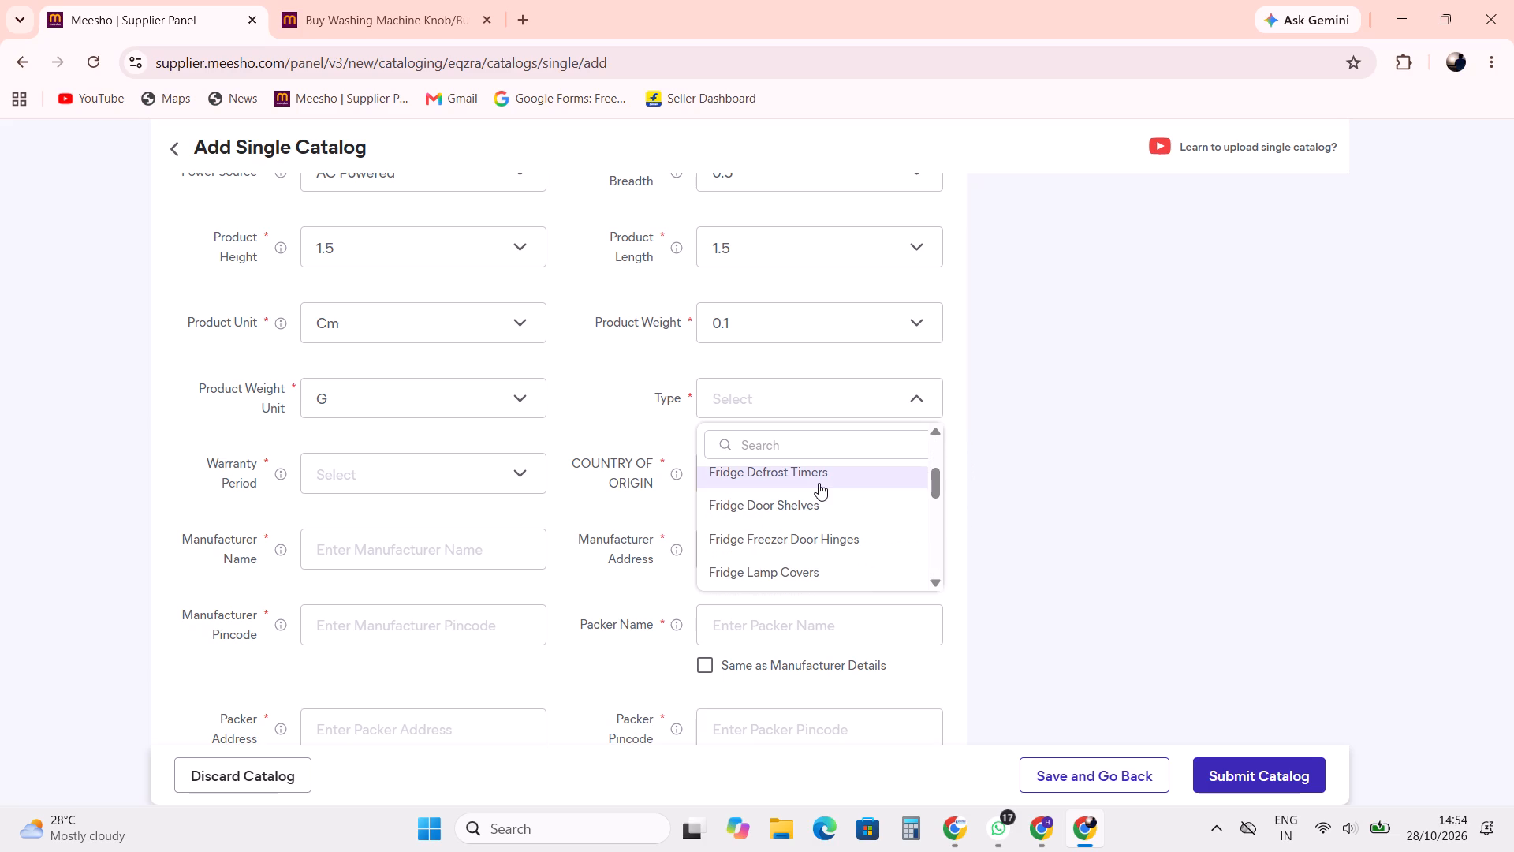
scroll(857, 567, up, 1)
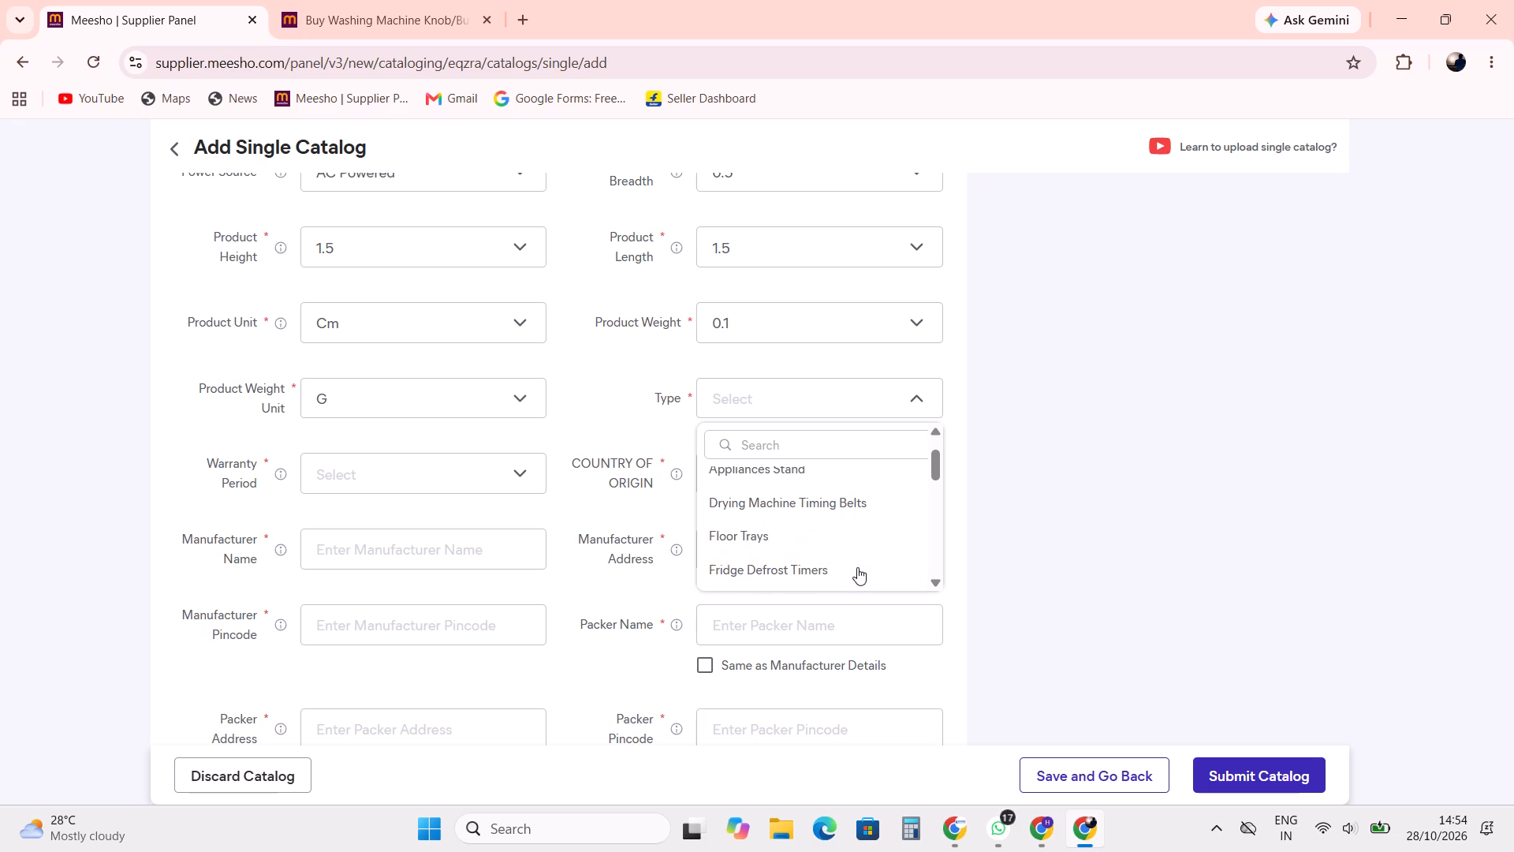
scroll(857, 567, up, 1)
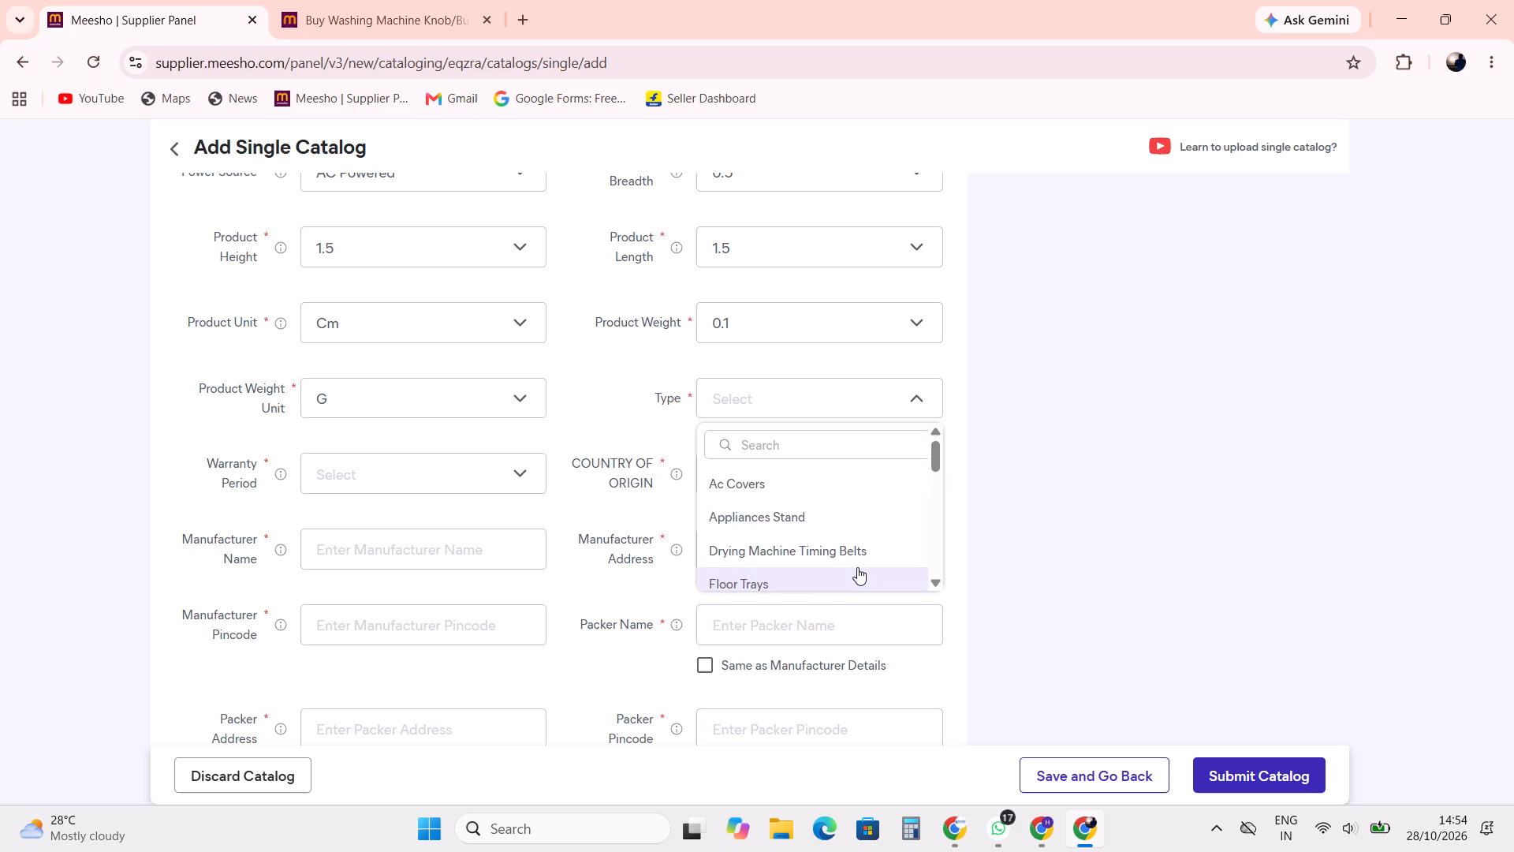
click(857, 557)
click(1027, 556)
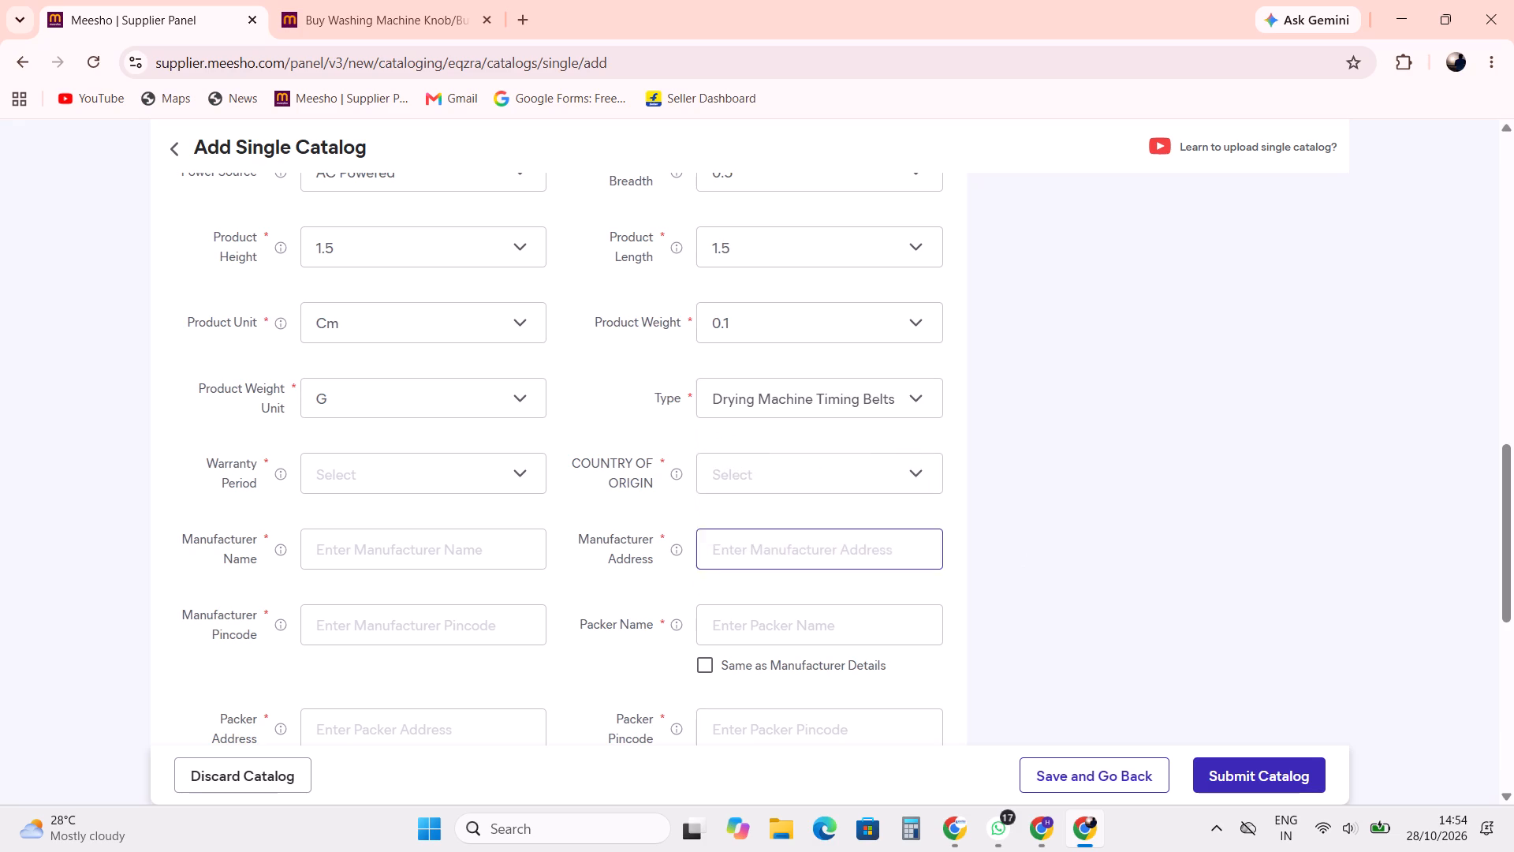
Set the warranty period to No Warranty and the country of origin to India.
scroll(786, 413, down, 1)
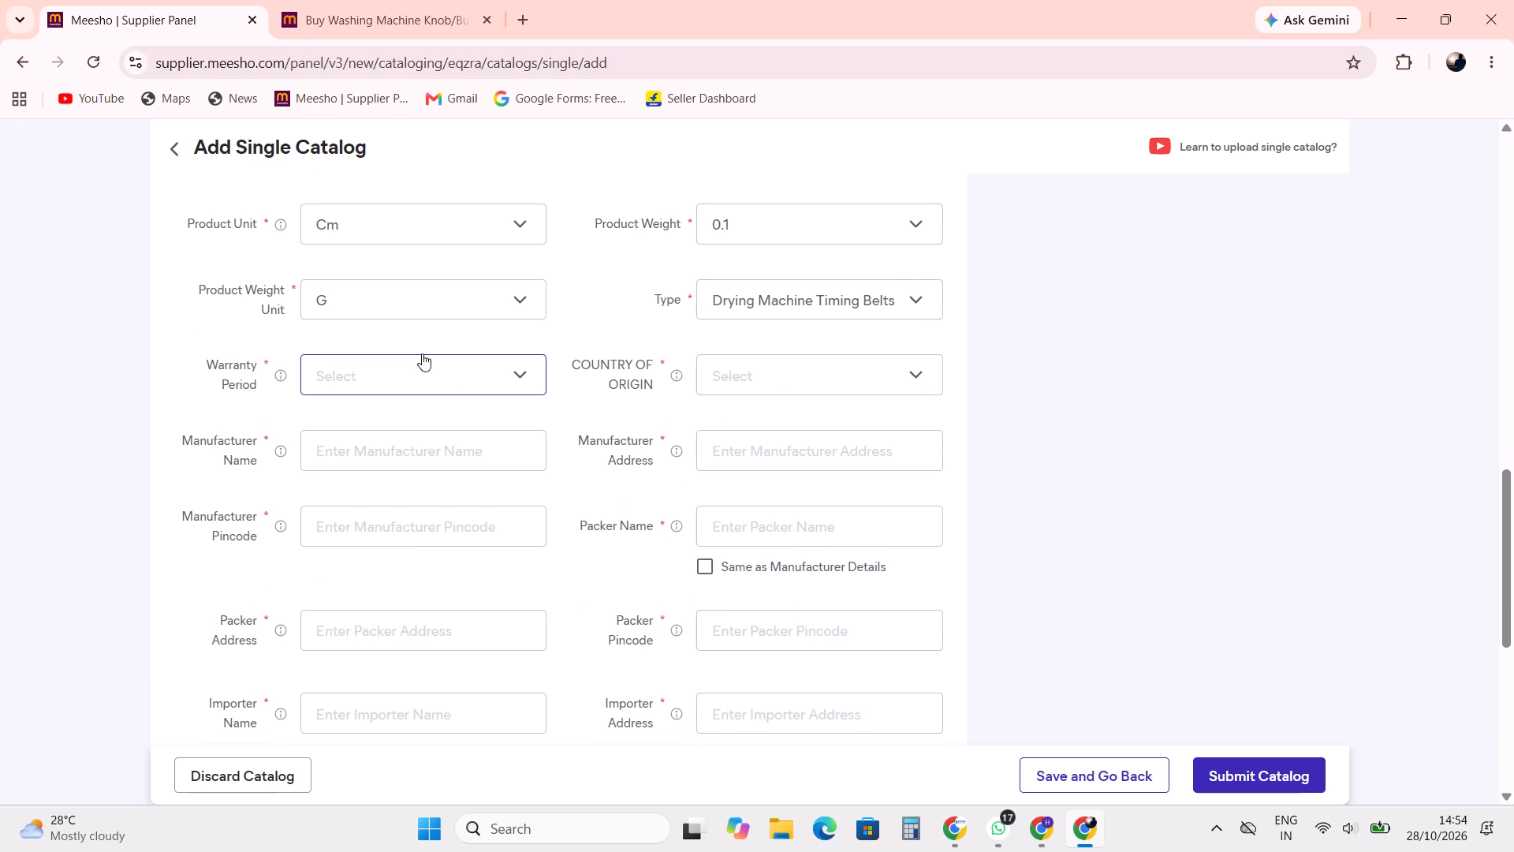
click(417, 355)
click(440, 387)
click(444, 380)
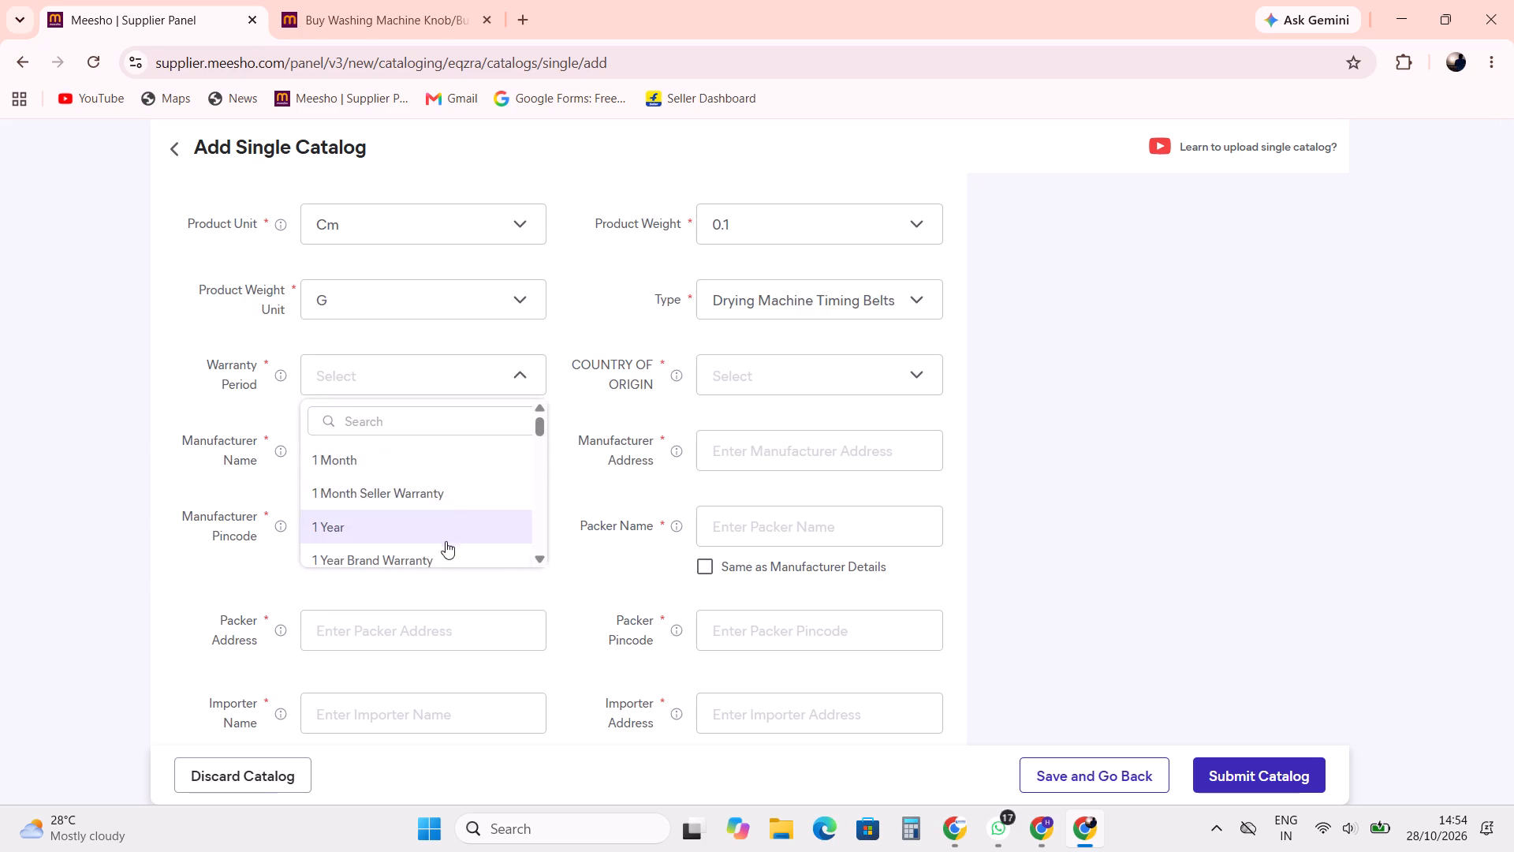
scroll(446, 552, down, 20)
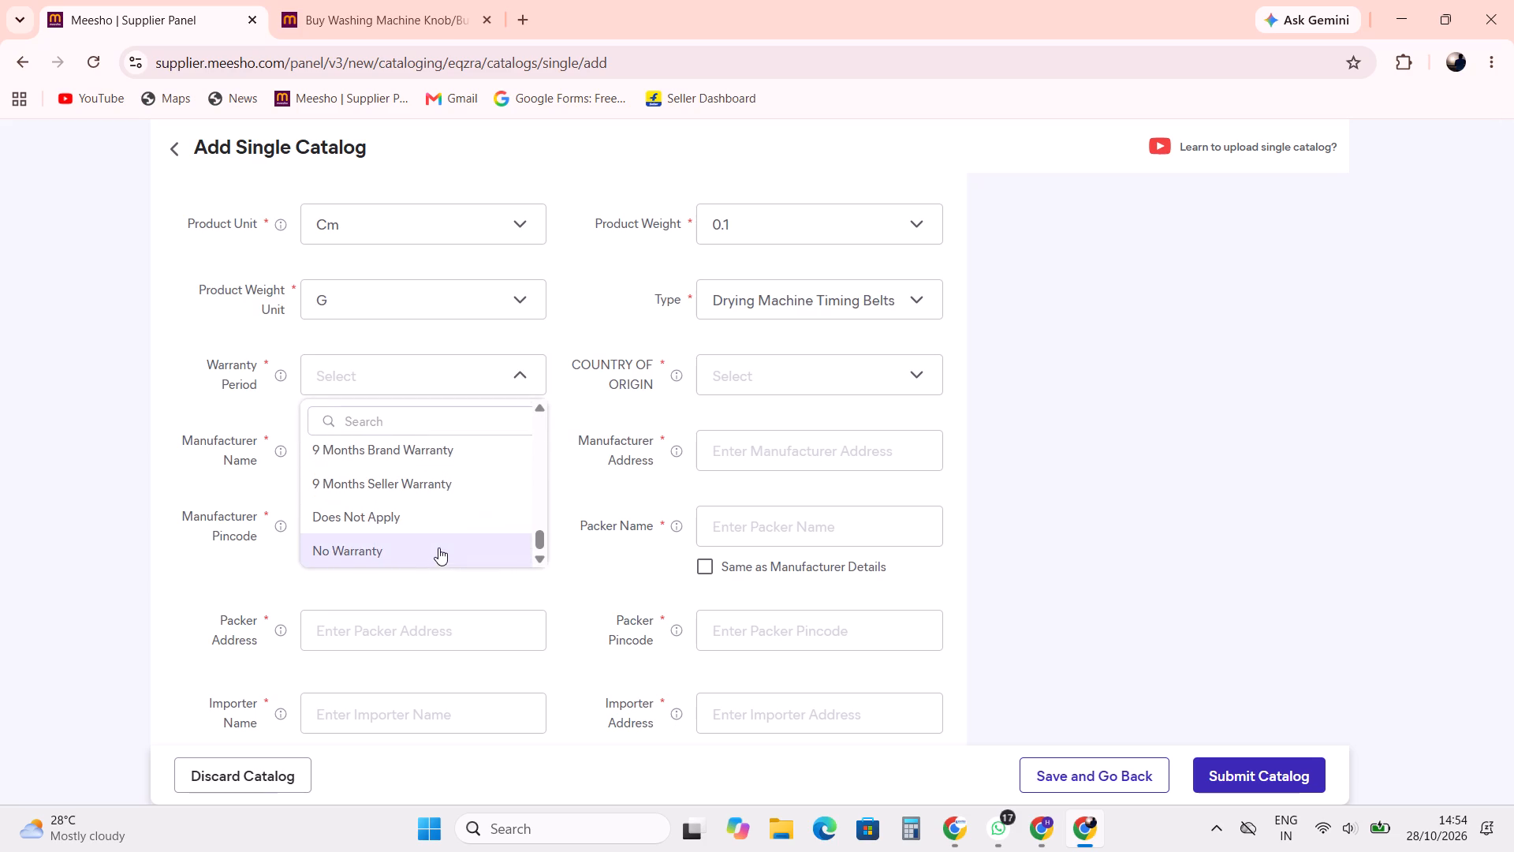
scroll(438, 547, down, 3)
click(438, 549)
click(800, 383)
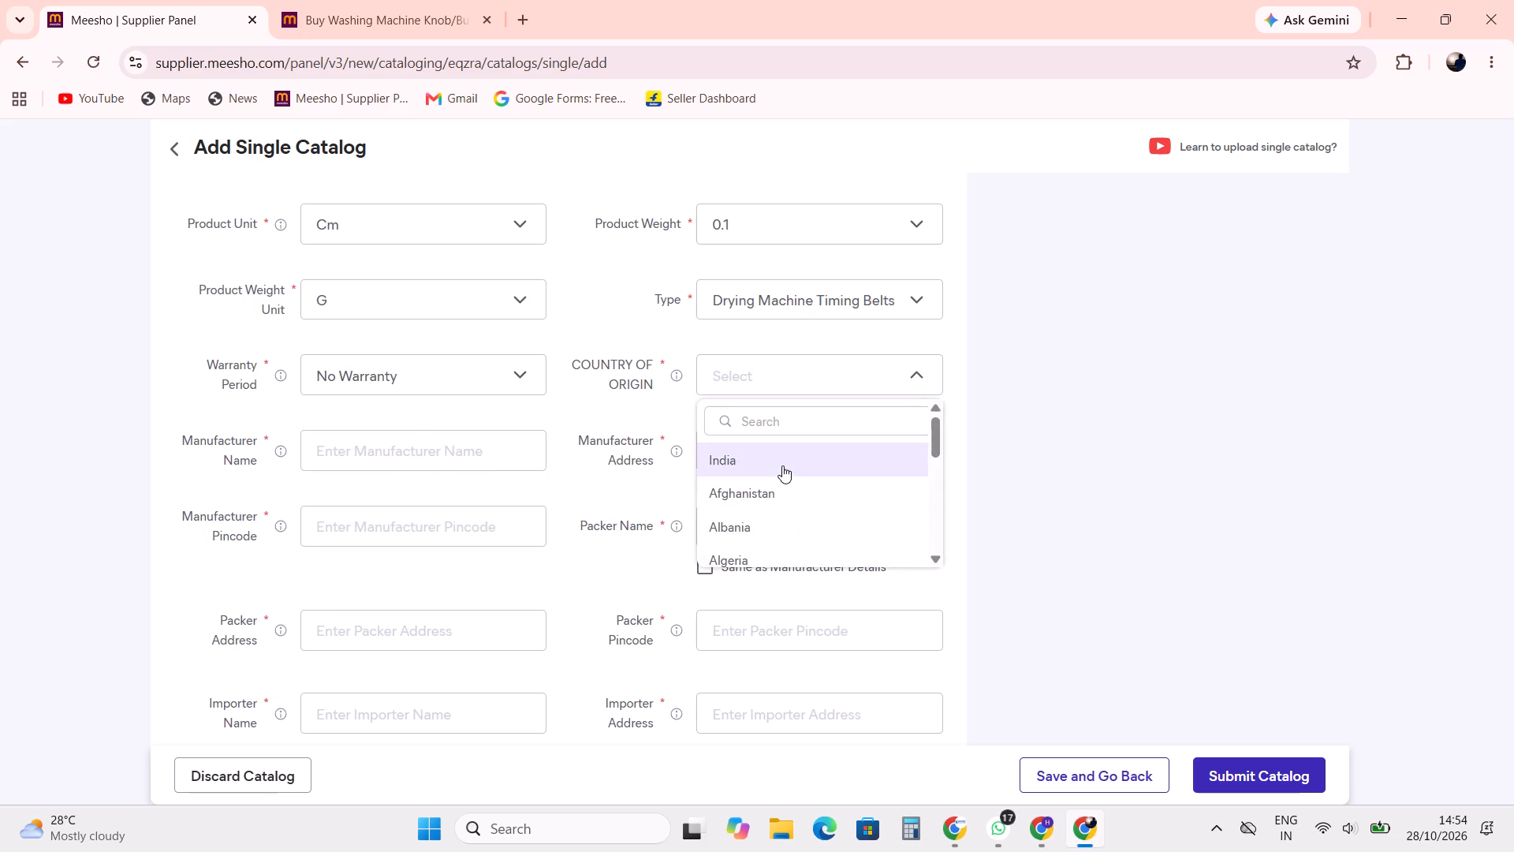
click(782, 465)
click(1061, 388)
In a new tab, open the supplier inventory and edit the LCROSS Royal Enfield leather keychain listing to reference its details.
click(531, 13)
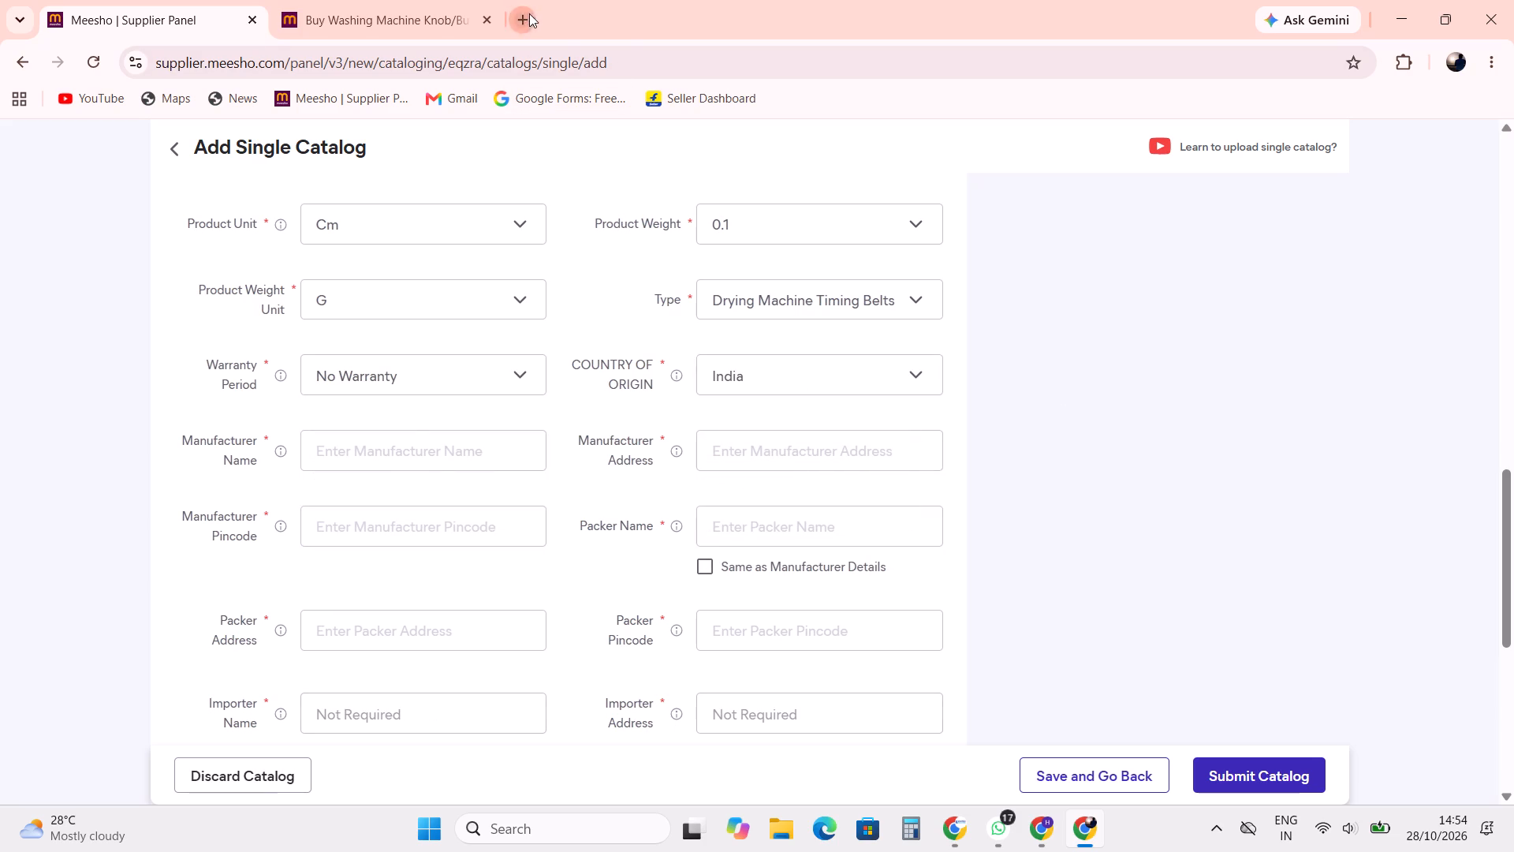
click(282, 95)
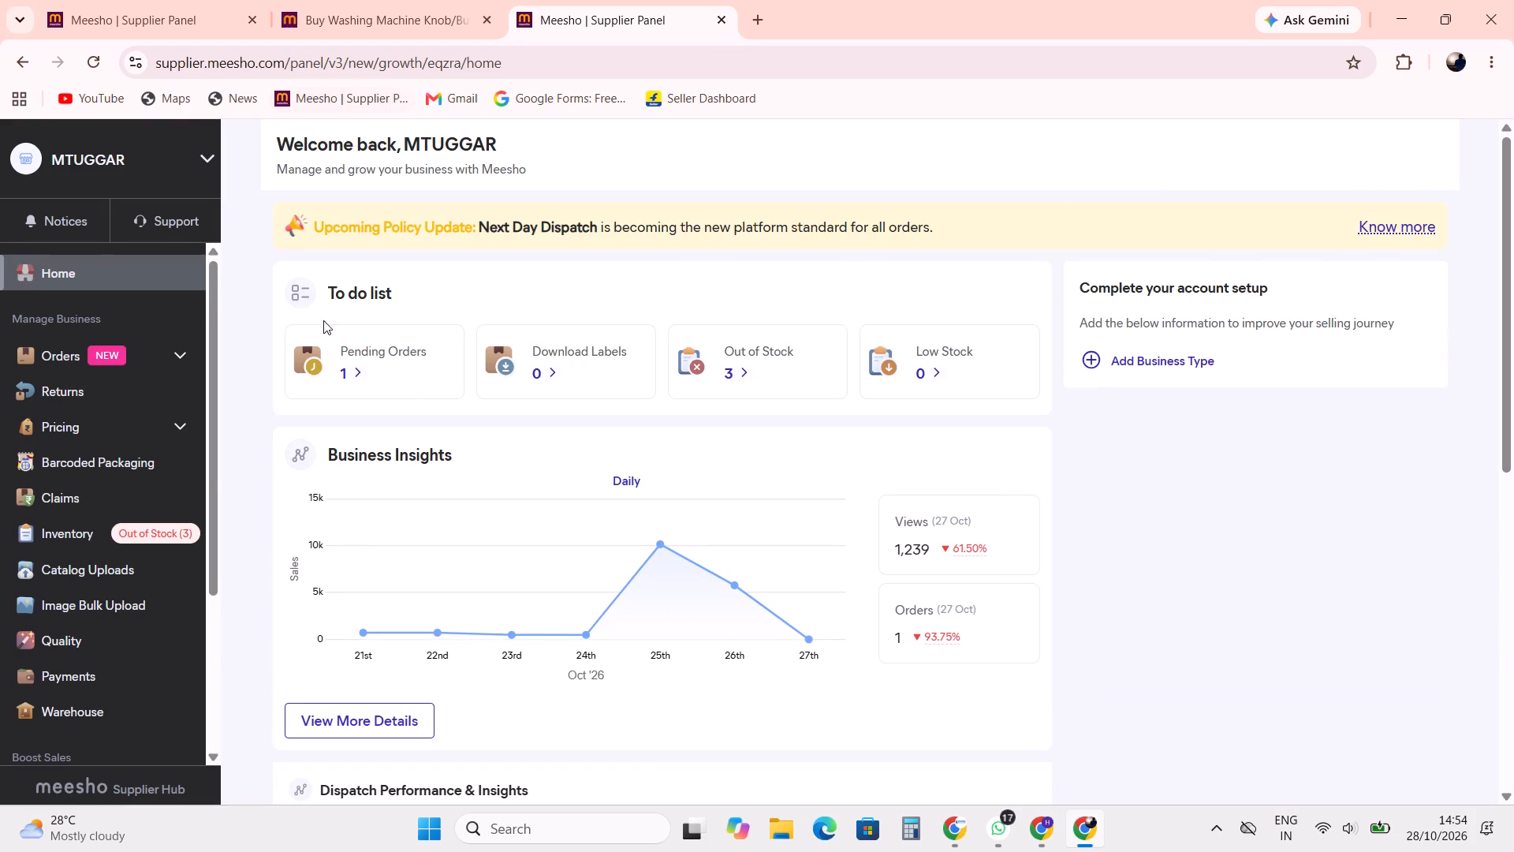
click(129, 545)
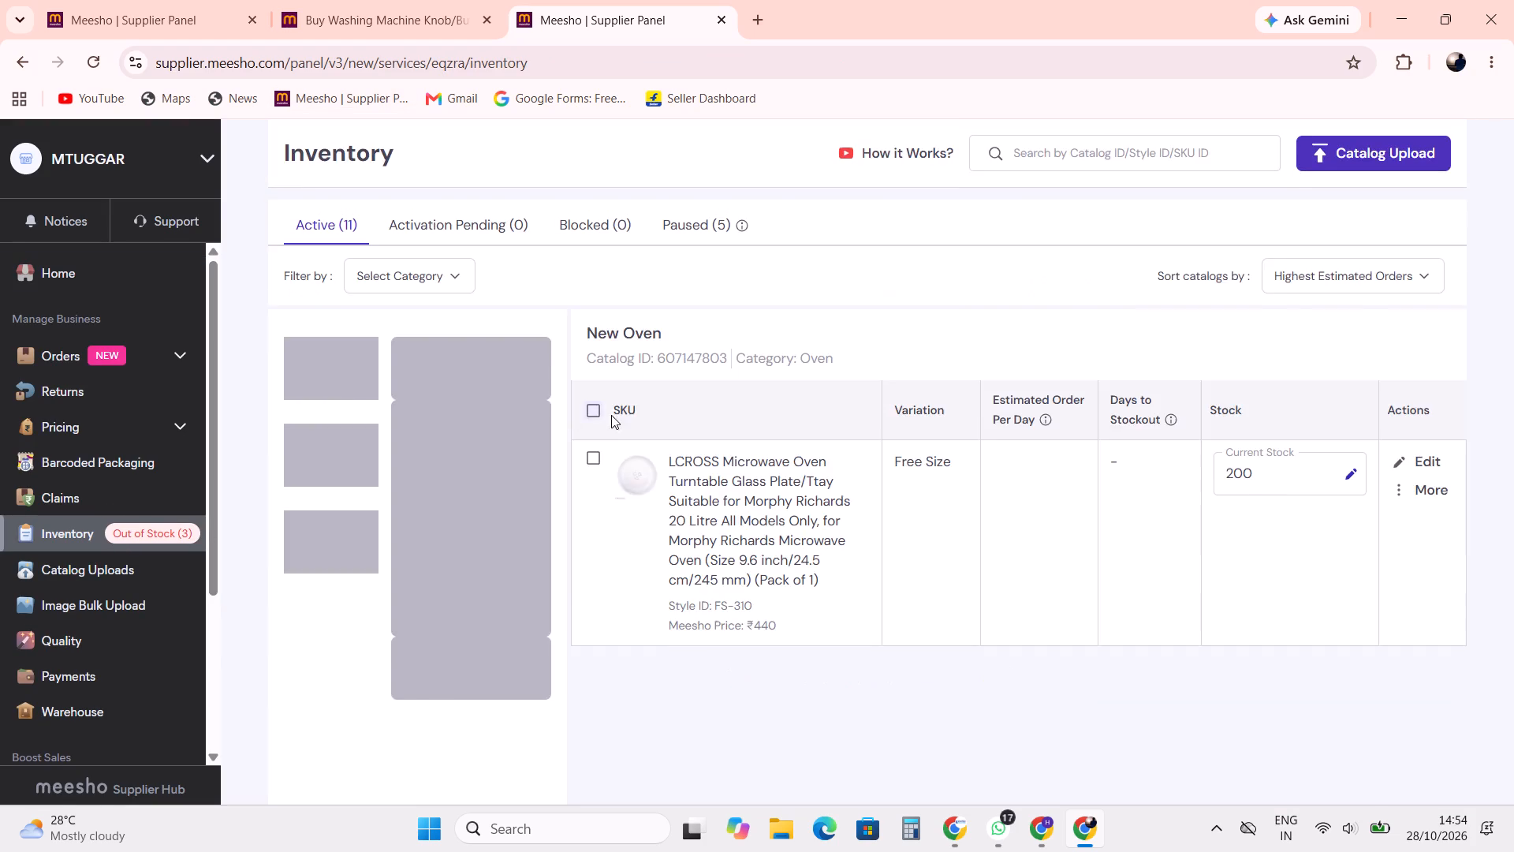
click(414, 547)
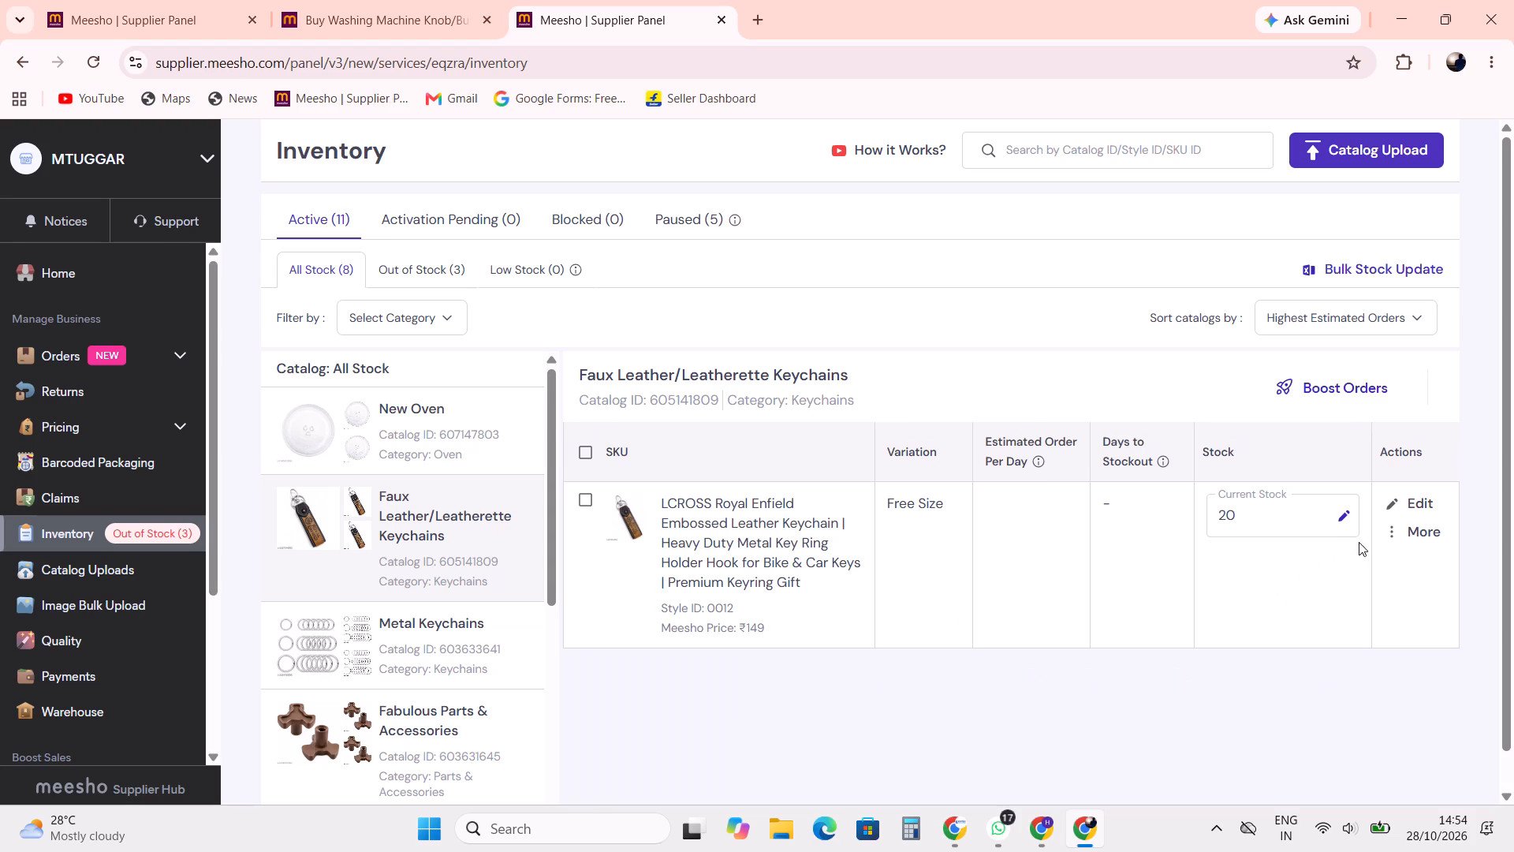
click(1405, 506)
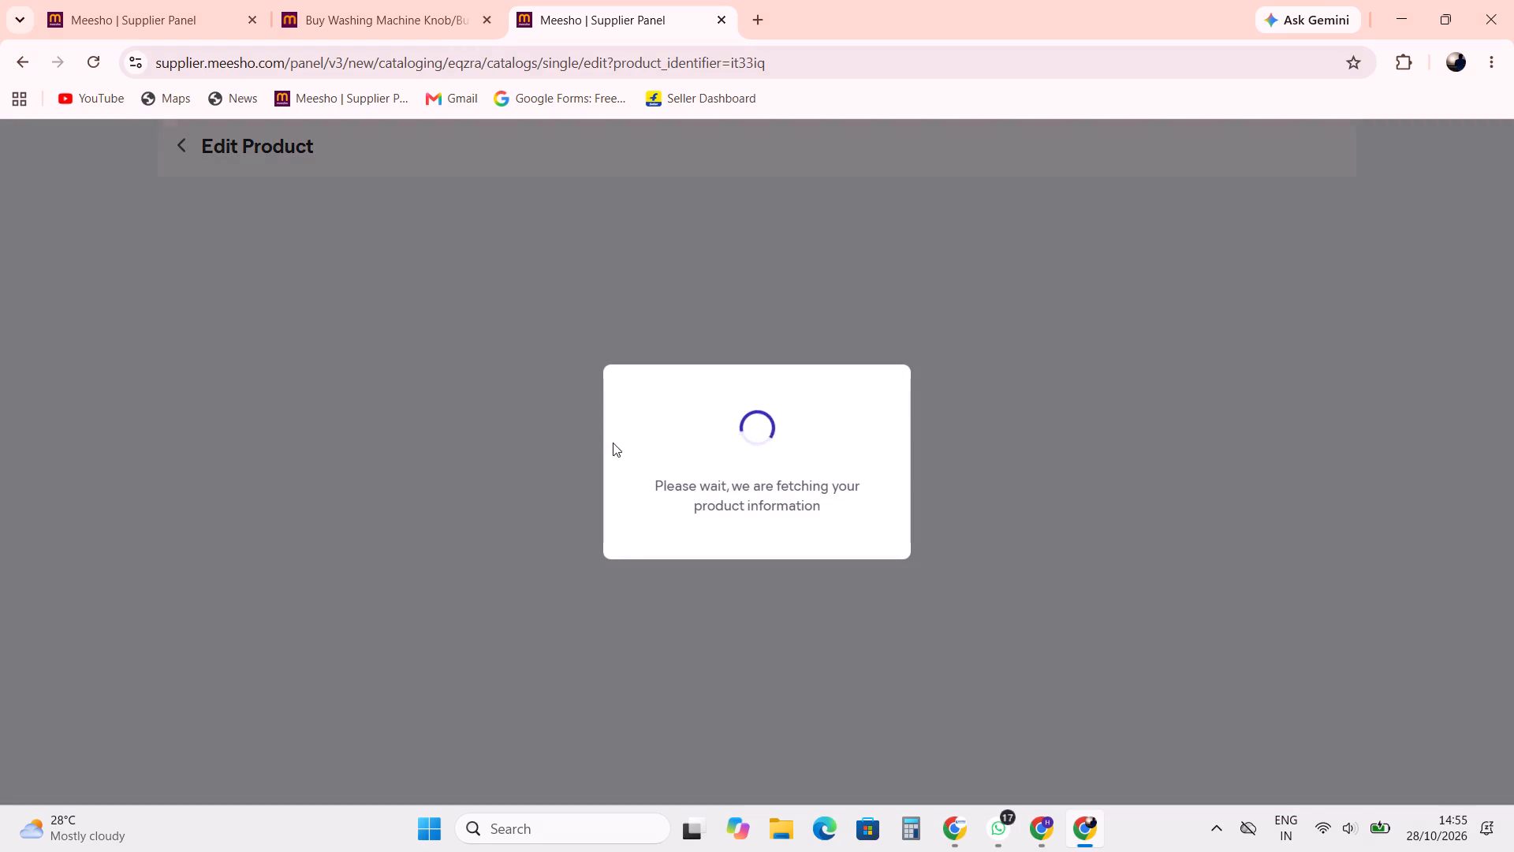
Copy the manufacturer name mtuggar from the keychain listing into the new catalog's Manufacturer Name and Manufacturer Address.
scroll(609, 365, down, 9)
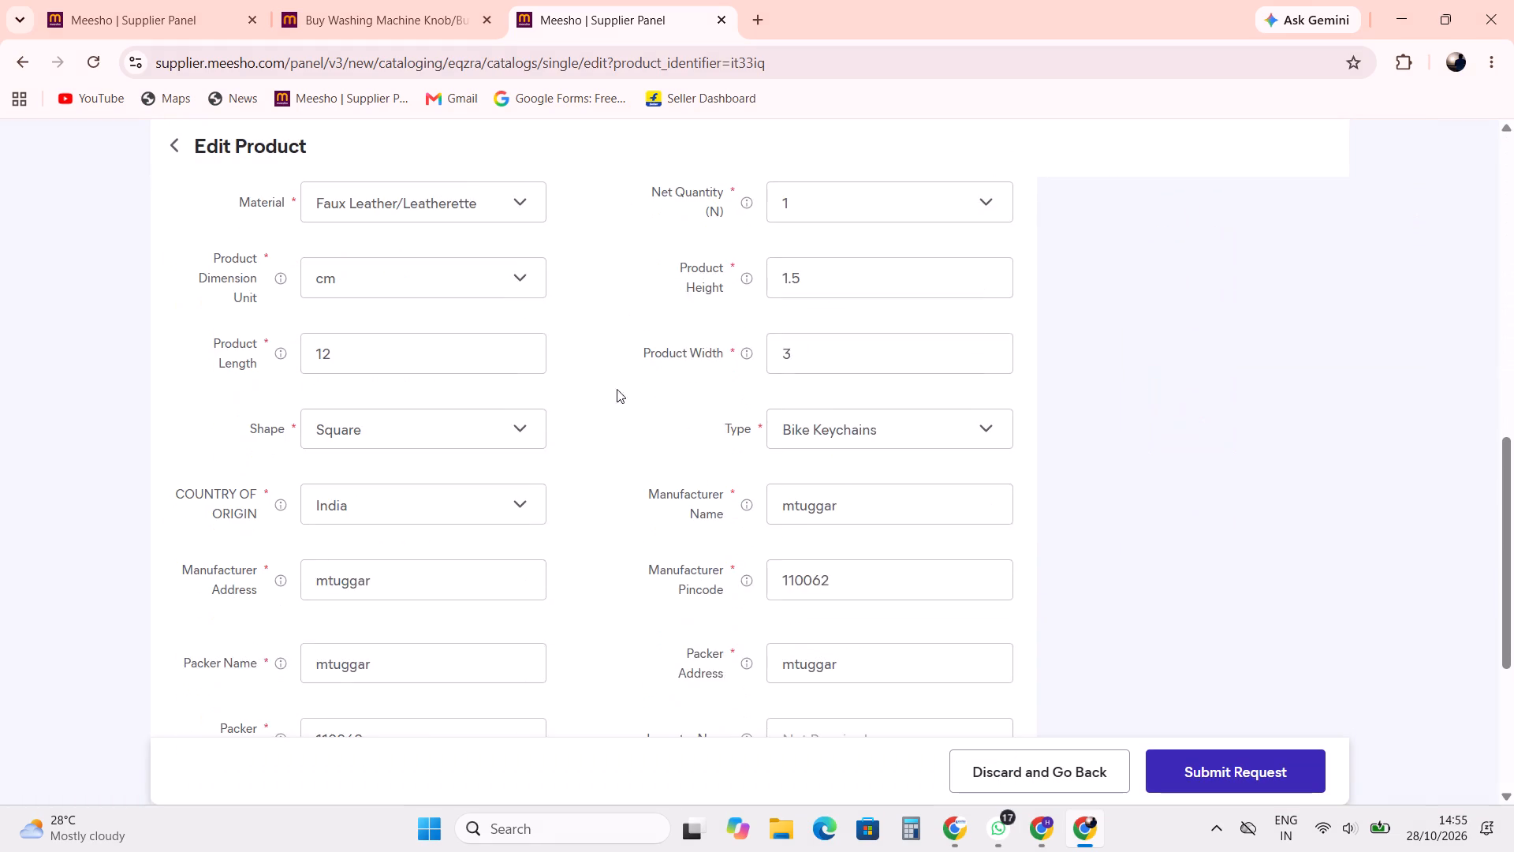
scroll(815, 544, down, 7)
scroll(840, 580, up, 10)
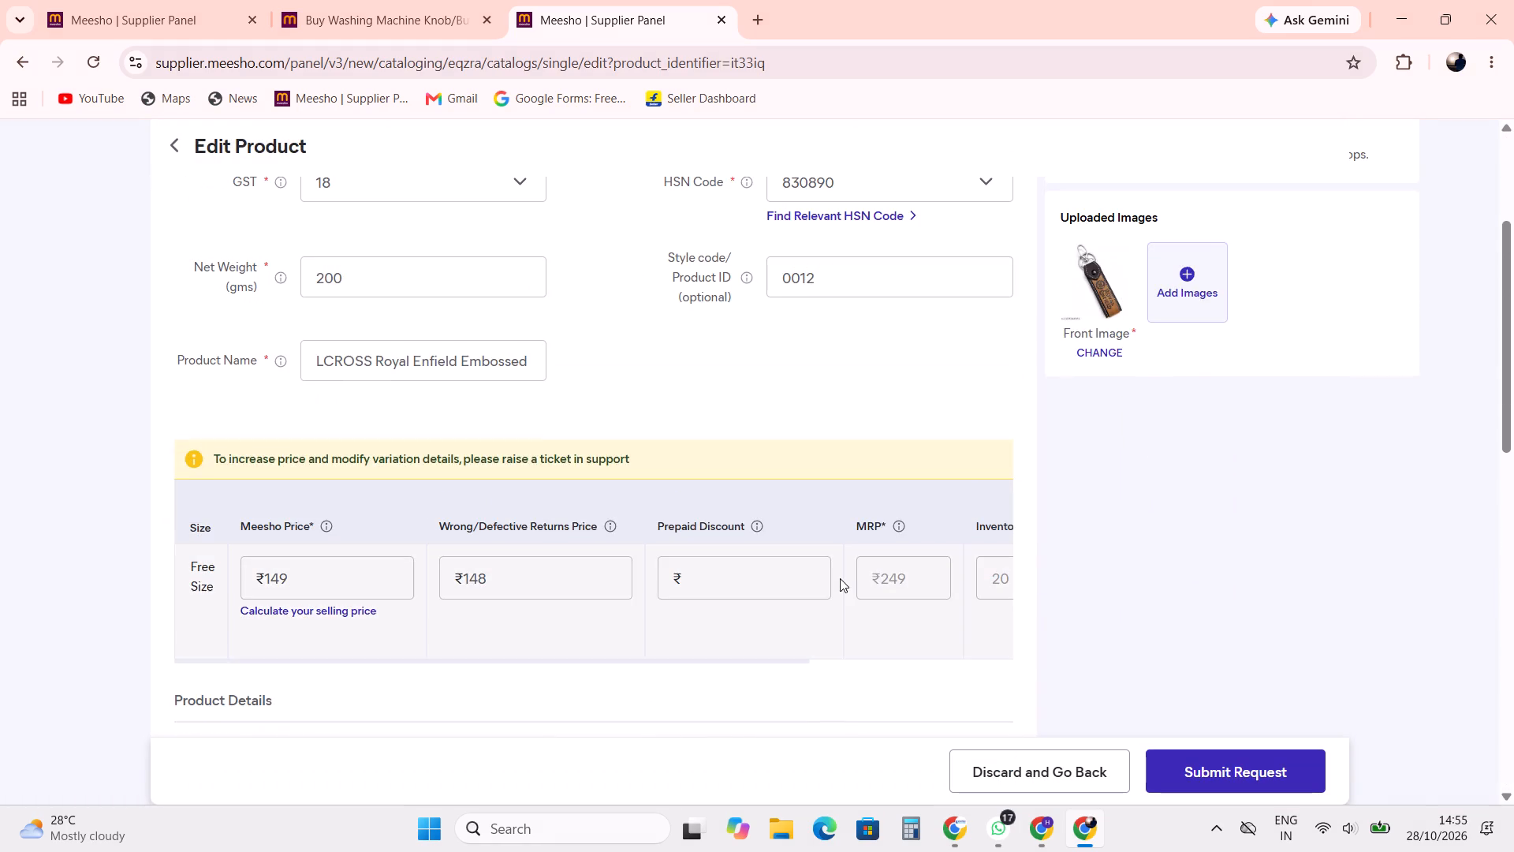
scroll(837, 566, down, 12)
scroll(824, 545, up, 2)
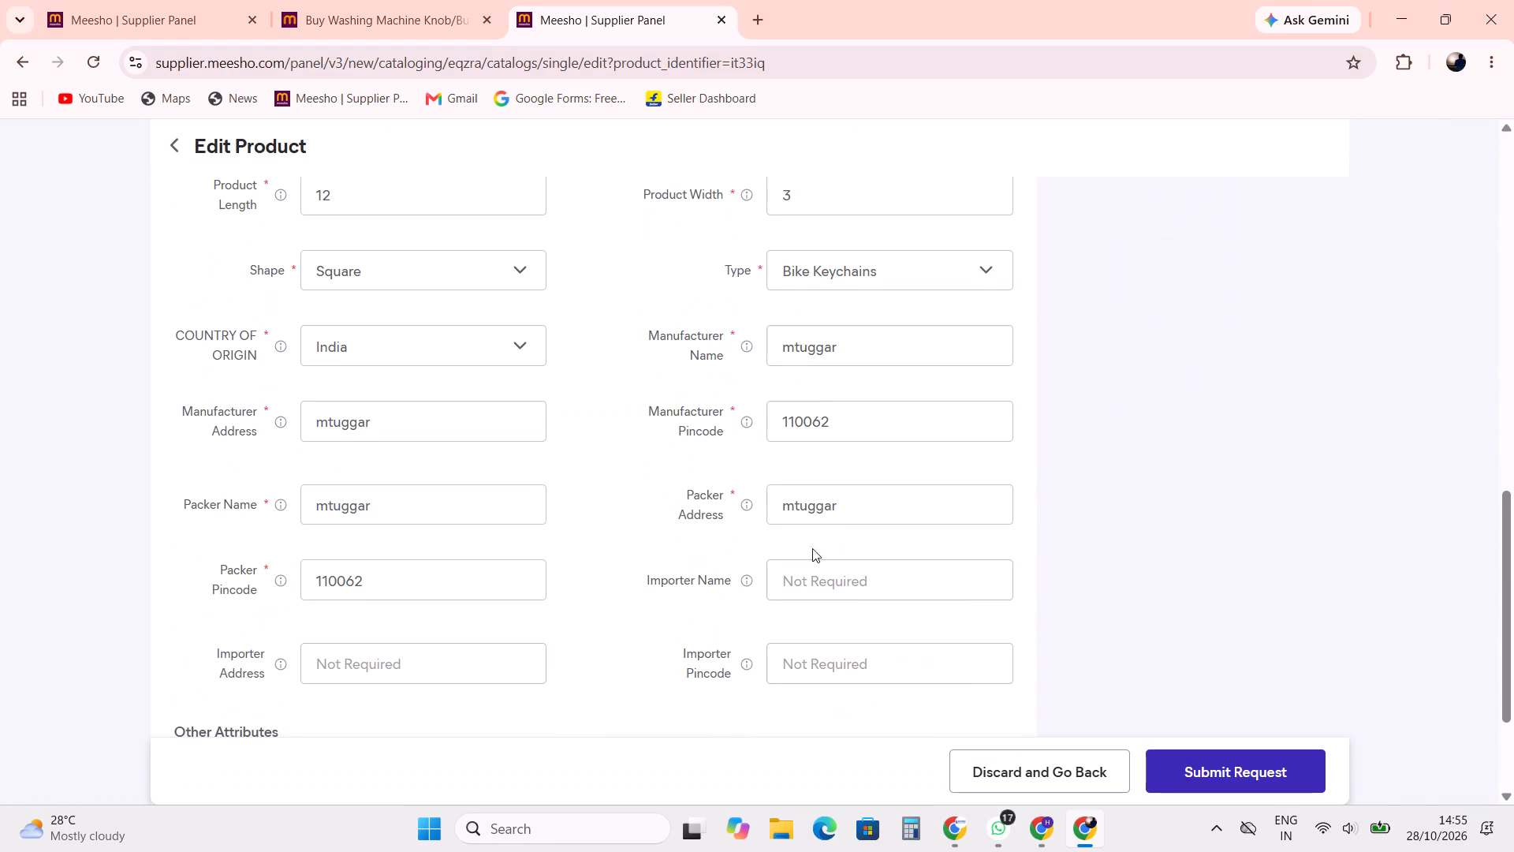
drag(893, 349, 660, 342)
key(ctrl+c)
key(ctrl+c)
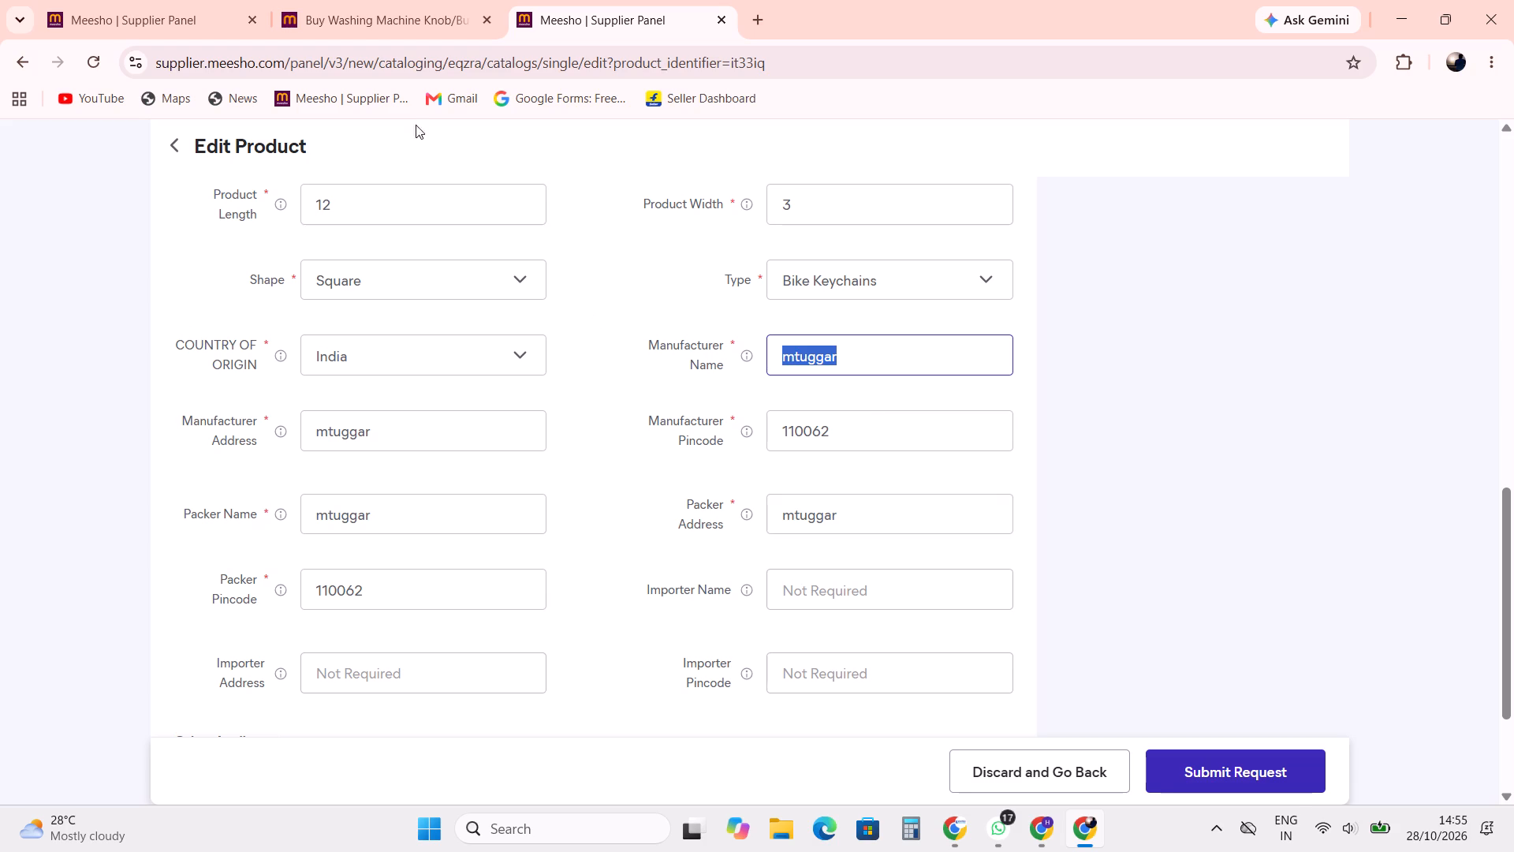
click(165, 0)
click(444, 457)
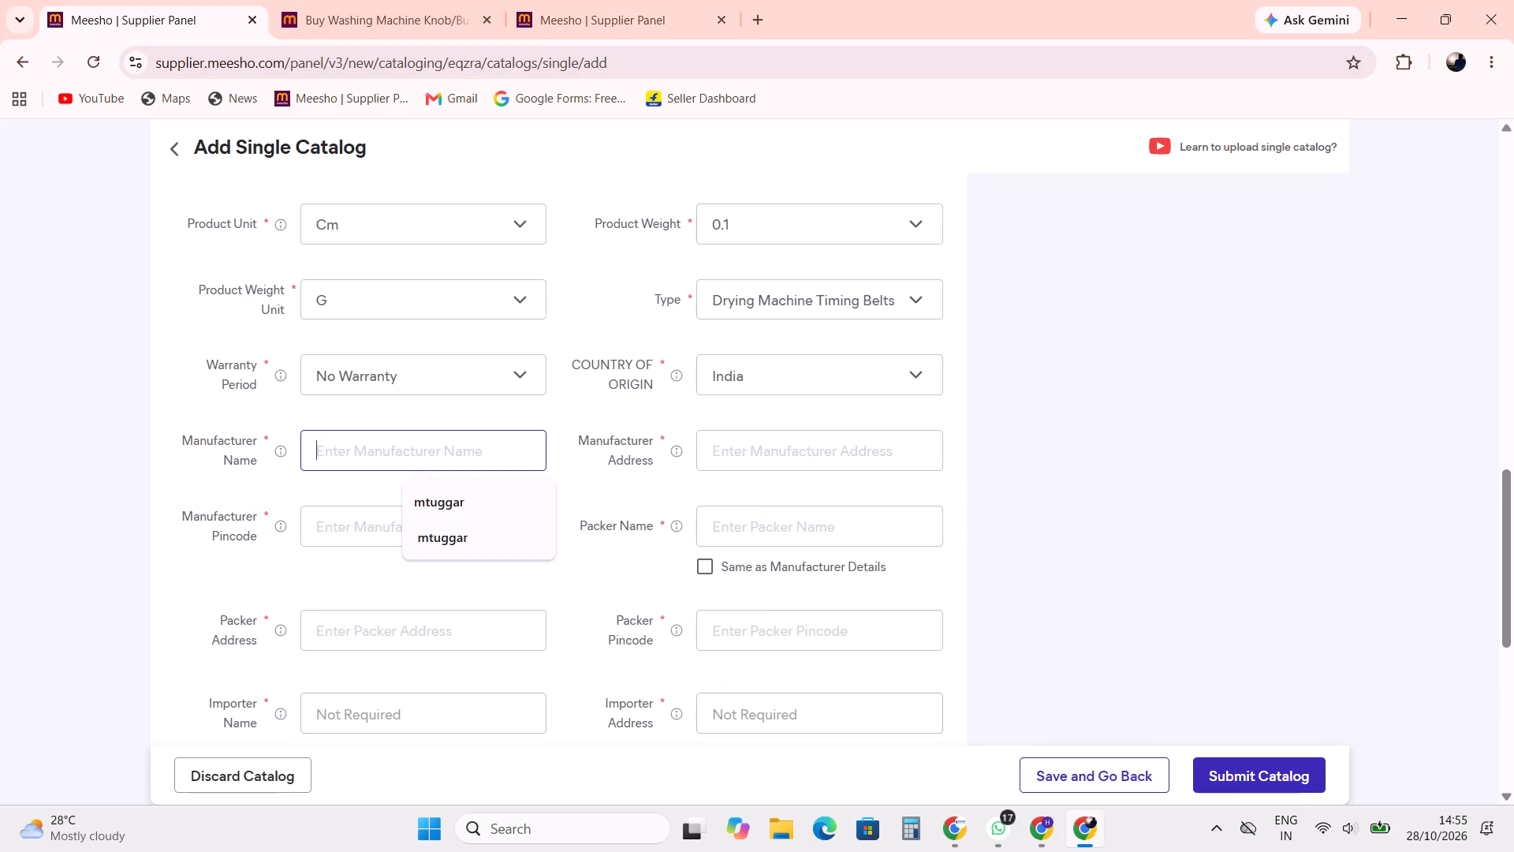
key(ctrl+v)
click(752, 447)
key(ctrl+v)
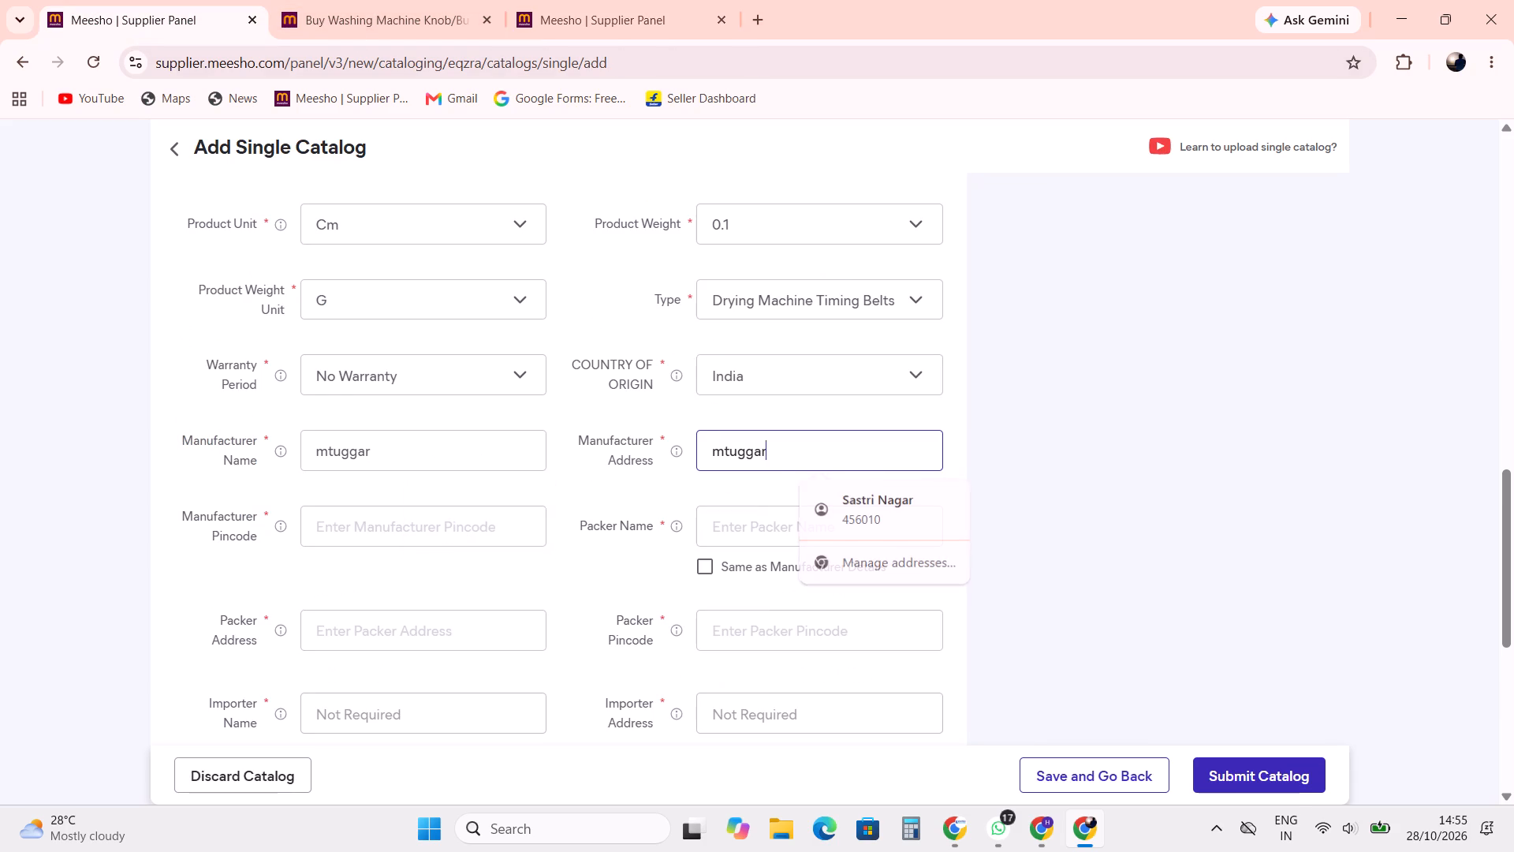
Copy the manufacturer pincode from the keychain listing into the new catalog's Manufacturer Pincode.
click(556, 0)
drag(860, 432, 636, 415)
key(ctrl+c)
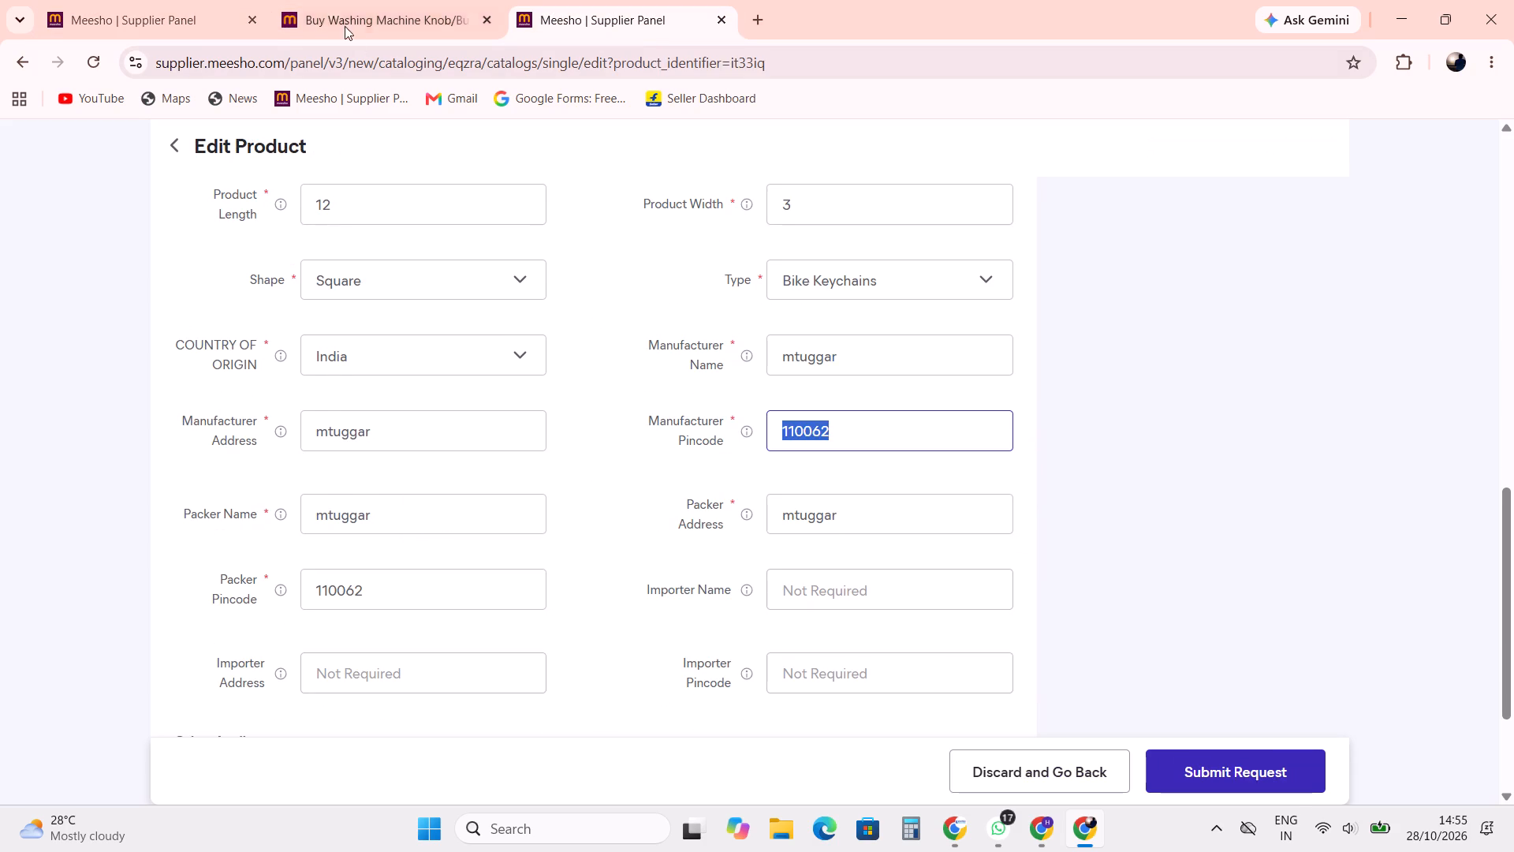
click(247, 0)
click(464, 520)
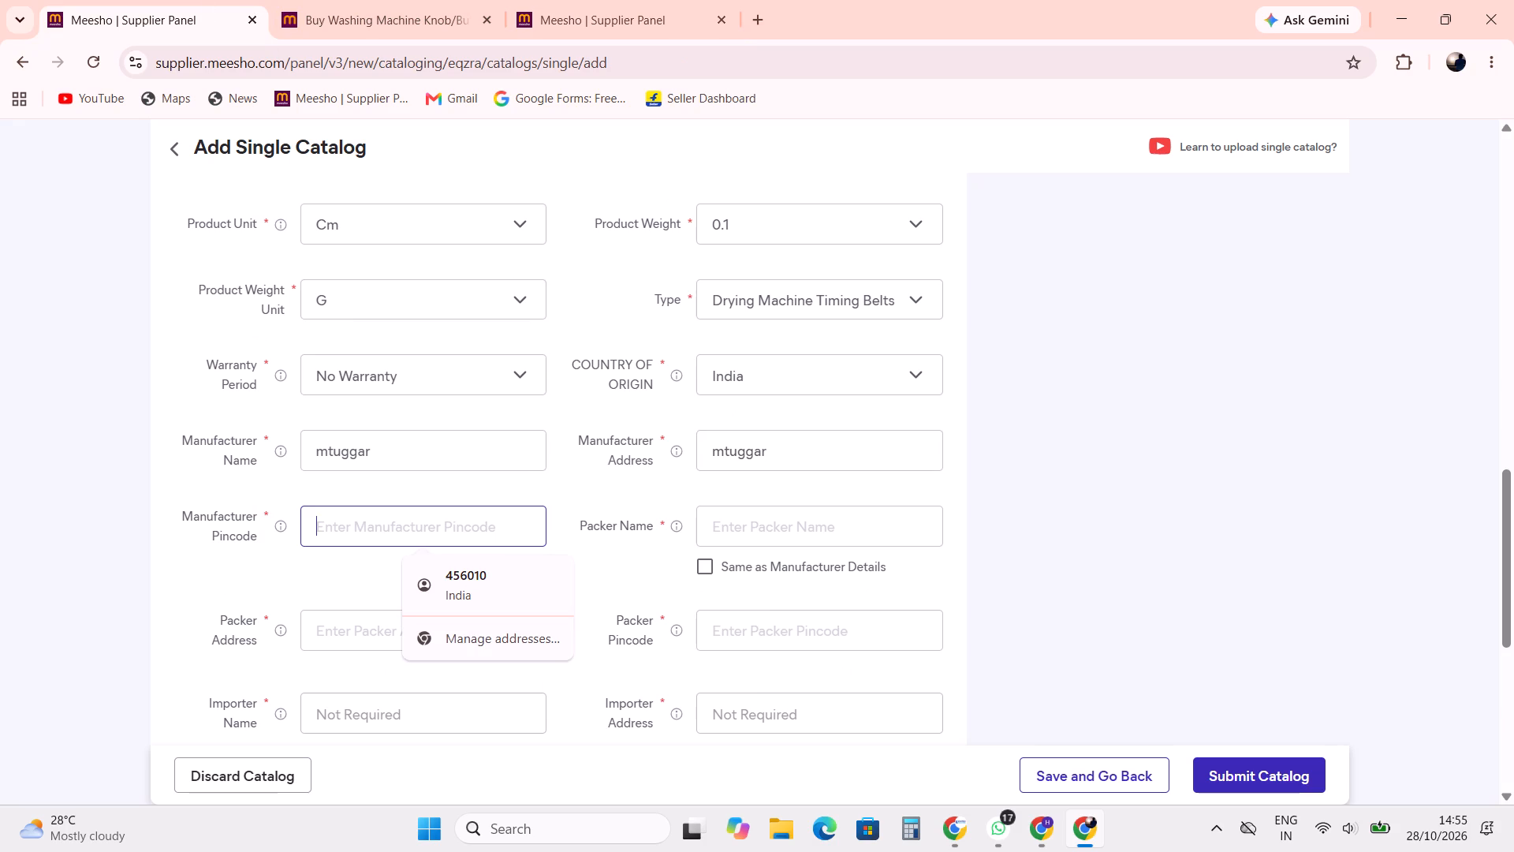
key(ctrl+v)
click(997, 456)
Set the packer details to be the same as the manufacturer details.
click(708, 561)
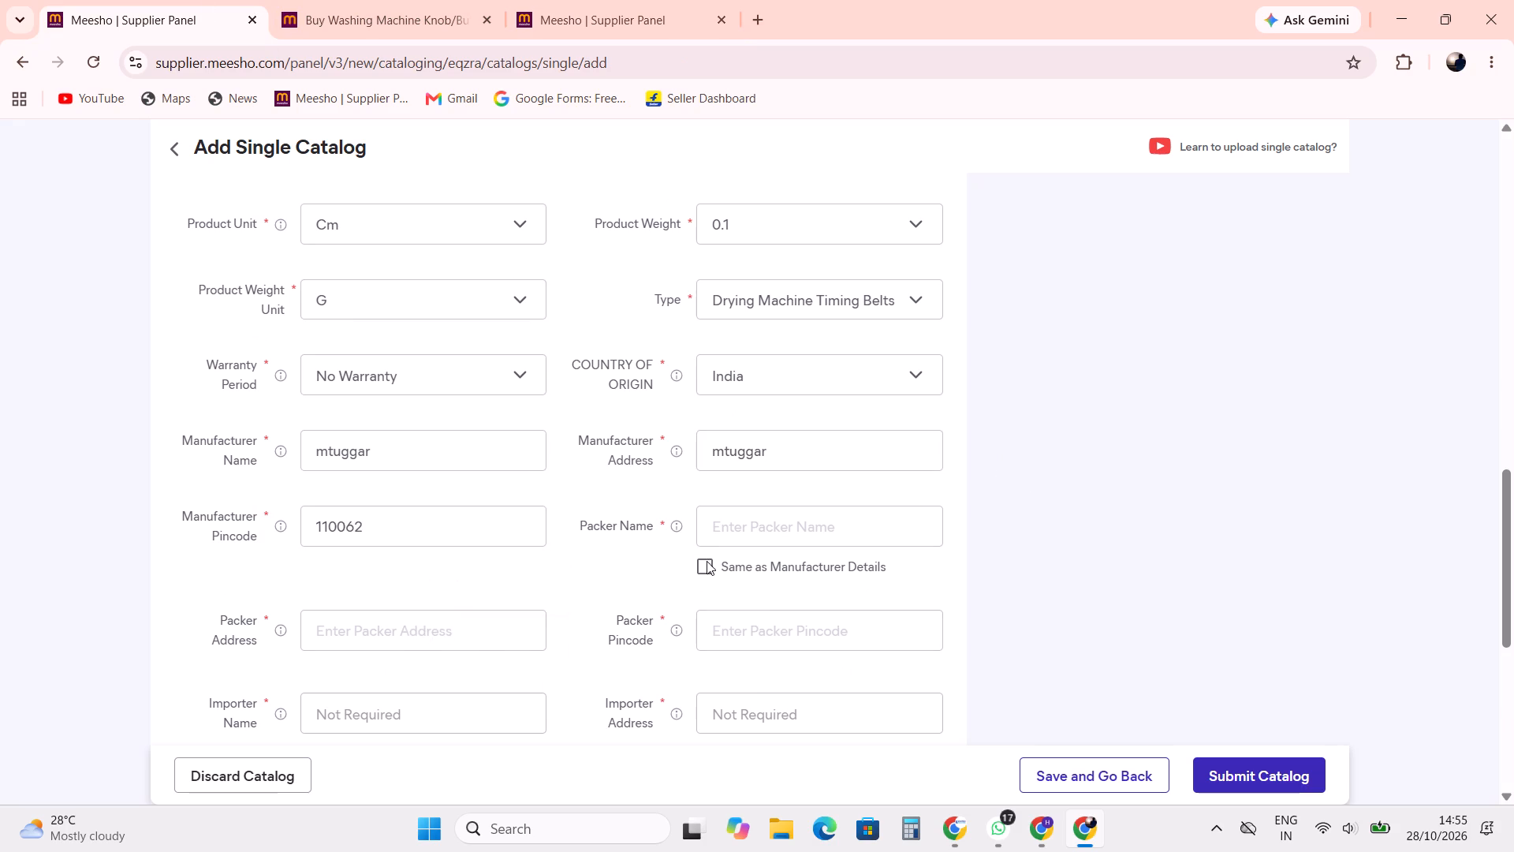
scroll(698, 546, down, 4)
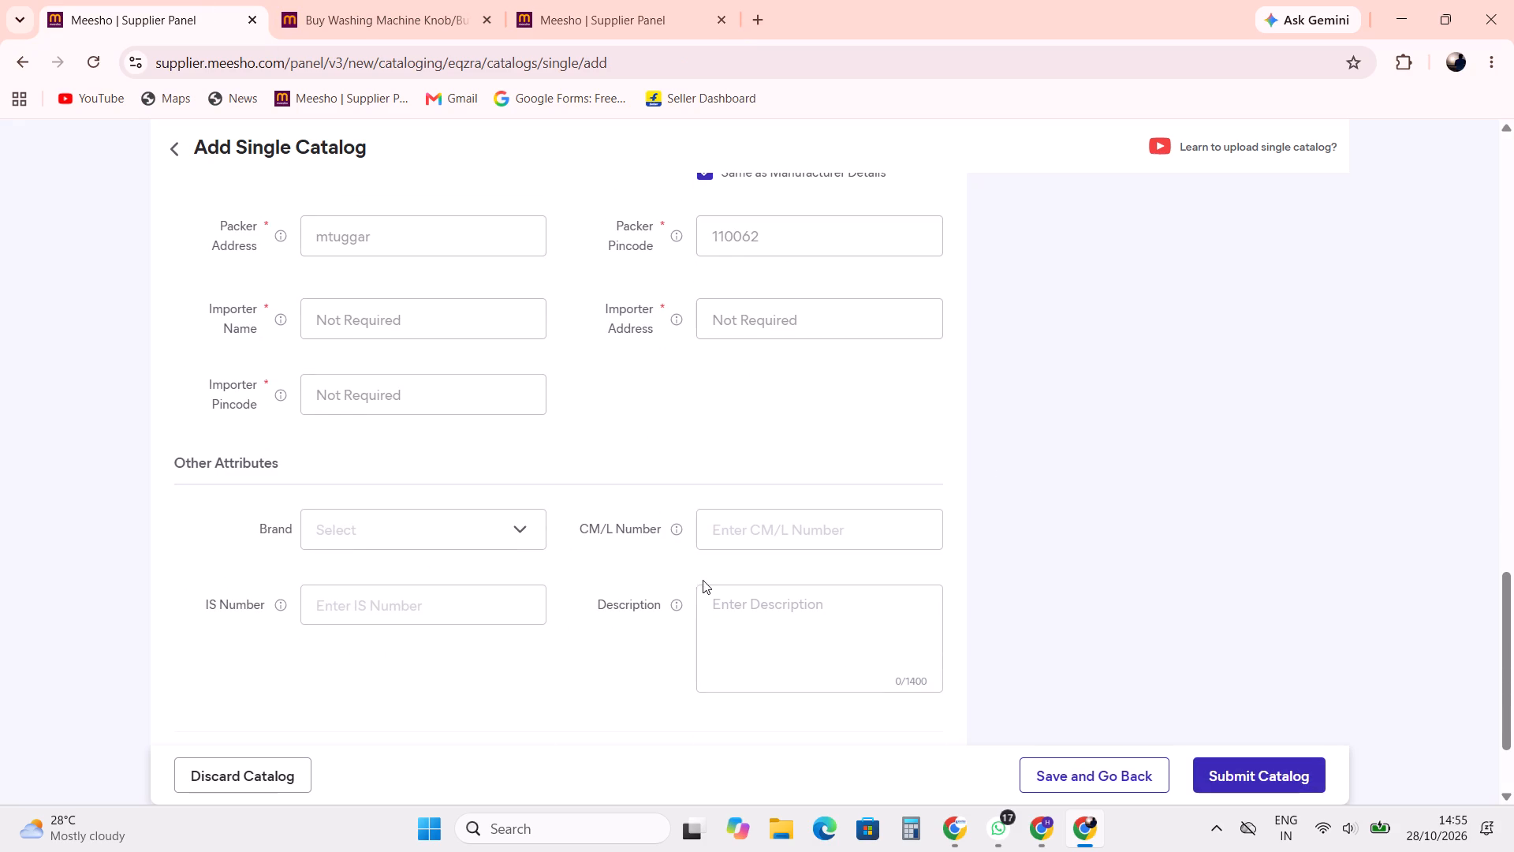
scroll(707, 577, down, 1)
scroll(708, 575, up, 1)
click(764, 620)
key(alt+Tab)
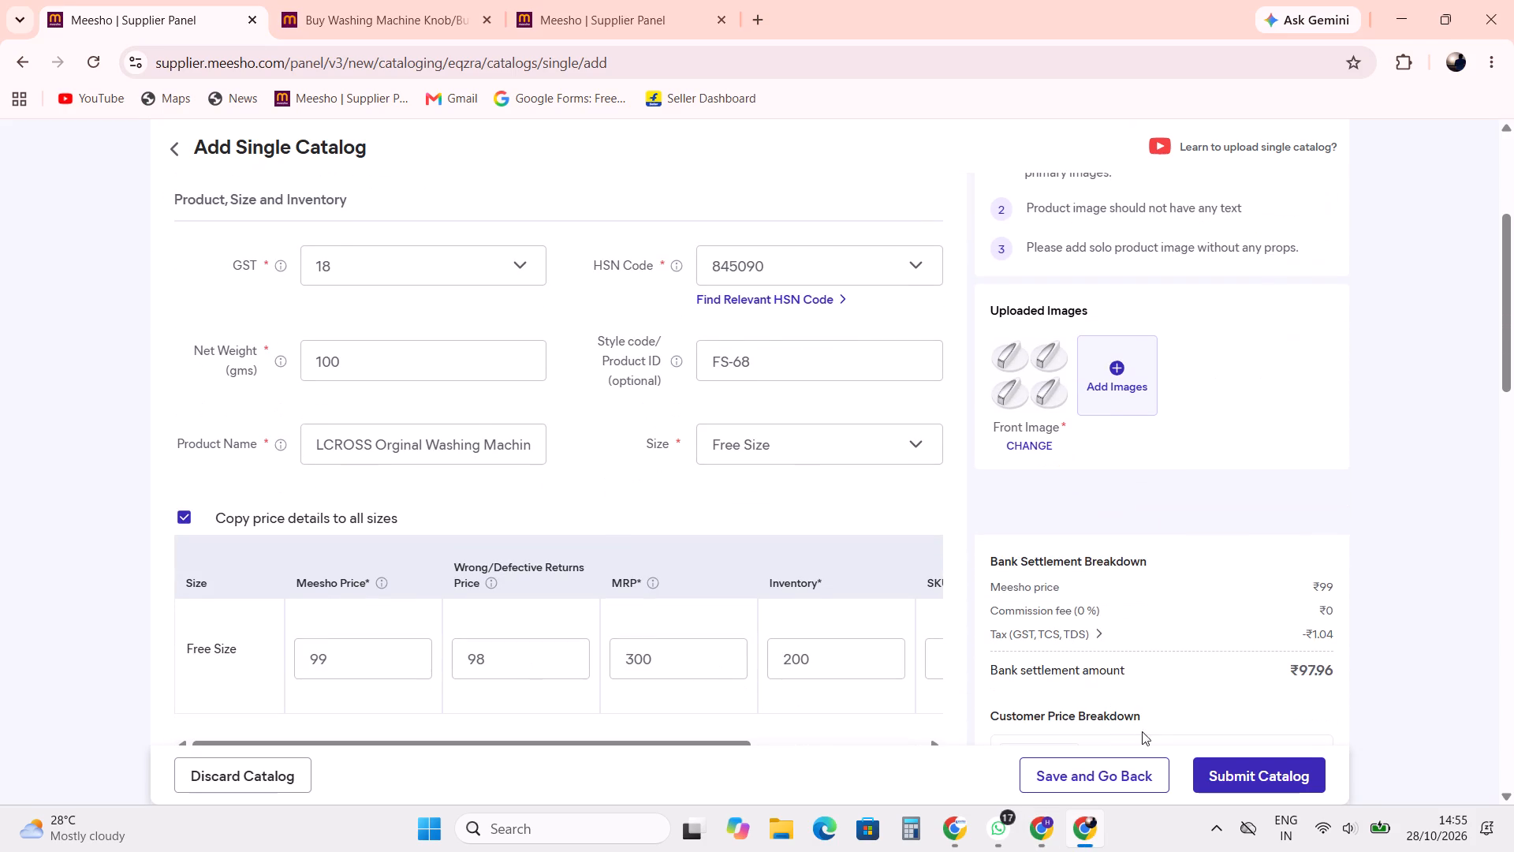
click(1252, 772)
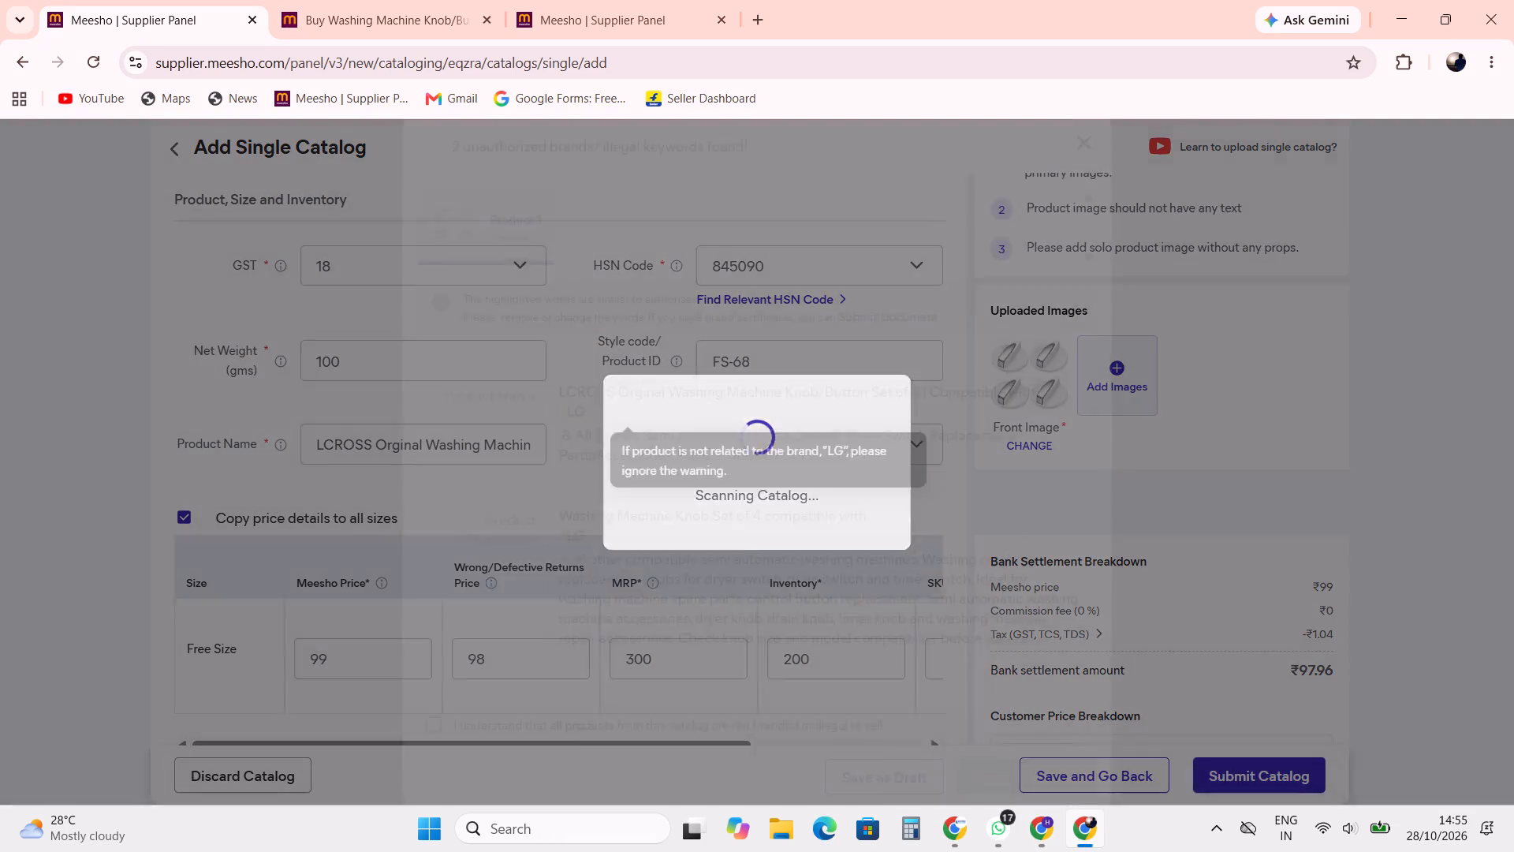
click(906, 451)
scroll(550, 572, down, 8)
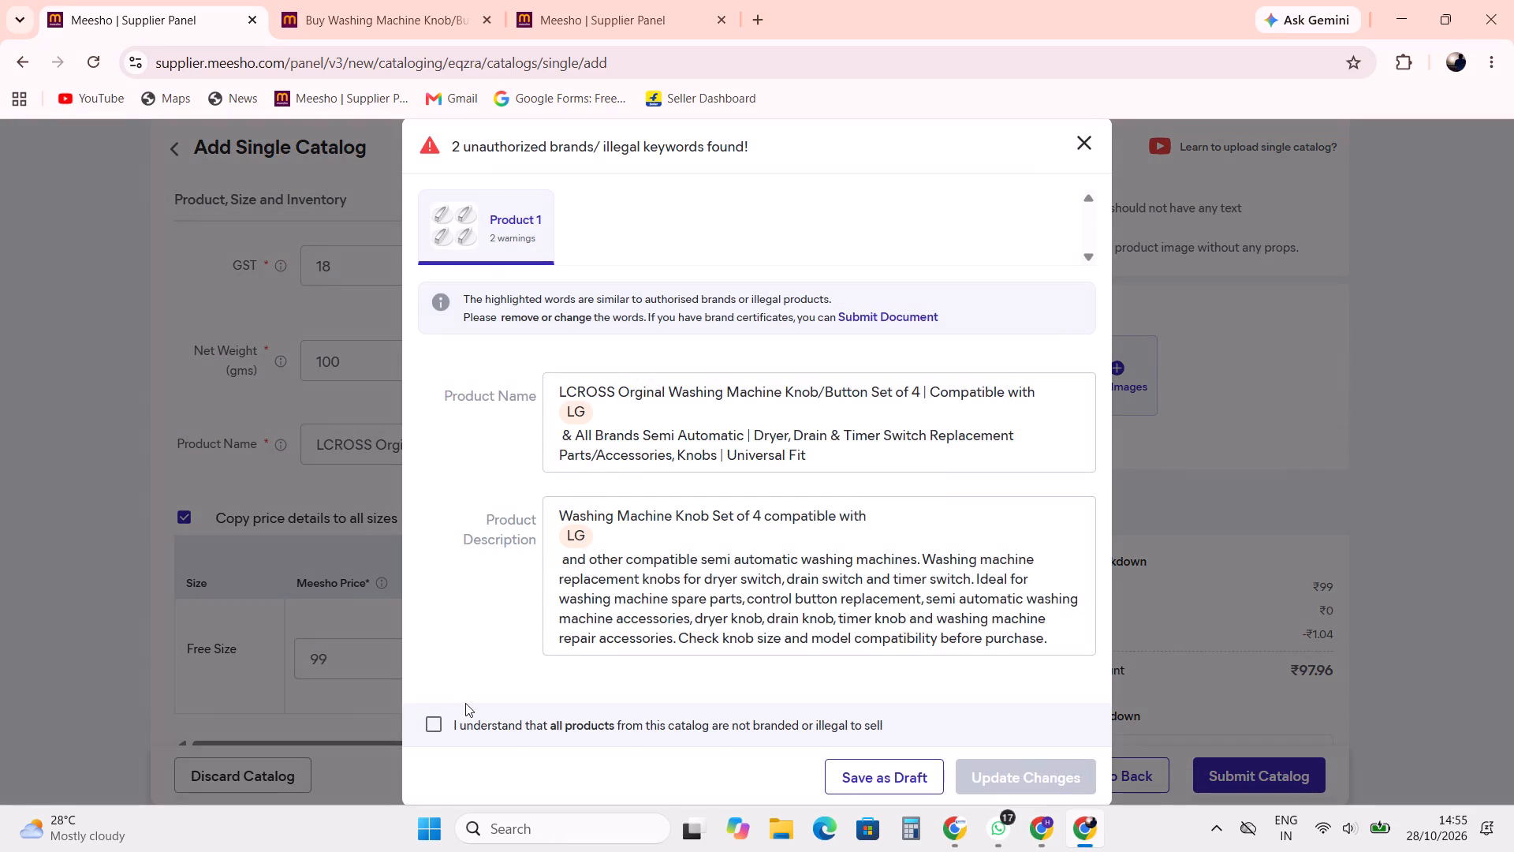
click(434, 725)
click(995, 772)
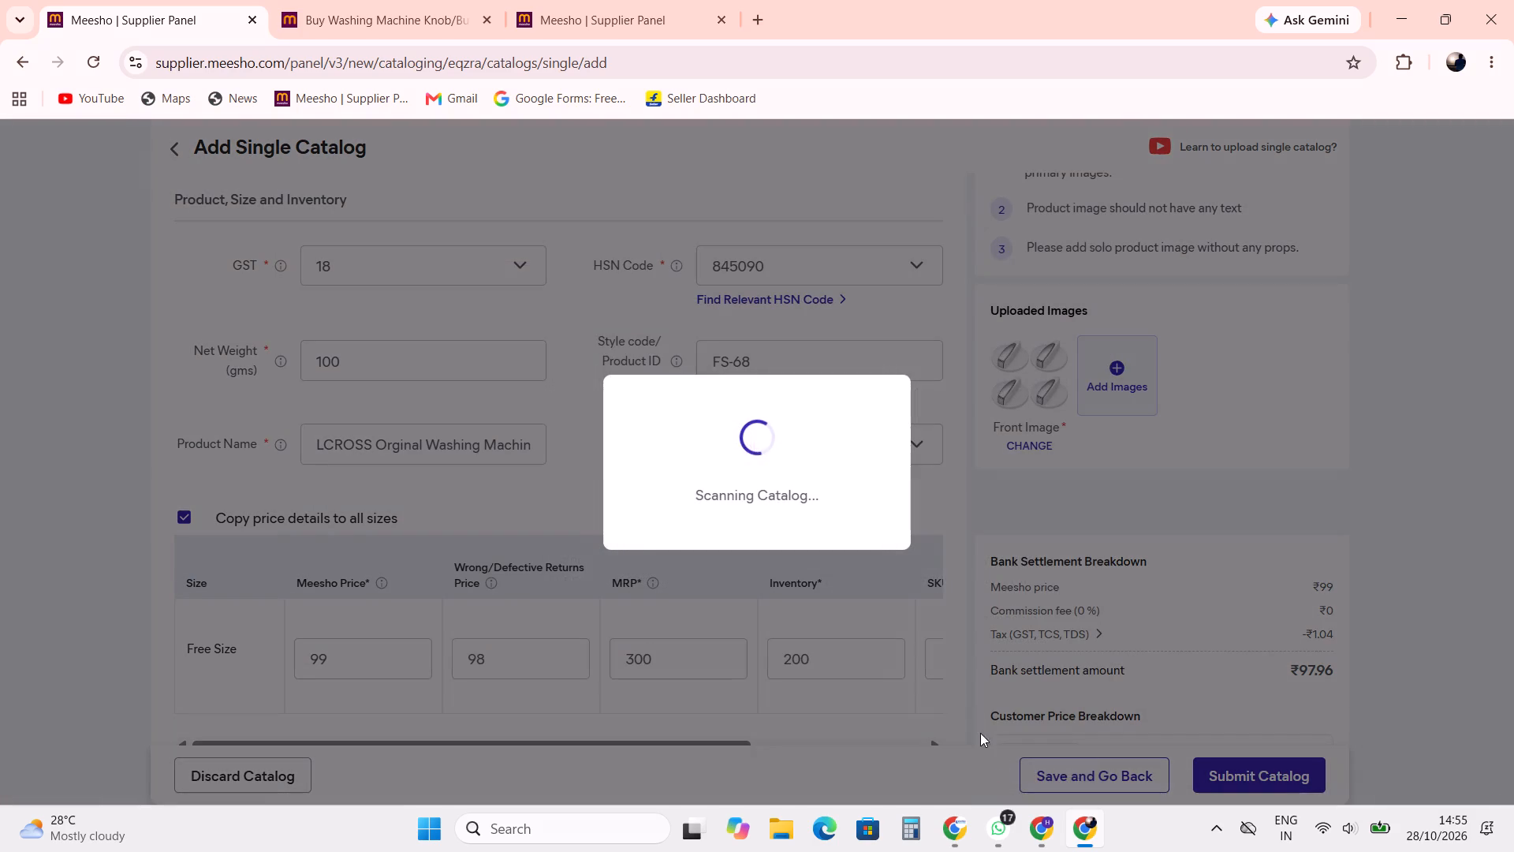
click(903, 509)
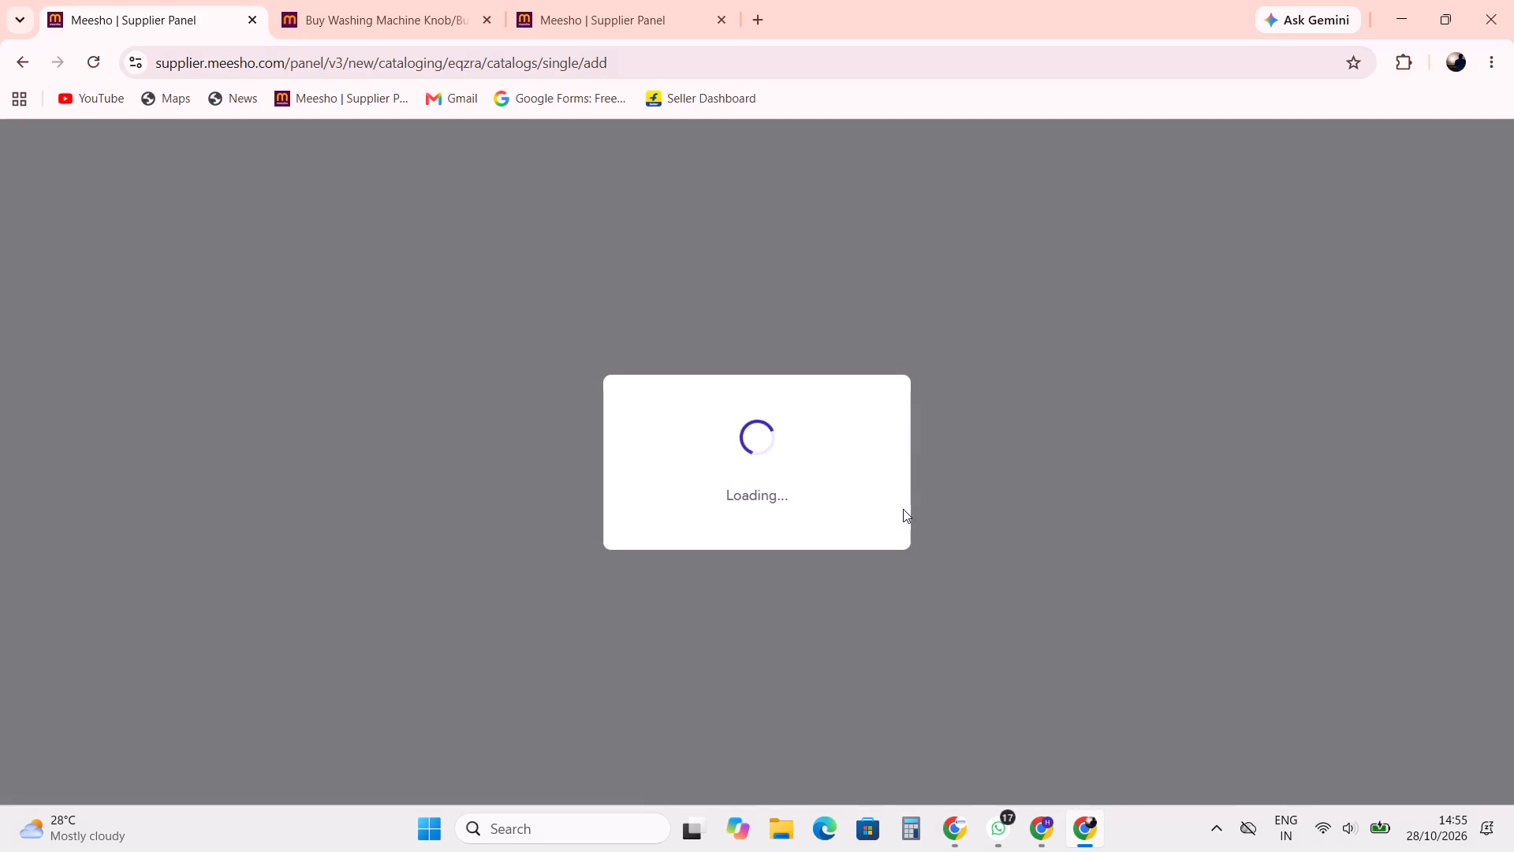
Reload the supplier page and check the newly submitted catalog's QC status in the single uploads list.
click(95, 65)
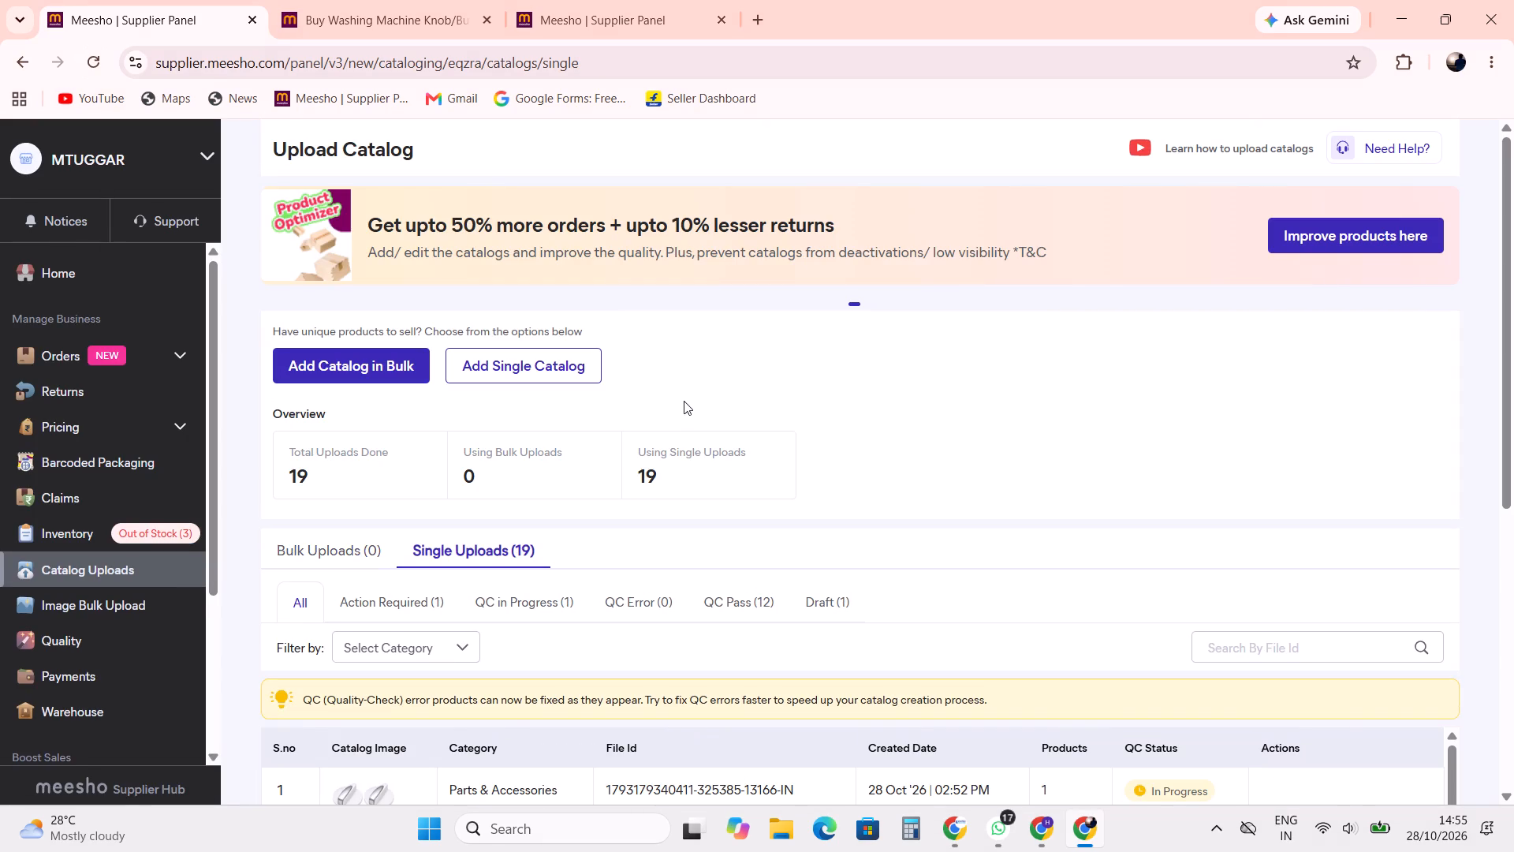
scroll(635, 399, down, 4)
scroll(683, 511, up, 2)
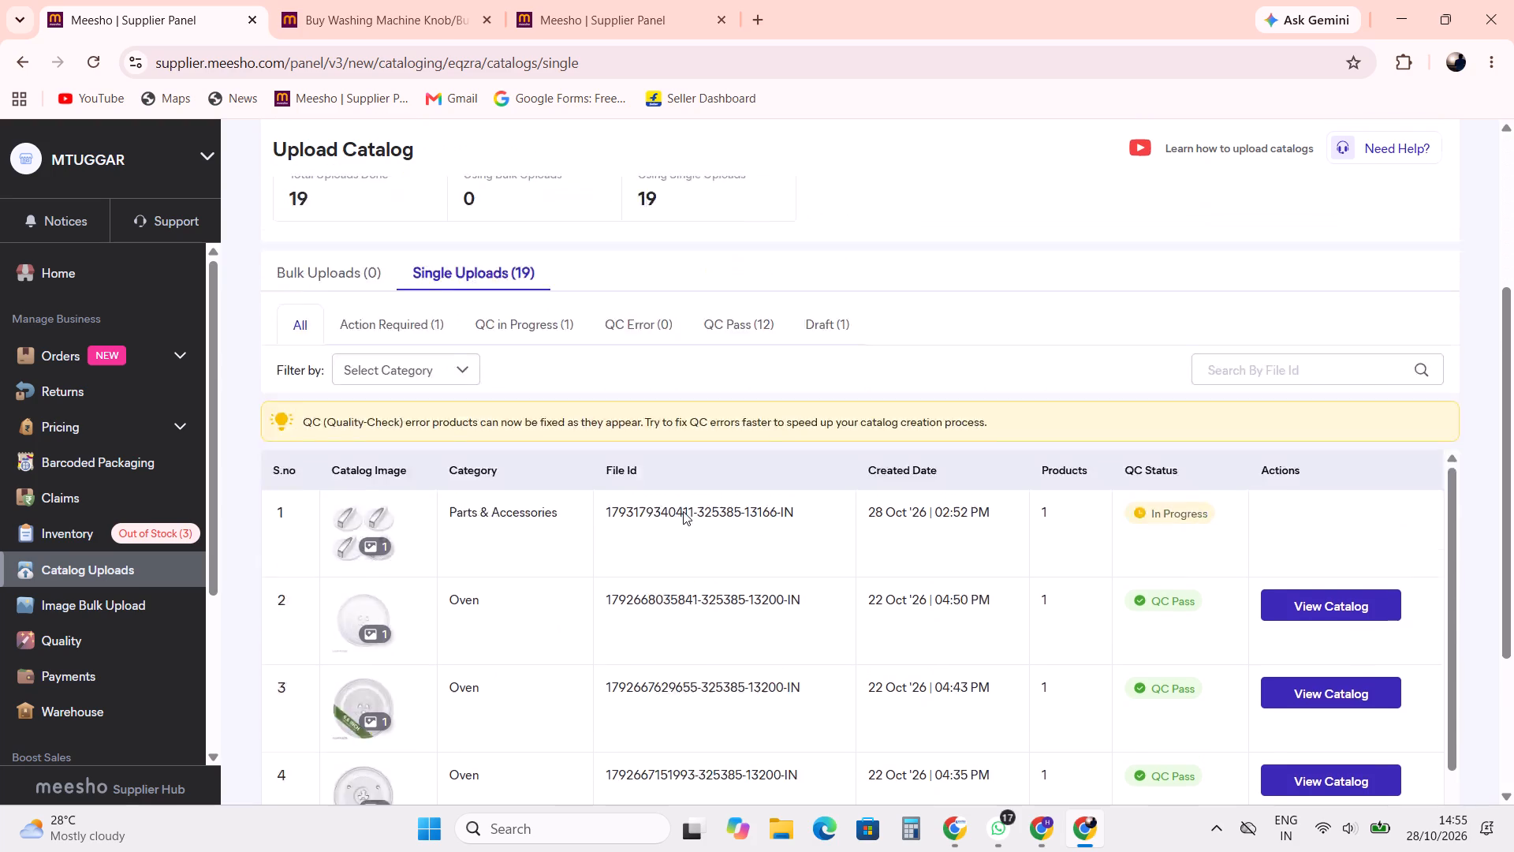
scroll(683, 511, up, 9)
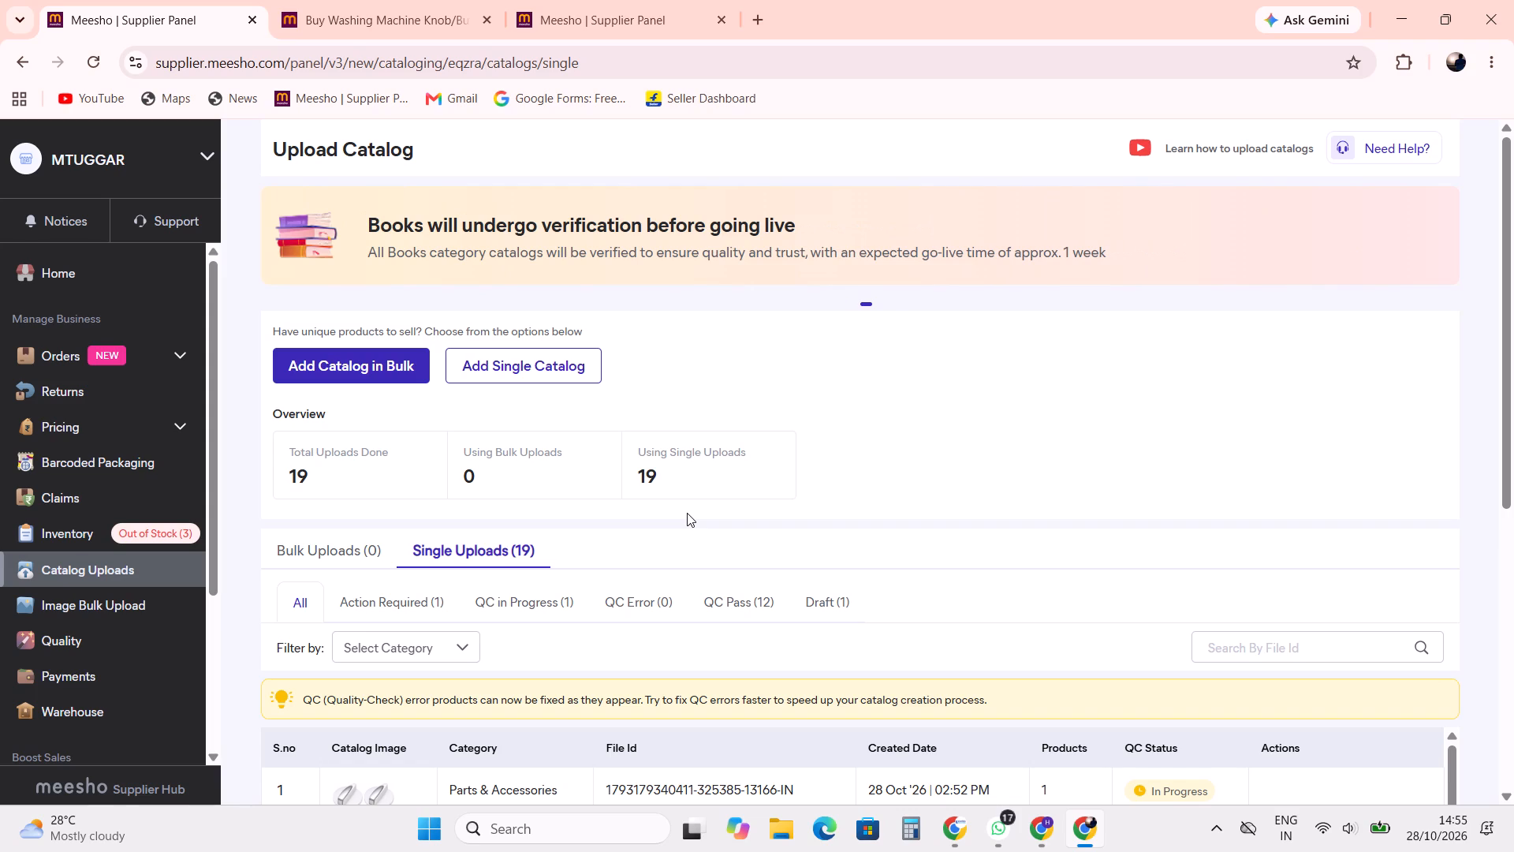
Switch to the browser window with the Amazon knob listing and close its product image tabs and the Google search tab.
key(alt+Tab)
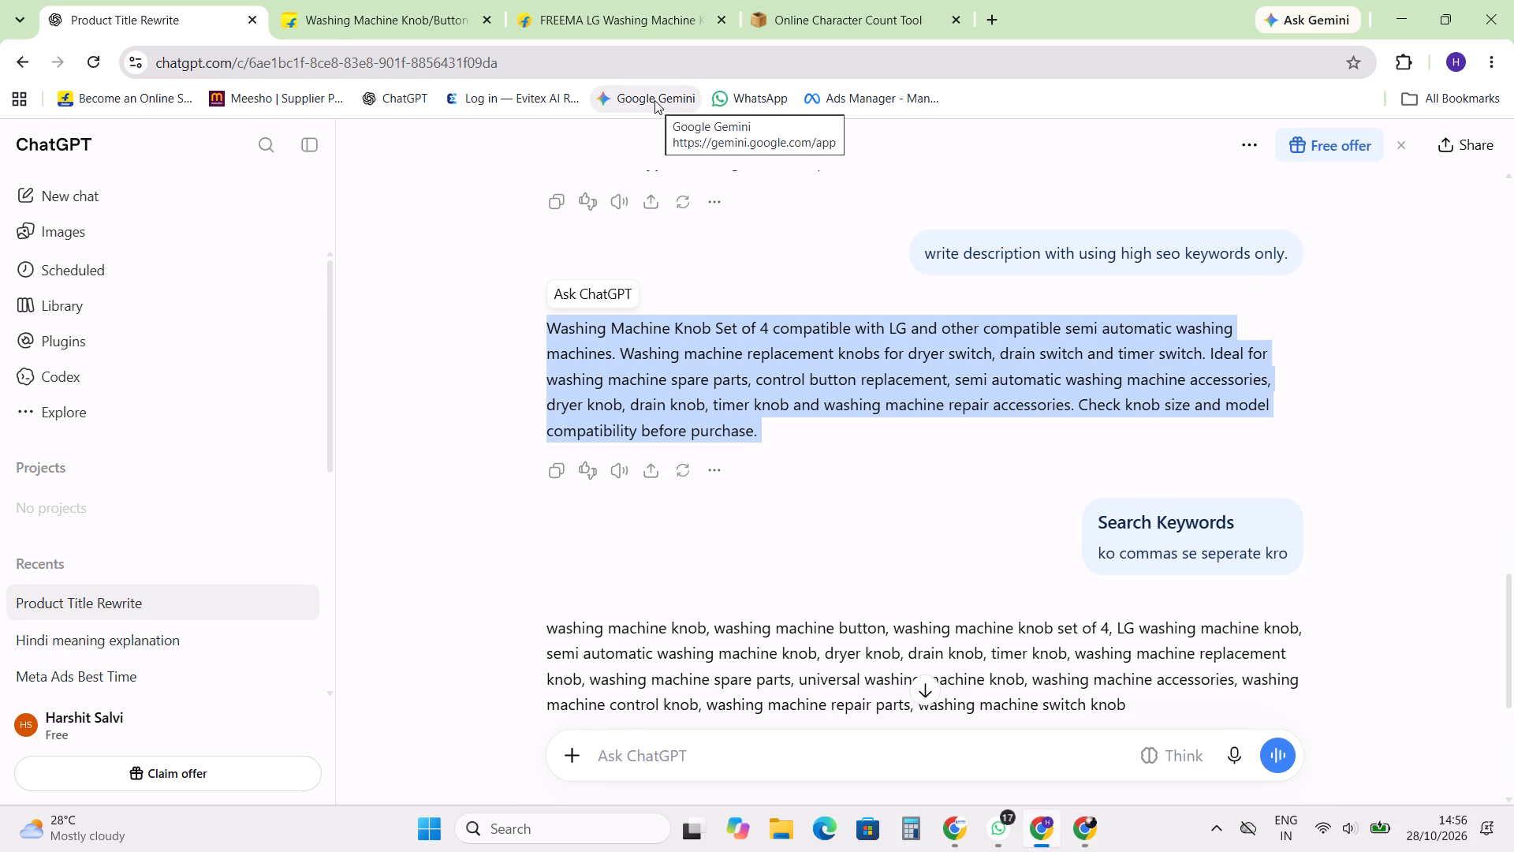
key(alt+Tab)
key(alt+Tab)
key(alt+Tab)
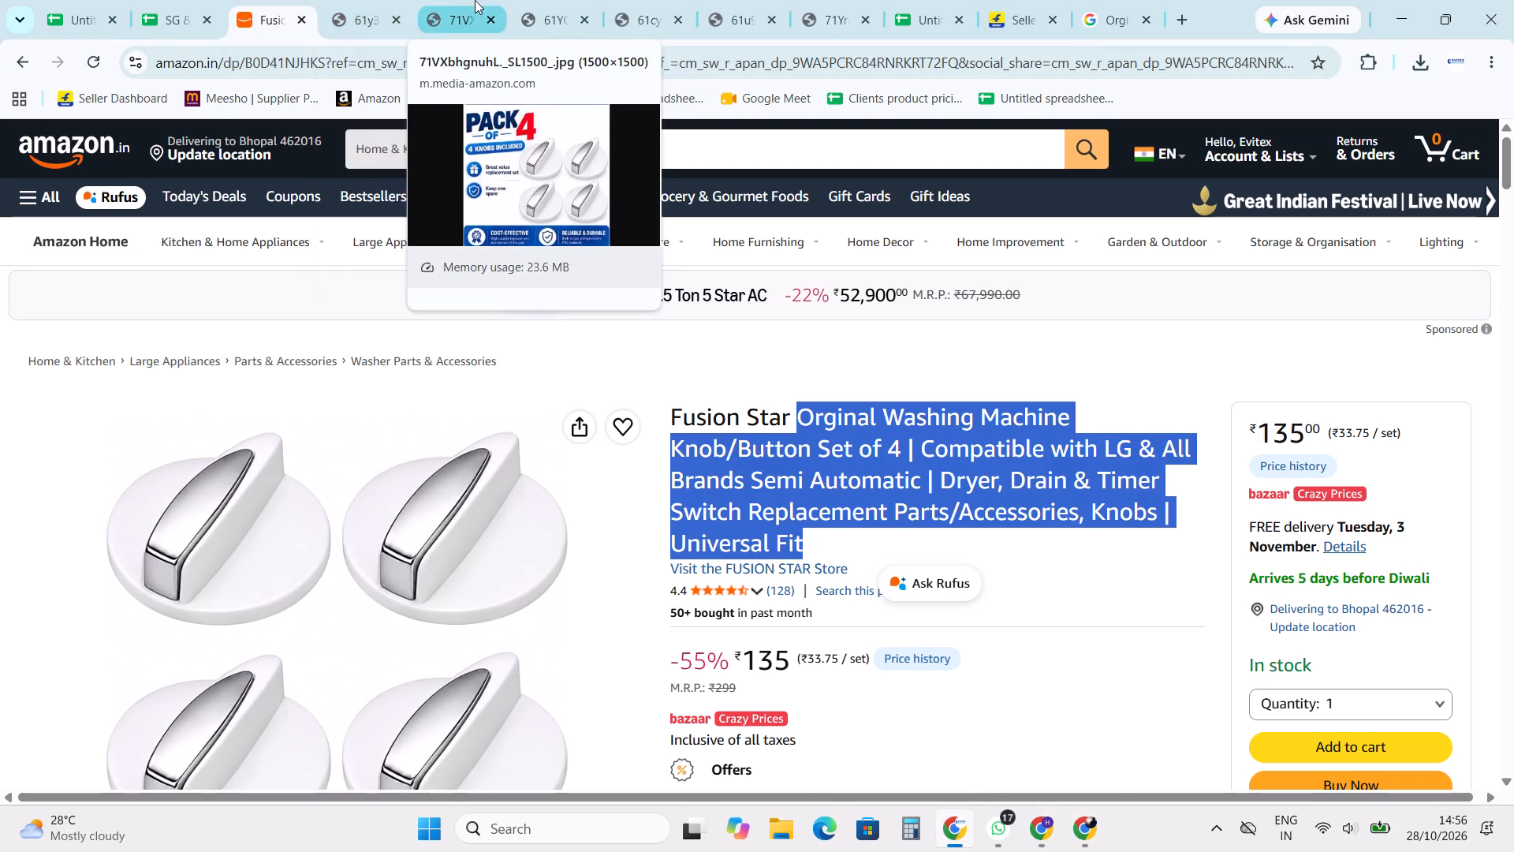
click(475, 0)
click(490, 26)
click(490, 26)
click(490, 26)
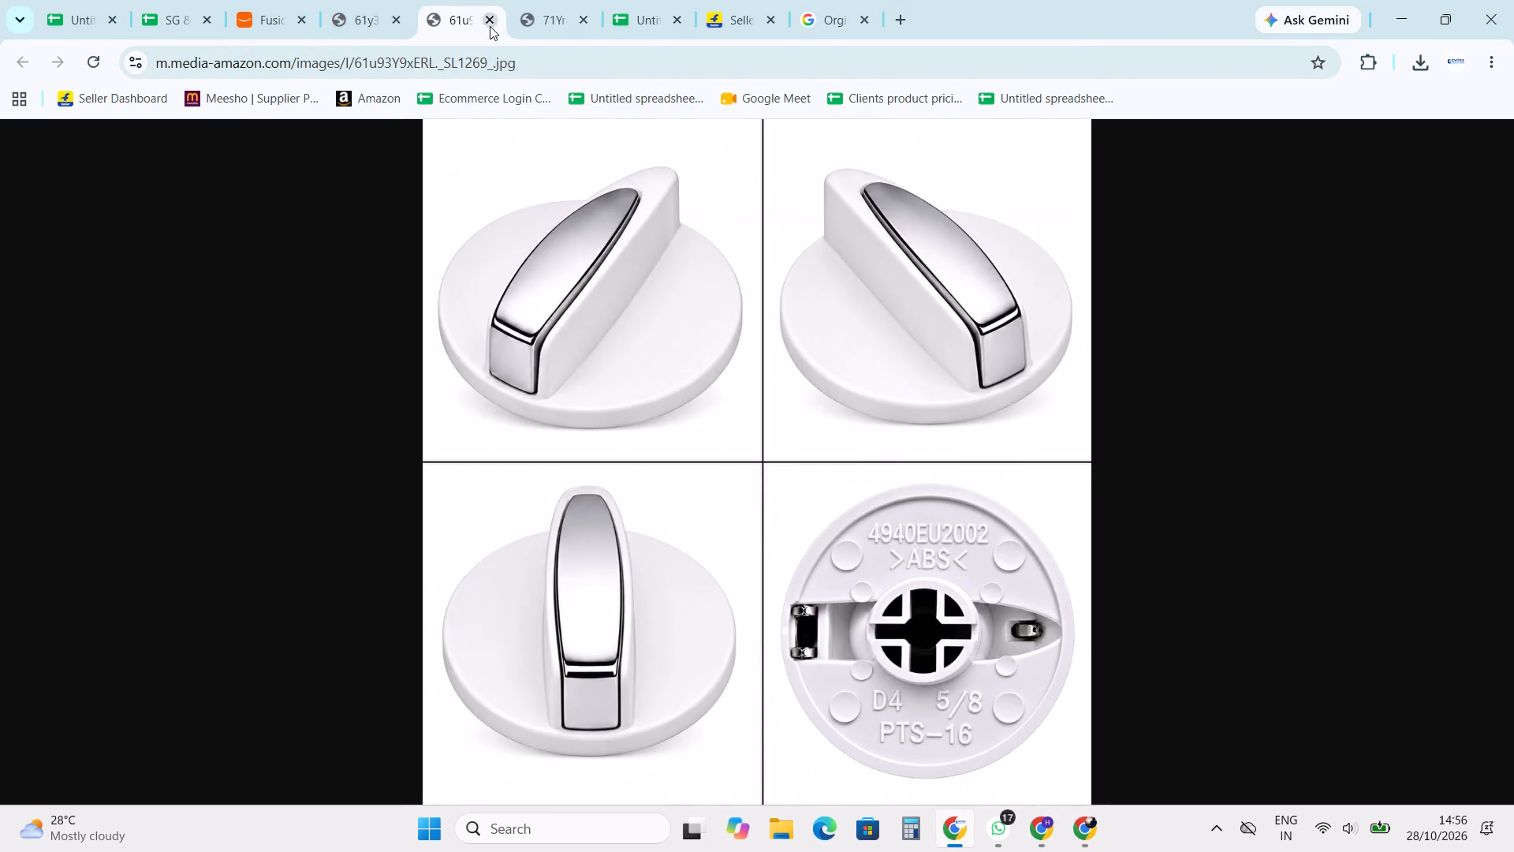
click(490, 26)
click(490, 26)
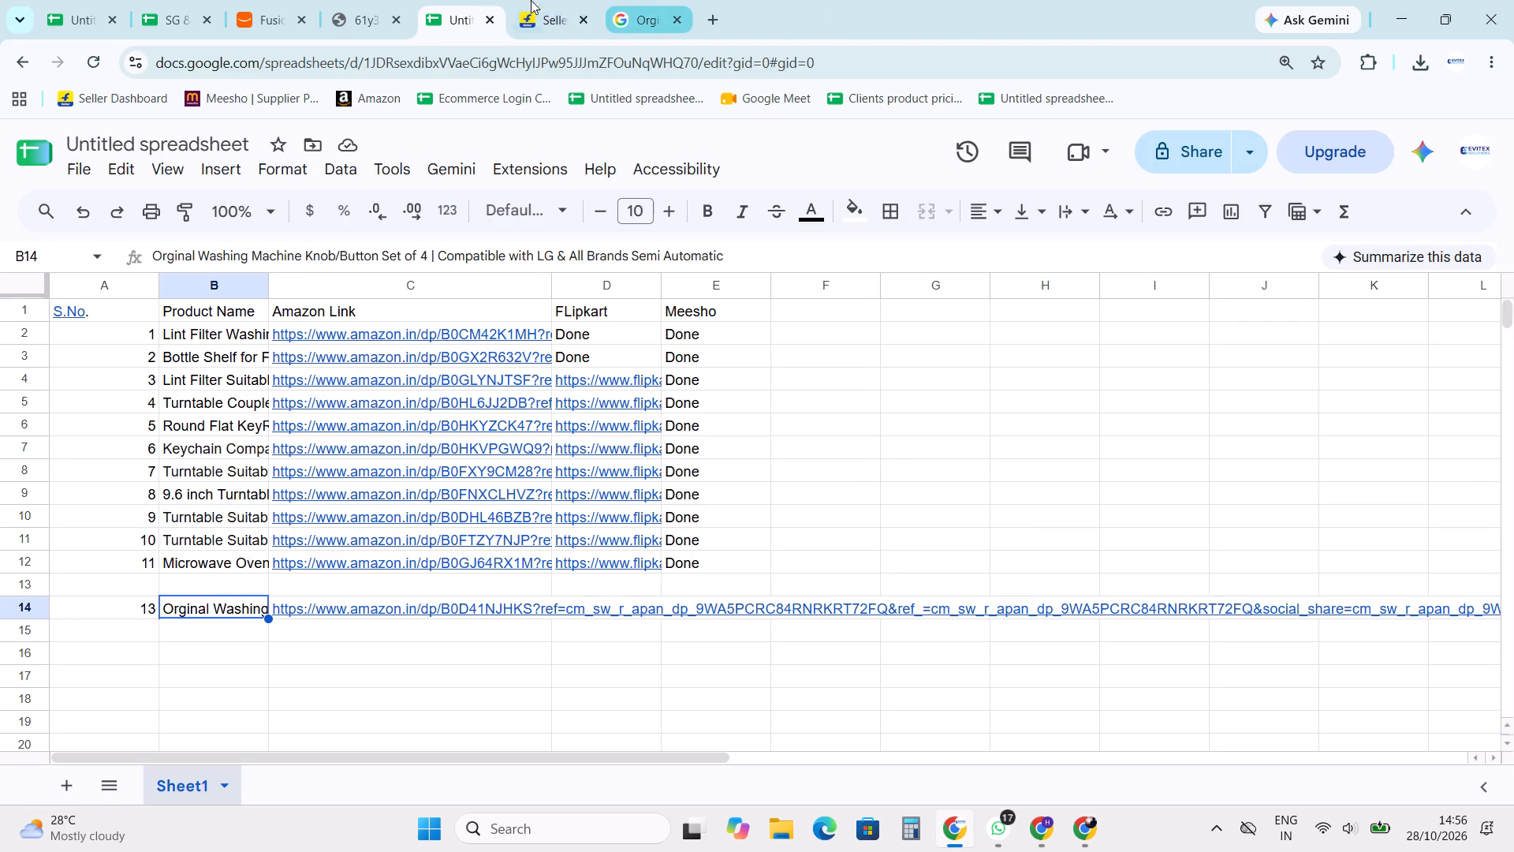
click(662, 0)
click(681, 24)
click(467, 0)
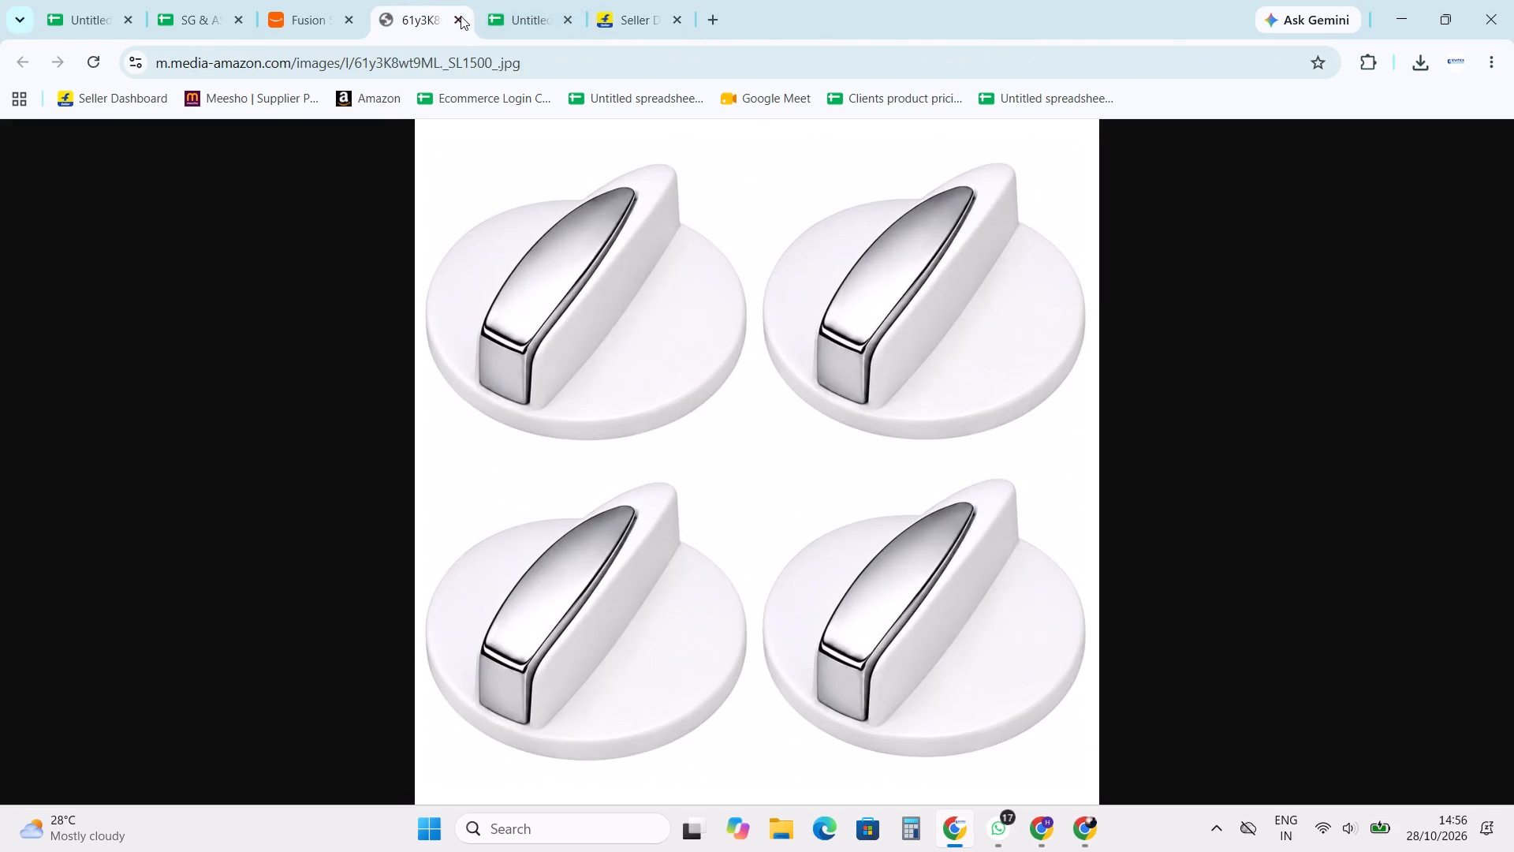
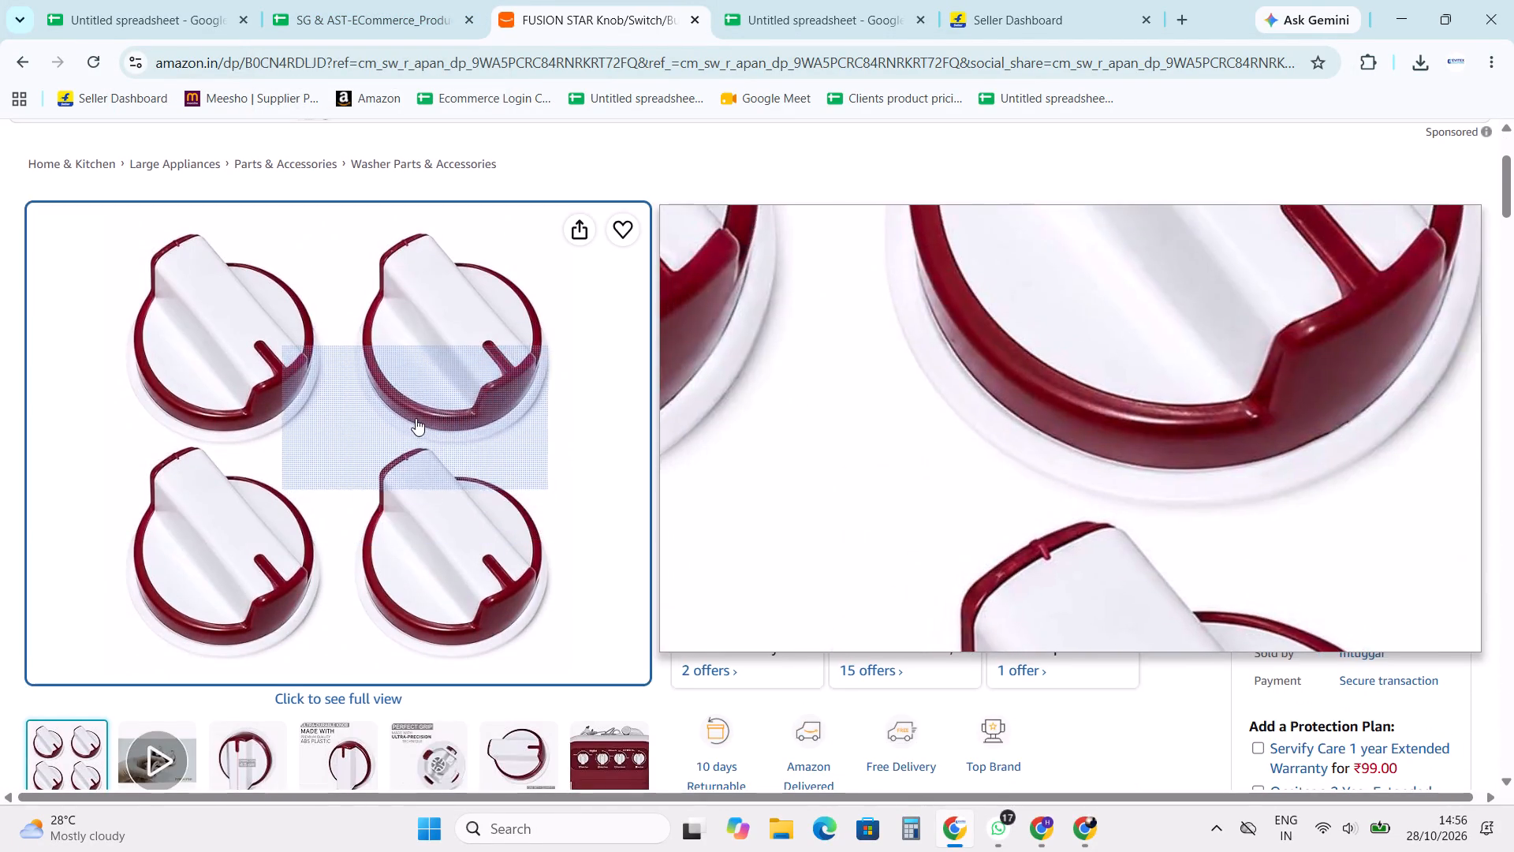
Open all six product images of the FUSION STAR Whirlpool knob listing in separate tabs.
right_click(634, 452)
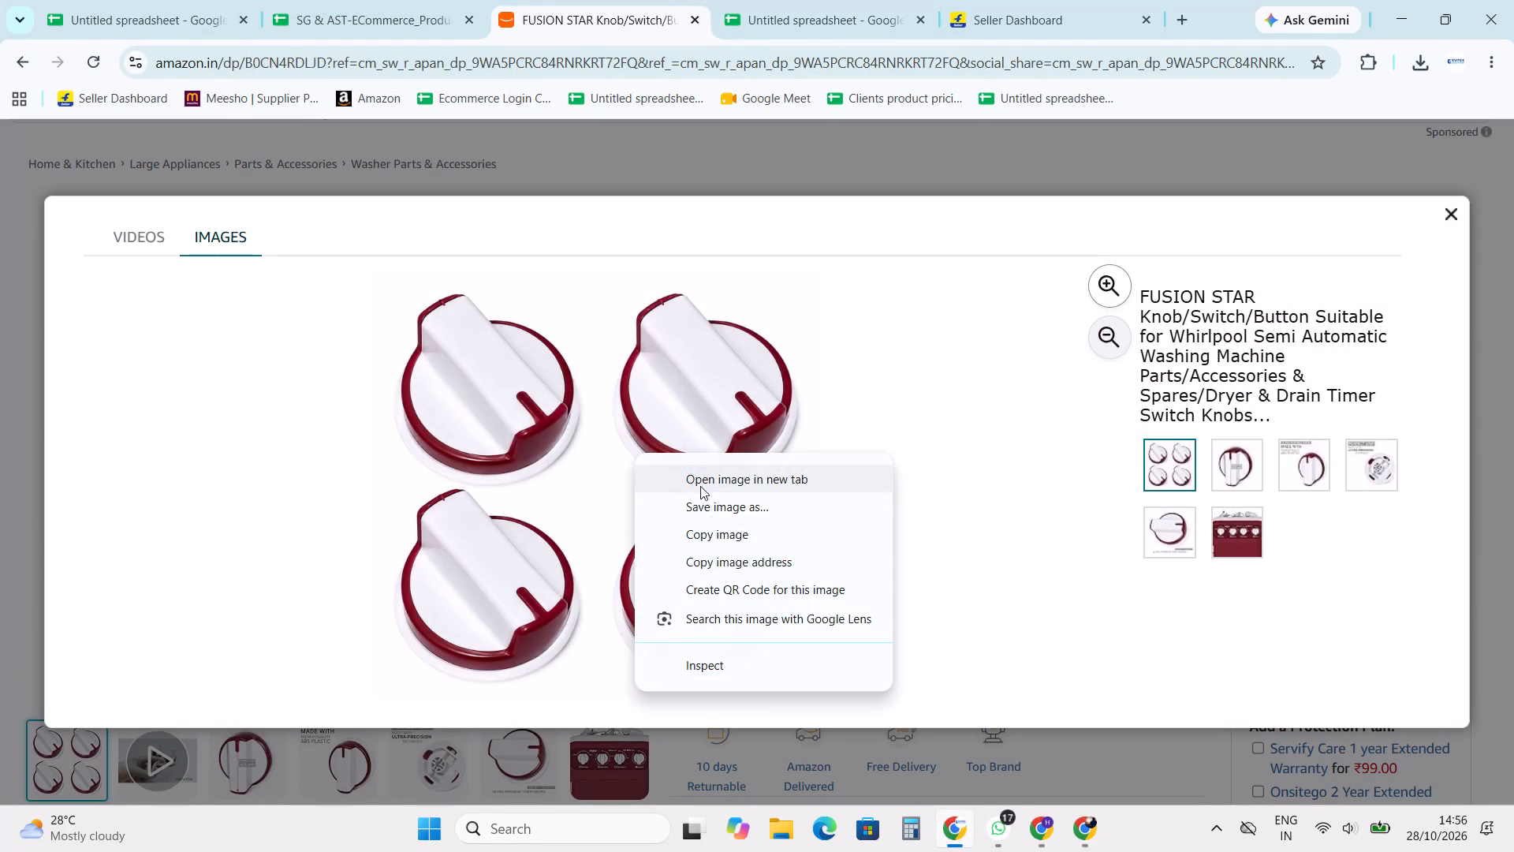
click(729, 476)
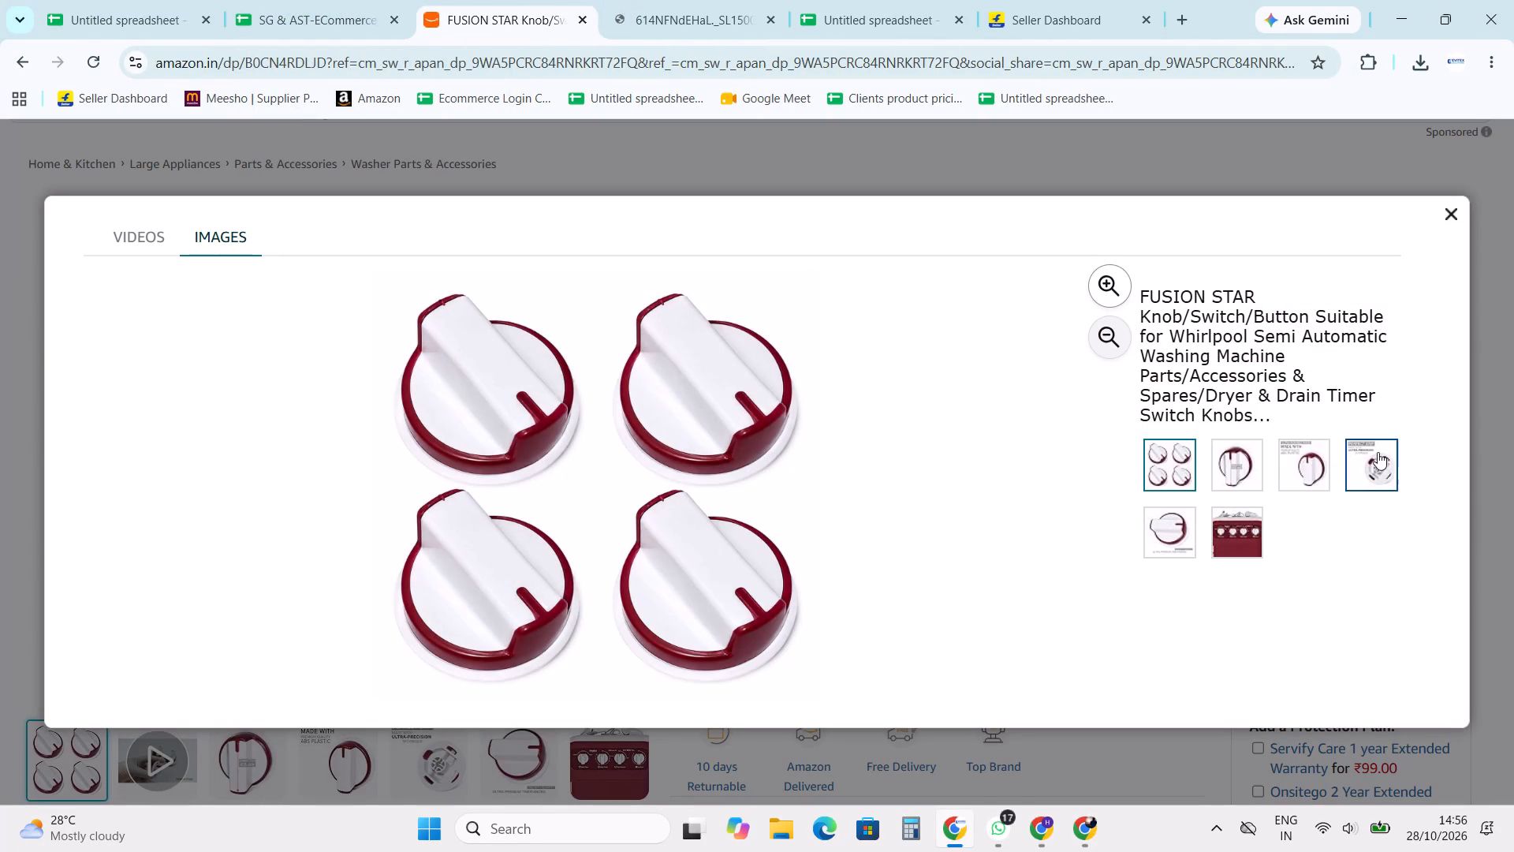
click(1251, 469)
right_click(587, 474)
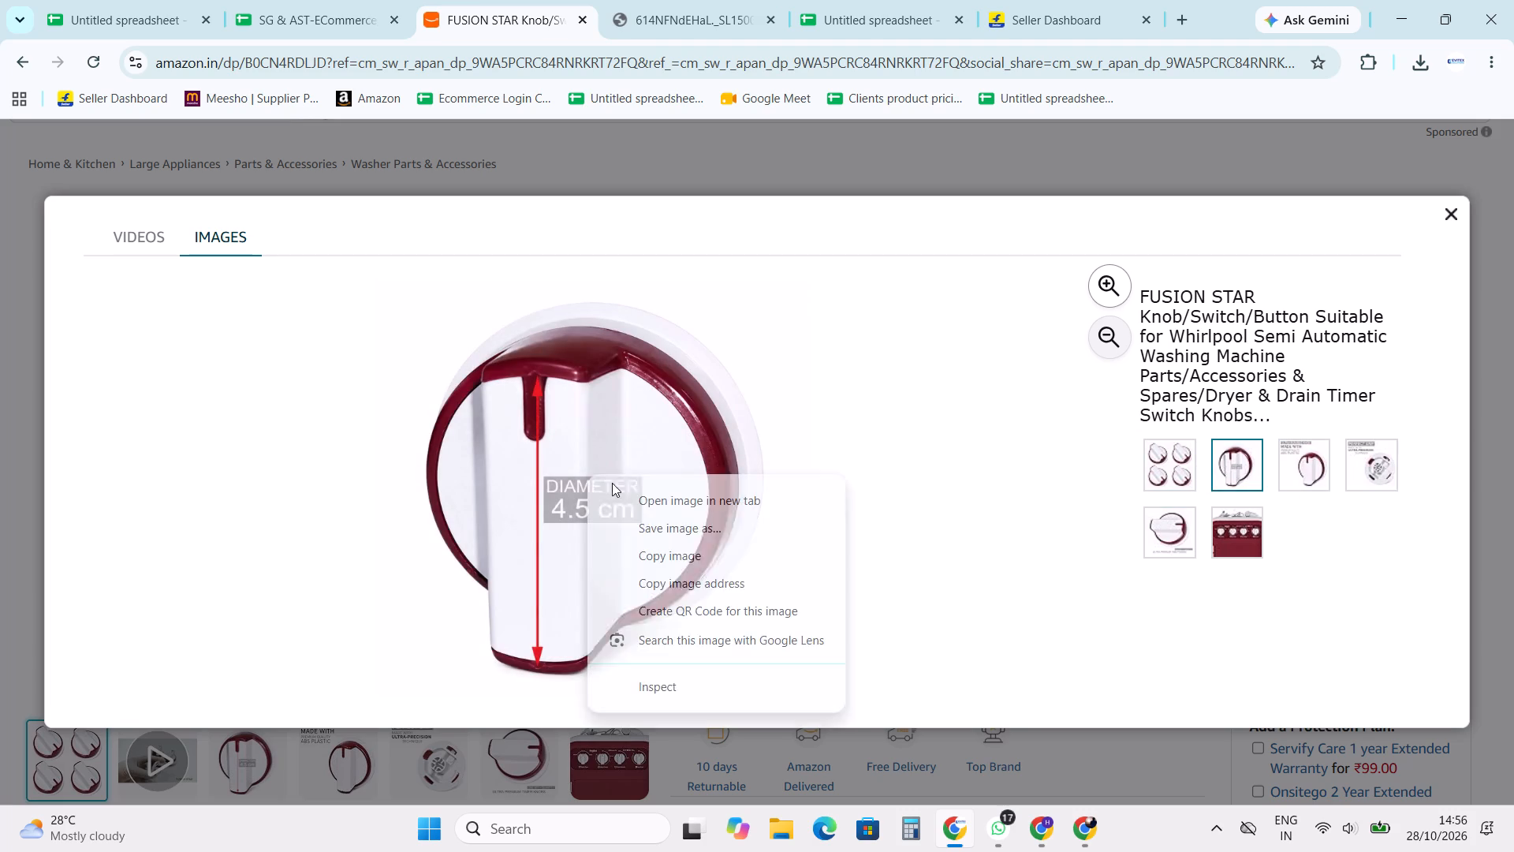
click(648, 501)
click(1301, 464)
right_click(581, 448)
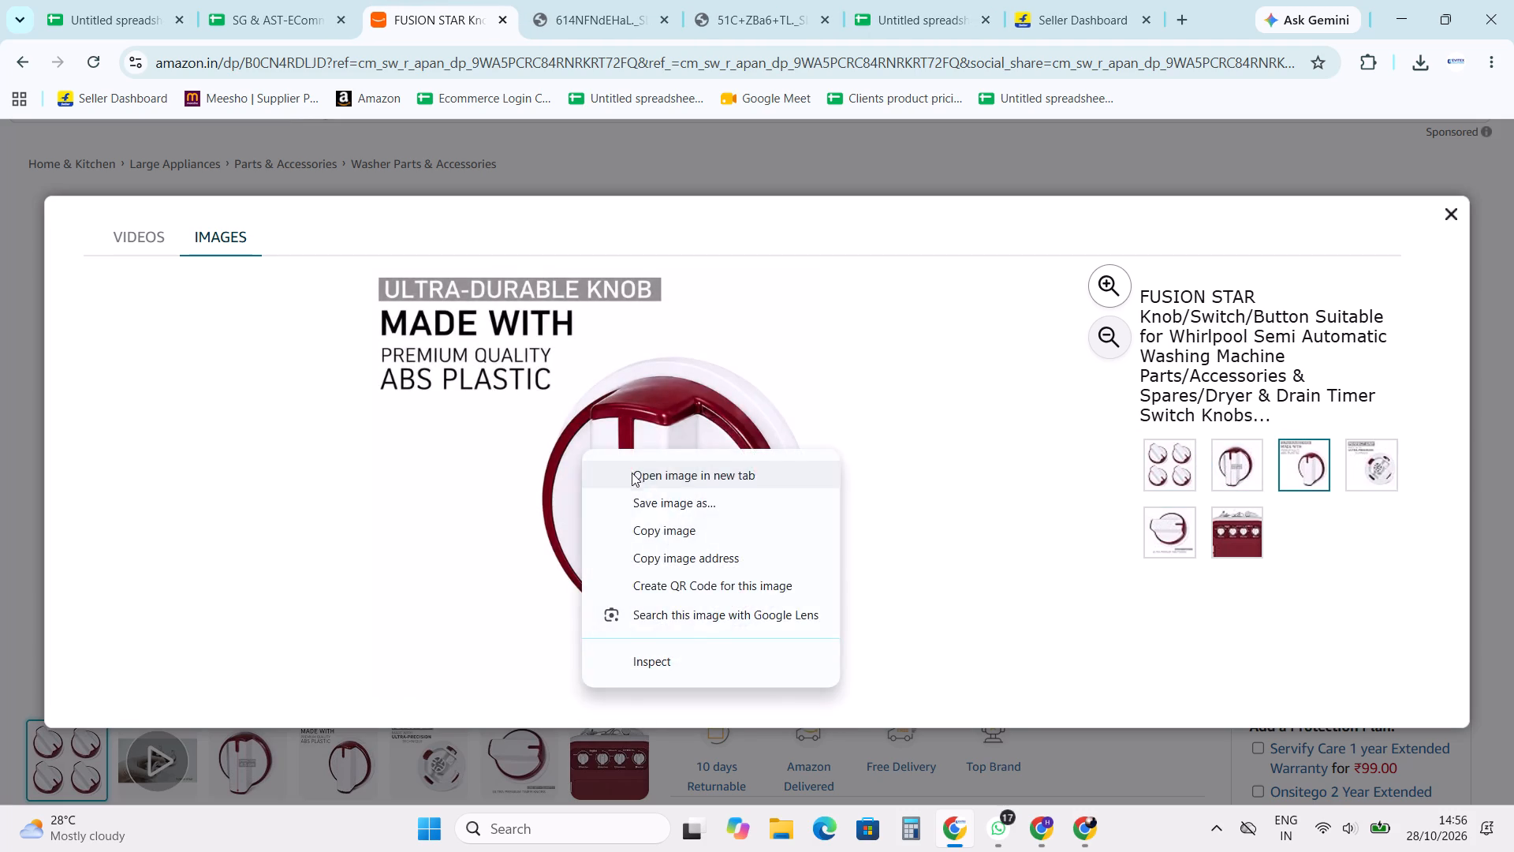
click(648, 484)
click(1368, 462)
right_click(578, 457)
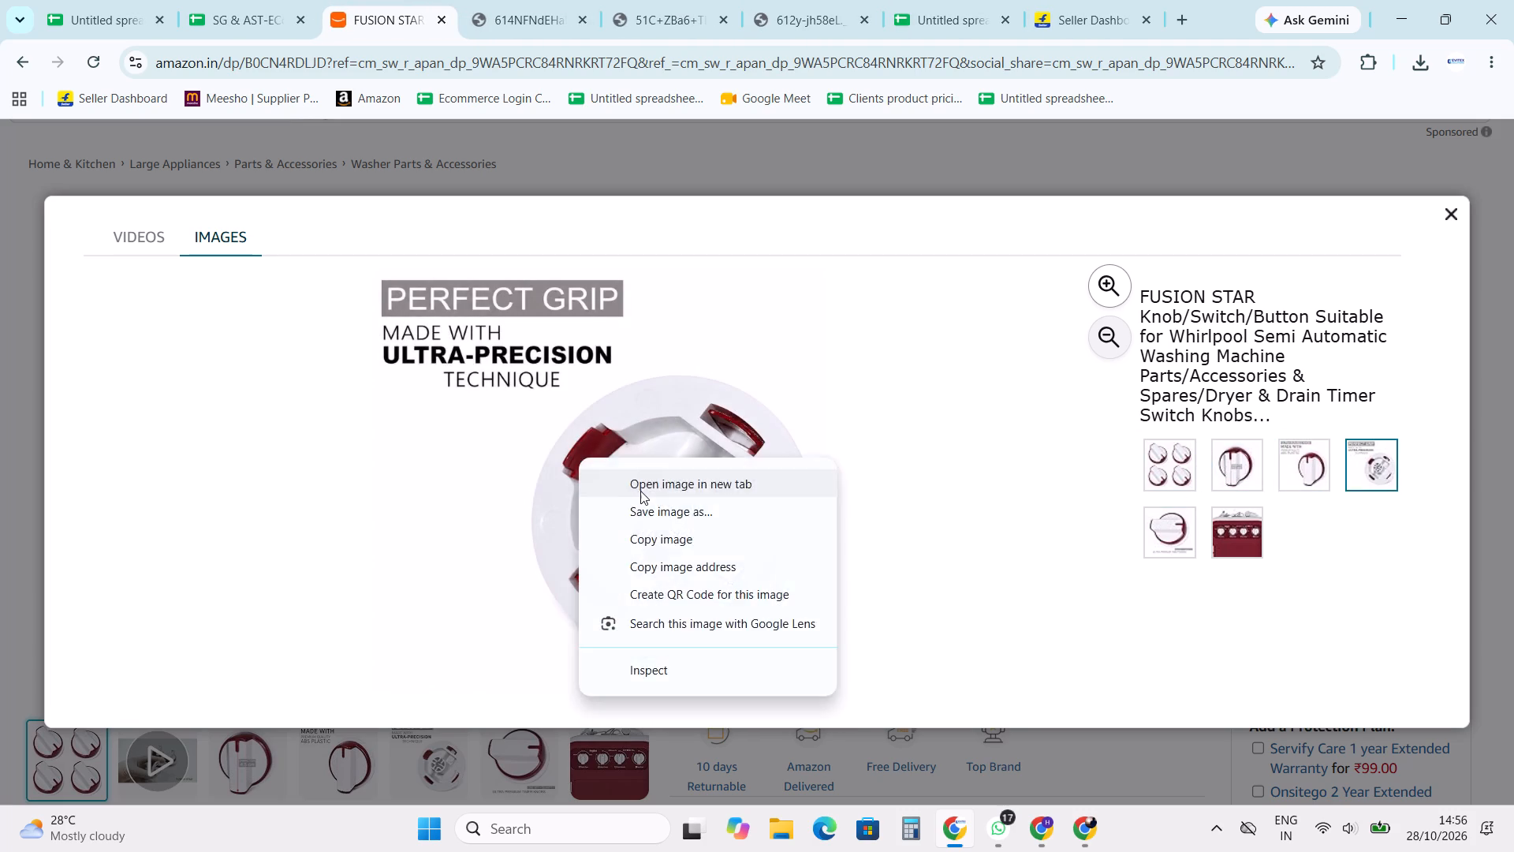
click(642, 491)
click(1154, 552)
right_click(666, 520)
click(740, 544)
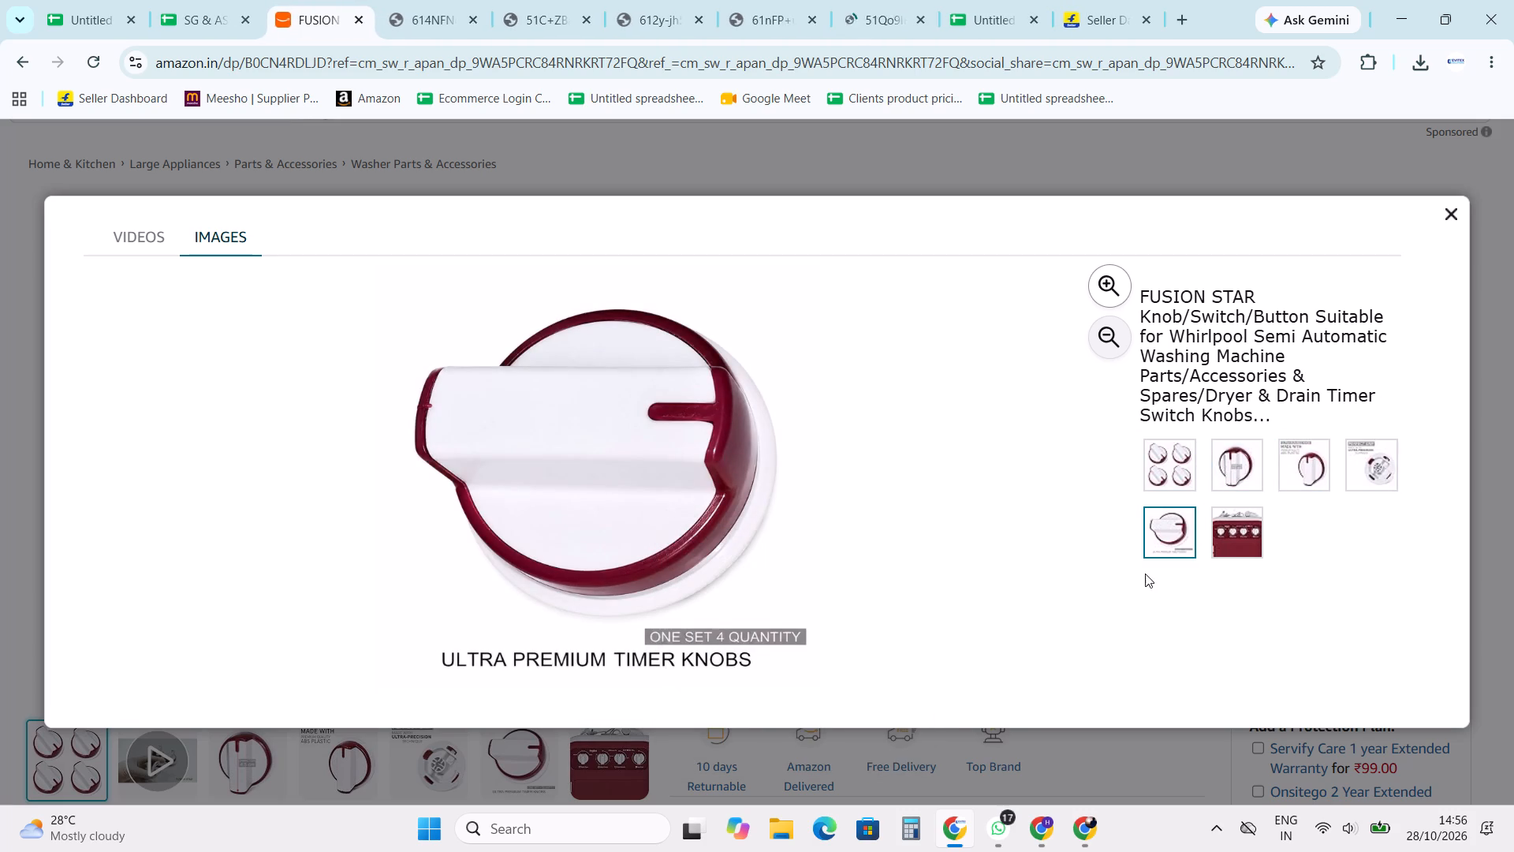
click(1236, 536)
right_click(564, 449)
click(640, 478)
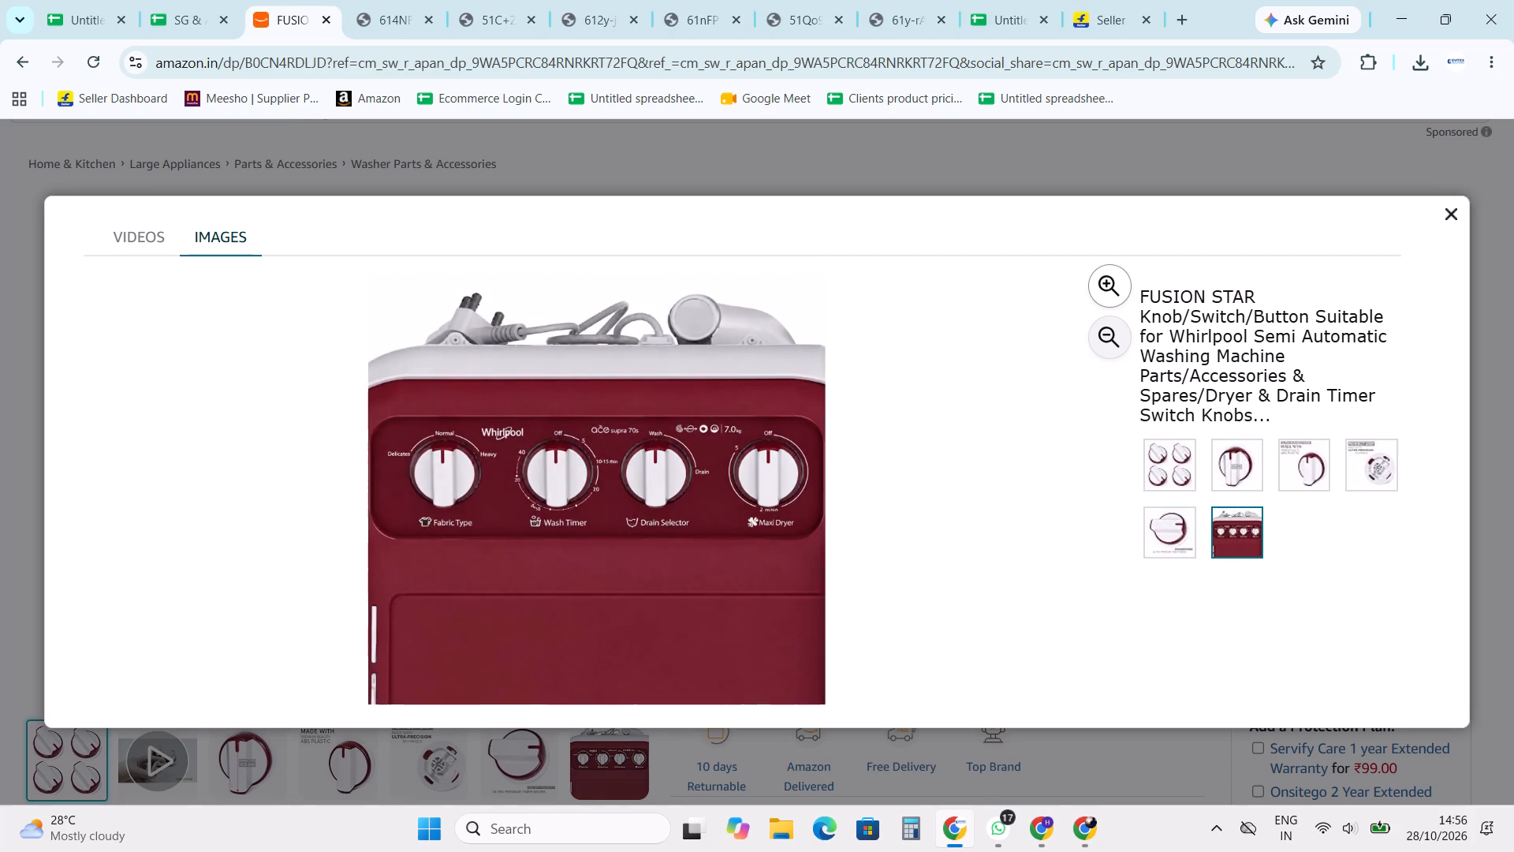
Save the four-knob, 4.5 cm diameter and ABS plastic knob images to Downloads under their default names.
click(390, 0)
right_click(611, 323)
click(696, 384)
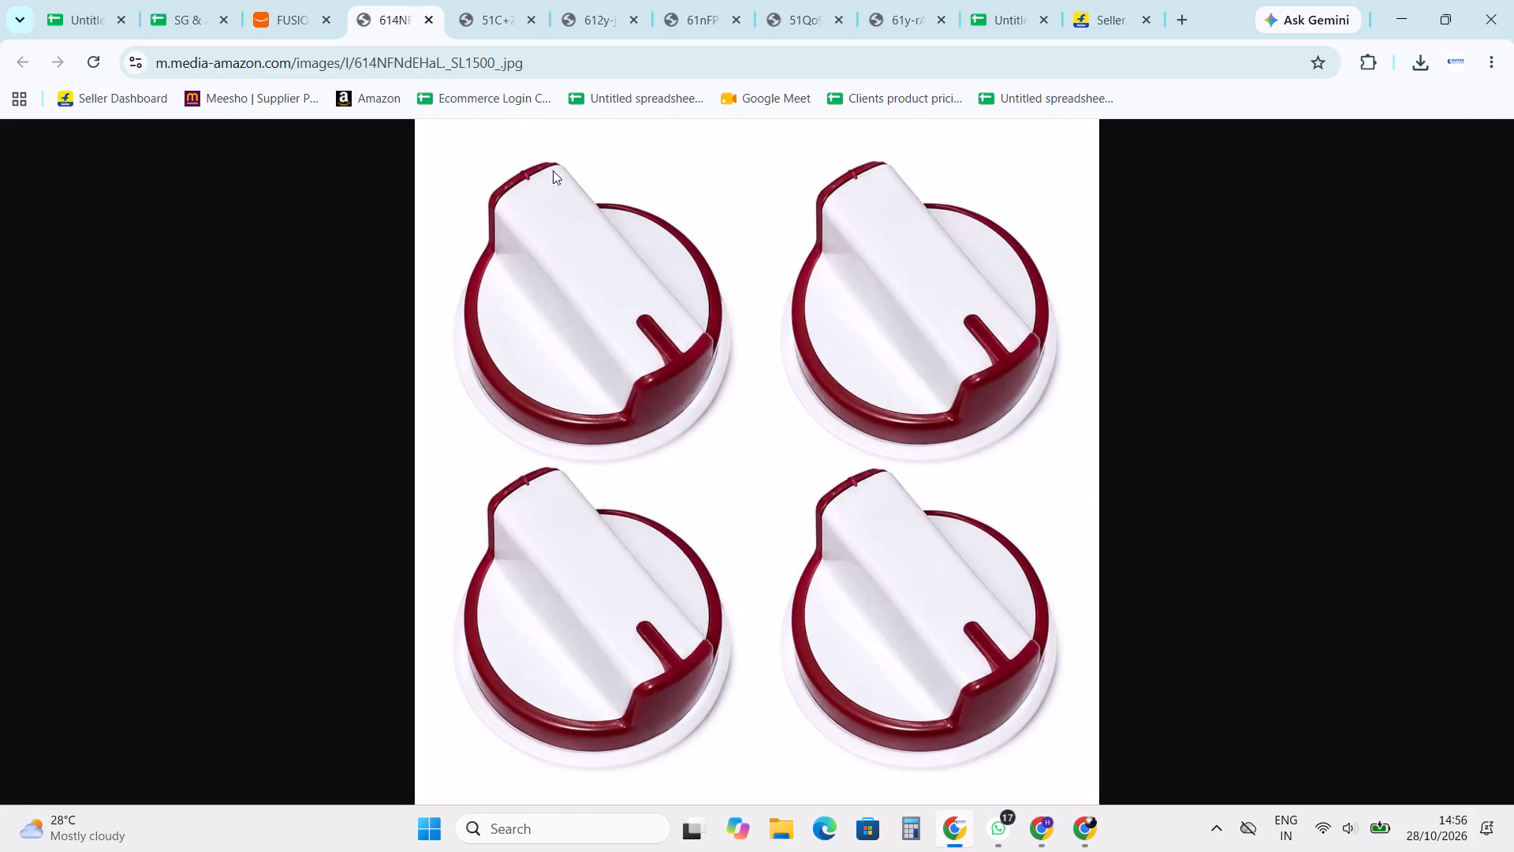
key(Return)
click(502, 0)
right_click(627, 189)
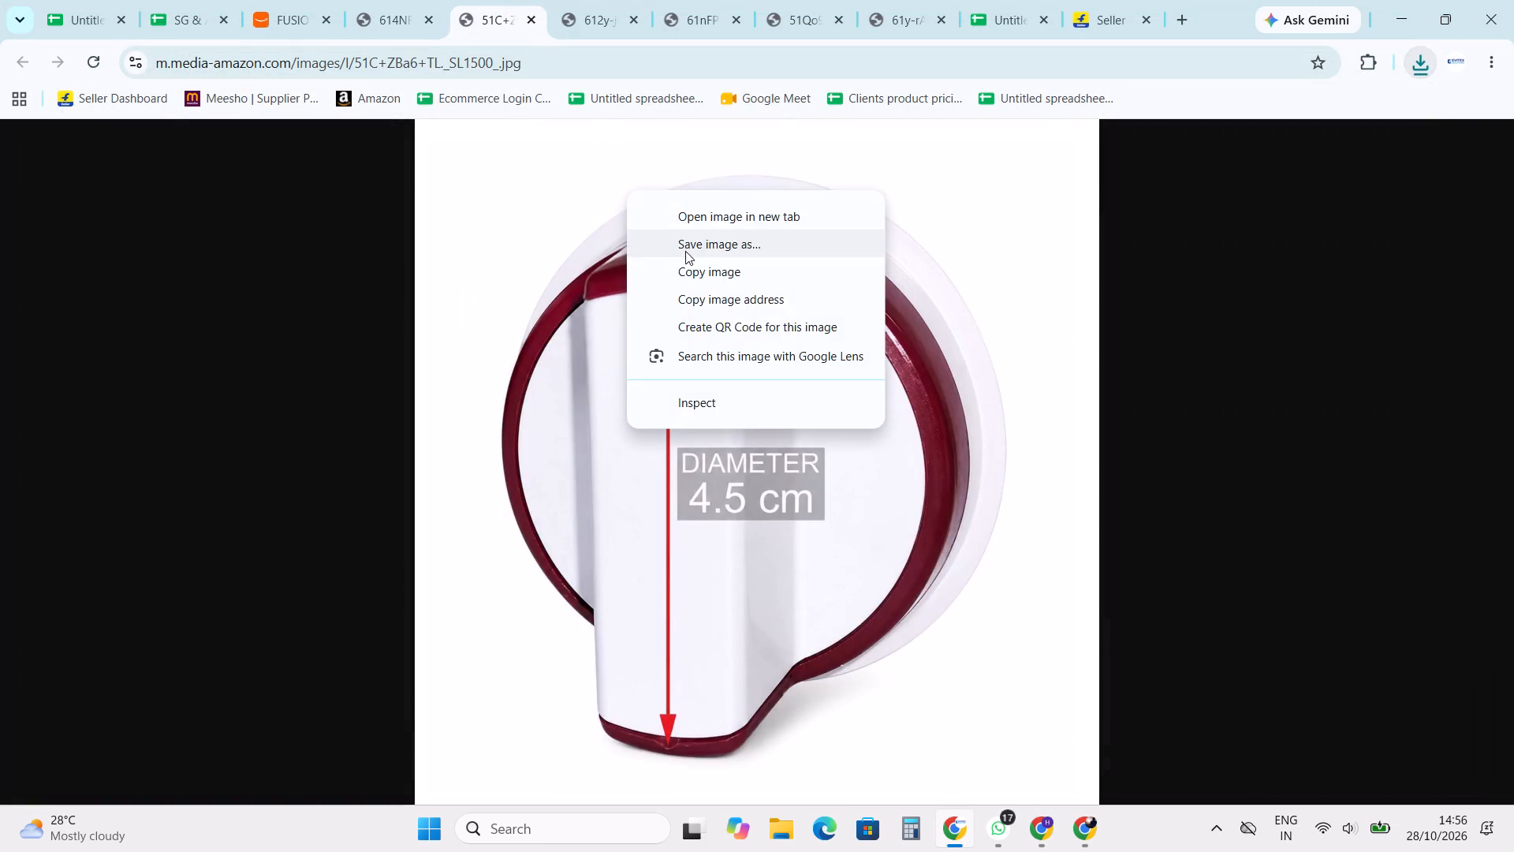
click(687, 251)
key(Return)
click(589, 0)
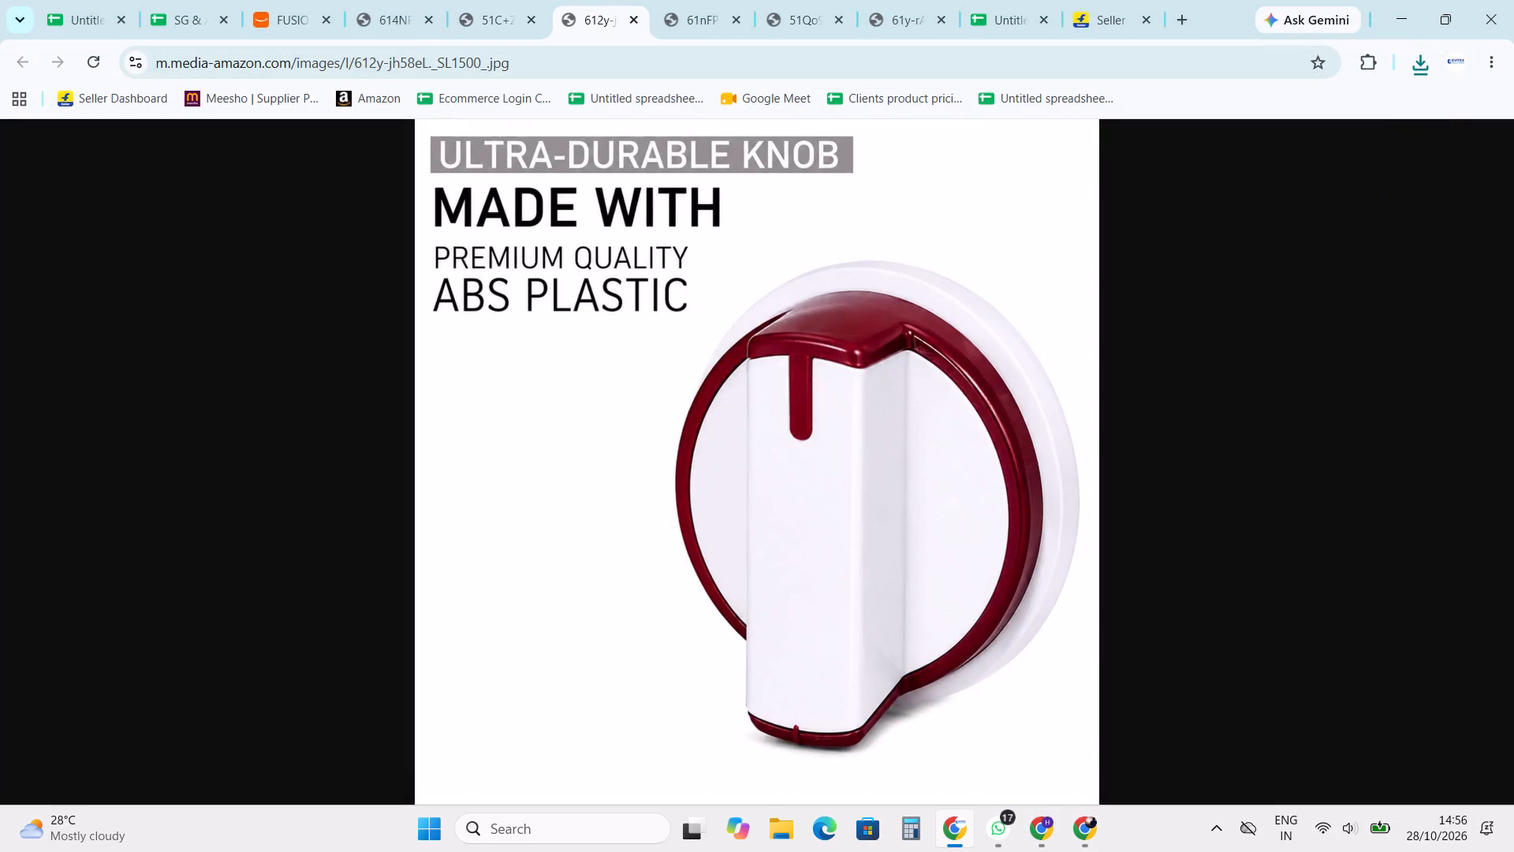
right_click(643, 294)
click(704, 344)
key(Return)
Save the Perfect Grip, Ultra Premium Timer Knobs and washing machine panel images to Downloads under their default names.
click(714, 0)
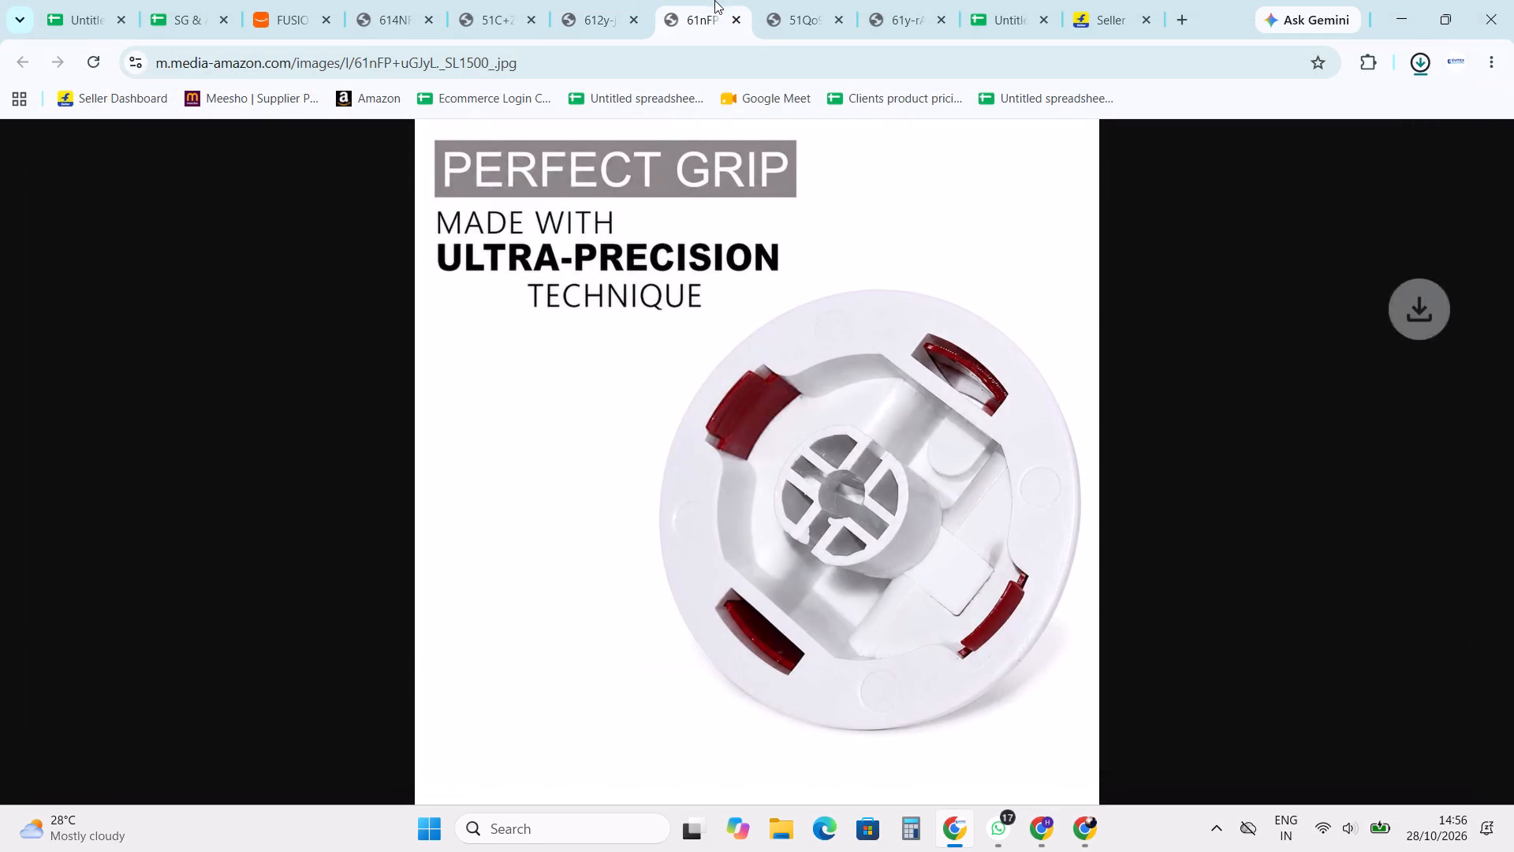
right_click(713, 315)
click(778, 376)
key(Return)
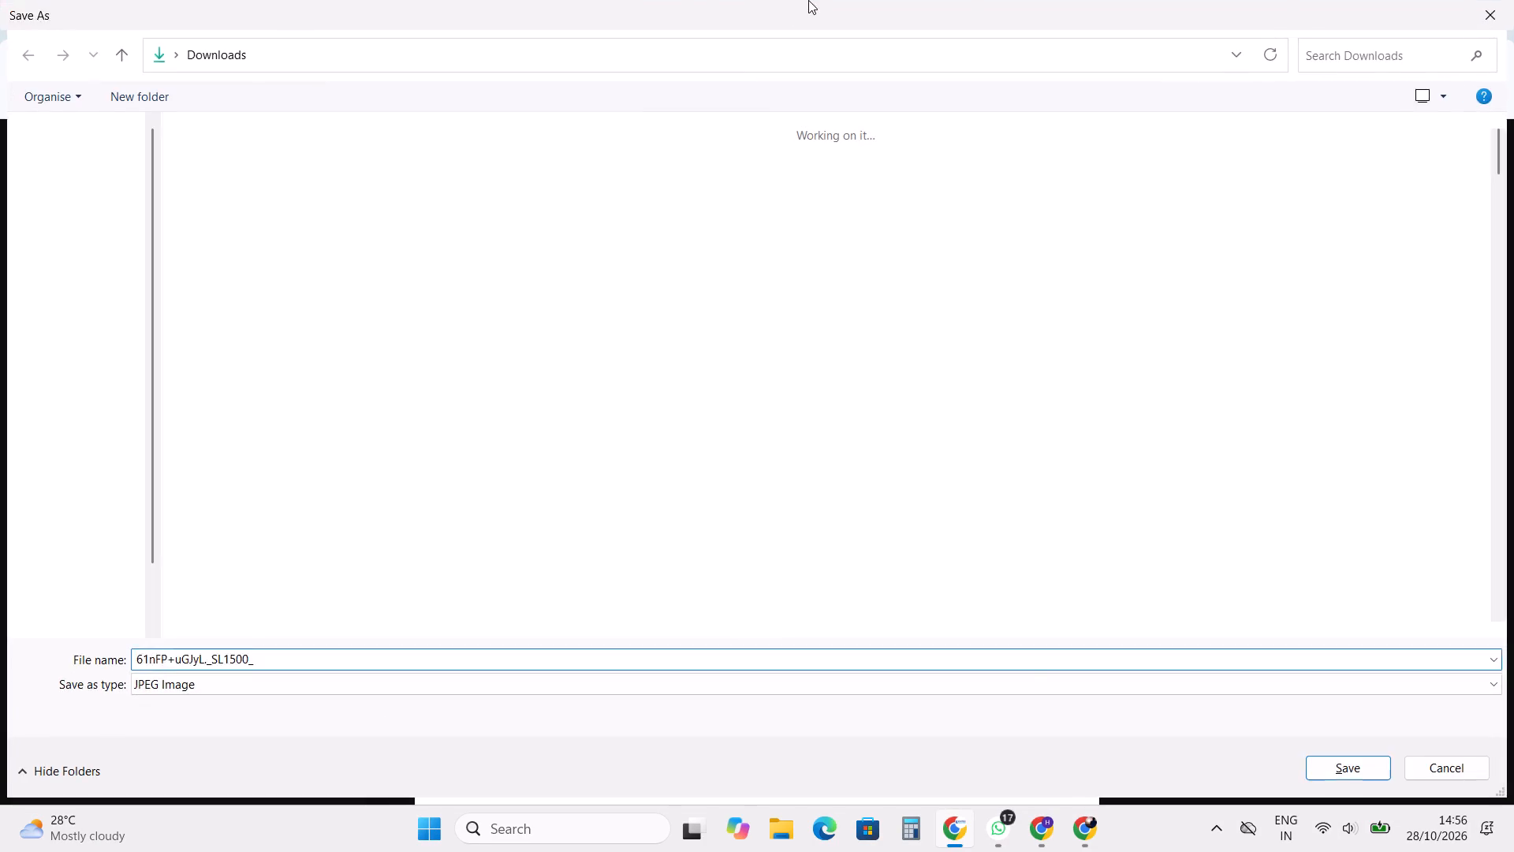
click(809, 0)
right_click(808, 319)
click(882, 383)
key(Return)
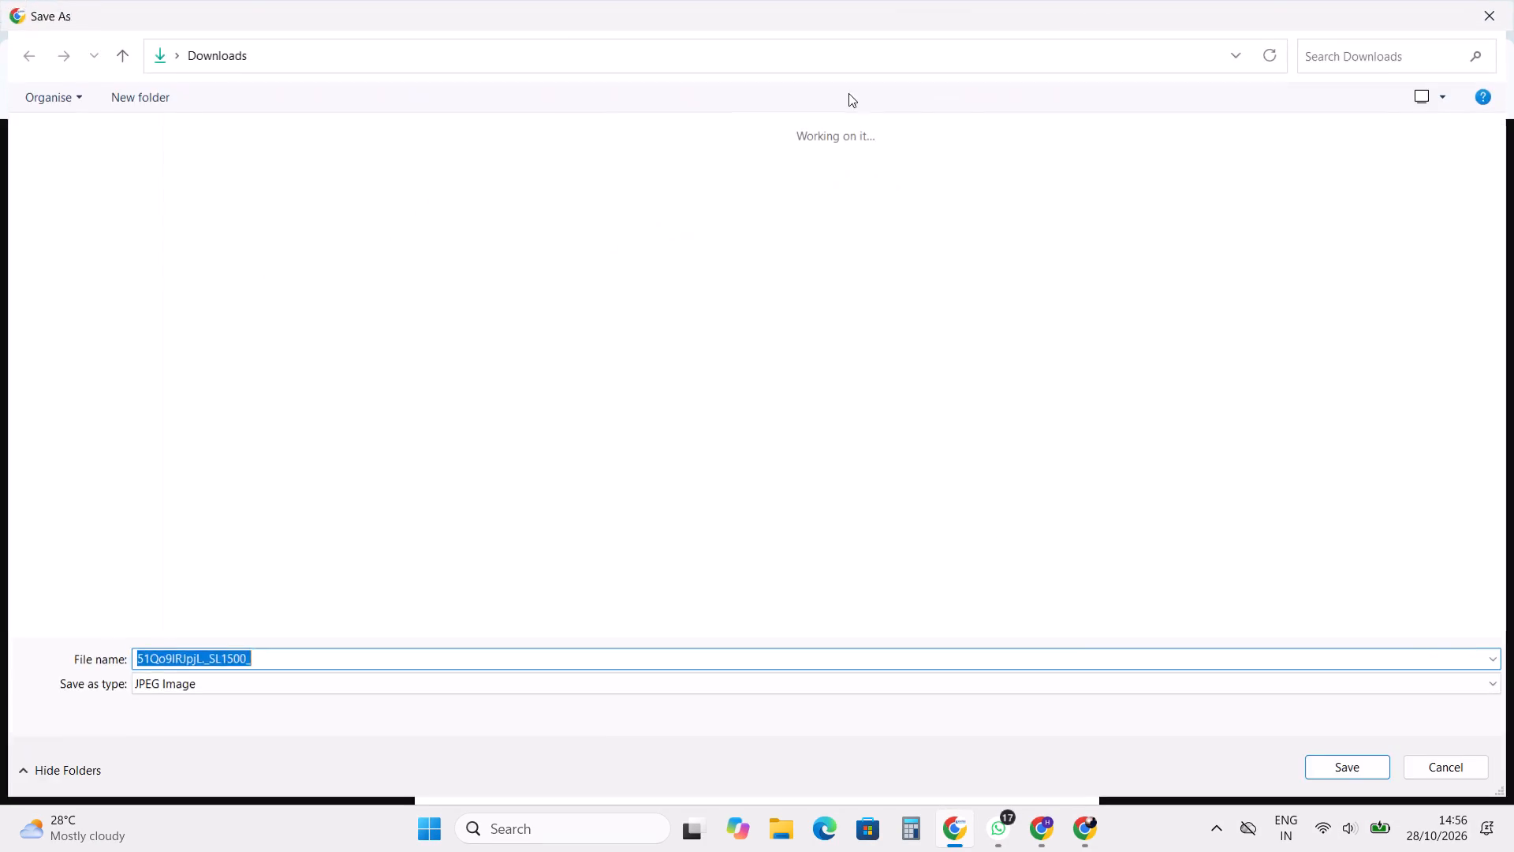
click(883, 0)
right_click(767, 365)
click(852, 432)
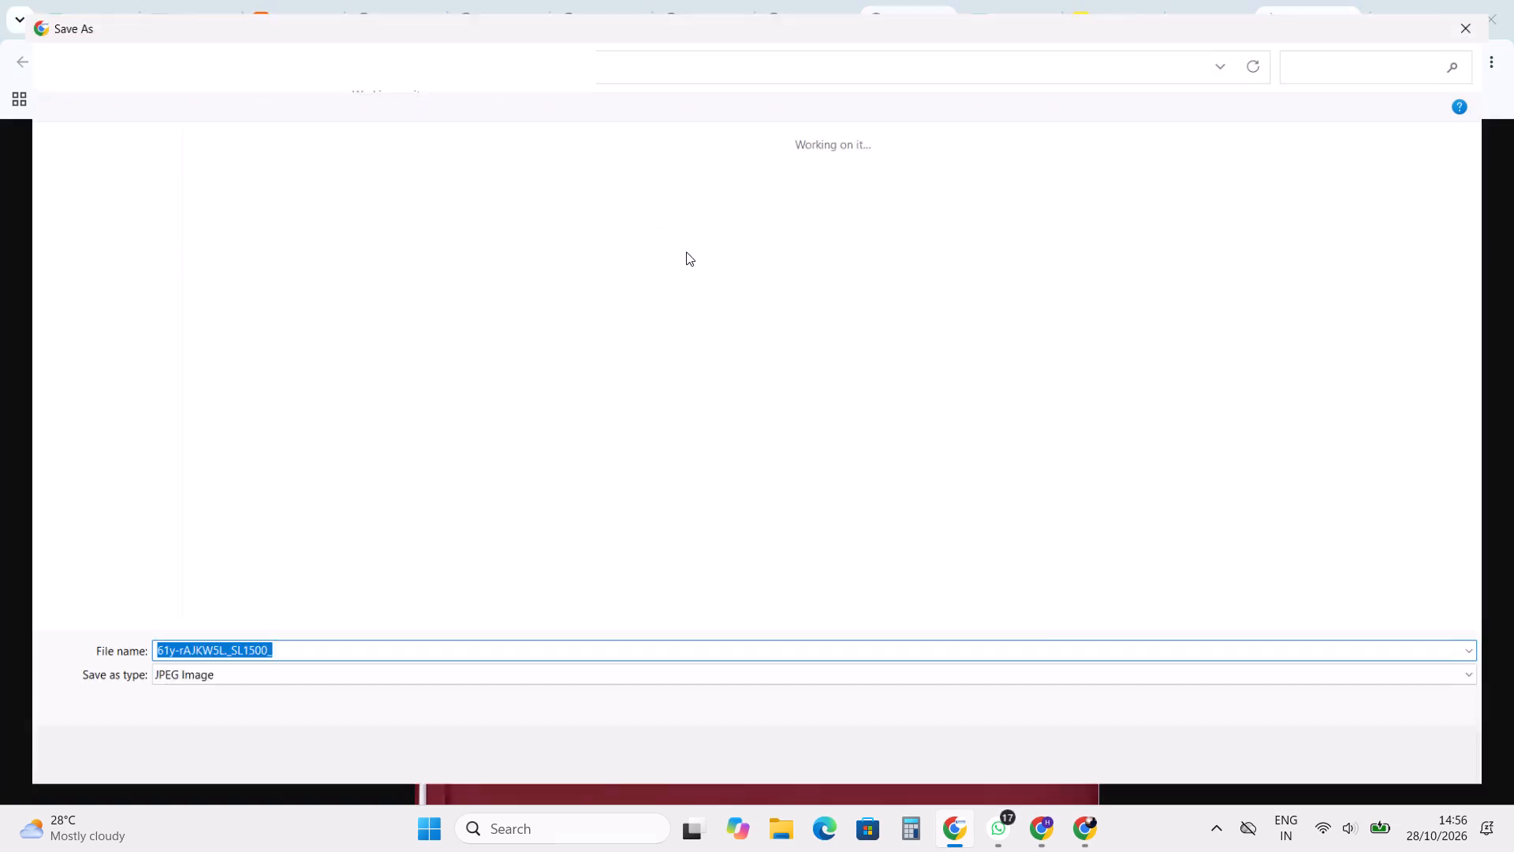
key(Return)
Switch to the Flipkart Seller Hub and start adding a new single listing.
click(1106, 0)
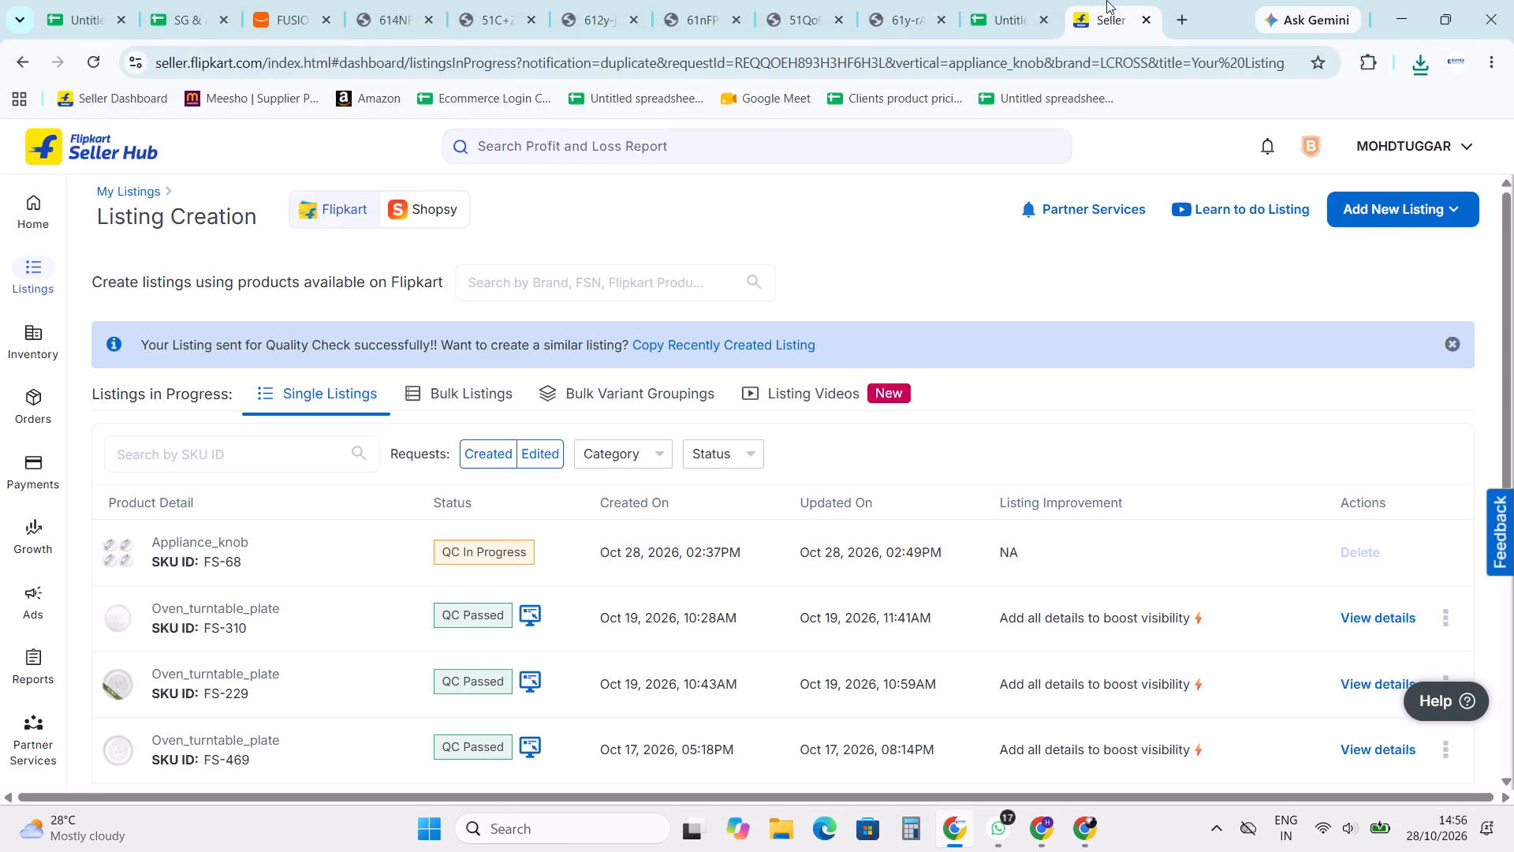
click(125, 312)
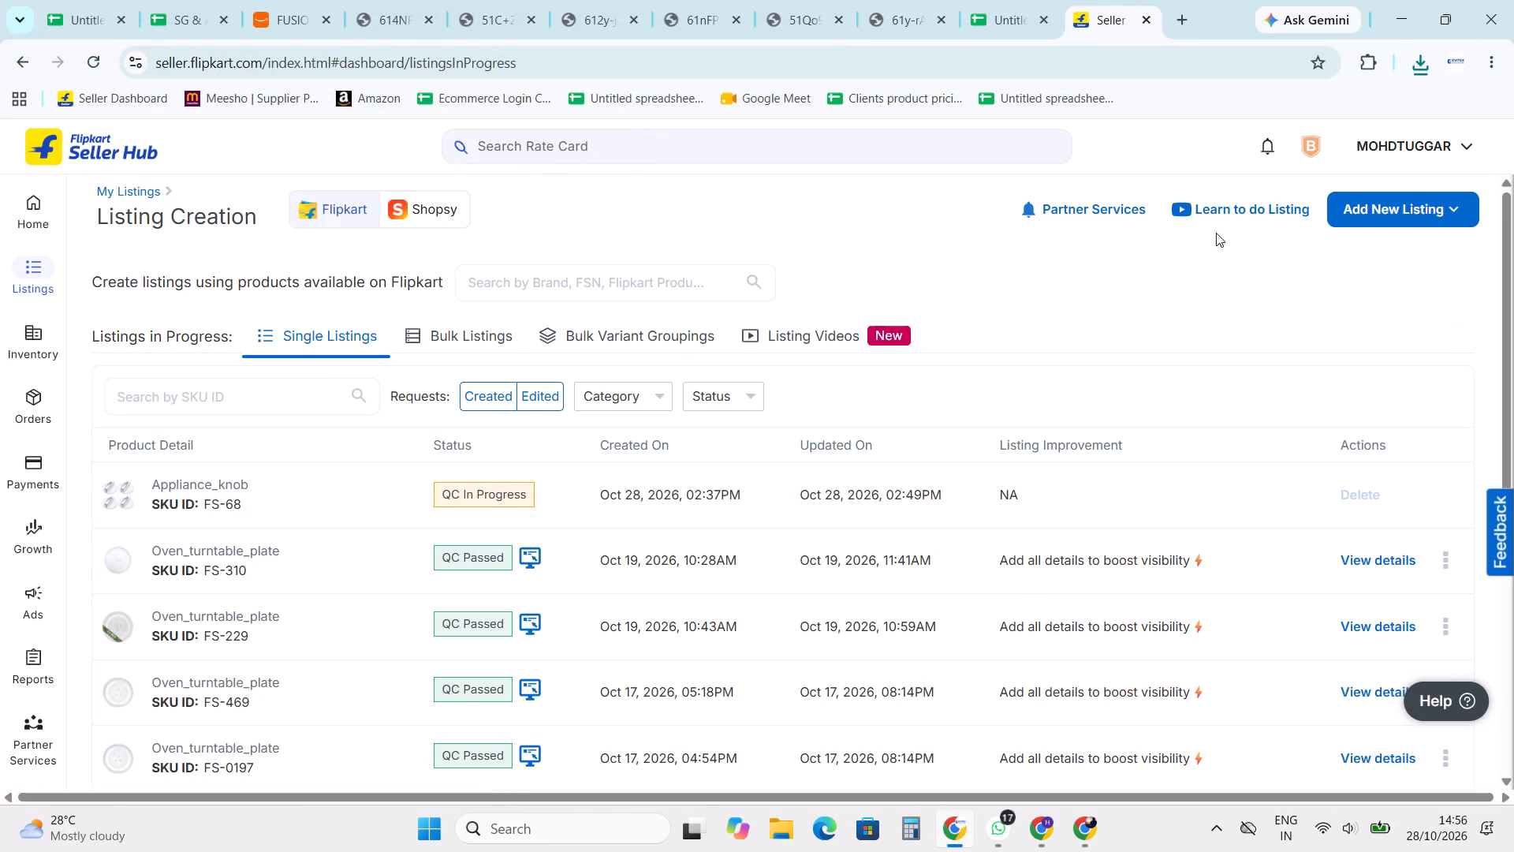
click(1359, 219)
click(1367, 245)
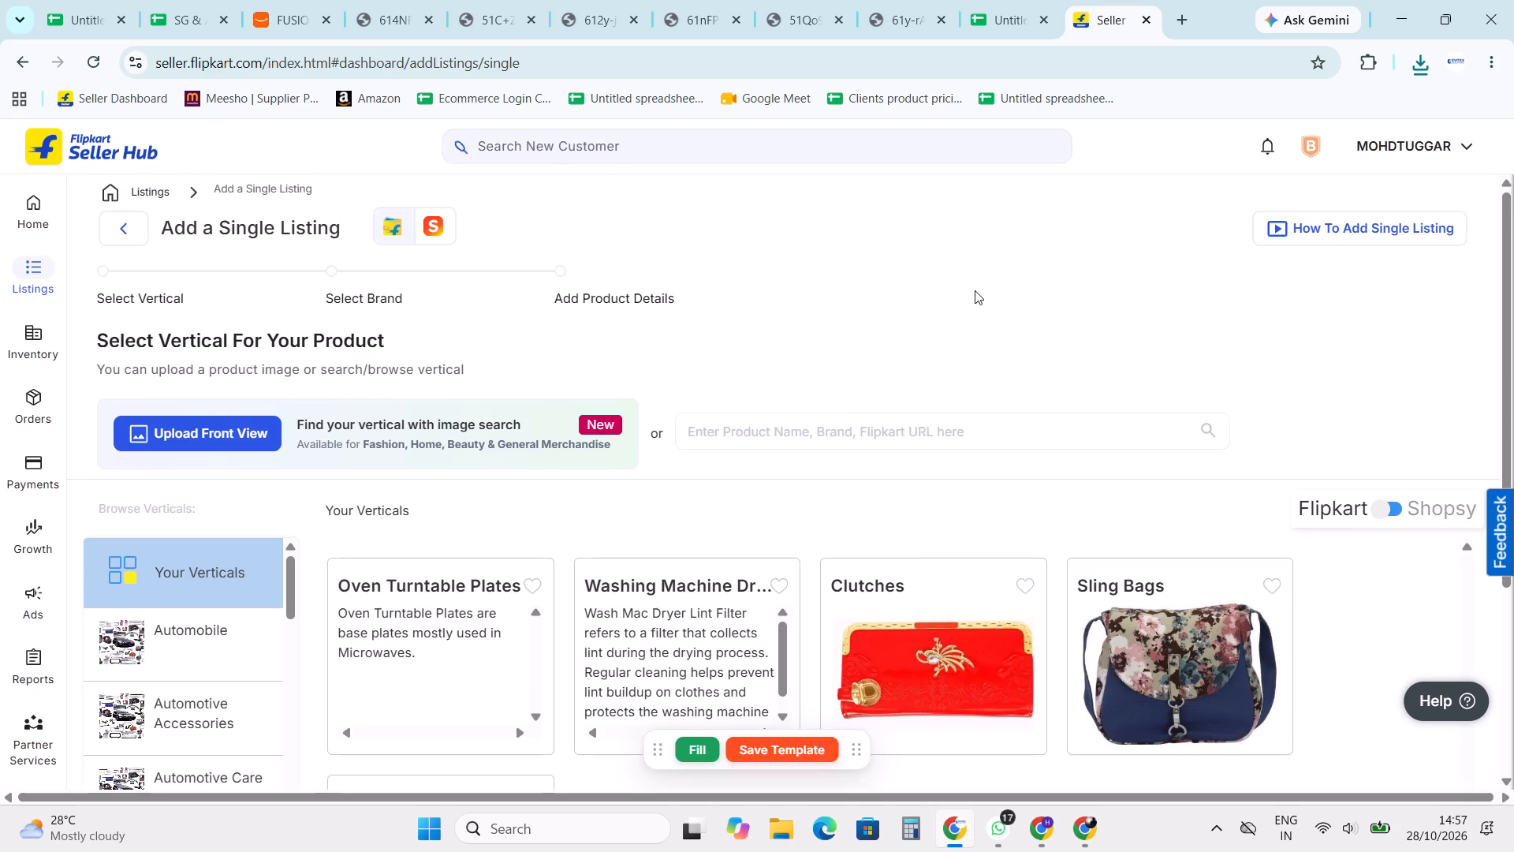
Search the verticals for "knob" and choose Home & Kitchen Accessories / Appliance Accessories / Appliance Knobs.
scroll(975, 290, down, 5)
scroll(917, 389, up, 6)
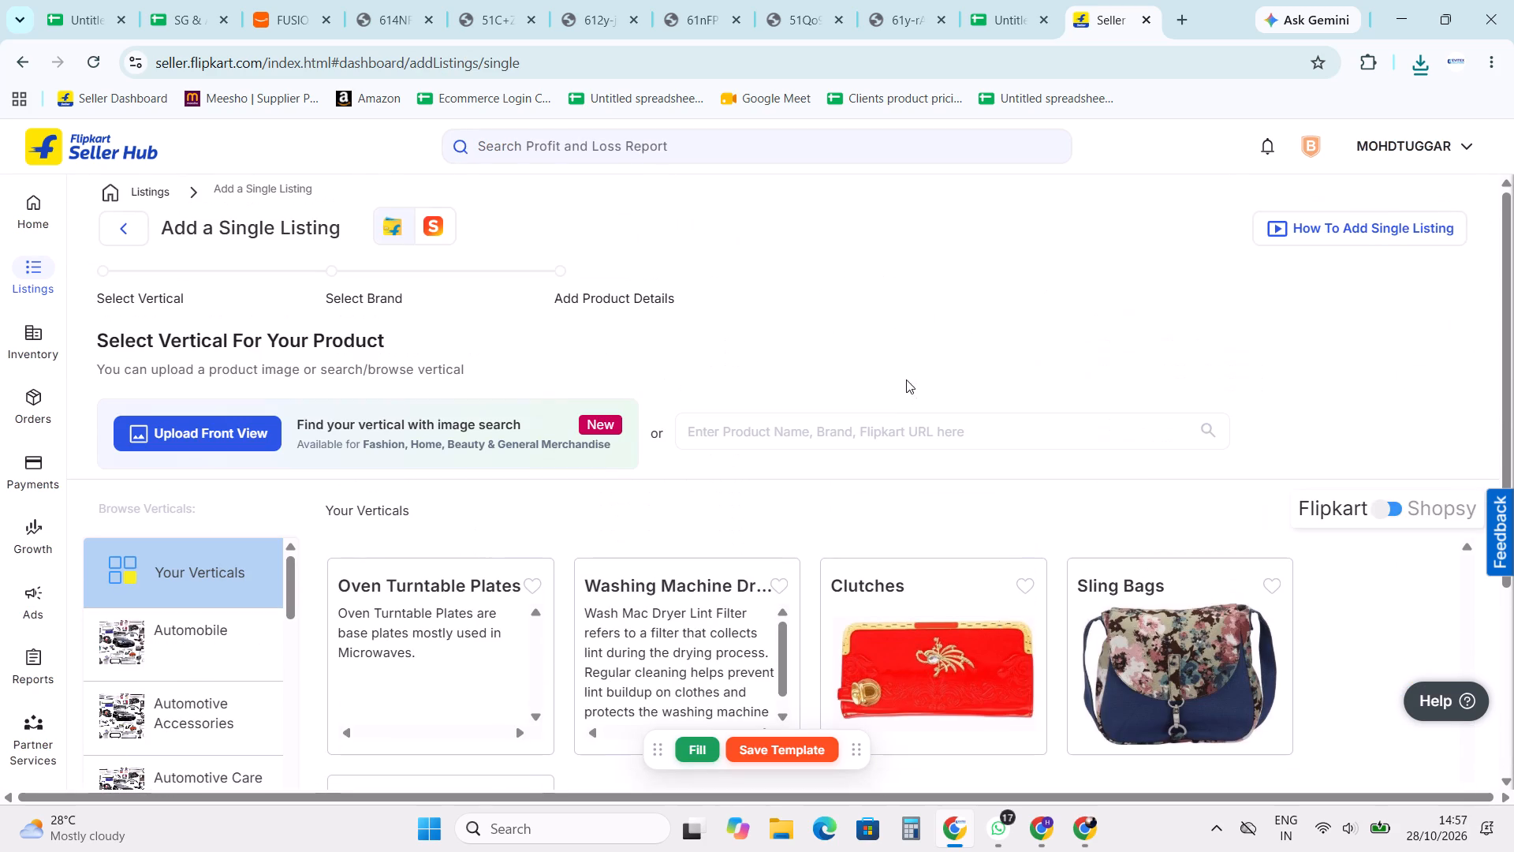
click(830, 434)
text(knob)
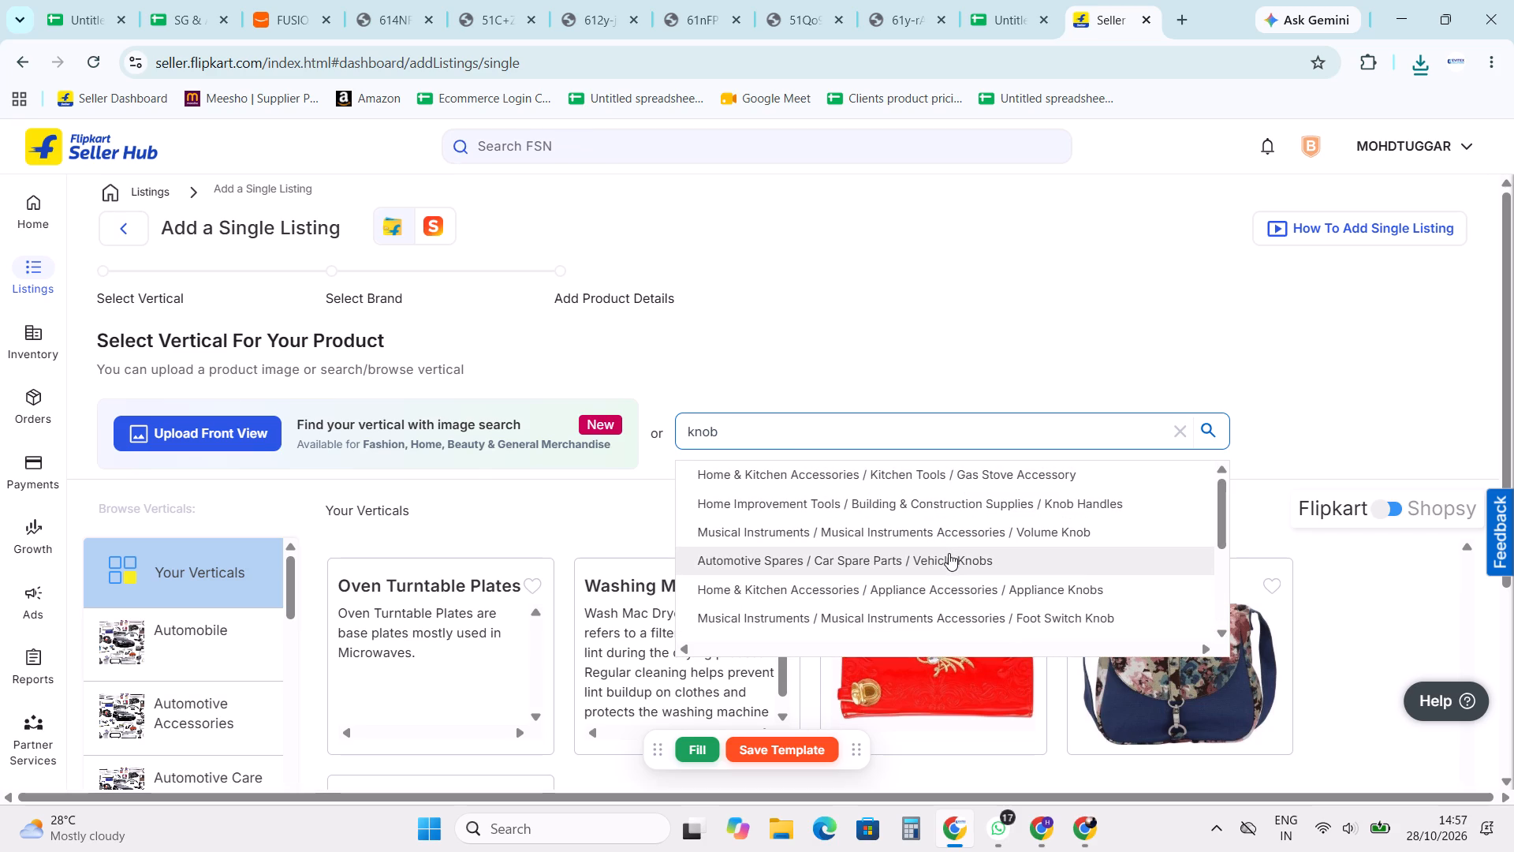
click(972, 589)
scroll(1065, 539, down, 2)
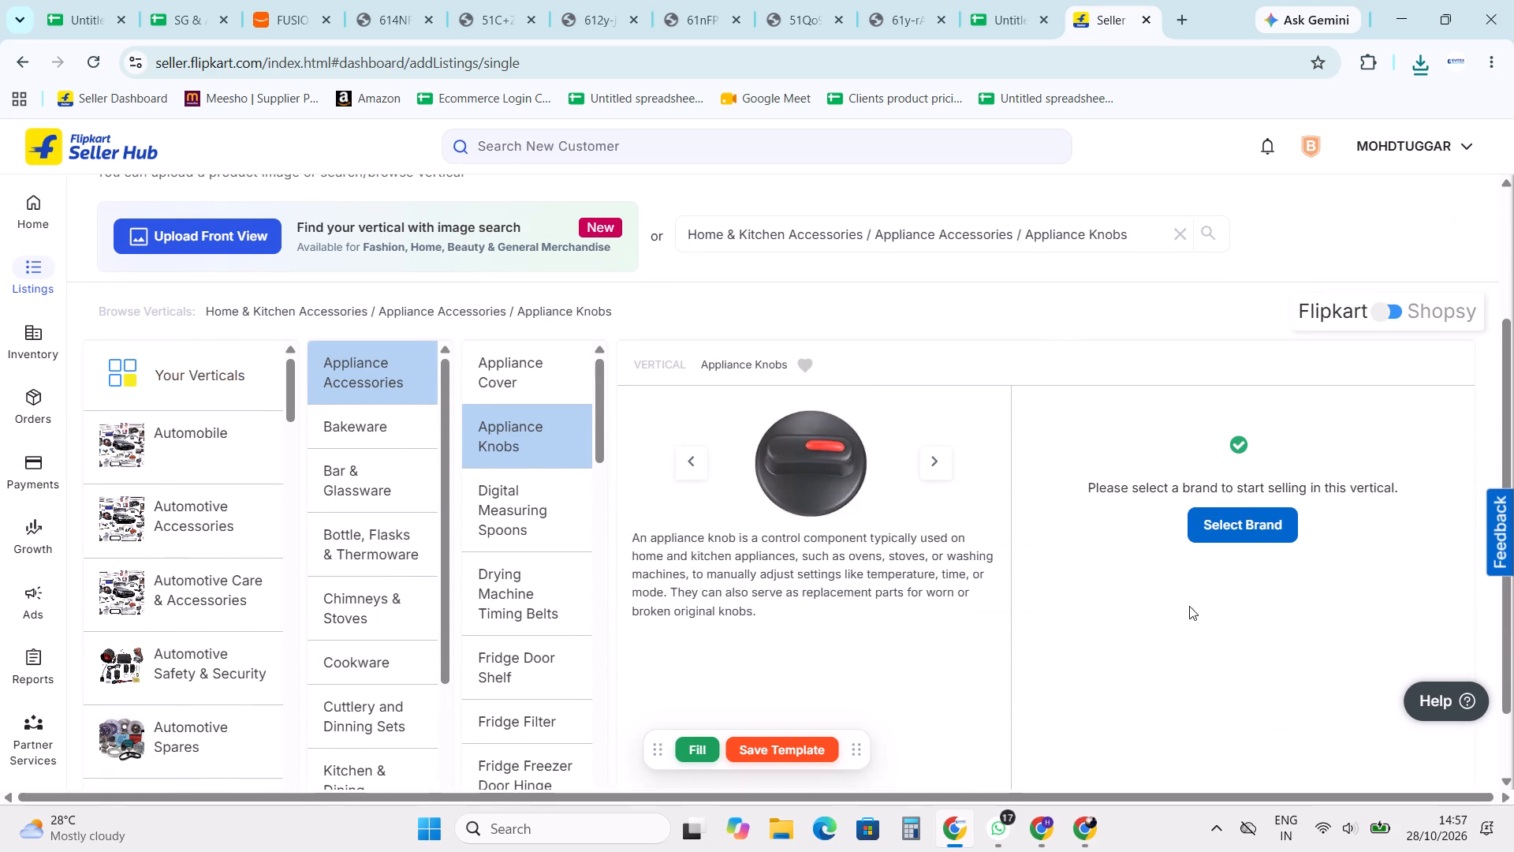
Check the brand LCROSS for the selected vertical and create a new listing under it.
click(1245, 527)
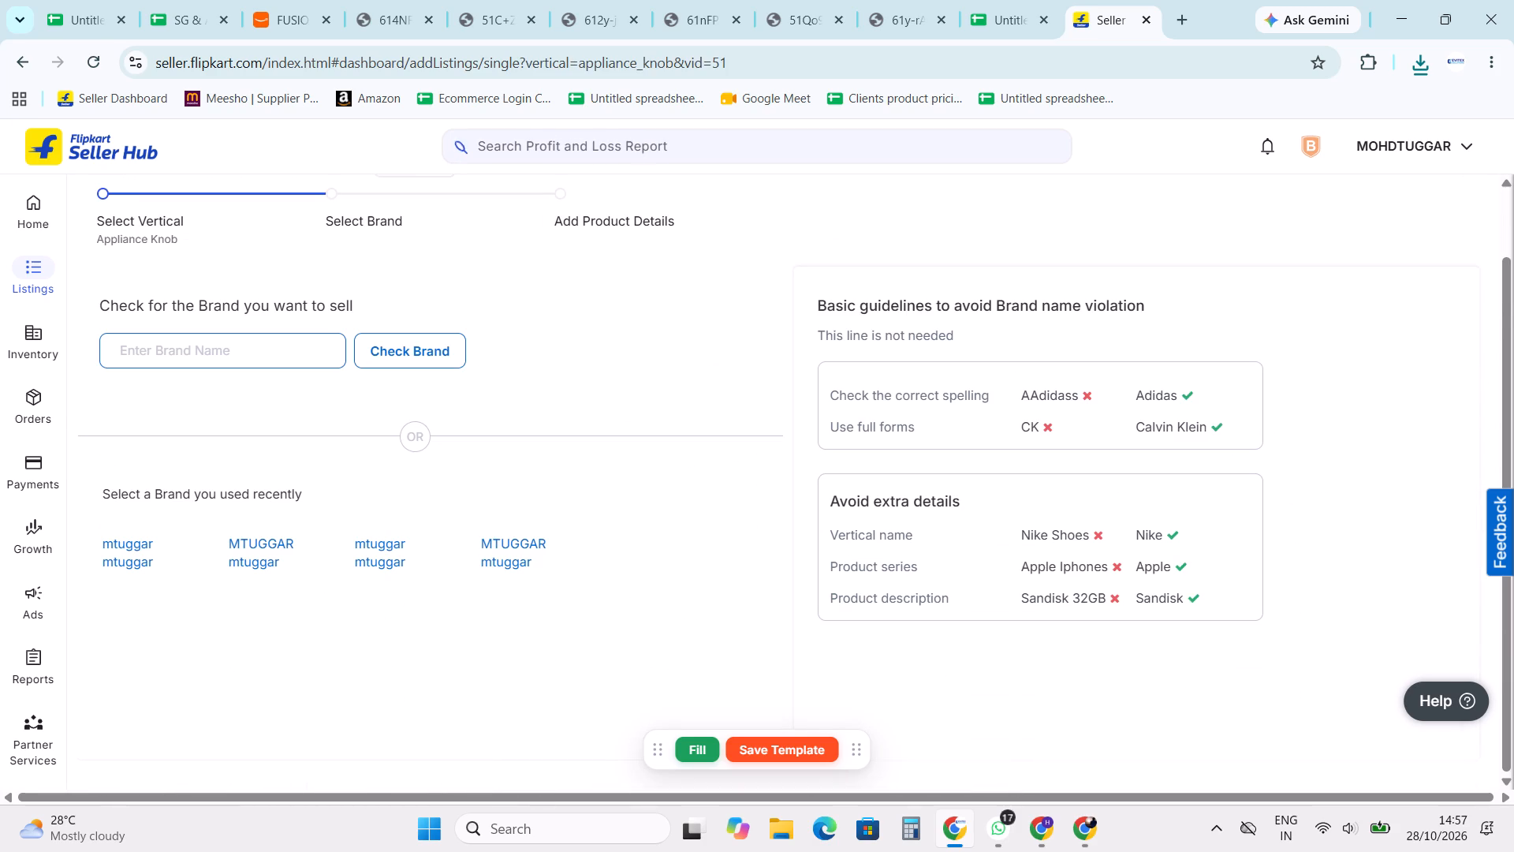
click(230, 353)
text(LCROSS)
key(Return)
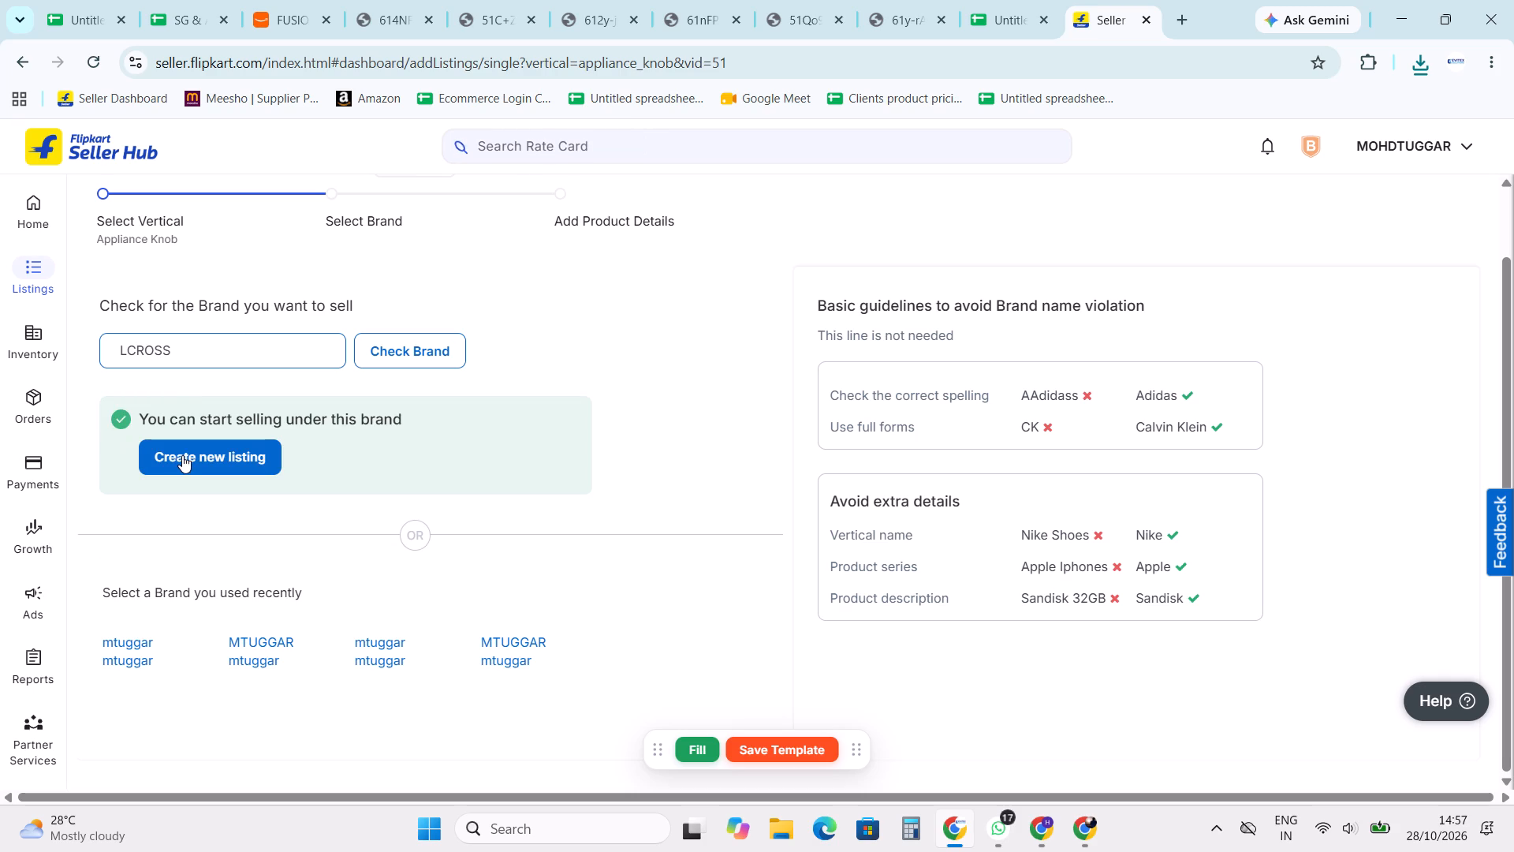
click(182, 455)
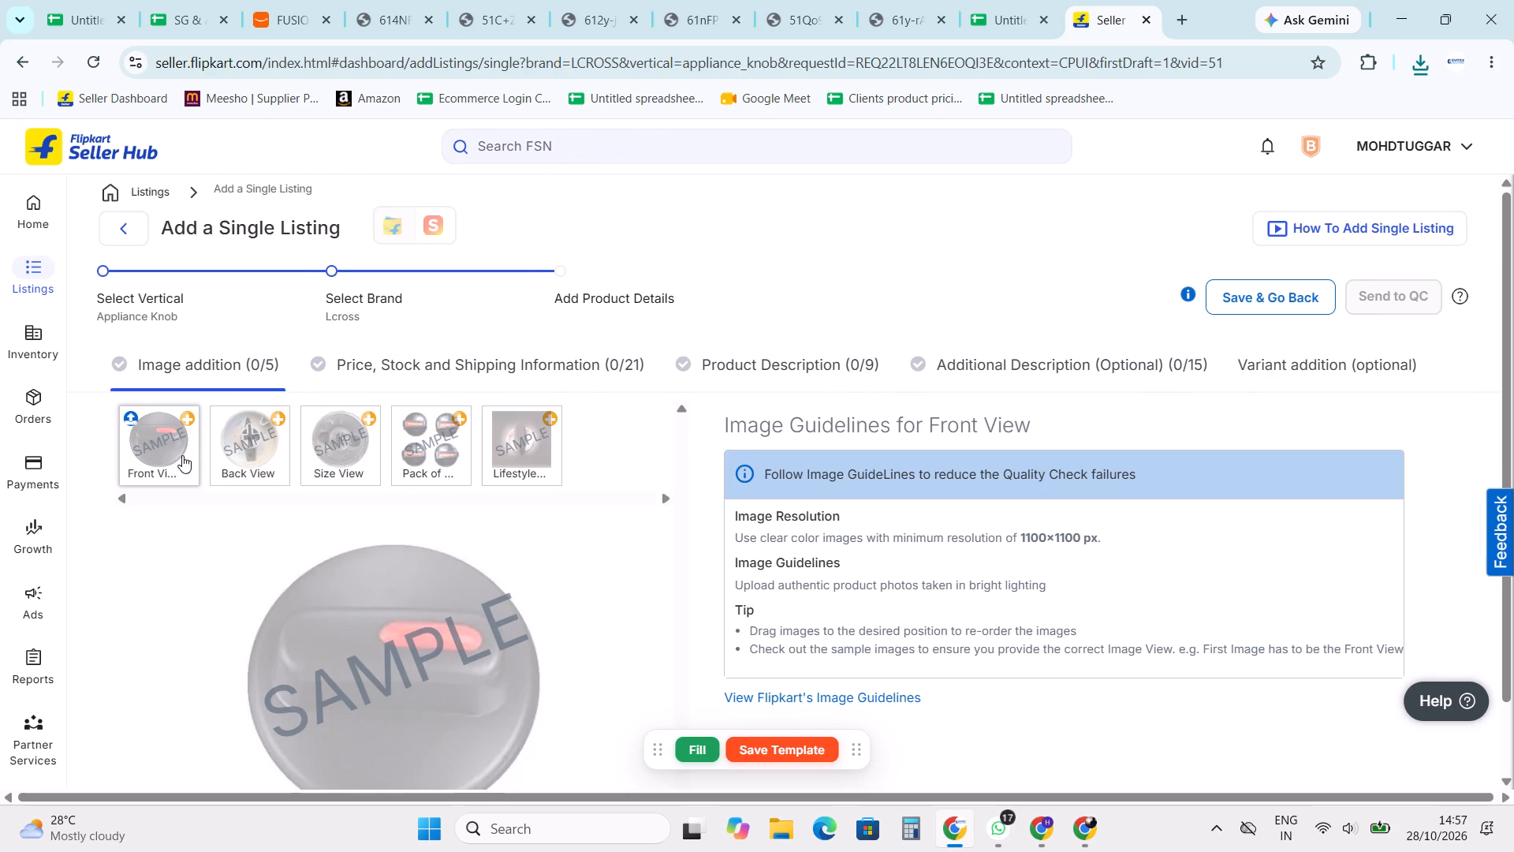
Upload listing images: four knobs as Front View, 4.5 cm diameter as Back, Perfect Grip as Size, timer knob as Pack of, washing machine as Lifestyle.
click(130, 416)
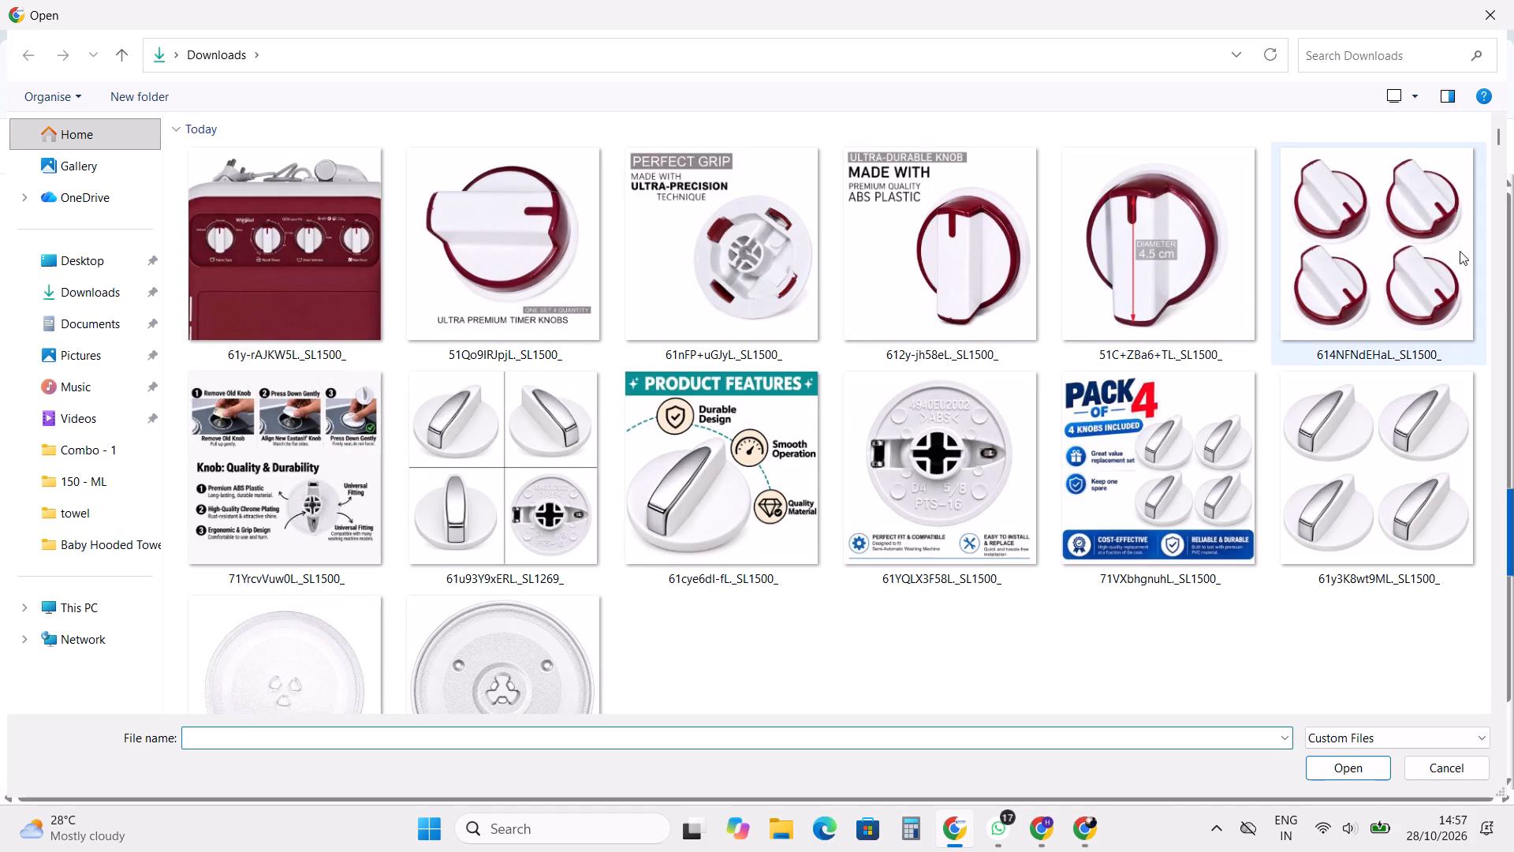
double_click(1460, 251)
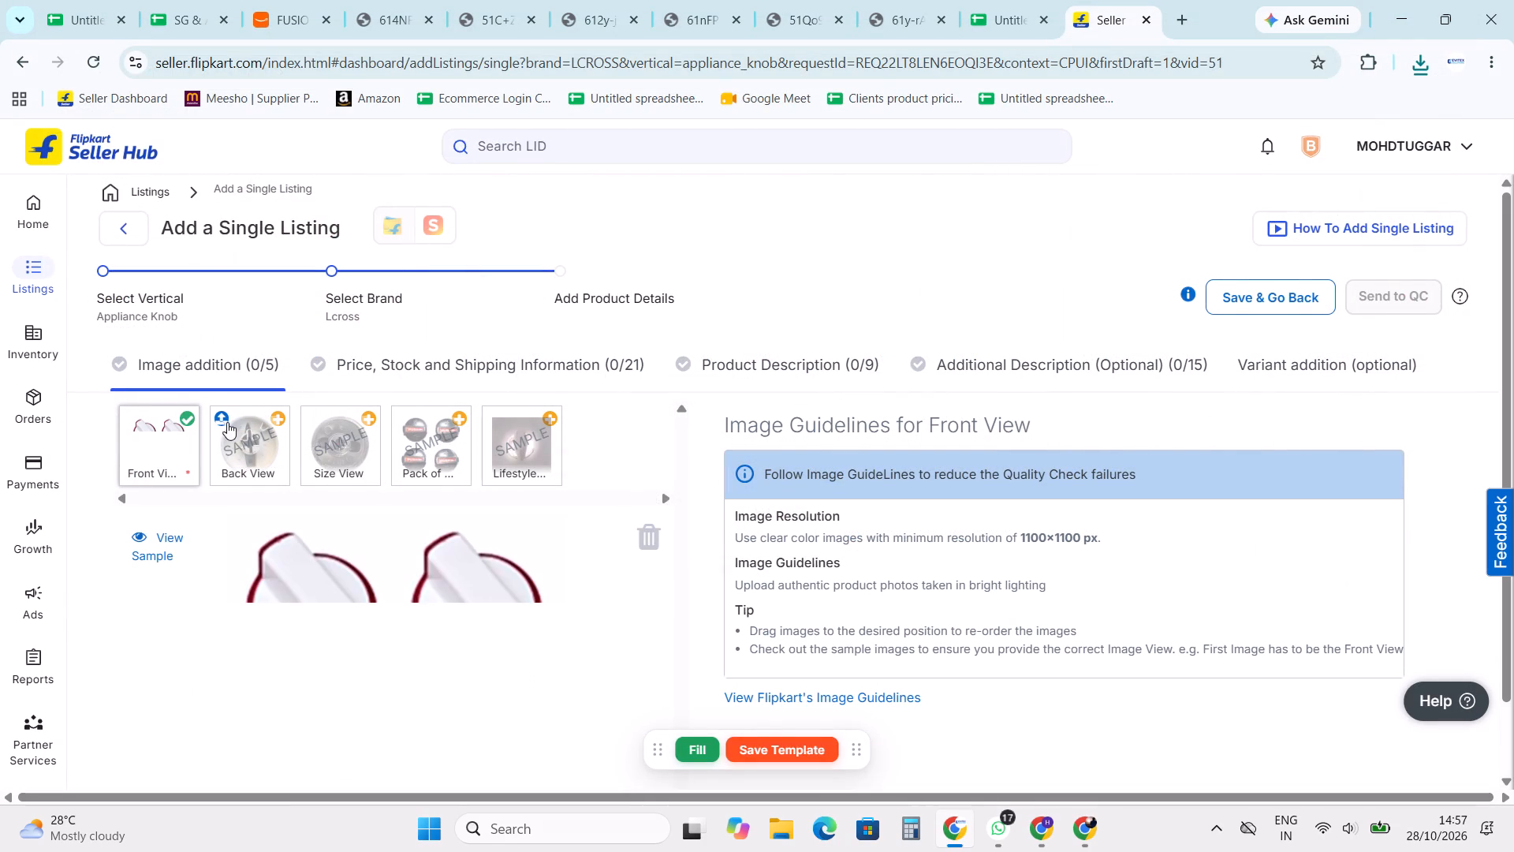
click(222, 418)
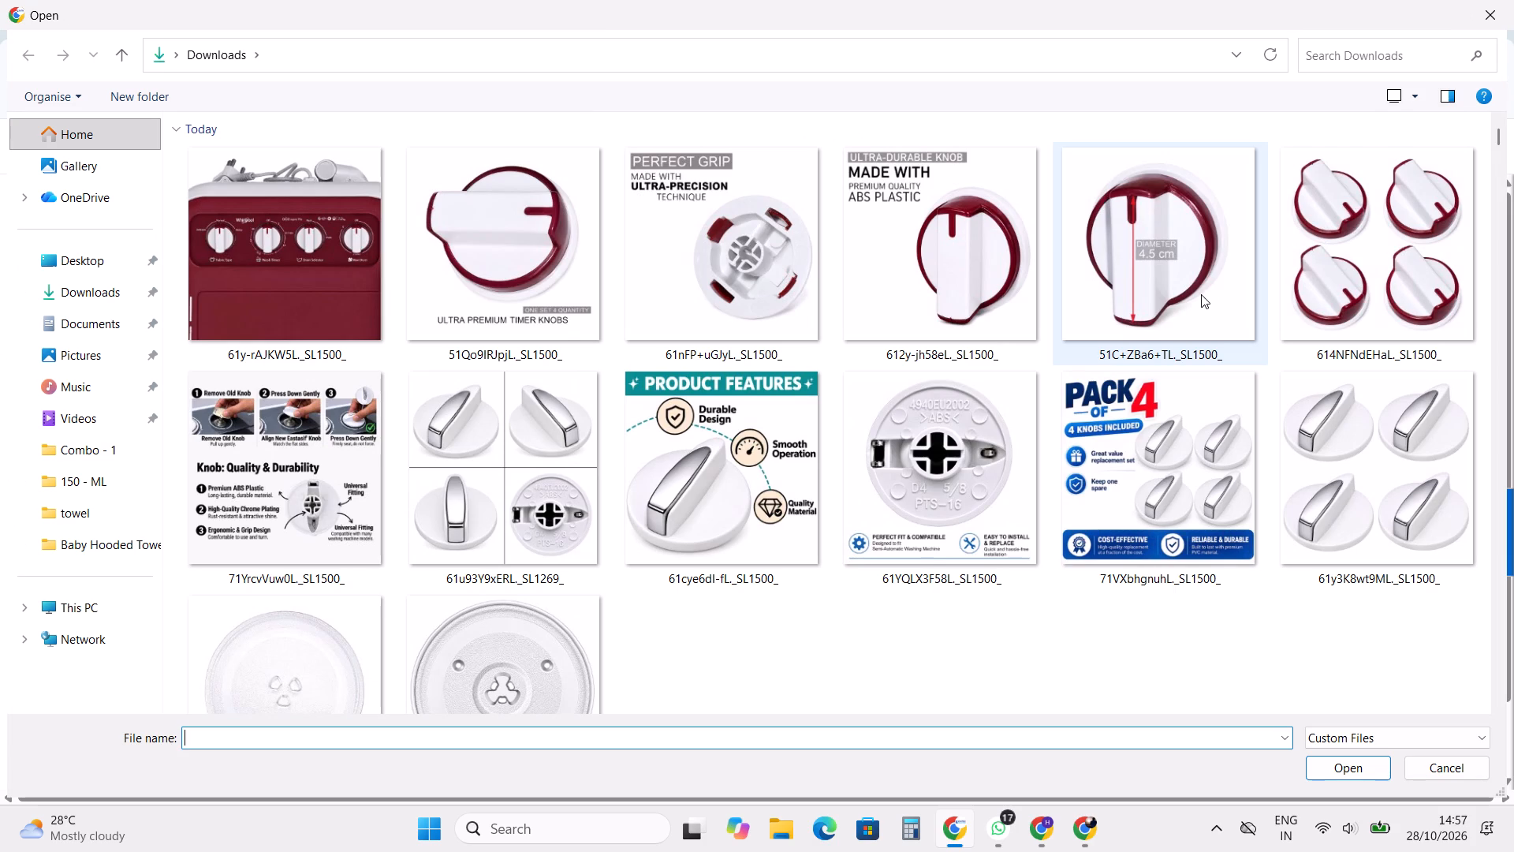
double_click(1193, 272)
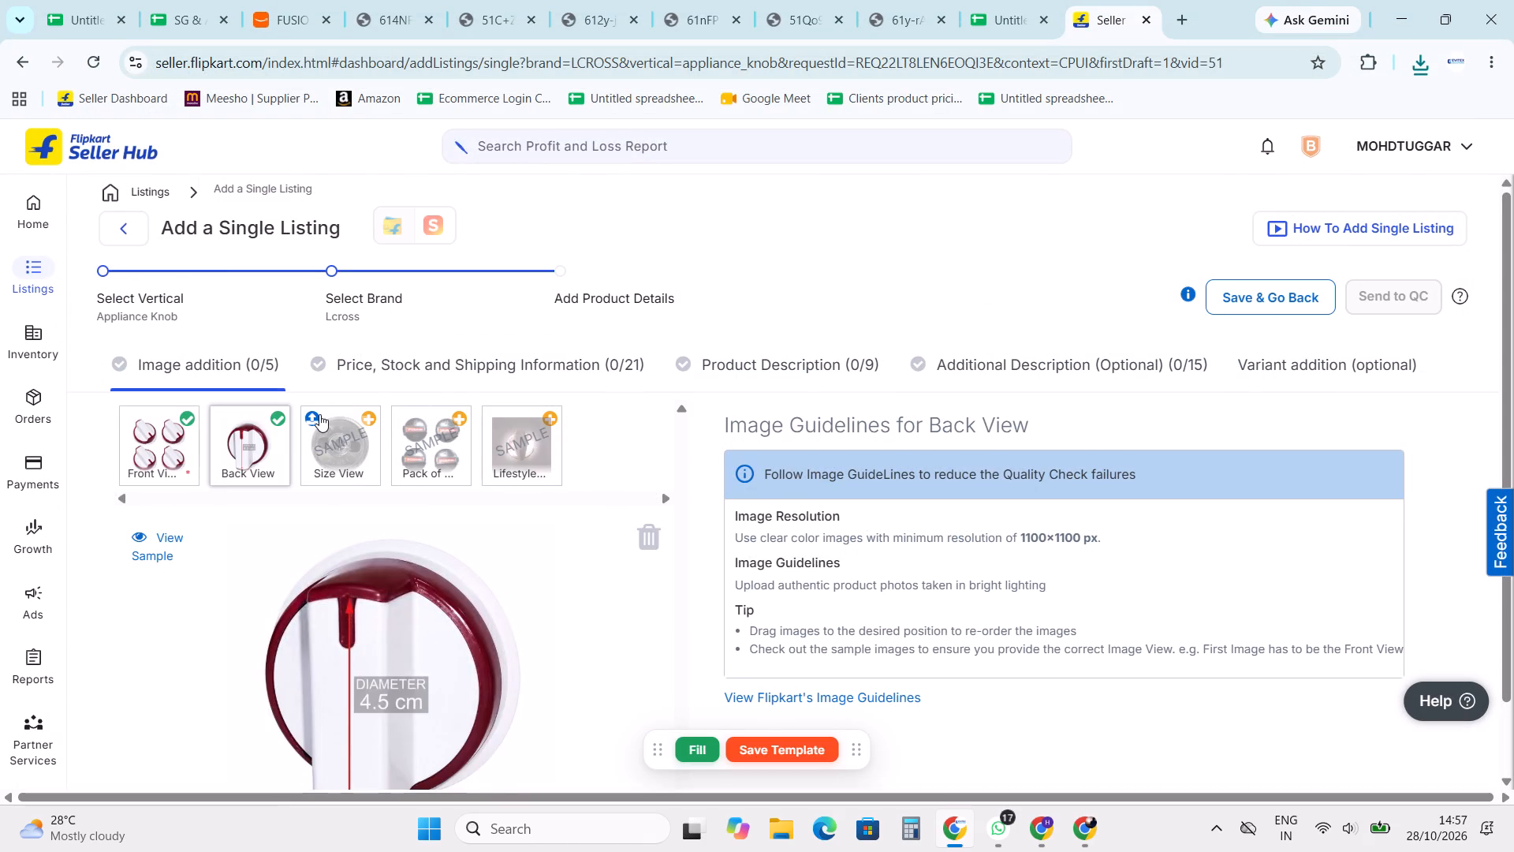
click(319, 414)
click(308, 414)
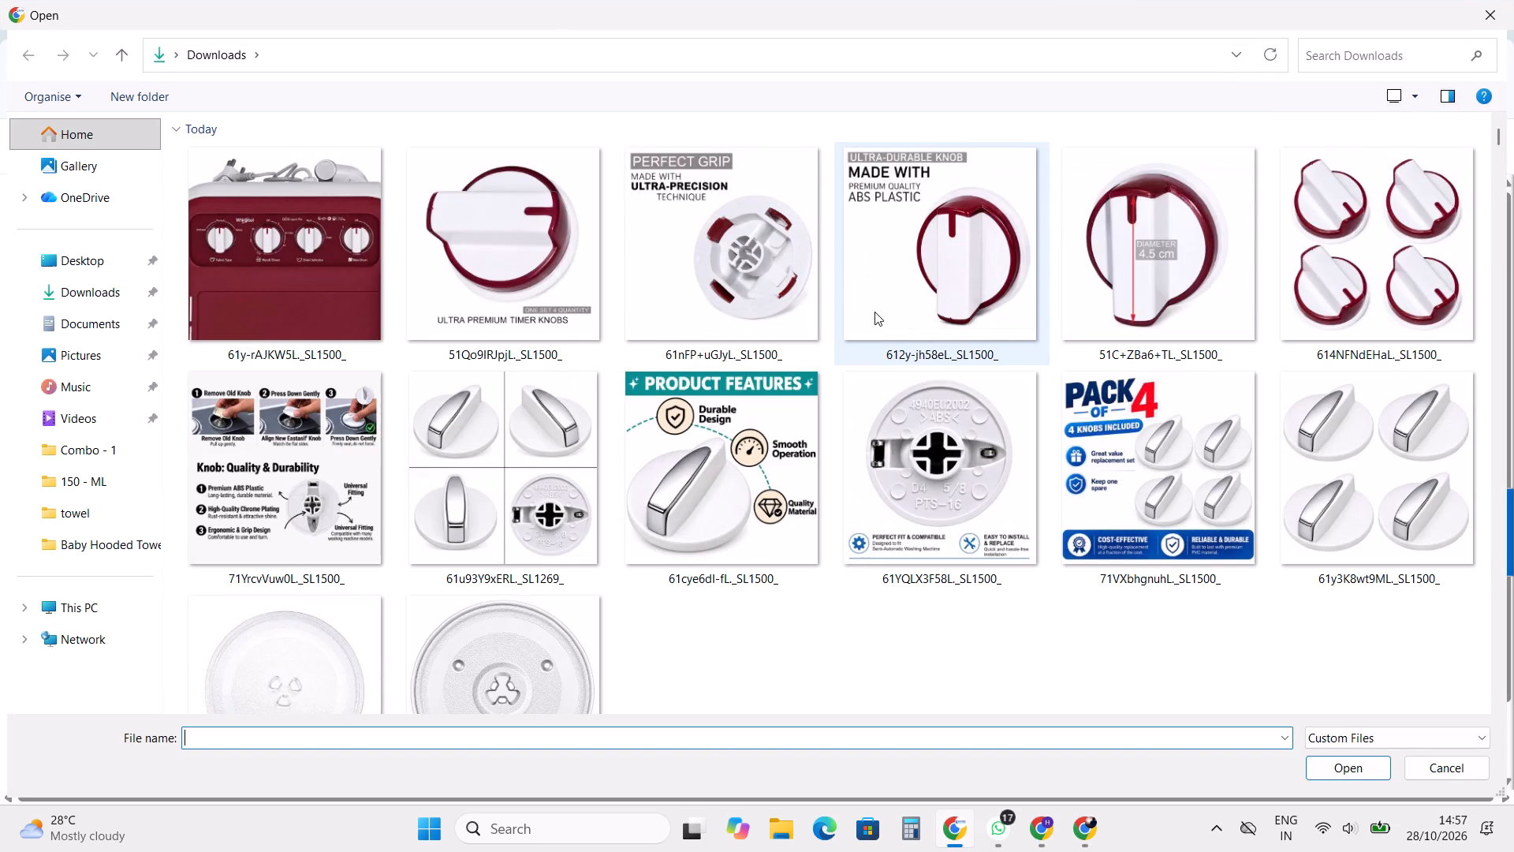
double_click(764, 277)
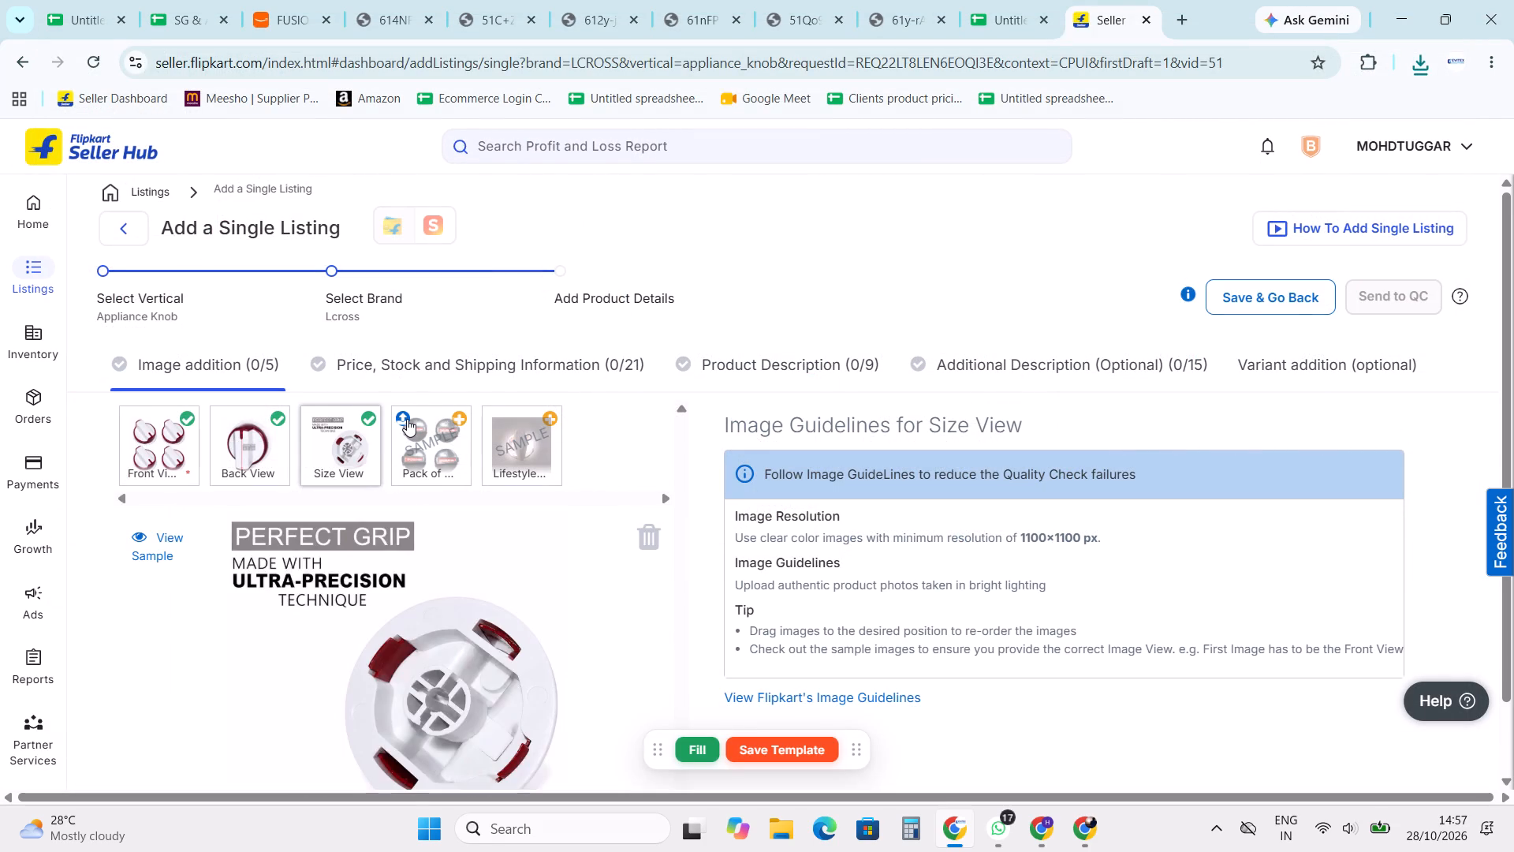
click(407, 419)
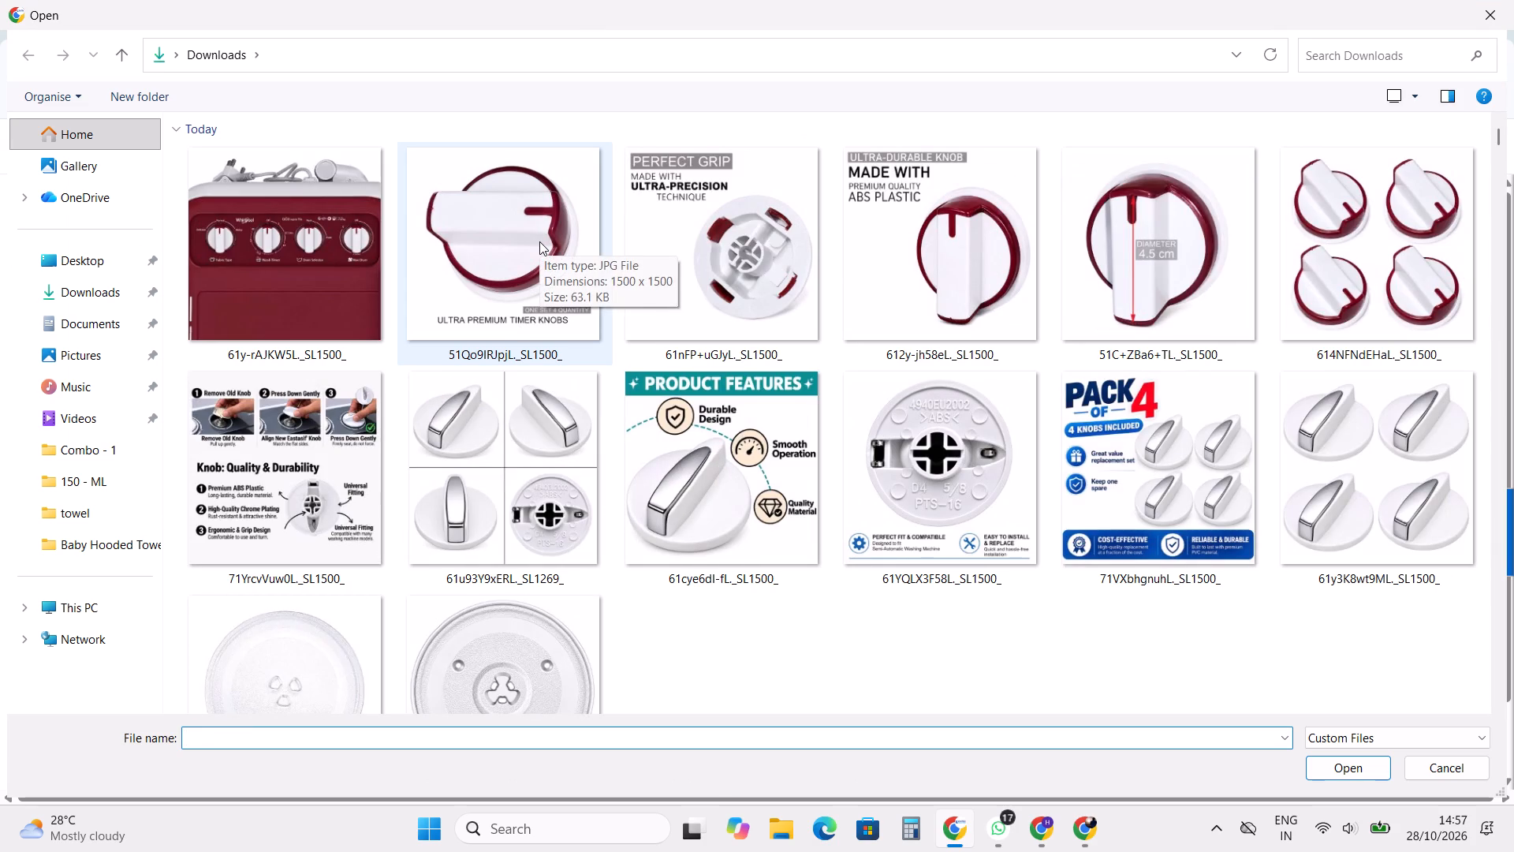
double_click(539, 241)
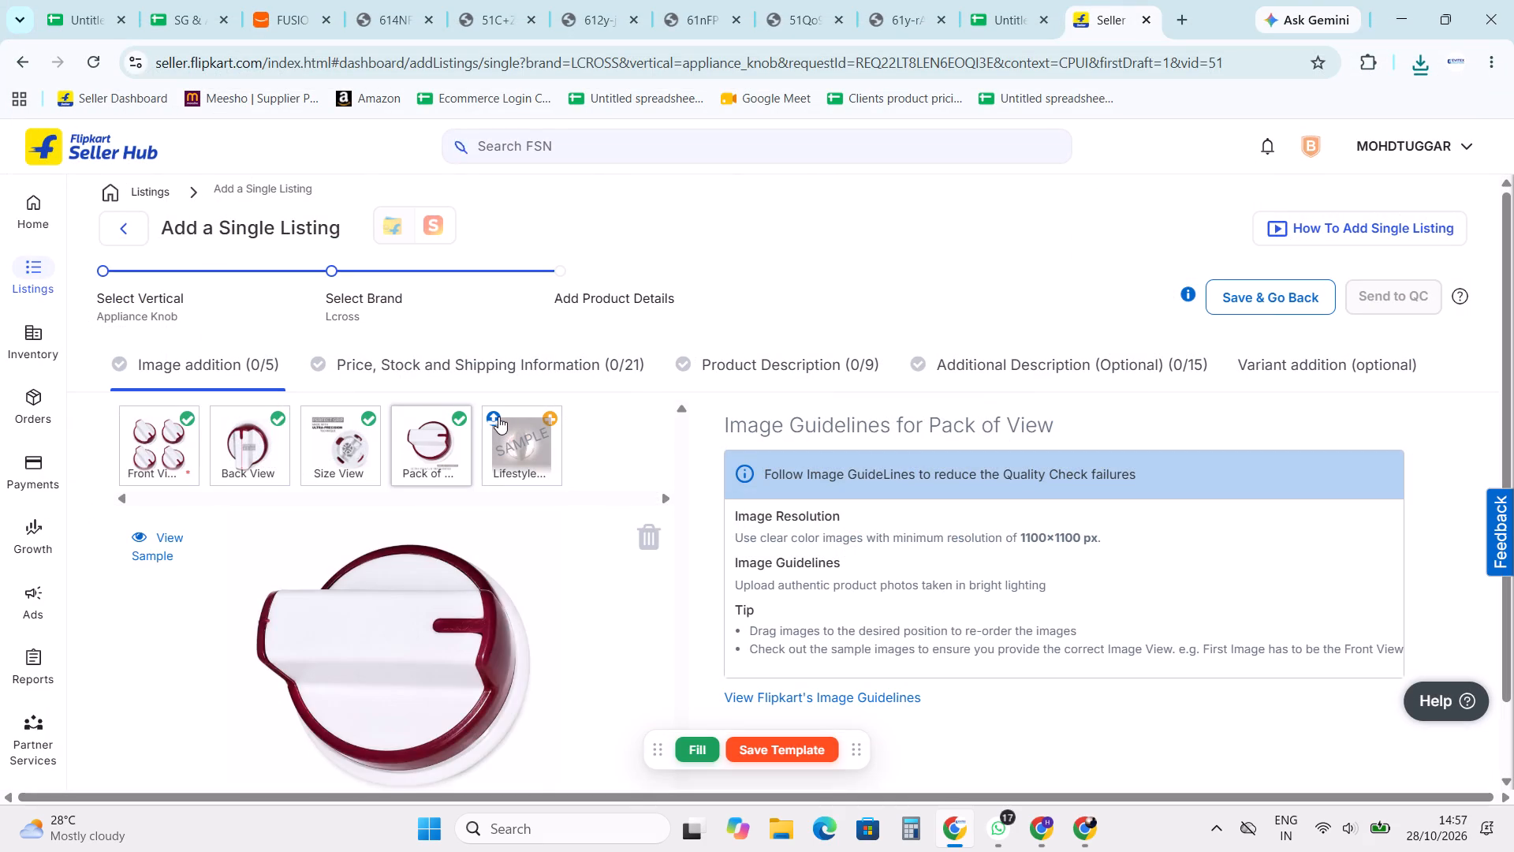
click(498, 417)
double_click(263, 239)
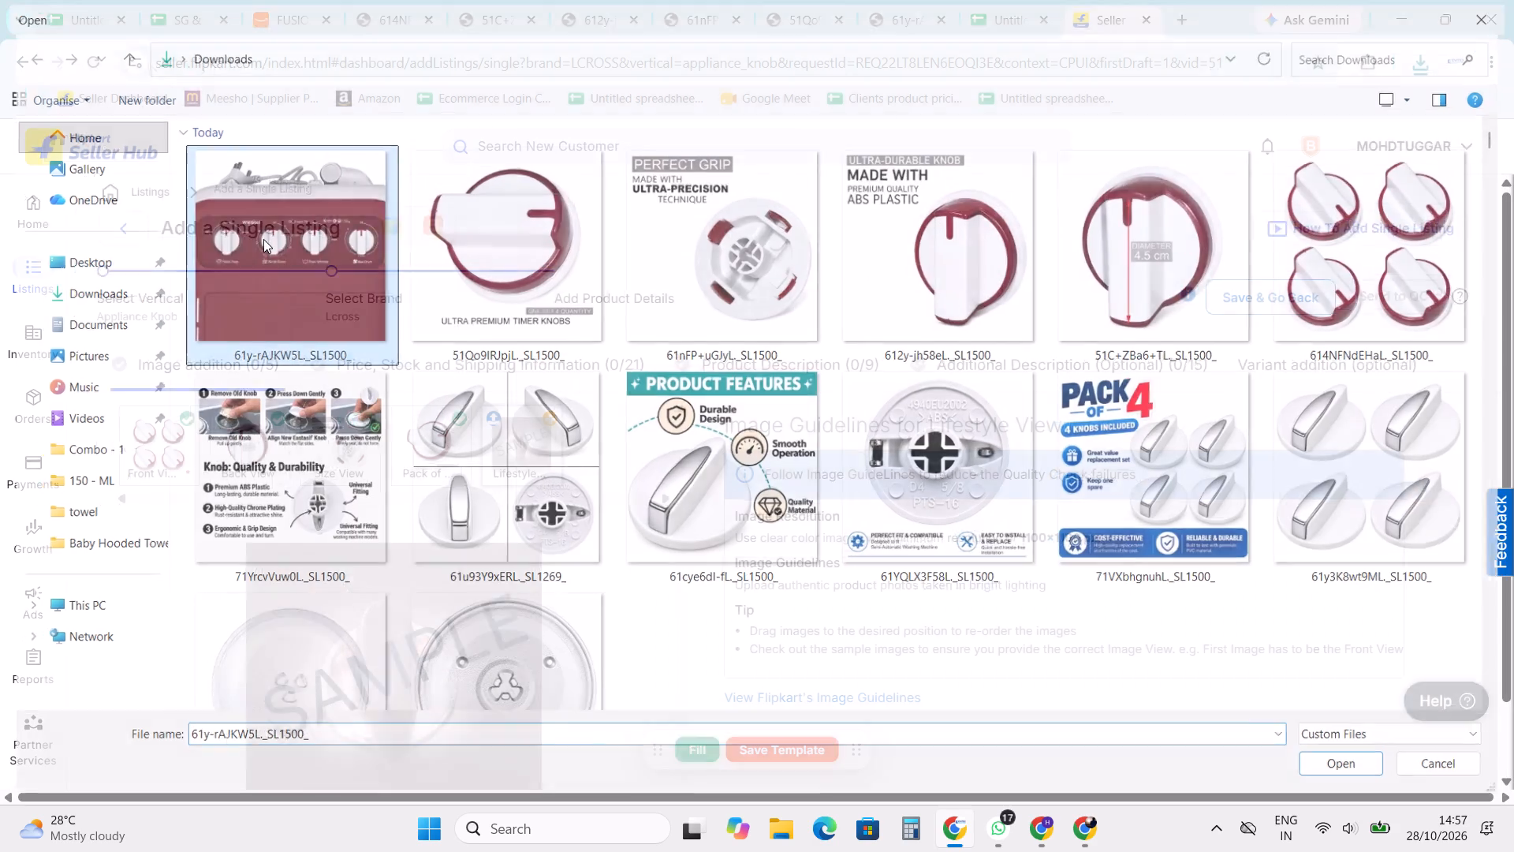
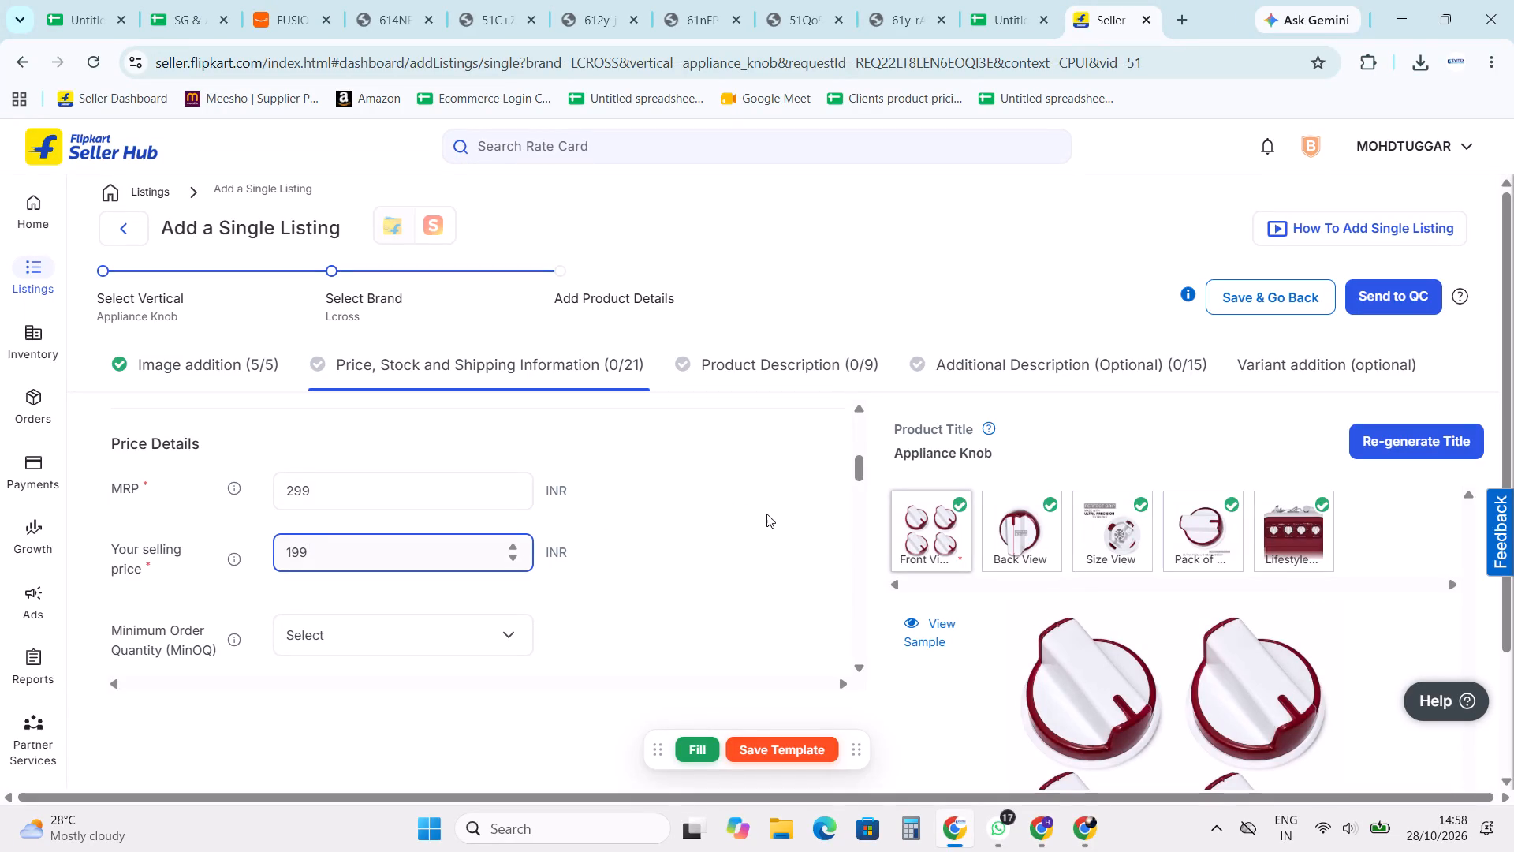
Set the listing's minimum order quantity to 1.
click(766, 514)
scroll(490, 555, down, 1)
click(405, 551)
click(341, 674)
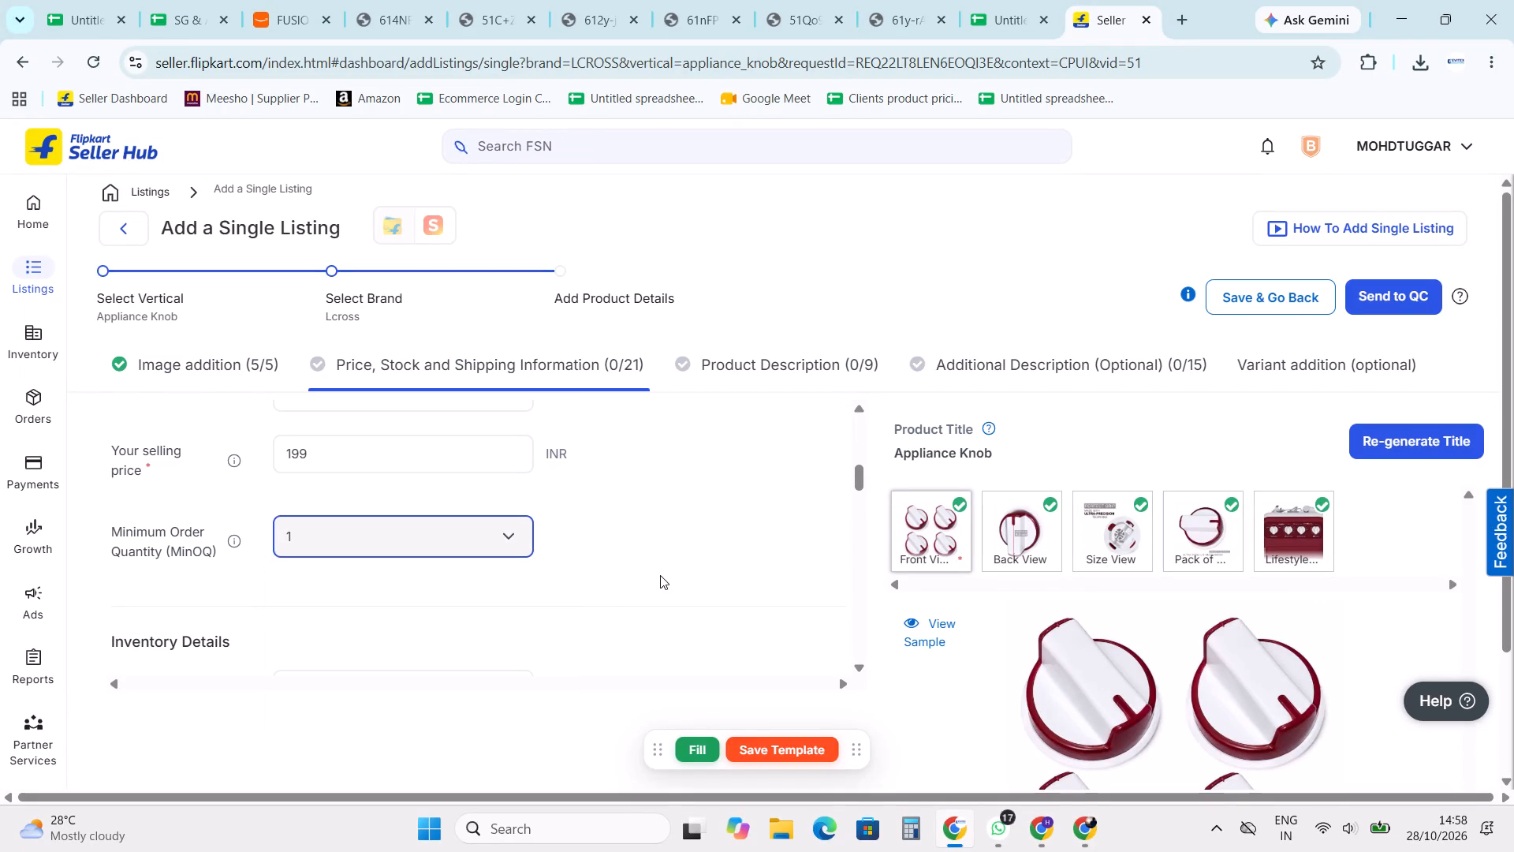
click(661, 574)
Set the inventory details to fulfilment by Seller with the express procurement type.
scroll(477, 567, down, 2)
click(386, 495)
click(364, 622)
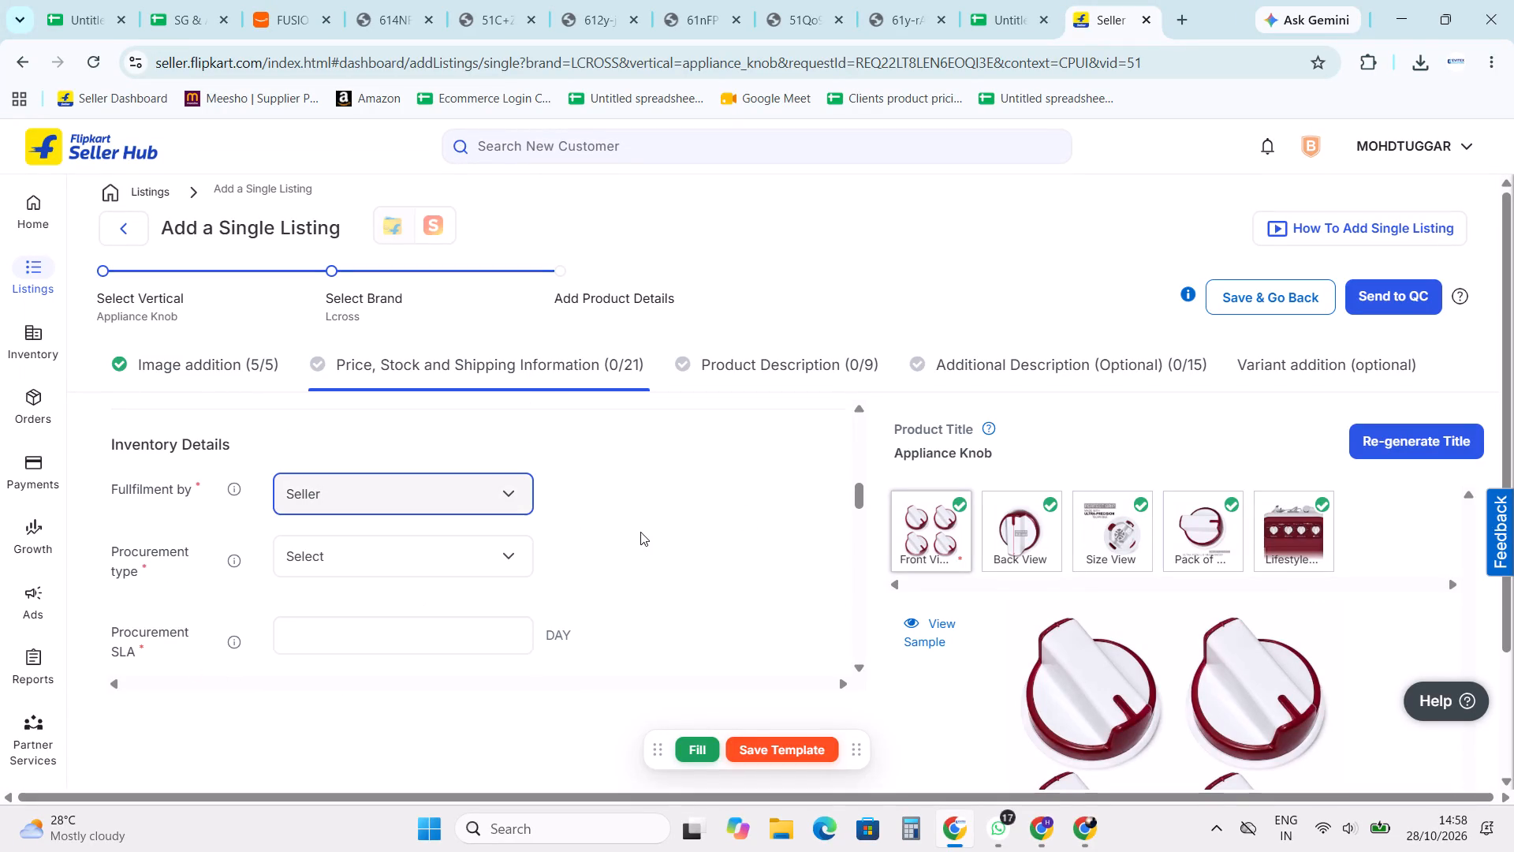
click(640, 532)
scroll(428, 533, down, 1)
click(428, 459)
click(356, 622)
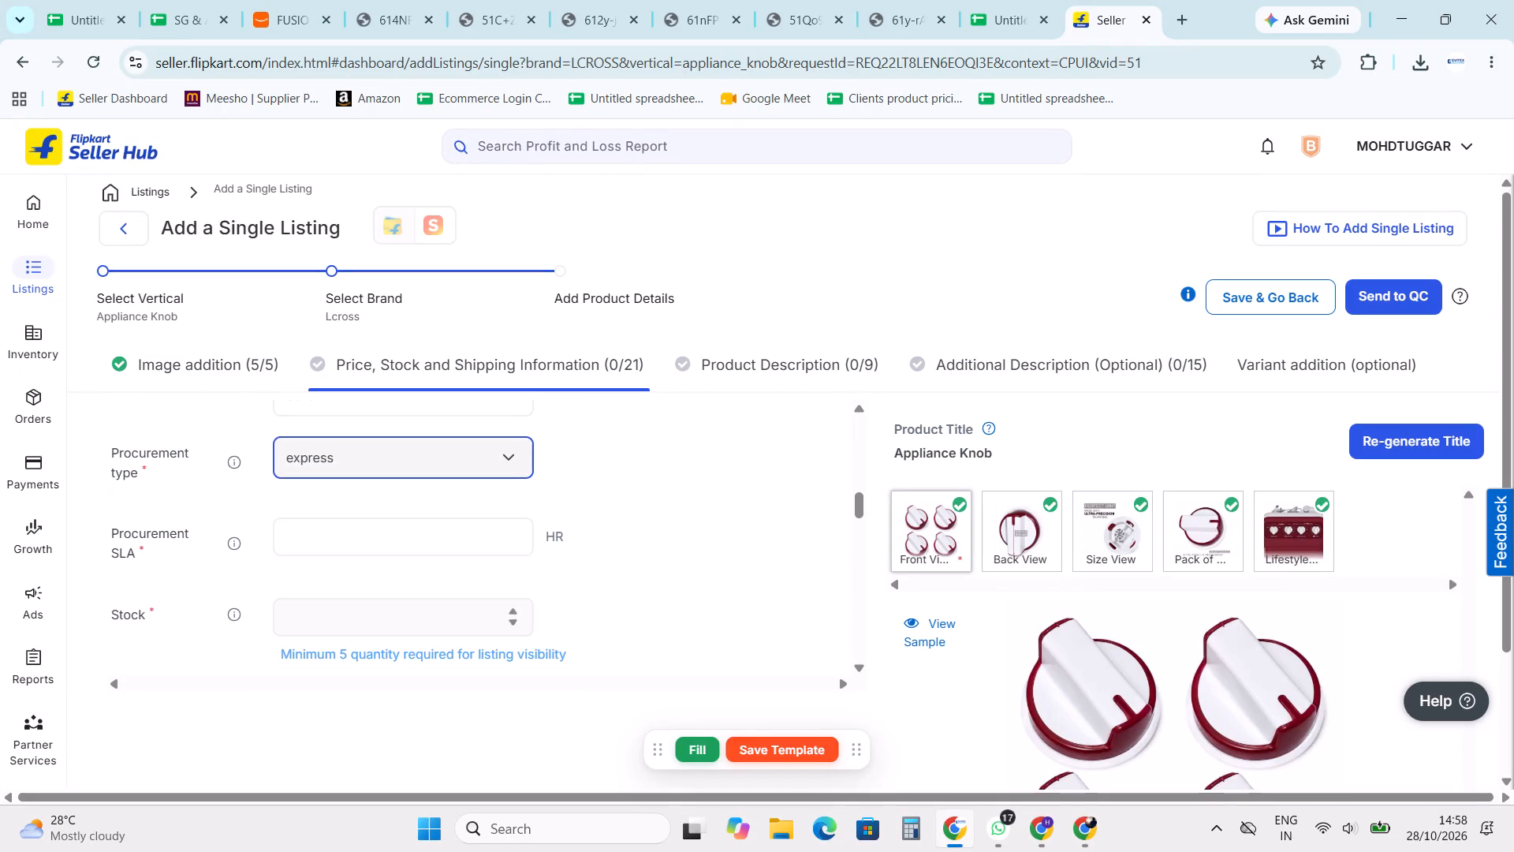
click(600, 523)
Set the procurement SLA to 1 hour and the stock to 200.
click(452, 524)
key(1)
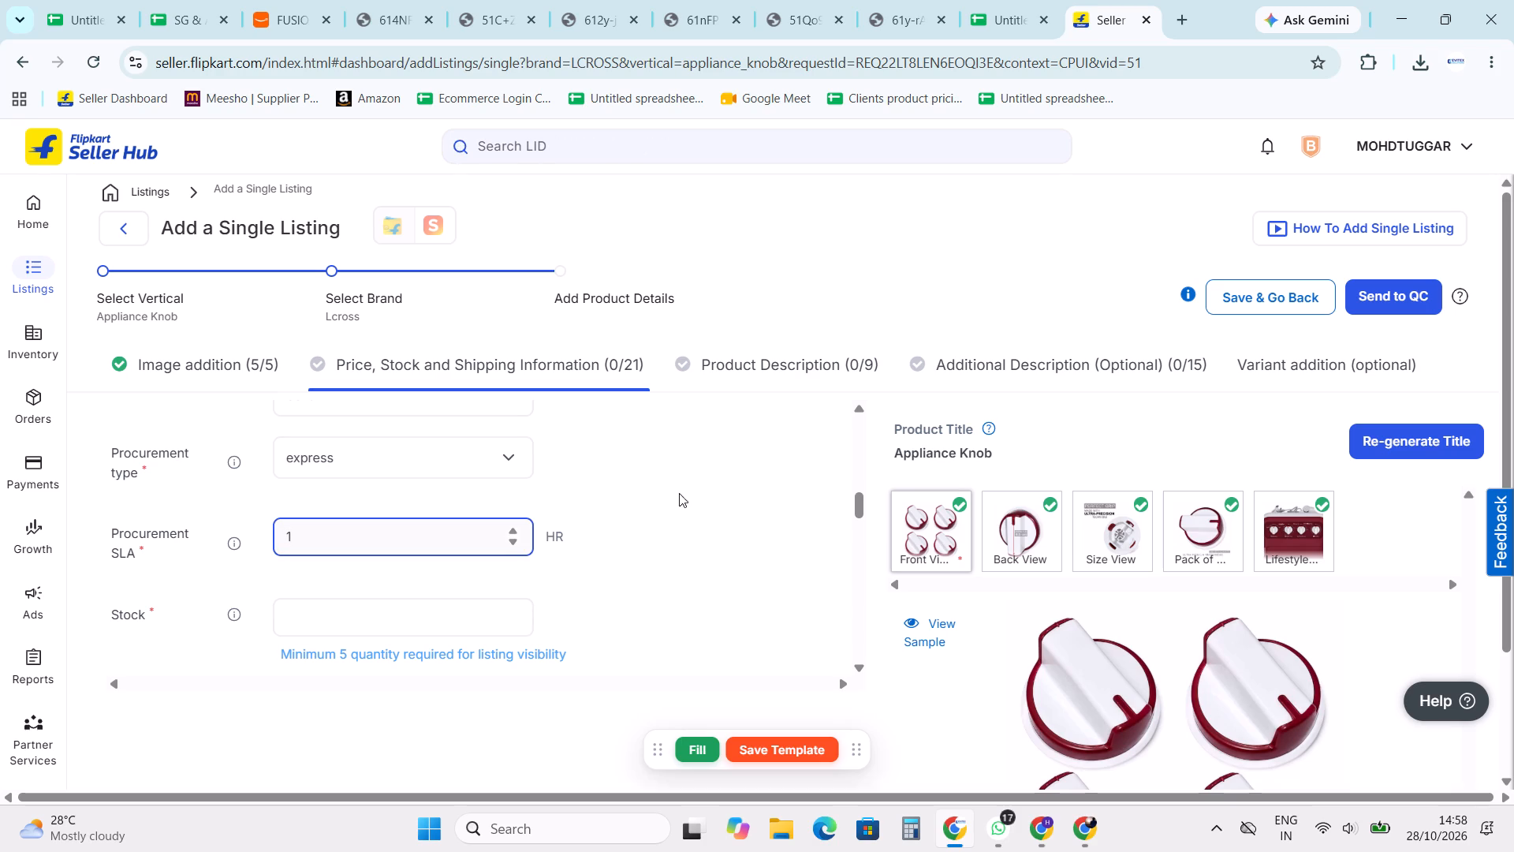
click(703, 486)
scroll(553, 534, down, 1)
click(375, 514)
text(200)
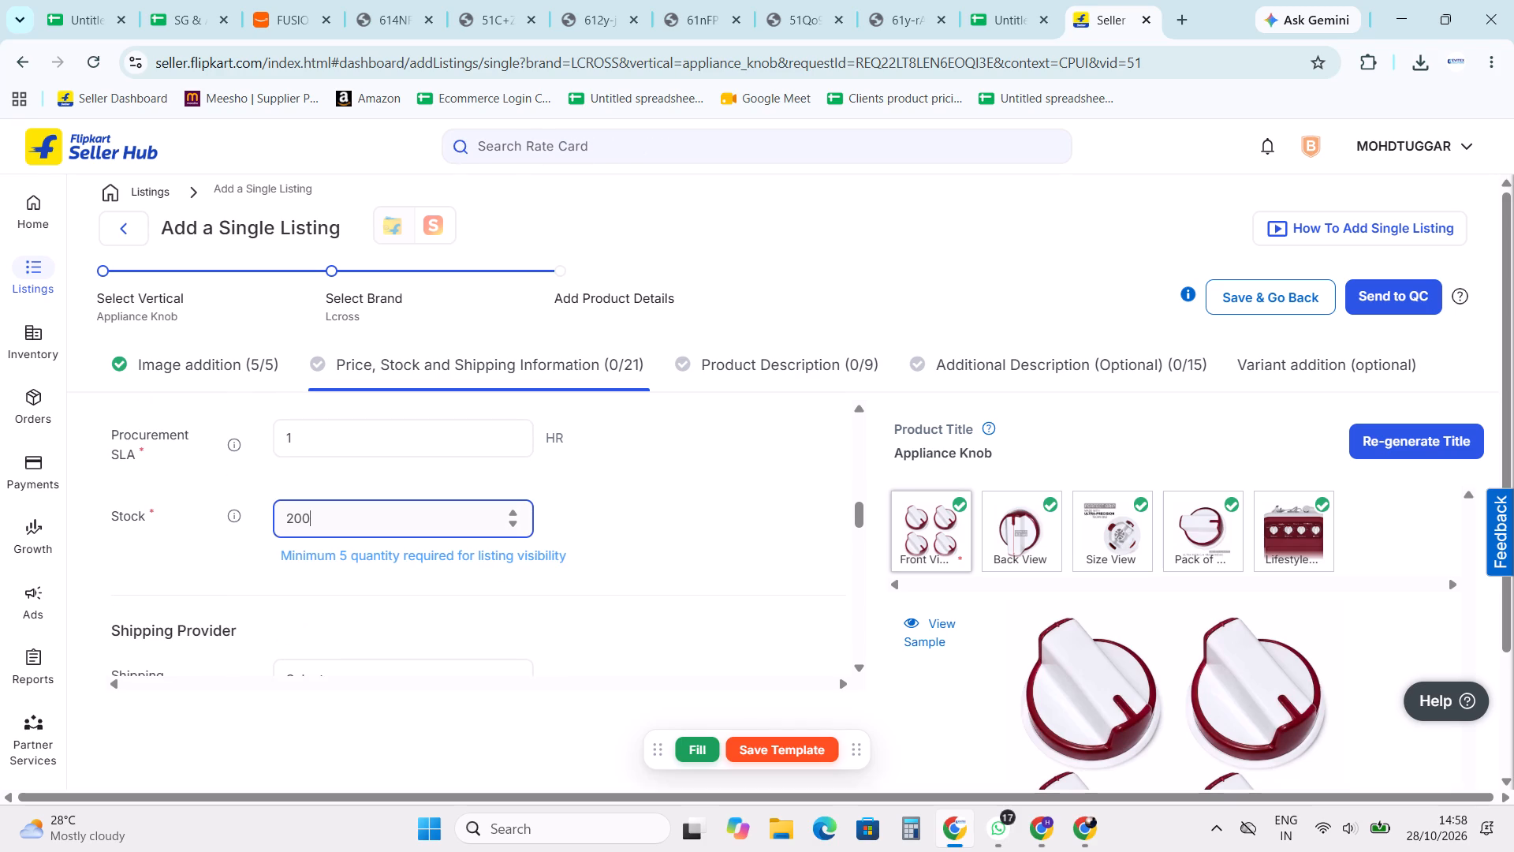
click(595, 544)
Choose Flipkart as the shipping provider.
scroll(491, 558, down, 2)
click(379, 484)
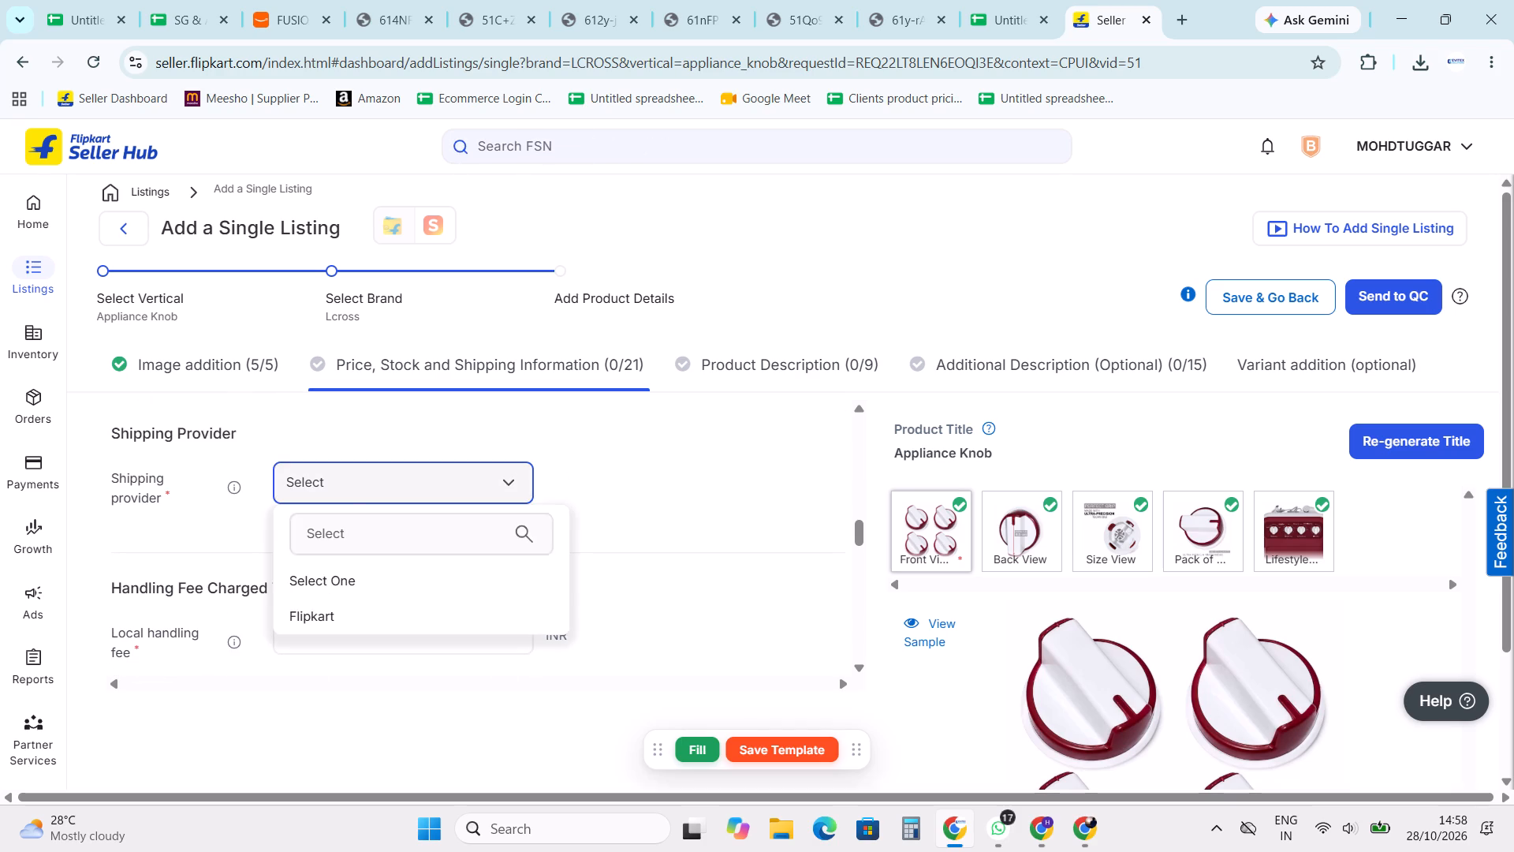
click(347, 609)
click(628, 521)
Set the local, zonal and national handling fees charged to the customer to 0 INR.
scroll(488, 544, down, 1)
click(409, 545)
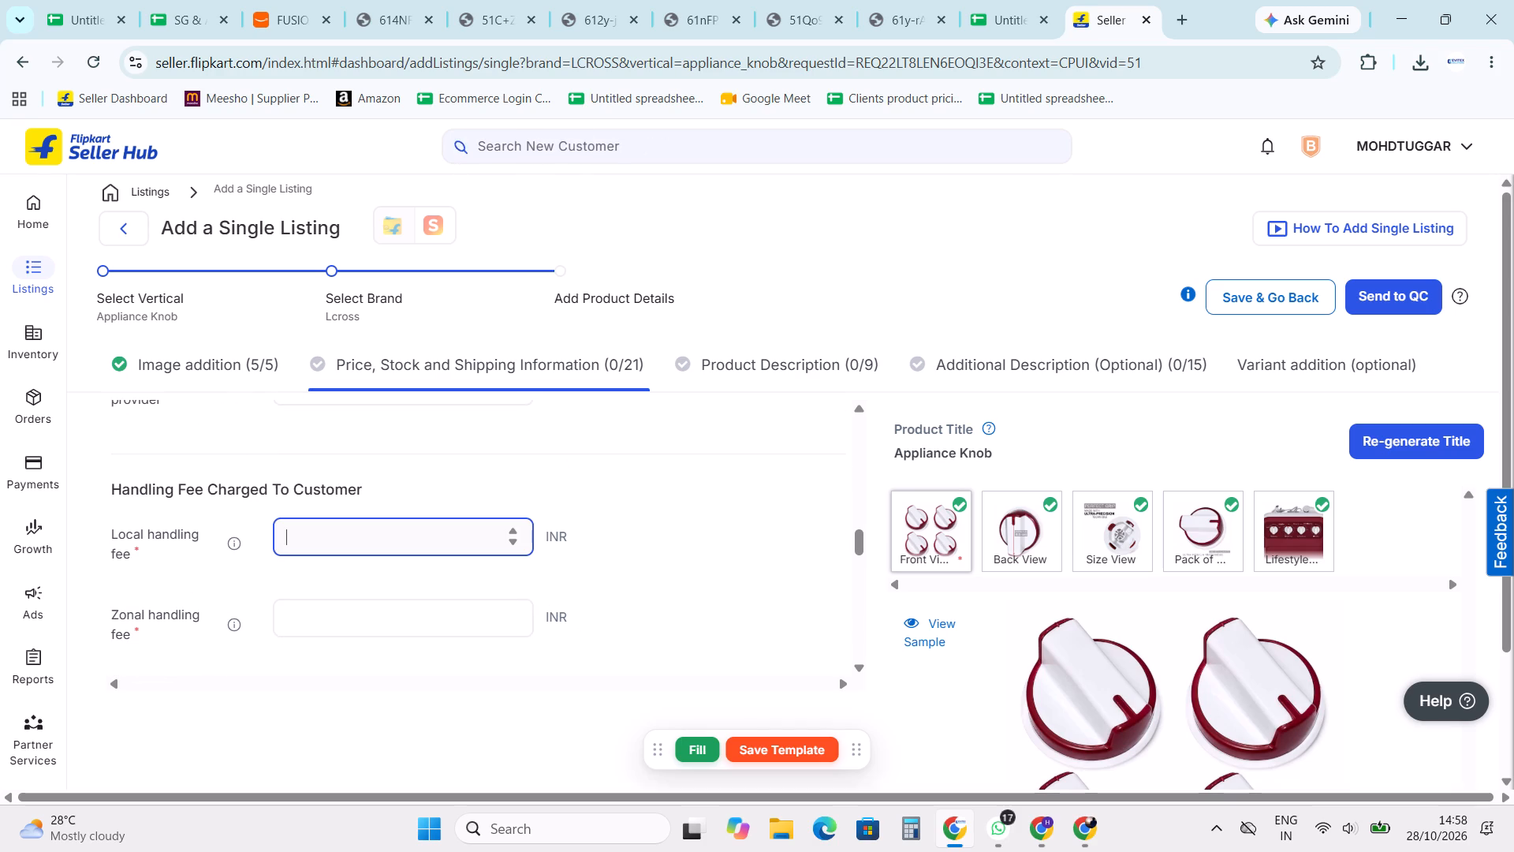
key(0)
click(408, 600)
key(0)
click(708, 524)
scroll(483, 529, down, 2)
click(407, 505)
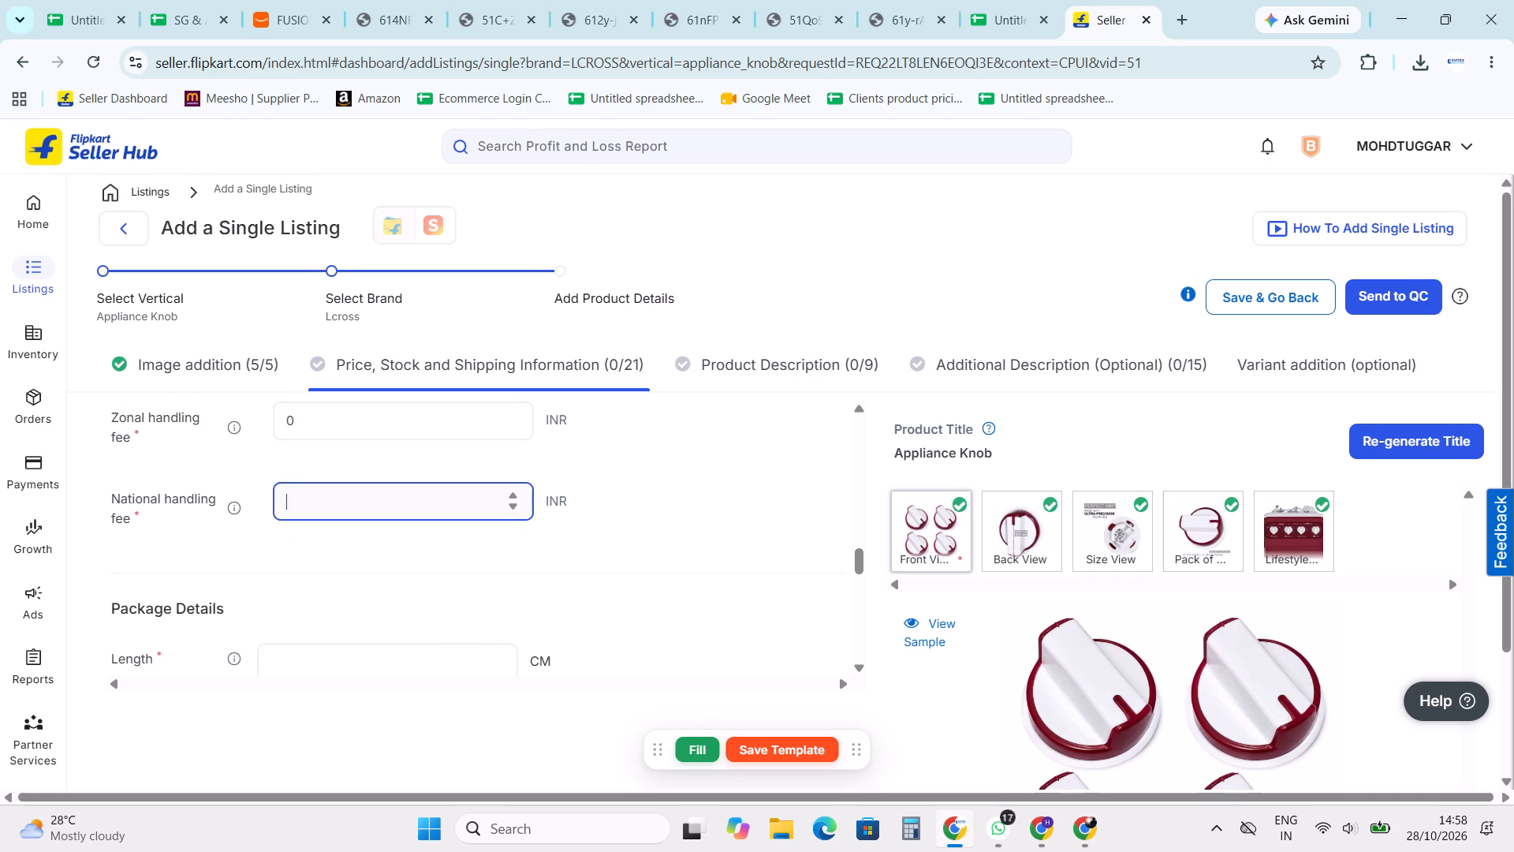
key(0)
click(651, 508)
Set the package details to length 5, breadth 5 and height 5 cm, with a weight of 0.1 kg.
scroll(478, 566, down, 1)
click(439, 574)
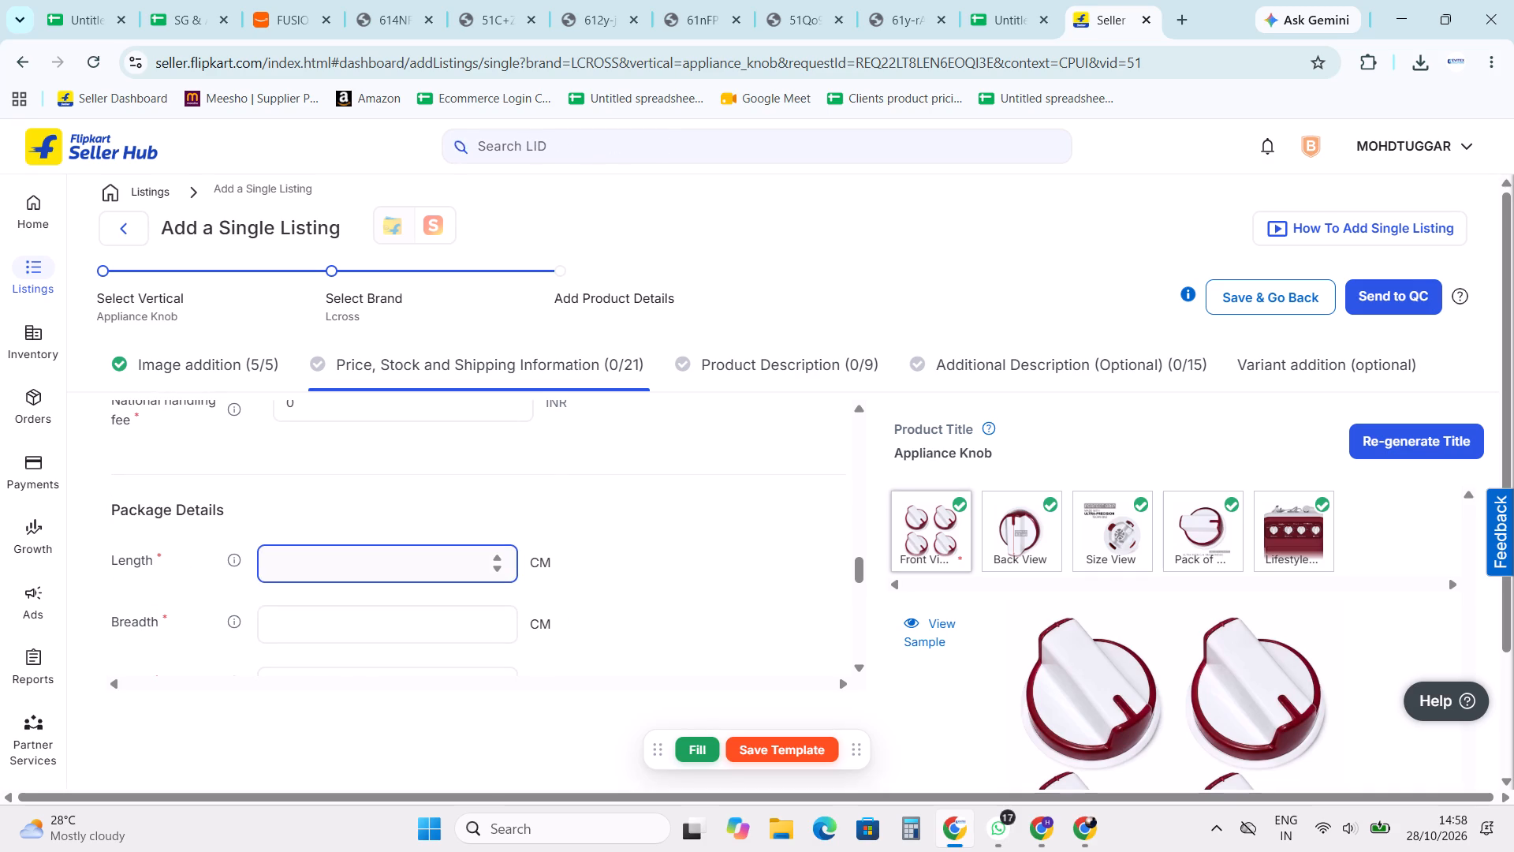
key(5)
click(427, 626)
key(5)
click(667, 554)
scroll(464, 564, down, 2)
click(381, 491)
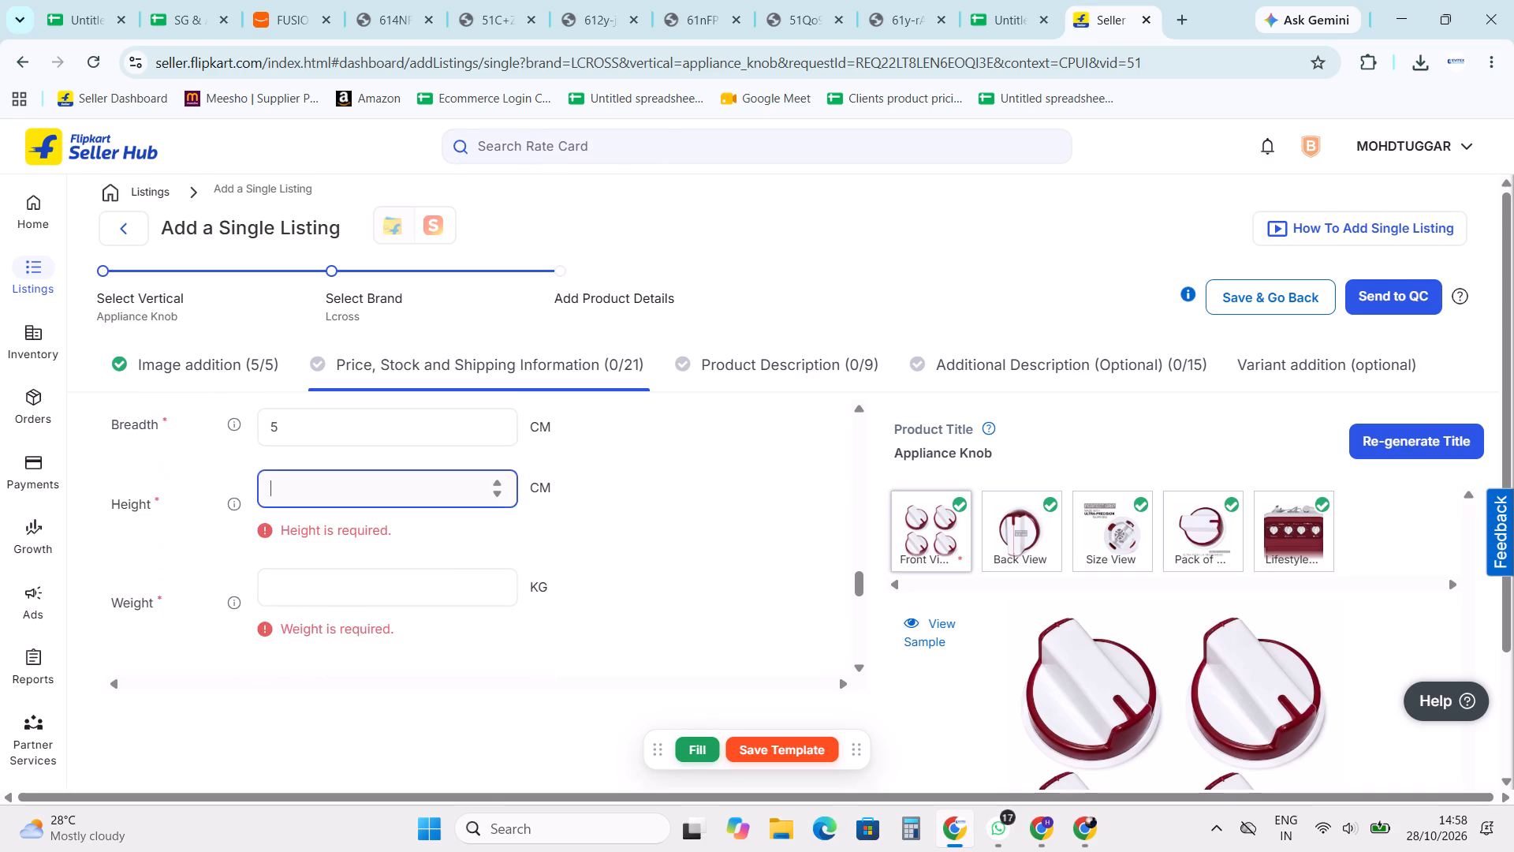
key(5)
click(656, 534)
click(384, 562)
text(0.)
key(1)
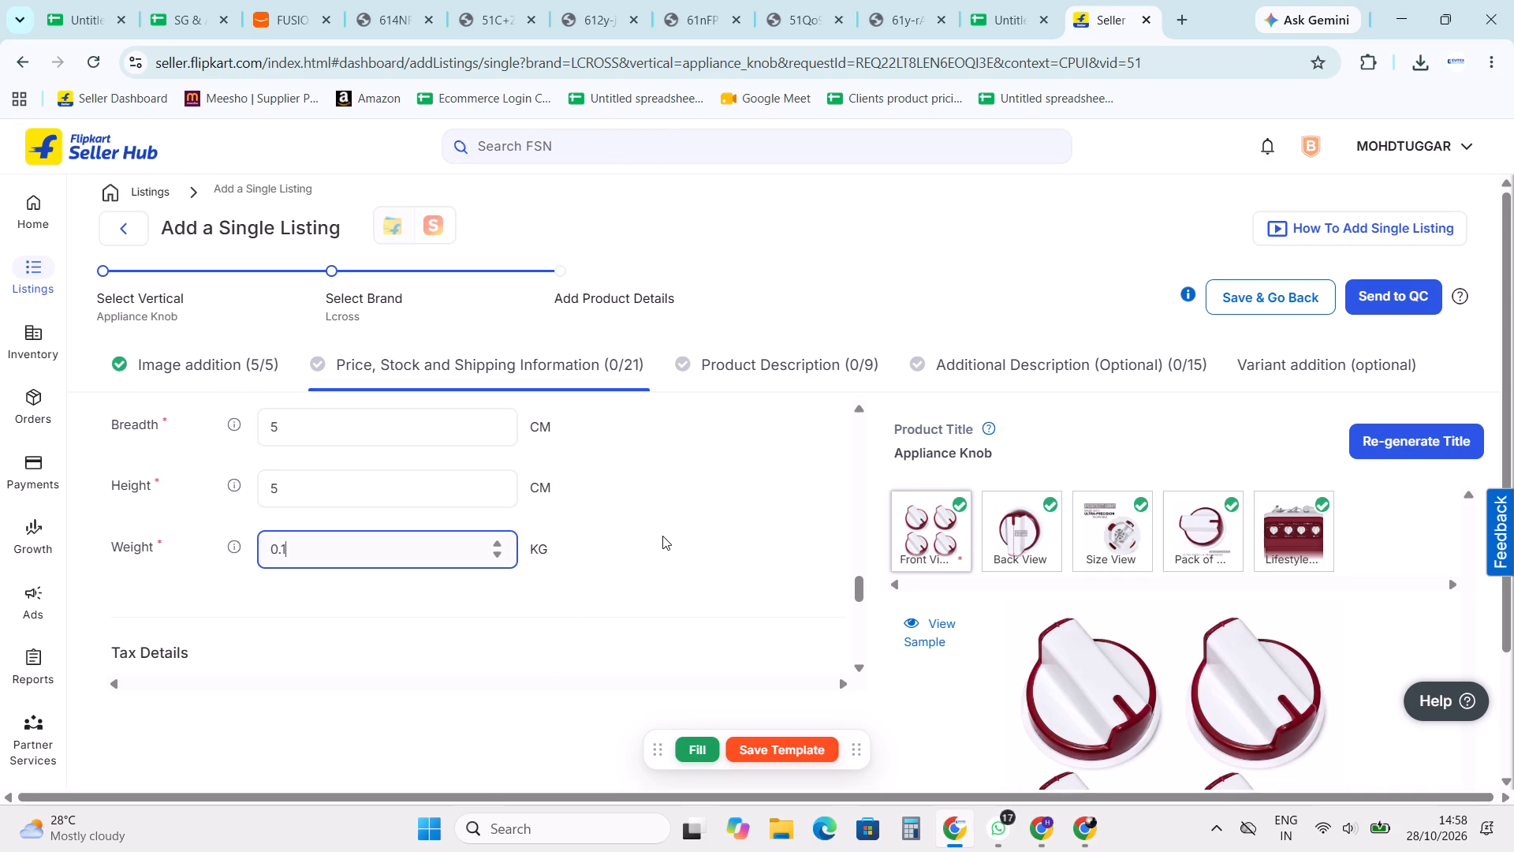
click(662, 536)
Search Google in a new tab for "Orginal Washing Machine Knob/Button hsn code and gst rate" to fill the HSN field.
scroll(475, 549, down, 1)
scroll(376, 566, down, 1)
click(364, 488)
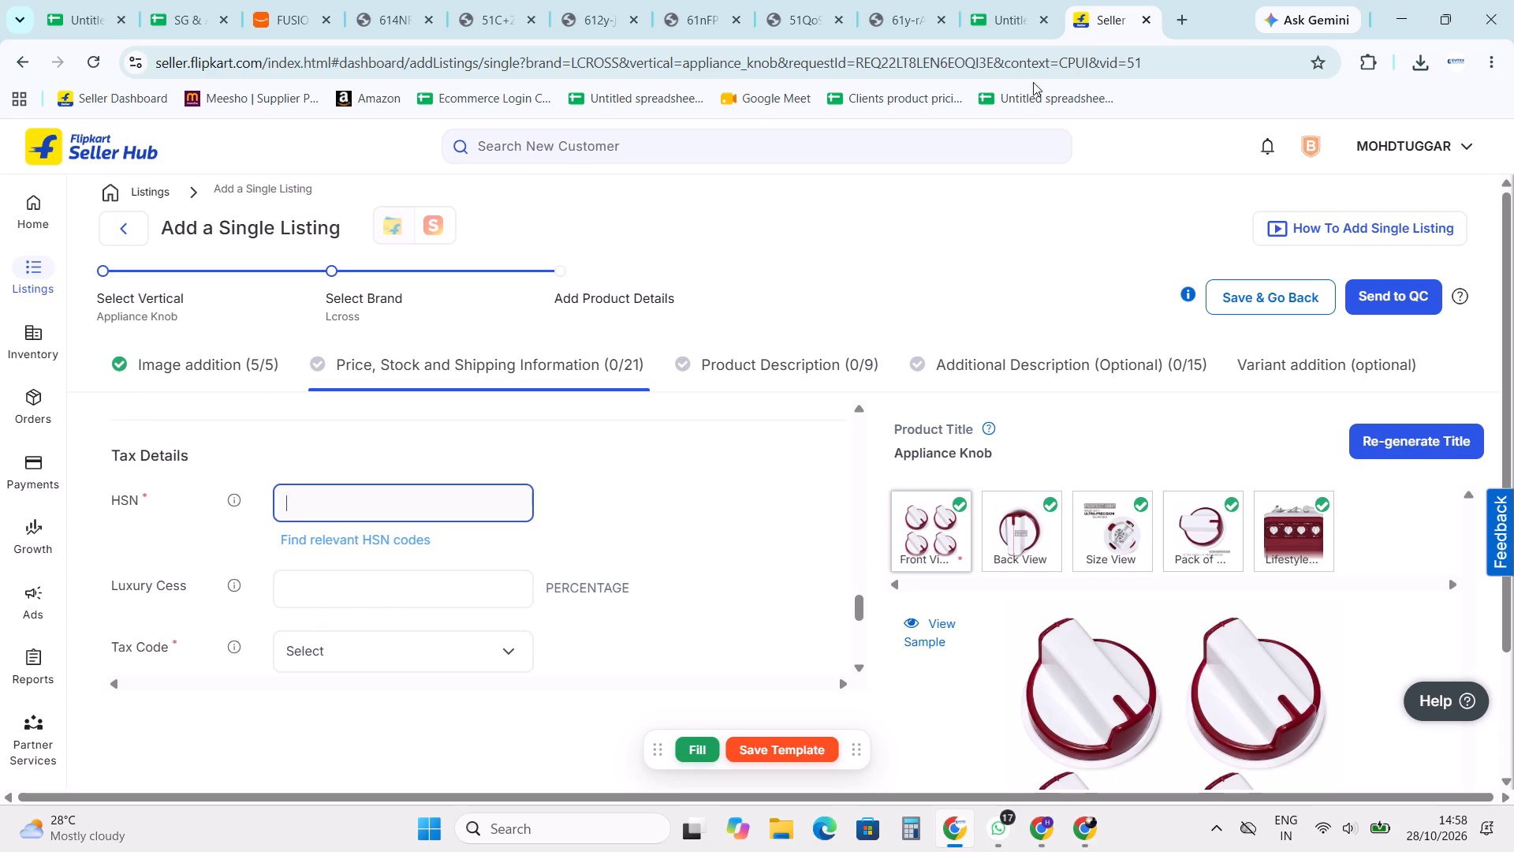
click(1186, 15)
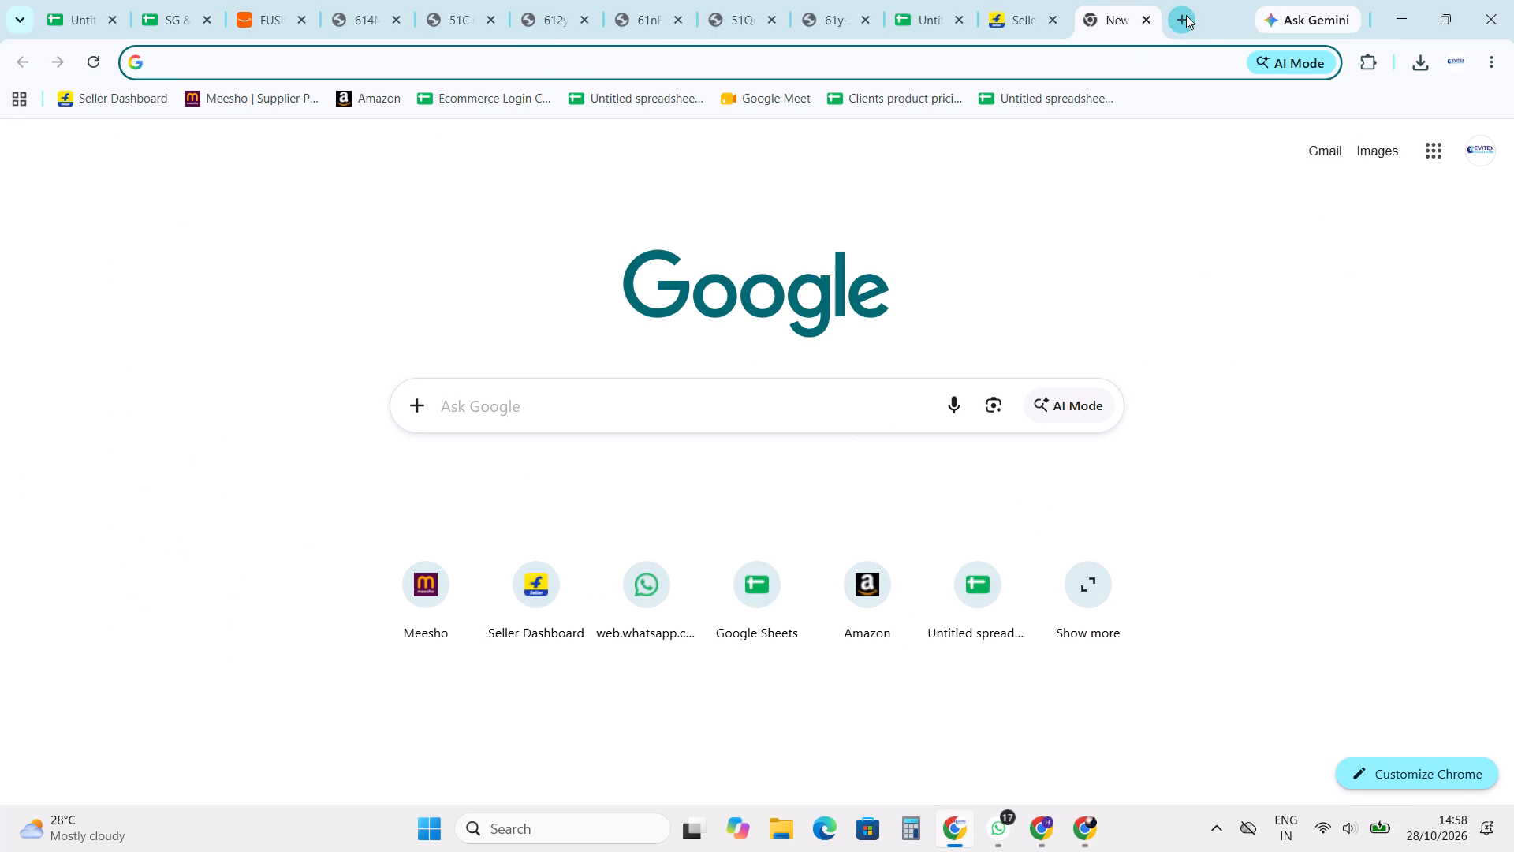
key(w)
key(BackSpace)
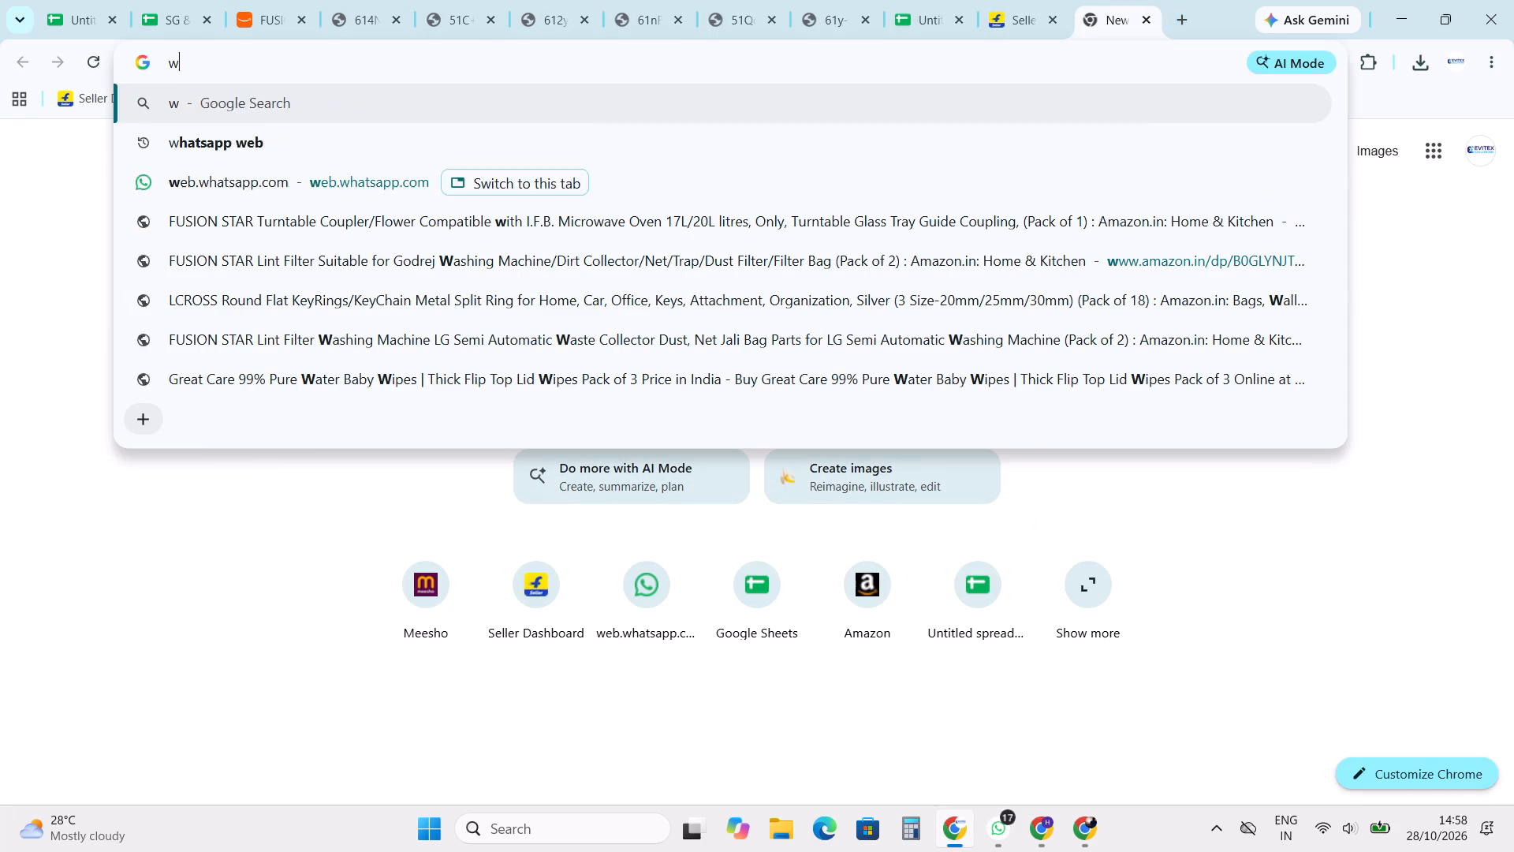
key(BackSpace)
text(hs)
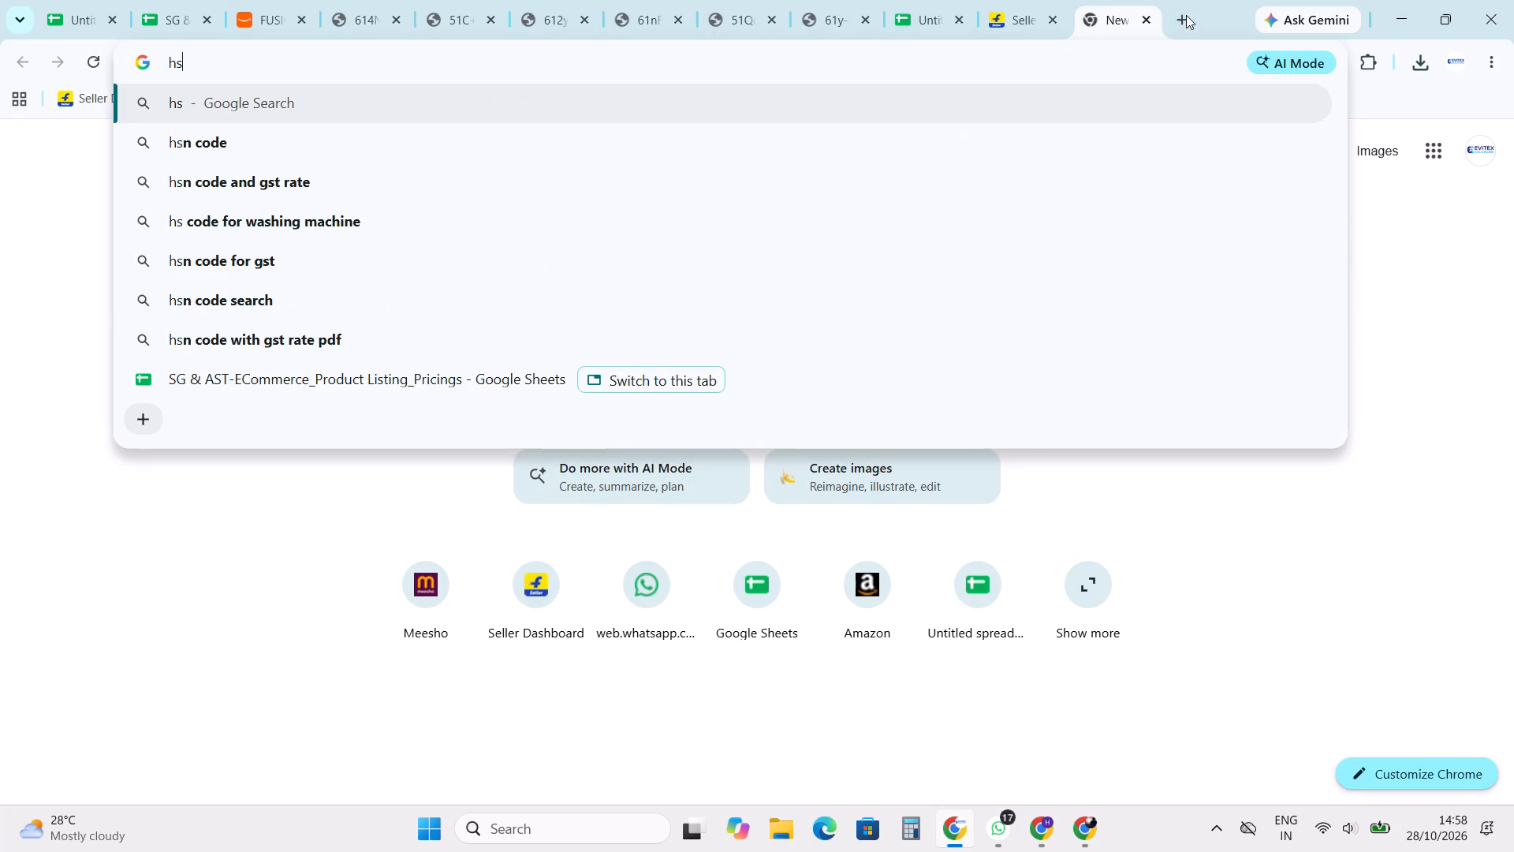
key(BackSpace)
key(BackSpace)
key(BackSpace)
key(BackSpace)
text(or)
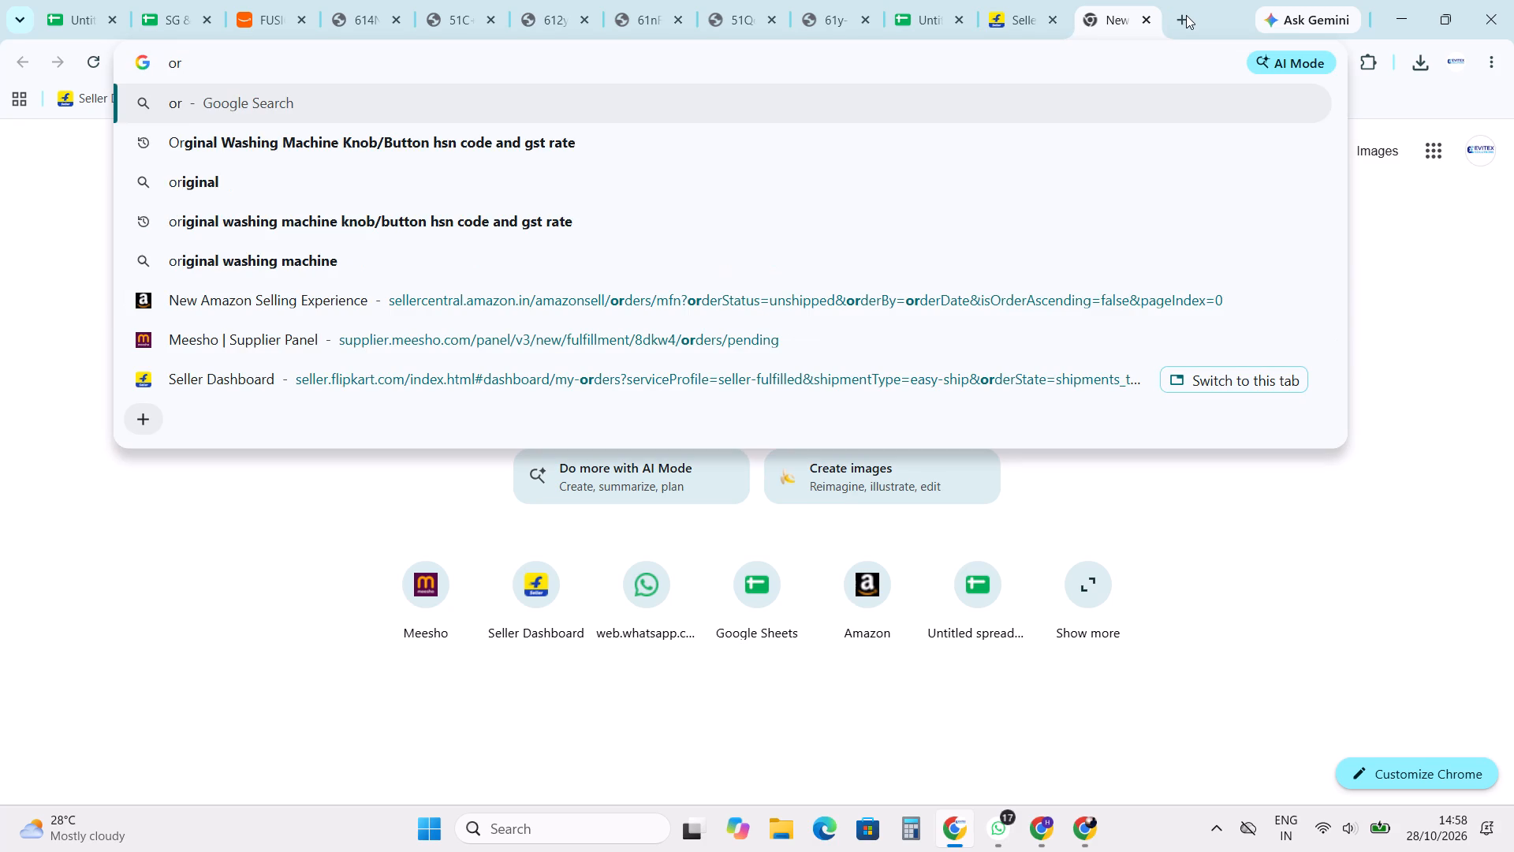
key(Down)
key(Return)
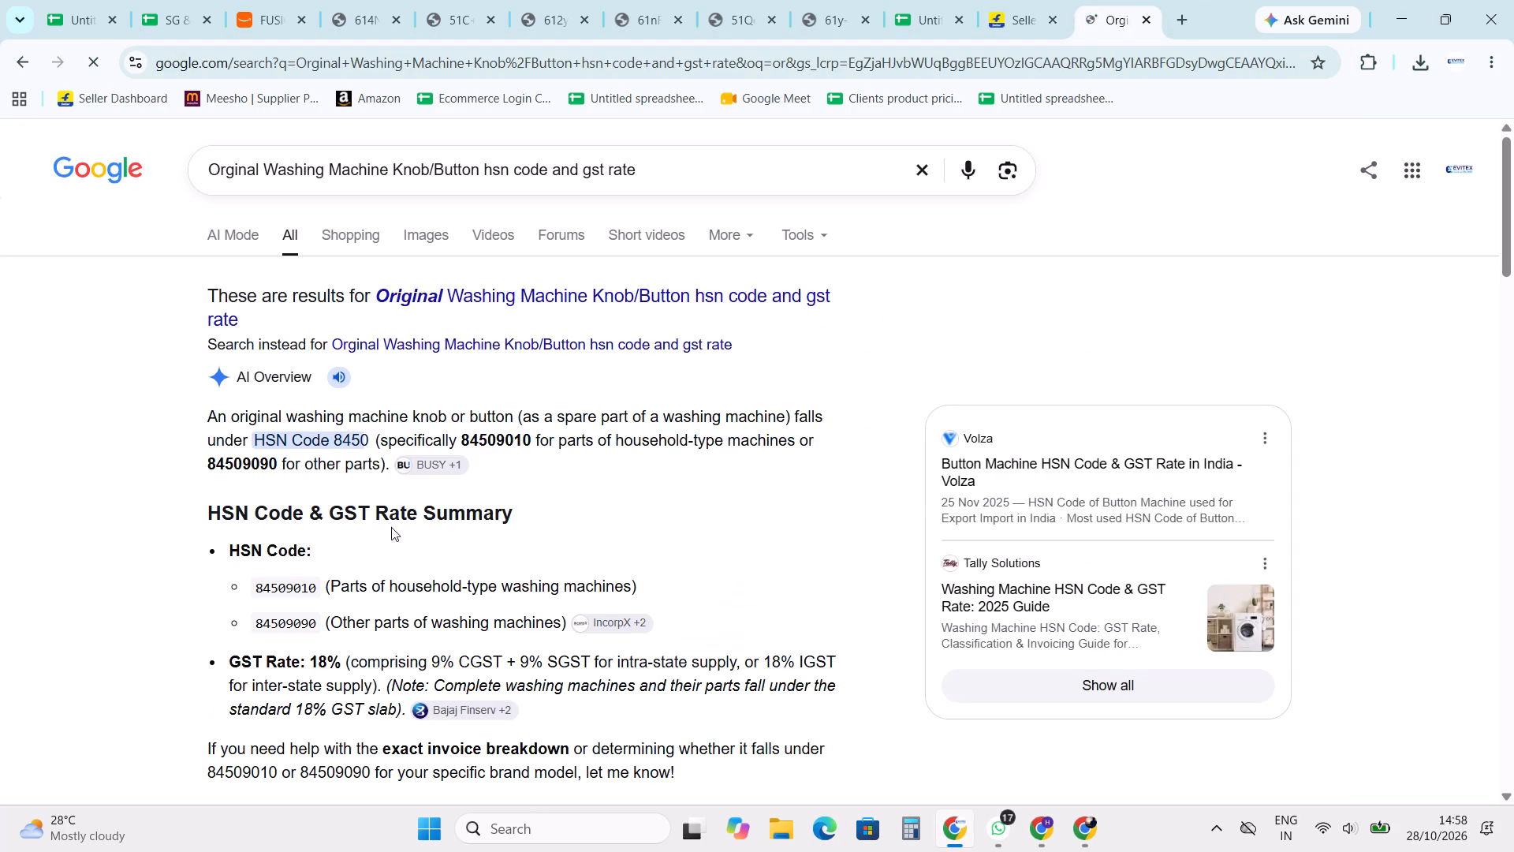
Copy HSN code 84509010 from the search overview into the HSN field of the Flipkart listing.
double_click(352, 443)
key(ctrl+c)
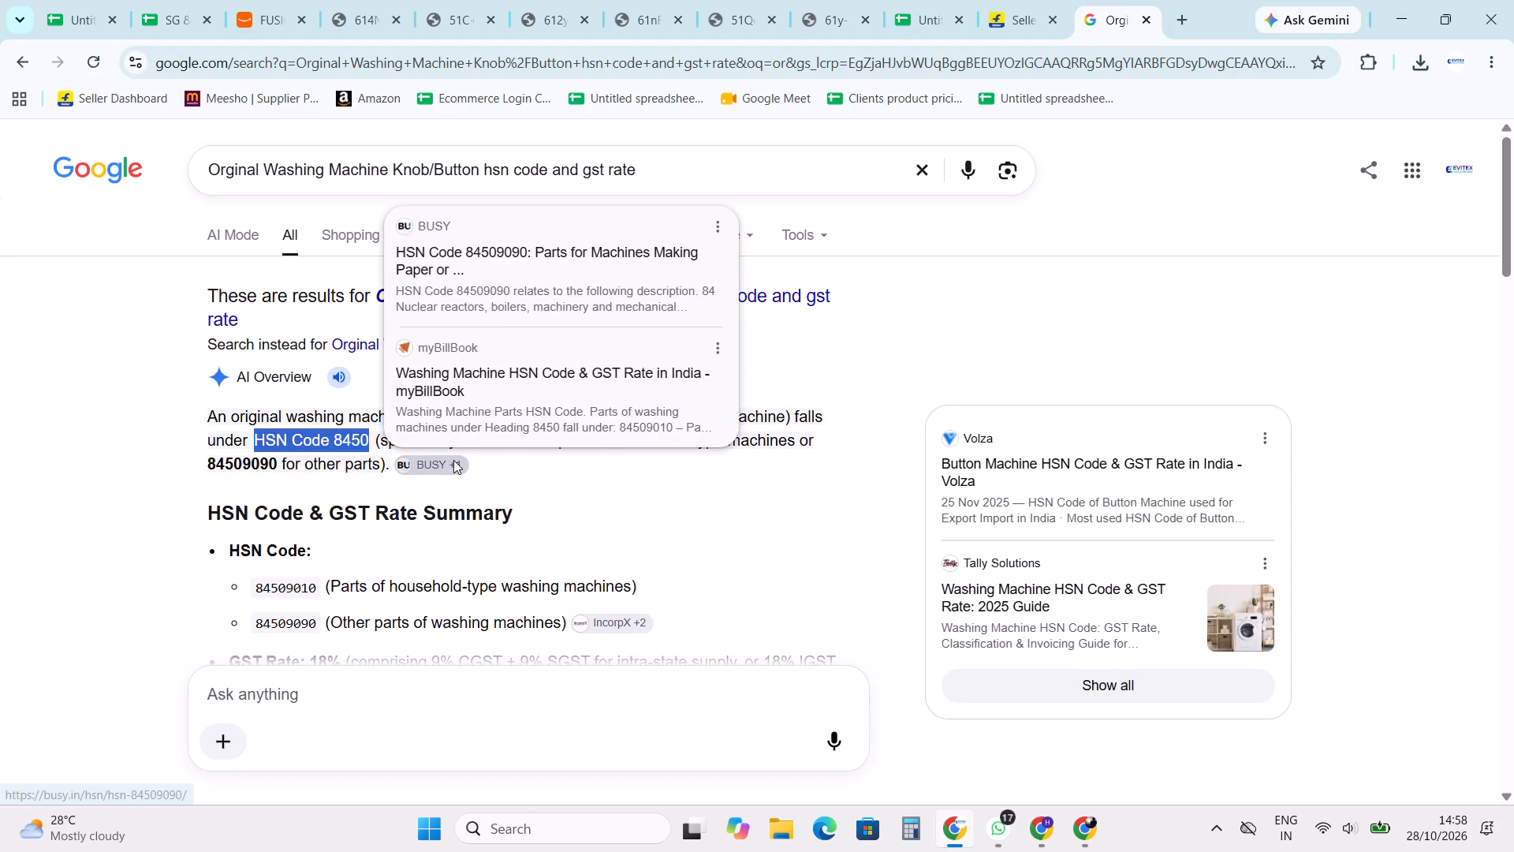
key(ctrl+c)
key(ctrl+c)
key(ctrl+c)
key(ctrl+c)
key(ctrl+c)
double_click(513, 430)
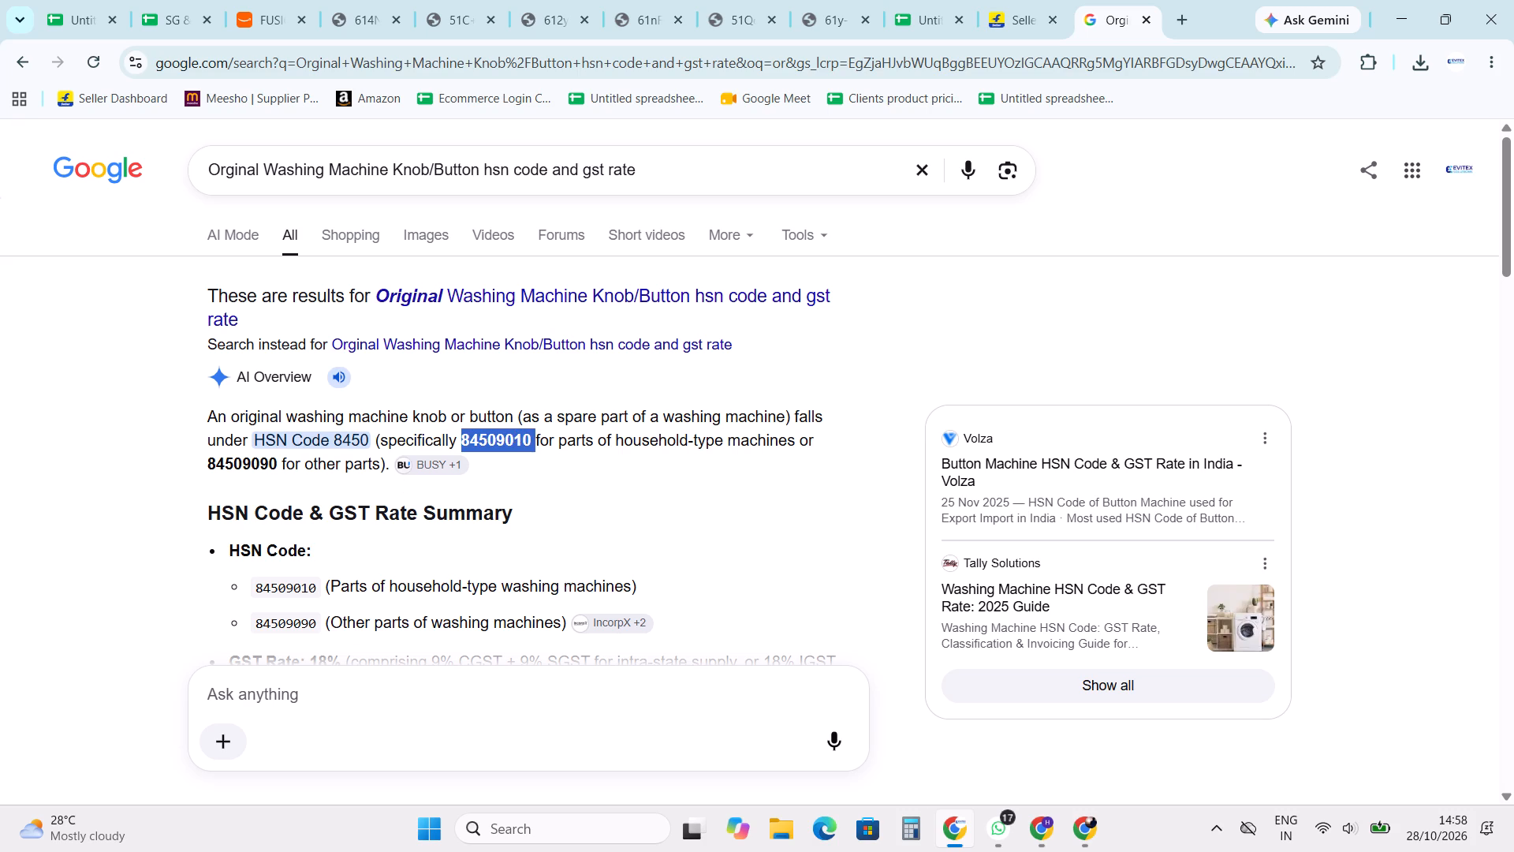
key(ctrl+c)
key(ctrl+c)
key(ctrl+c)
key(ctrl+c)
key(ctrl+c)
key(ctrl+c)
key(ctrl+c)
key(ctrl+c)
key(ctrl+c)
key(ctrl+c)
key(ctrl+c)
key(ctrl+c)
scroll(698, 532, down, 2)
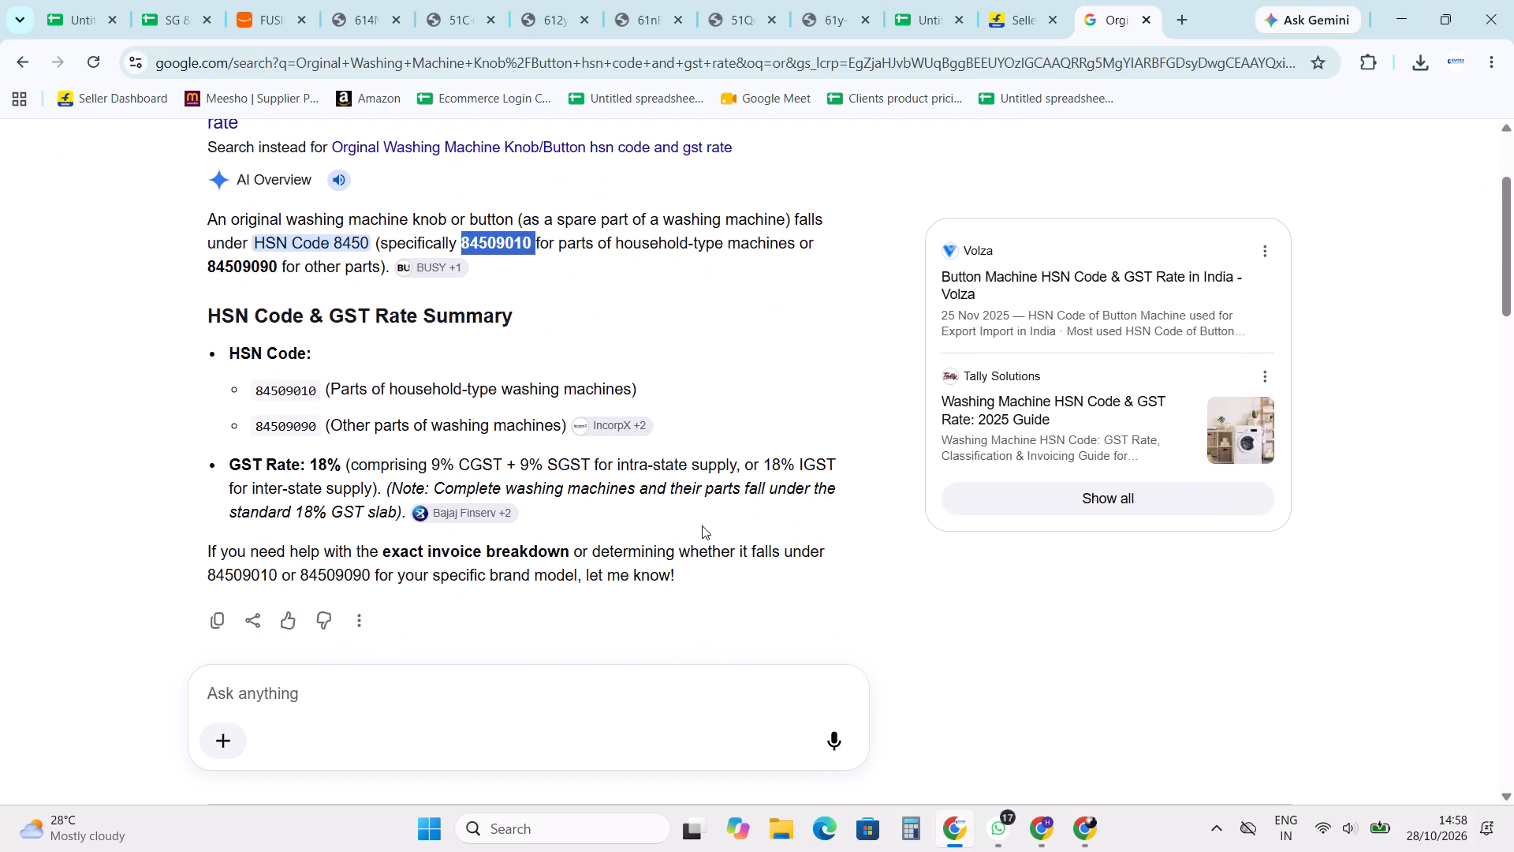
click(1021, 0)
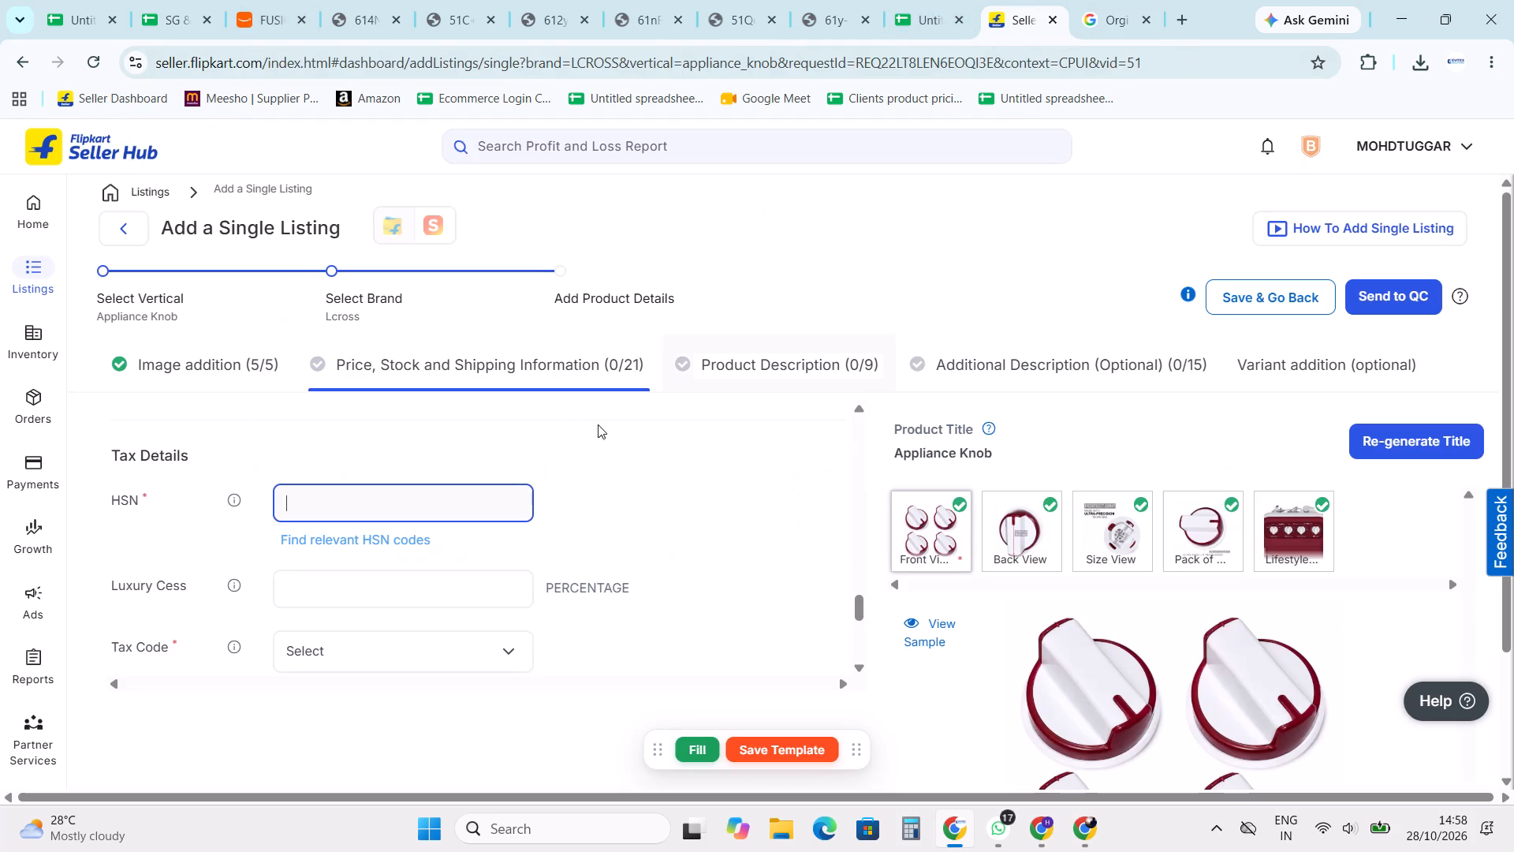
key(ctrl+v)
key(BackSpace)
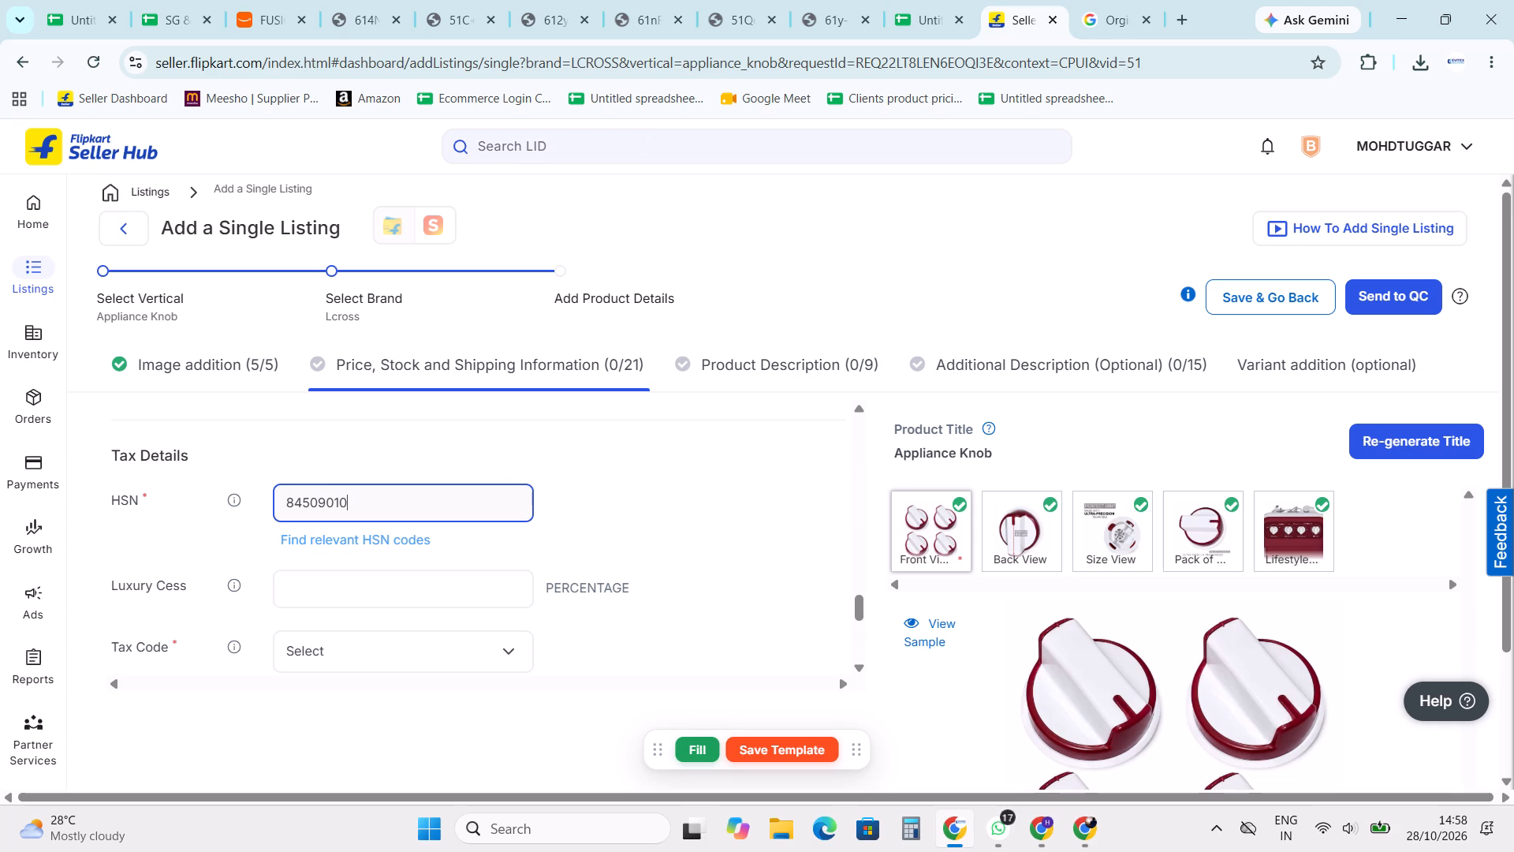
click(670, 477)
Set the tax code to GST_18.
scroll(596, 562, down, 1)
click(345, 554)
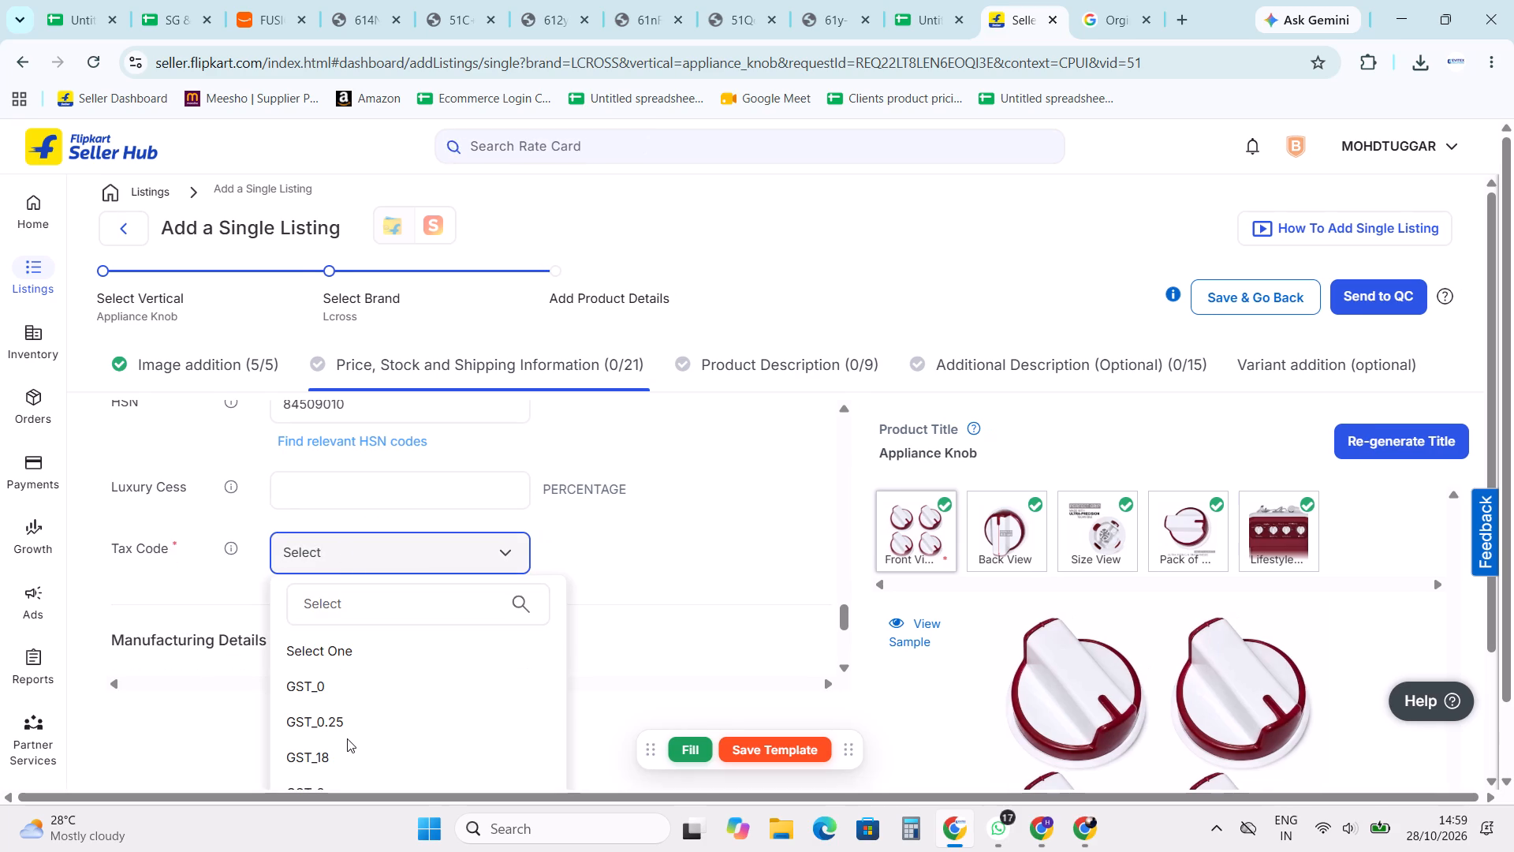
click(335, 757)
click(760, 568)
Set the country of origin to India in the manufacturing details.
scroll(490, 561, down, 2)
click(394, 500)
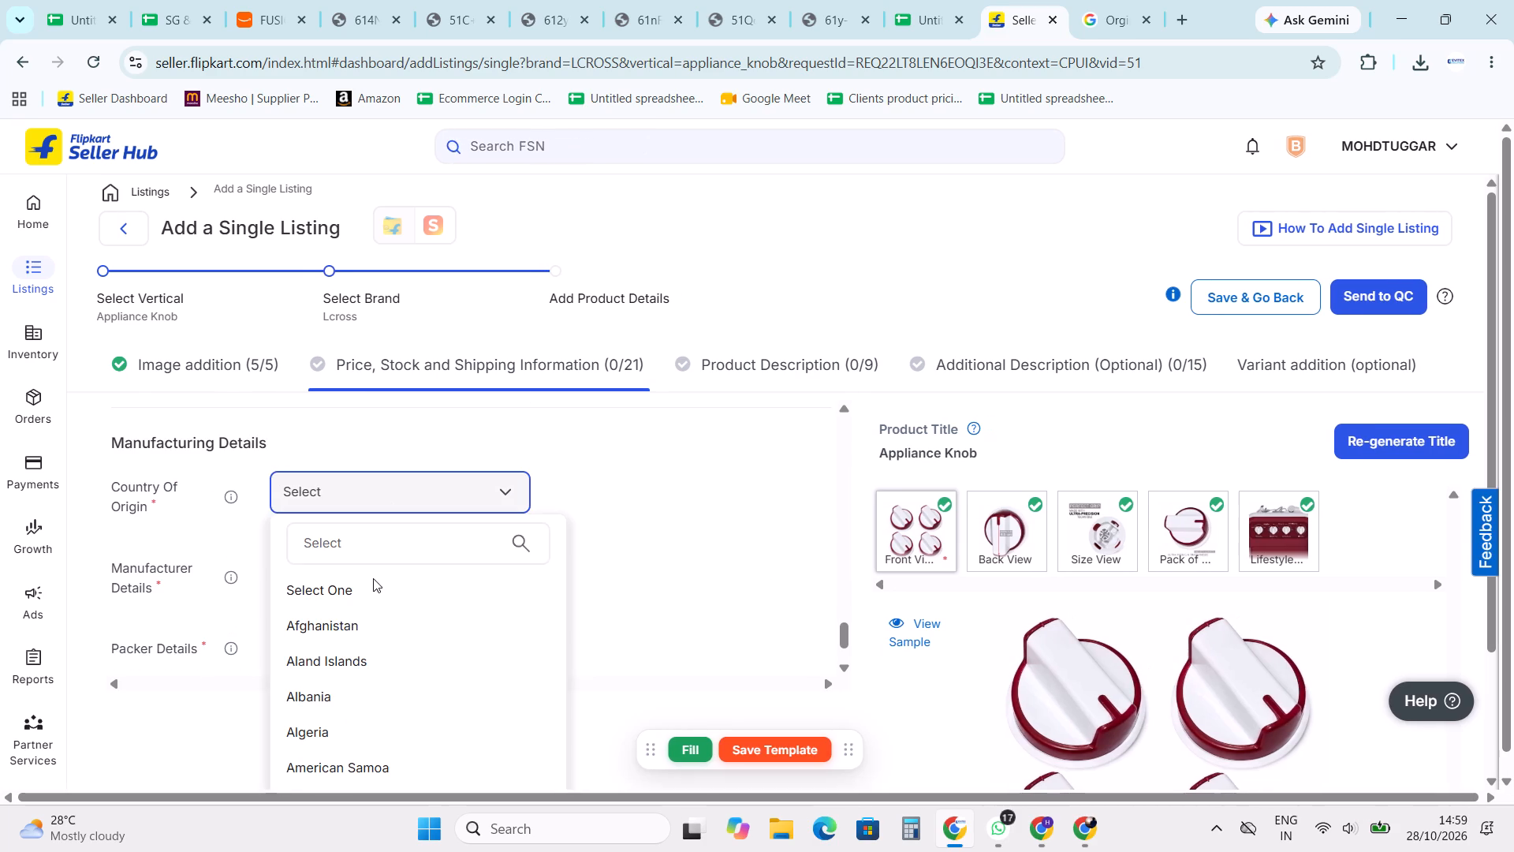
click(365, 543)
key(o)
key(BackSpace)
text(indi)
click(337, 711)
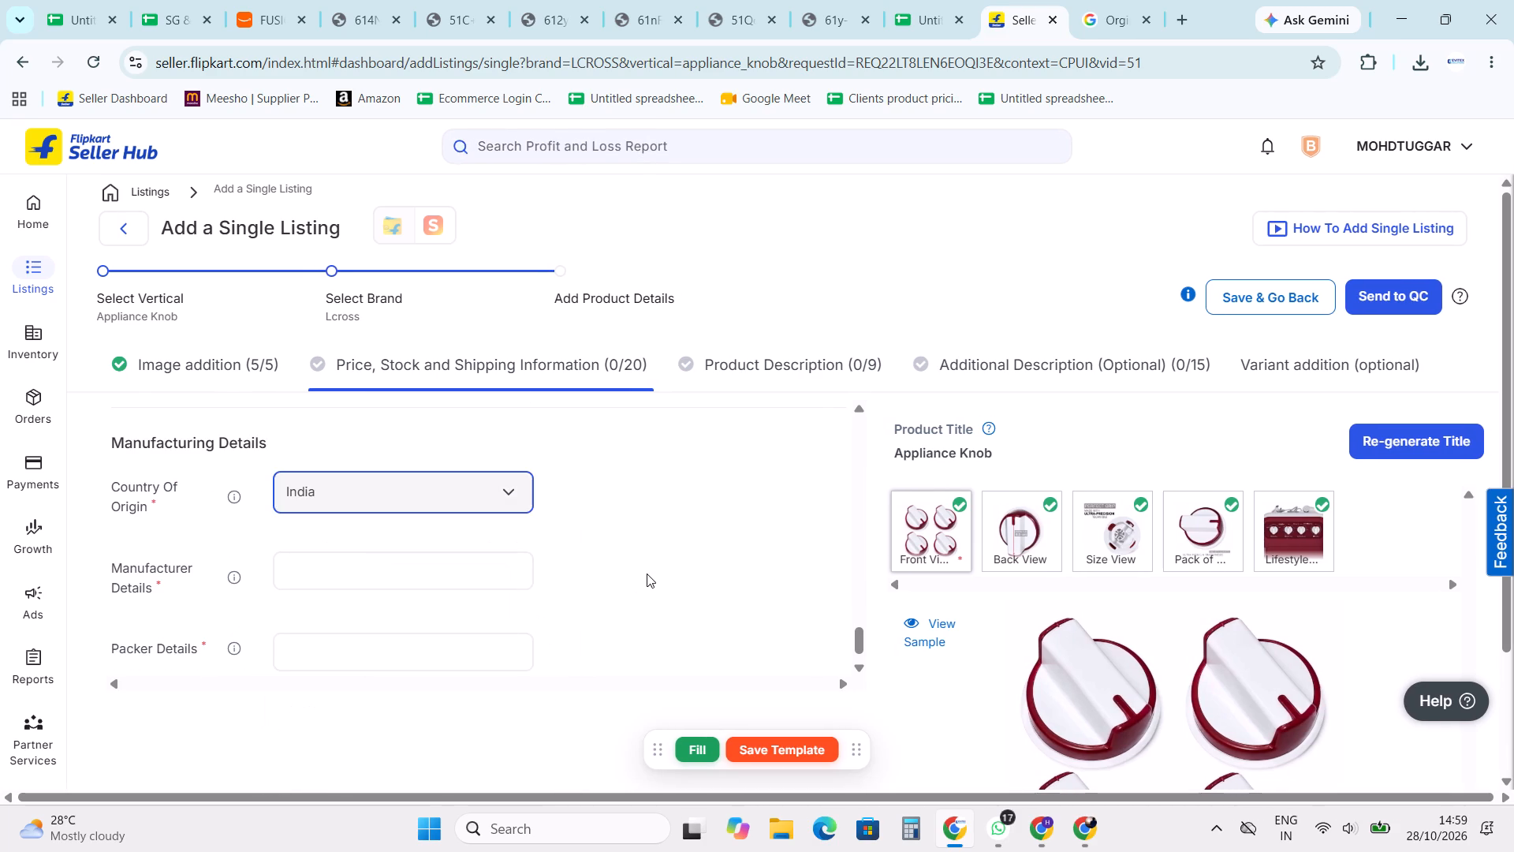
click(647, 574)
Enter "LCROSS LCROSS" as both the manufacturer details and the packer details.
scroll(606, 584, down, 1)
click(359, 534)
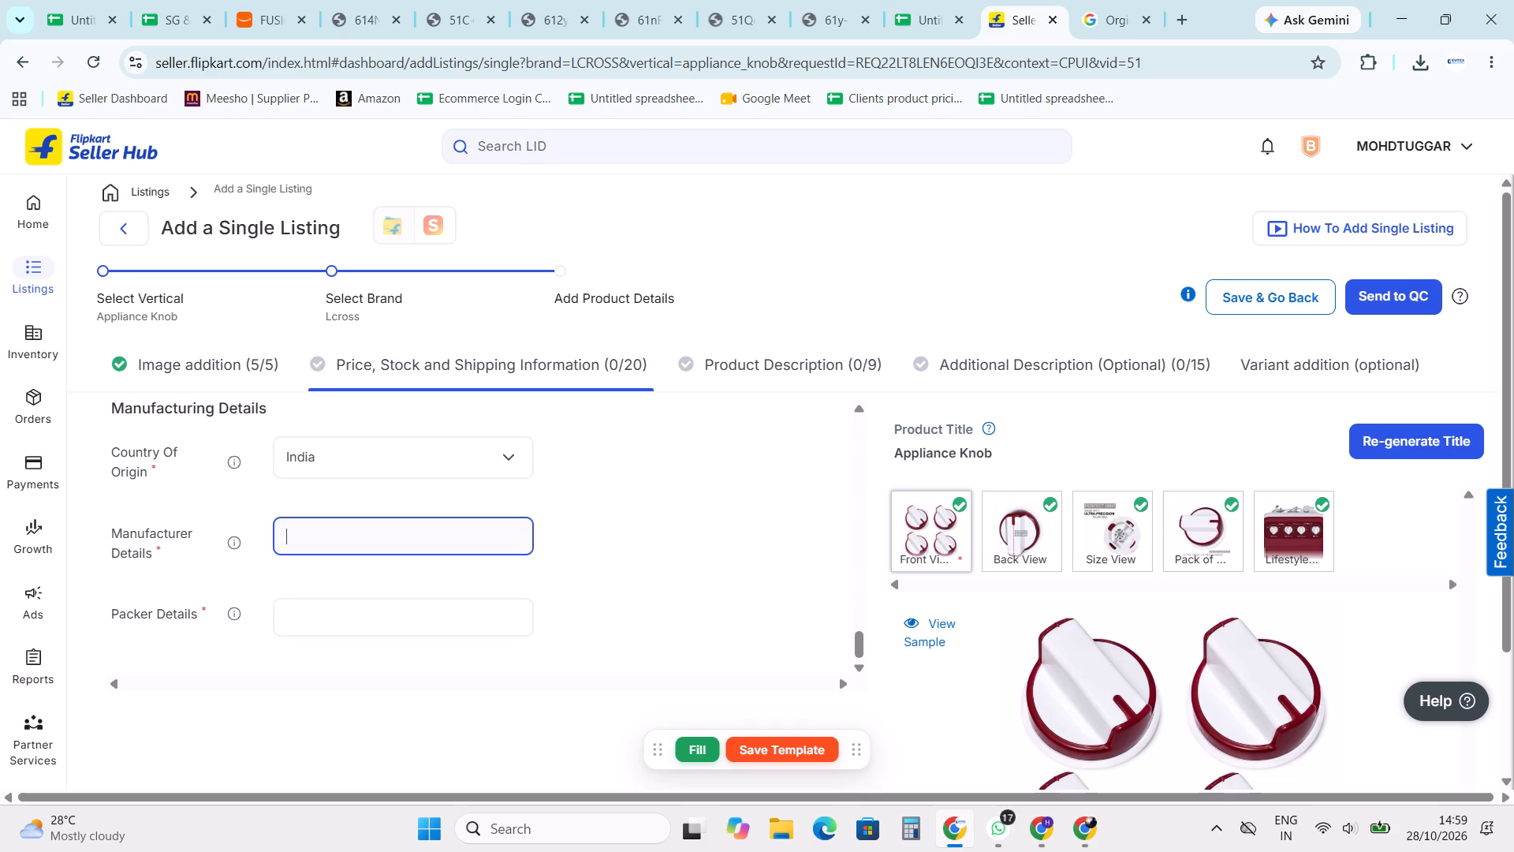
text(LCROSS LCROSS)
key(ctrl+a)
key(ctrl+c)
key(ctrl+c)
click(366, 626)
key(ctrl+v)
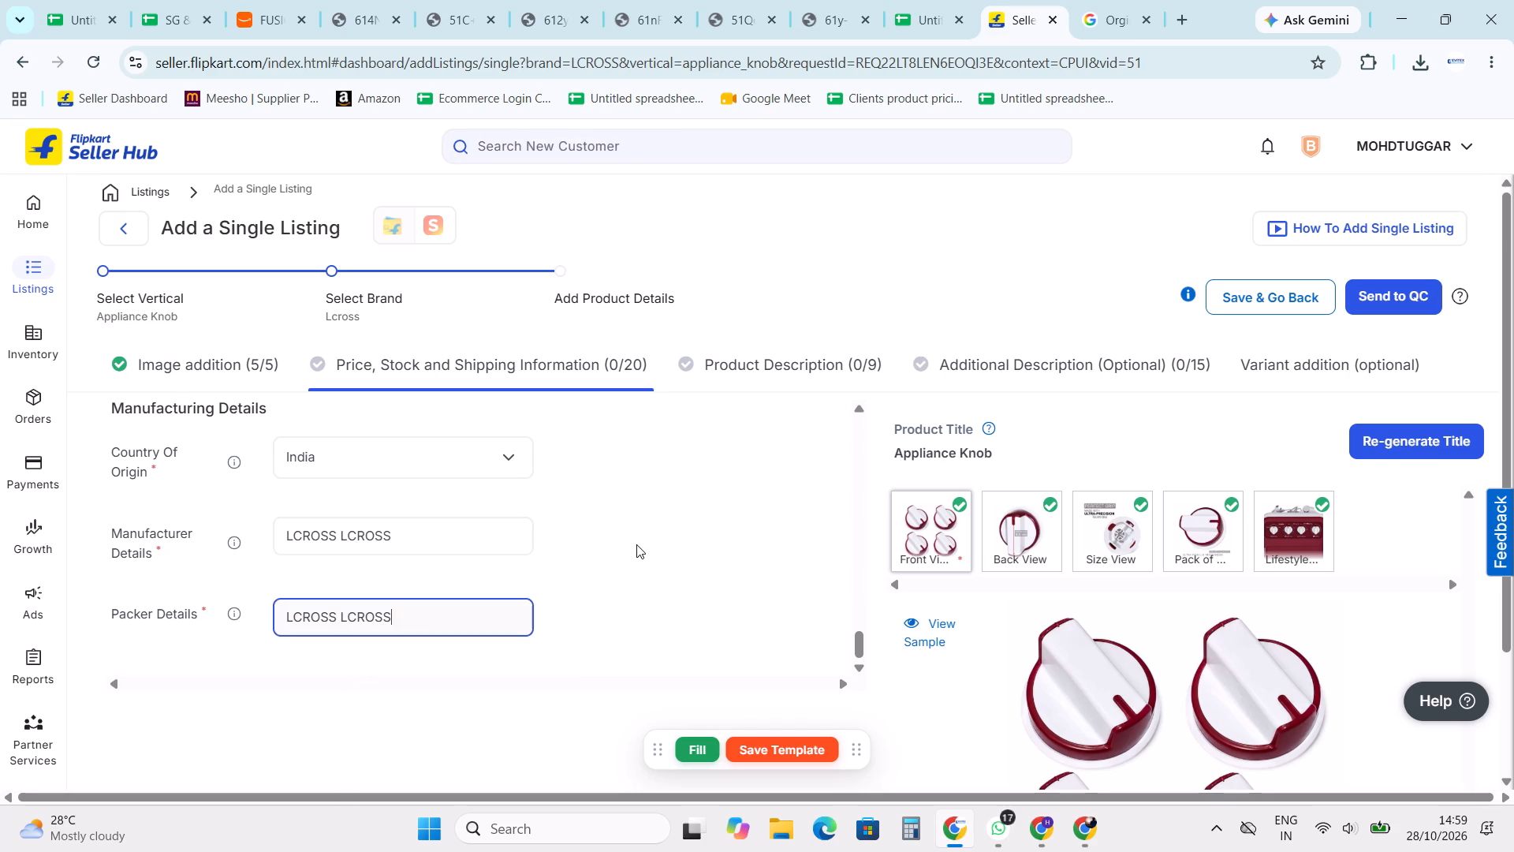
click(638, 544)
Proceed to the Product Description section of the listing.
scroll(638, 543, down, 4)
click(793, 211)
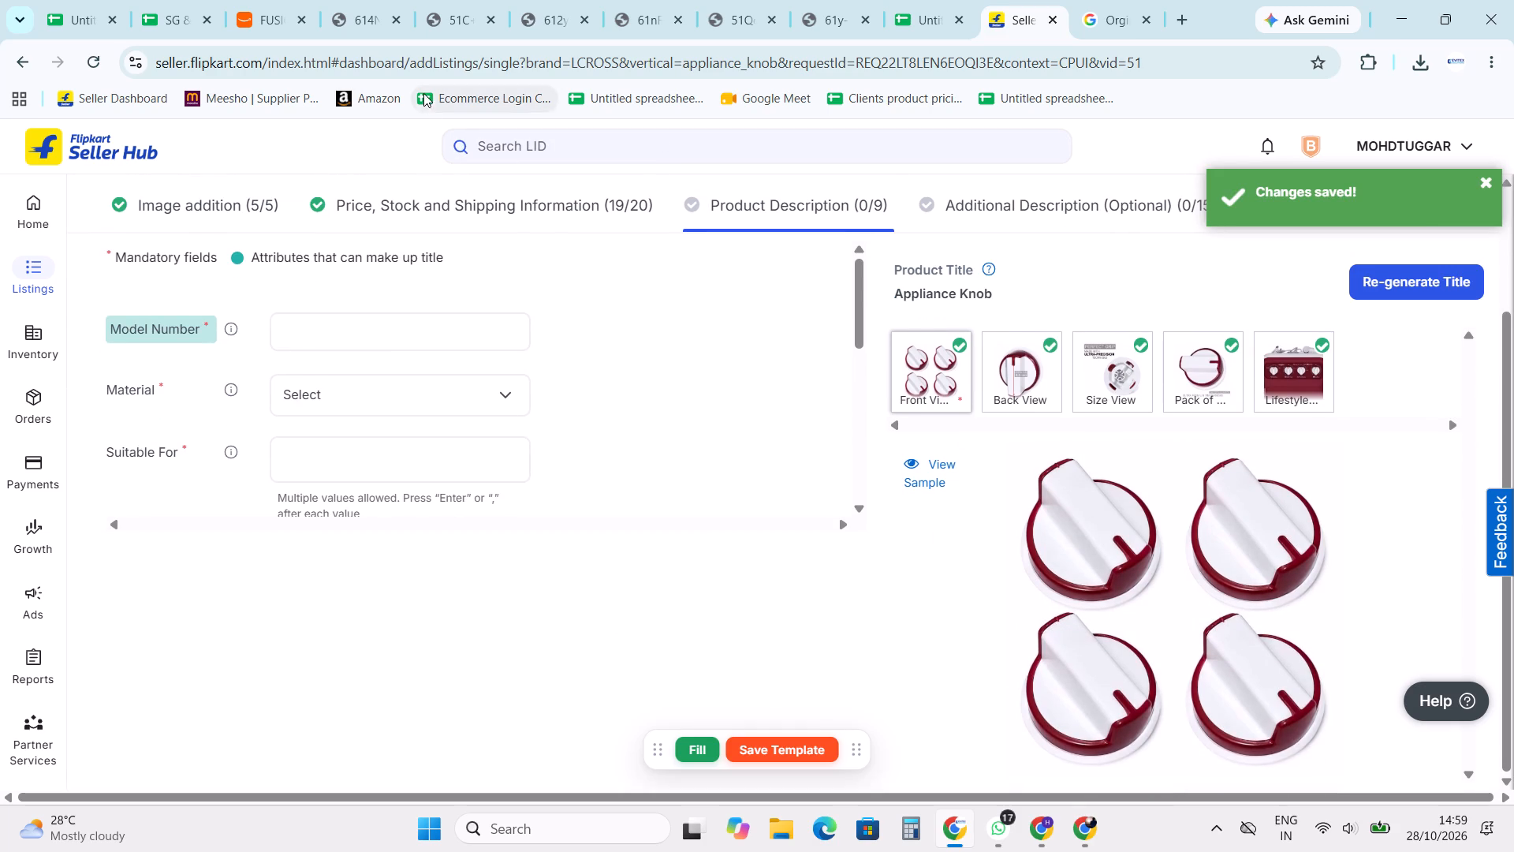
click(255, 0)
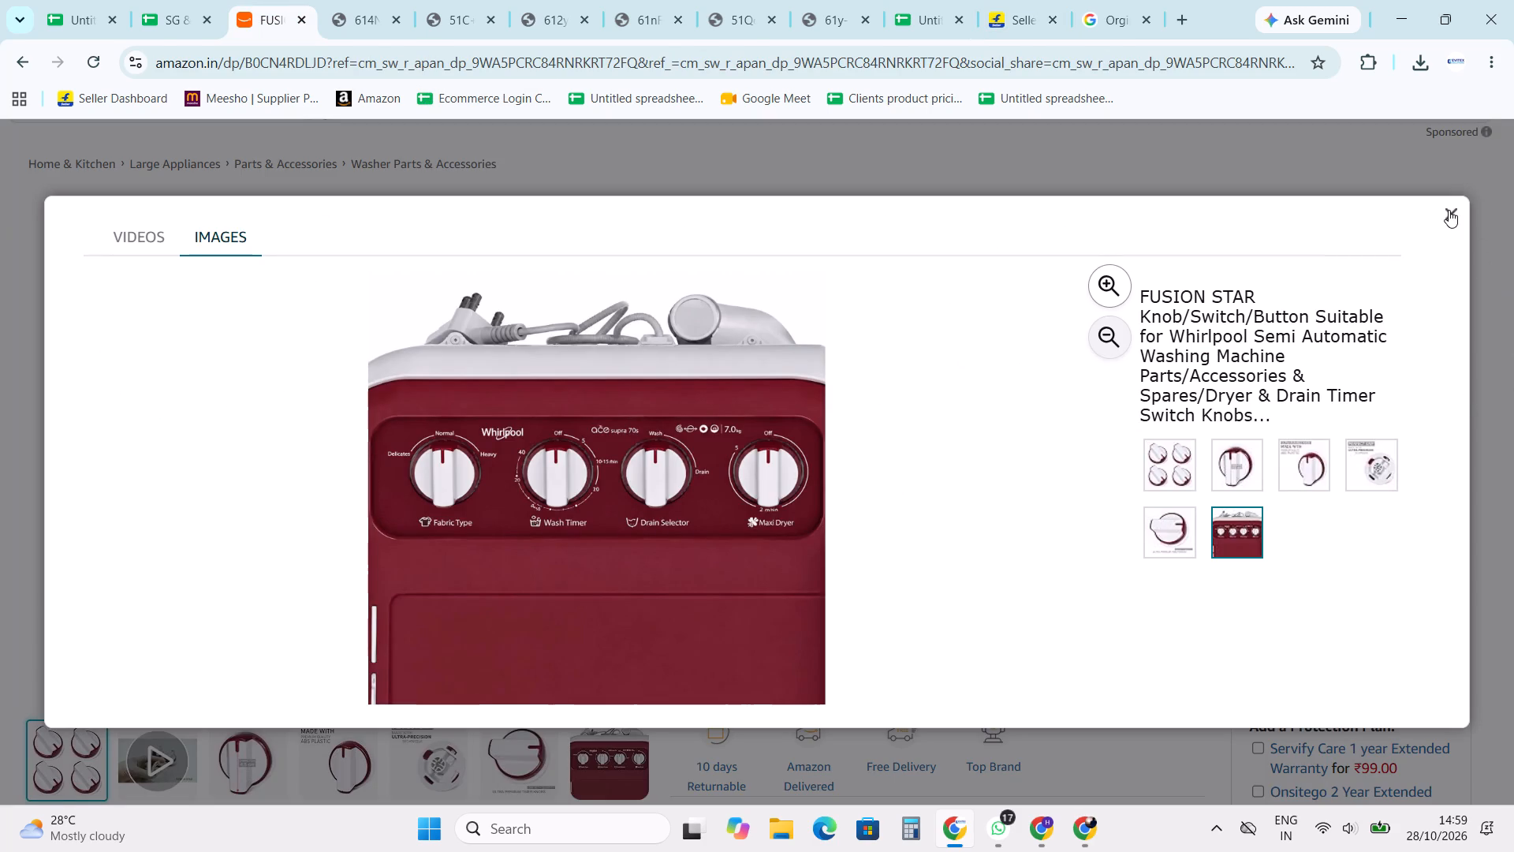
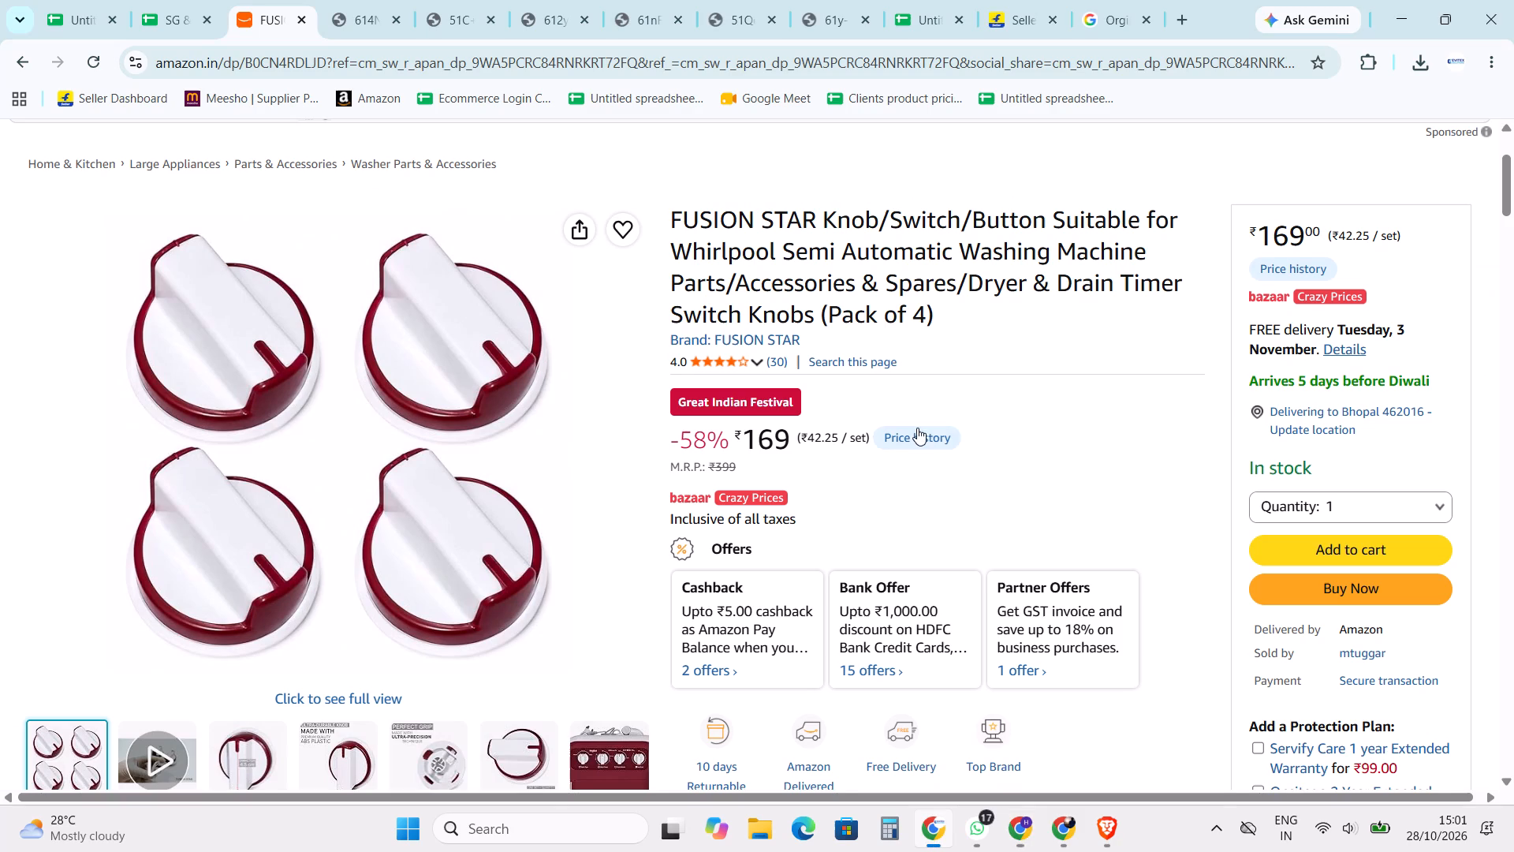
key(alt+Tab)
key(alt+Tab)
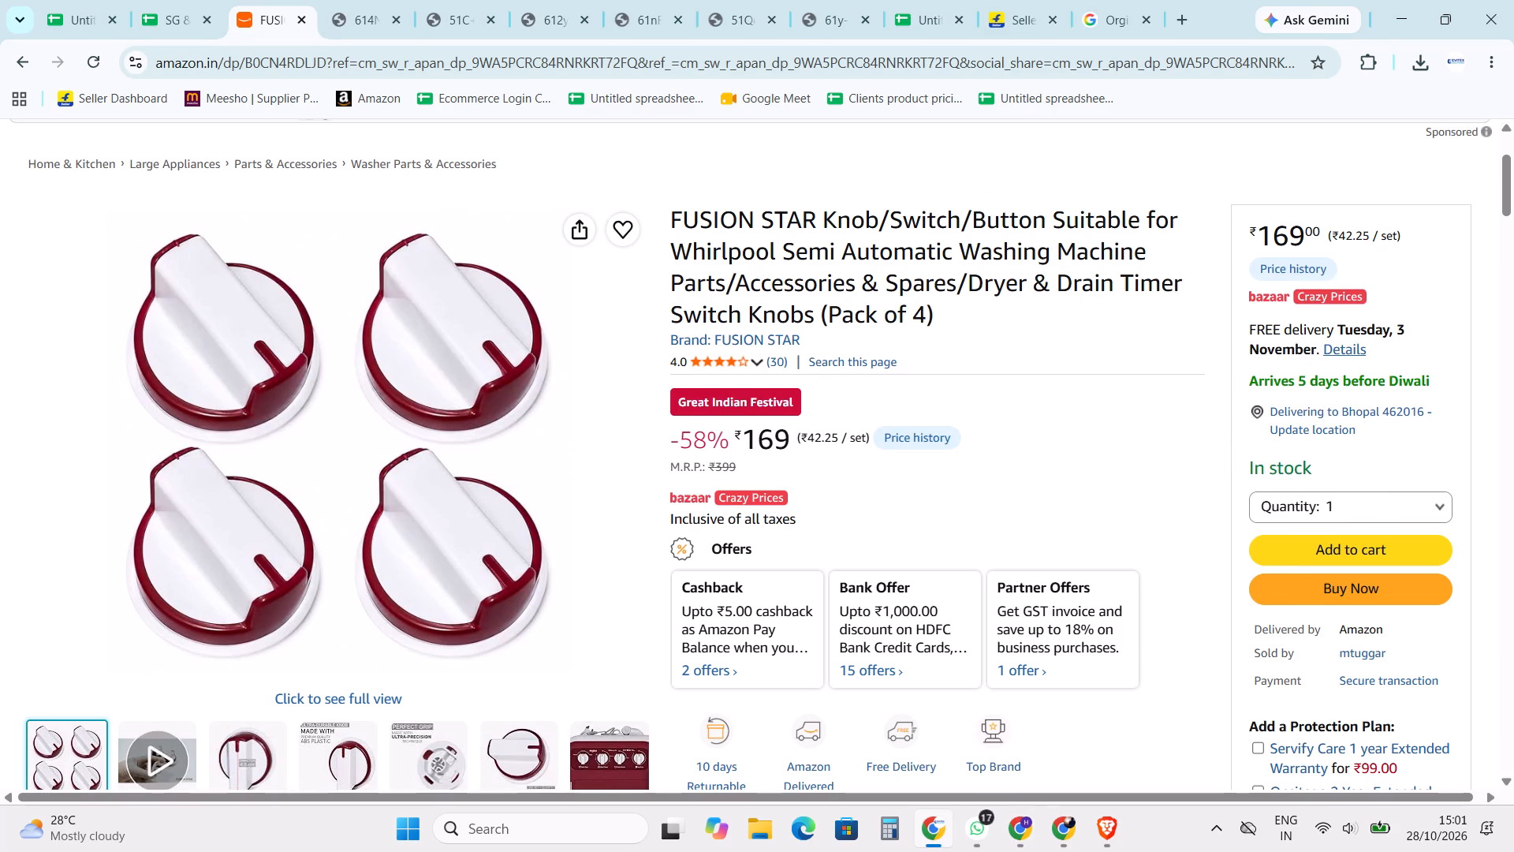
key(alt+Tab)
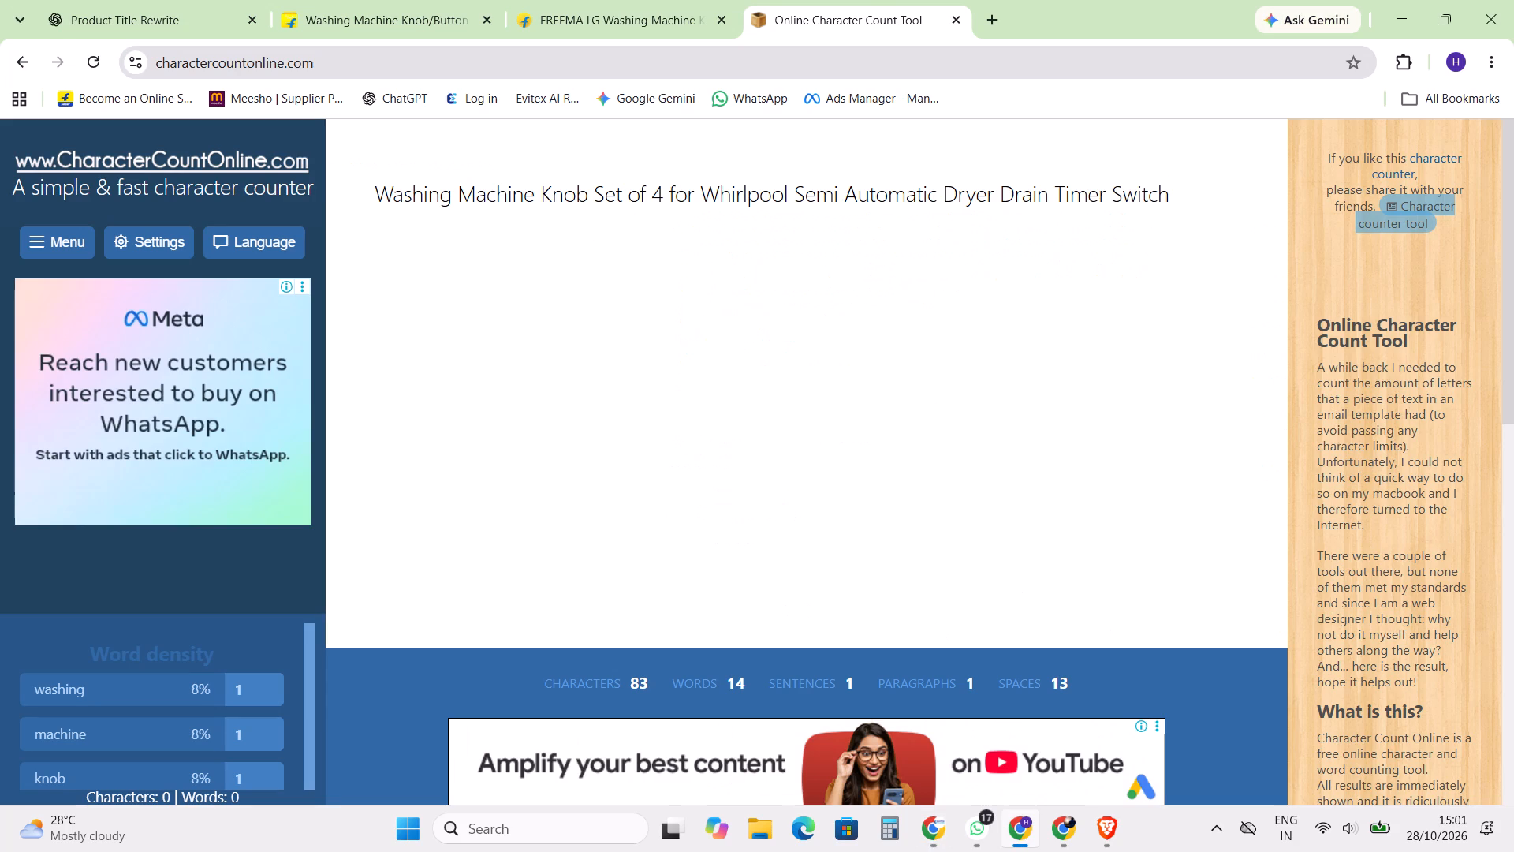
Shorten the title in the character counter by deleting the word "Drain" before "Timer Switch".
key(ctrl+a)
key(ctrl+c)
key(ctrl+c)
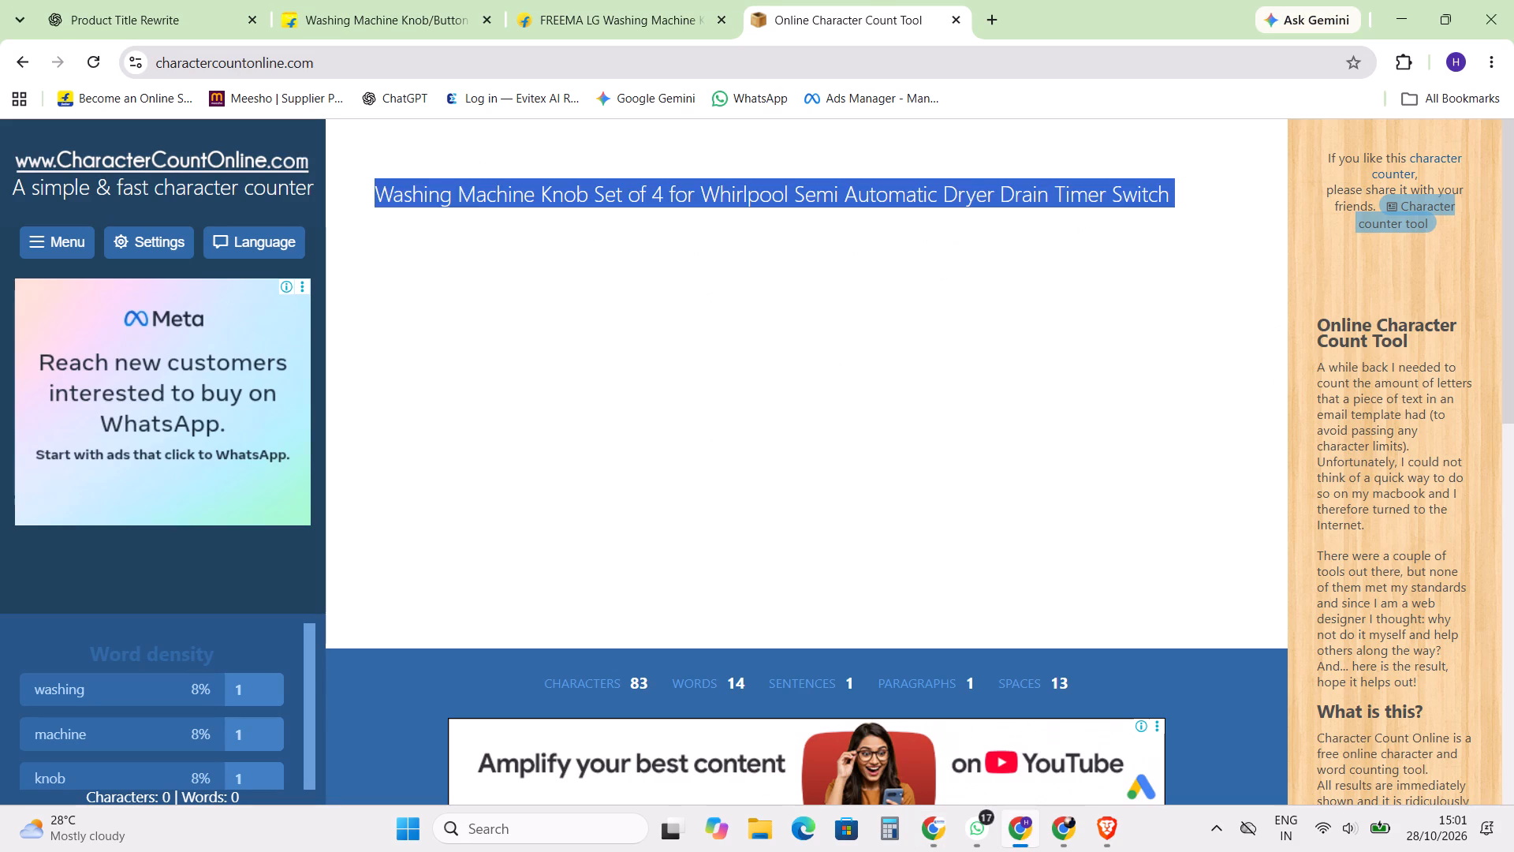
key(ctrl+c)
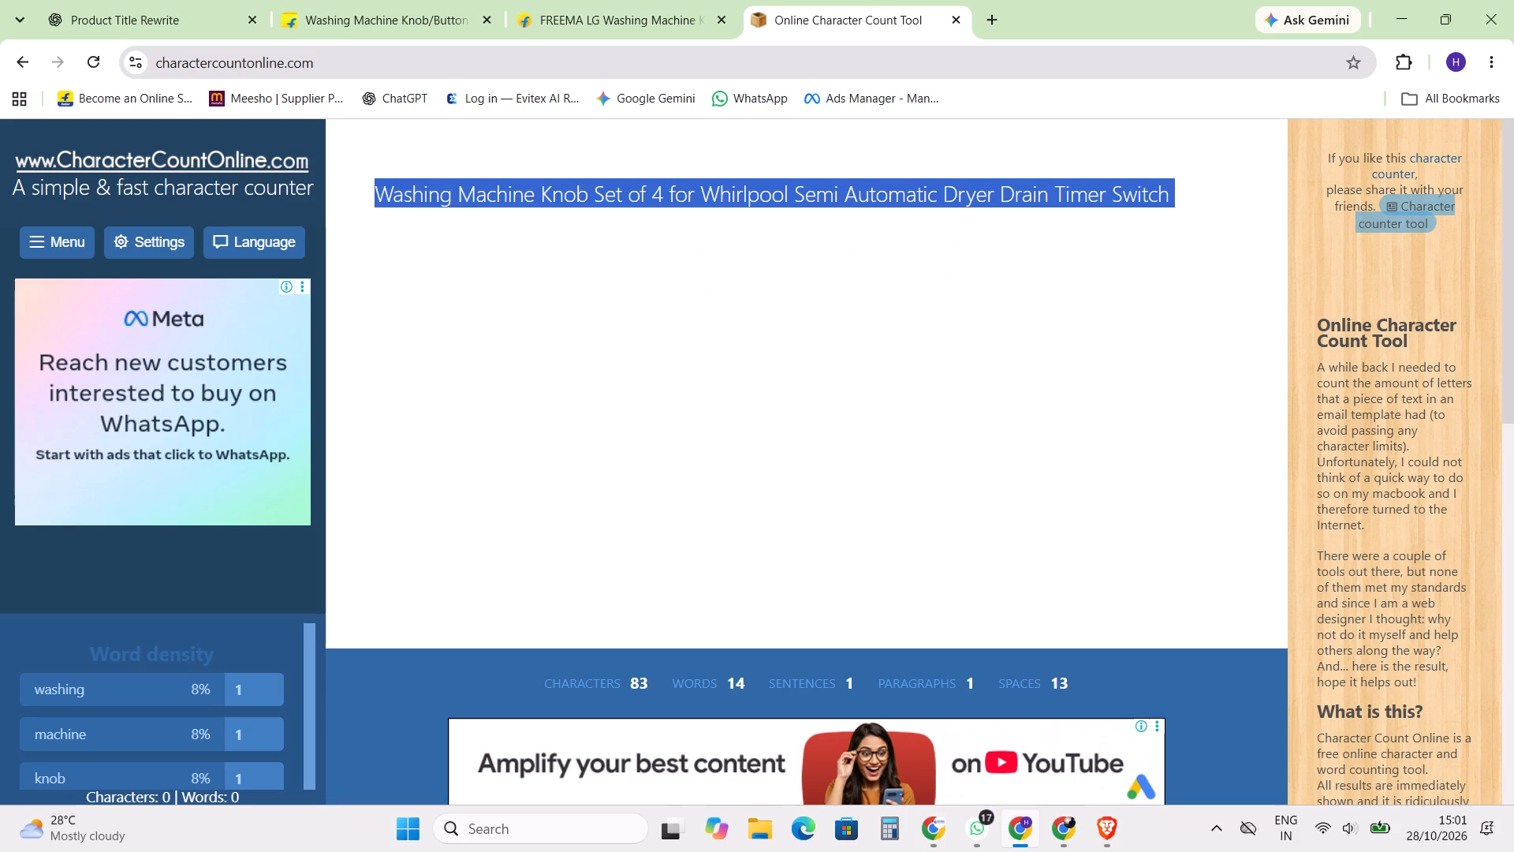
click(1101, 256)
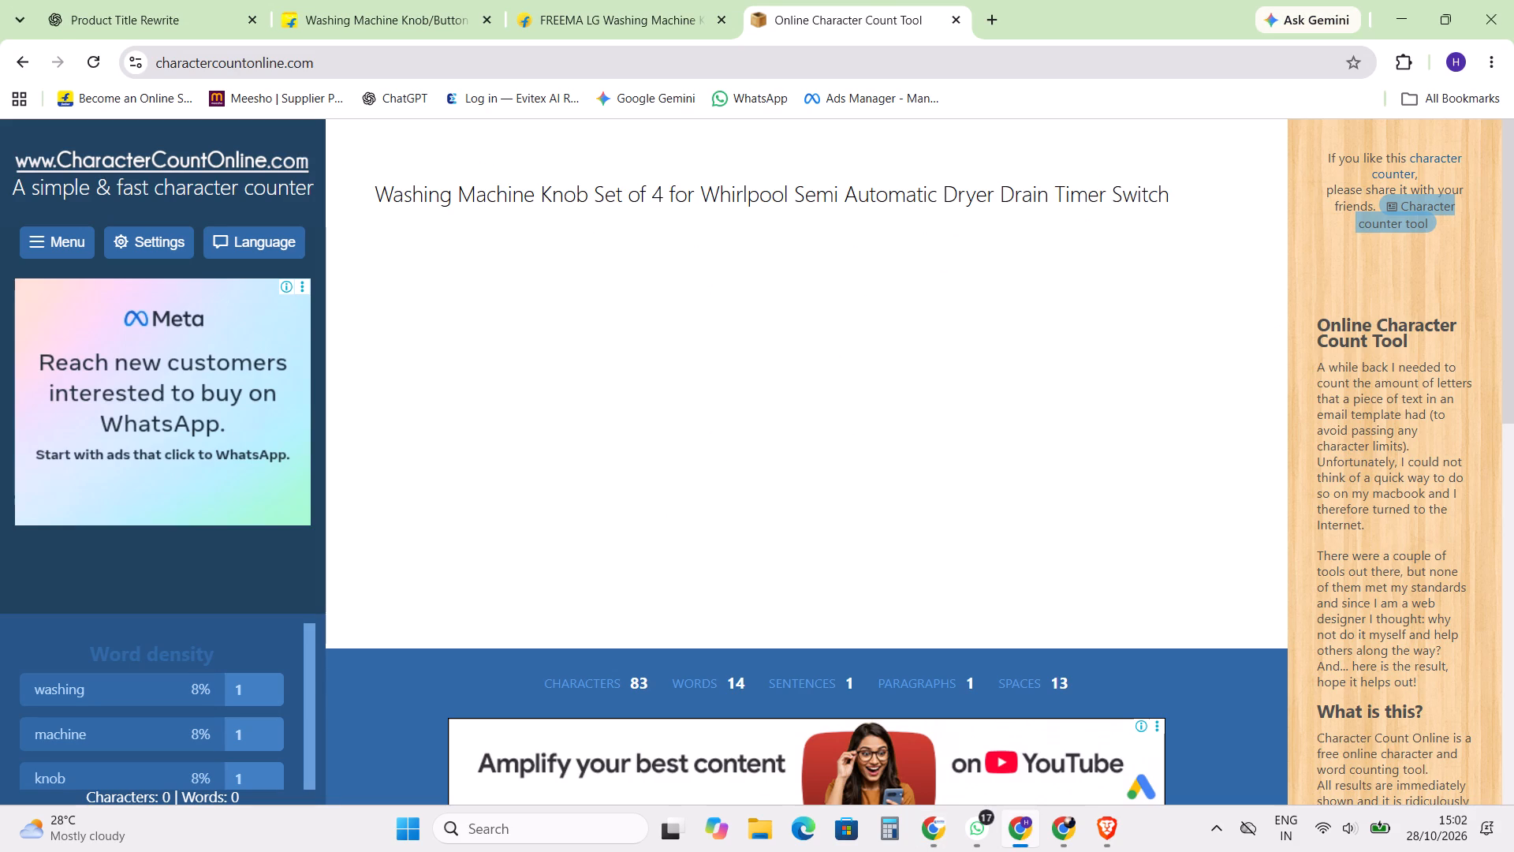
drag(1057, 195, 1000, 199)
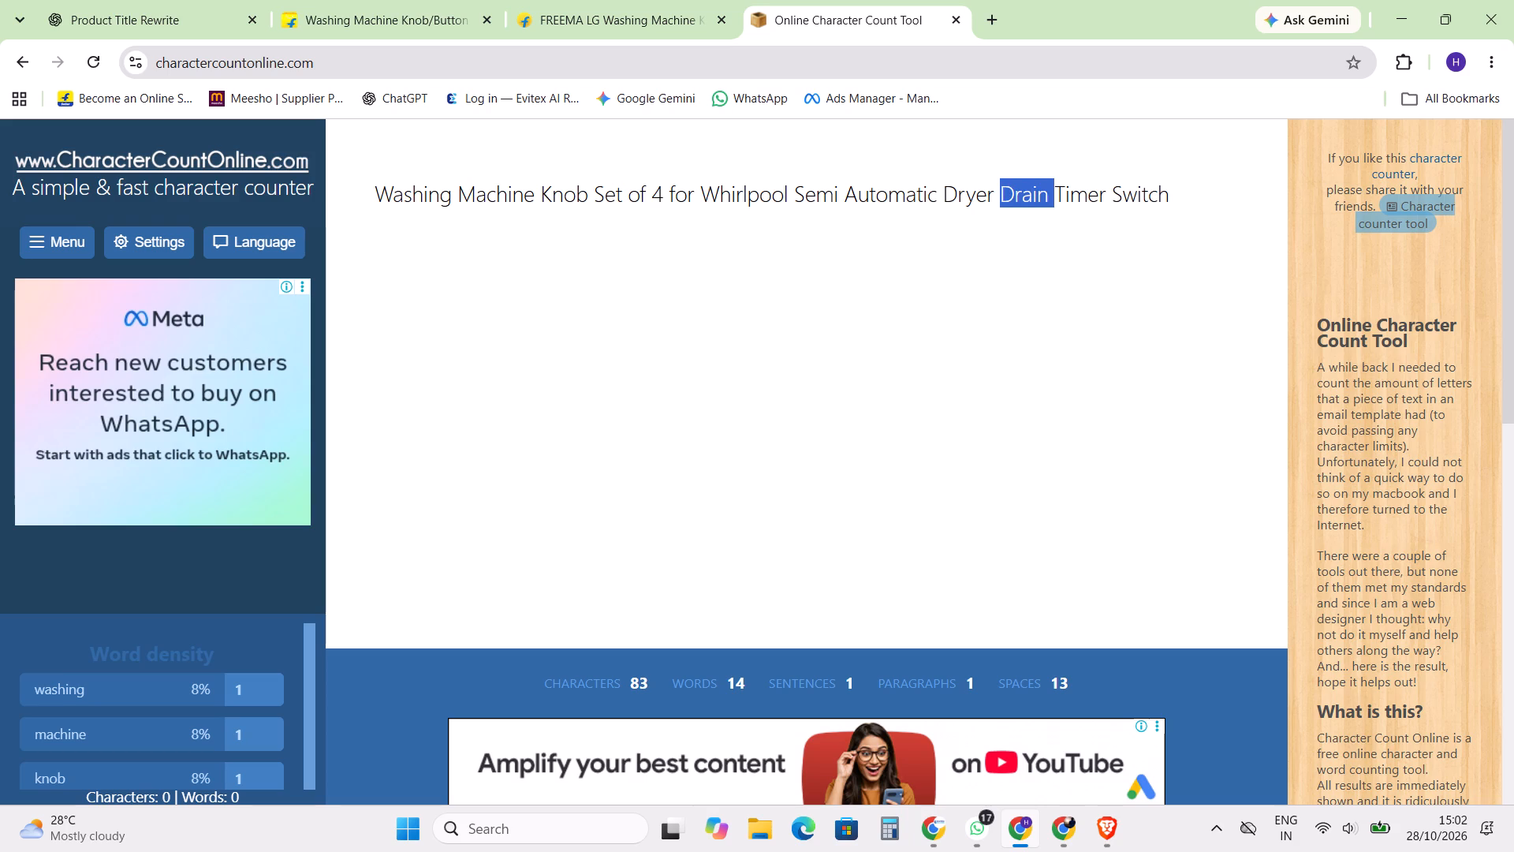
key(BackSpace)
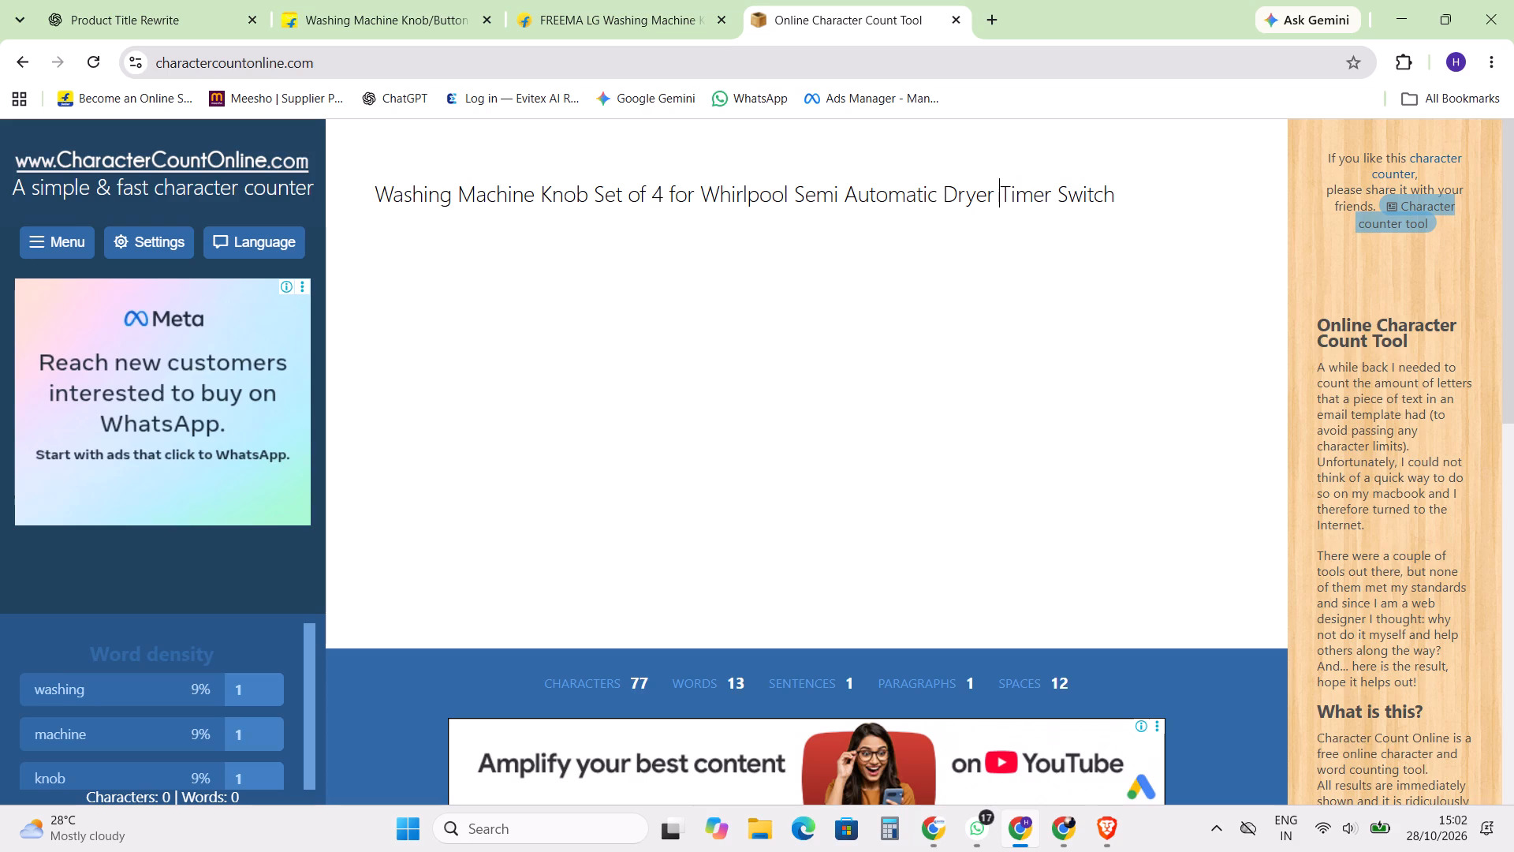
Copy the shortened title "Washing Machine Knob Set of 4 for Whirlpool Semi Automatic Dryer Timer Switch" into Model Number on the Flipkart listing.
key(ctrl+a)
key(ctrl+c)
key(ctrl+c)
key(ctrl+c)
key(ctrl+c)
key(ctrl+c)
key(ctrl+c)
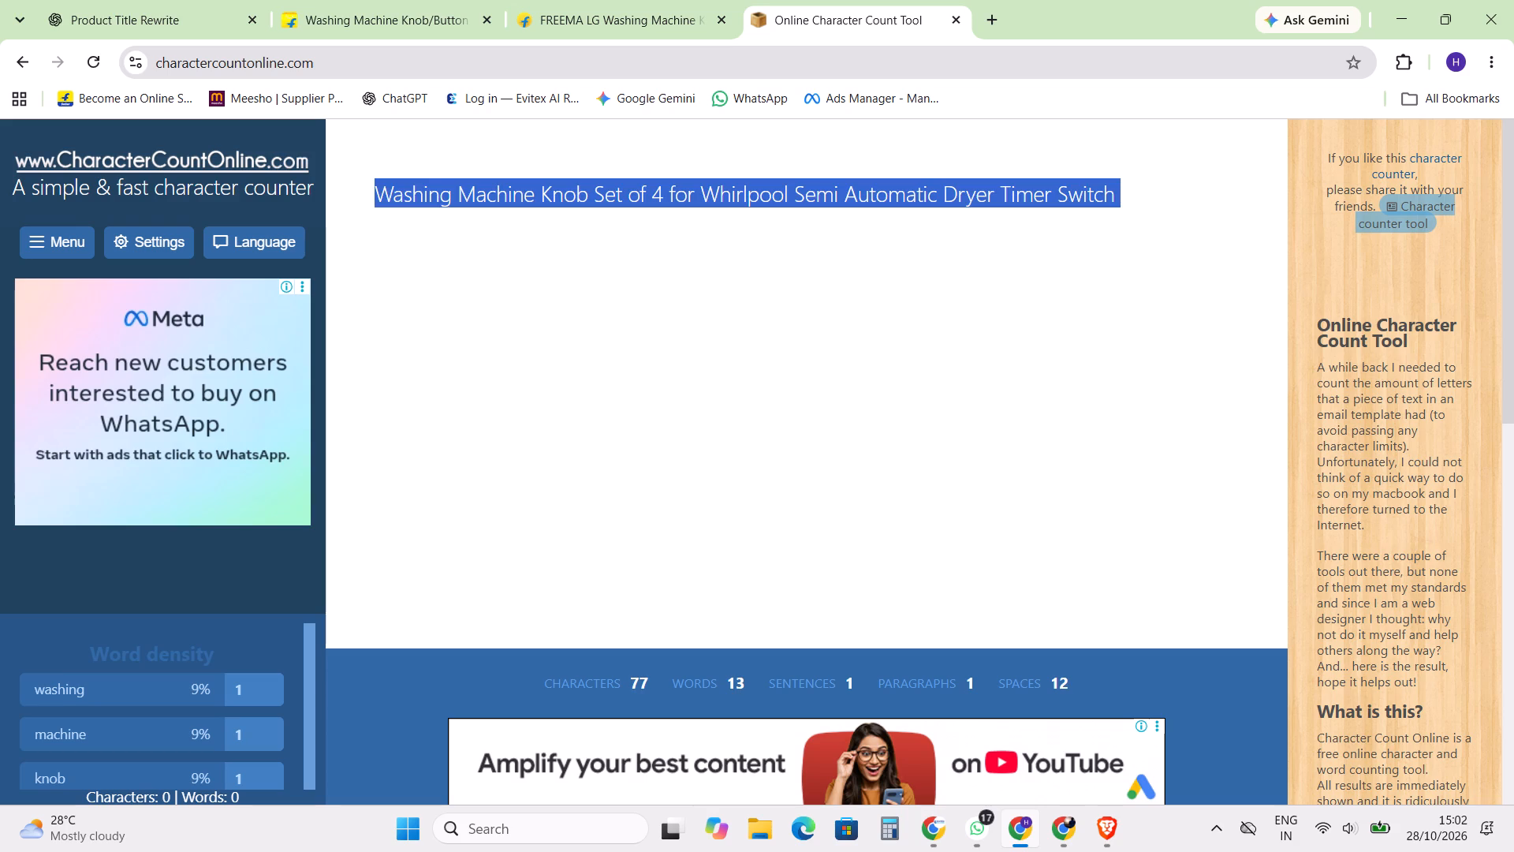
key(ctrl+c)
key(alt+Tab)
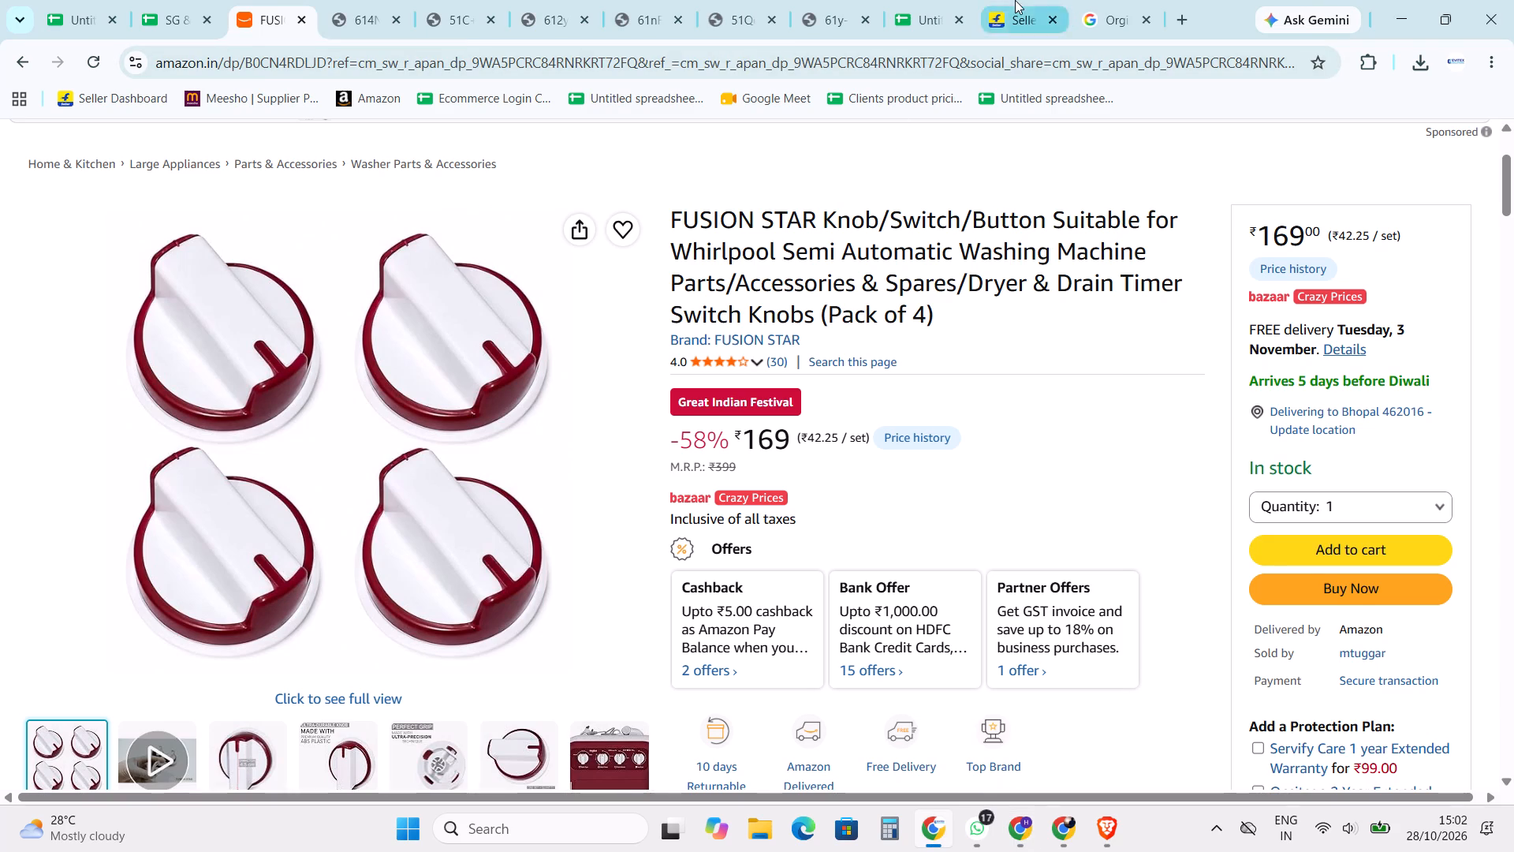
click(1015, 0)
click(311, 333)
key(ctrl+v)
click(685, 294)
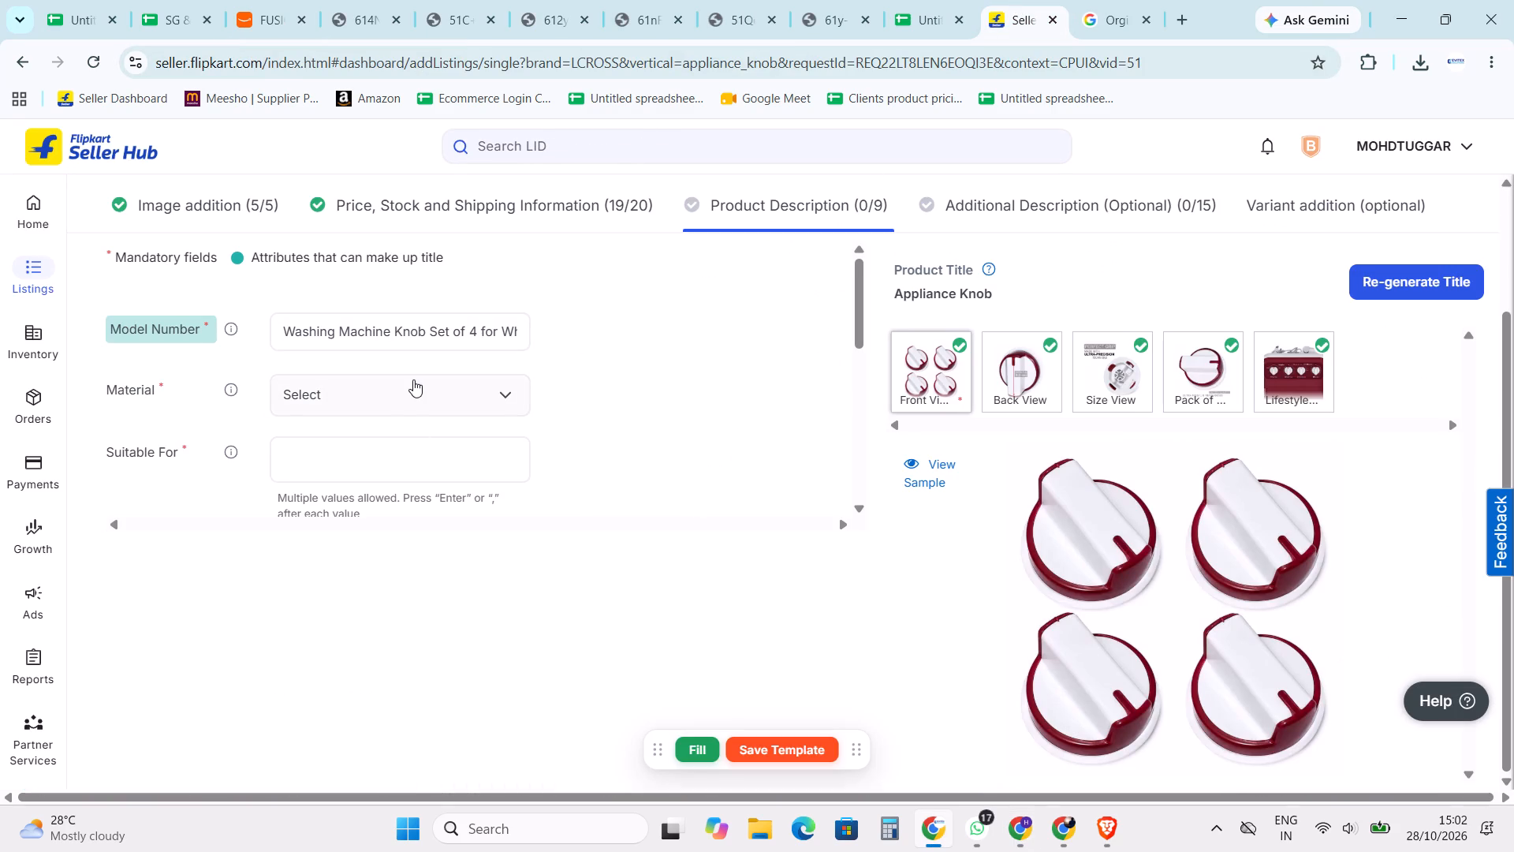
Set the Material attribute in the product description to Plastic.
click(413, 379)
click(375, 447)
text(plas)
click(366, 544)
drag(369, 544, 362, 551)
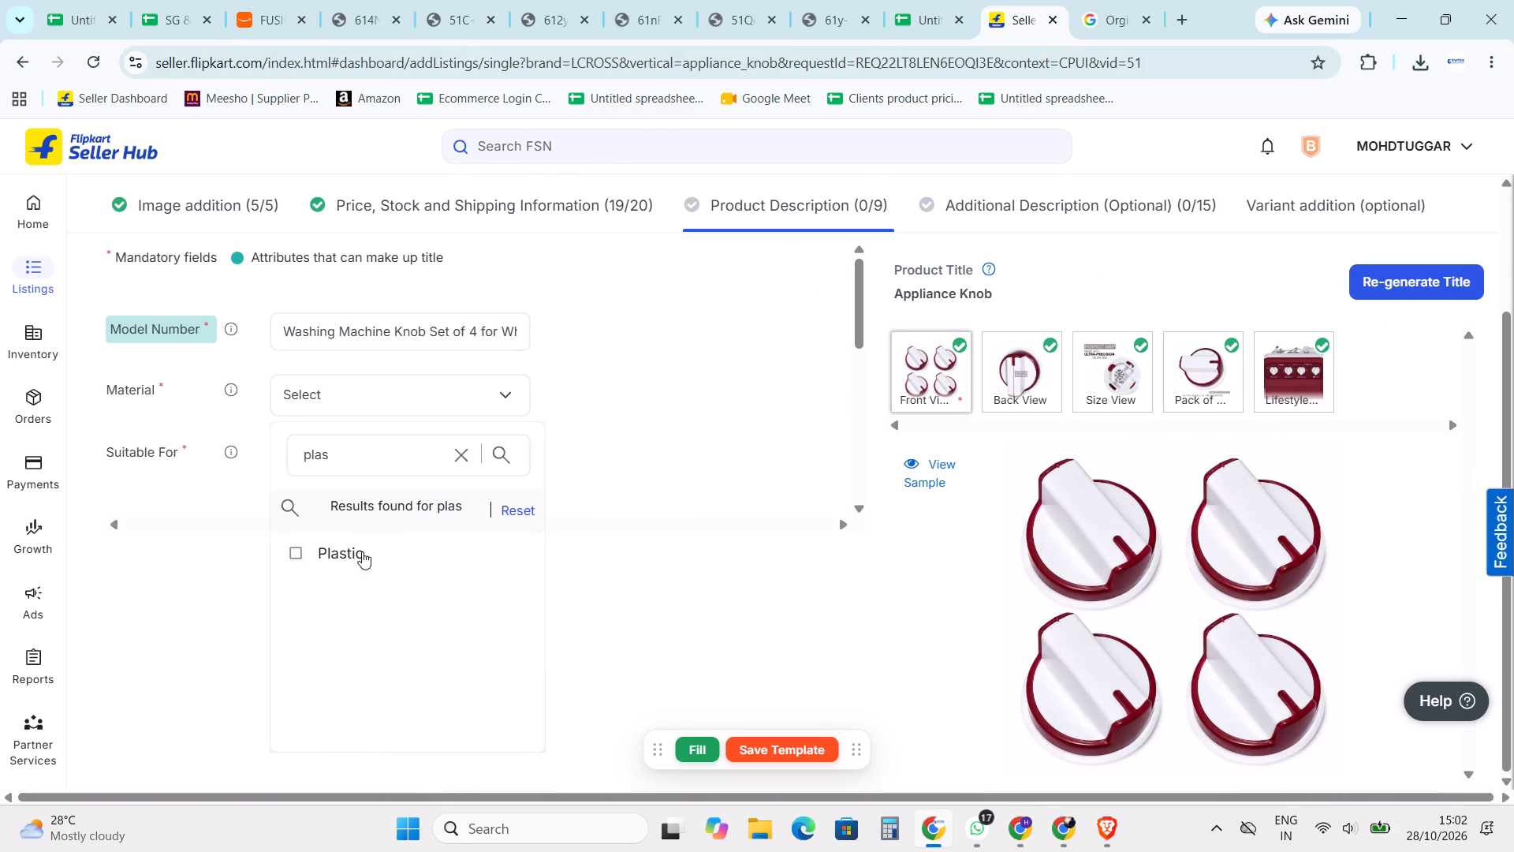
click(334, 569)
click(326, 551)
click(712, 395)
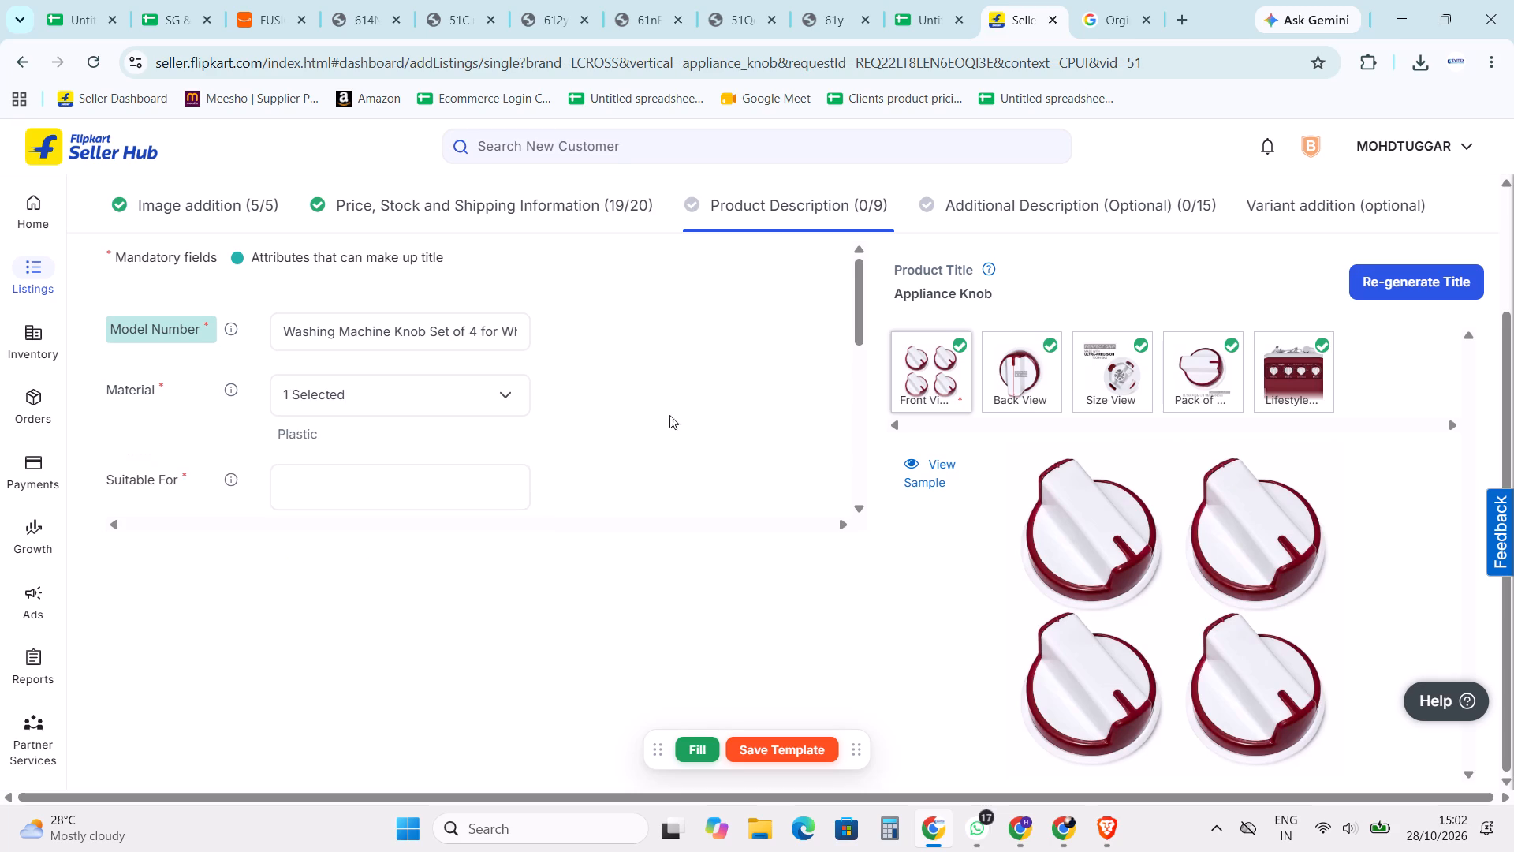
Copy "Whirlpool Semi Automatic Dryer Timer Switch" from the title in the character counter into Suitable For on the Flipkart listing.
scroll(484, 426, down, 1)
click(404, 397)
key(alt+Tab)
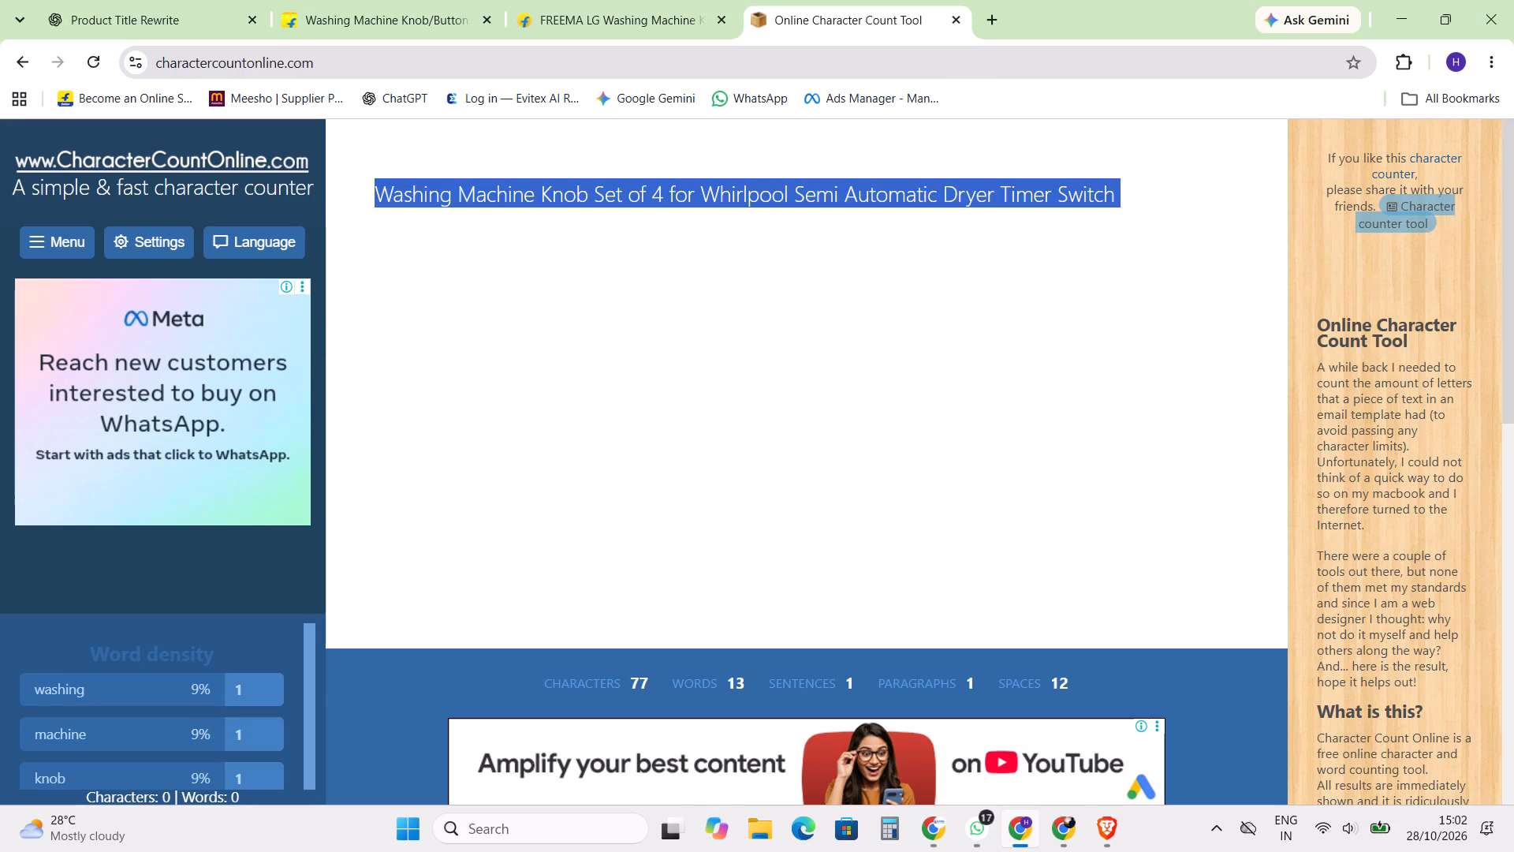
click(718, 201)
drag(703, 192, 1133, 165)
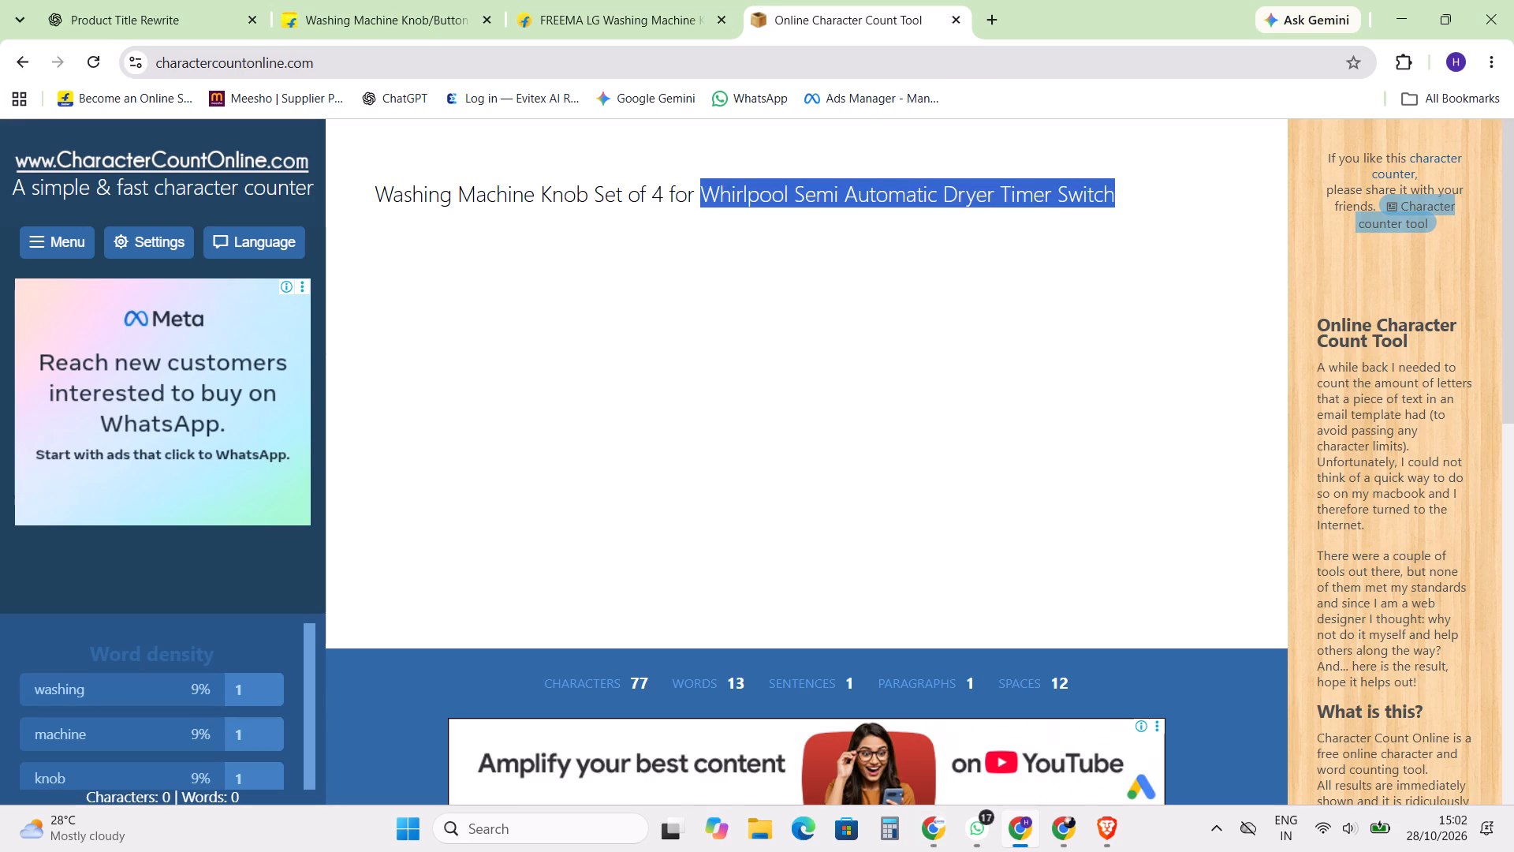
drag(1133, 165, 1138, 165)
key(ctrl+c)
key(alt+Tab)
key(ctrl+v)
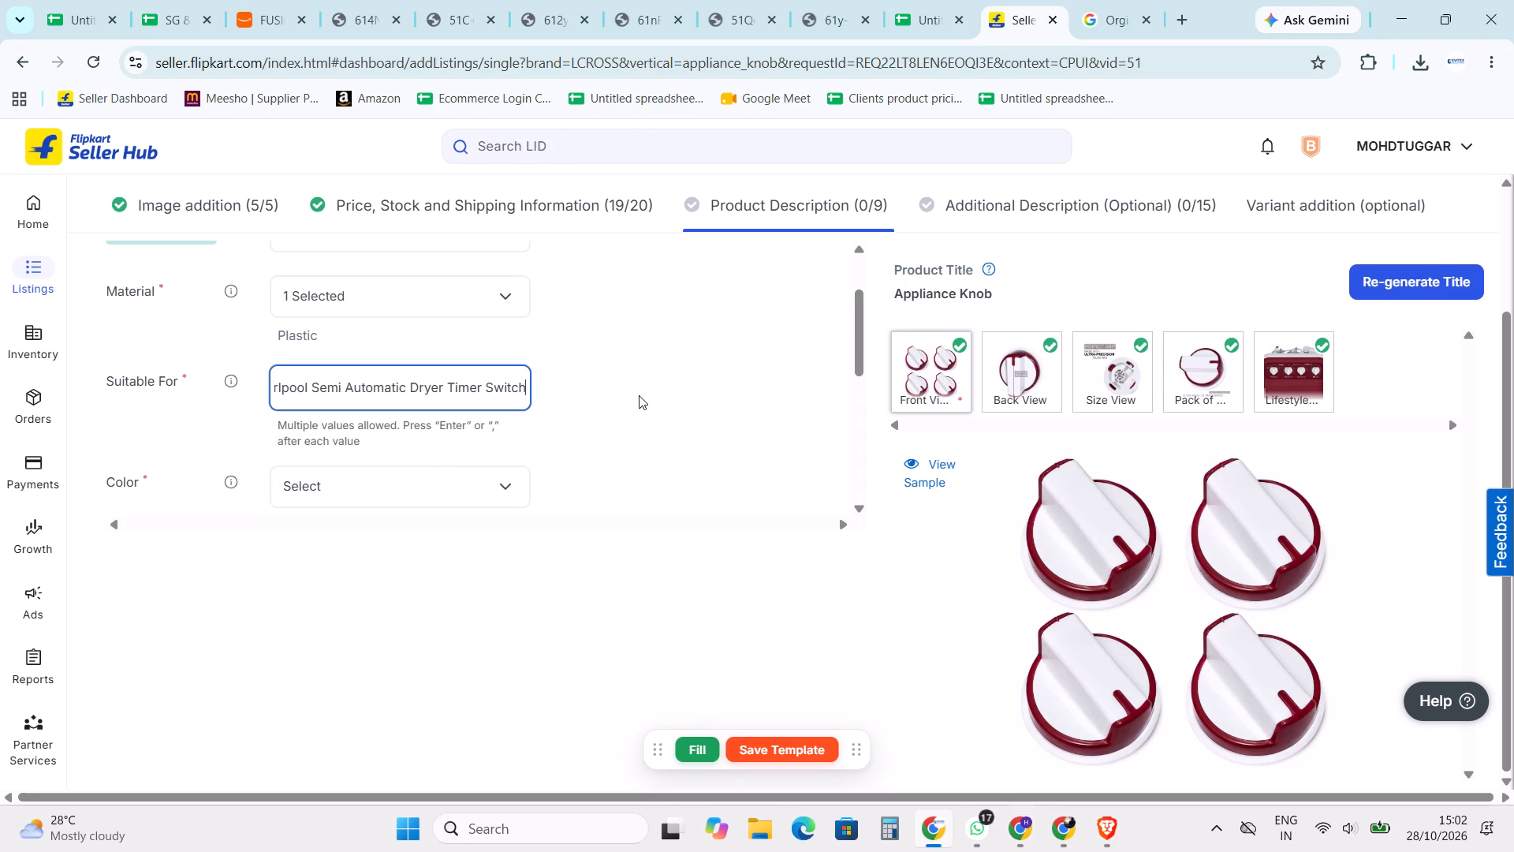
click(640, 394)
Set the Color attribute in the product description to White.
scroll(440, 415, down, 1)
click(432, 398)
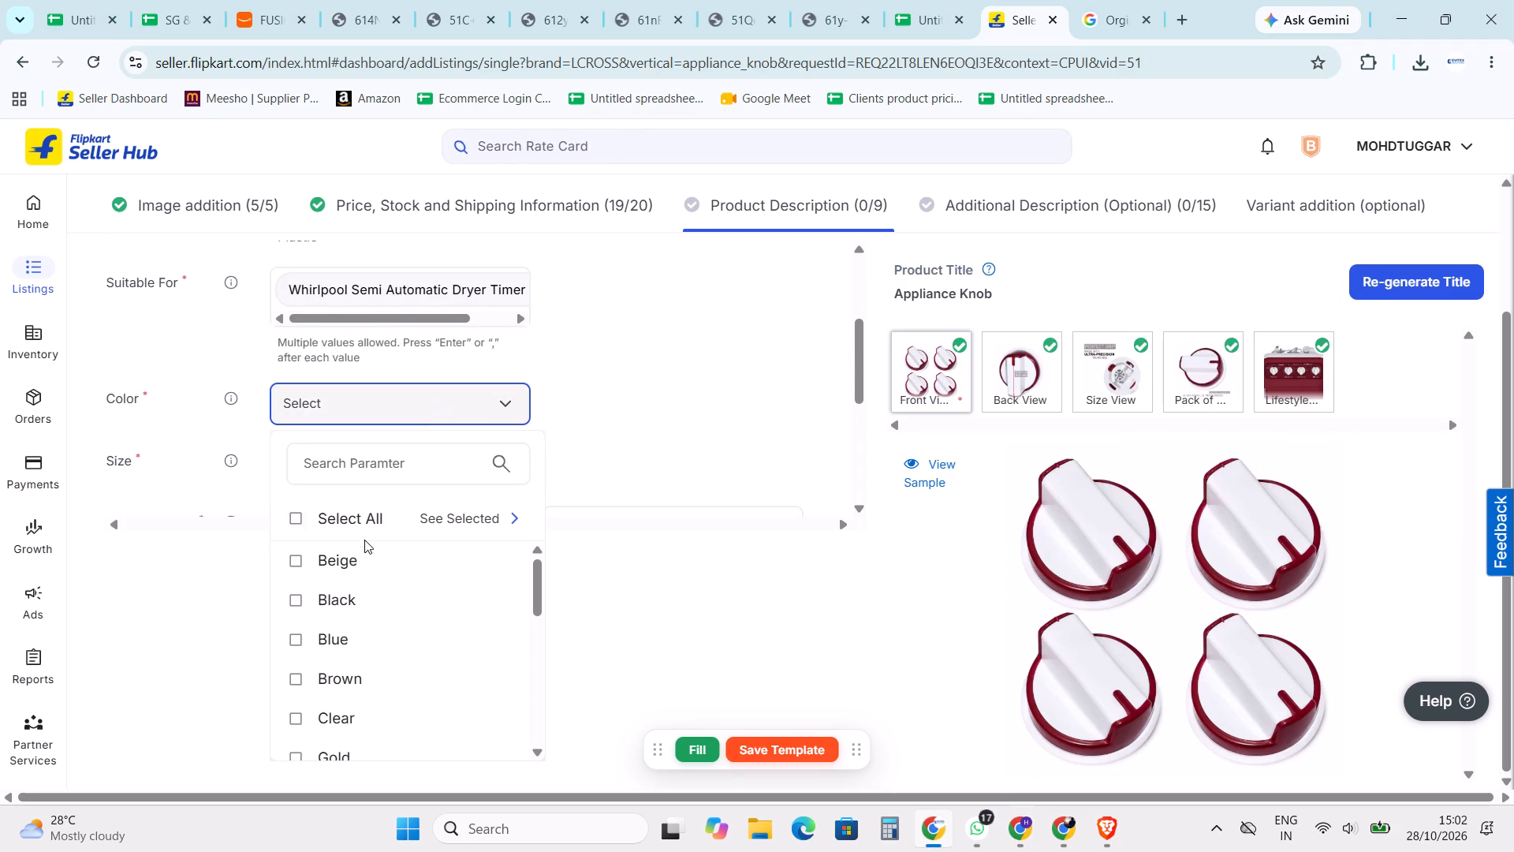
click(380, 457)
text(wh)
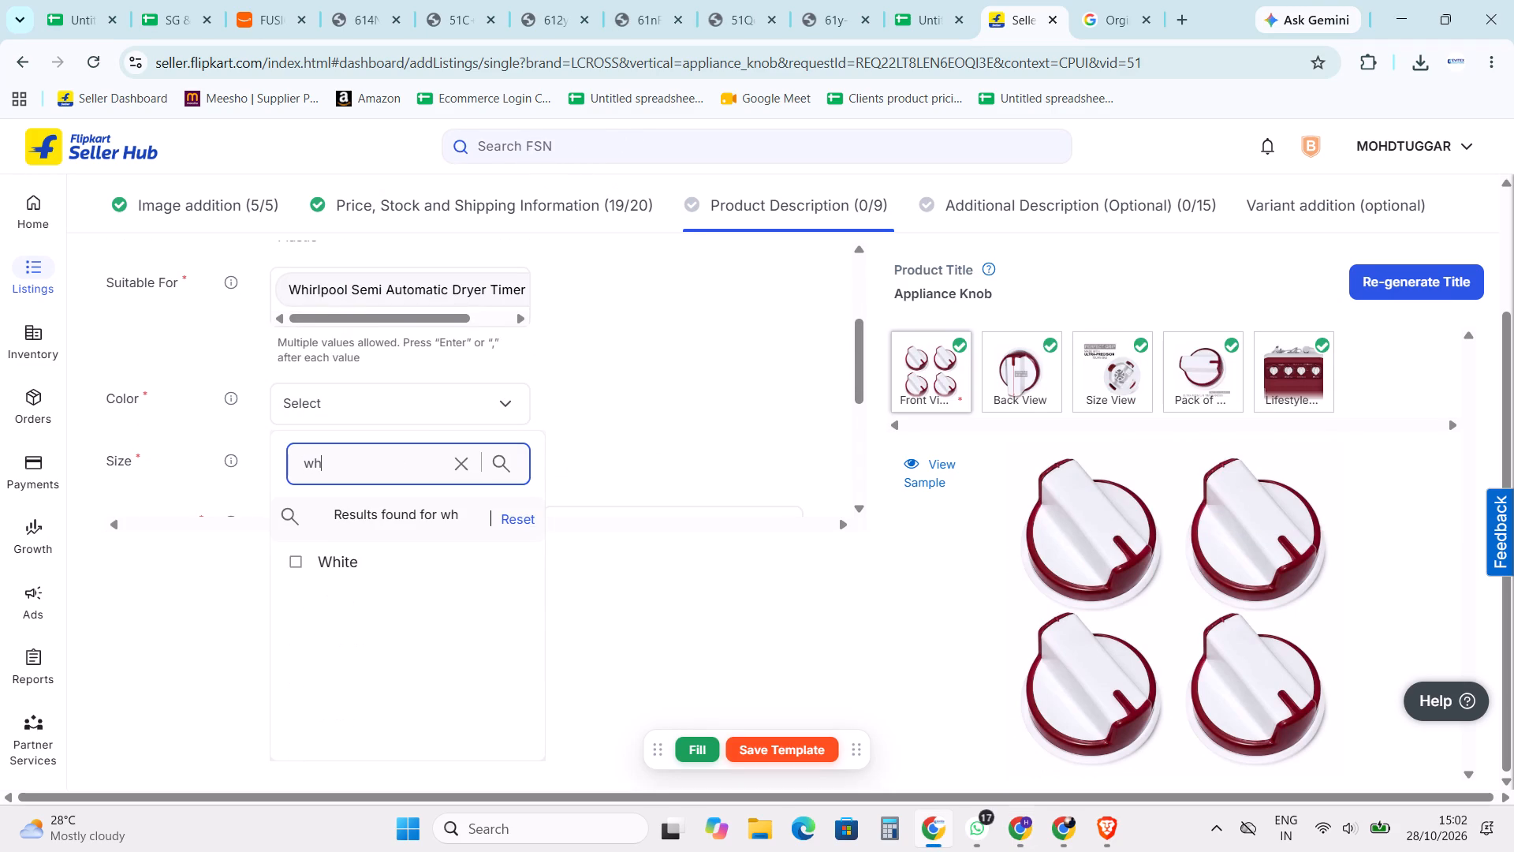
click(335, 556)
click(525, 488)
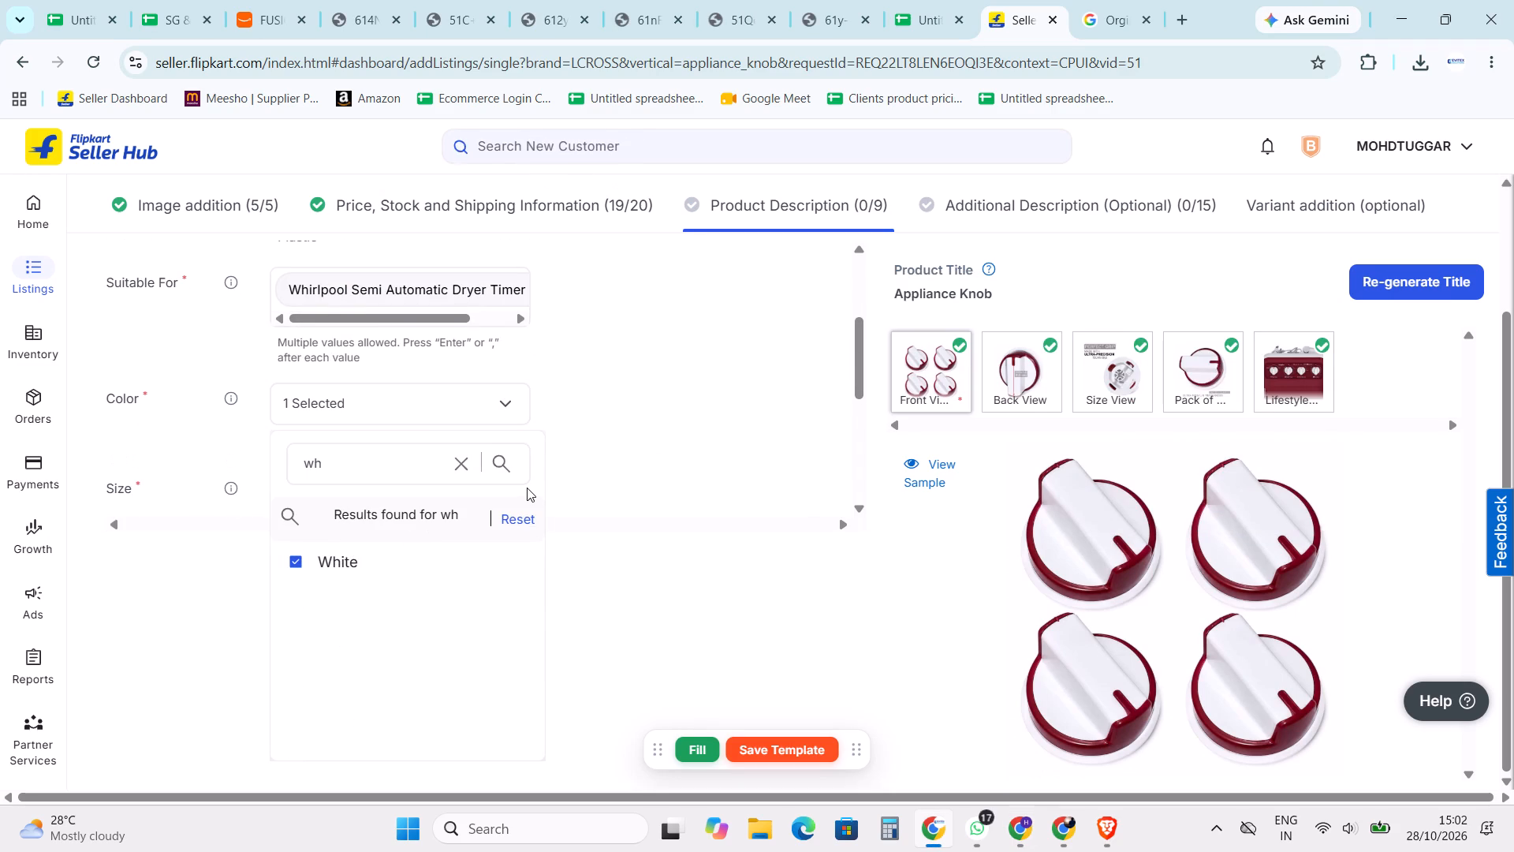
click(703, 370)
Enter "Free" as the Size in the product description.
scroll(566, 443, down, 2)
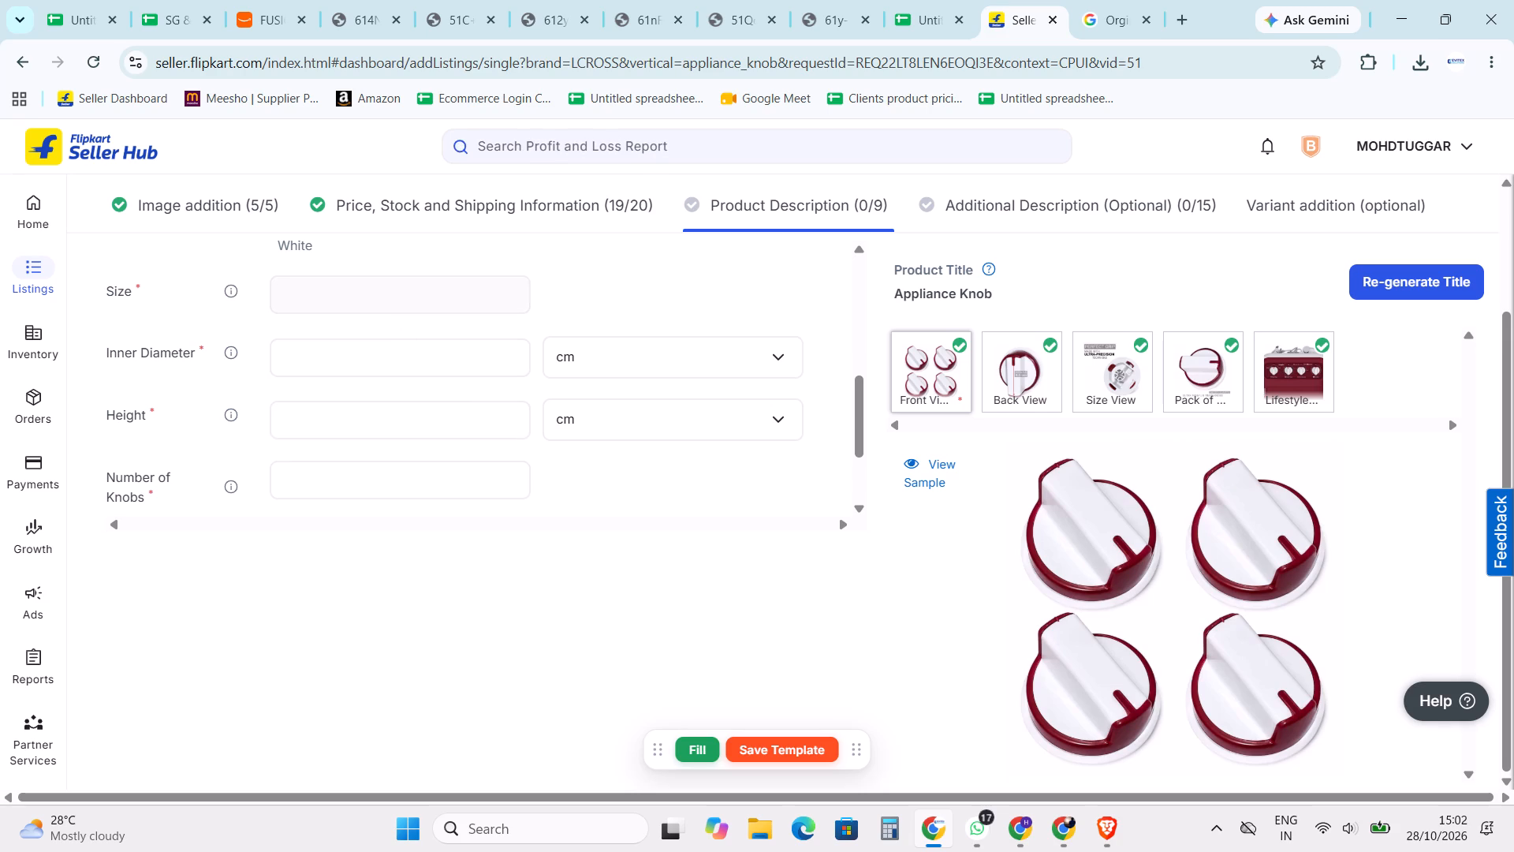
click(398, 297)
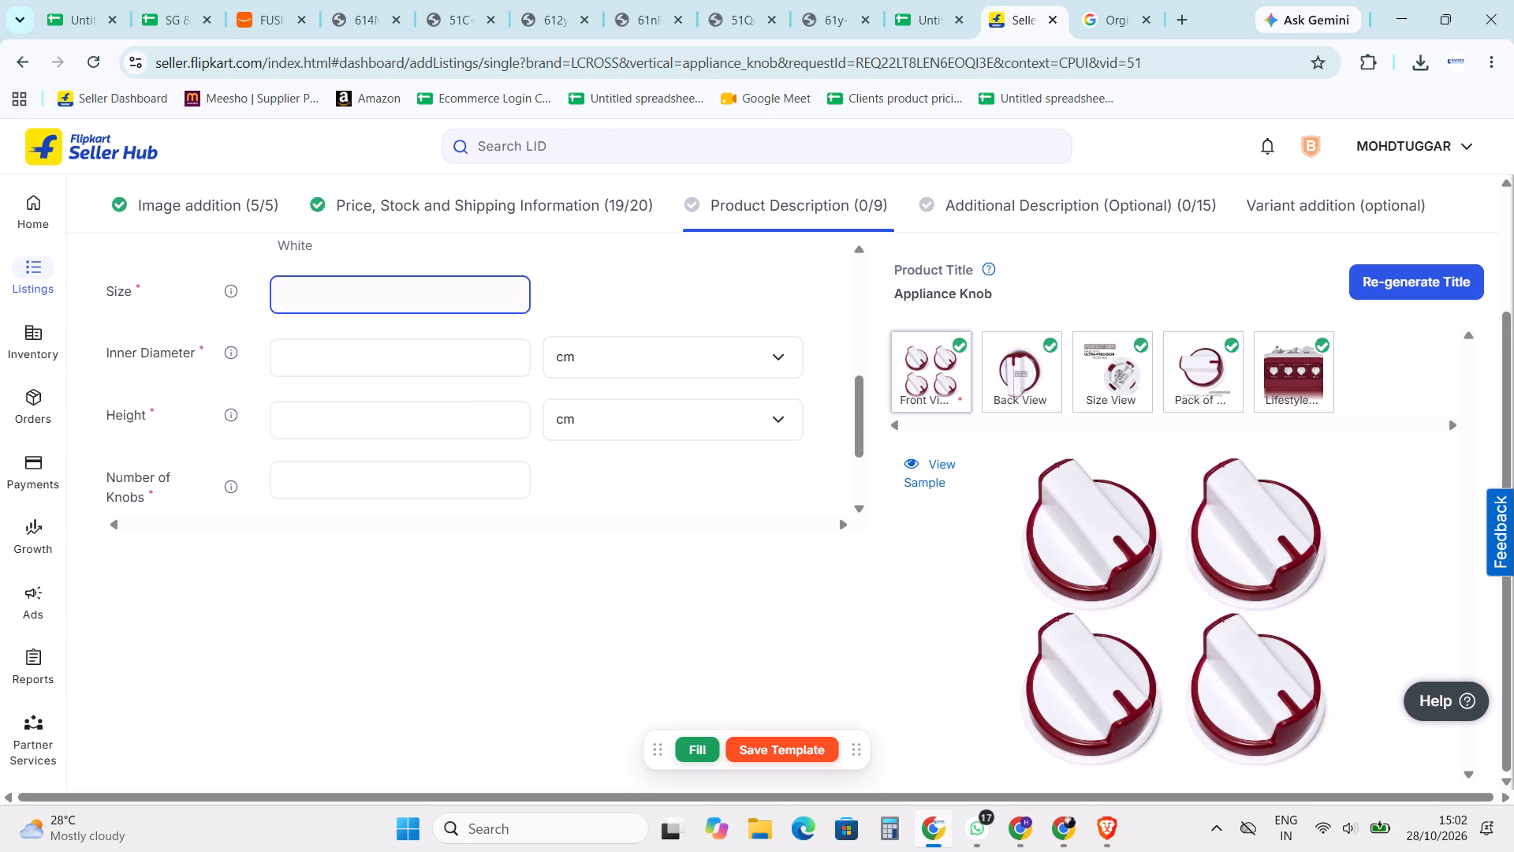
text(Free)
click(643, 275)
Set both the Inner Diameter and the Height to 5 cm.
scroll(639, 272, down, 1)
click(294, 262)
key(5)
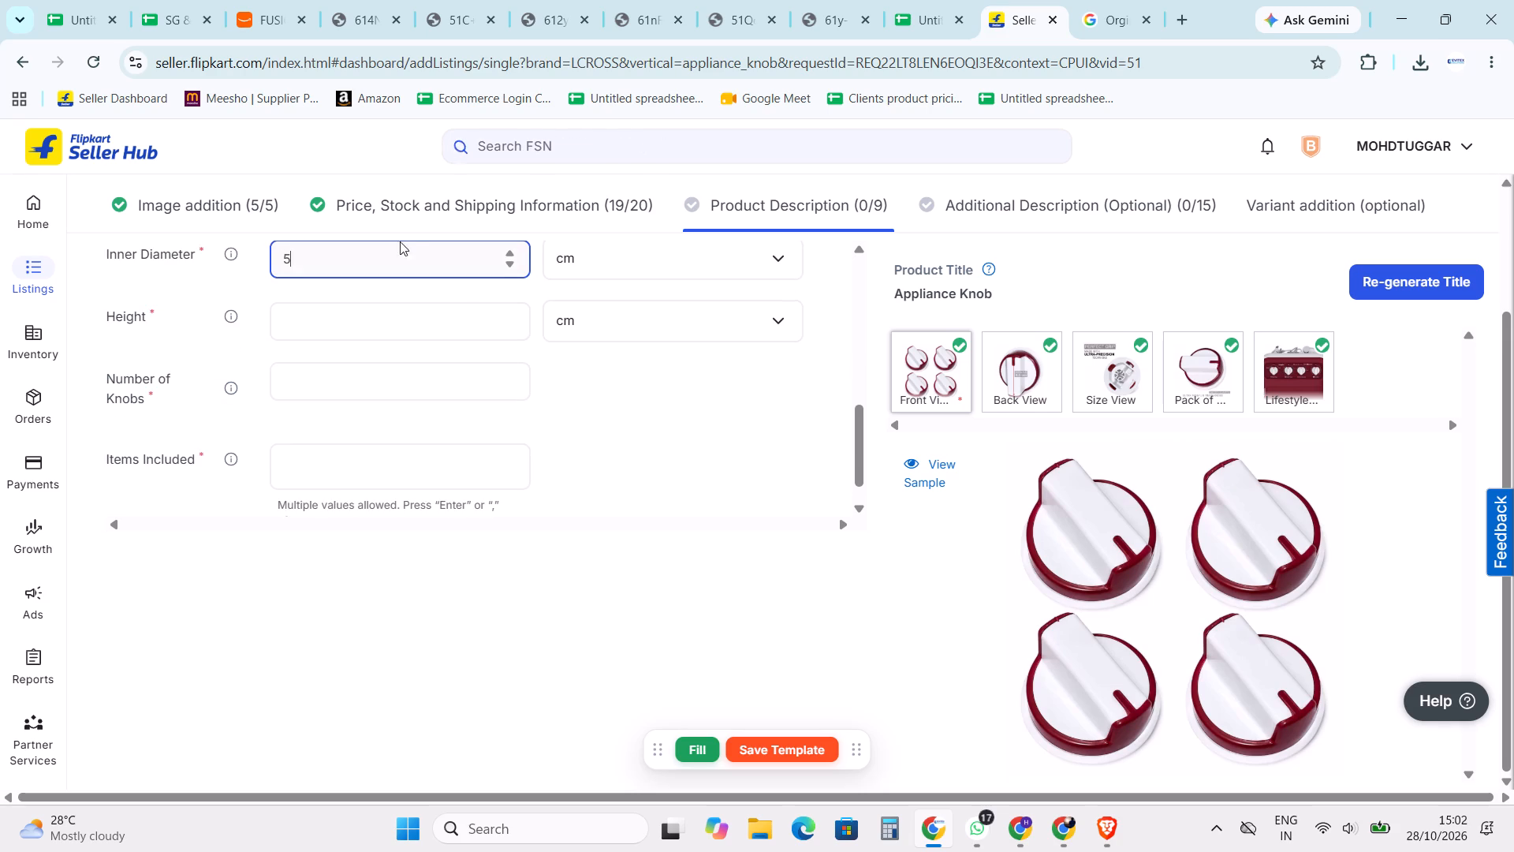
click(378, 310)
key(5)
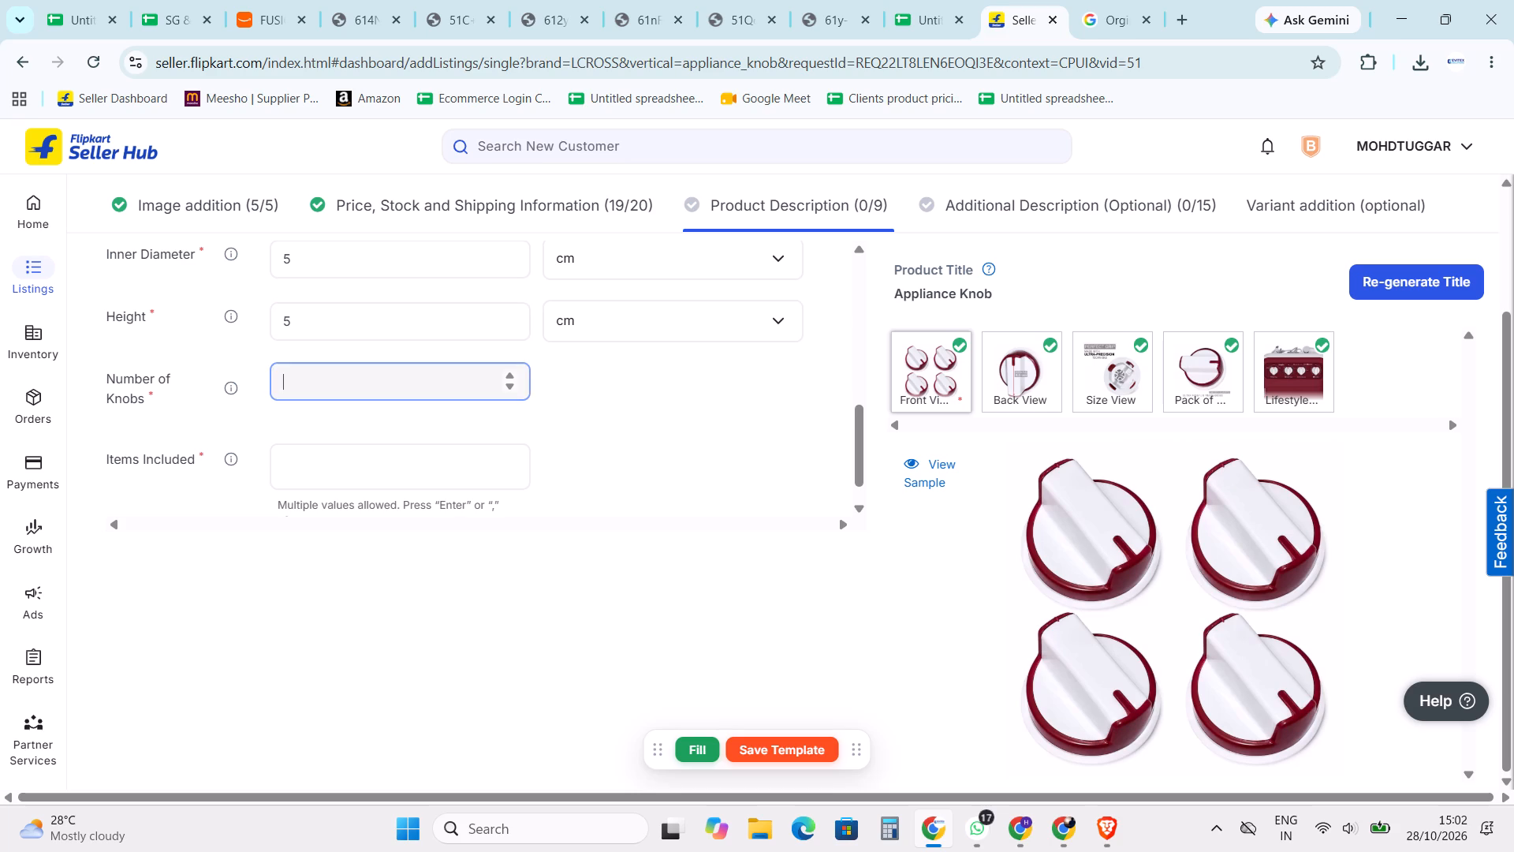
Set the Number of Knobs to 4.
click(389, 375)
key(2)
key(BackSpace)
key(4)
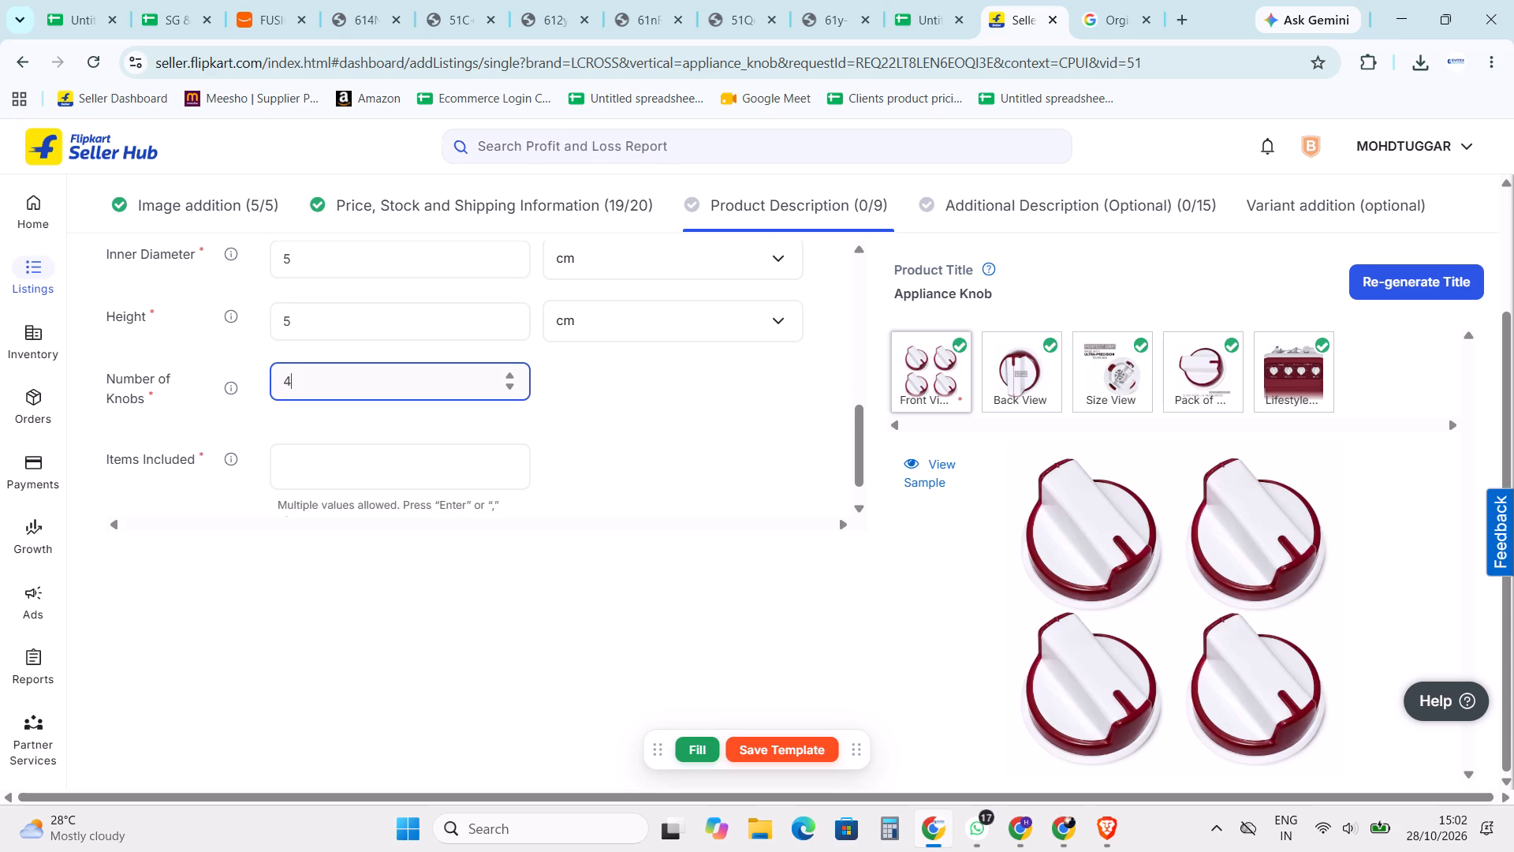
click(637, 446)
Copy the full title "Washing Machine Knob Set of 4 for Whirlpool Semi Automatic Dryer Timer Switch" from the character counter into Items Included.
click(386, 464)
key(alt+Tab)
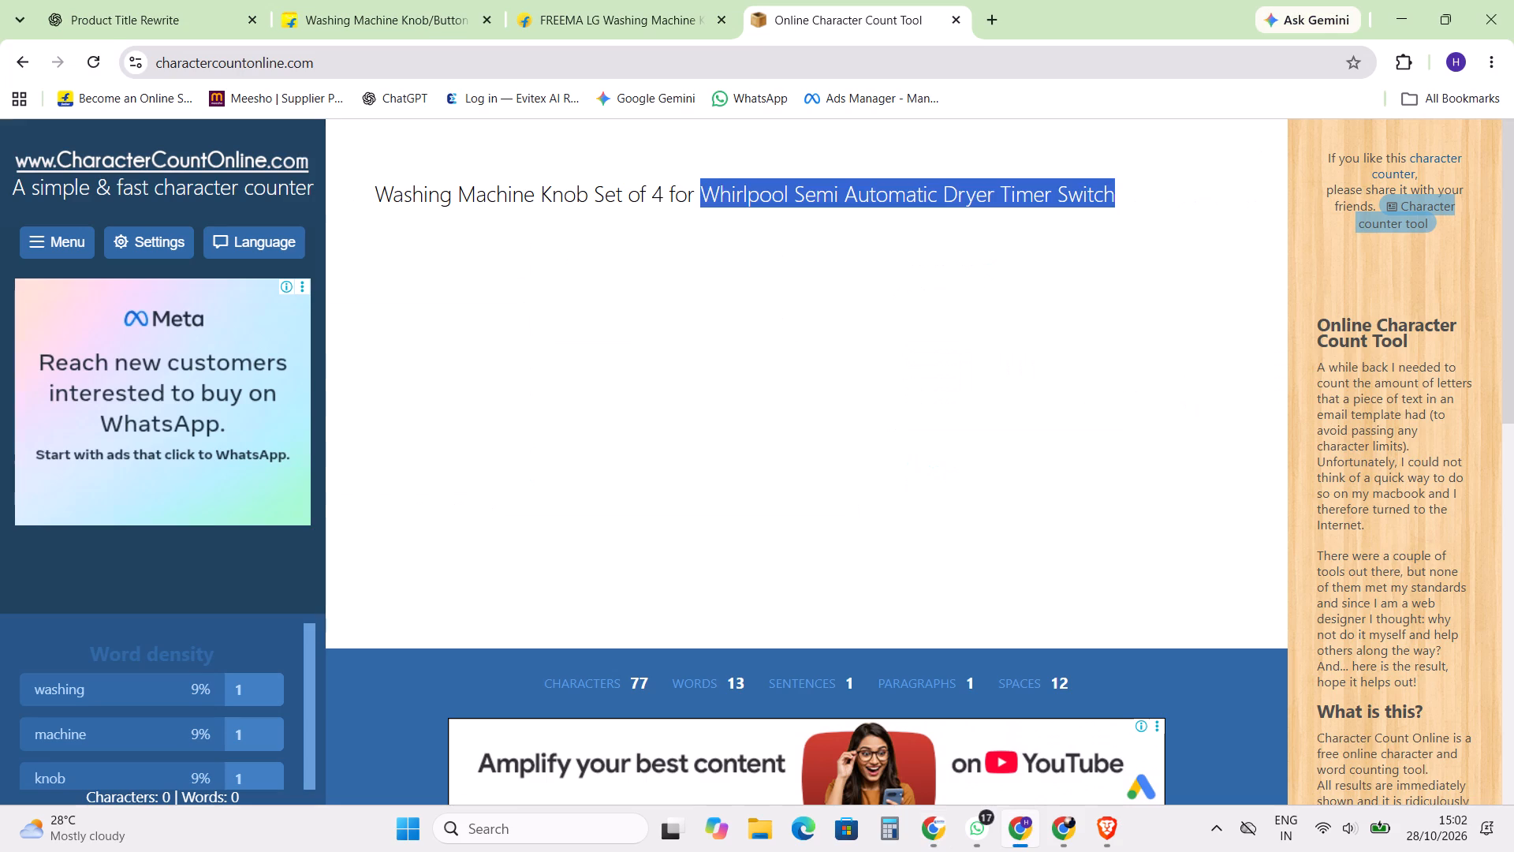
click(686, 275)
drag(666, 186, 306, 167)
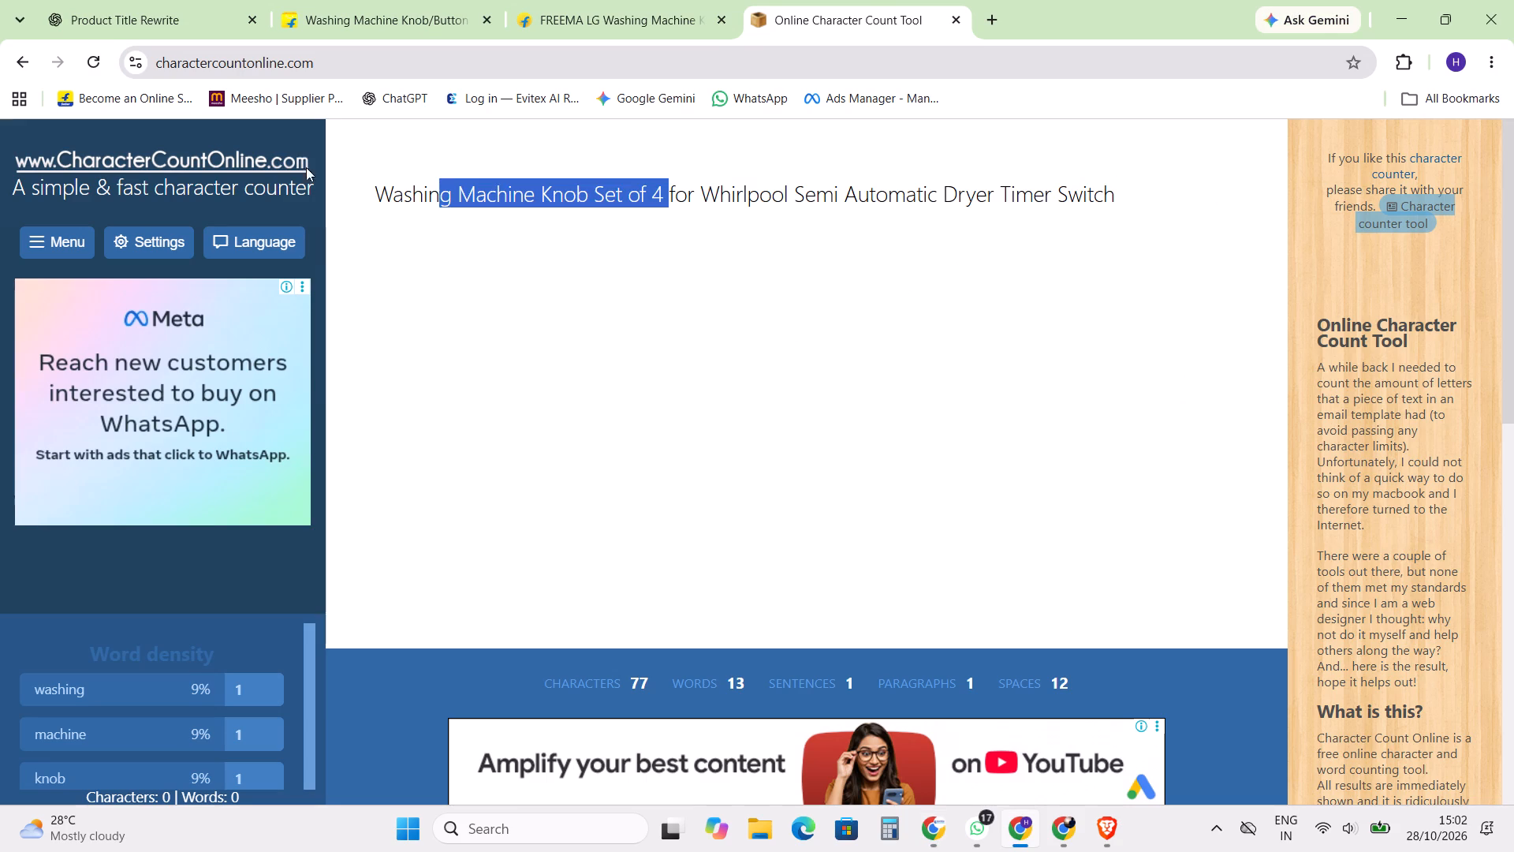
drag(306, 167, 277, 162)
key(ctrl+c)
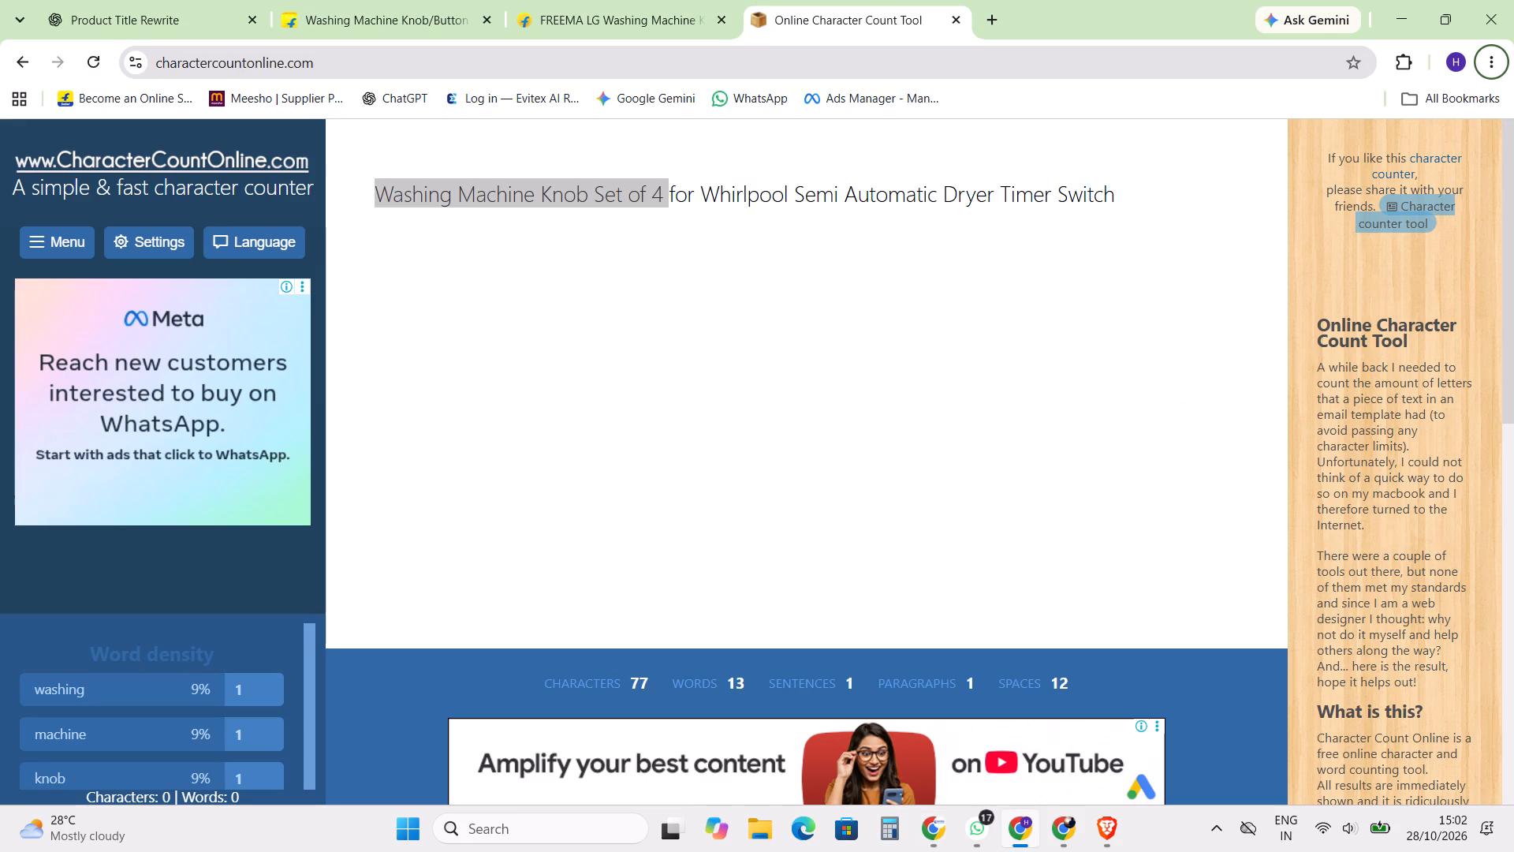
triple_click(859, 185)
key(ctrl+c)
key(alt+Tab)
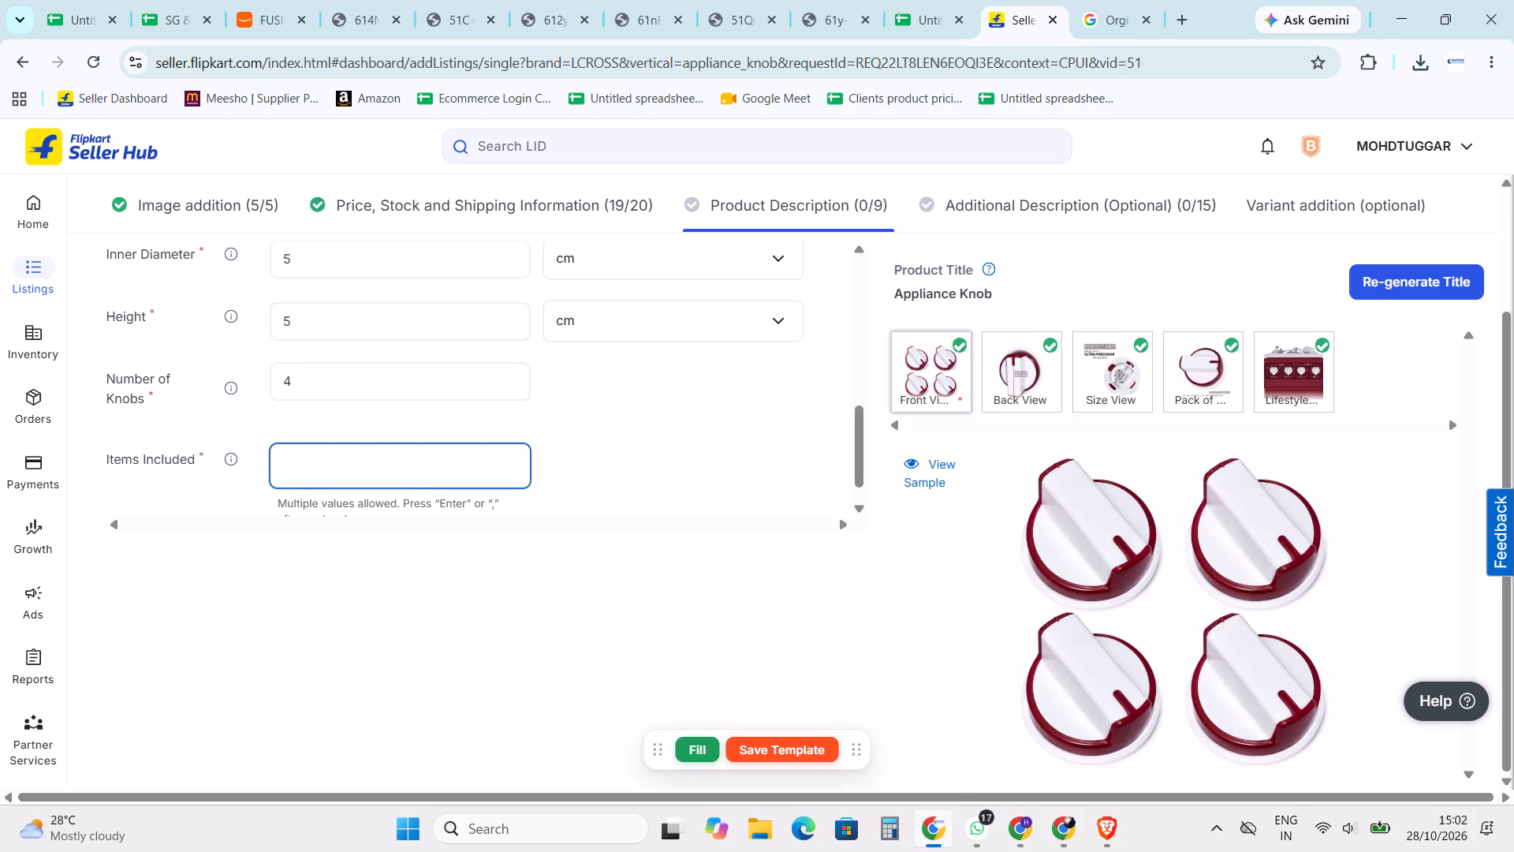
key(ctrl+v)
click(696, 435)
Leave the completed product description and open the optional Additional Description section of the listing.
scroll(578, 471, down, 4)
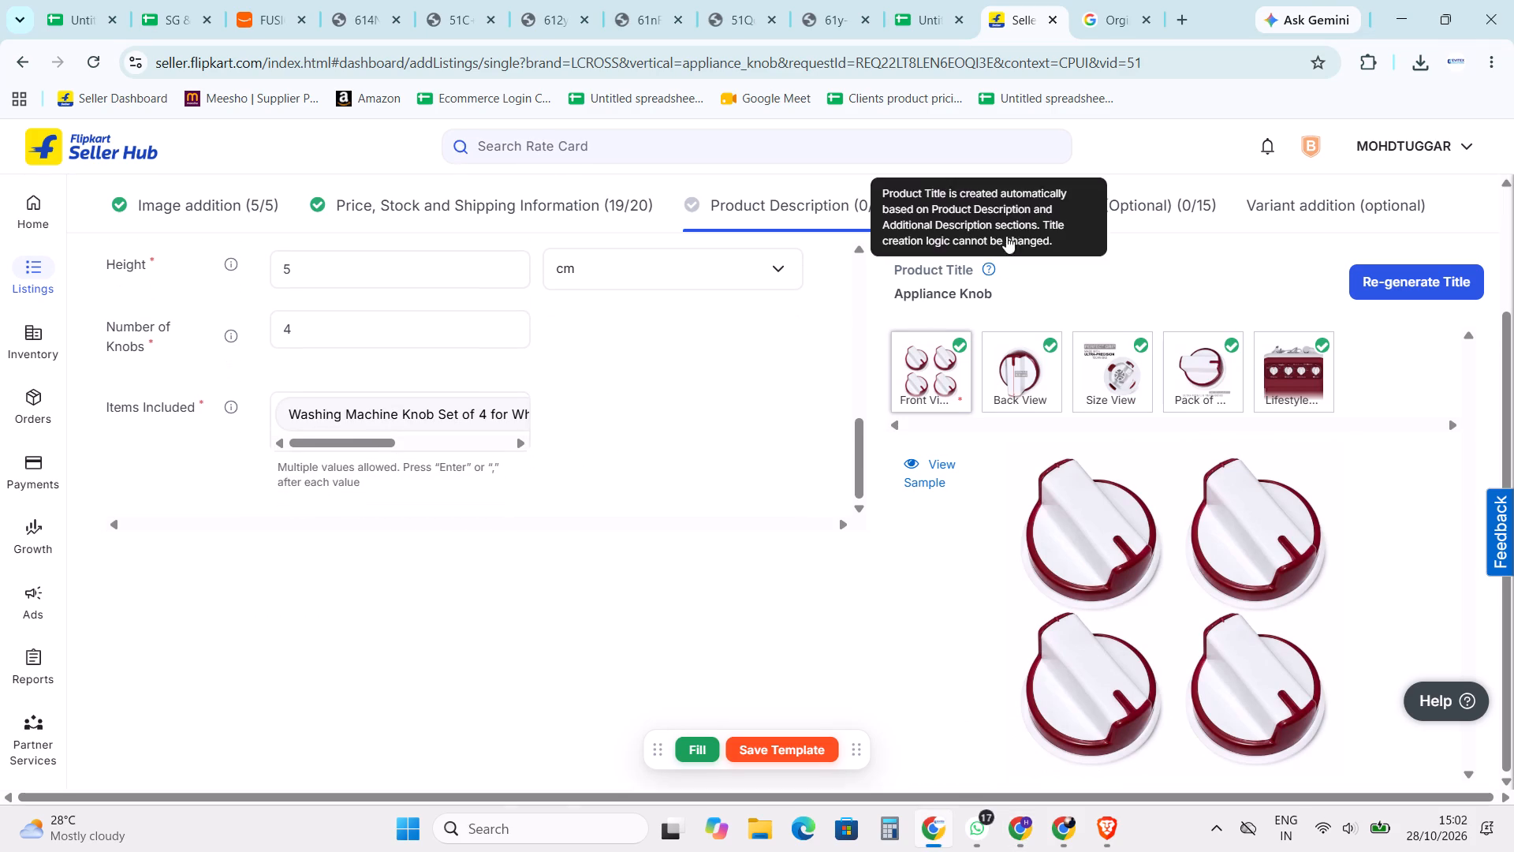
click(1191, 204)
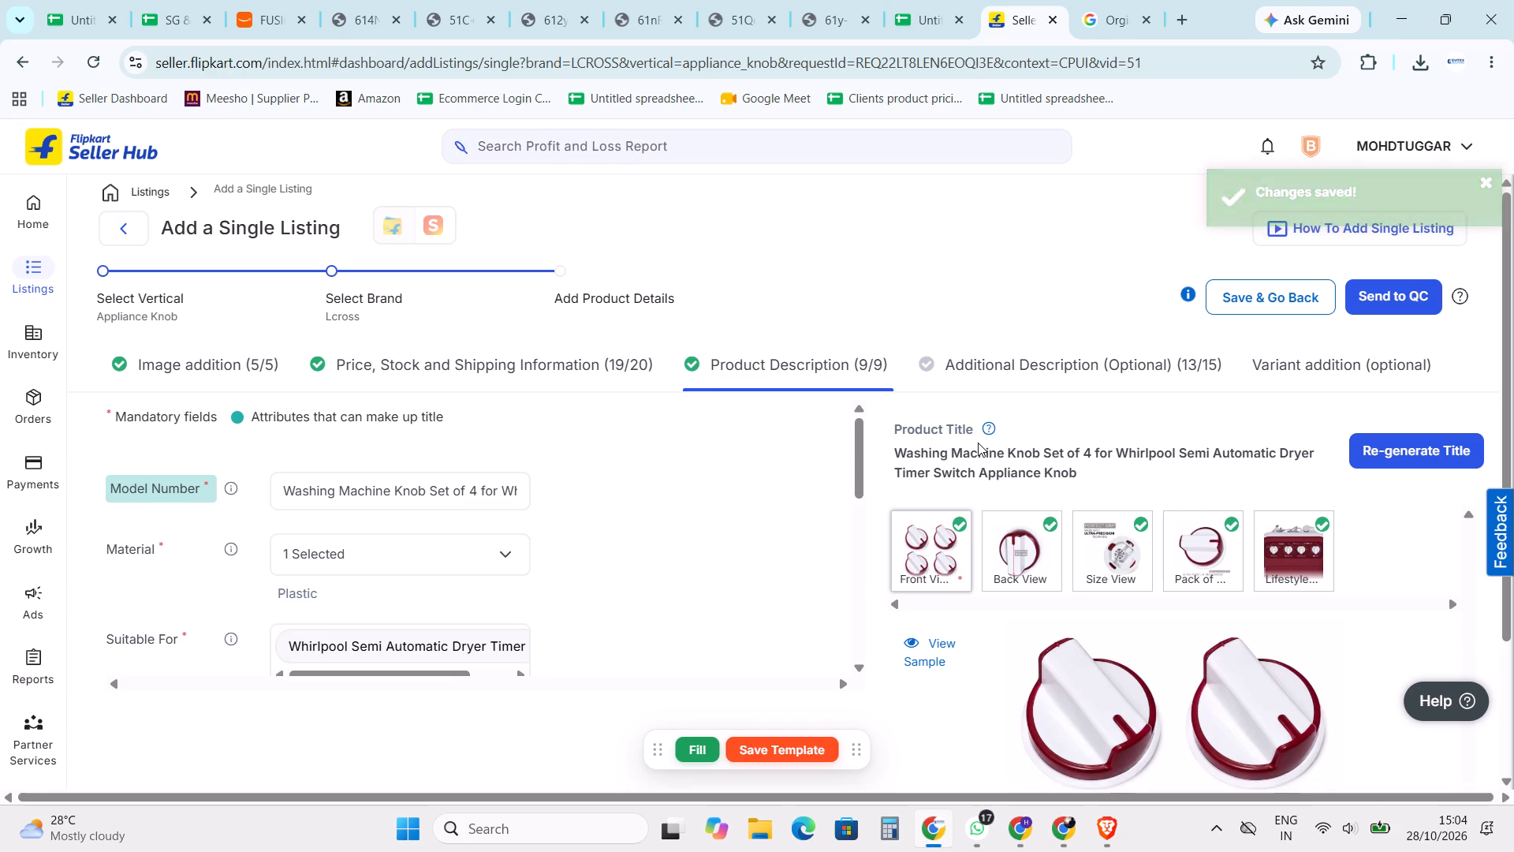
click(1408, 297)
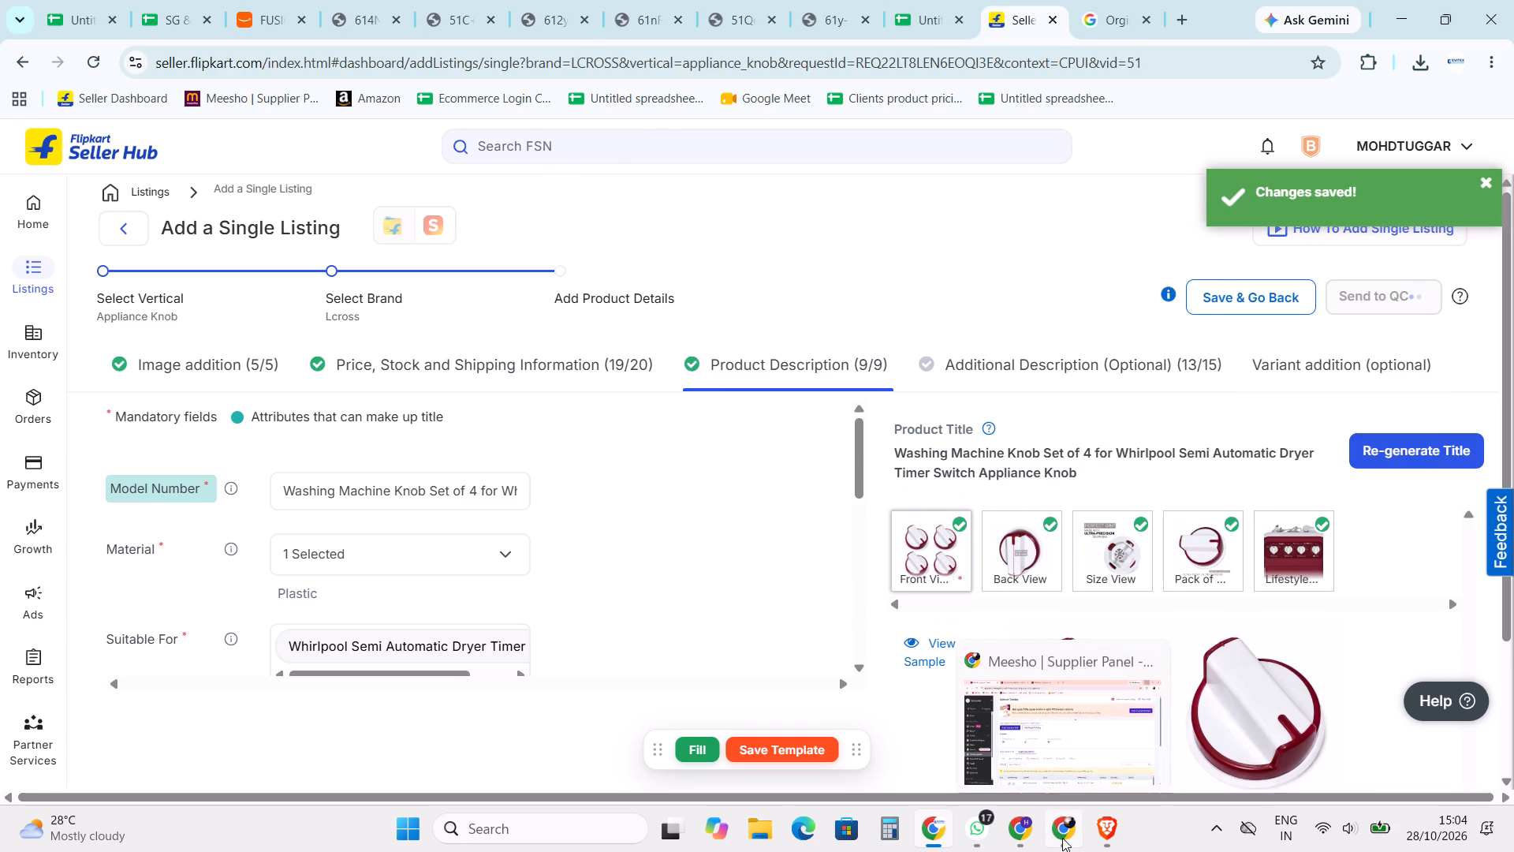
In the Meesho Supplier Panel, start a single catalog under Large Appliances > Parts & Accessories with the four-knob set photo as front image.
click(1063, 713)
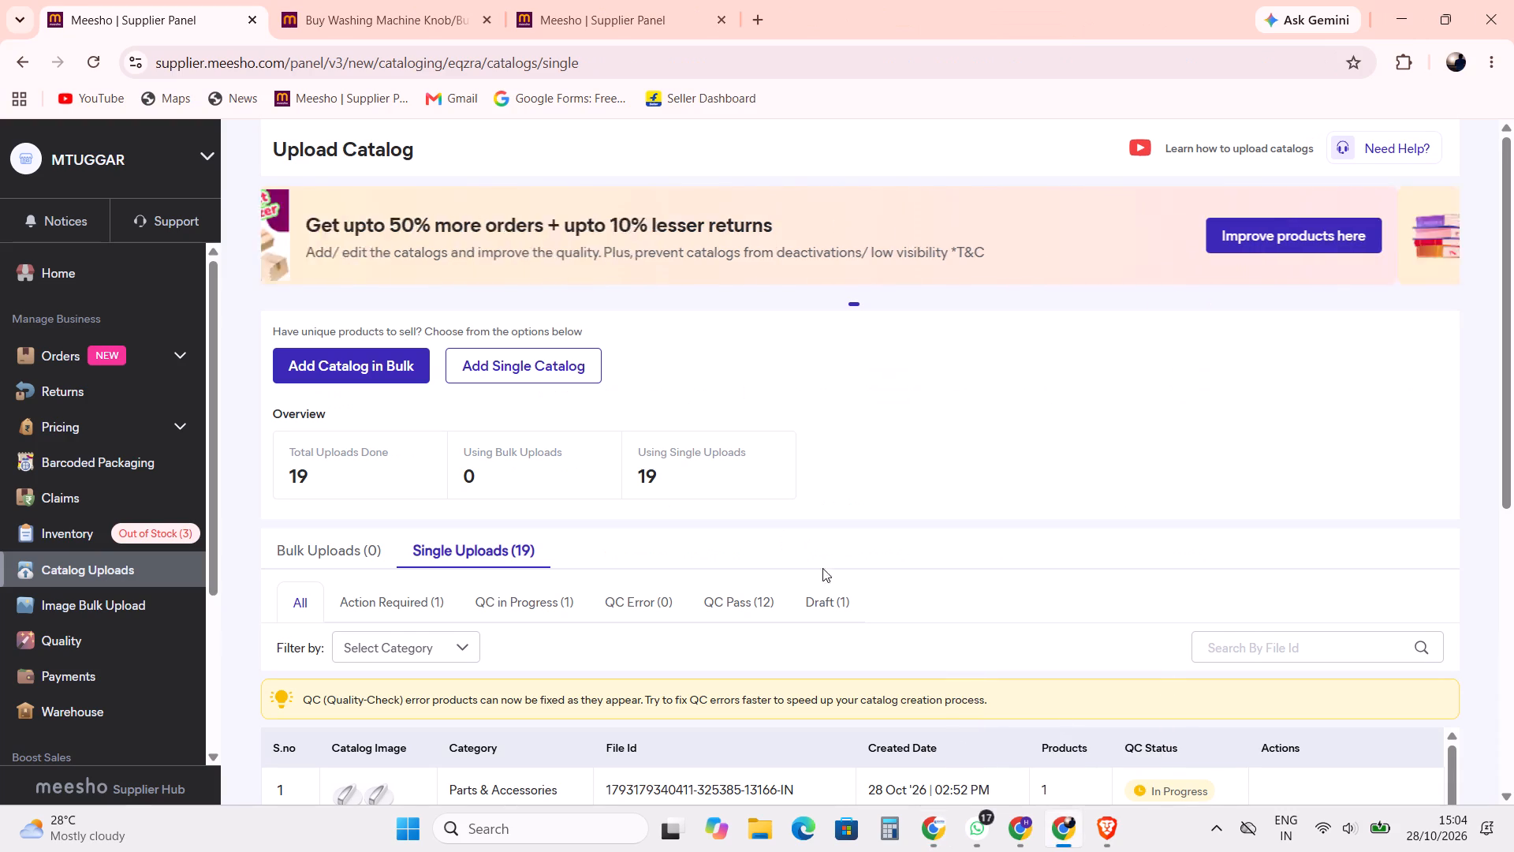
click(569, 370)
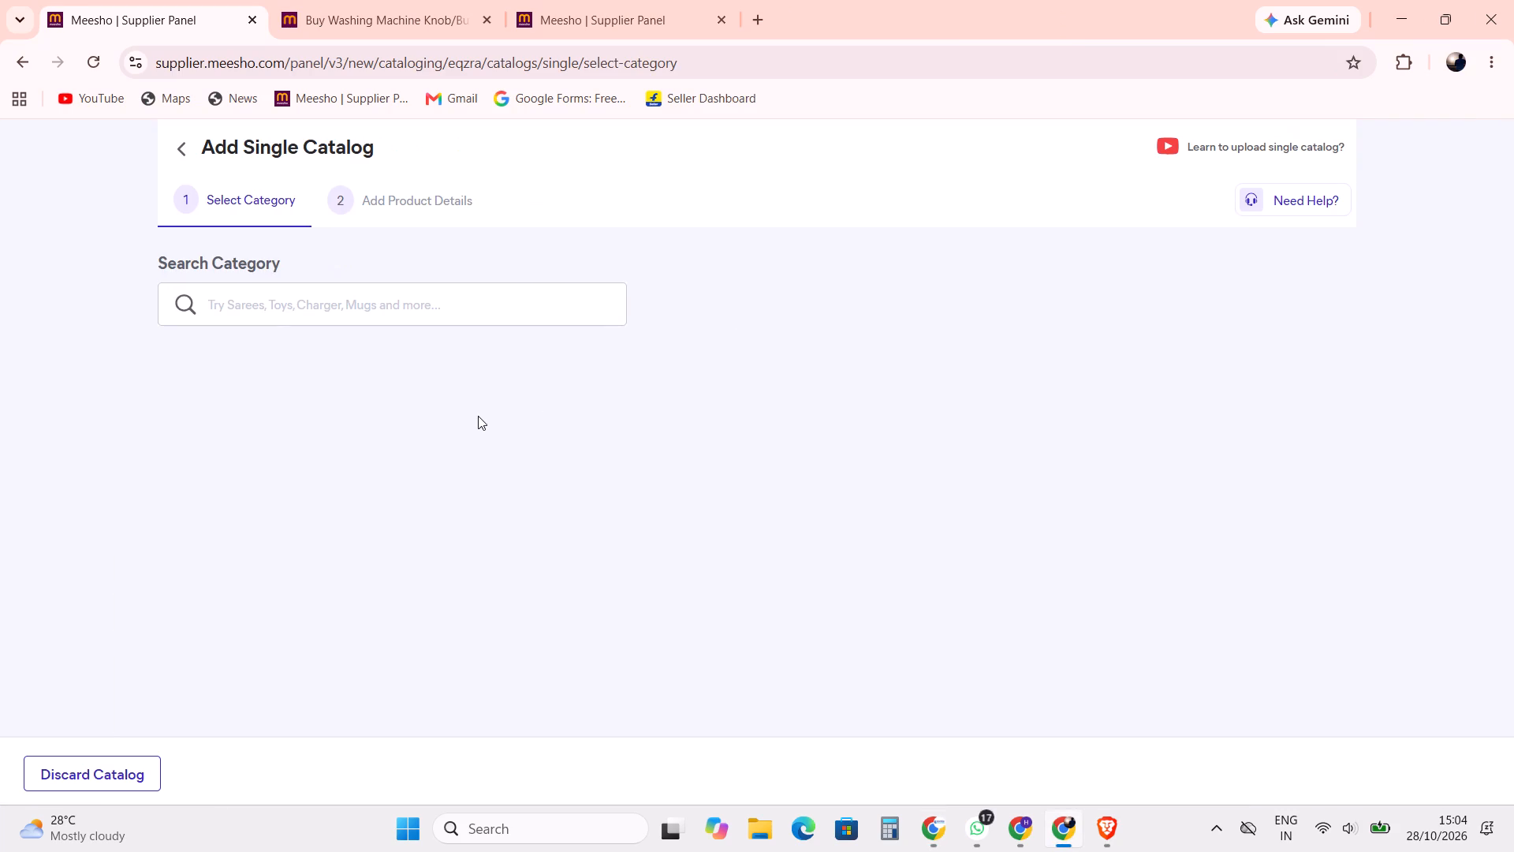
click(482, 415)
scroll(1010, 513, down, 1)
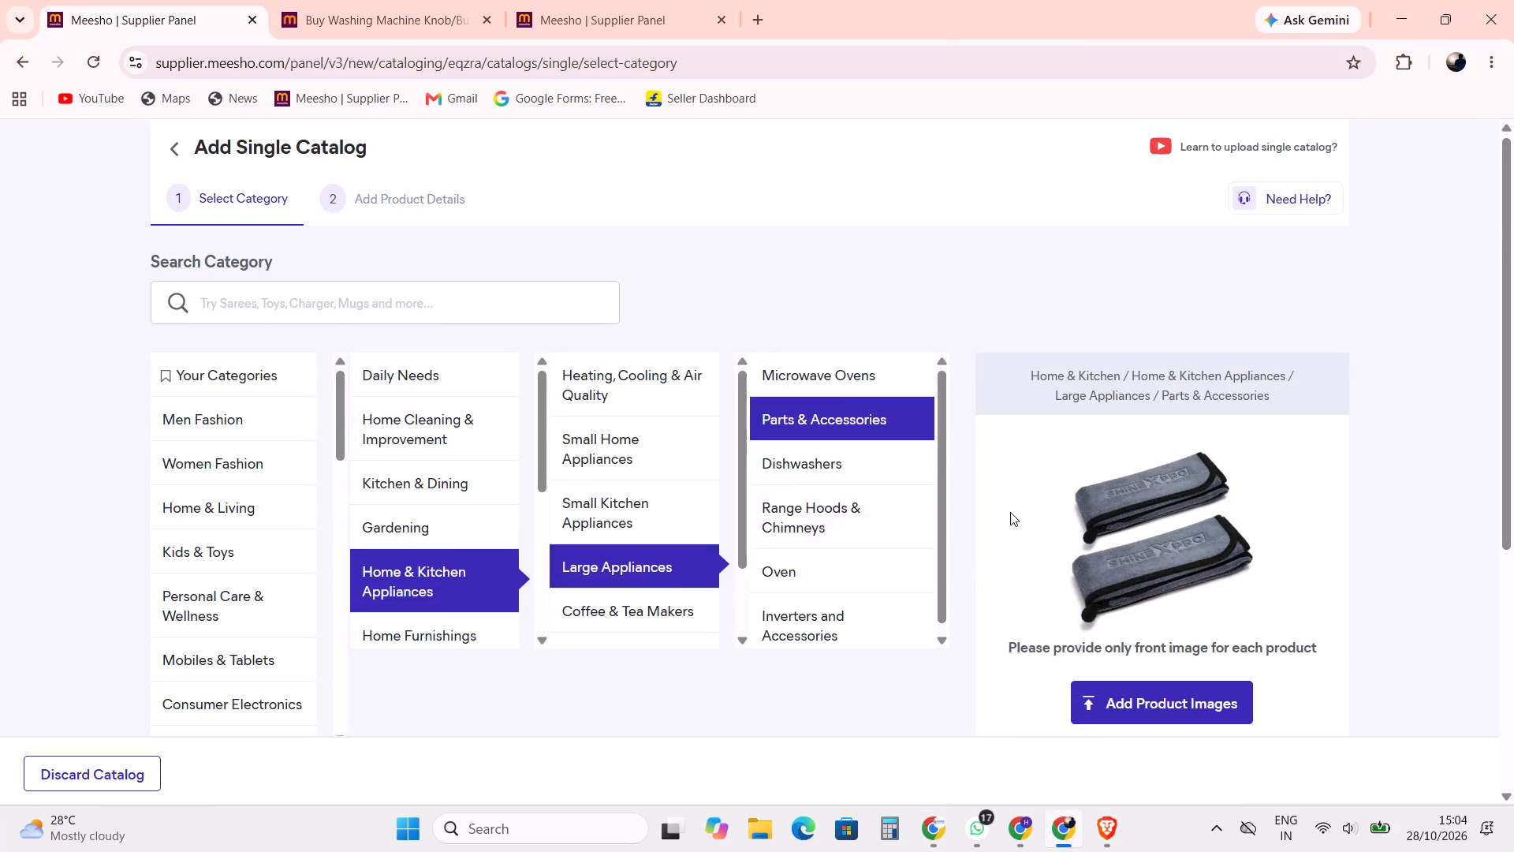
scroll(1010, 512, down, 1)
click(1162, 499)
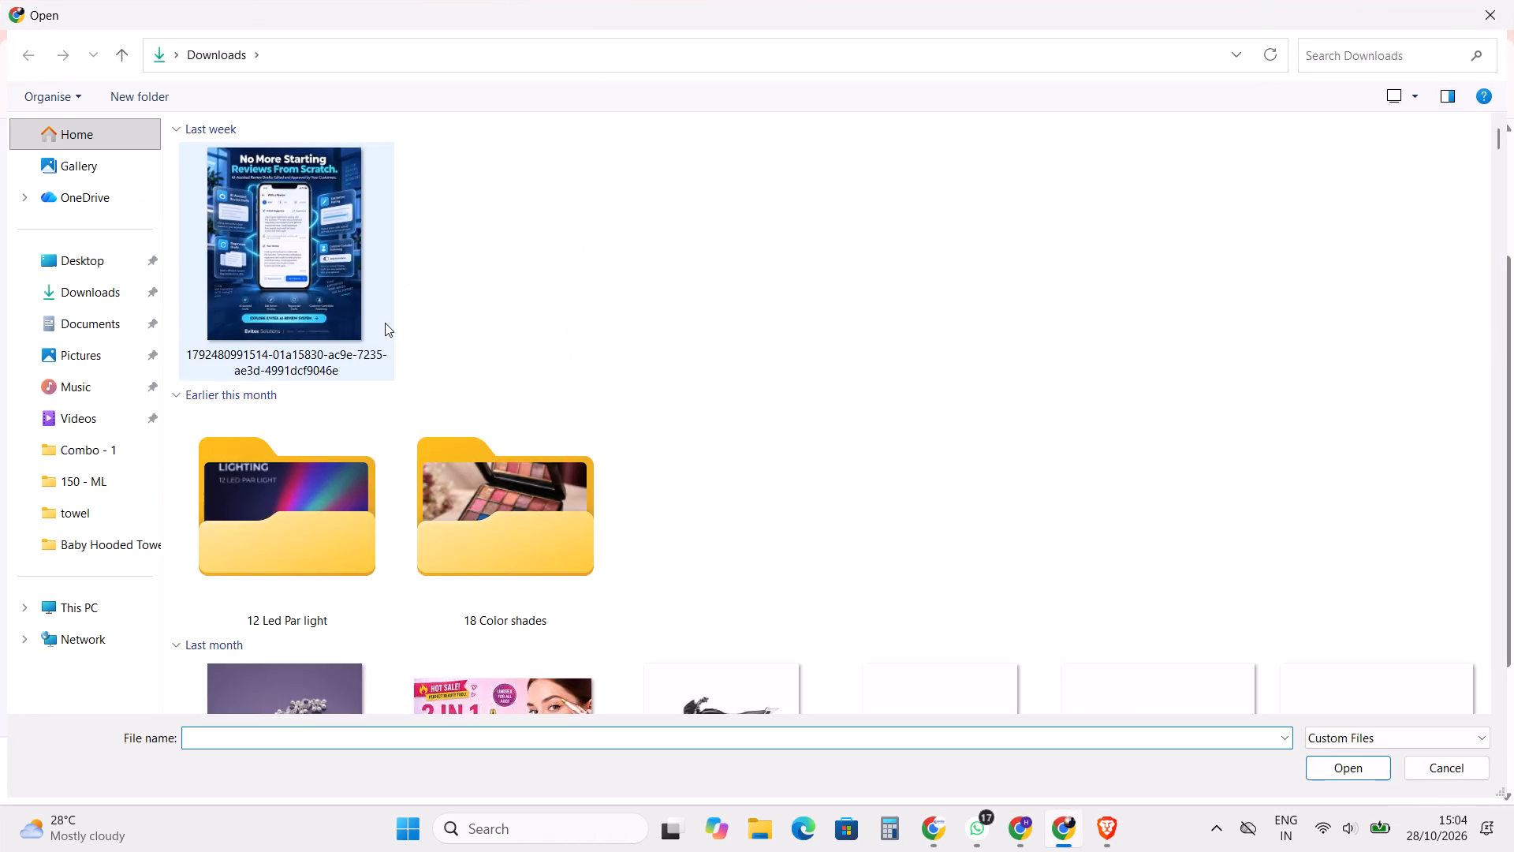
double_click(1402, 267)
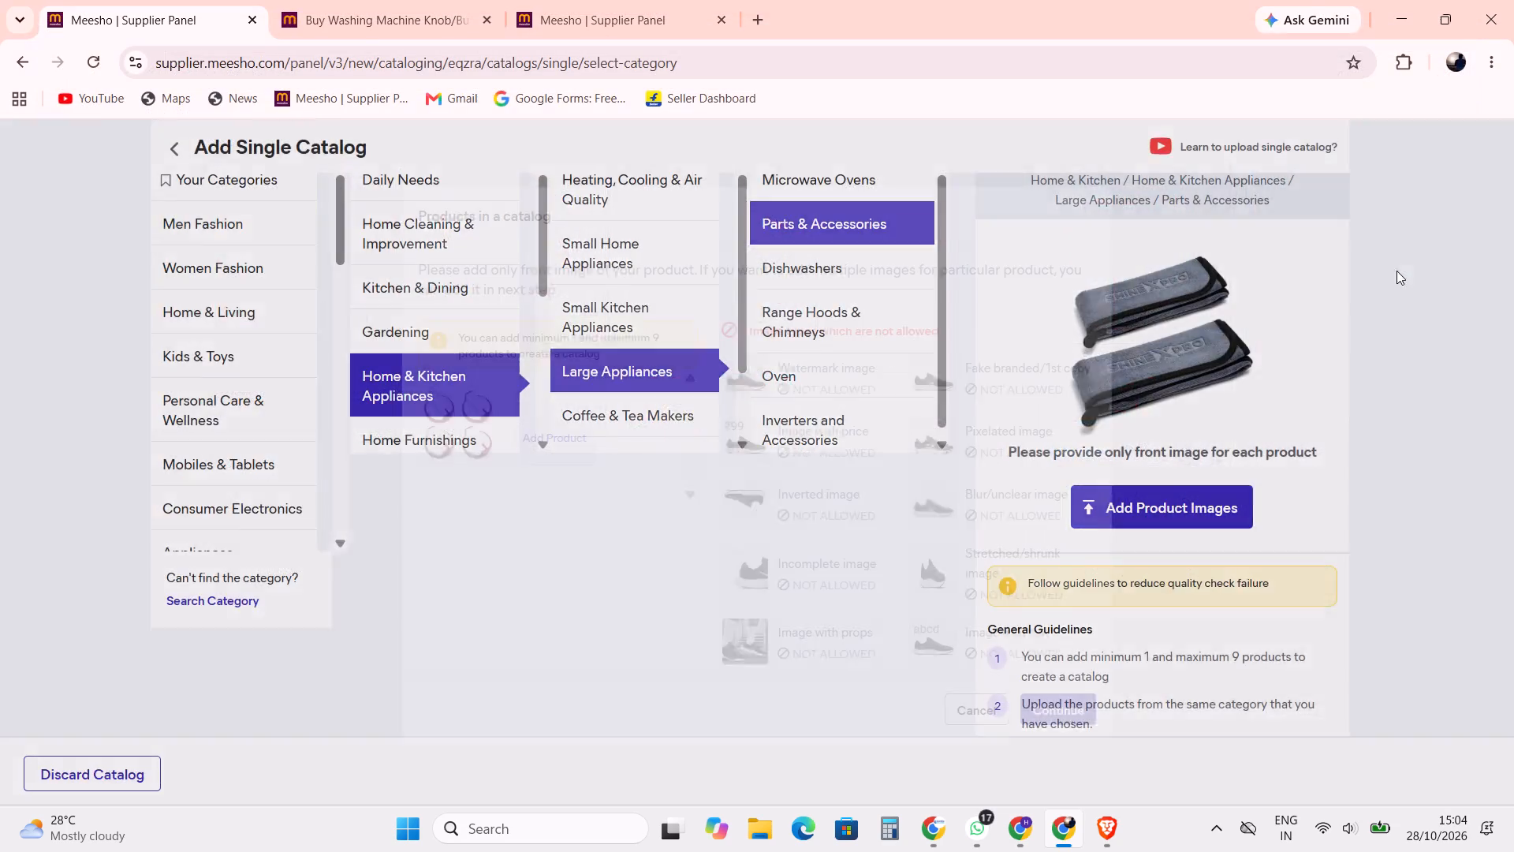
click(1077, 711)
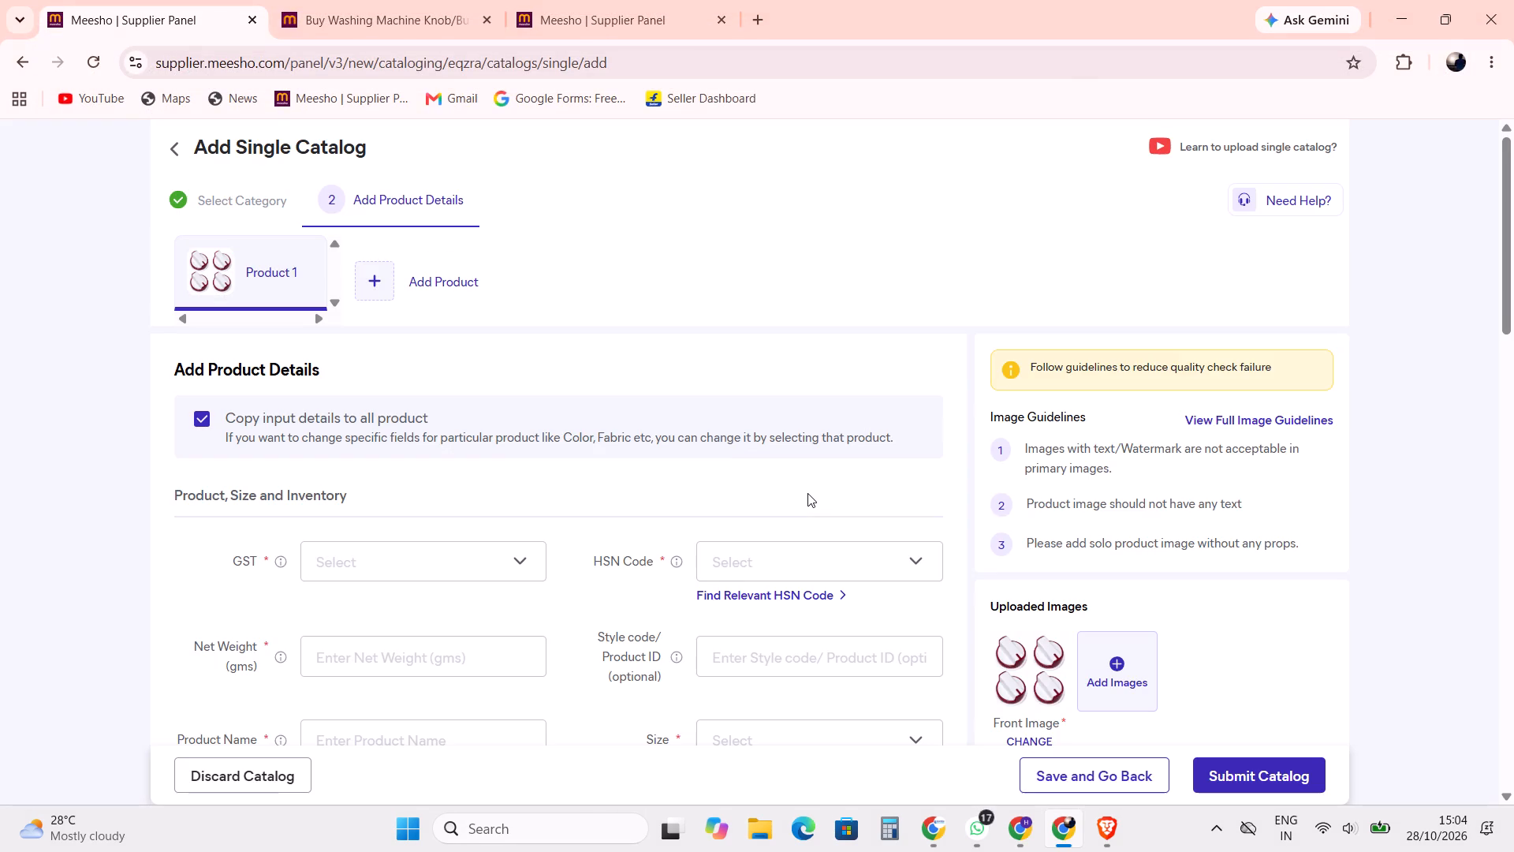
Set the Meesho product's GST to 18 and its HSN Code to 845090, based on the code in the Google search result.
scroll(632, 415, down, 2)
click(419, 364)
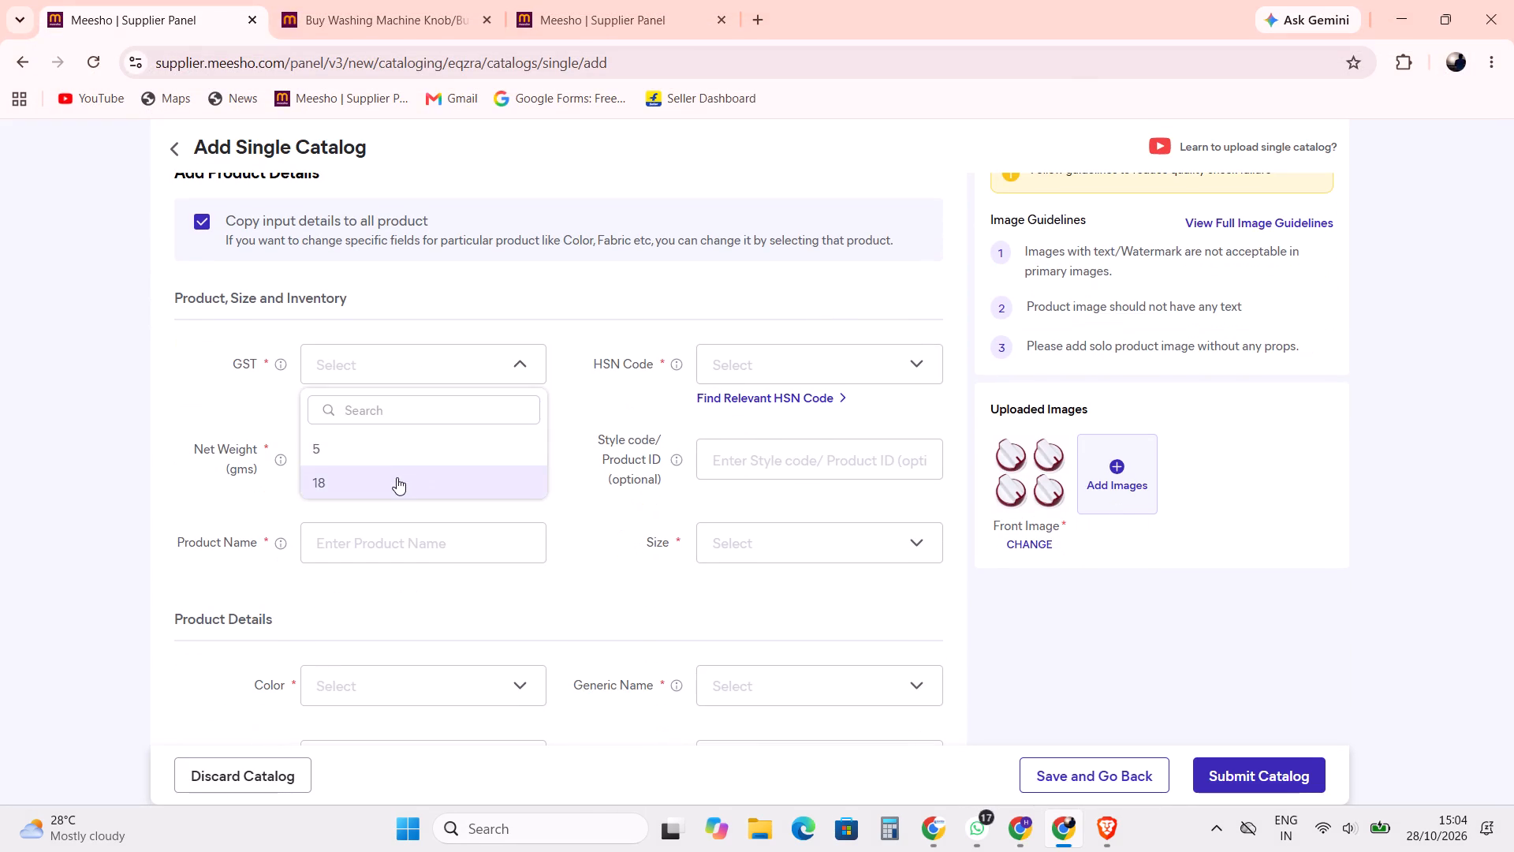
click(397, 477)
key(alt+Tab)
click(1121, 0)
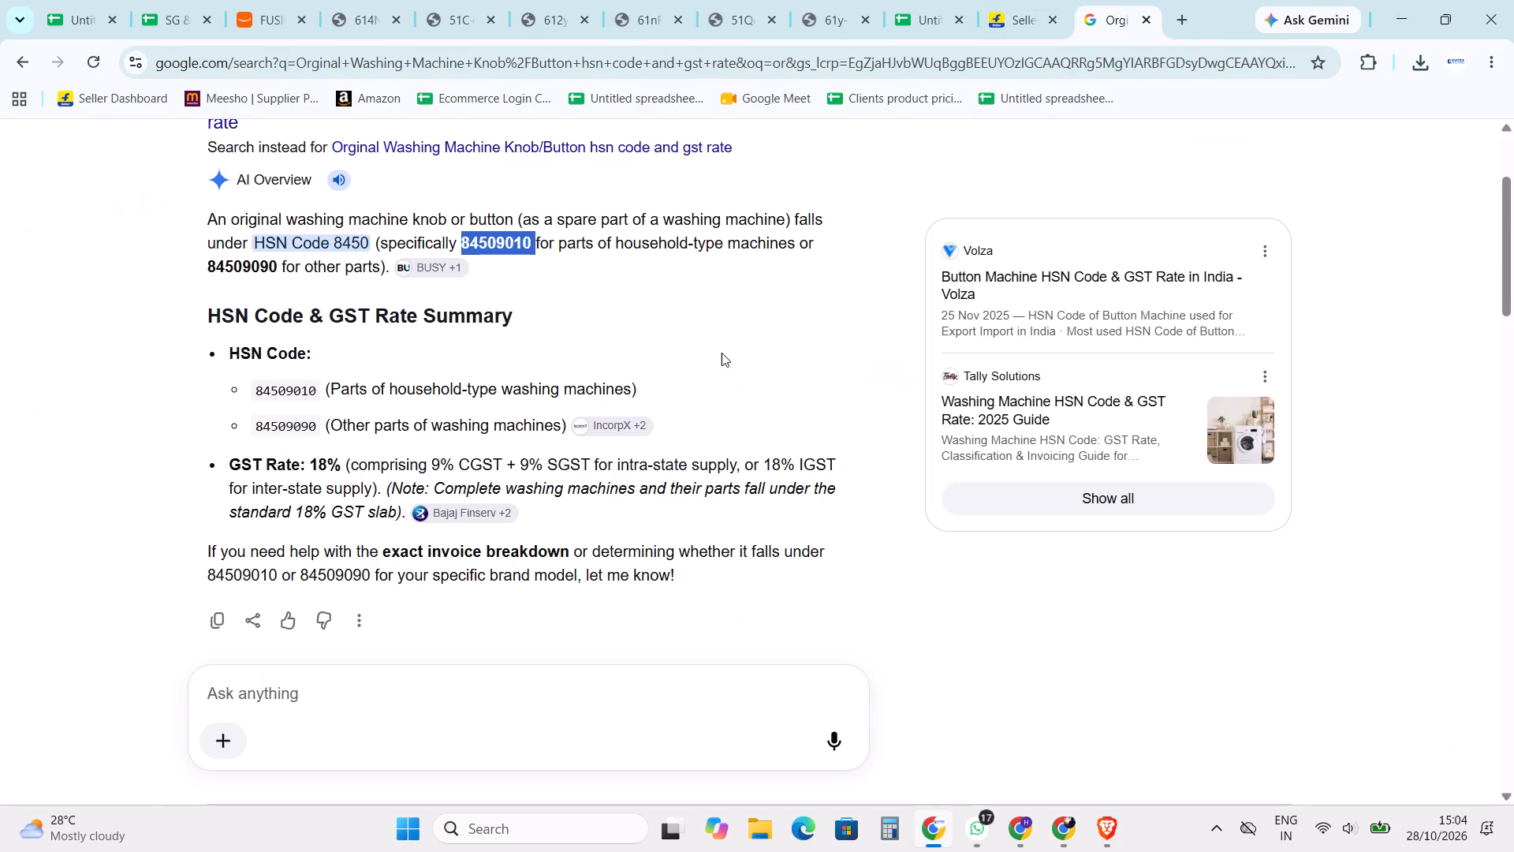
key(ctrl+c)
key(alt+Tab)
click(755, 360)
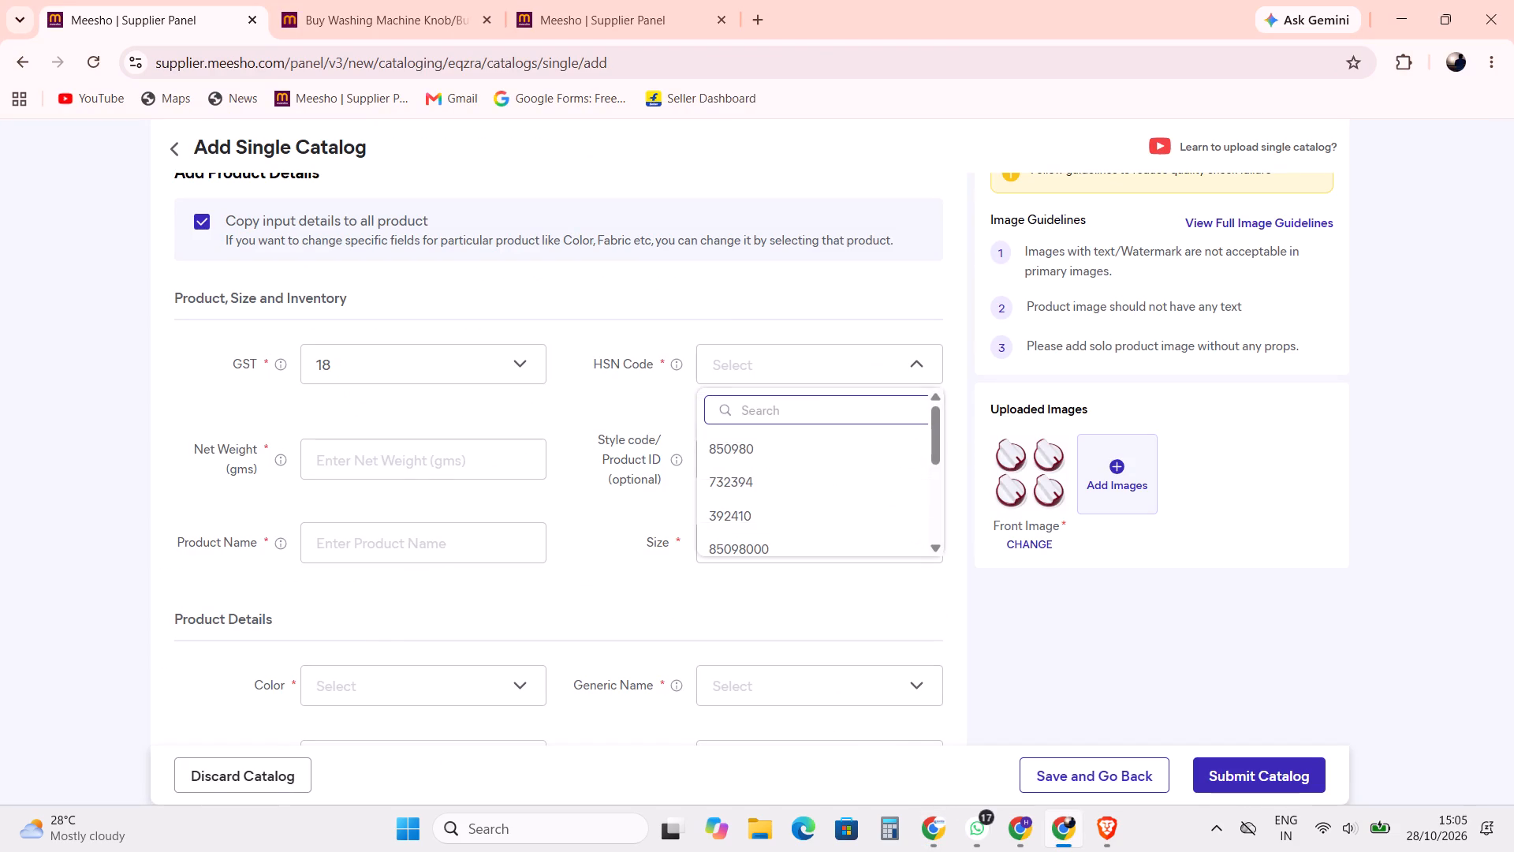
click(773, 418)
key(ctrl+v)
key(BackSpace)
key(BackSpace)
key(BackSpace)
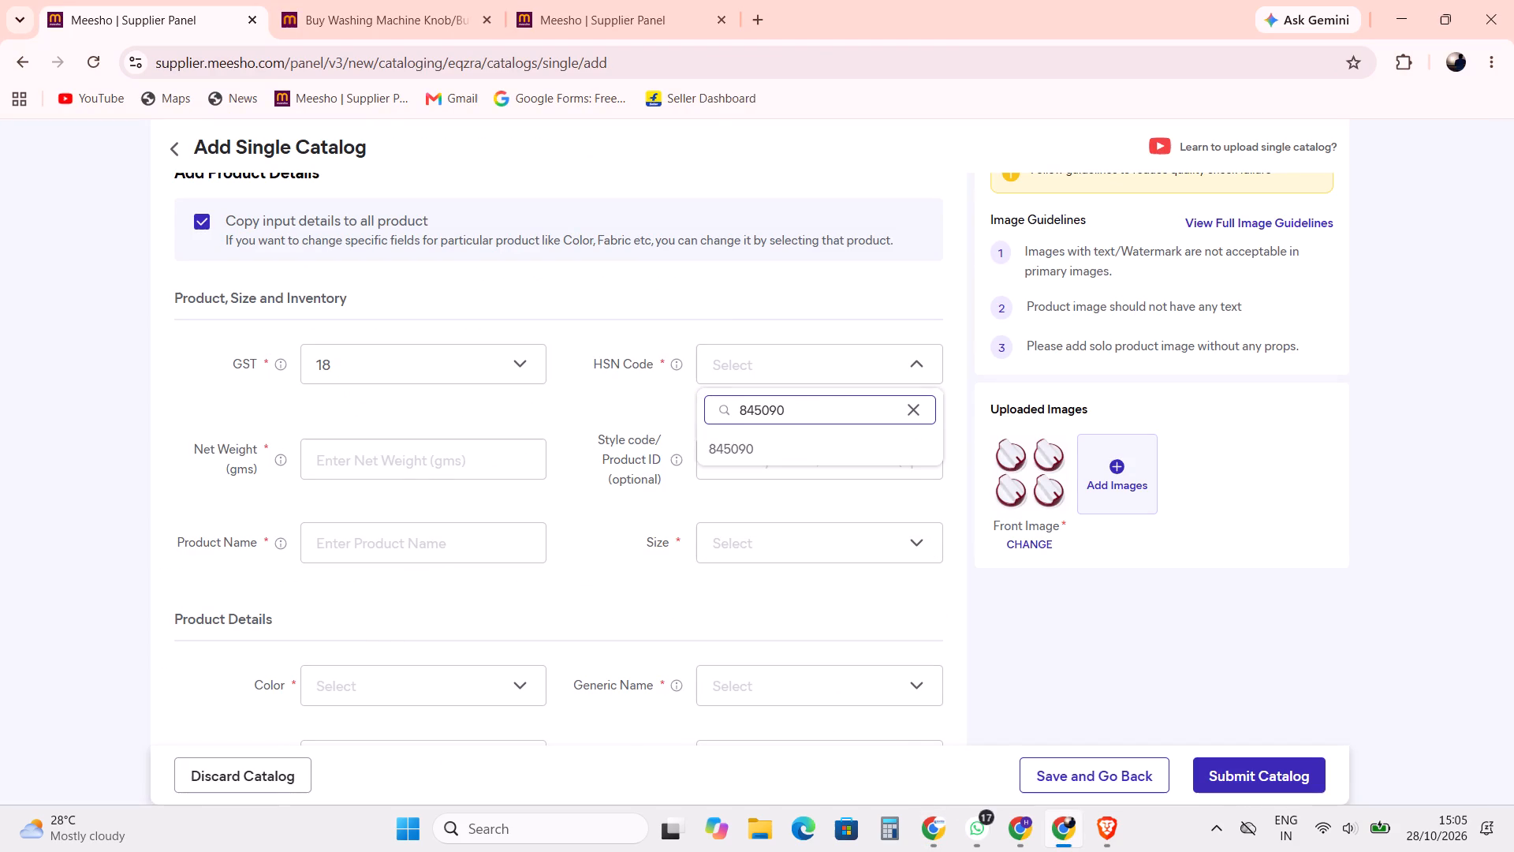
click(800, 435)
Set the product's Net Weight to 100 gms.
click(432, 455)
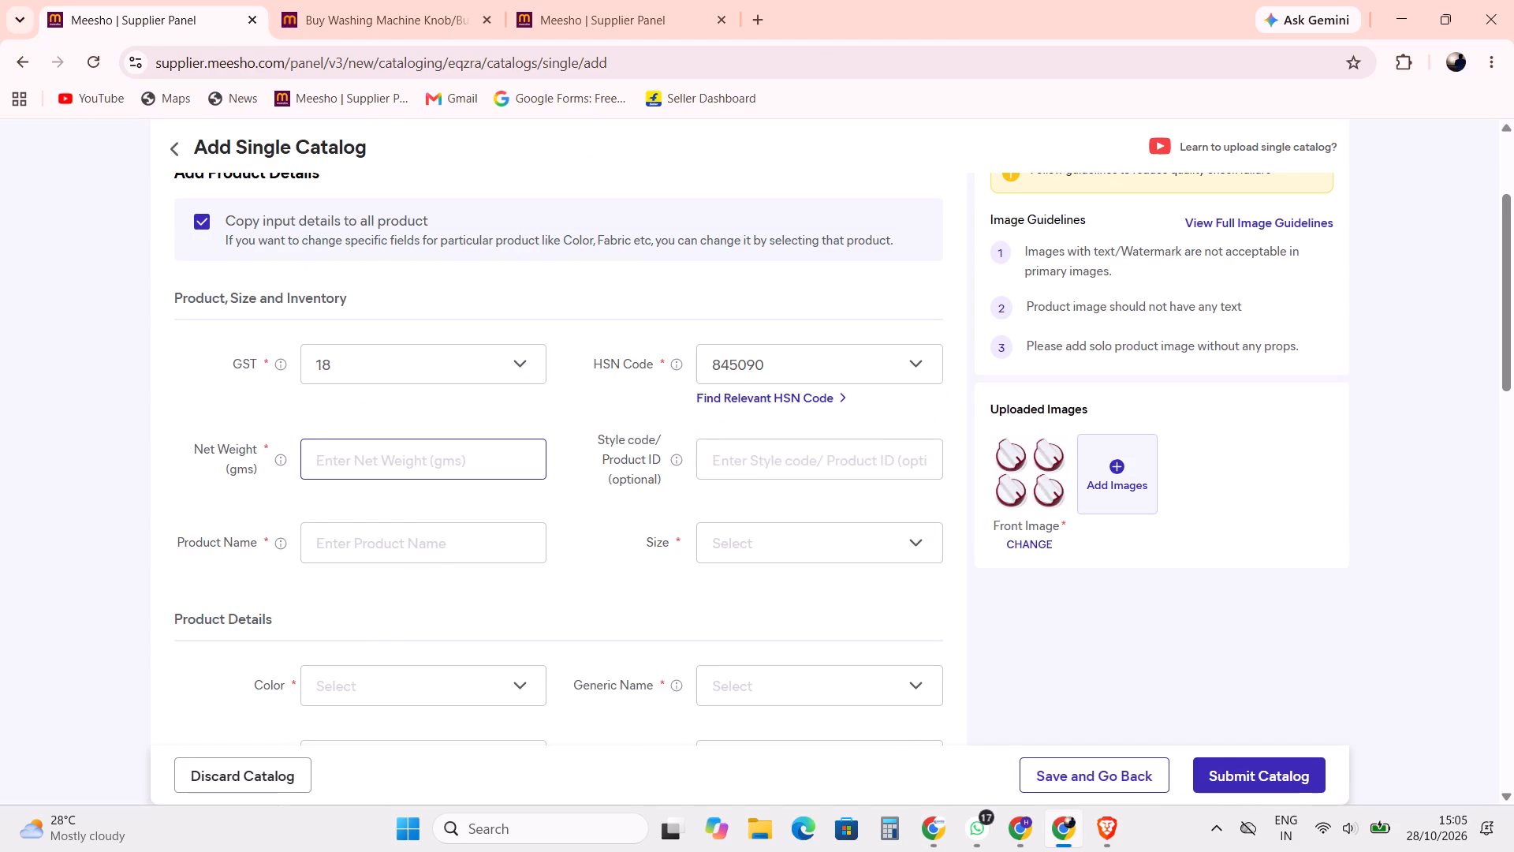
text(100)
click(154, 457)
Switch back to the browser window containing the Flipkart listing and product spreadsheets.
key(alt+Tab)
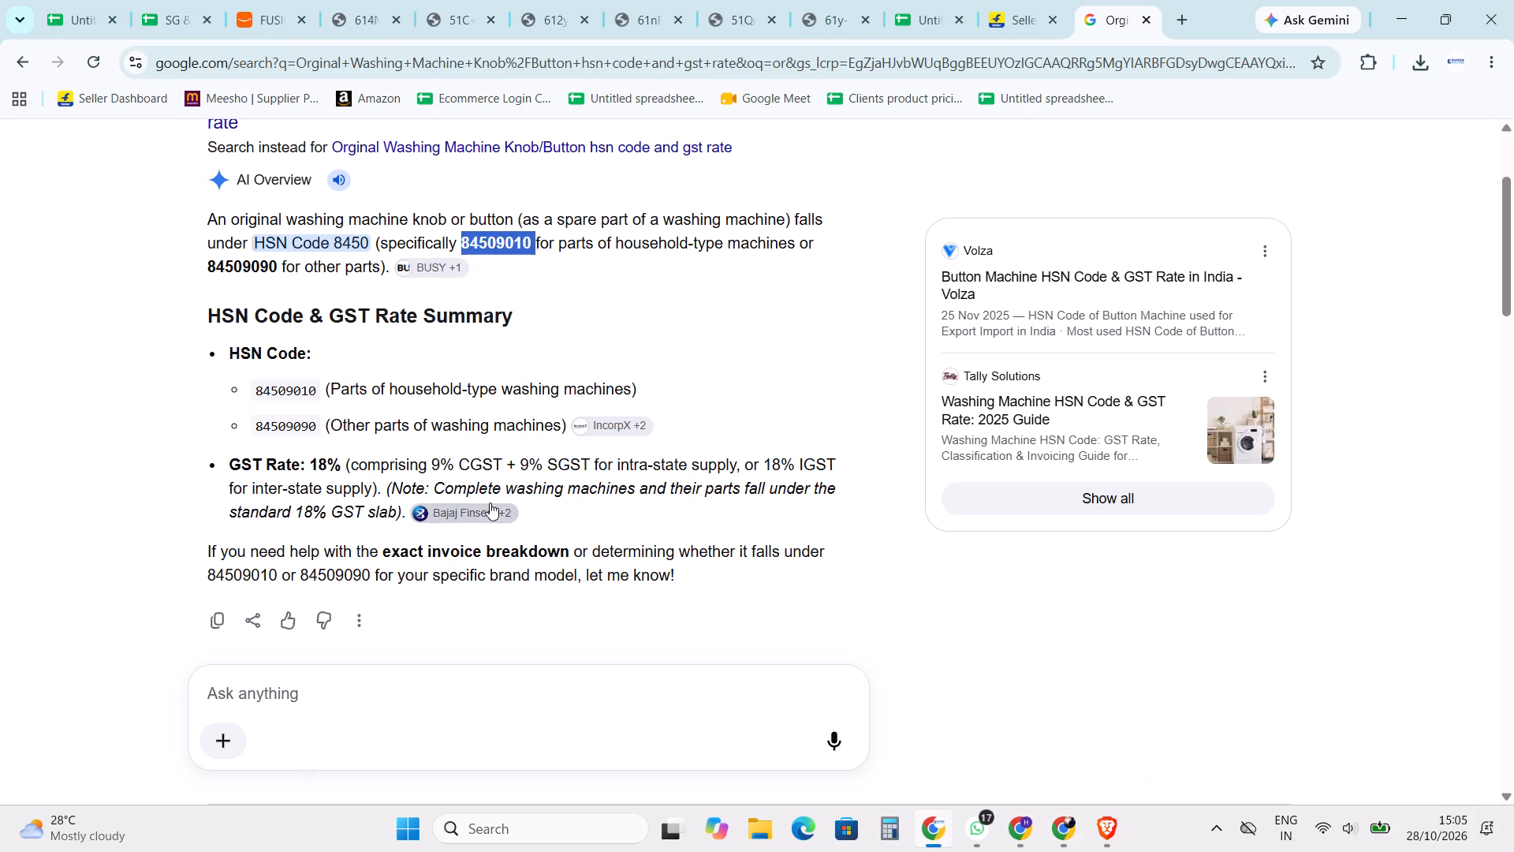
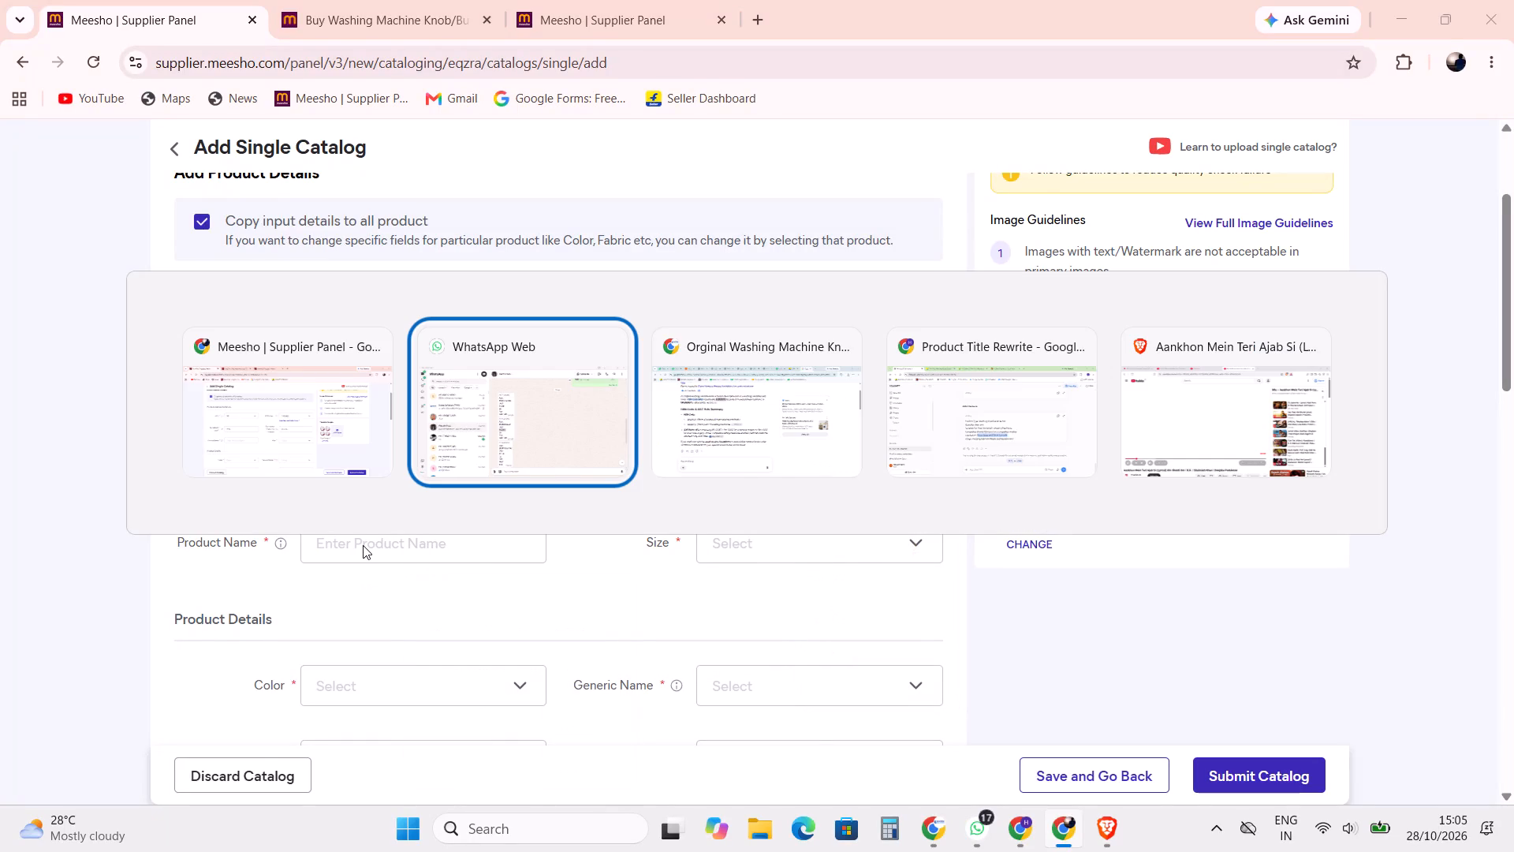
Copy the Amazon listing's title without its brand, from "Knob/Switch/Button" through "(Pack of 4)", into Meesho's Product Name.
key(alt+Tab)
click(274, 0)
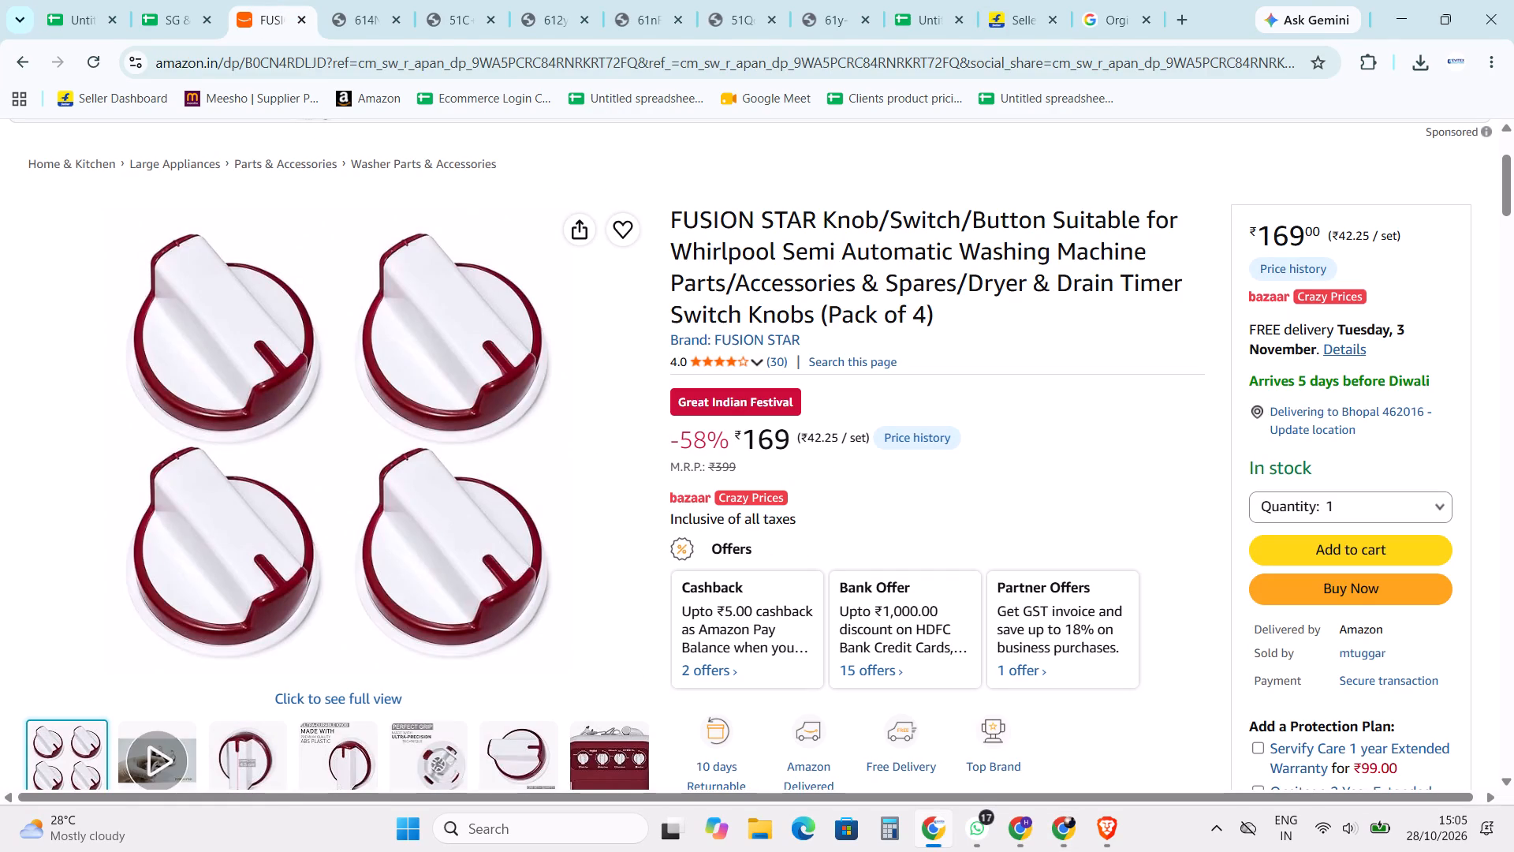
drag(826, 220, 970, 311)
key(ctrl+c)
key(ctrl+c)
key(alt+Tab)
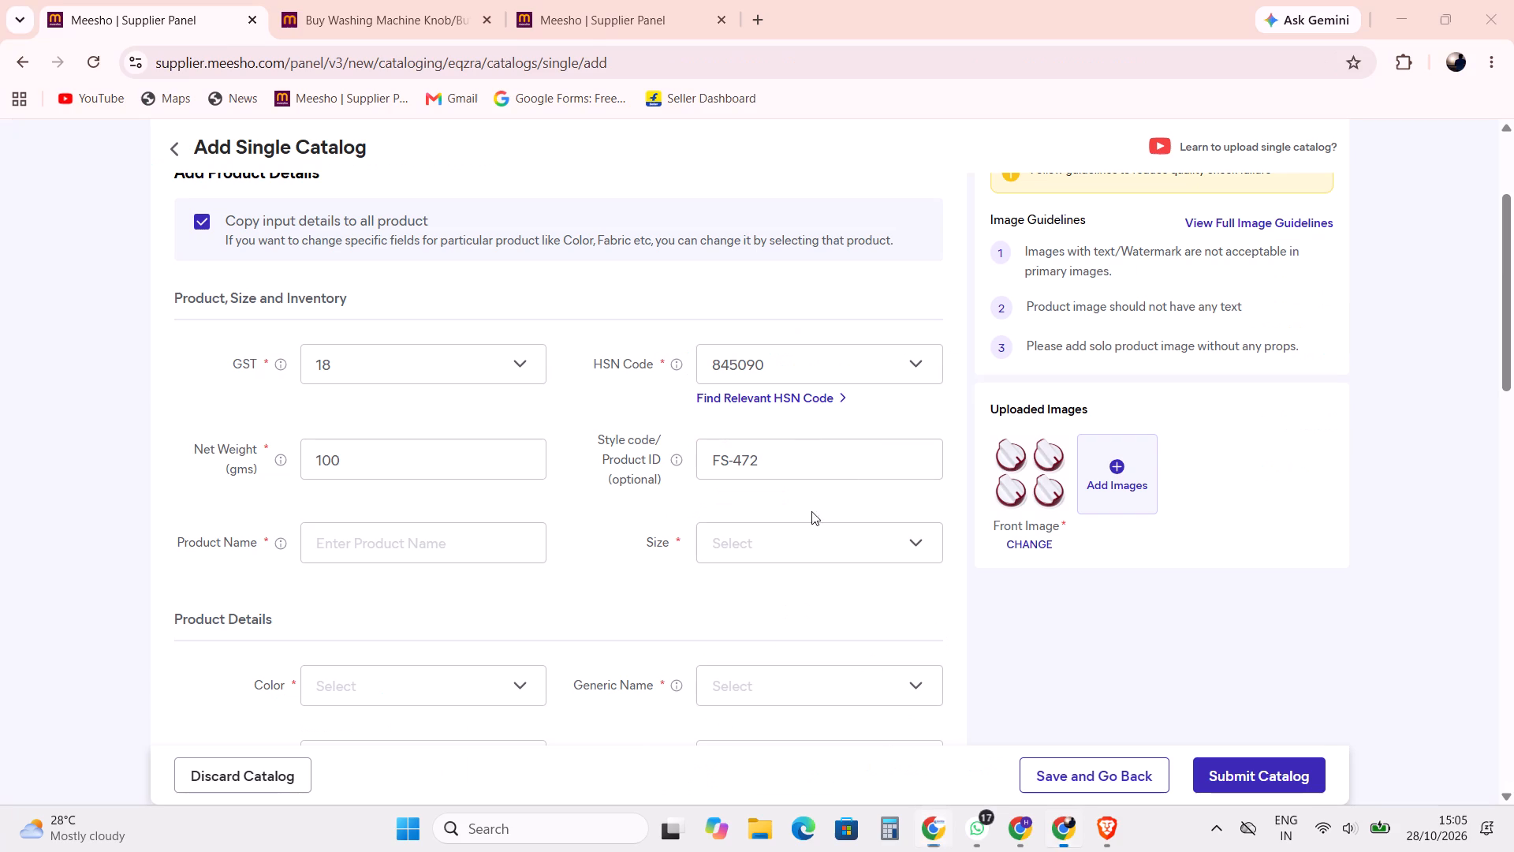
key(ctrl+v)
Add the brand LCROSS at the start of the Meesho product name.
key(ctrl+Left)
key(ctrl+Left)
key(ctrl+Left)
key(ctrl+Left)
key(ctrl+Left)
key(ctrl+Left)
key(ctrl+Left)
key(ctrl+Left)
key(ctrl+Left)
key(ctrl+Left)
key(ctrl+Left)
key(ctrl+Left)
key(ctrl+Left)
key(ctrl+Left)
key(ctrl+Left)
key(ctrl+Left)
key(ctrl+Left)
key(ctrl+Left)
key(ctrl+Left)
key(ctrl+Left)
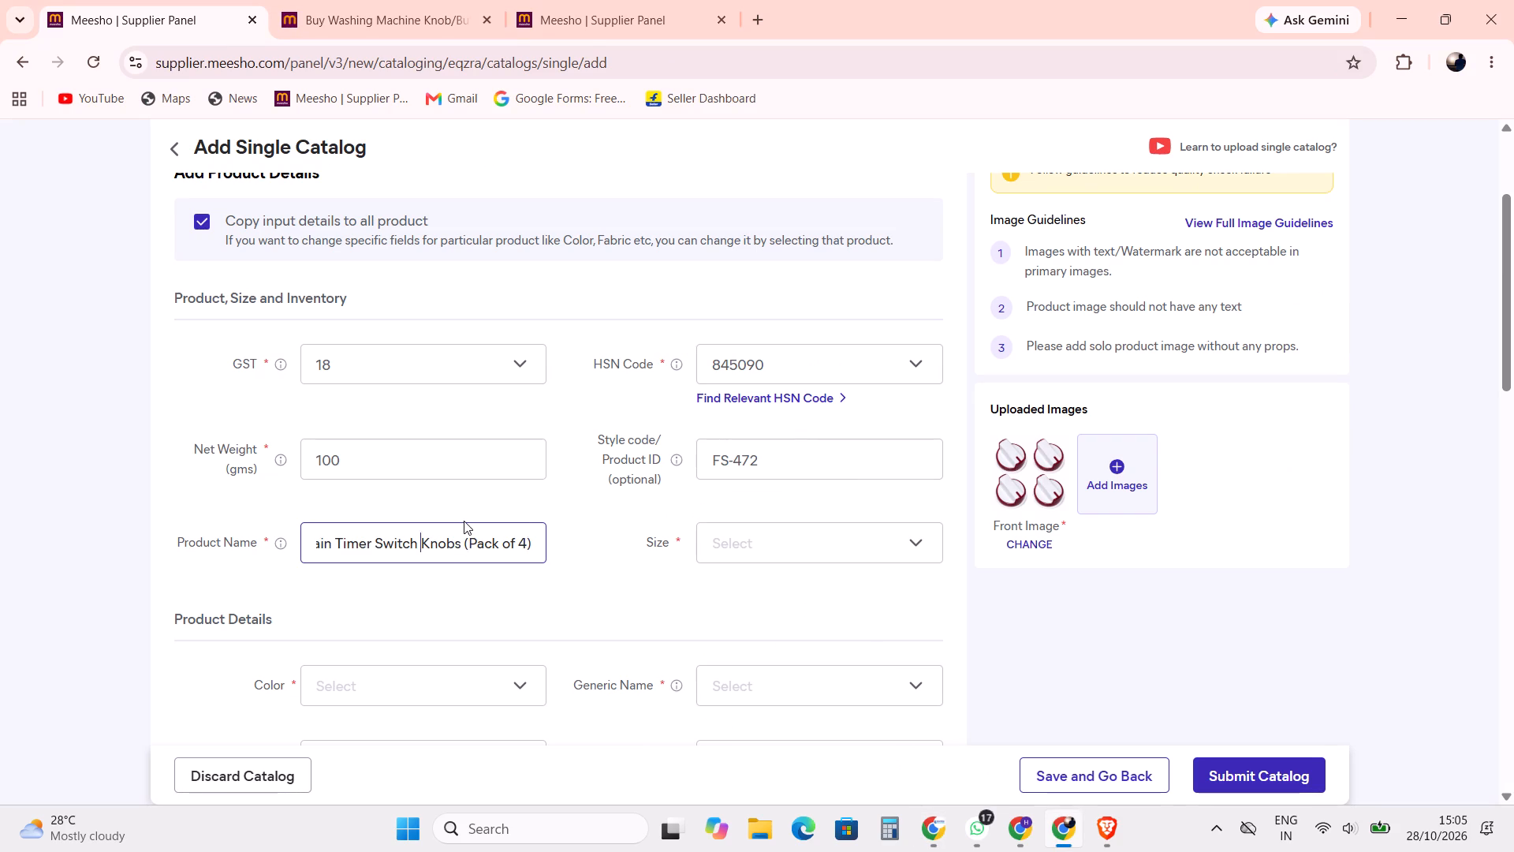
text(LCROSS)
key(space)
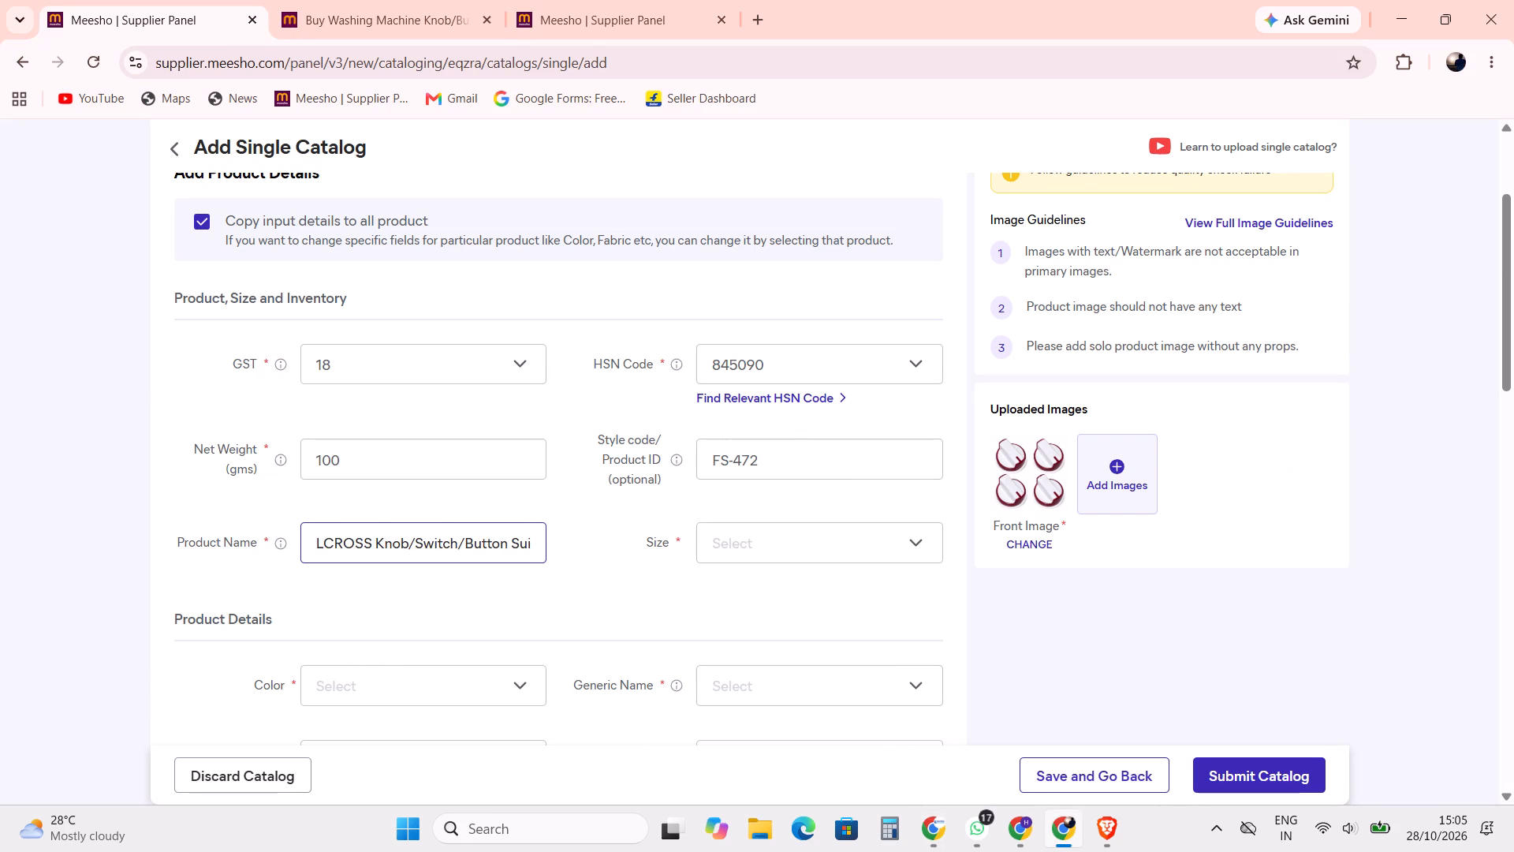
click(1183, 618)
Set the Meesho product's Size to Free Size and apply it.
scroll(715, 495, down, 2)
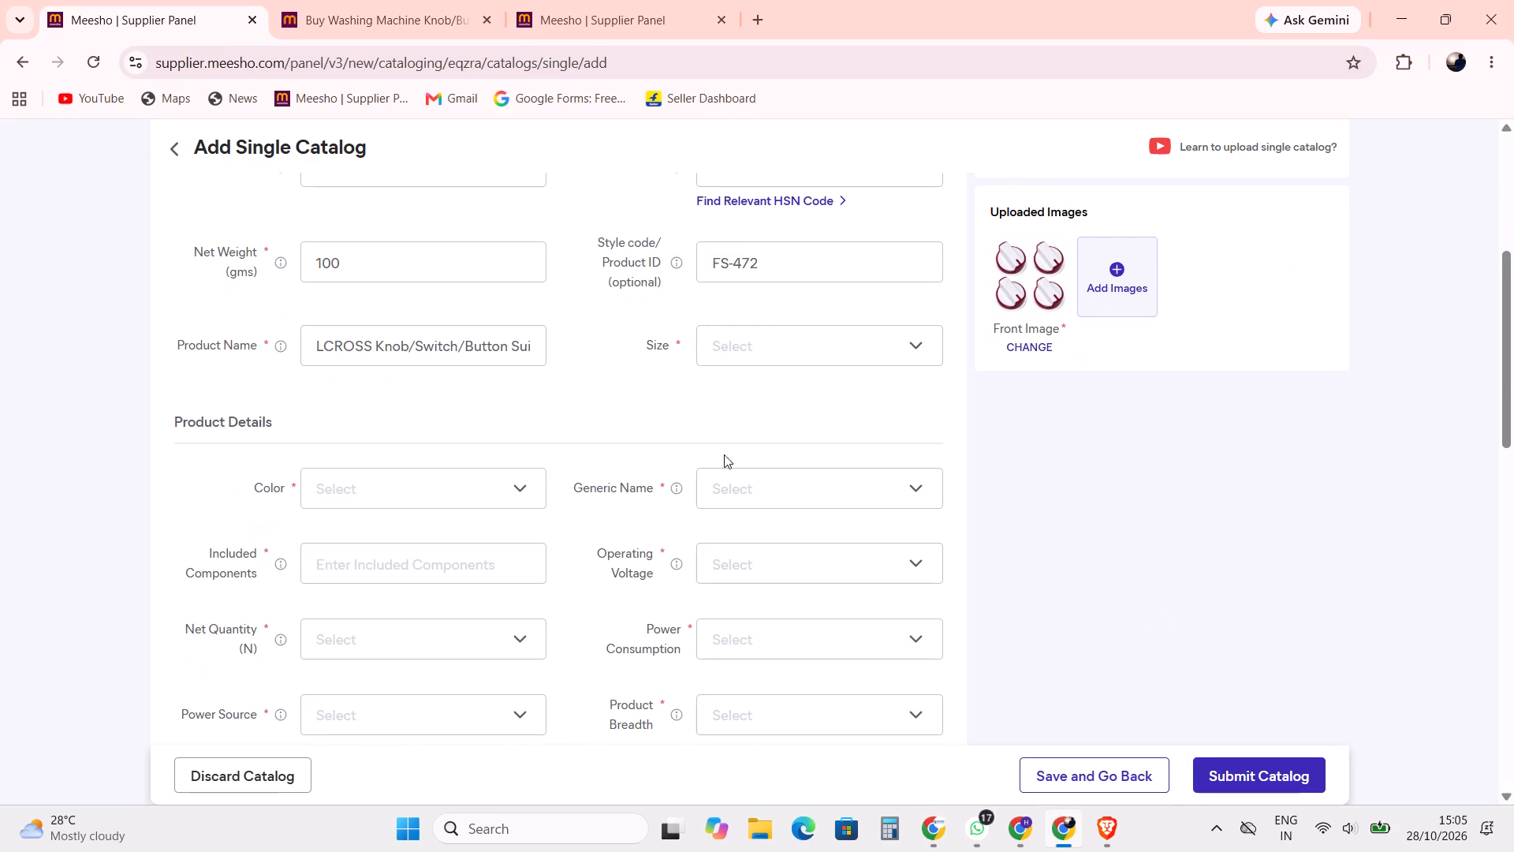
click(719, 348)
click(720, 396)
click(925, 455)
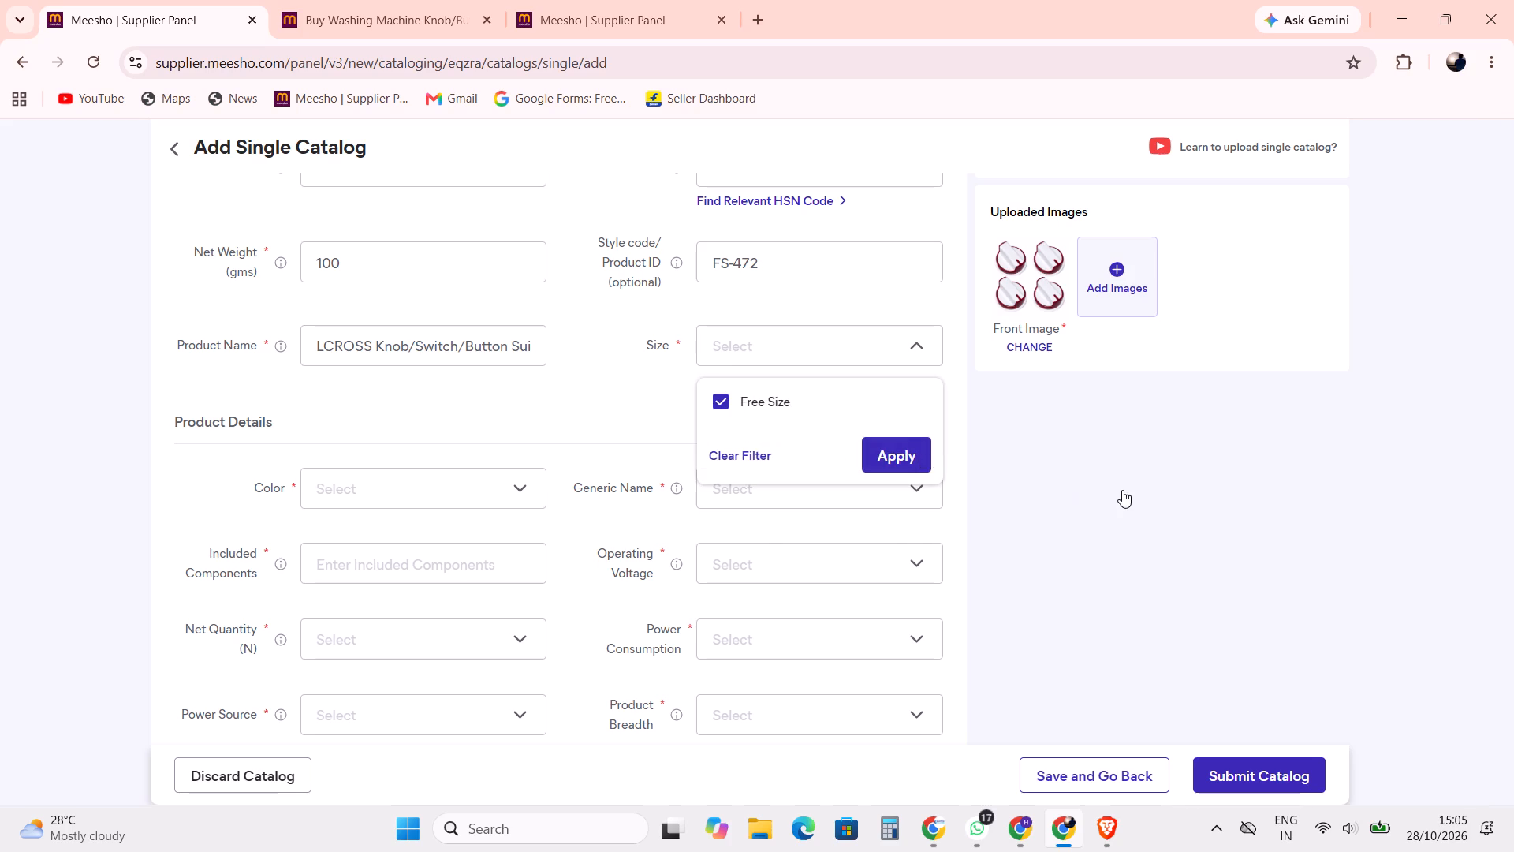
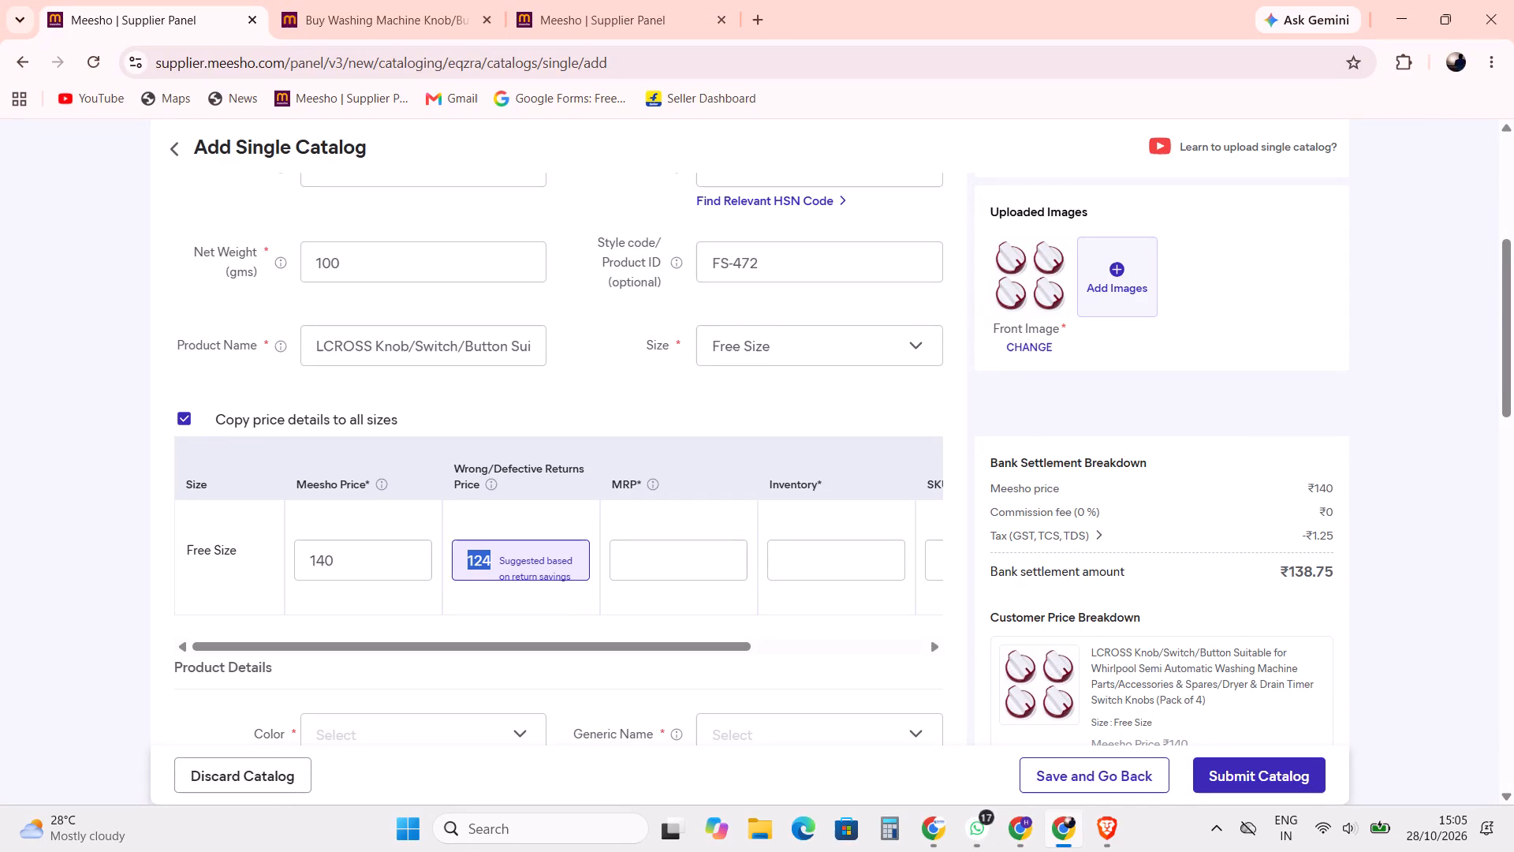
Fill in the Free Size row with a Wrong/Defective Returns Price of 139, an MRP of 300 and an Inventory of 200.
text(139)
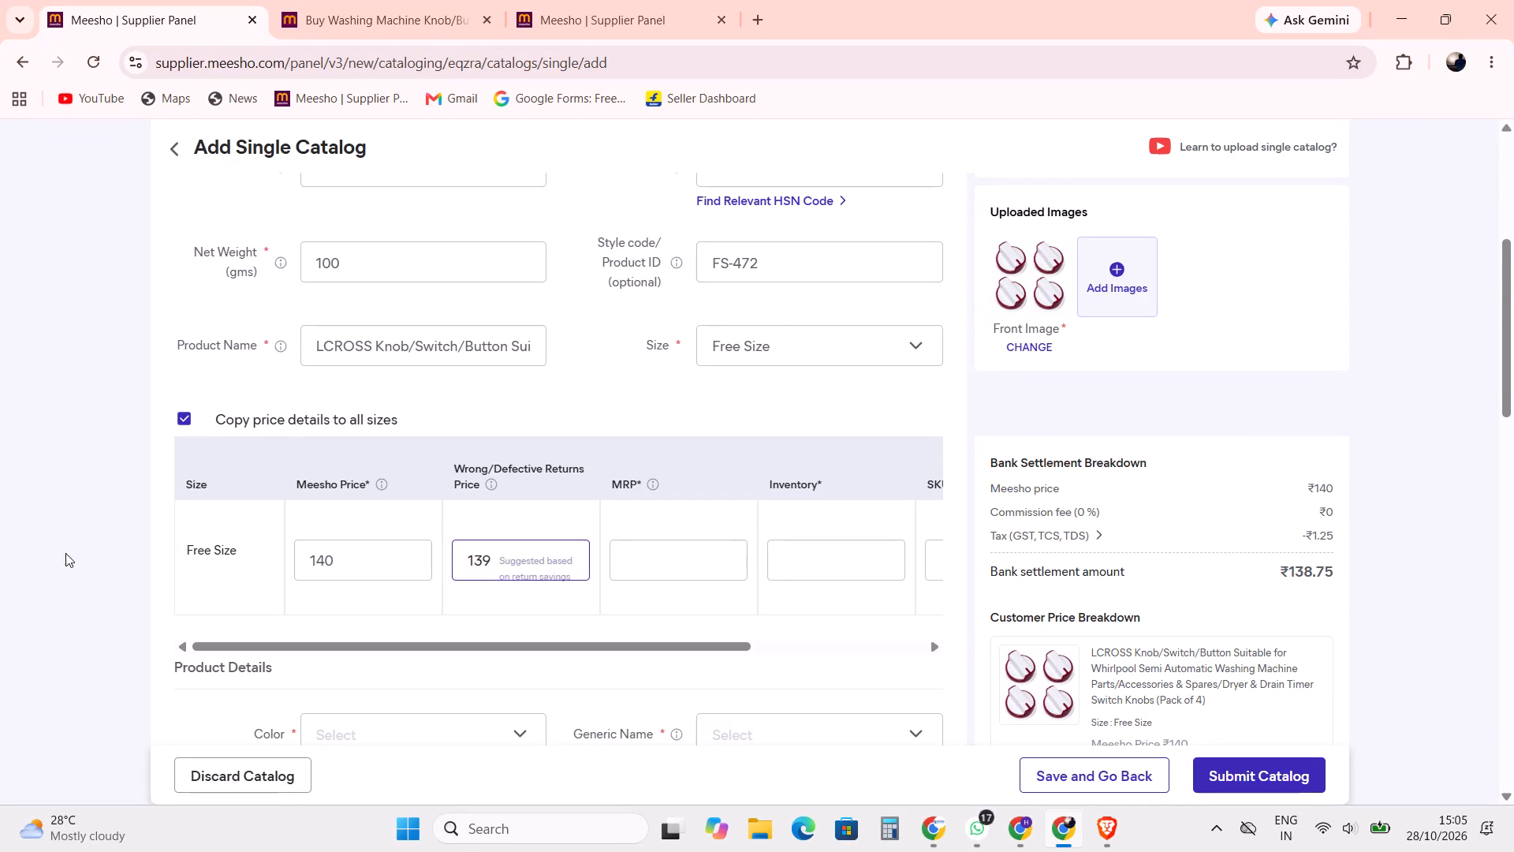
click(65, 553)
scroll(915, 422, down, 2)
scroll(921, 416, up, 1)
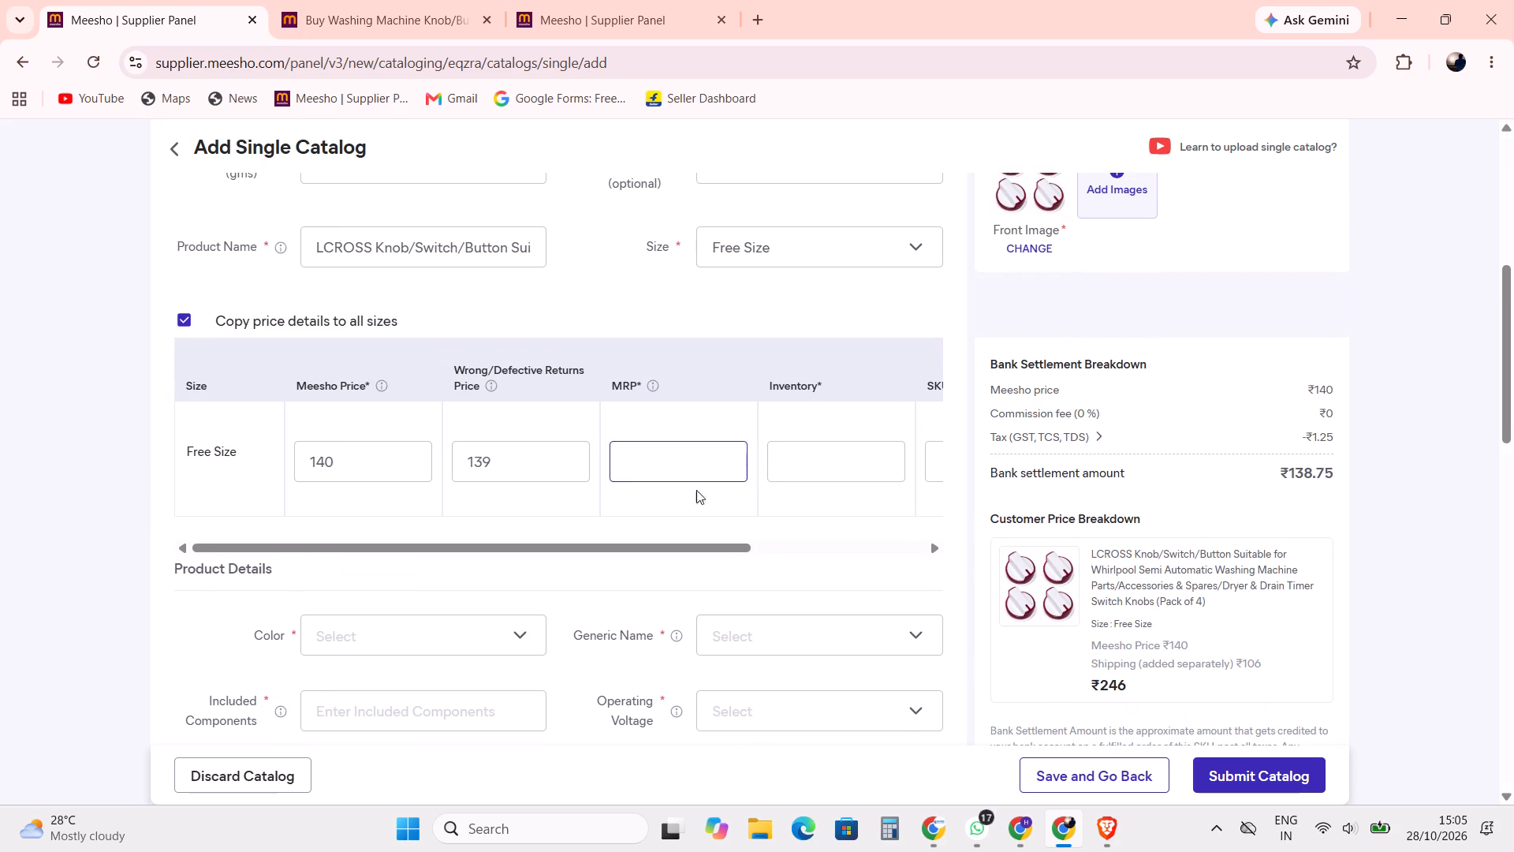
click(660, 466)
key(3)
text(00)
click(814, 462)
text(200)
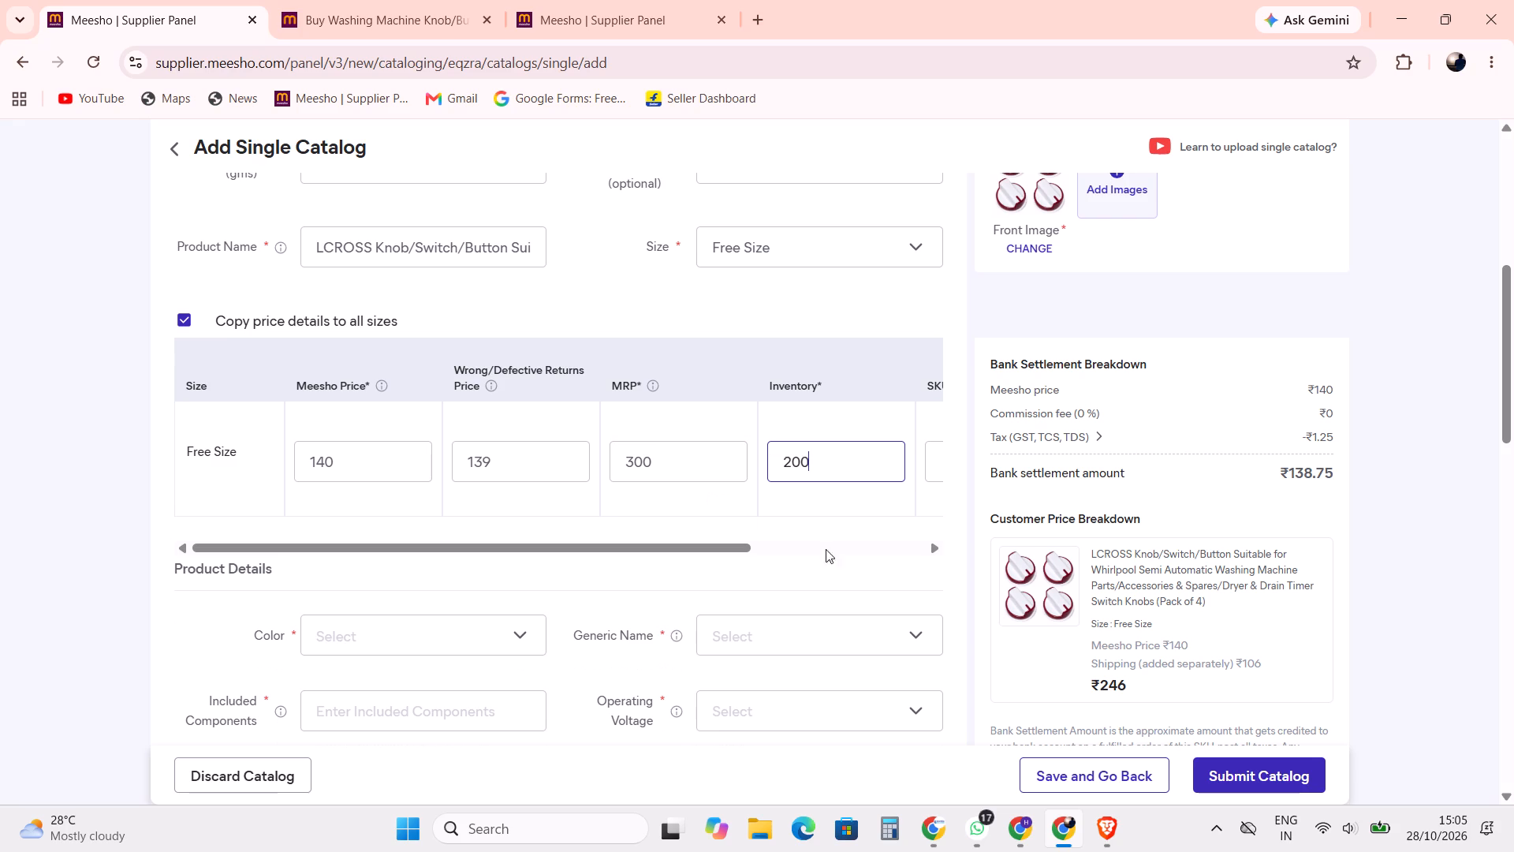
click(126, 439)
Set the Color in Product Details to White.
scroll(179, 417, down, 2)
scroll(277, 381, down, 1)
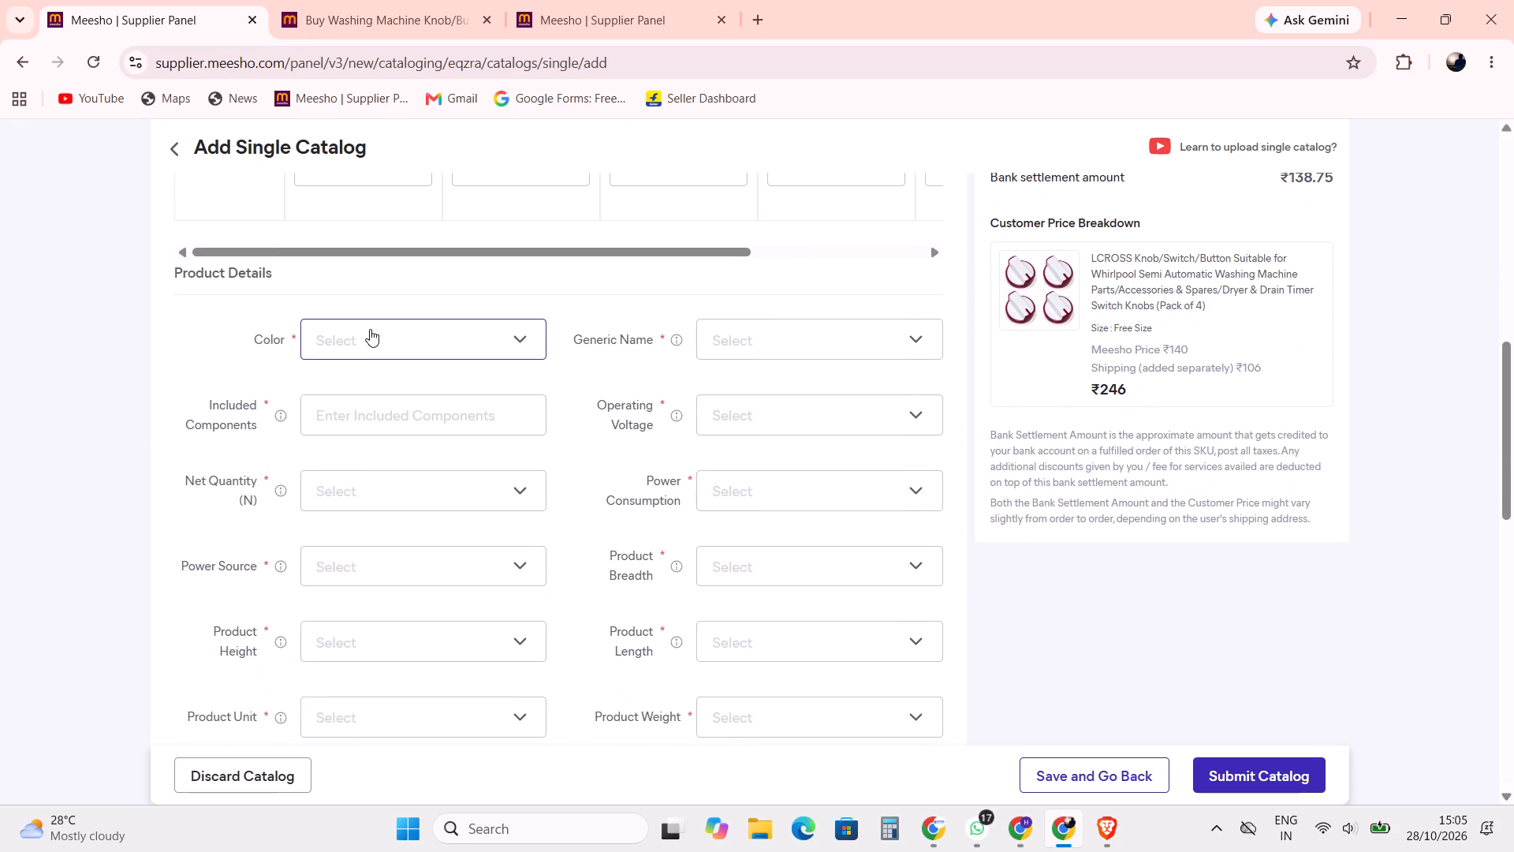
click(371, 329)
click(380, 384)
text(wht)
key(BackSpace)
click(352, 400)
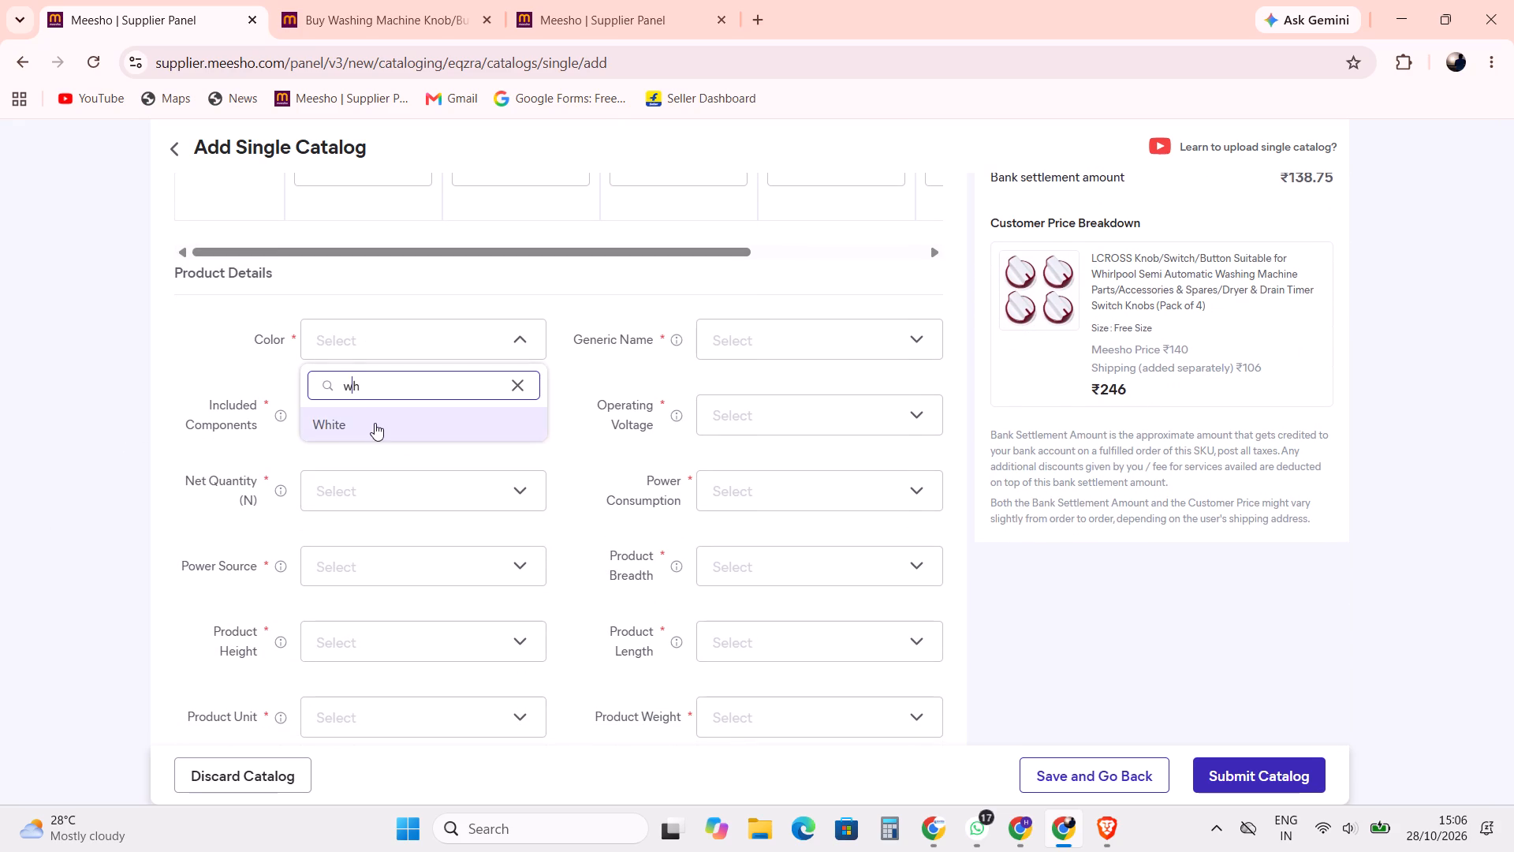
click(375, 423)
Open the Generic Name options in Product Details and look through them for a suitable one.
click(777, 353)
scroll(767, 479, down, 2)
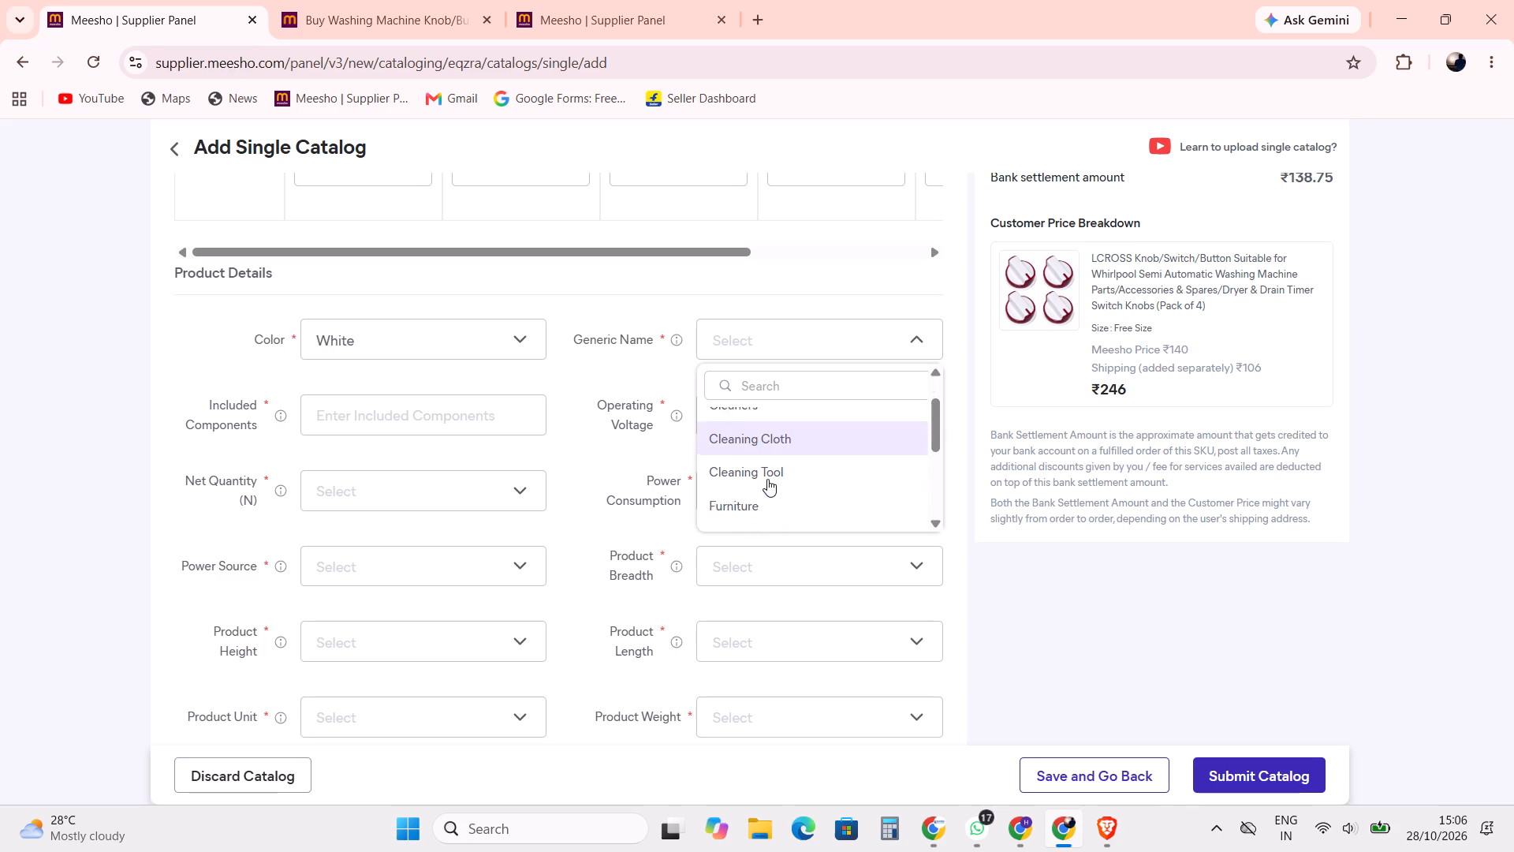
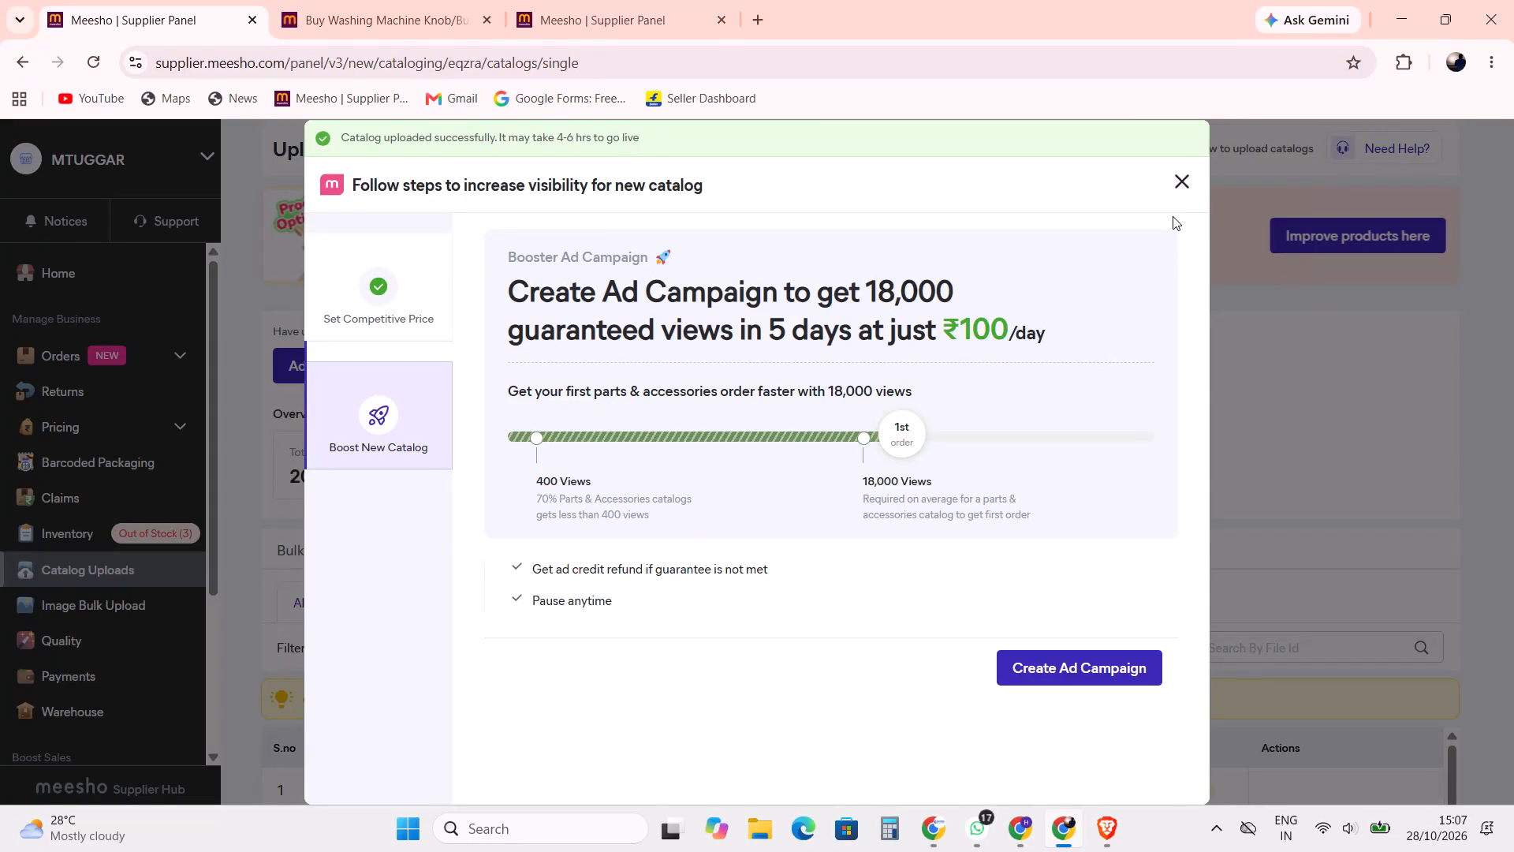
Dismiss the ad campaign offer, refresh the catalog uploads page and check the QC status of the newly submitted catalog.
click(1188, 176)
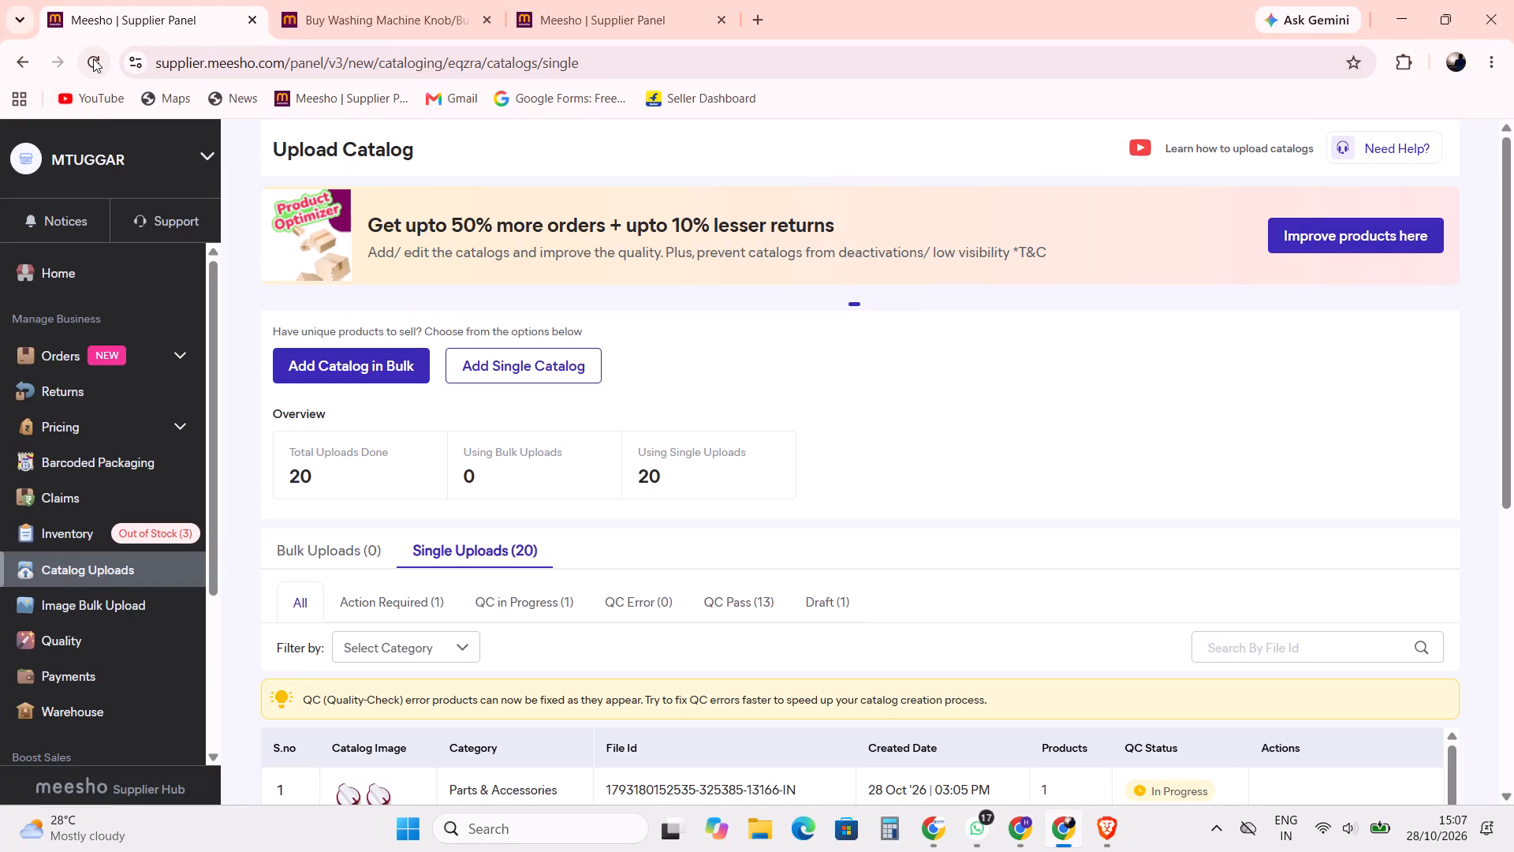
click(93, 58)
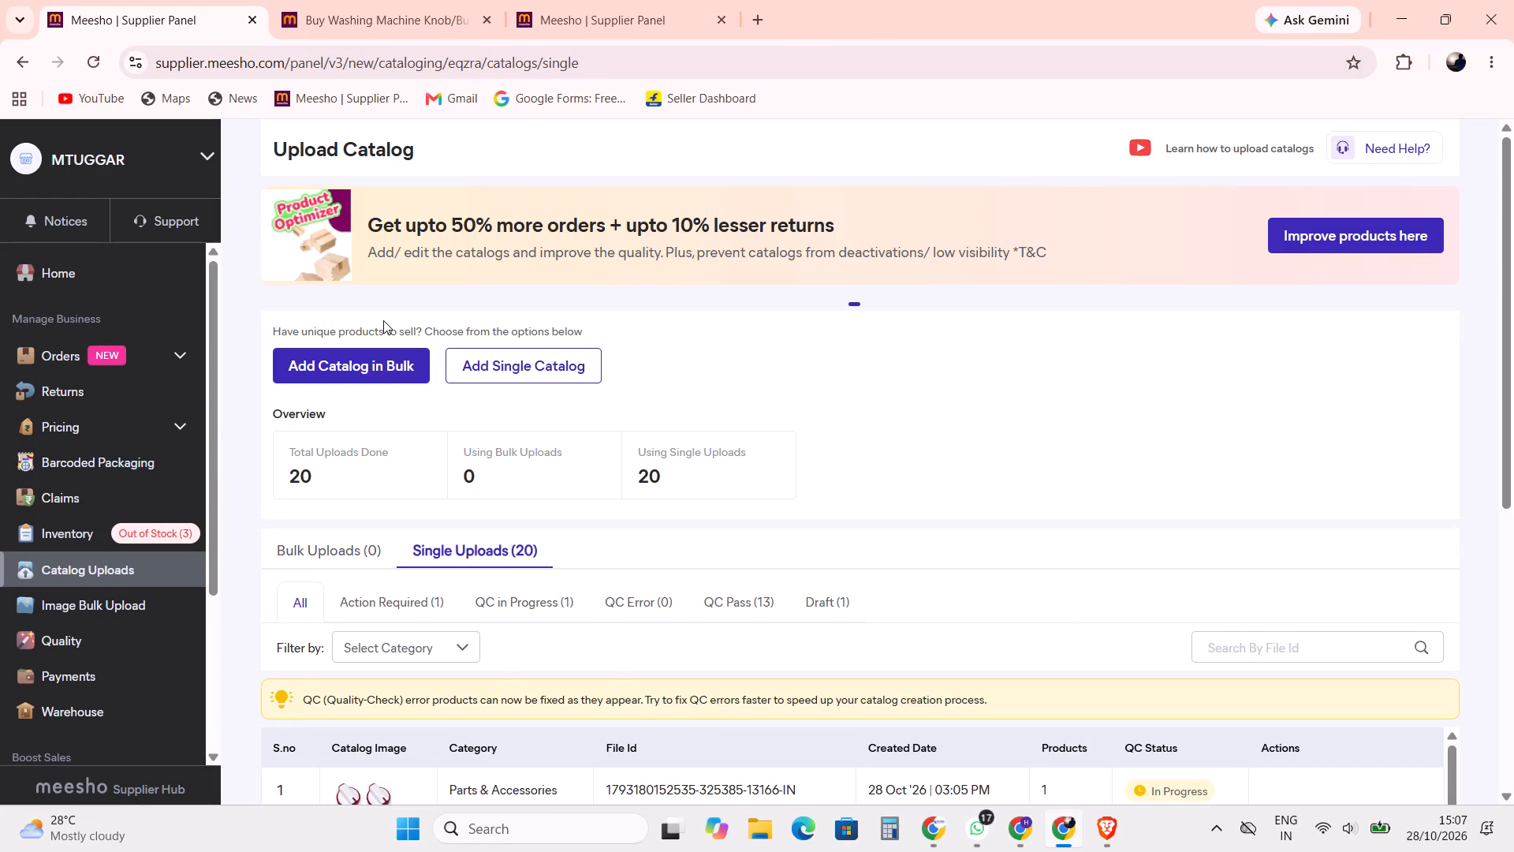
scroll(370, 430, down, 5)
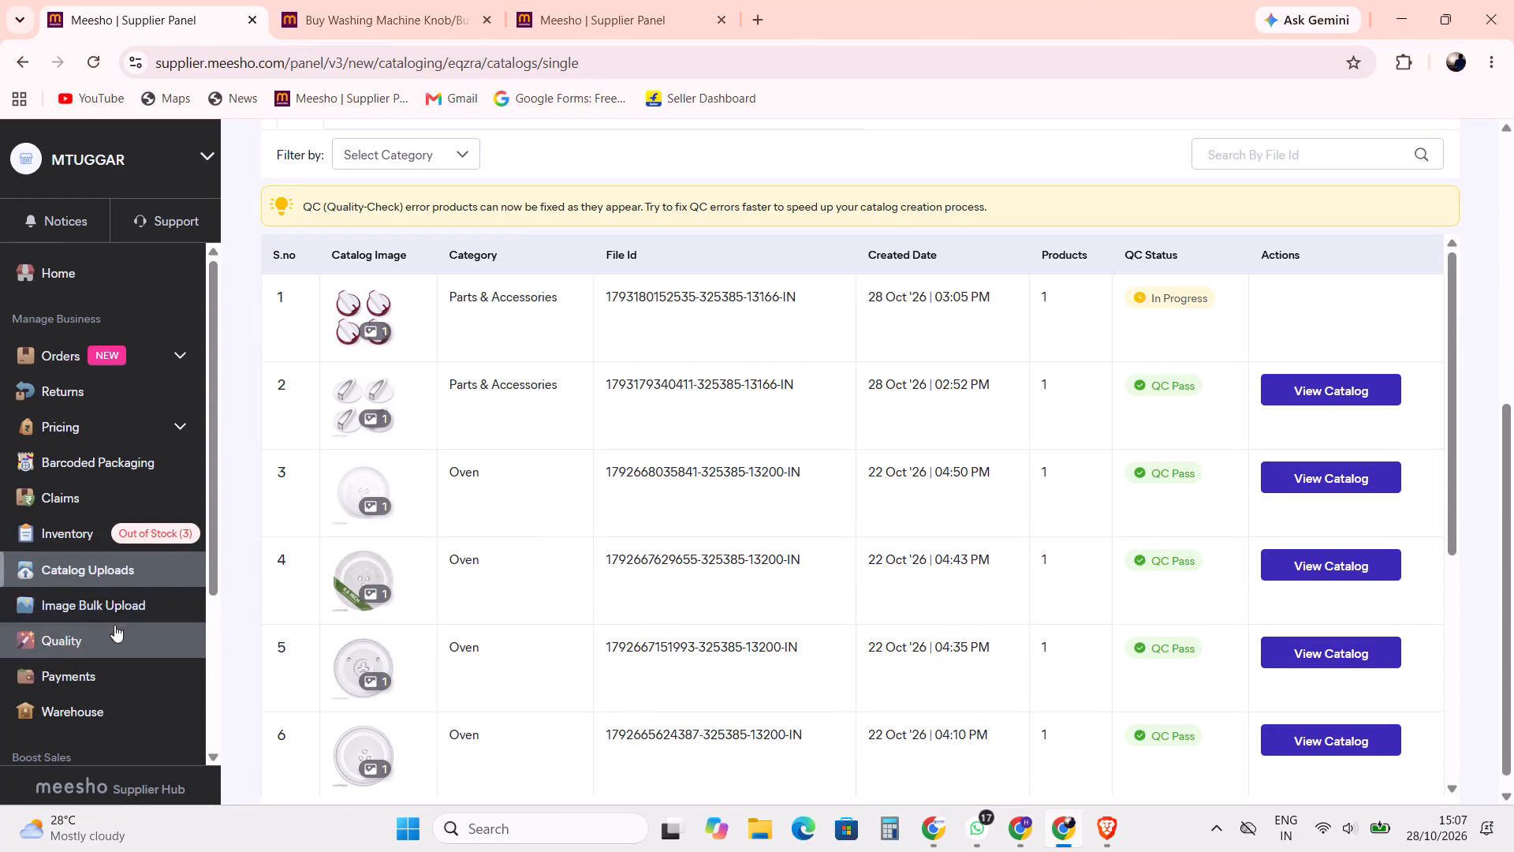
Look through the active and activation-pending catalogs in the Meesho inventory for the newly submitted knob set.
click(120, 525)
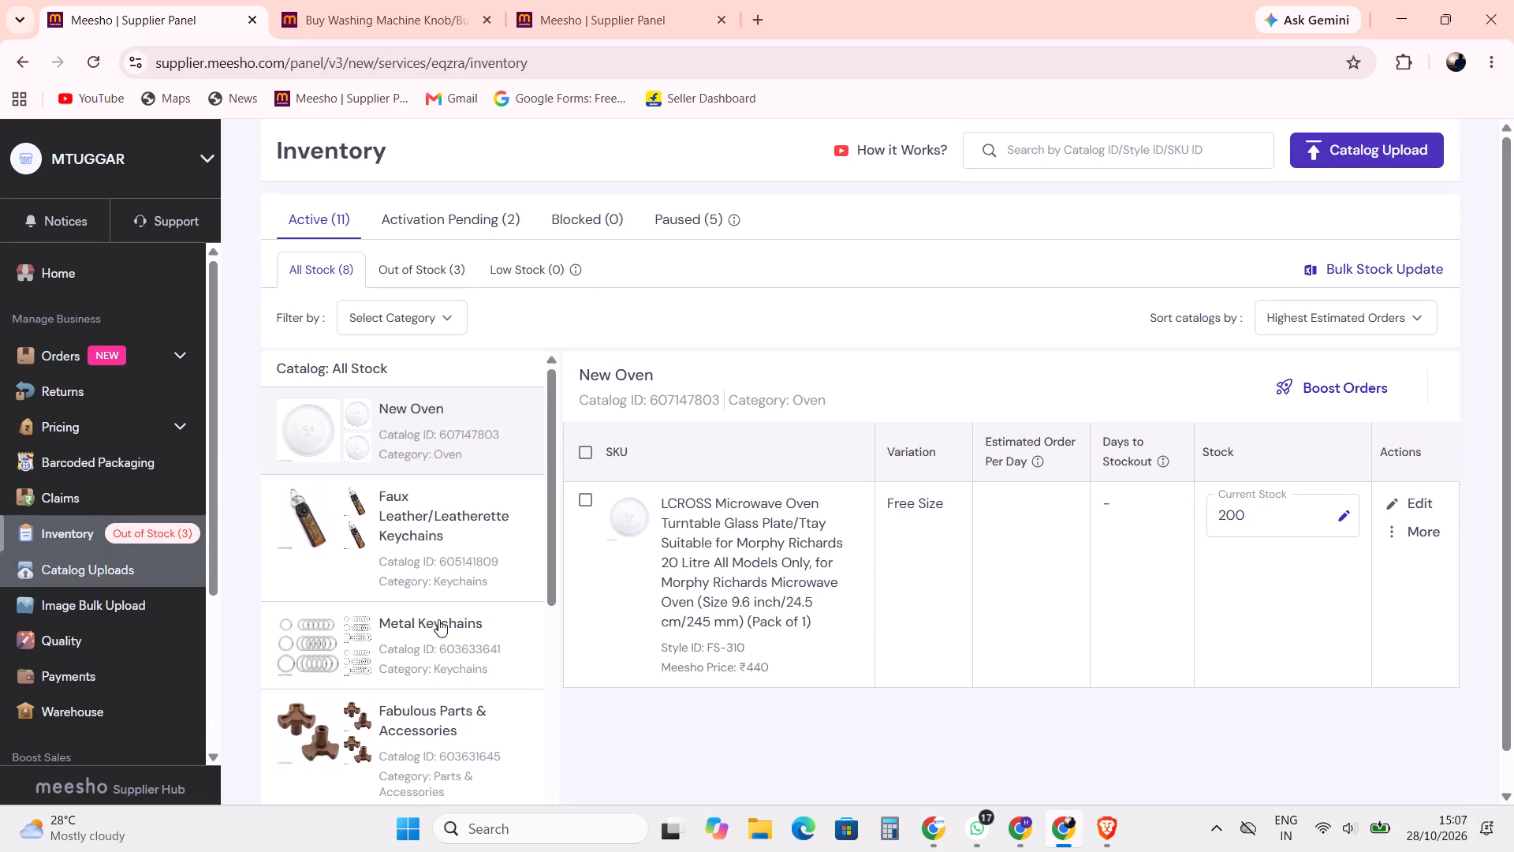
scroll(457, 496, down, 4)
scroll(453, 489, up, 6)
click(482, 219)
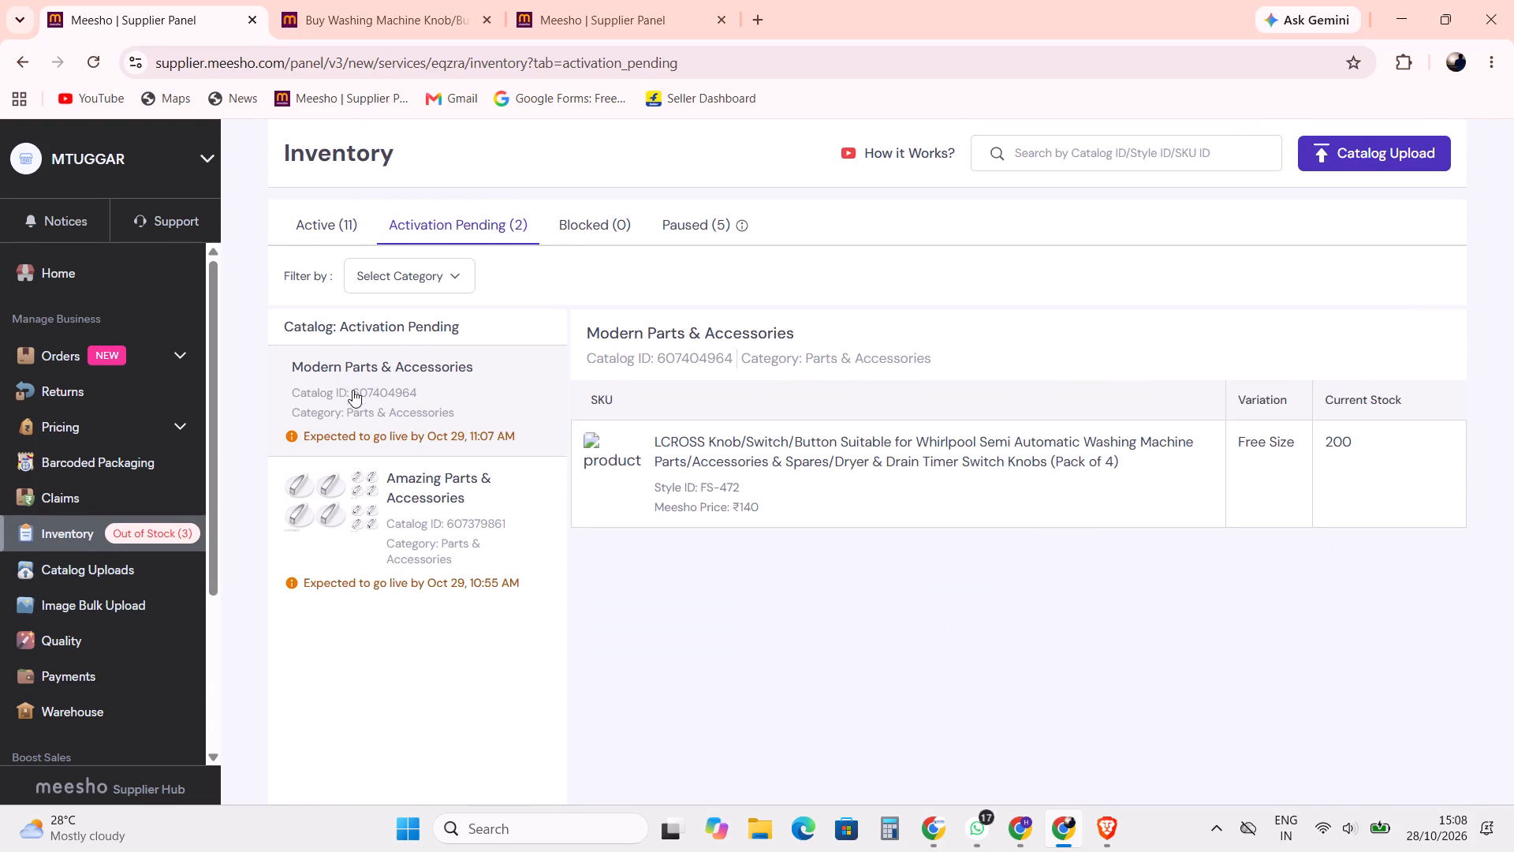
click(341, 209)
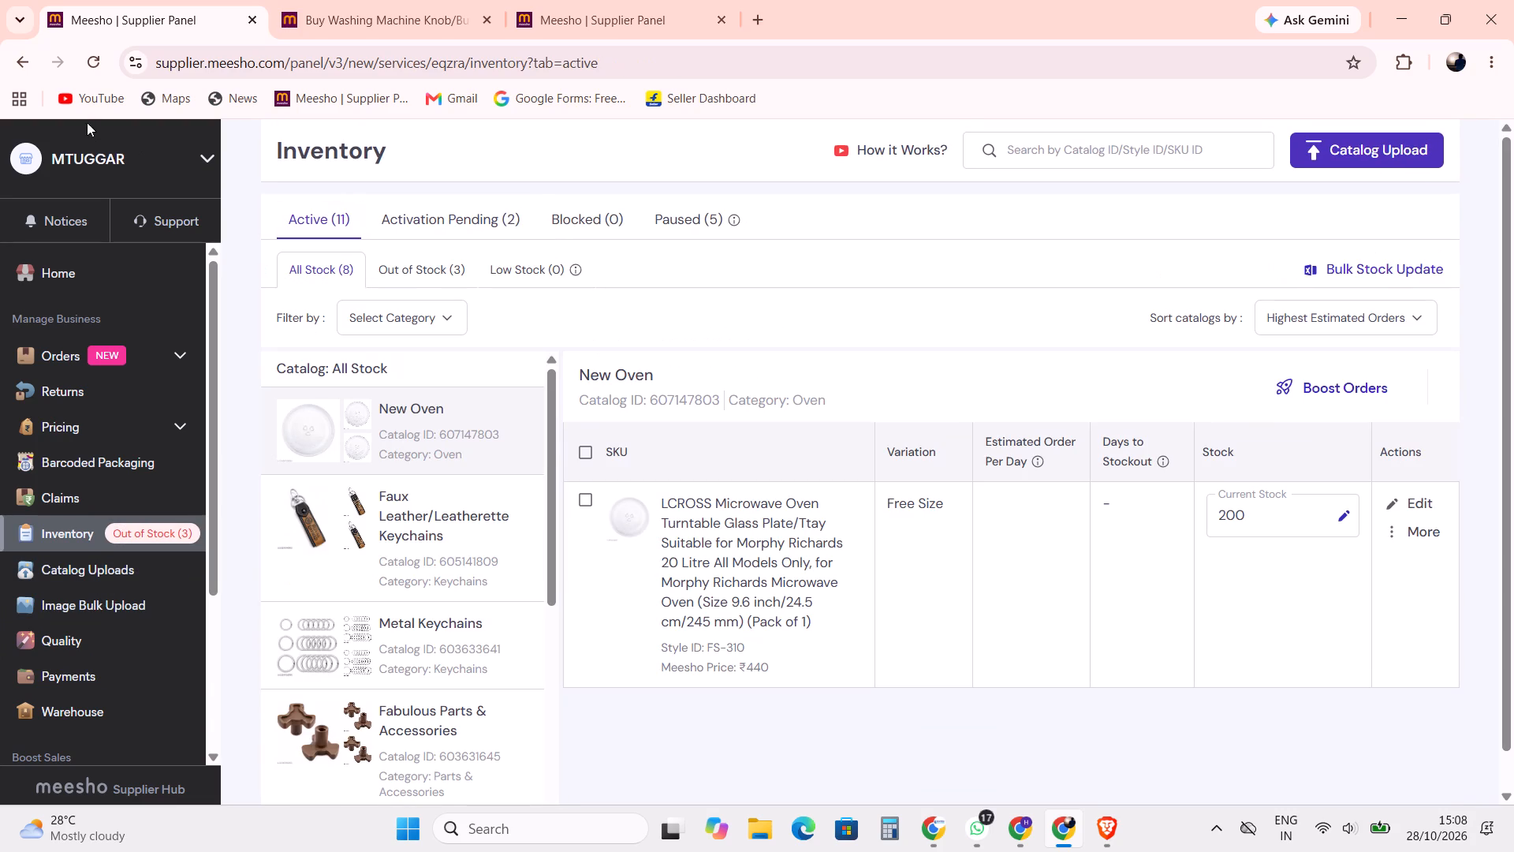
click(104, 53)
click(88, 63)
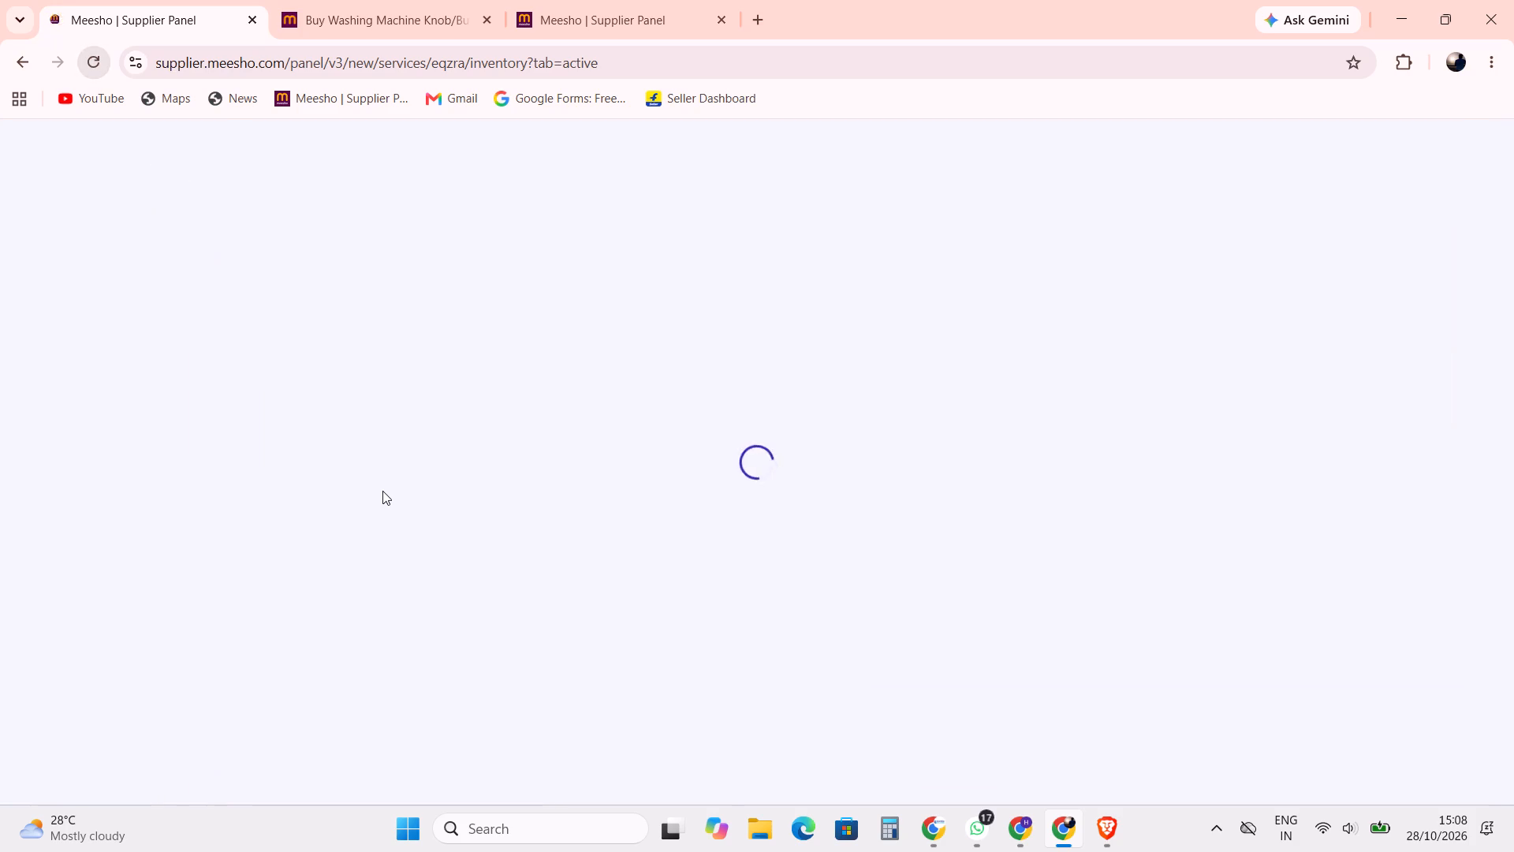
scroll(426, 645, down, 5)
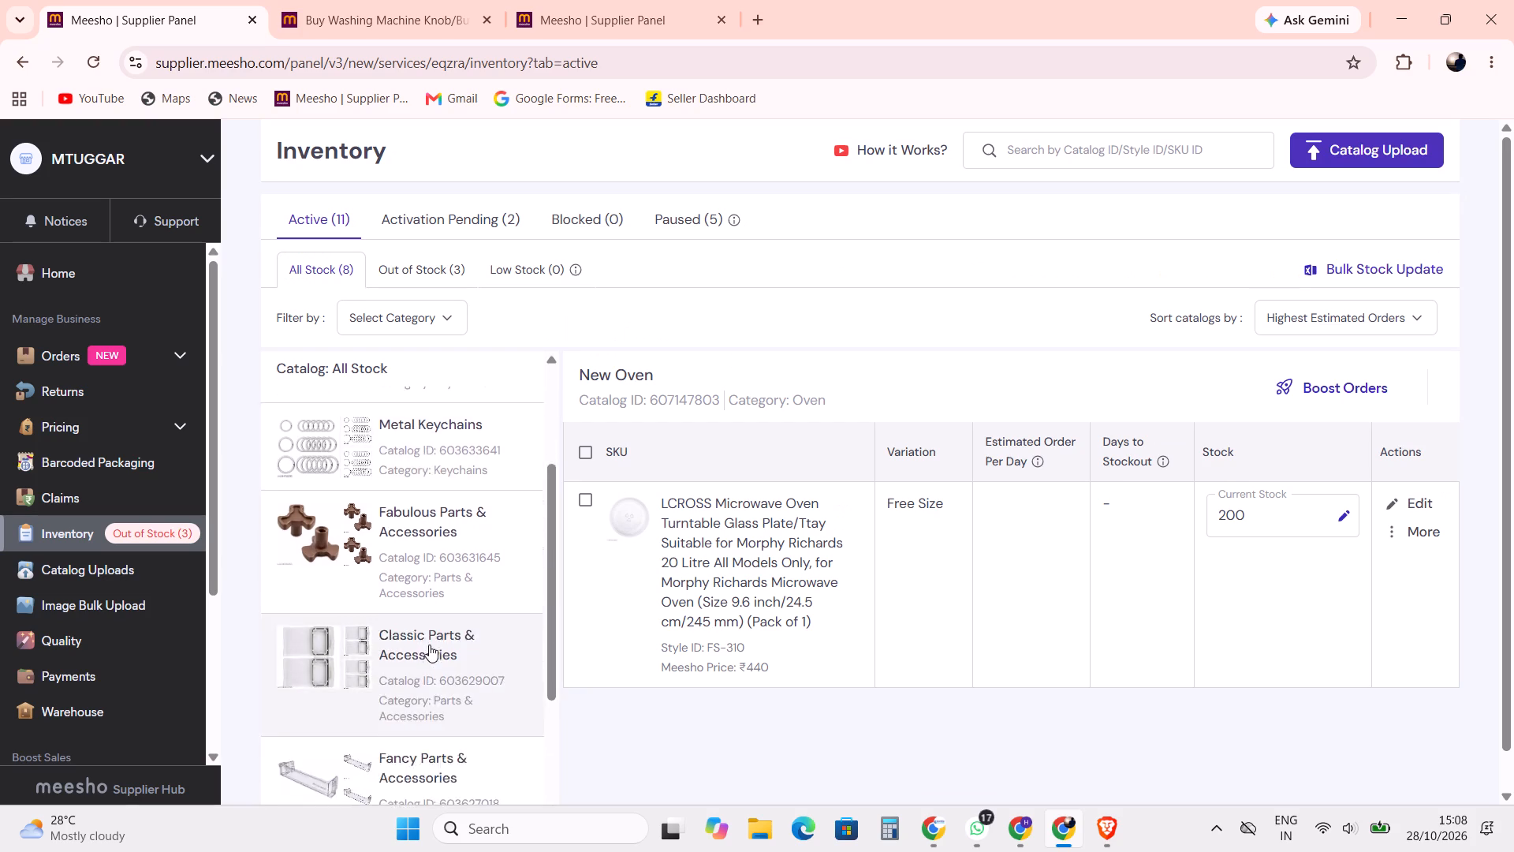
scroll(429, 645, down, 5)
scroll(429, 645, up, 20)
scroll(429, 645, up, 7)
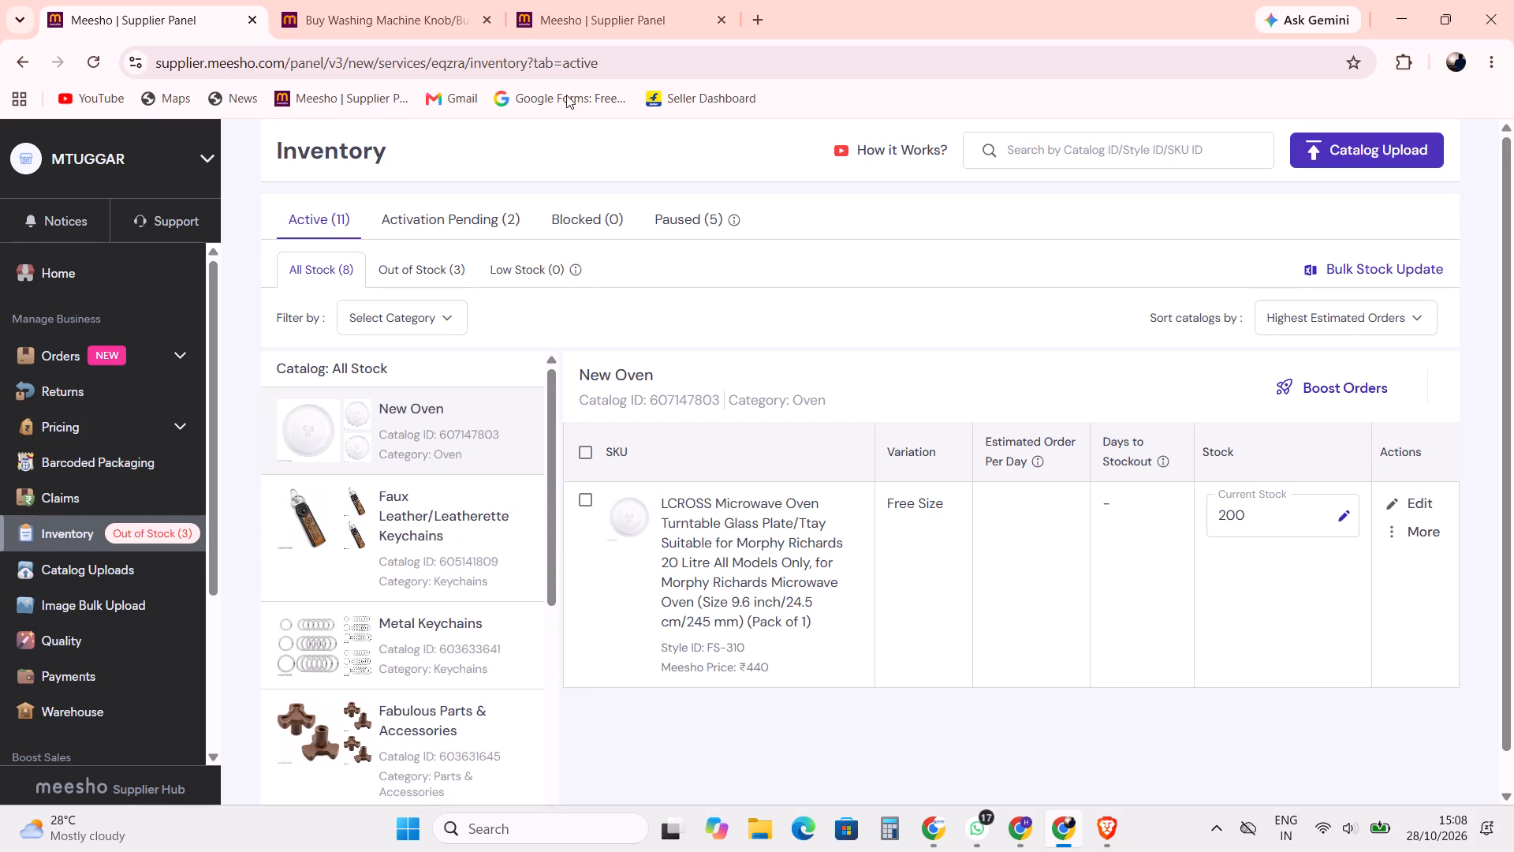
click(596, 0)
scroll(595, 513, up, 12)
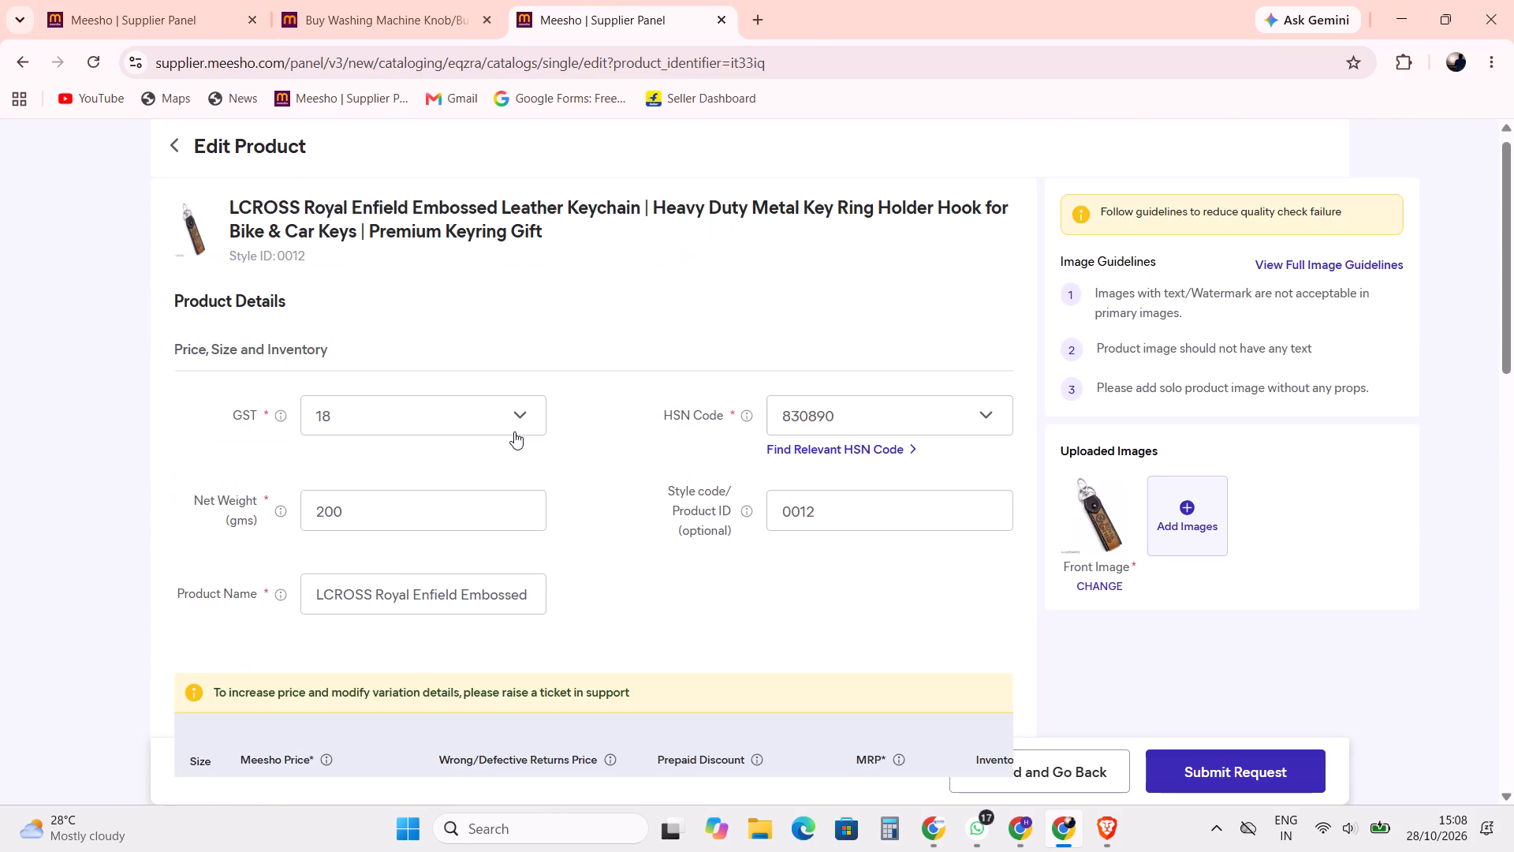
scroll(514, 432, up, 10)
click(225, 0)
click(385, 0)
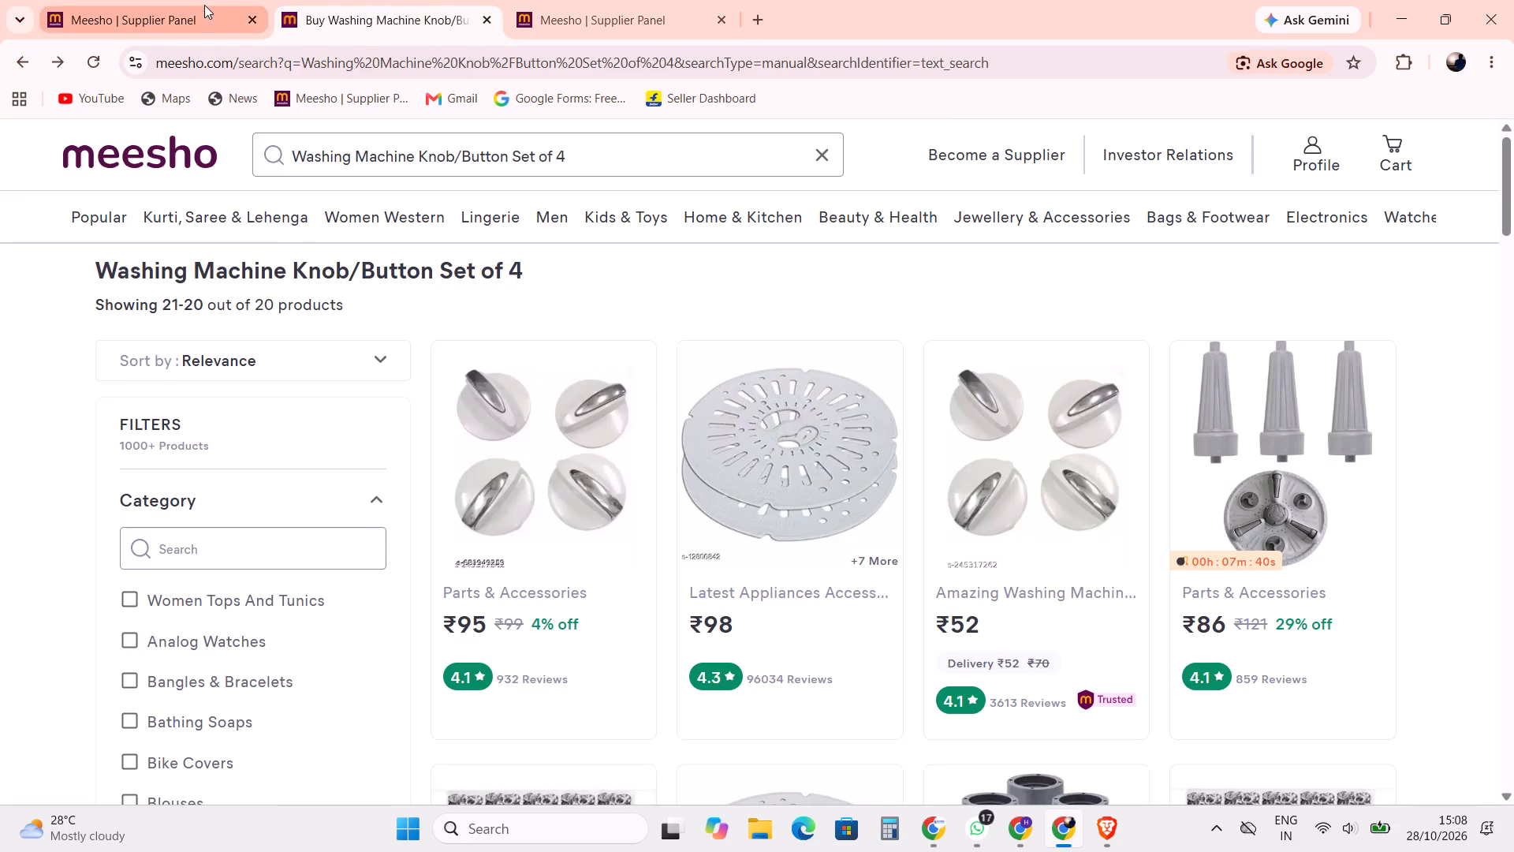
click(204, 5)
Check the out-of-stock catalogs and compare the two Parts & Accessories catalogs pending activation in the inventory.
scroll(550, 516, up, 3)
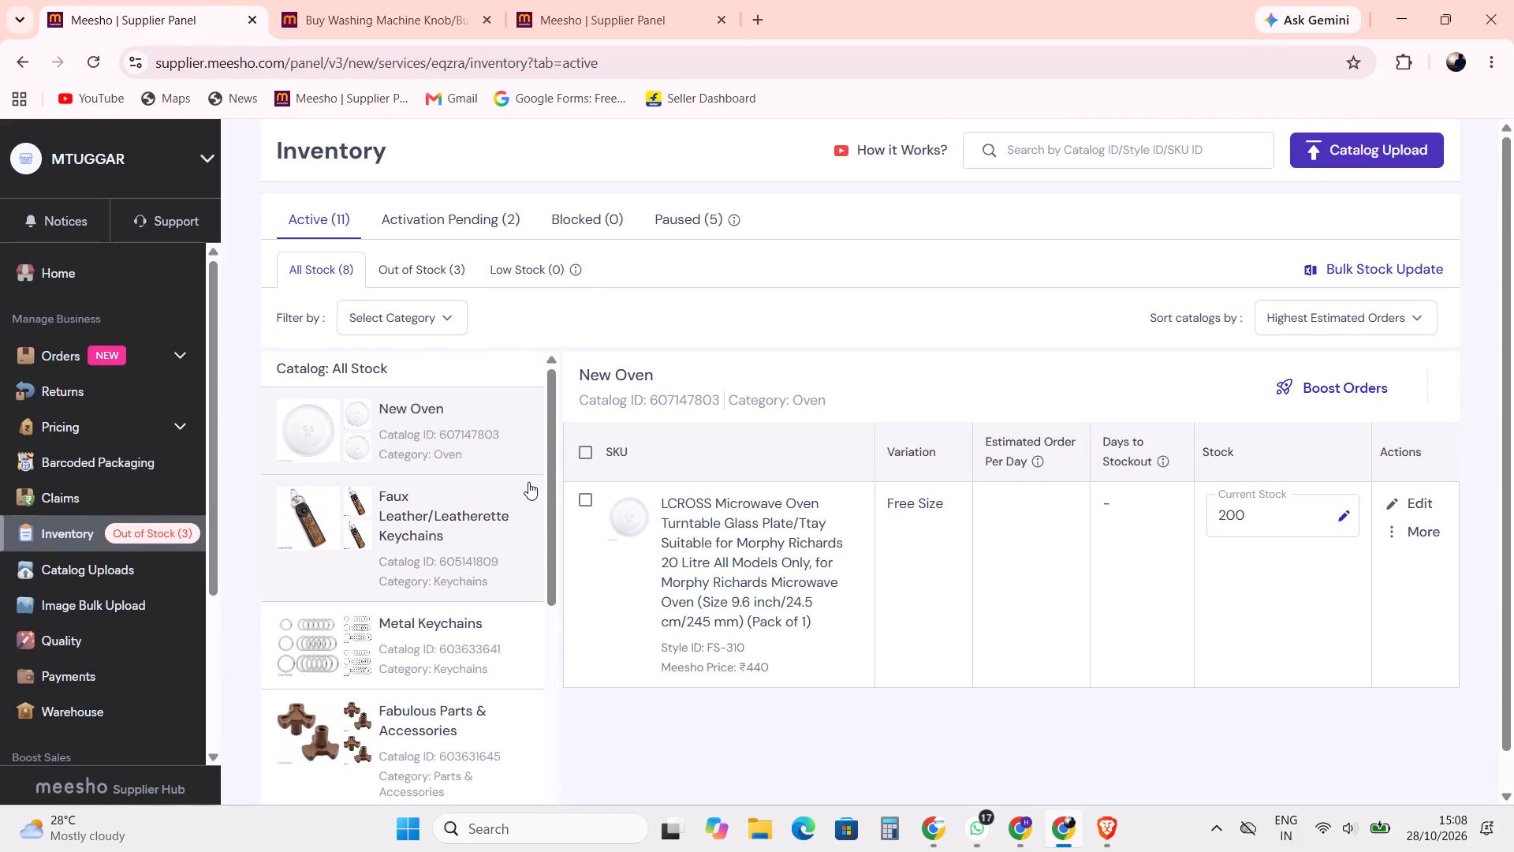
scroll(528, 482, up, 5)
click(457, 266)
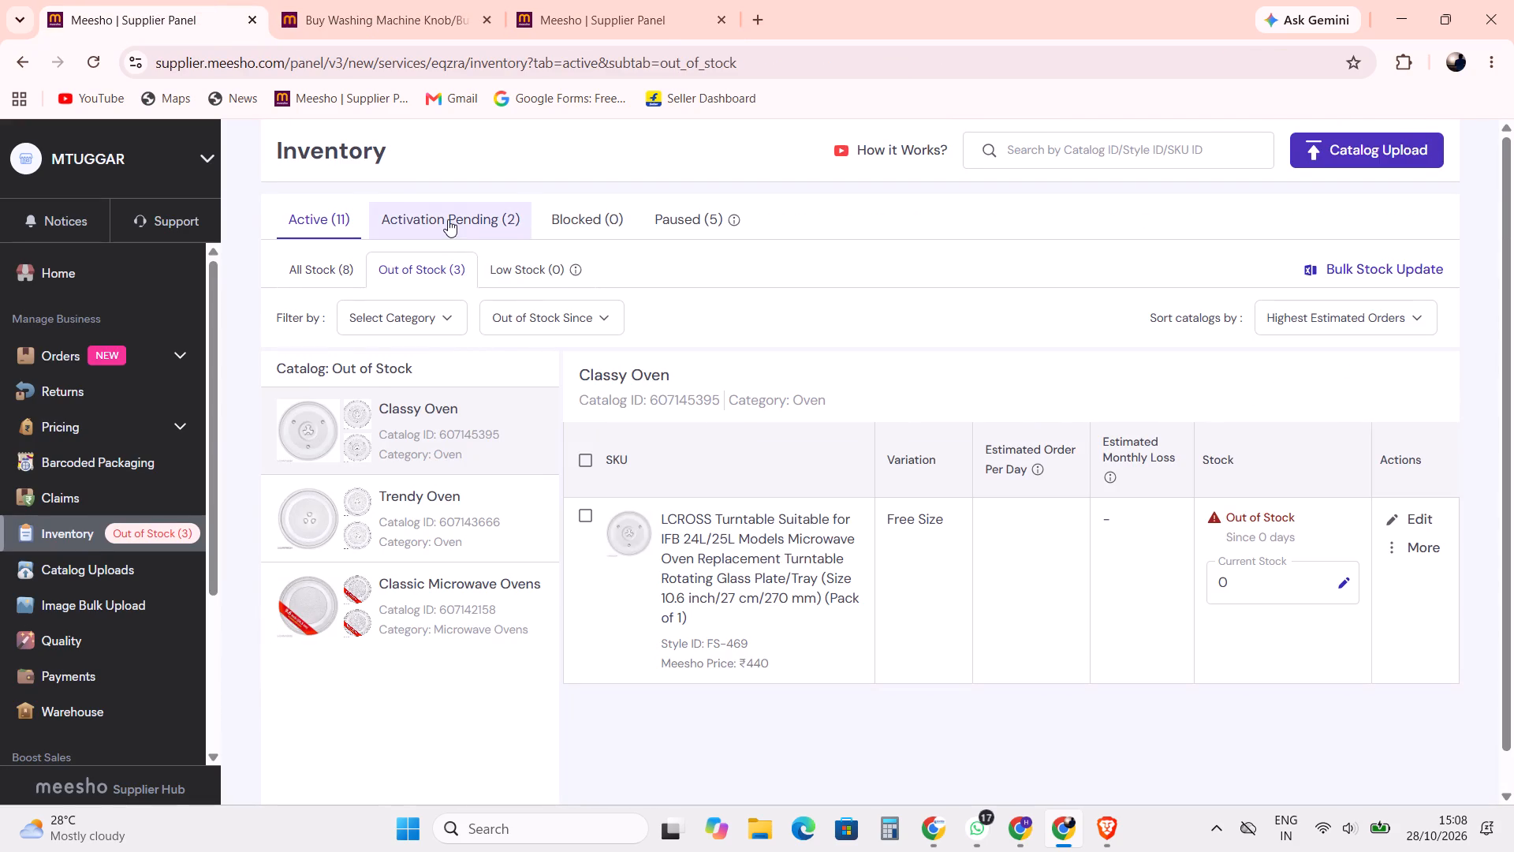
click(448, 219)
click(467, 527)
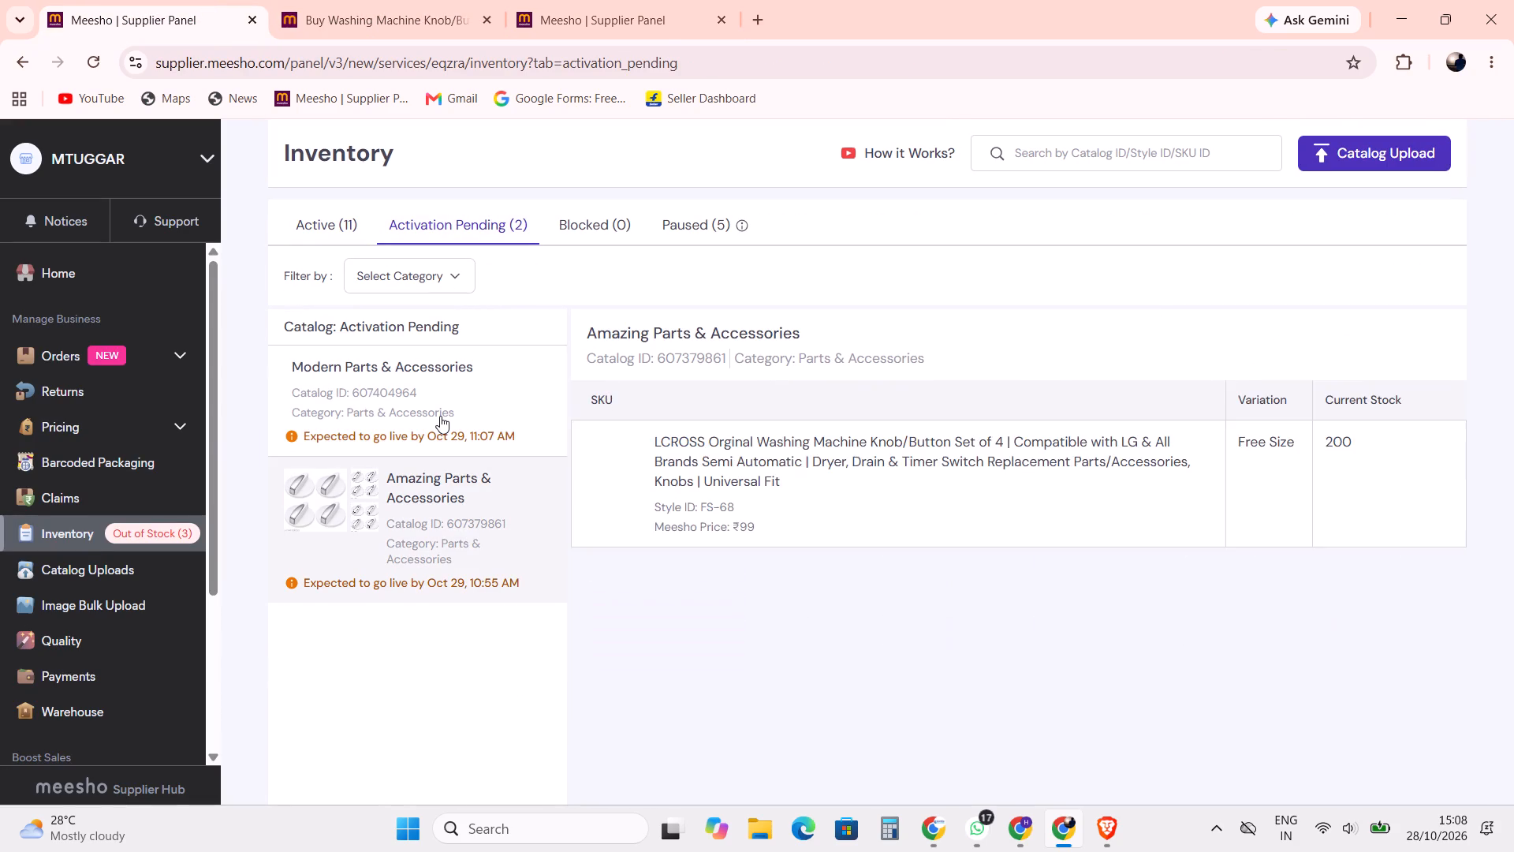
click(440, 416)
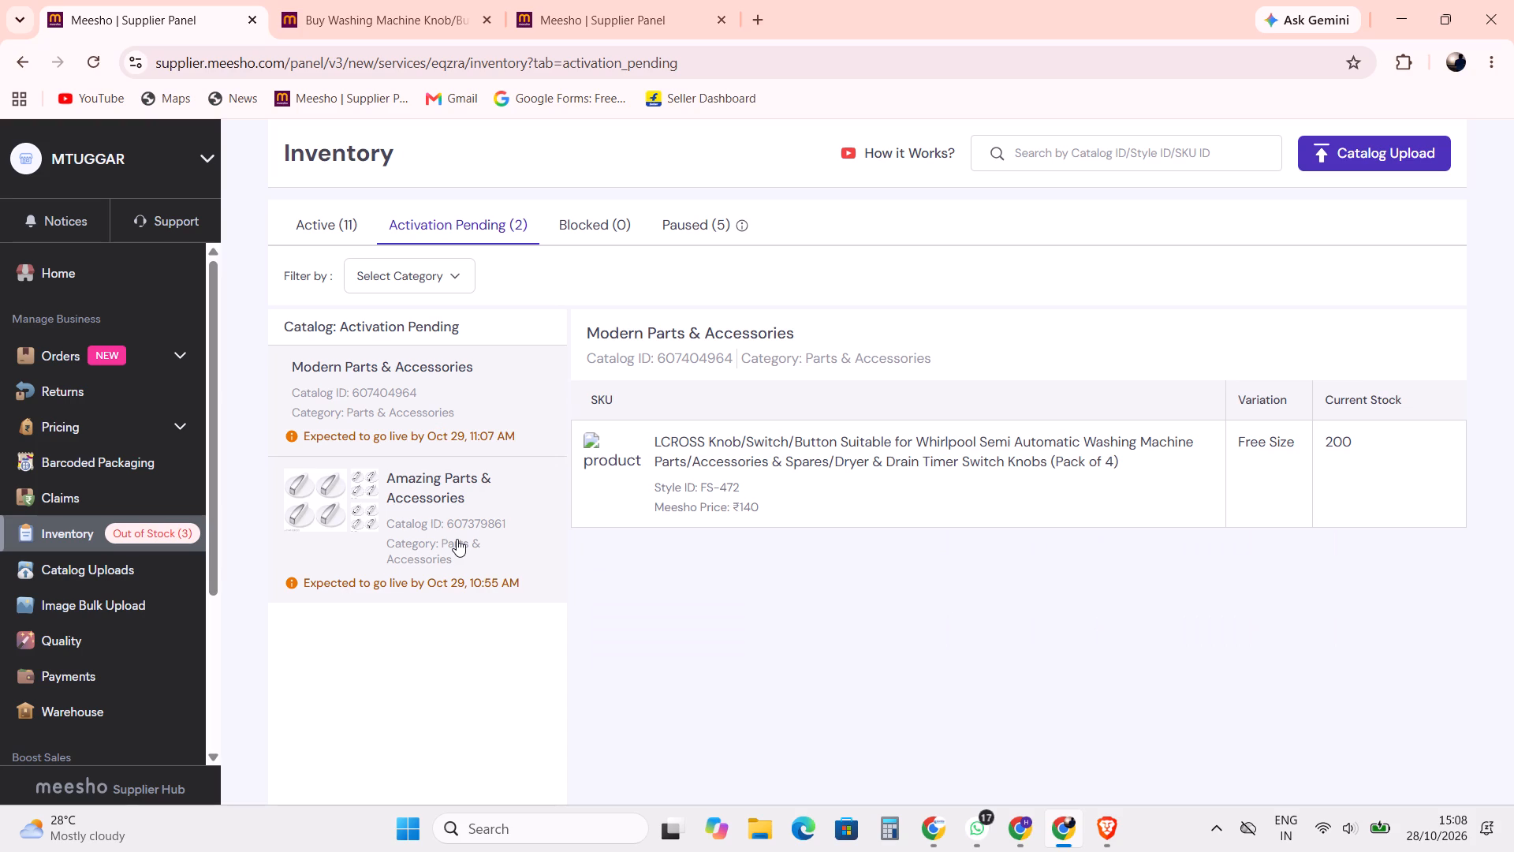
click(457, 539)
click(438, 385)
Copy the Amazon page link of the FUSION STAR Whirlpool knob set into the Amazon Link cell of row 15 in the tracking spreadsheet.
key(alt+Tab)
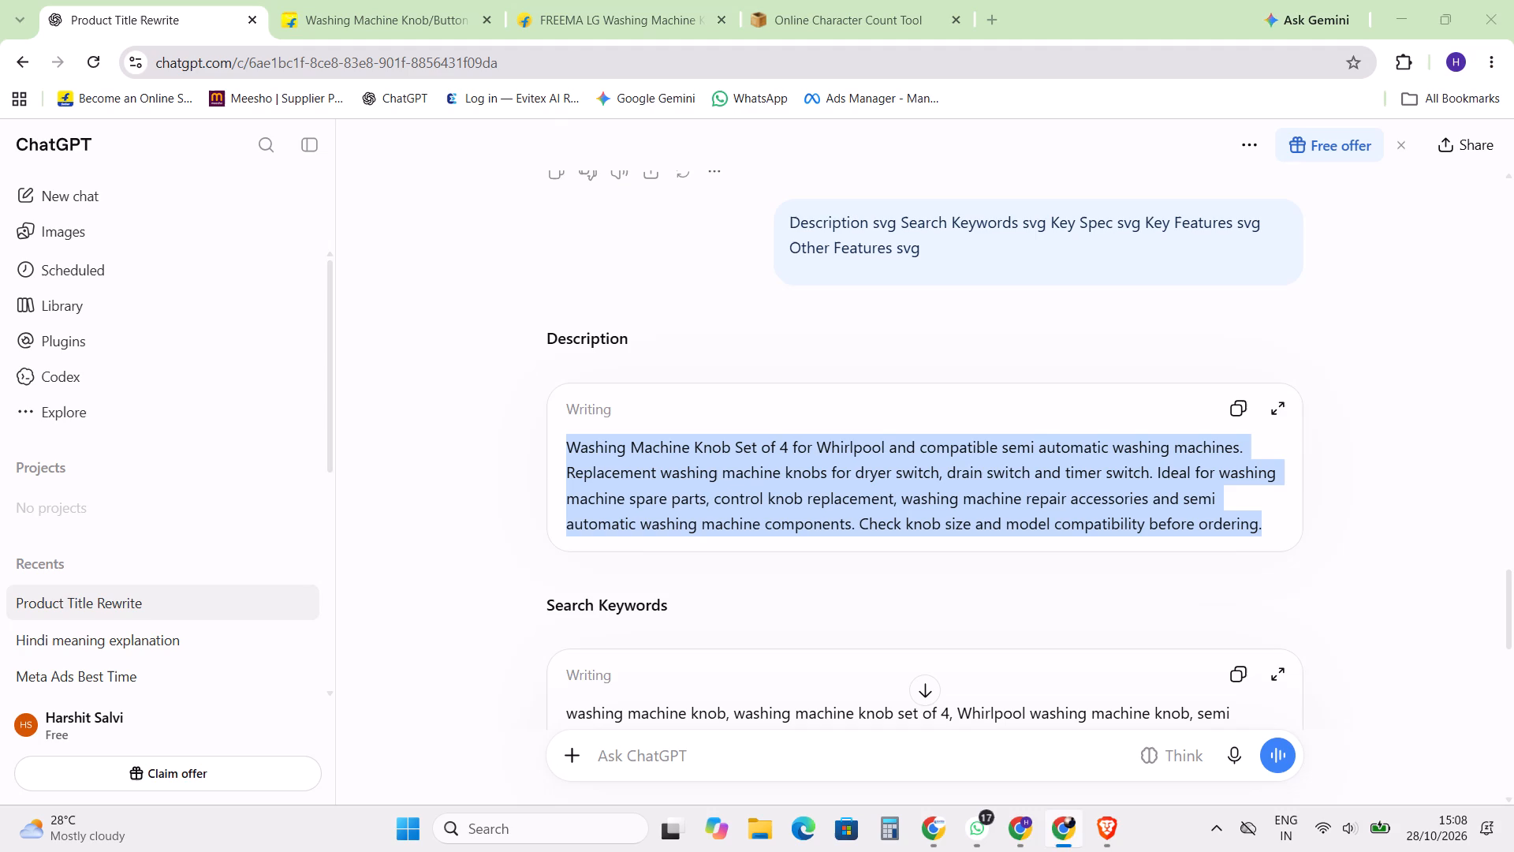
key(alt+Tab)
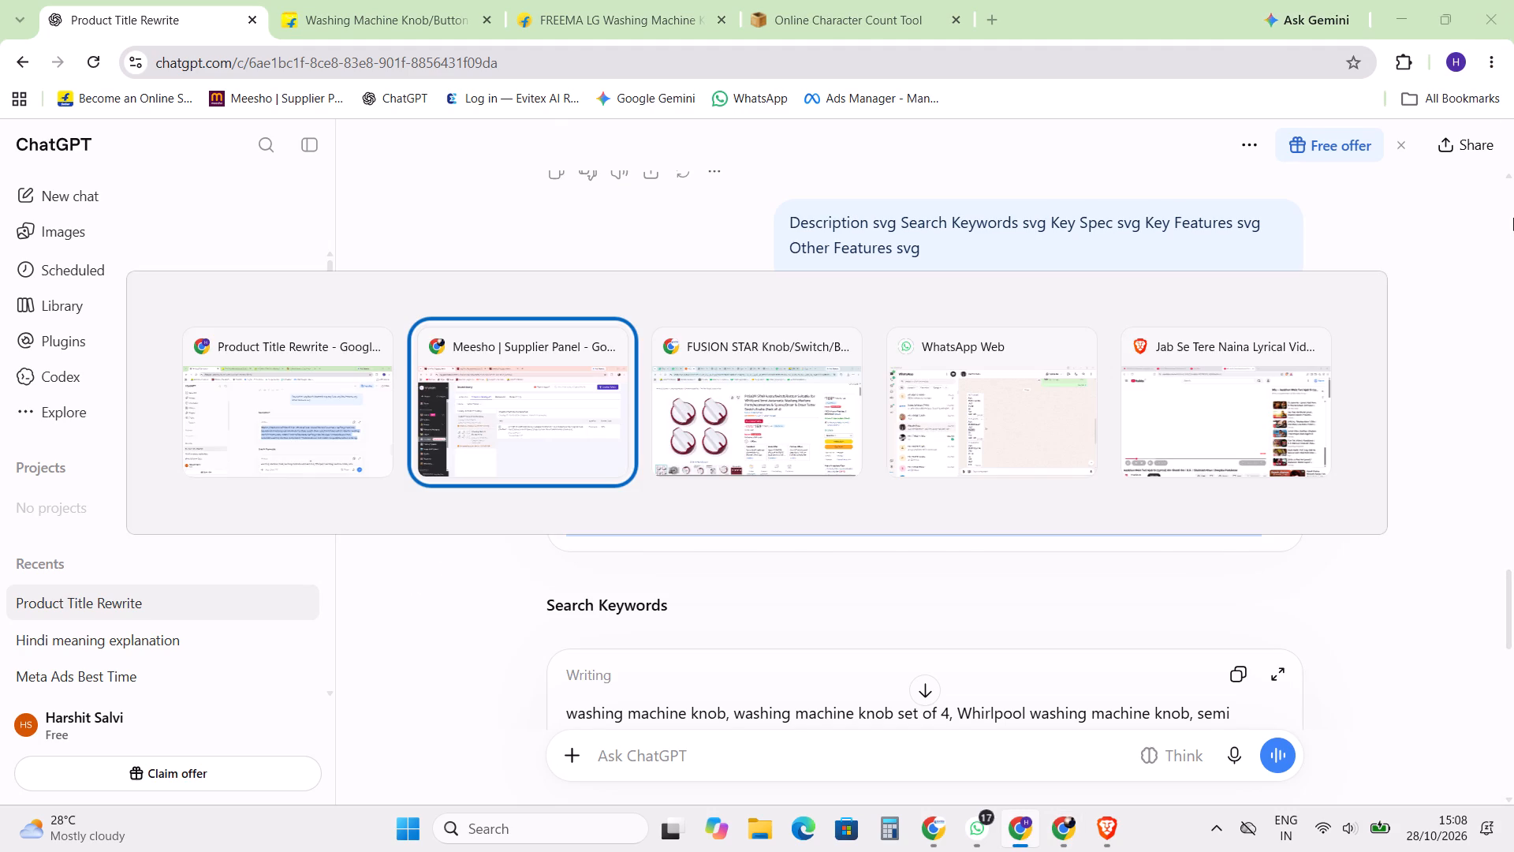
key(alt+Tab)
click(433, 54)
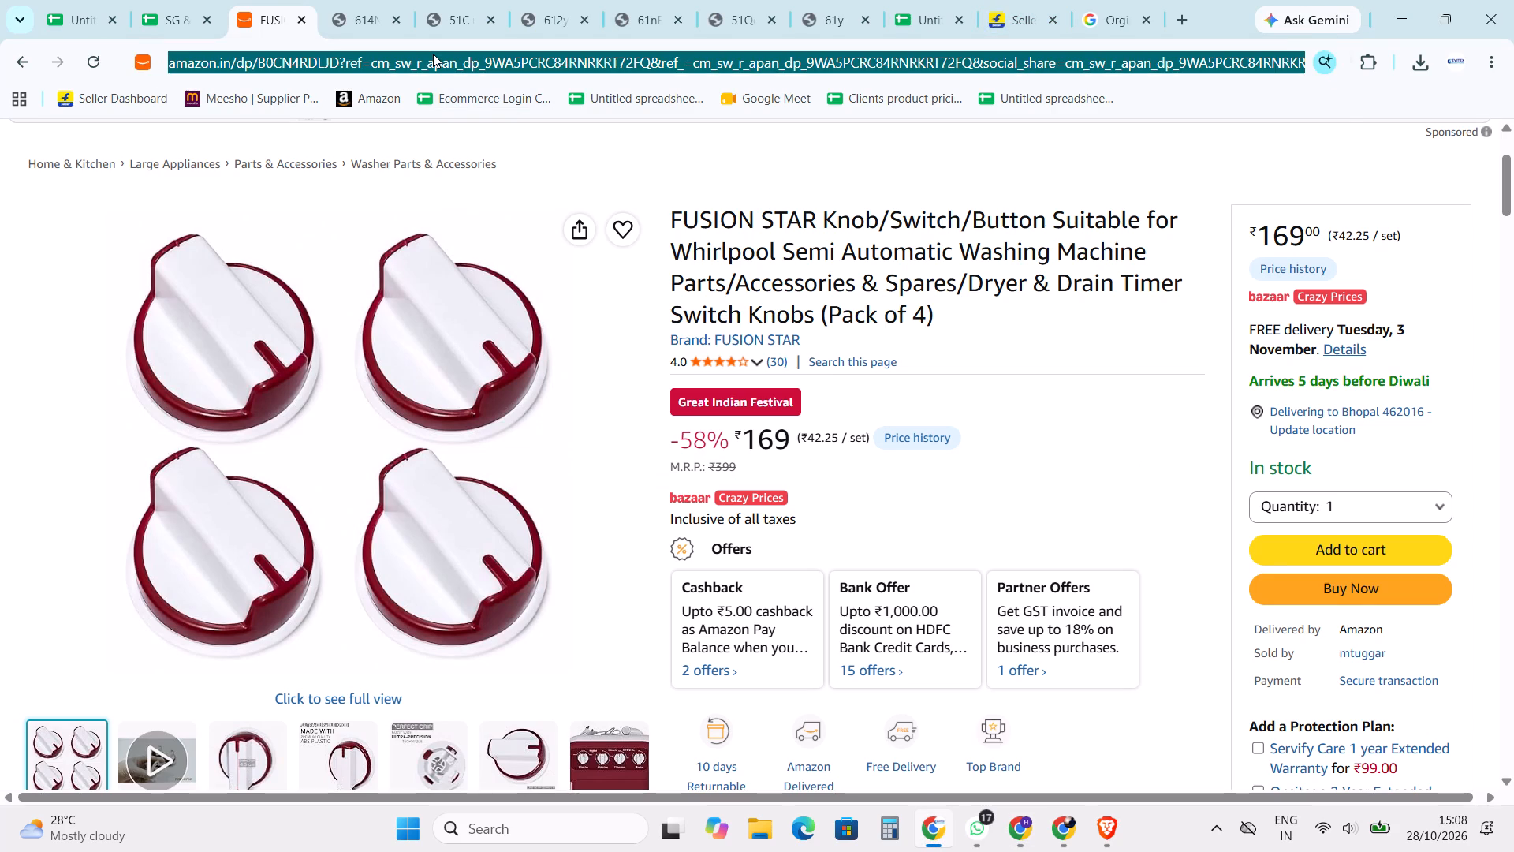
key(ctrl+c)
key(ctrl+c)
click(926, 0)
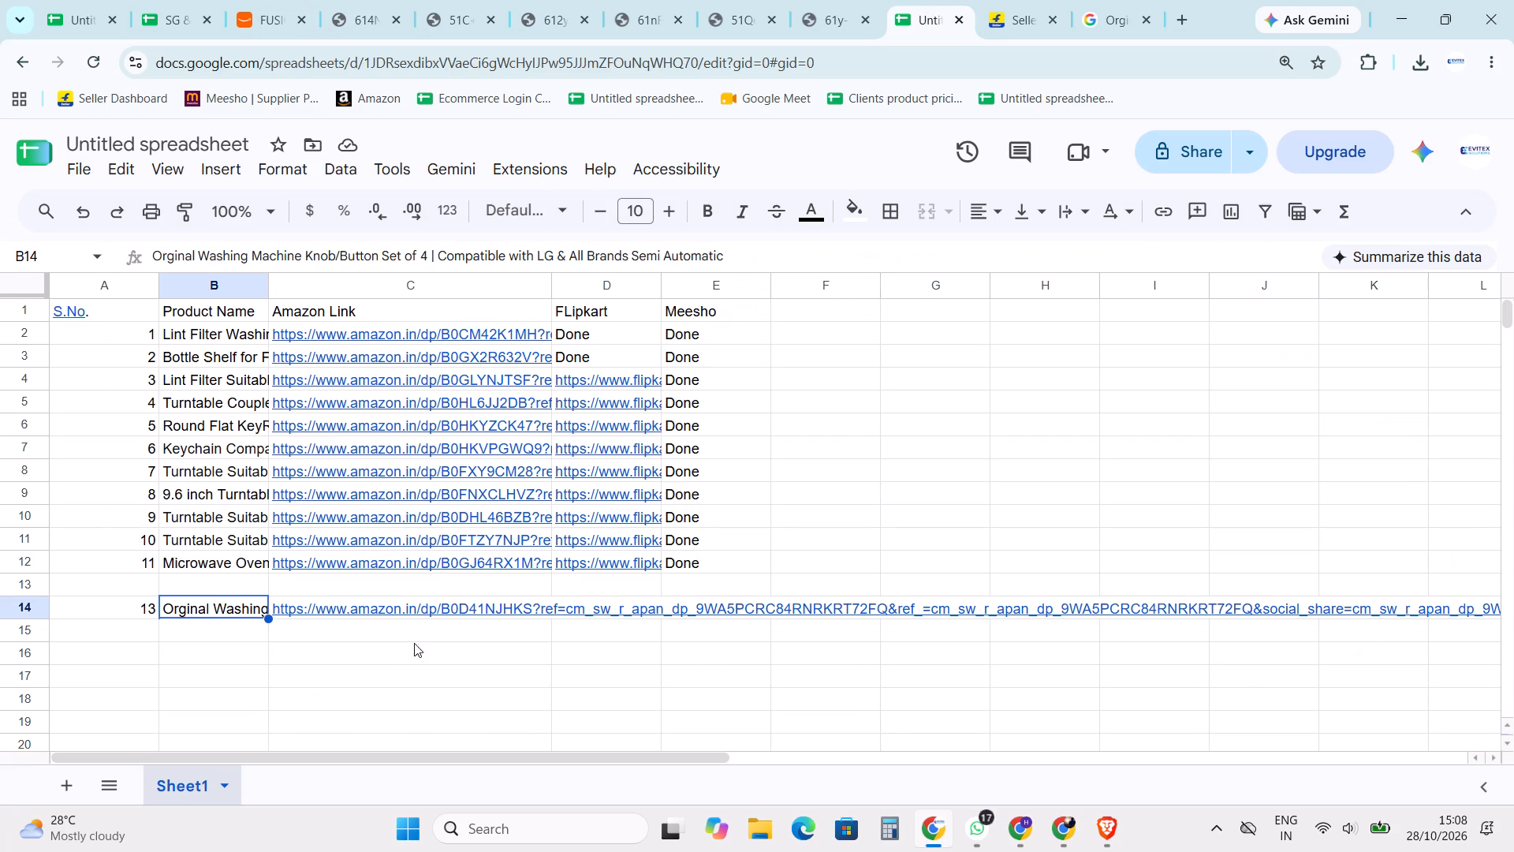
click(190, 630)
click(360, 623)
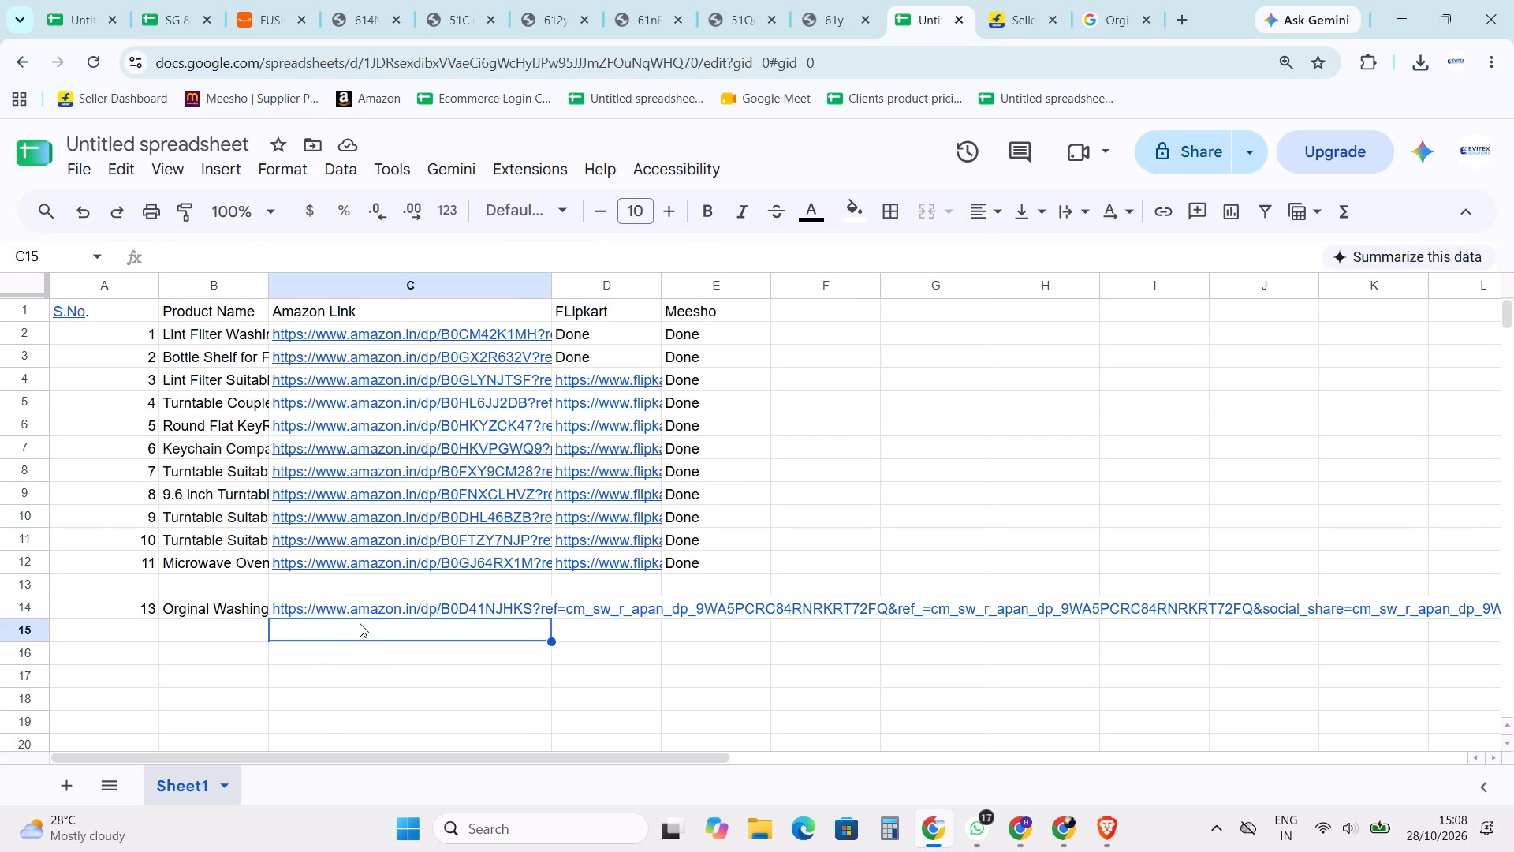
key(ctrl+v)
key(Tab)
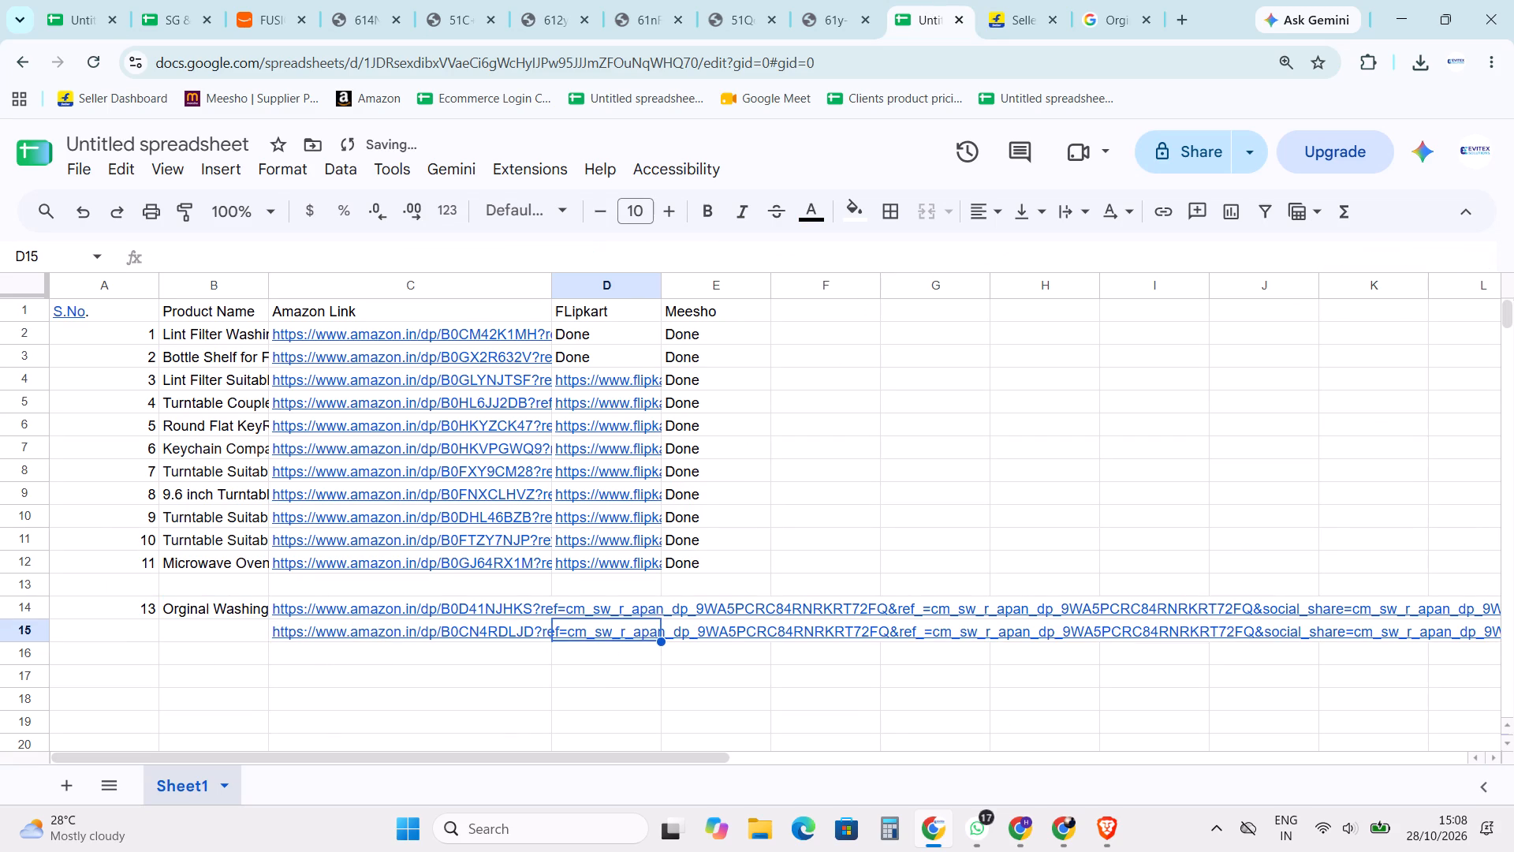
Copy "Knob/Switch/Button Suitable for Whirlpool Semi Automatic Washing Machine" from the Amazon title into the Product Name cell of row 15.
click(230, 635)
key(alt+Tab)
key(alt+Tab)
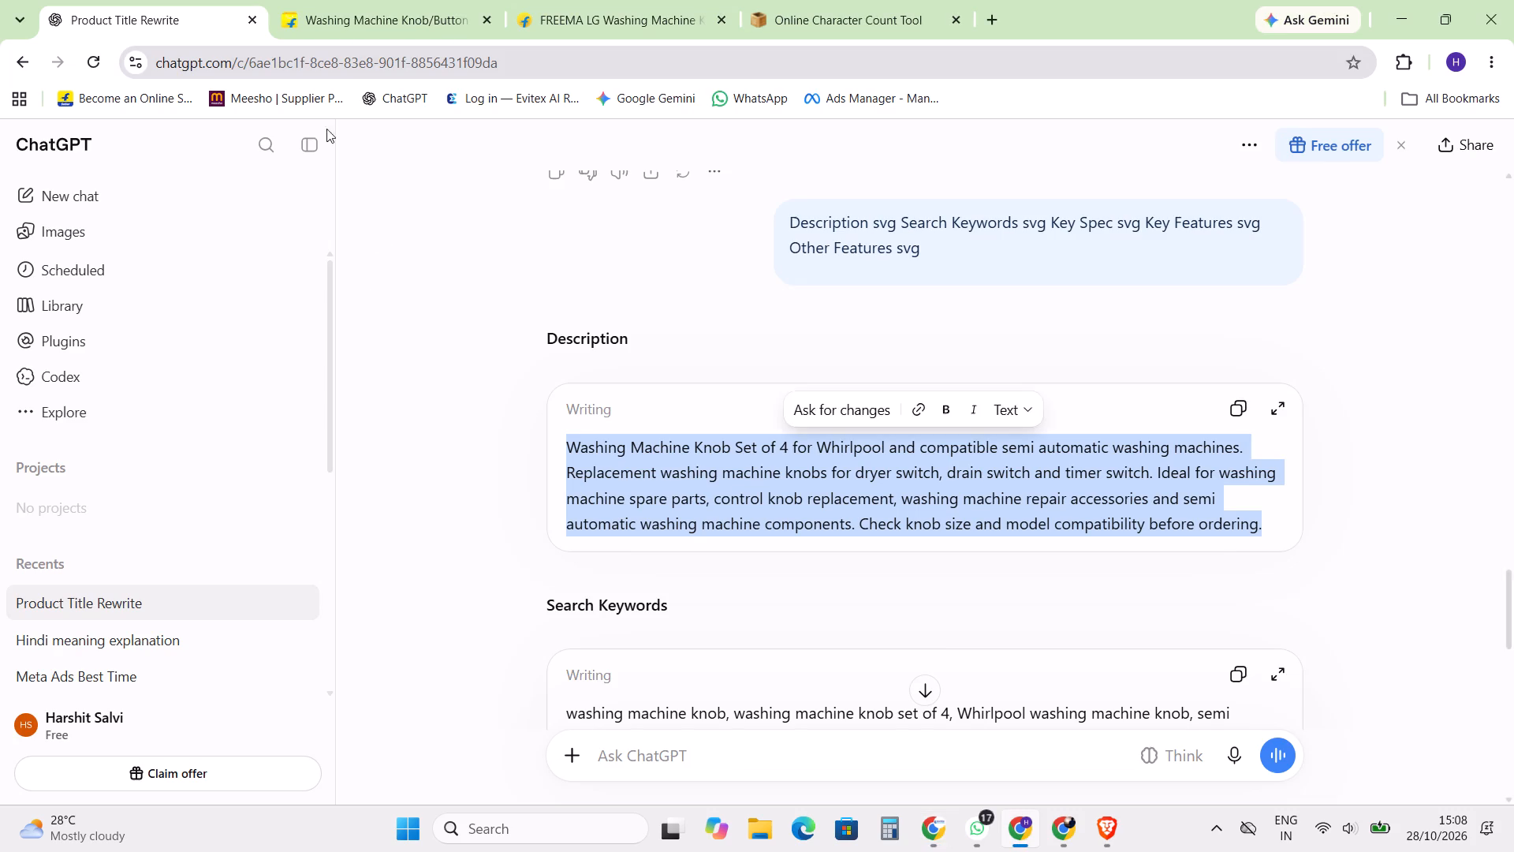
click(275, 0)
drag(829, 218, 903, 222)
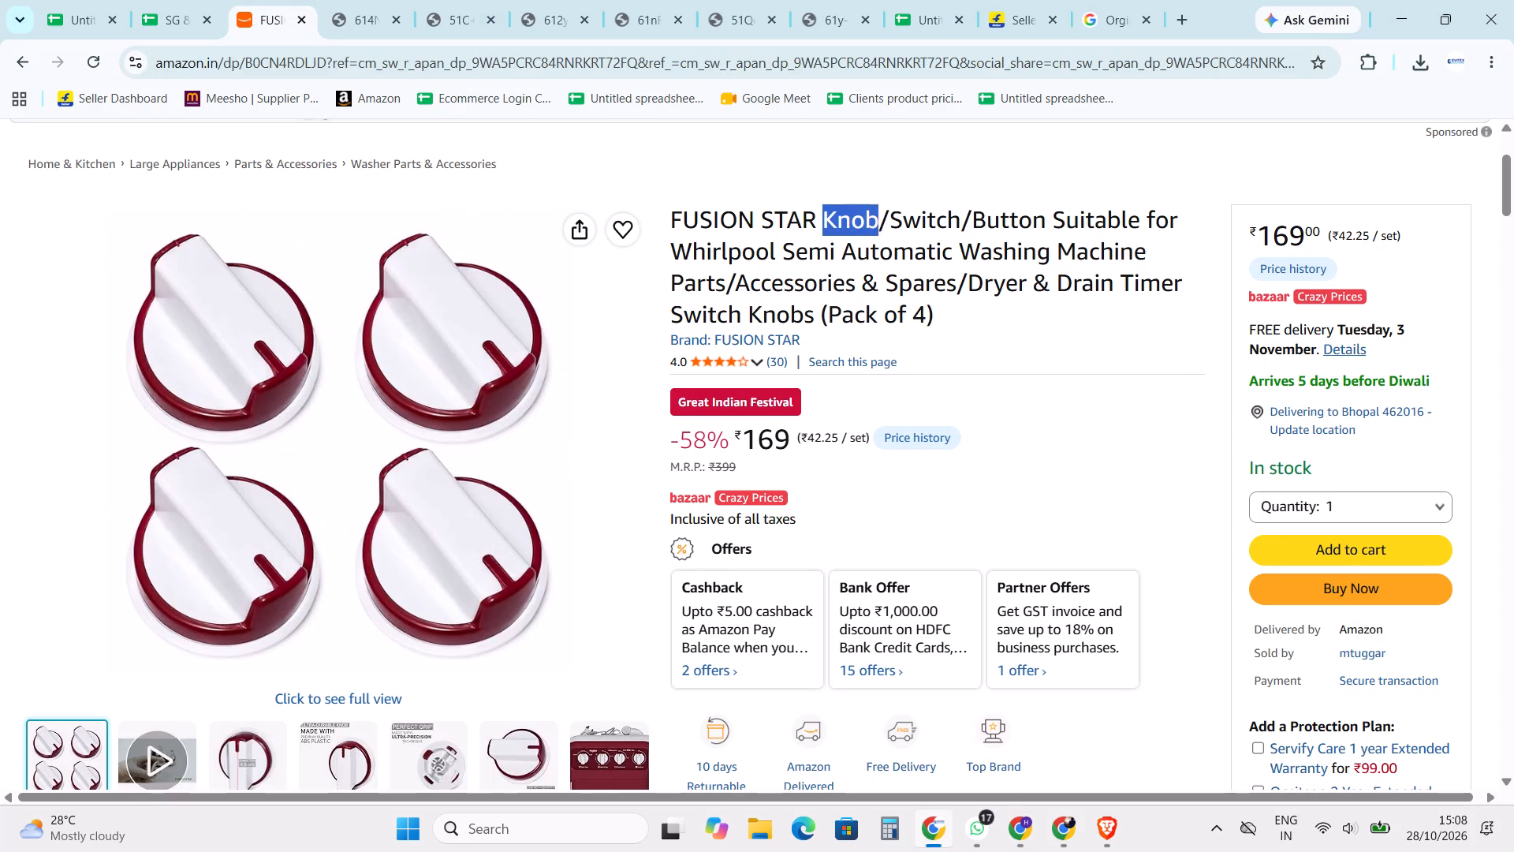
drag(903, 222, 1202, 265)
key(ctrl+c)
key(alt+Tab)
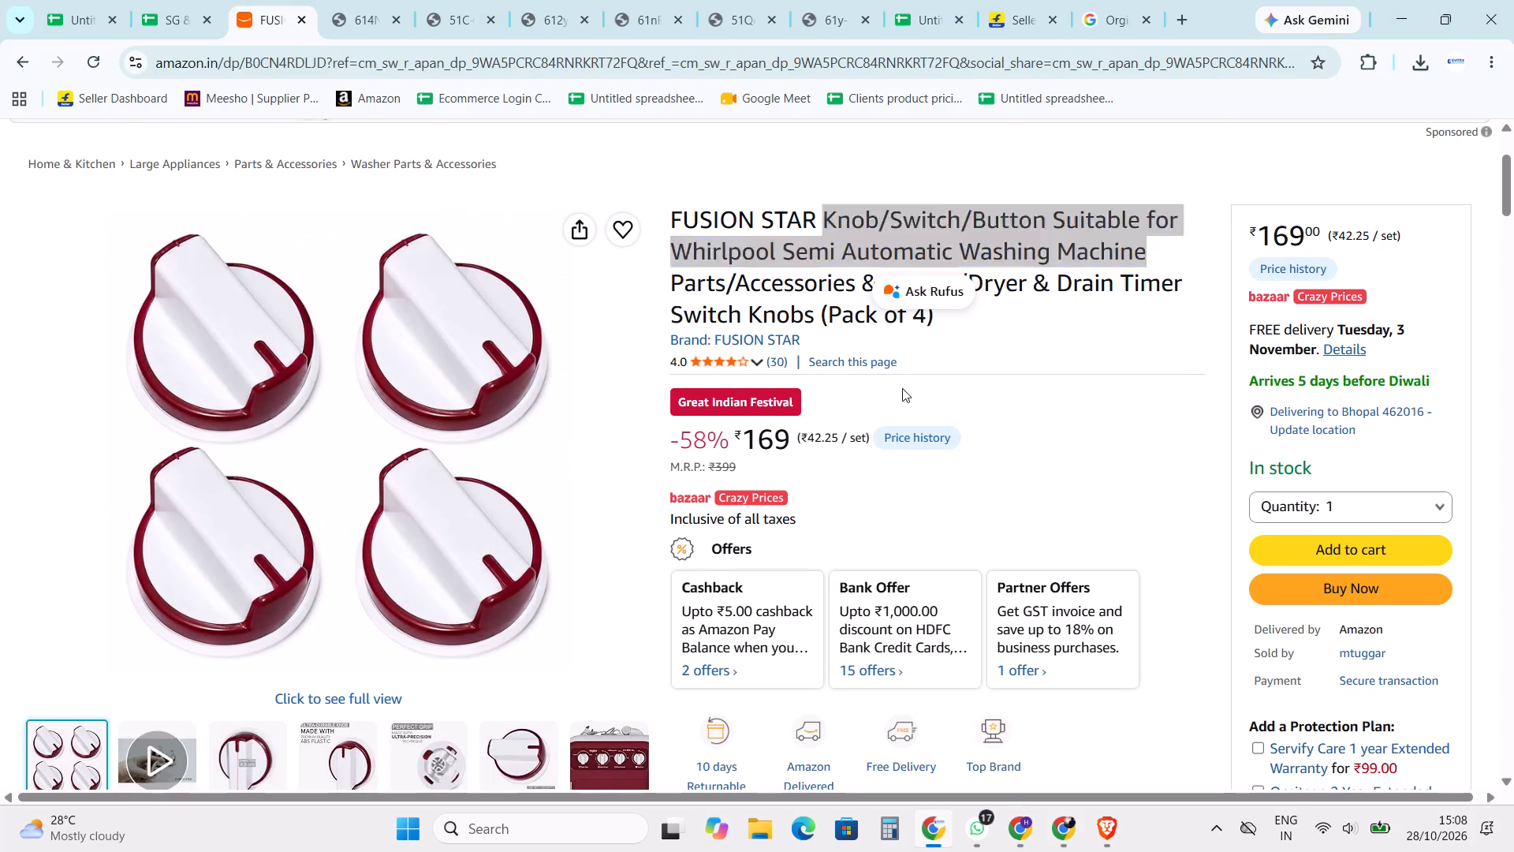
key(alt+Tab)
key(alt+Tab)
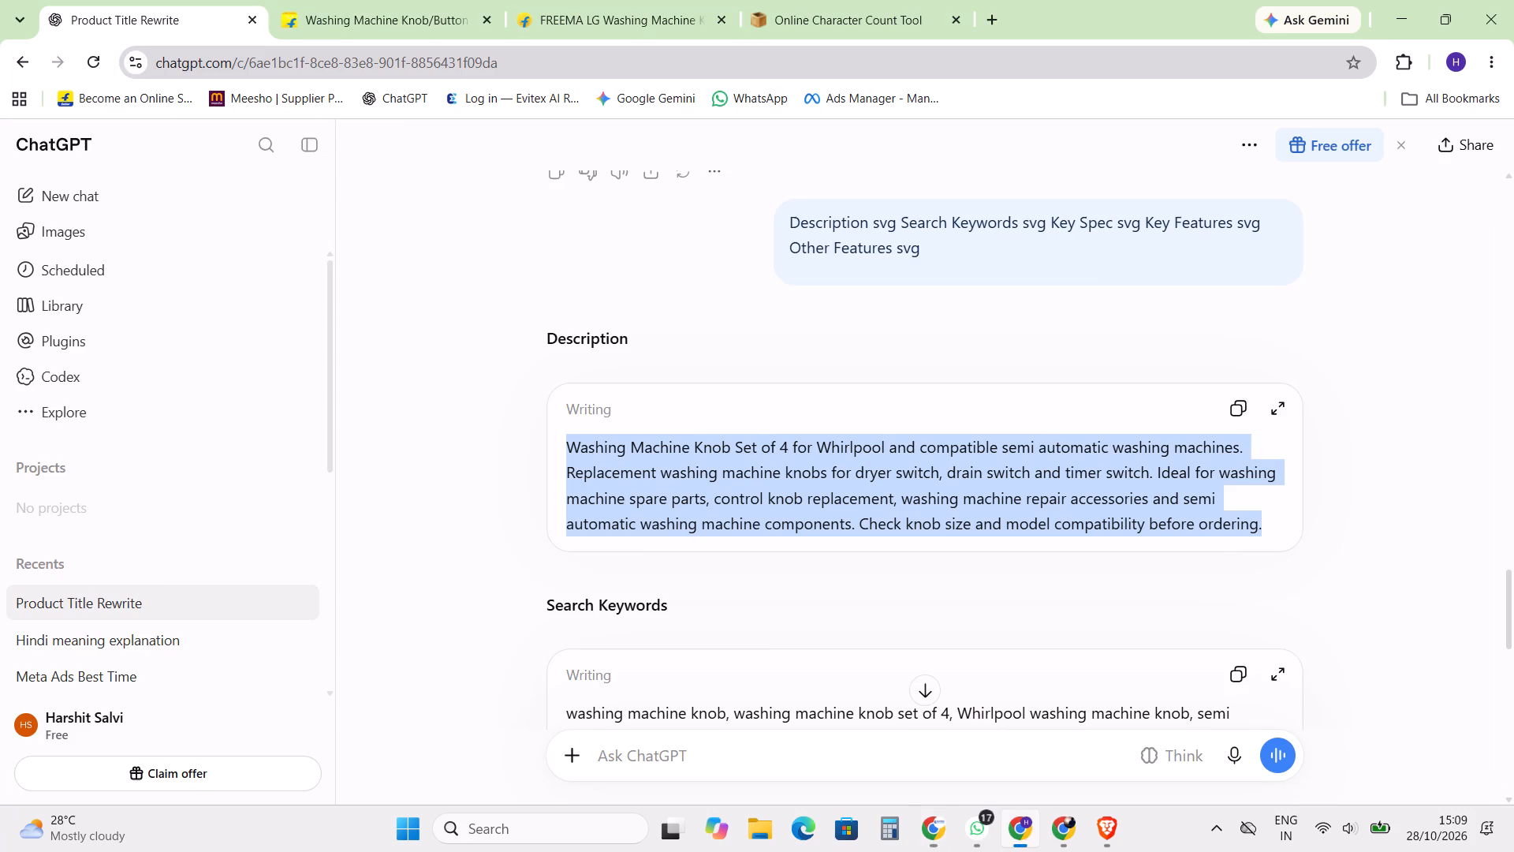
key(alt+Tab)
click(935, 0)
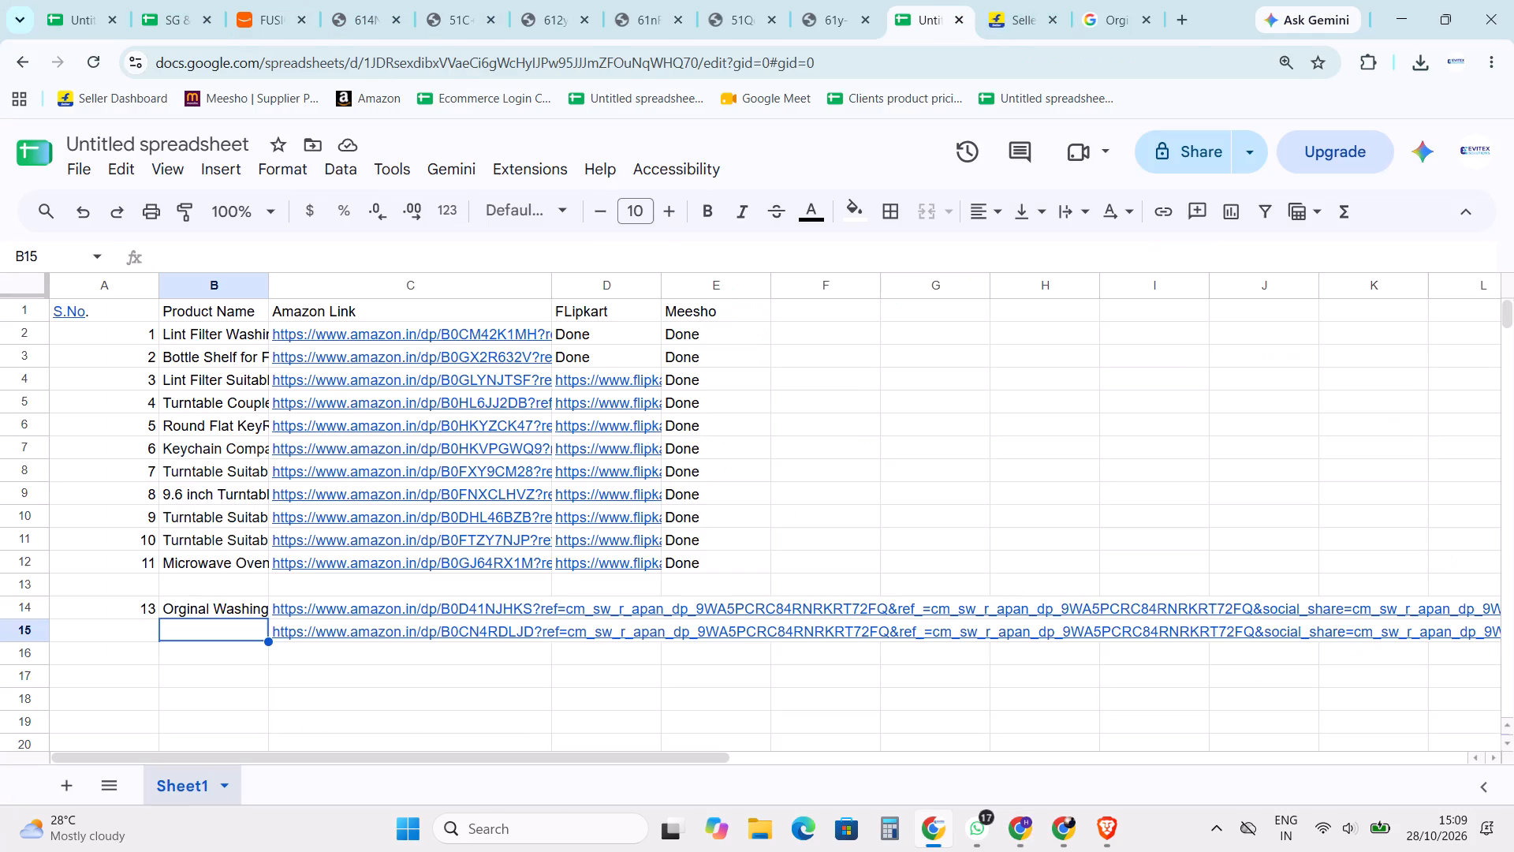
key(ctrl+v)
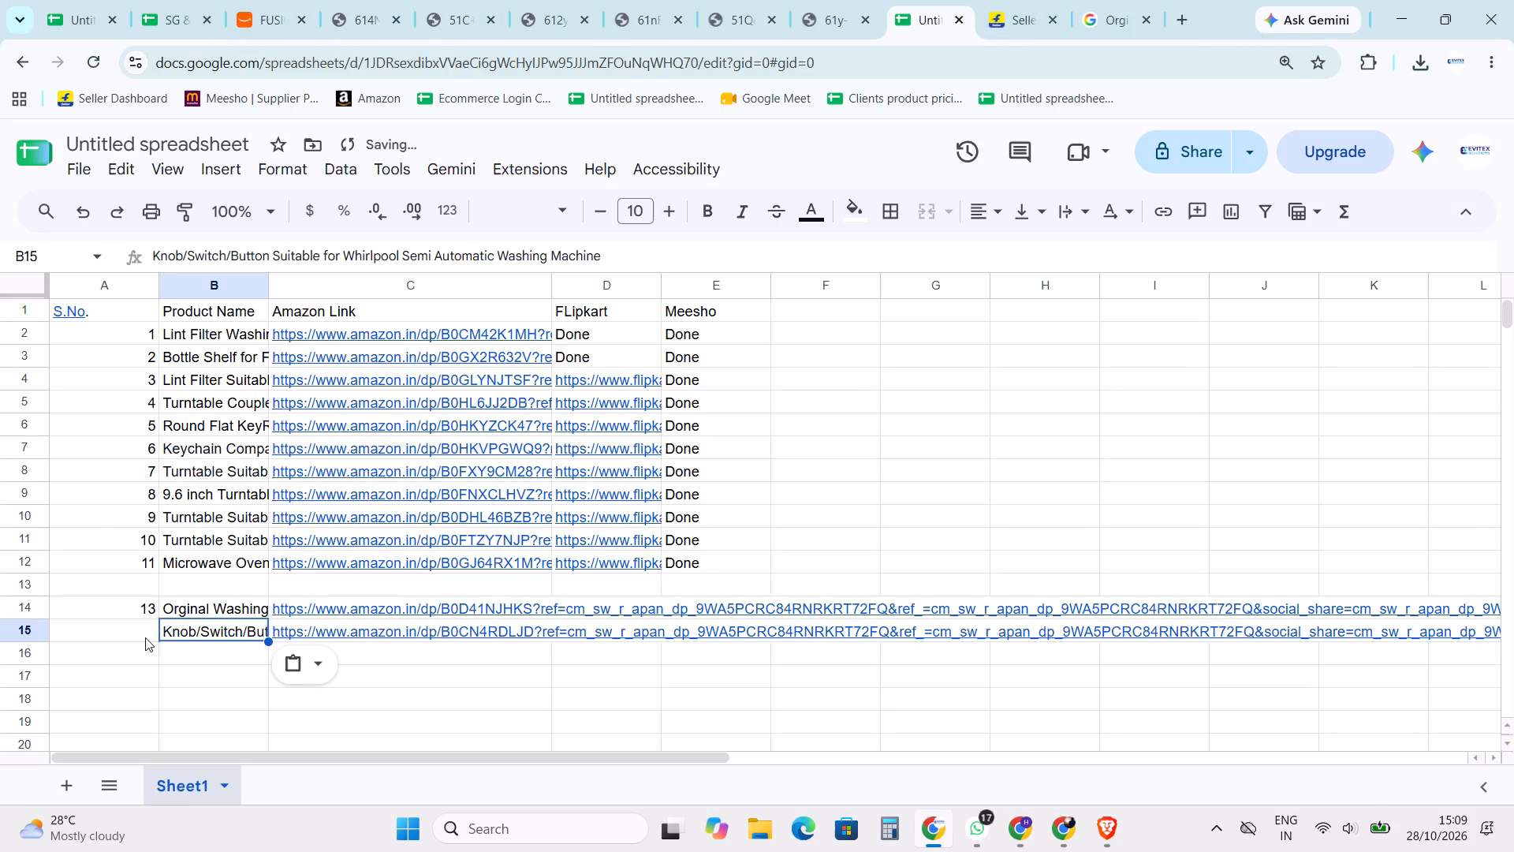
Enter 14 as the S.No. of the Whirlpool knob entry in row 15.
click(143, 634)
key(1)
key(4)
key(Return)
Mark the Meesho column as Done for the two washing machine knob entries in rows 14 and 15.
key(Up)
key(Right)
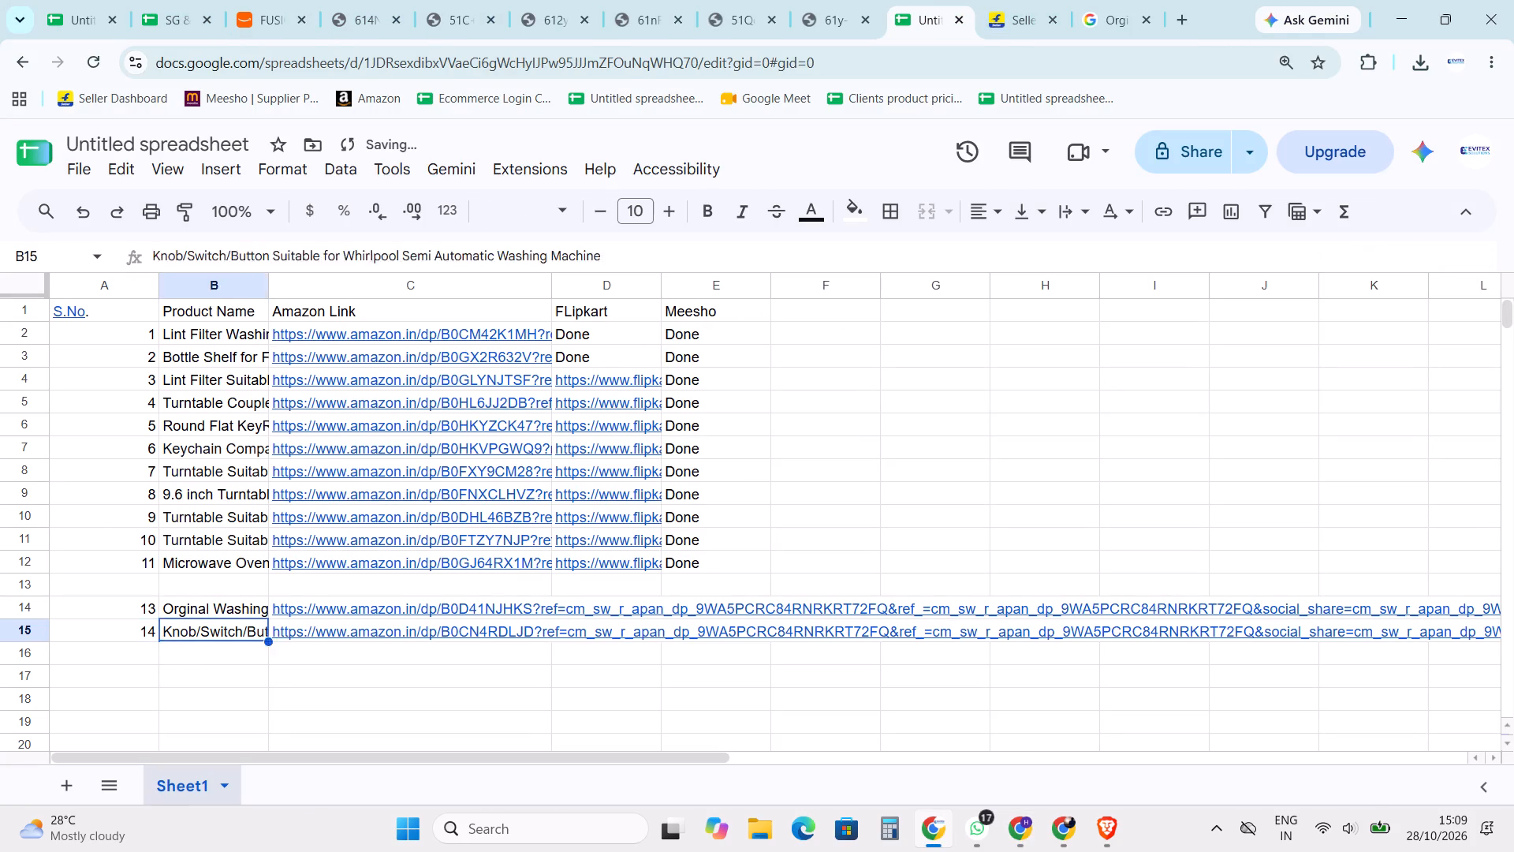
key(Right)
key(Right)
key(Right)
key(Up)
text(Done)
key(Return)
key(ctrl+d)
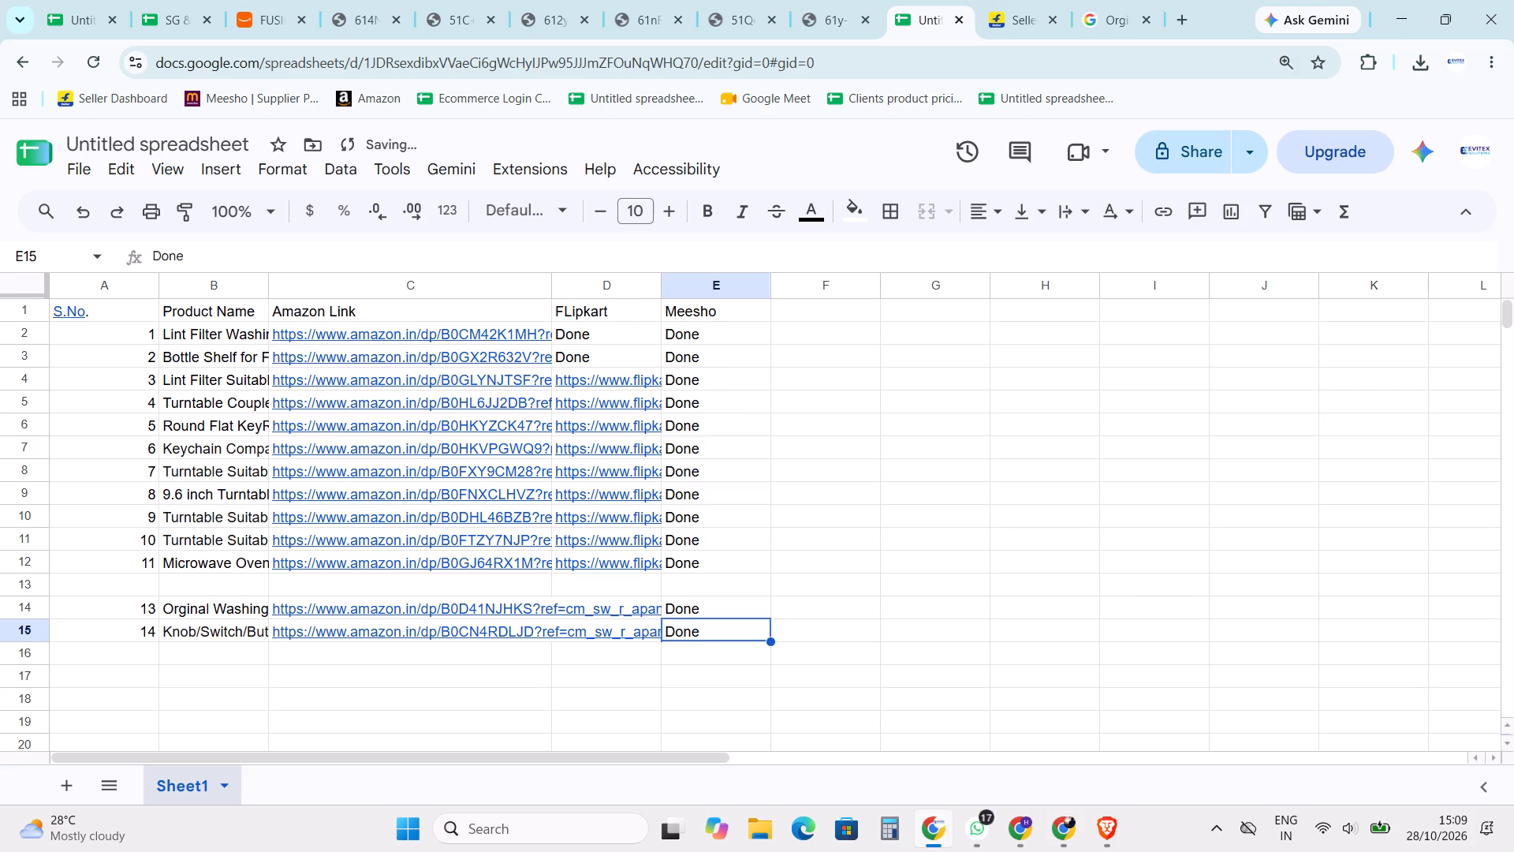
Start the following product entry in row 16 by entering 15 as its S.No.
key(Left)
key(Up)
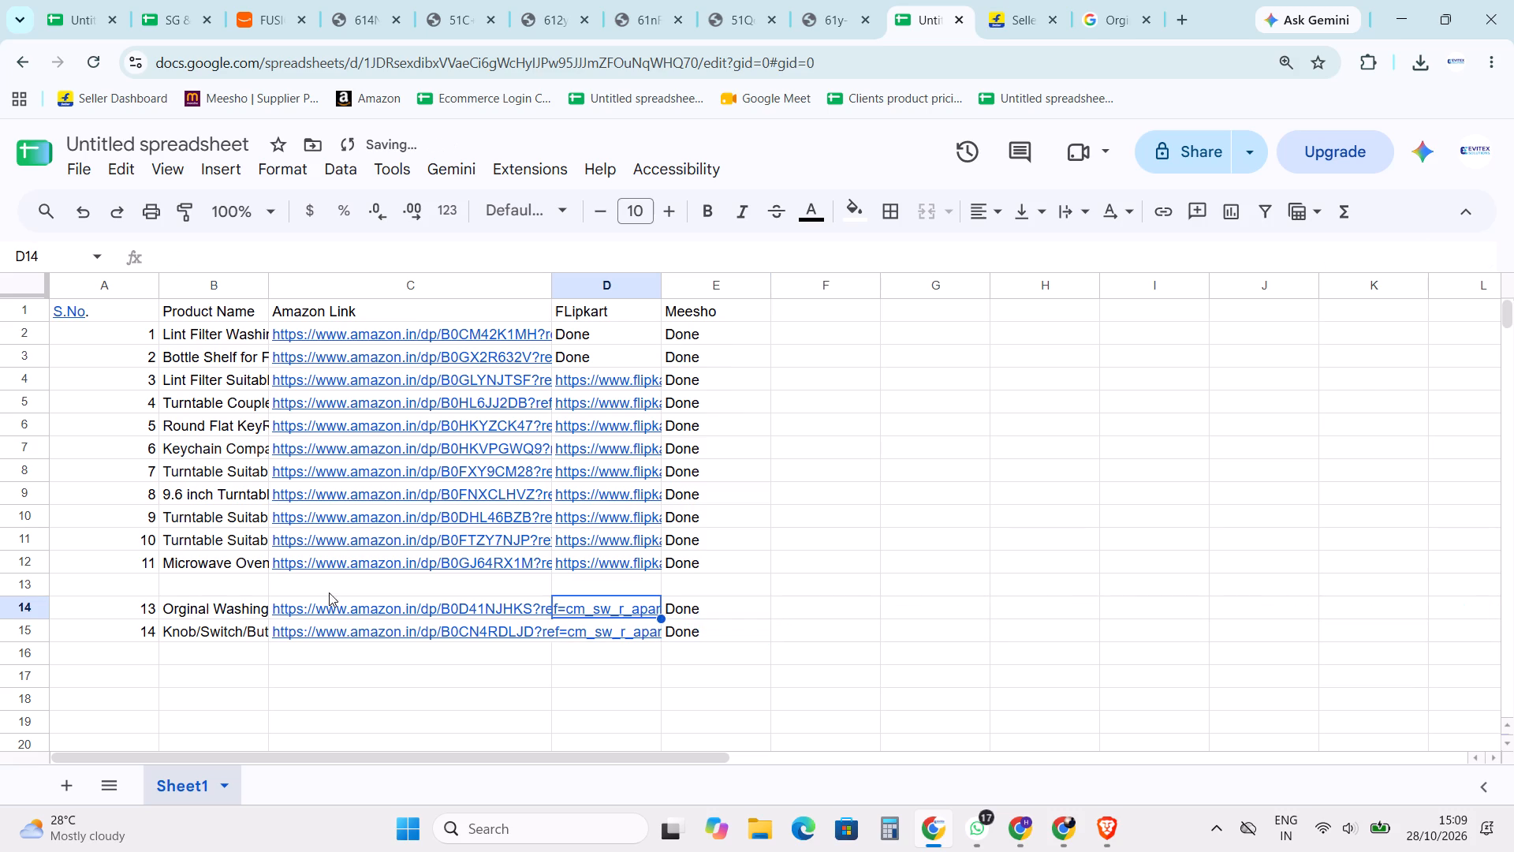
key(Down)
key(Left)
key(Left)
key(Left)
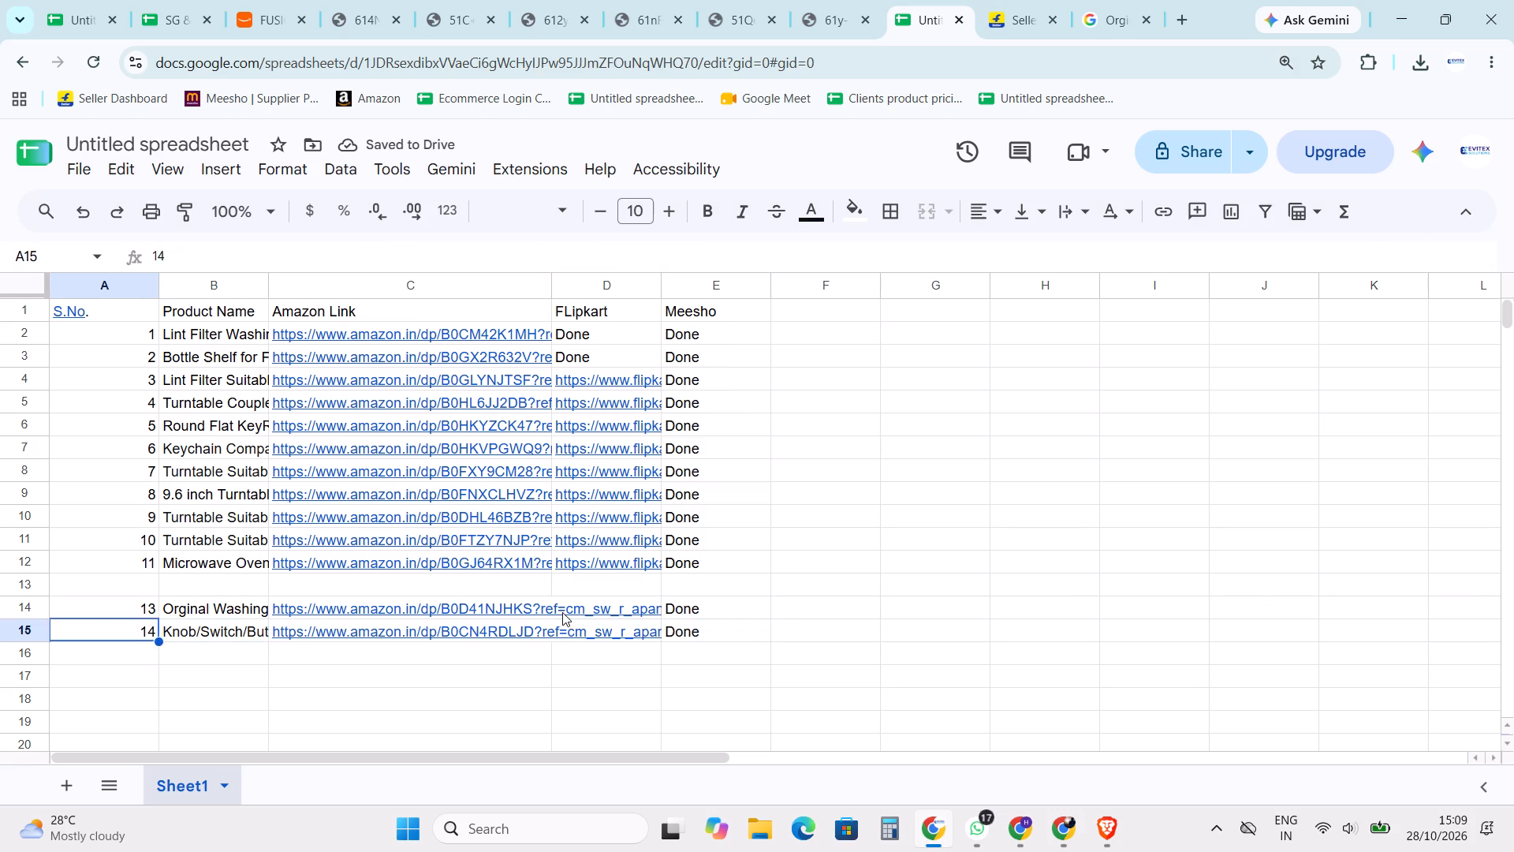
key(Down)
text(15)
key(Return)
key(Up)
key(Right)
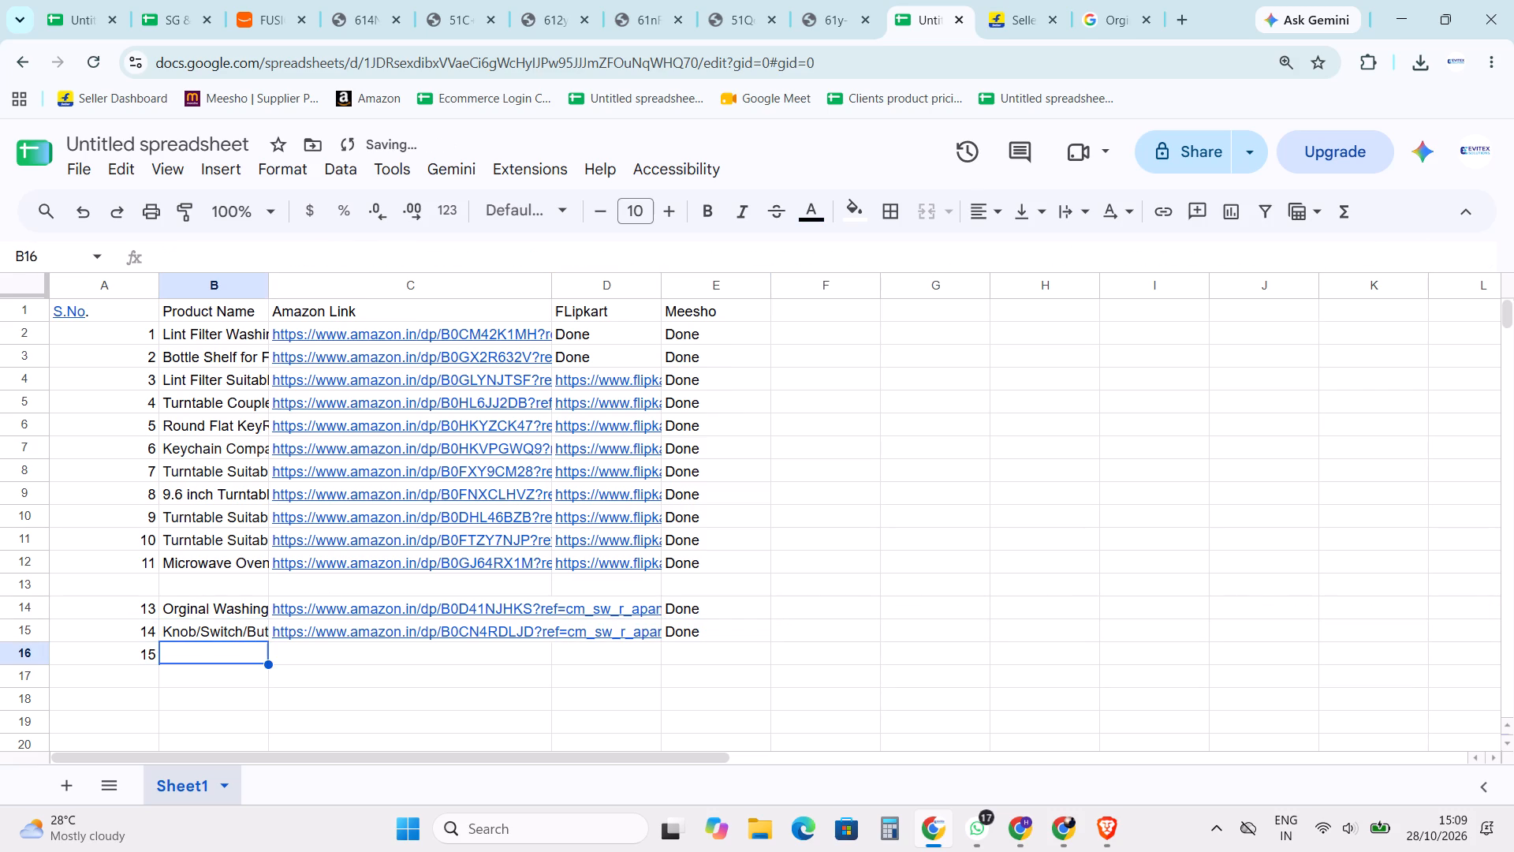
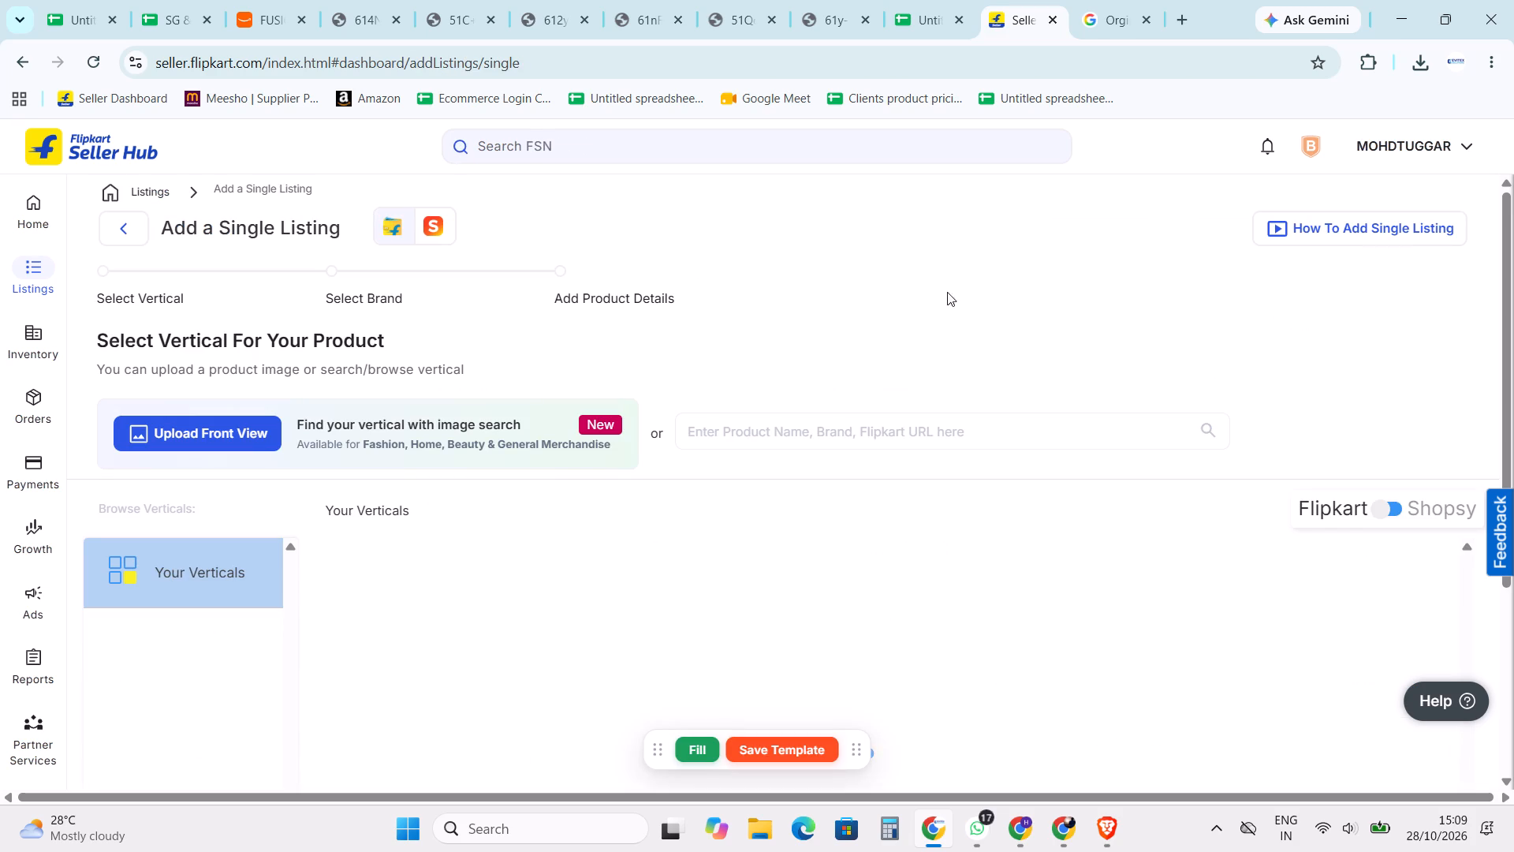
Close the six full-size Amazon image tabs of the Whirlpool knob set and return to its Amazon product page.
click(947, 269)
click(367, 0)
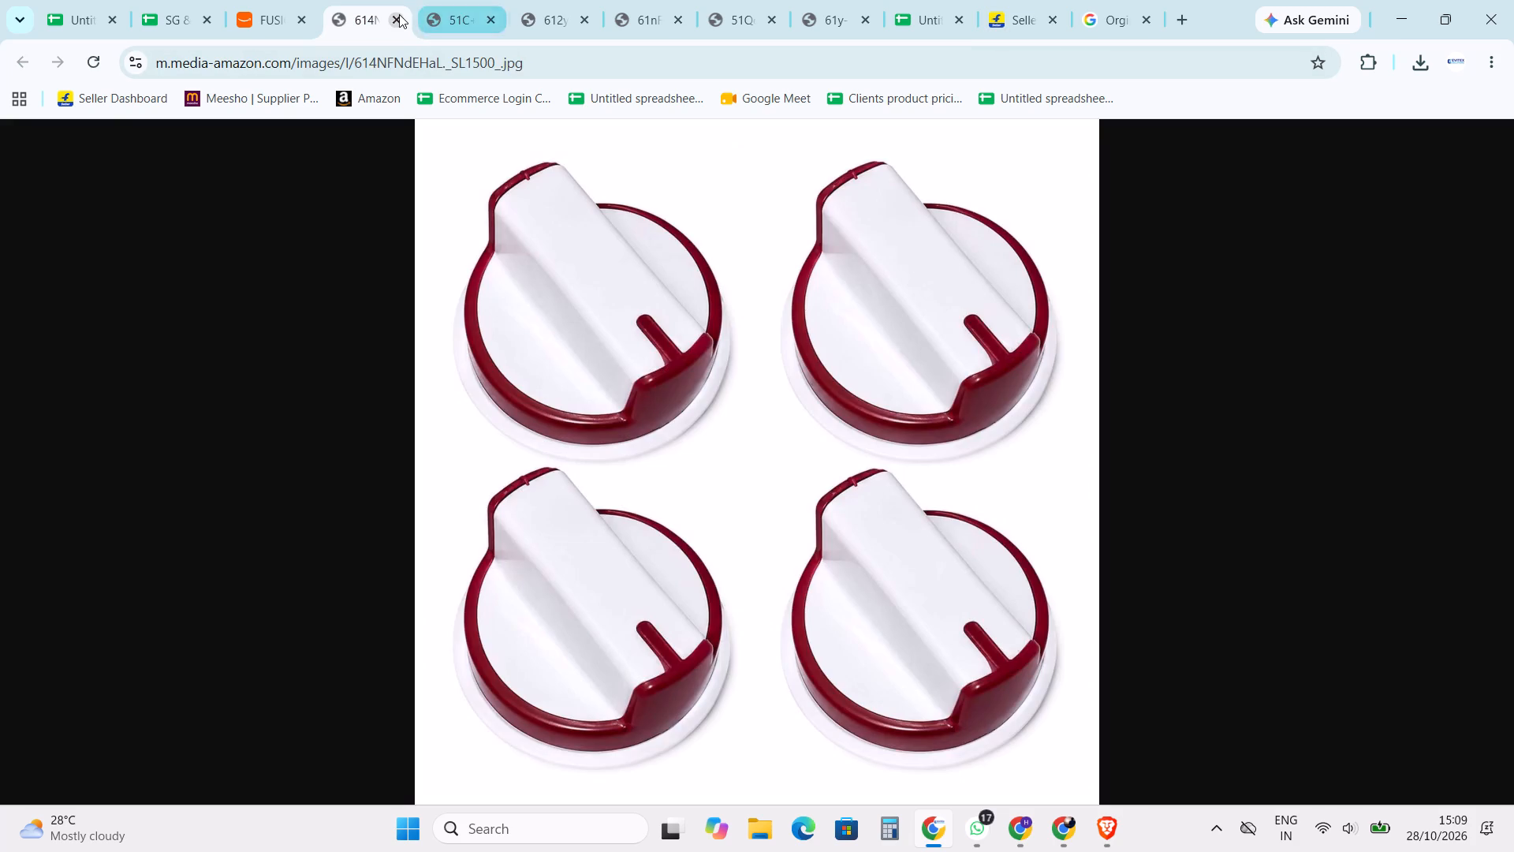
click(399, 14)
click(400, 19)
triple_click(400, 19)
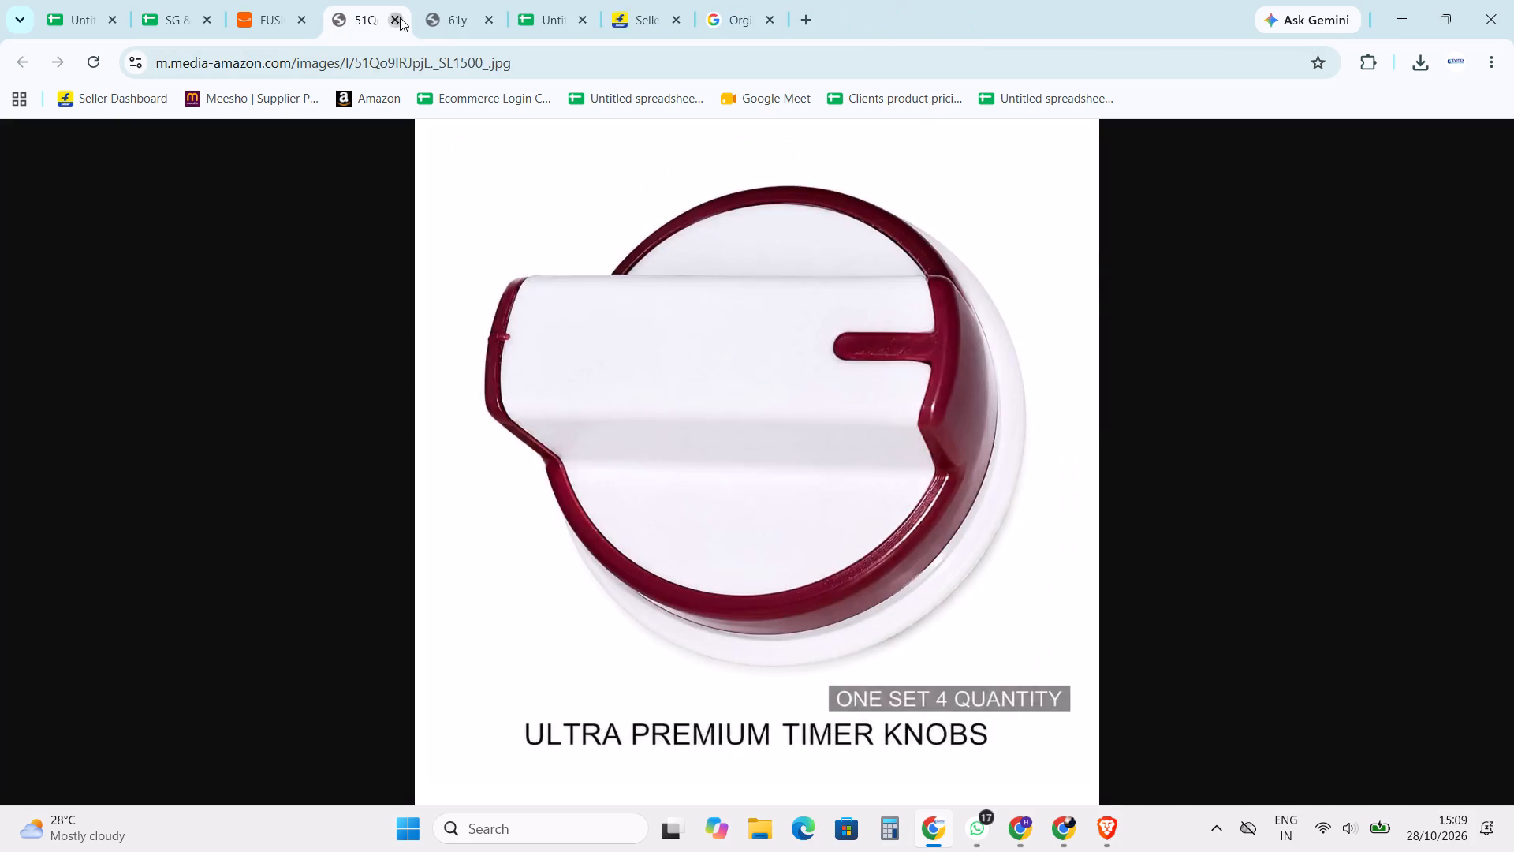
click(397, 11)
click(310, 0)
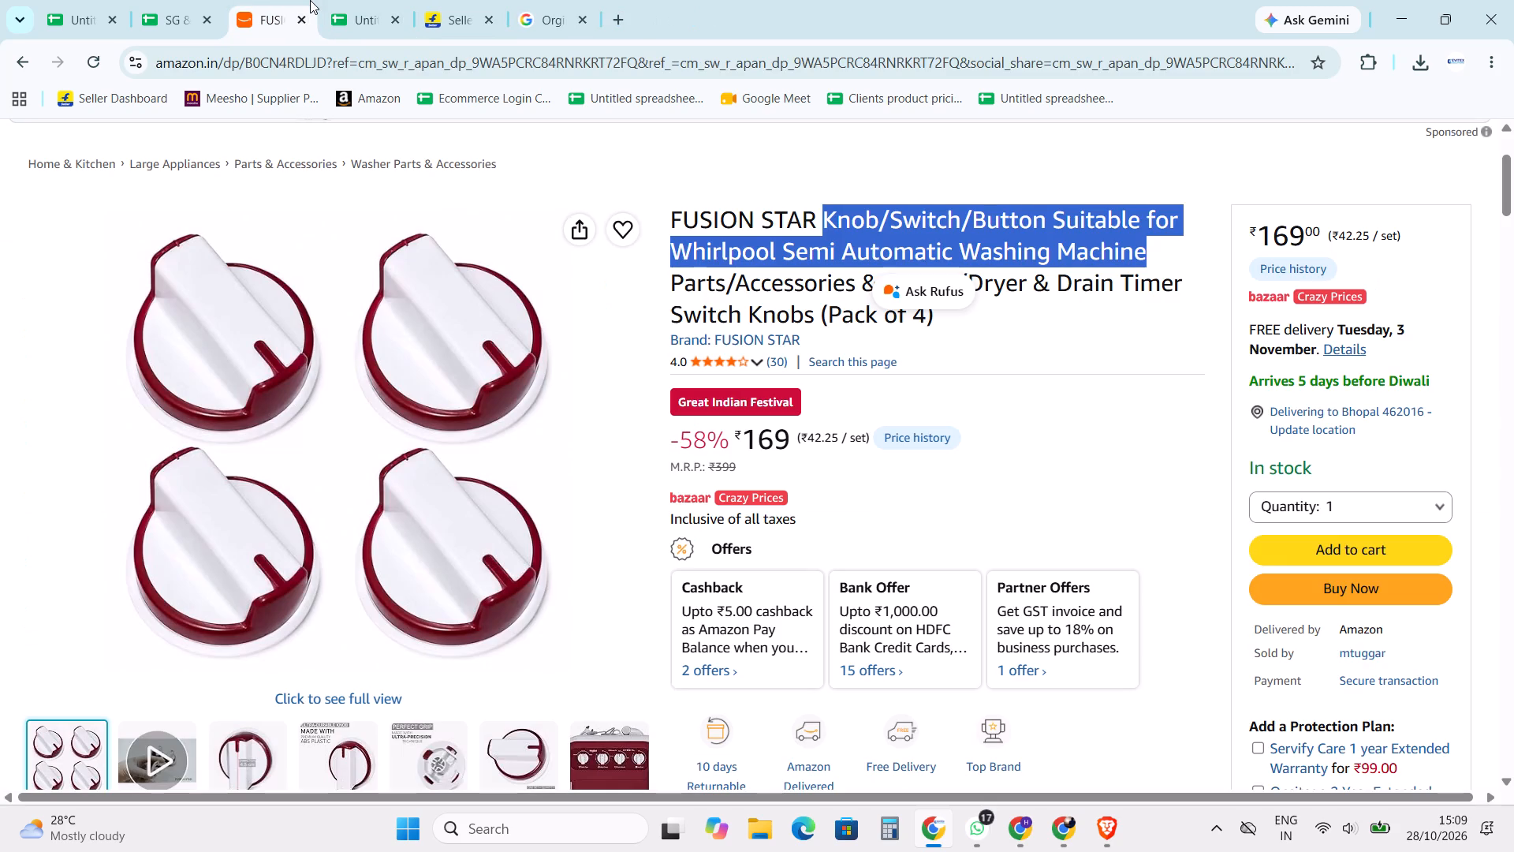
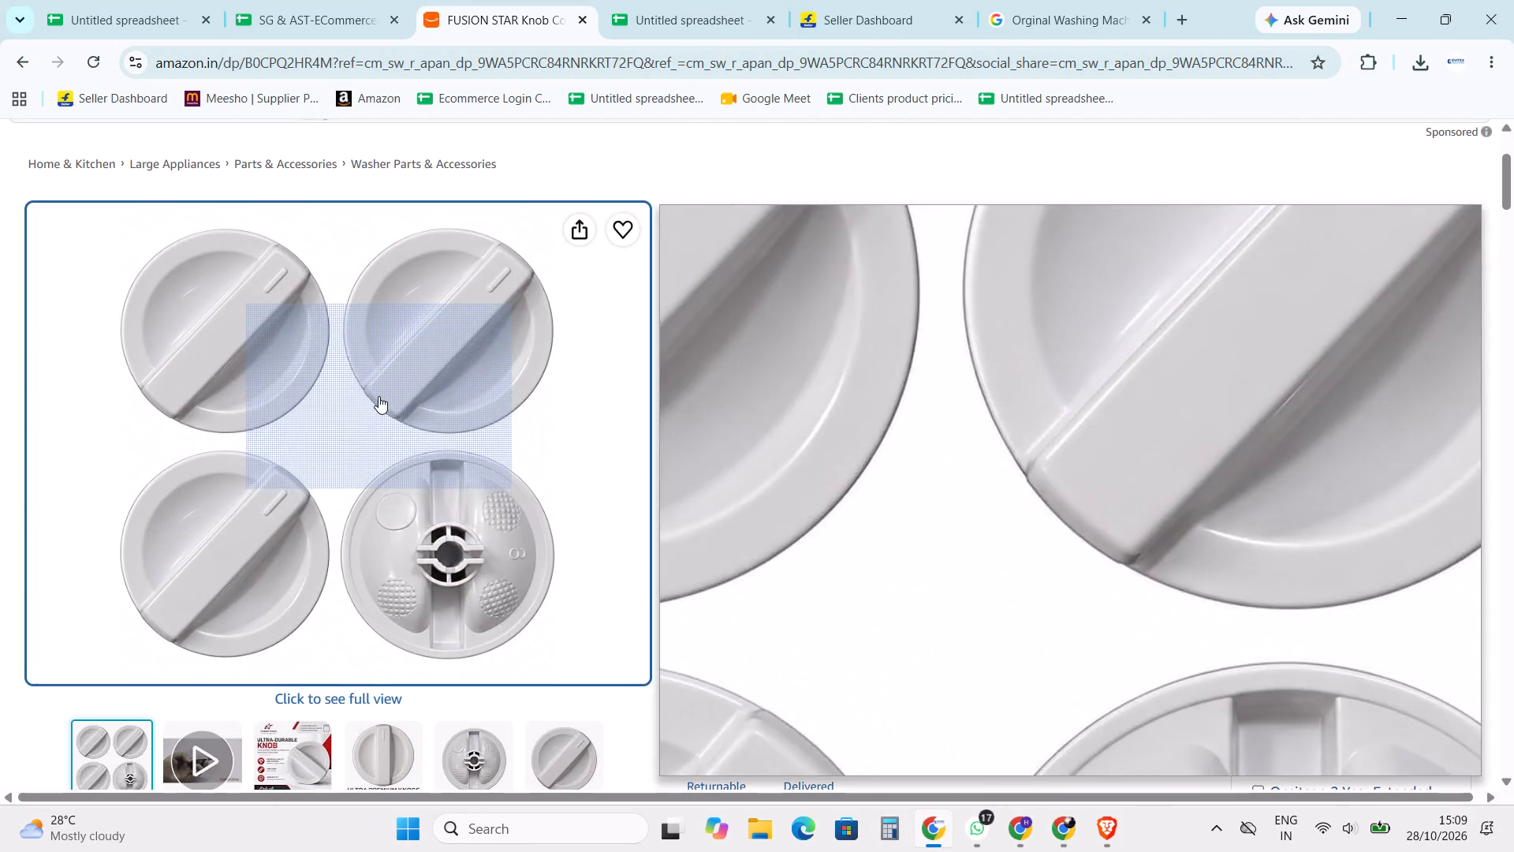
Save the four-knob main image and the Ultra-Durable Knob infographic from the FUSION STAR Godrej knob's gallery to Downloads.
right_click(736, 426)
click(795, 482)
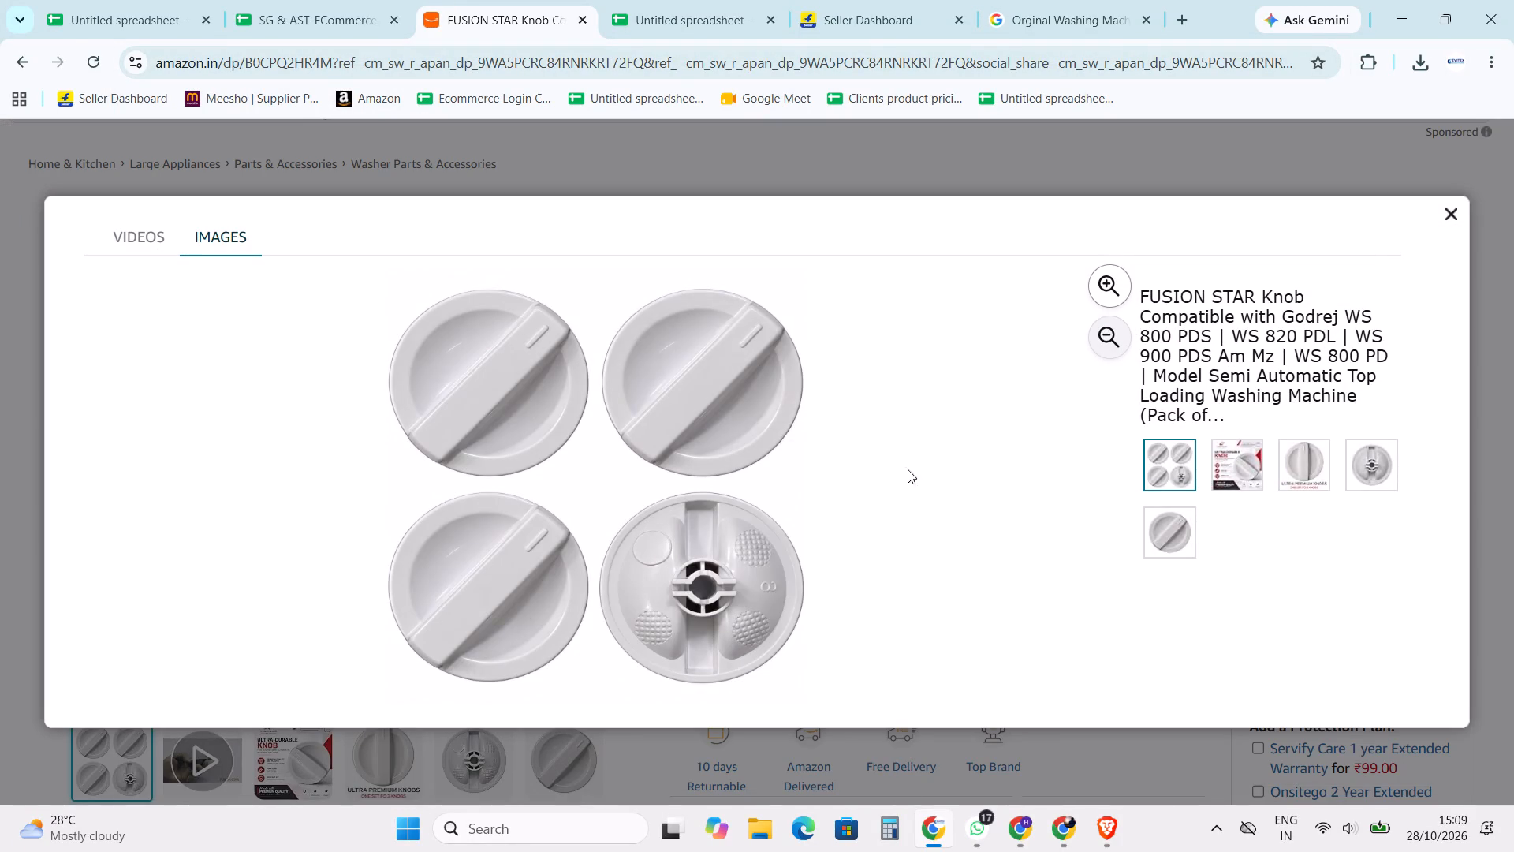
key(Return)
click(1233, 467)
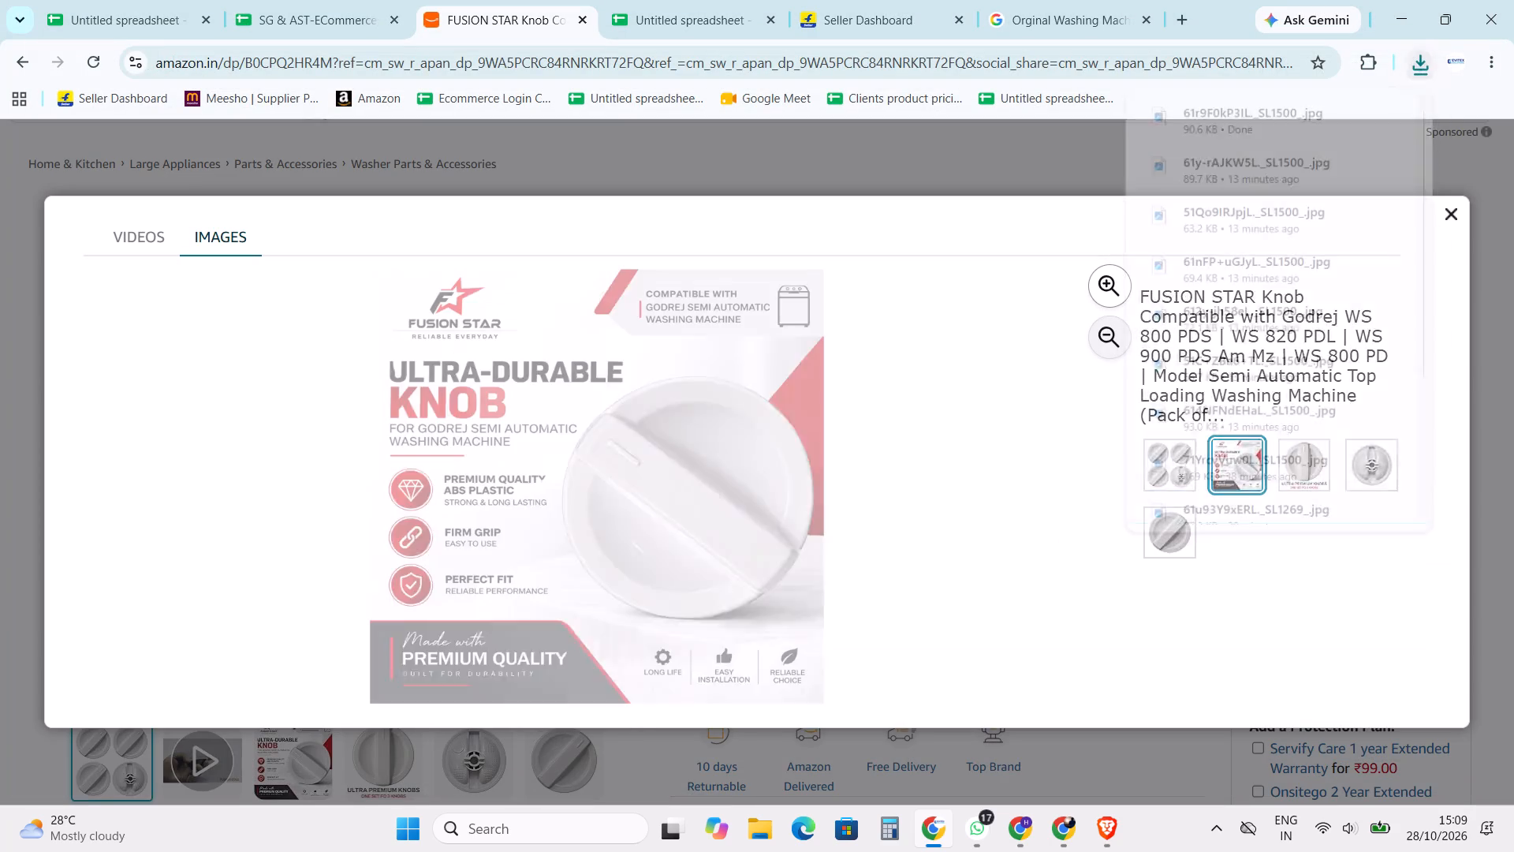
right_click(673, 413)
click(730, 475)
key(Return)
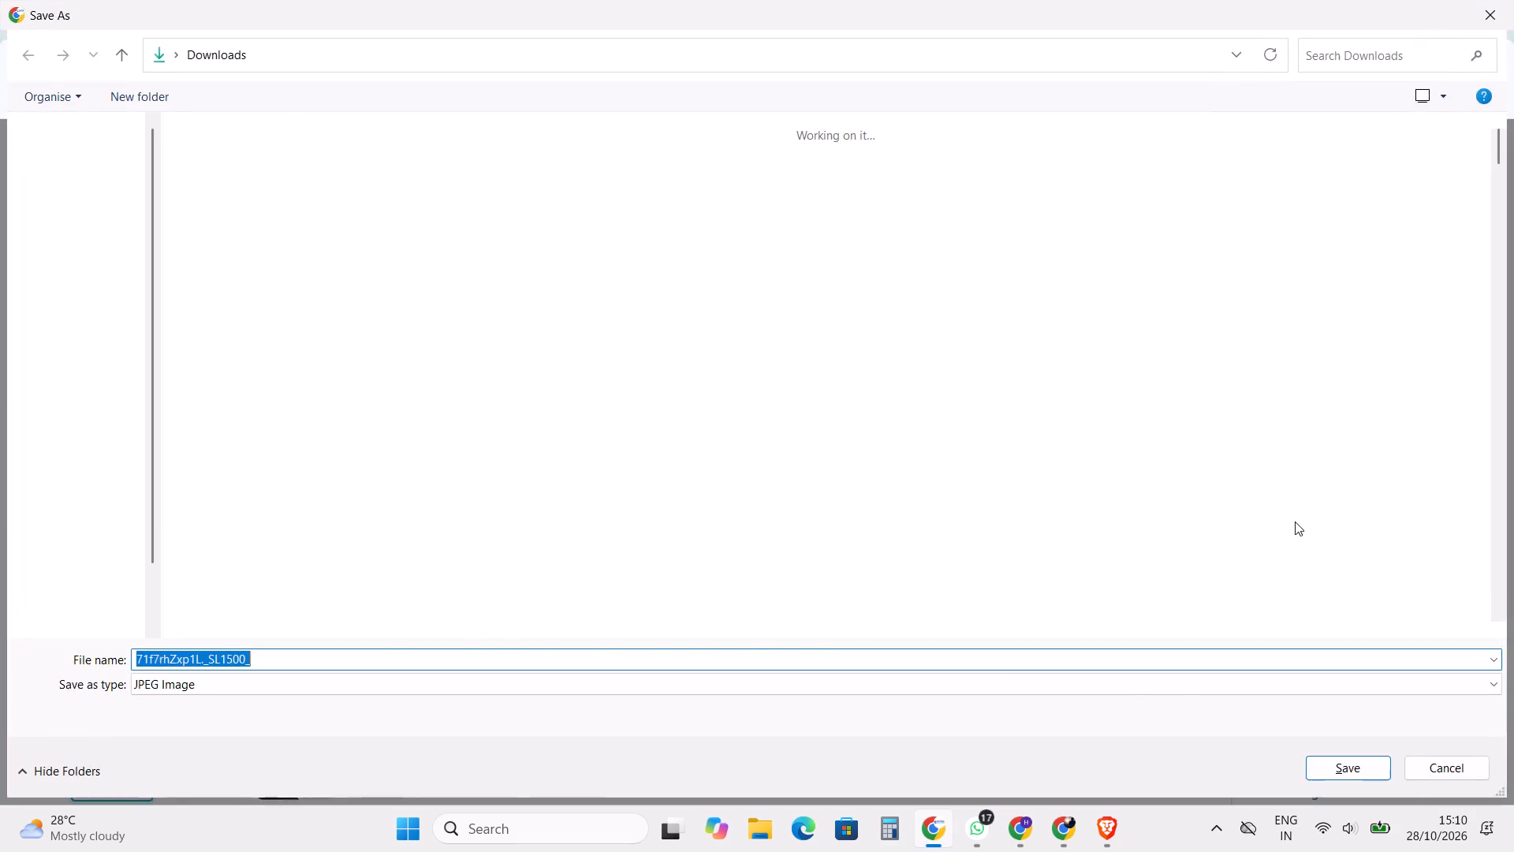
Save the gallery's remaining three images to Downloads: the Ultra Premium Knobs picture, the knob's back view and the angled front view.
click(1311, 461)
right_click(589, 436)
click(643, 488)
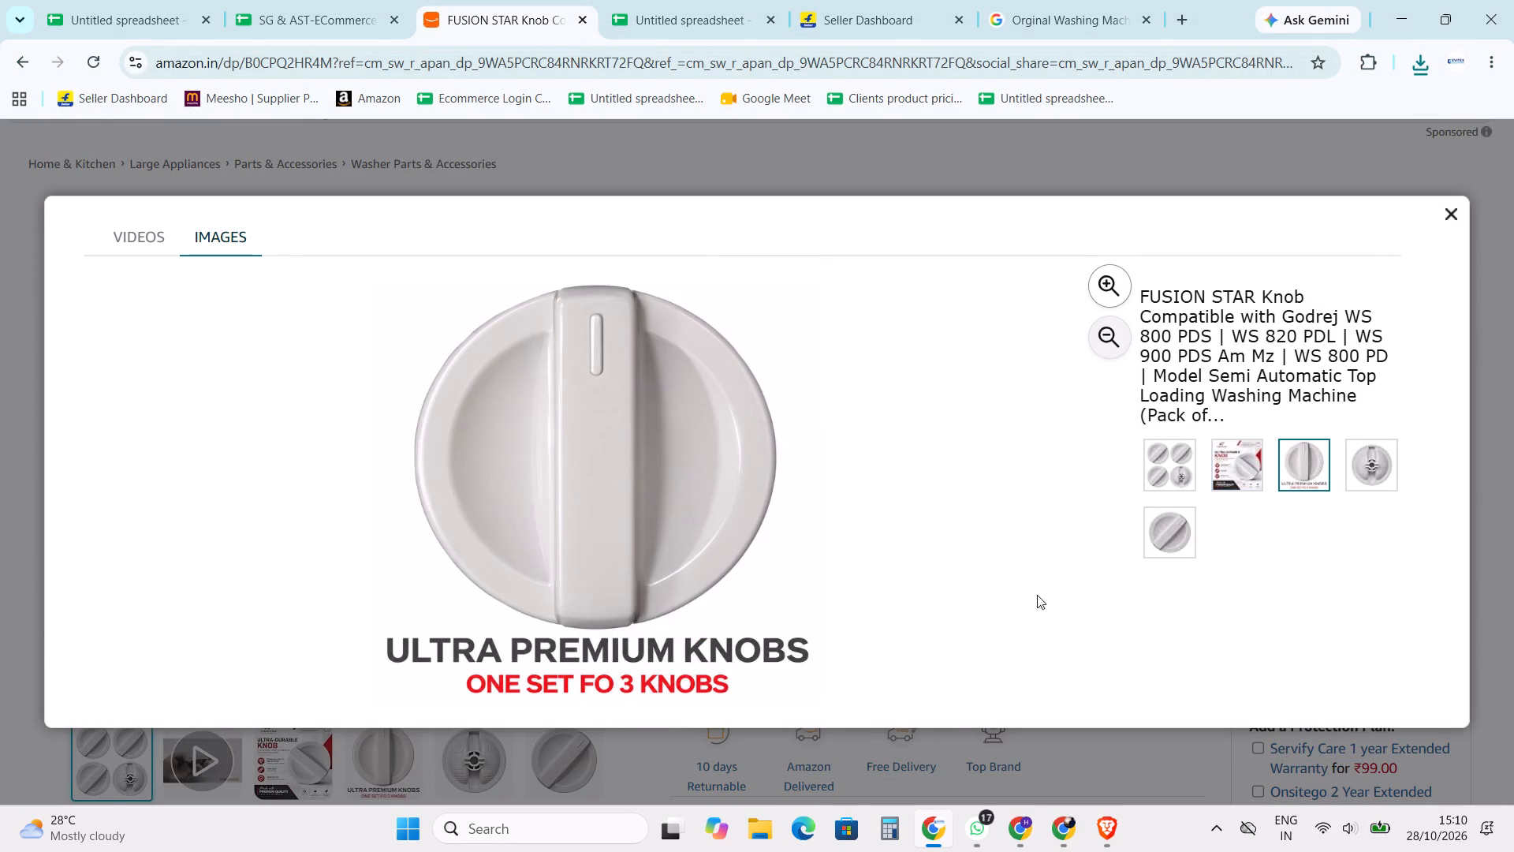
key(Return)
click(1370, 469)
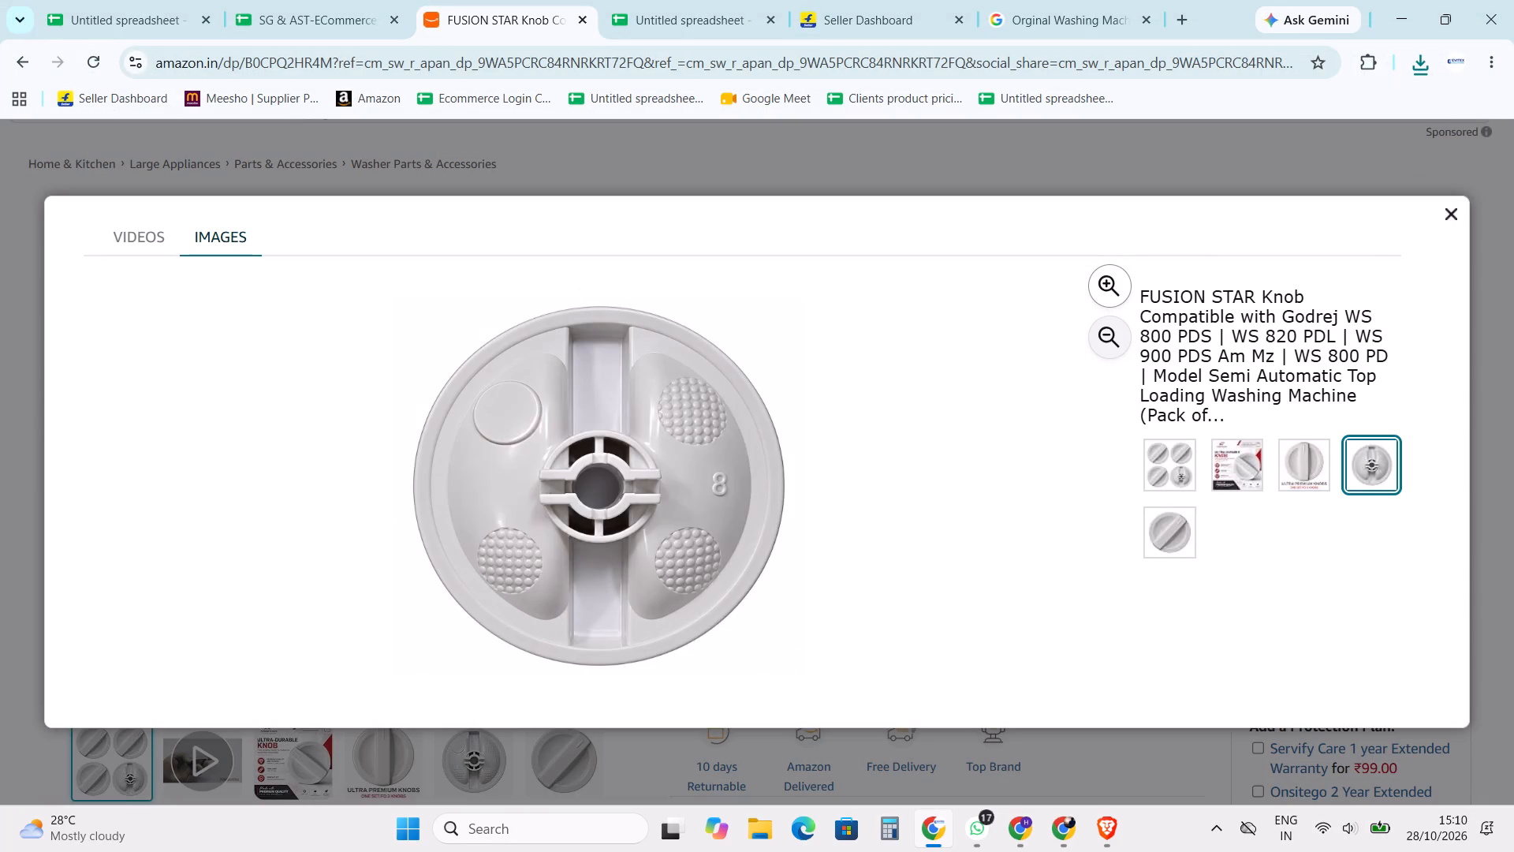
right_click(677, 450)
click(730, 498)
key(Return)
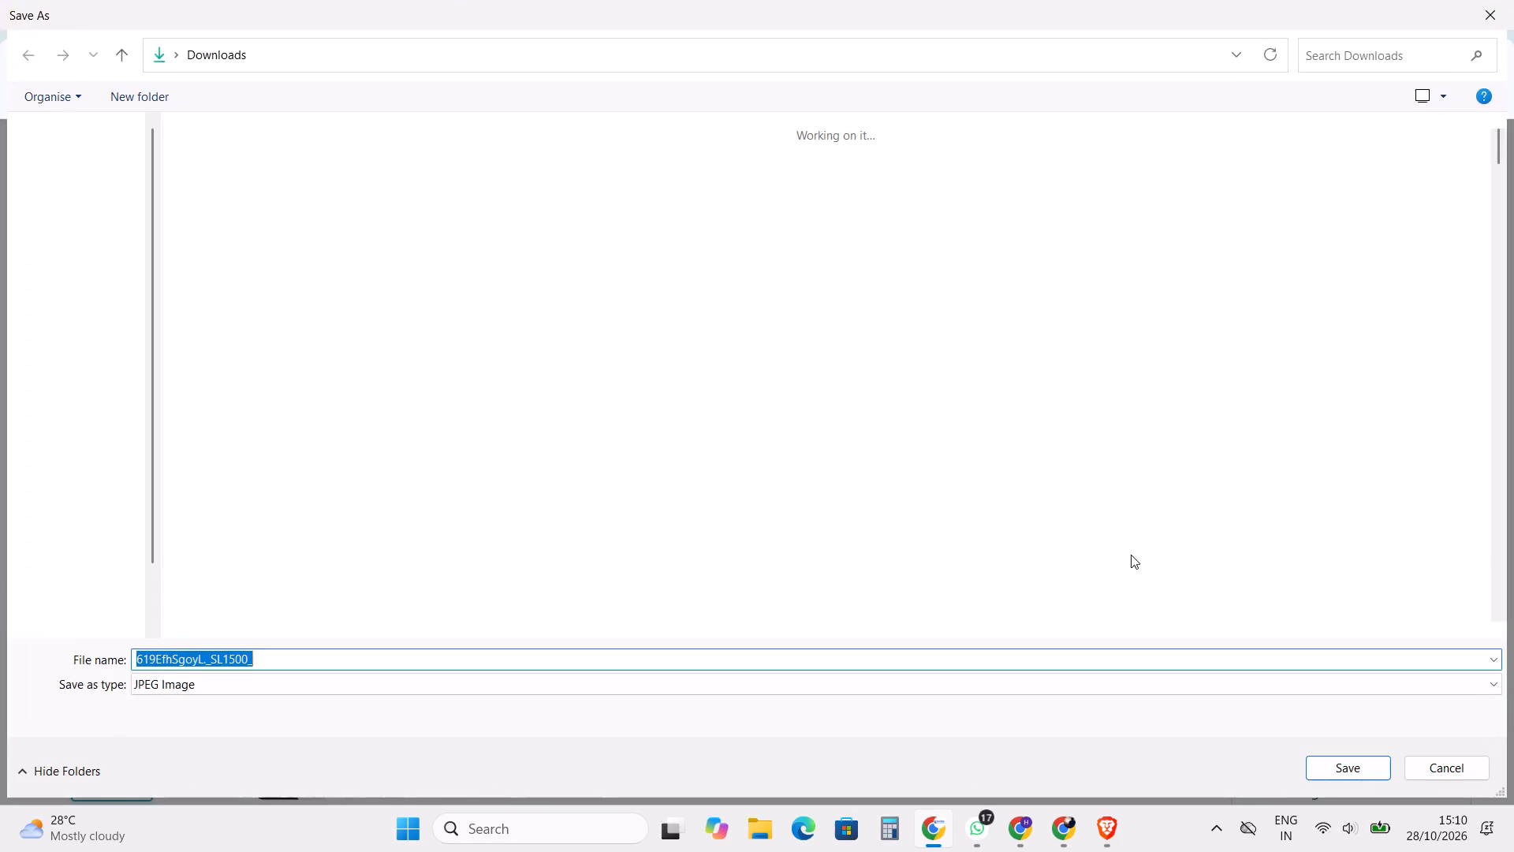
click(1180, 522)
right_click(729, 455)
click(786, 506)
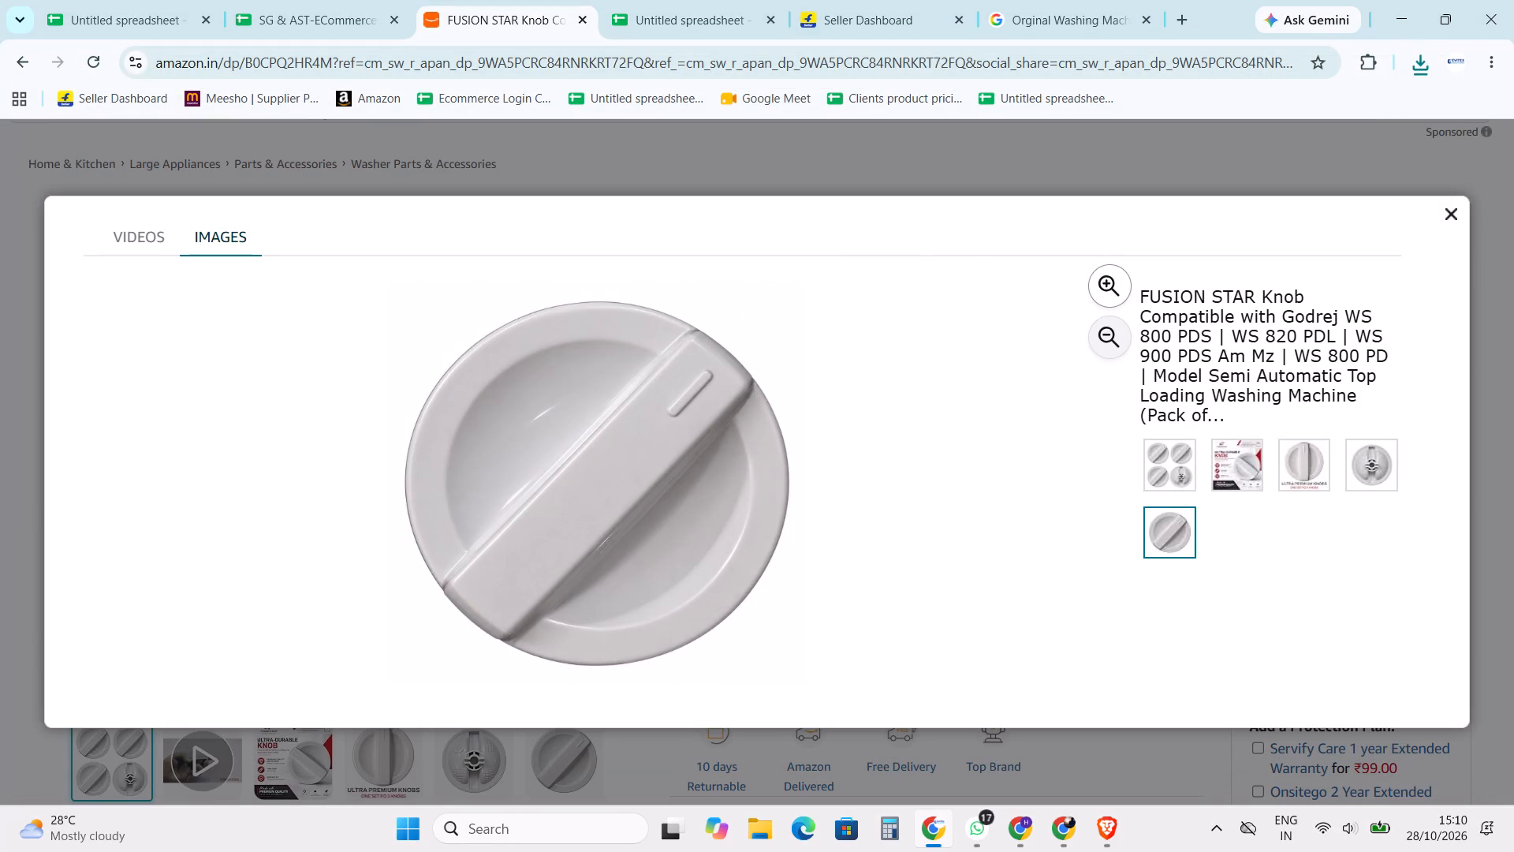
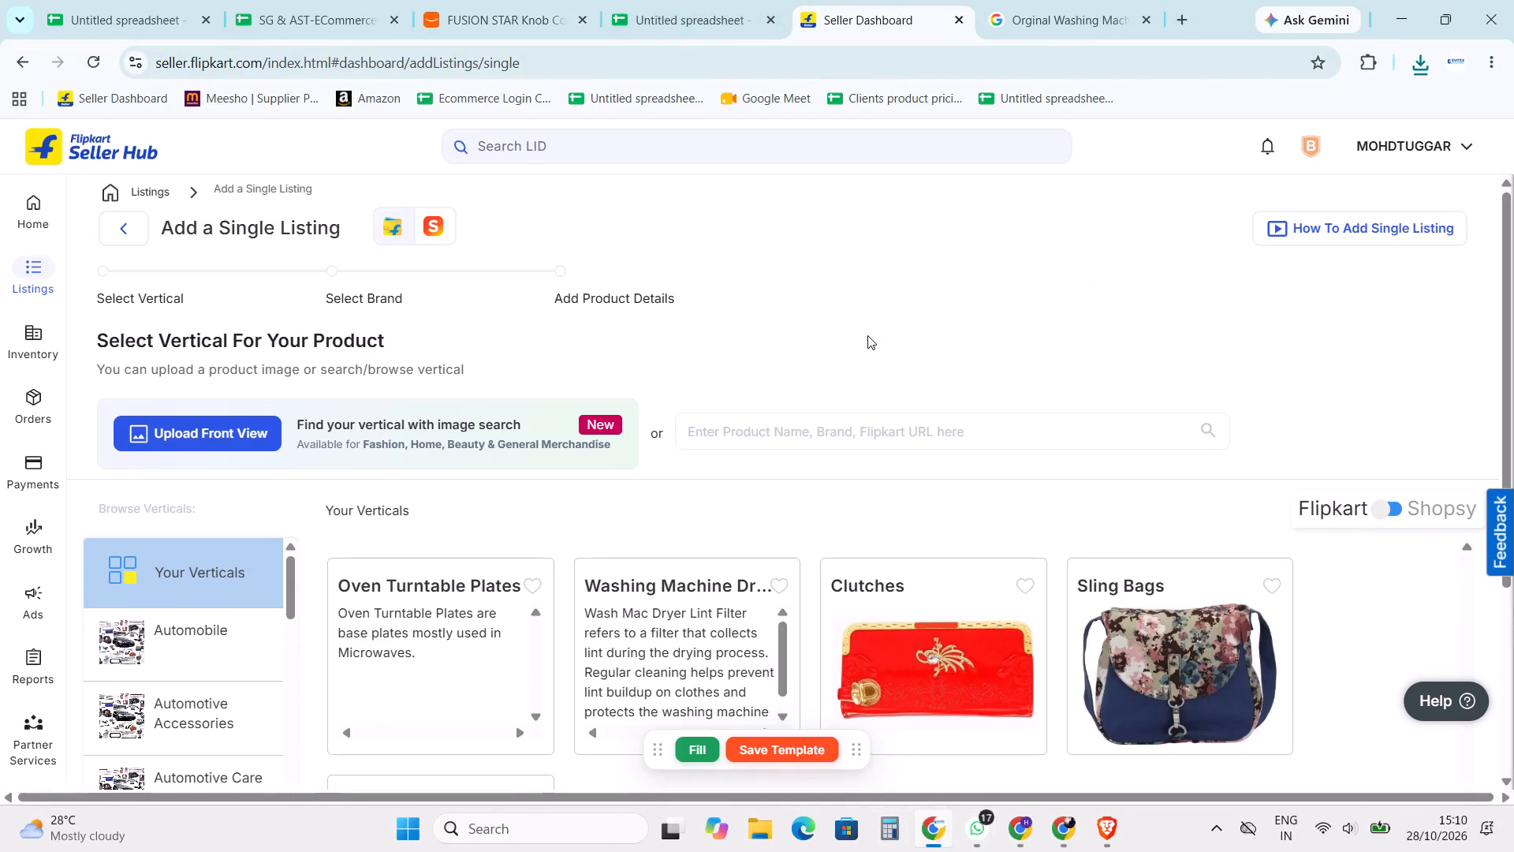
Search the listing verticals for "knob", choose Home & Kitchen Accessories / Appliance Accessories / Appliance Knobs, and proceed to brand selection.
scroll(894, 315, down, 11)
scroll(614, 335, up, 5)
click(763, 425)
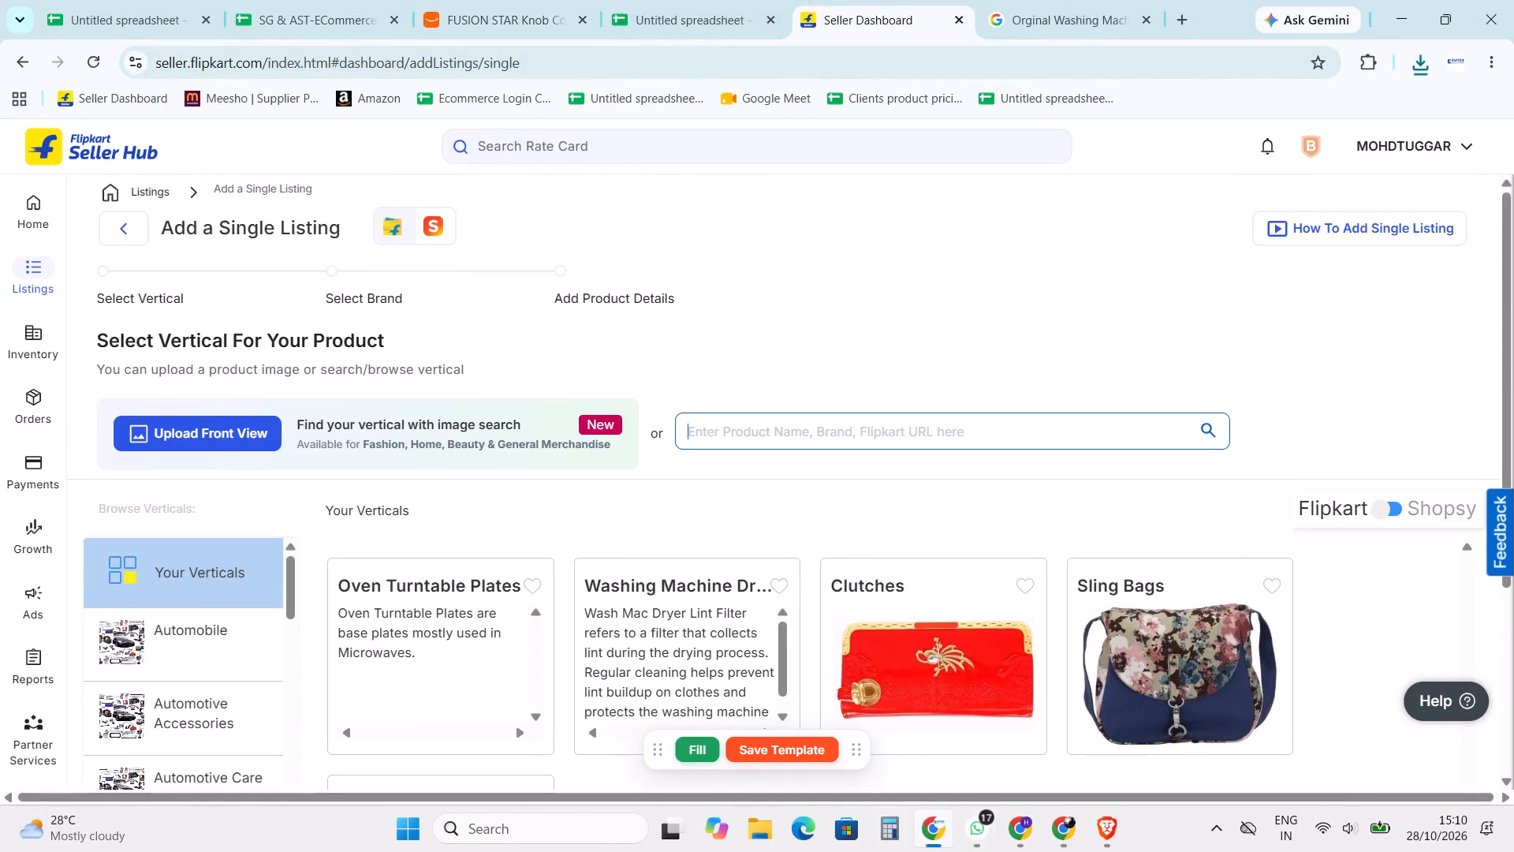
text(knob)
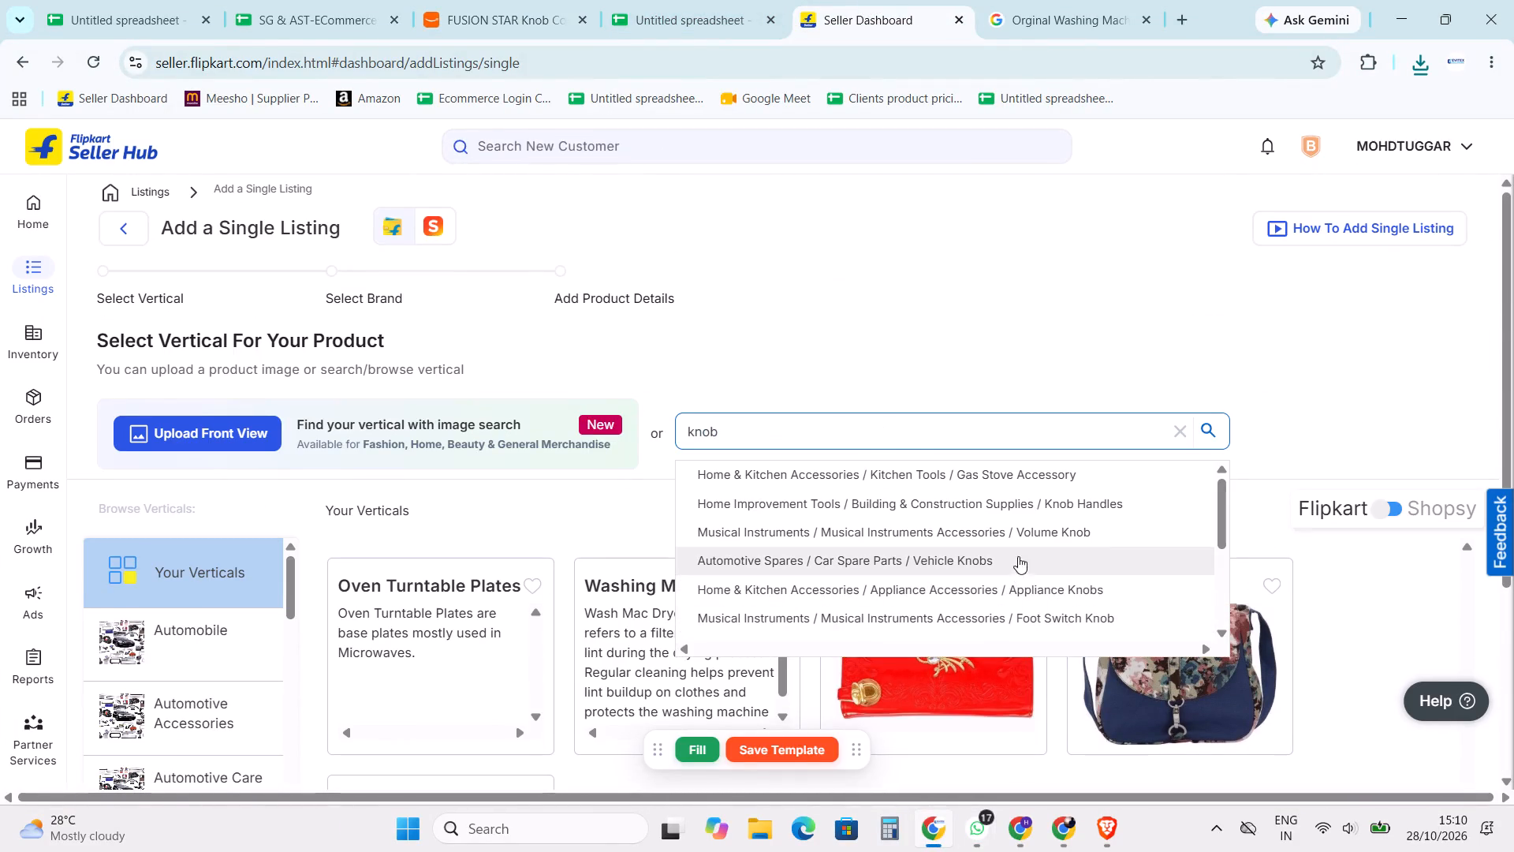
click(1038, 596)
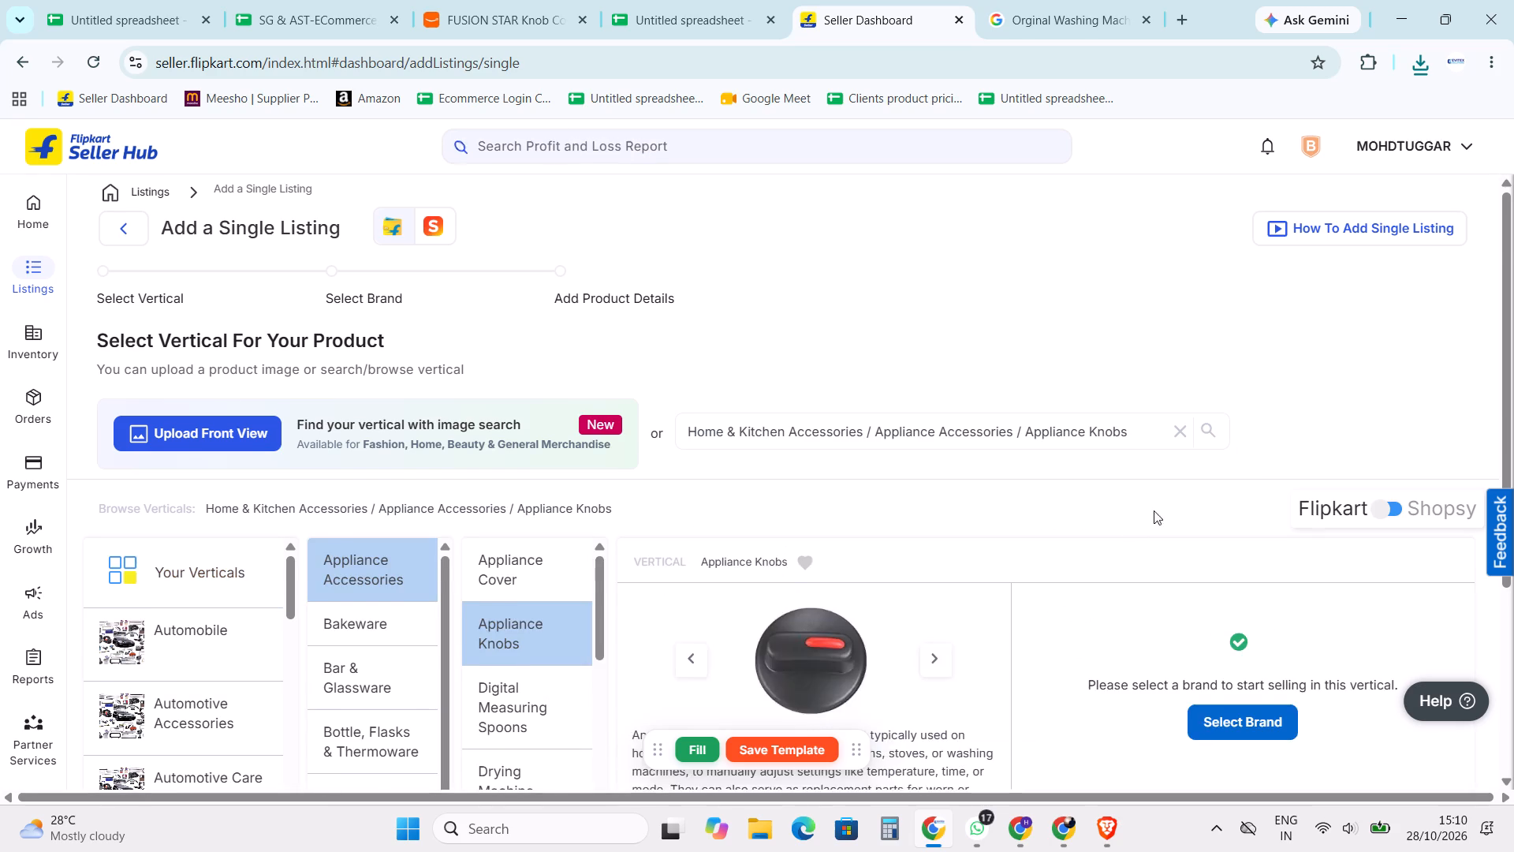
scroll(1157, 509, down, 1)
click(1246, 630)
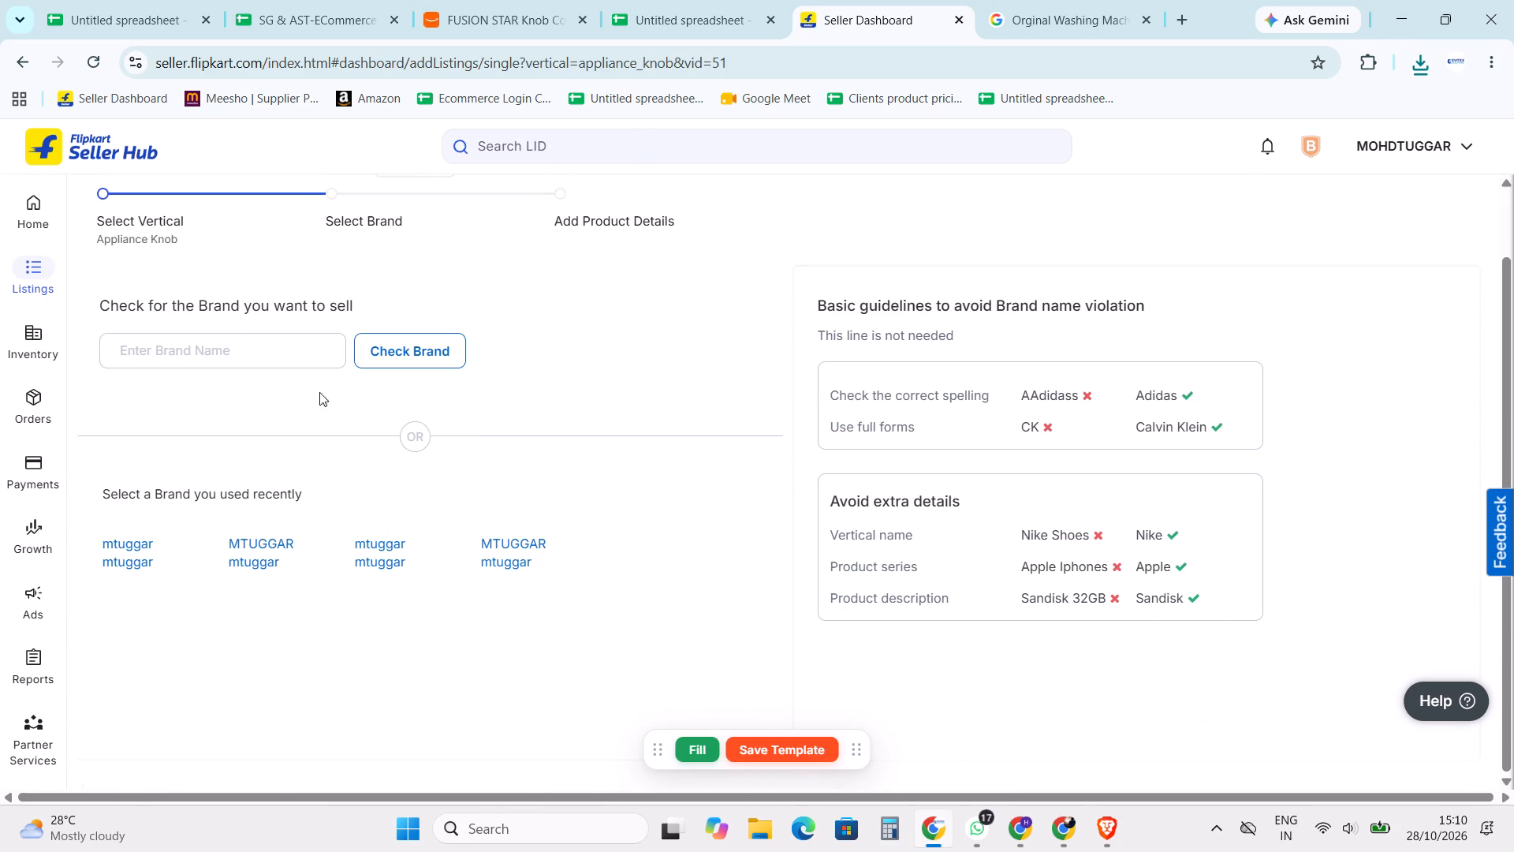
Check the brand LCROSS for the new appliance knob listing.
click(286, 353)
text(LCROSS)
key(Return)
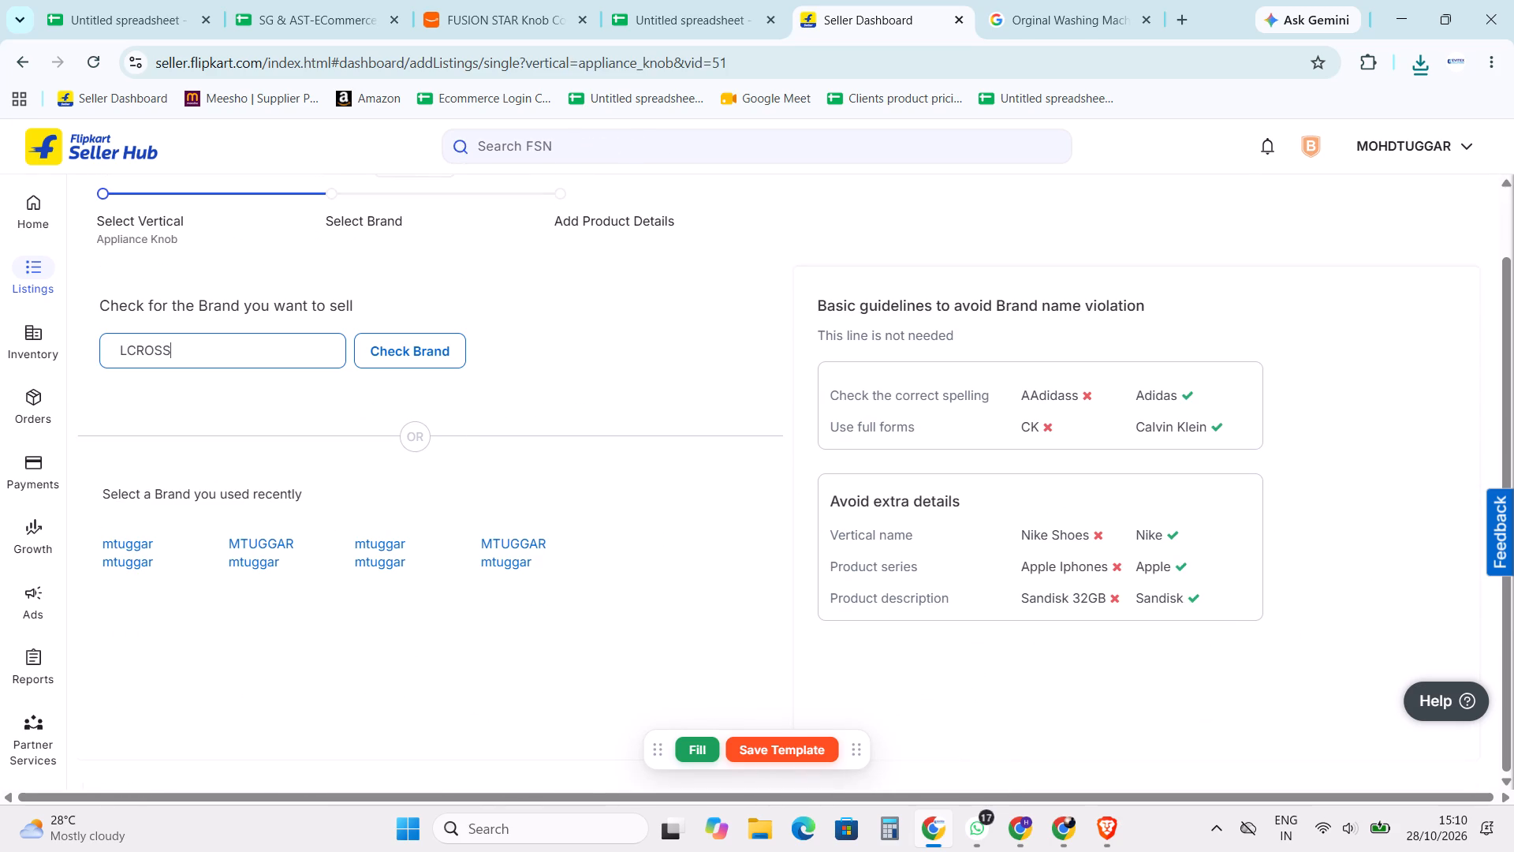
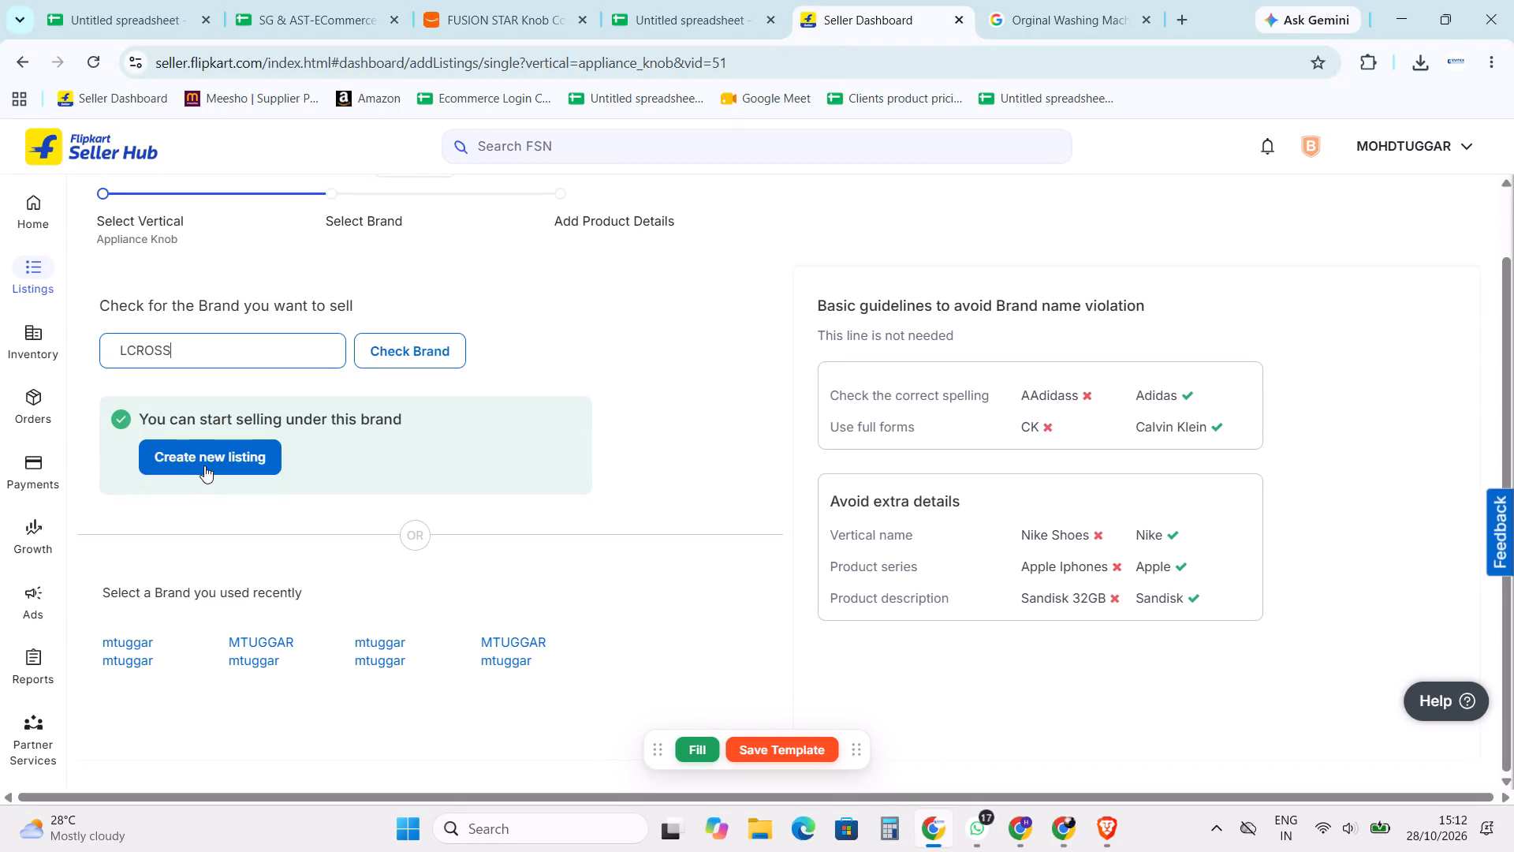
Create a new single listing under the brand LCROSS in the Appliance Knob vertical.
click(204, 465)
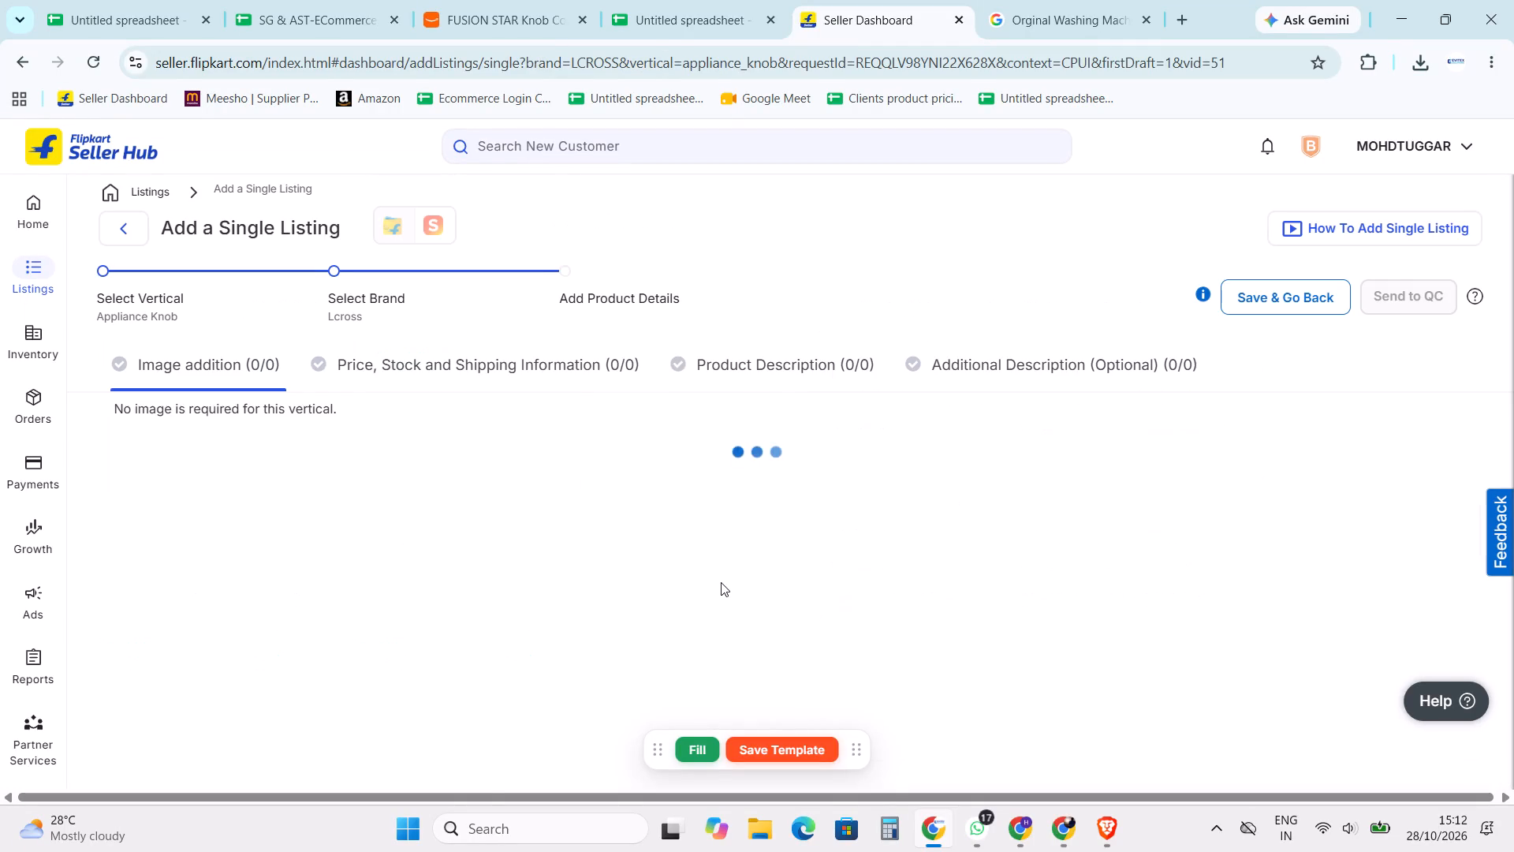
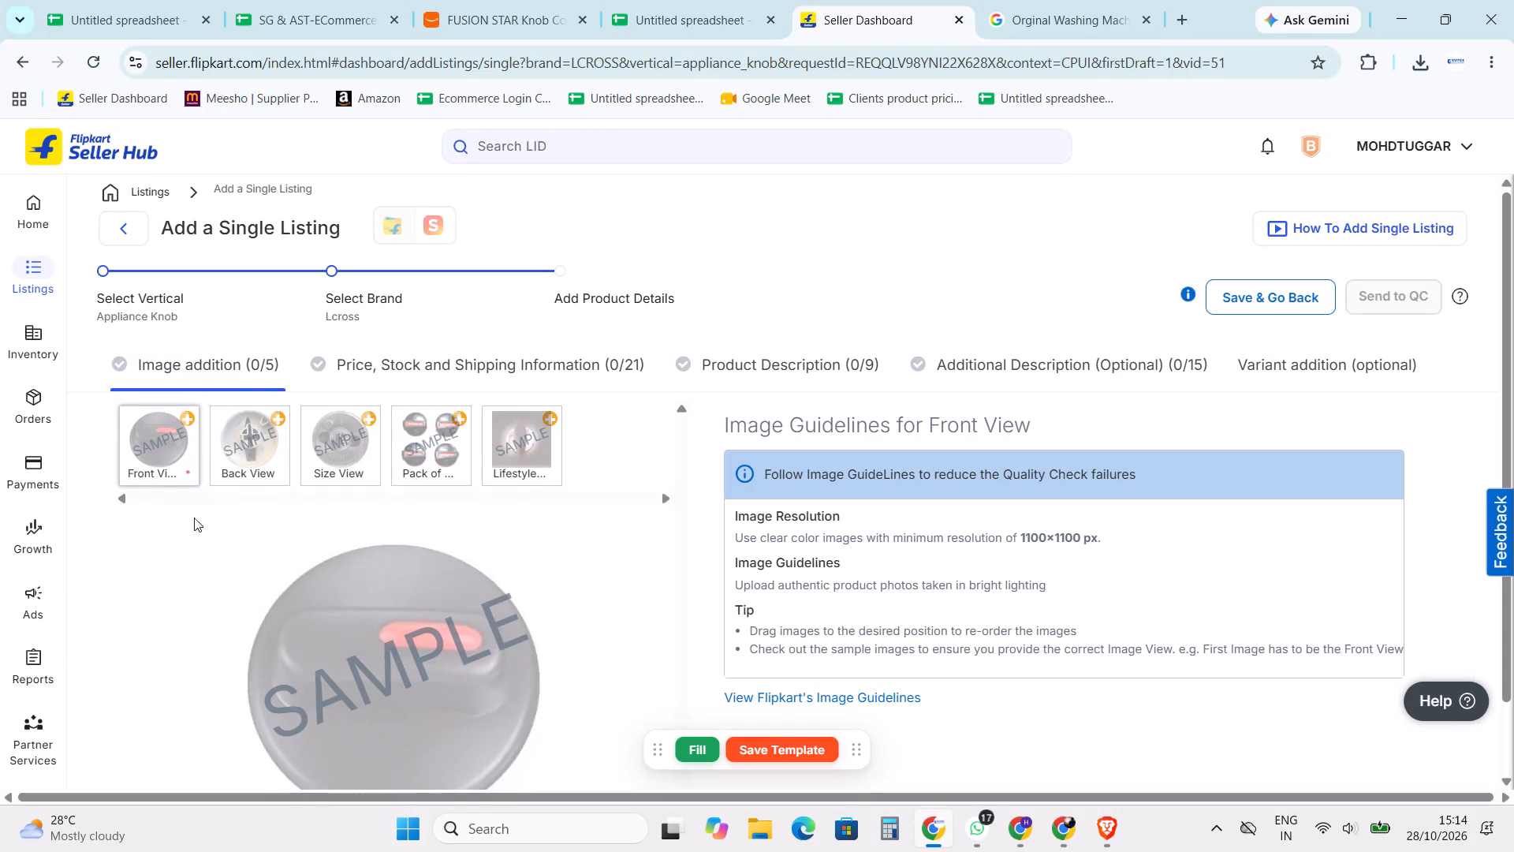
Upload the grey four-knob photo as Front View, the Ultra-Durable Knob banner as Back View, and the Ultra Premium Knobs image as Size View.
click(130, 423)
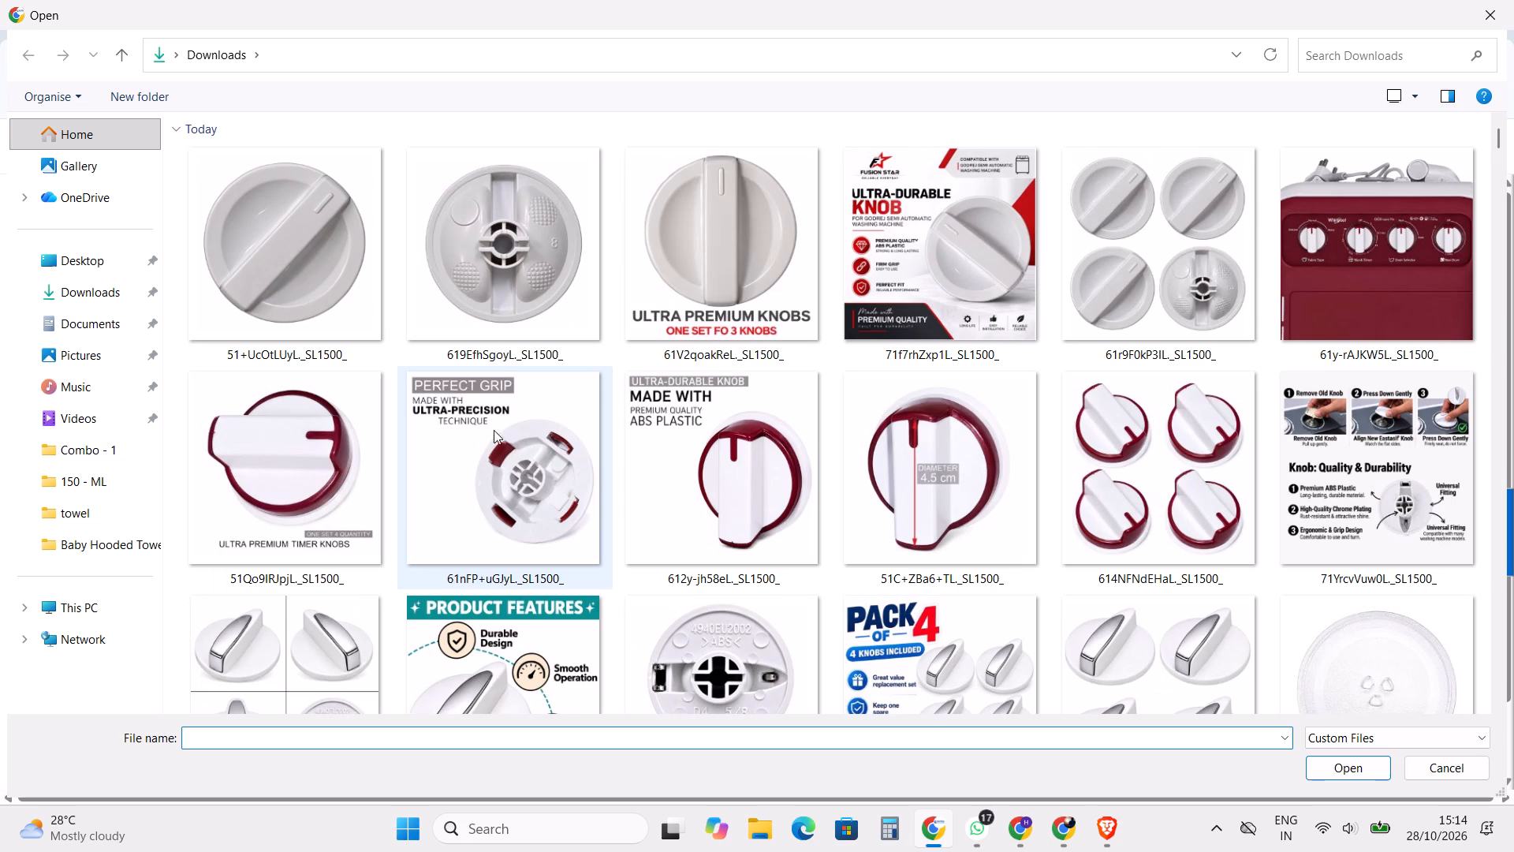
double_click(1192, 272)
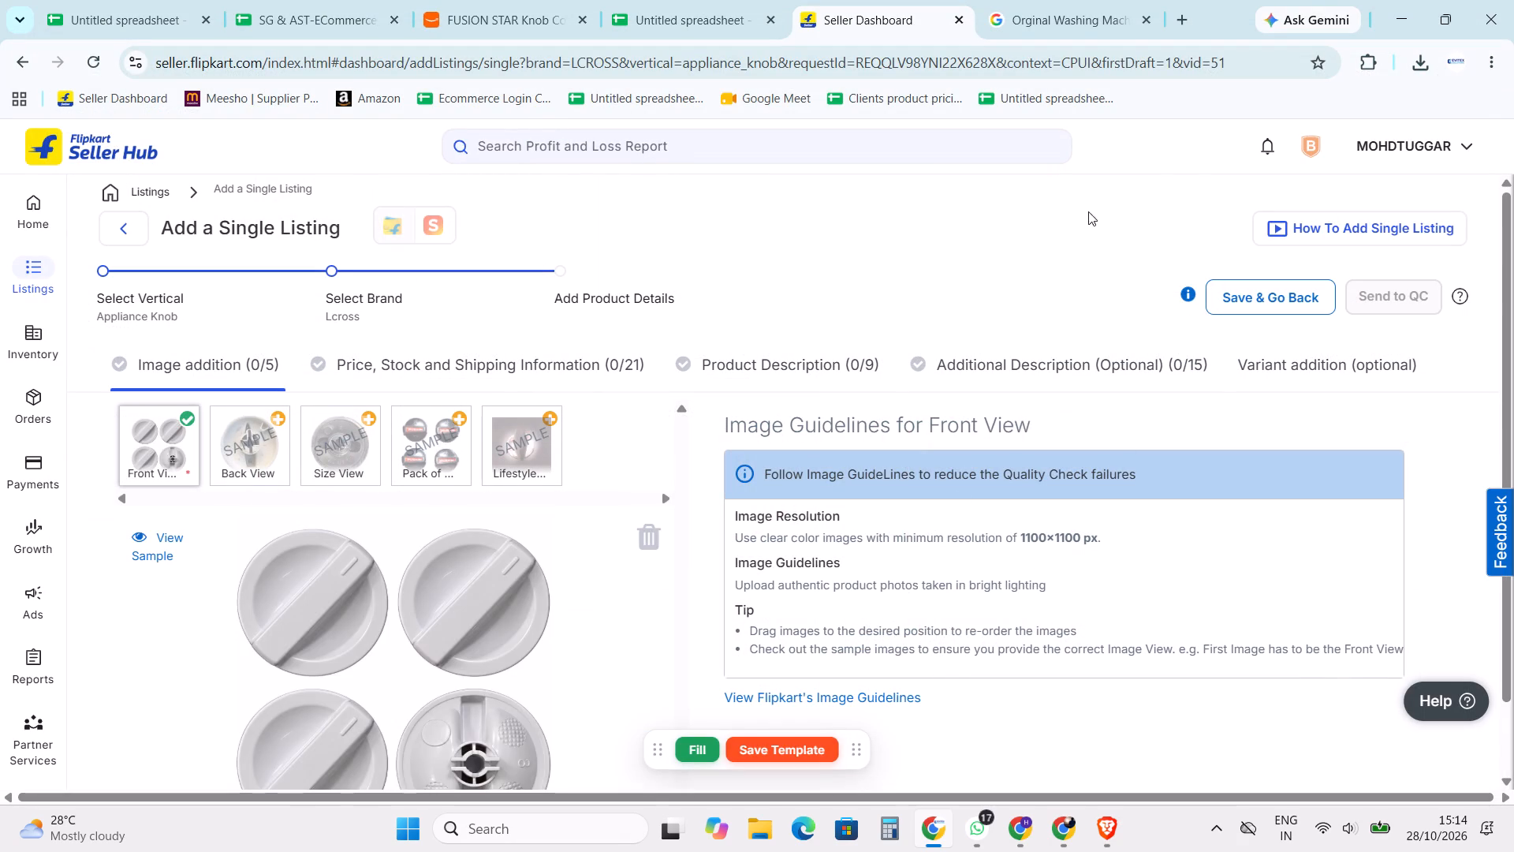
click(221, 418)
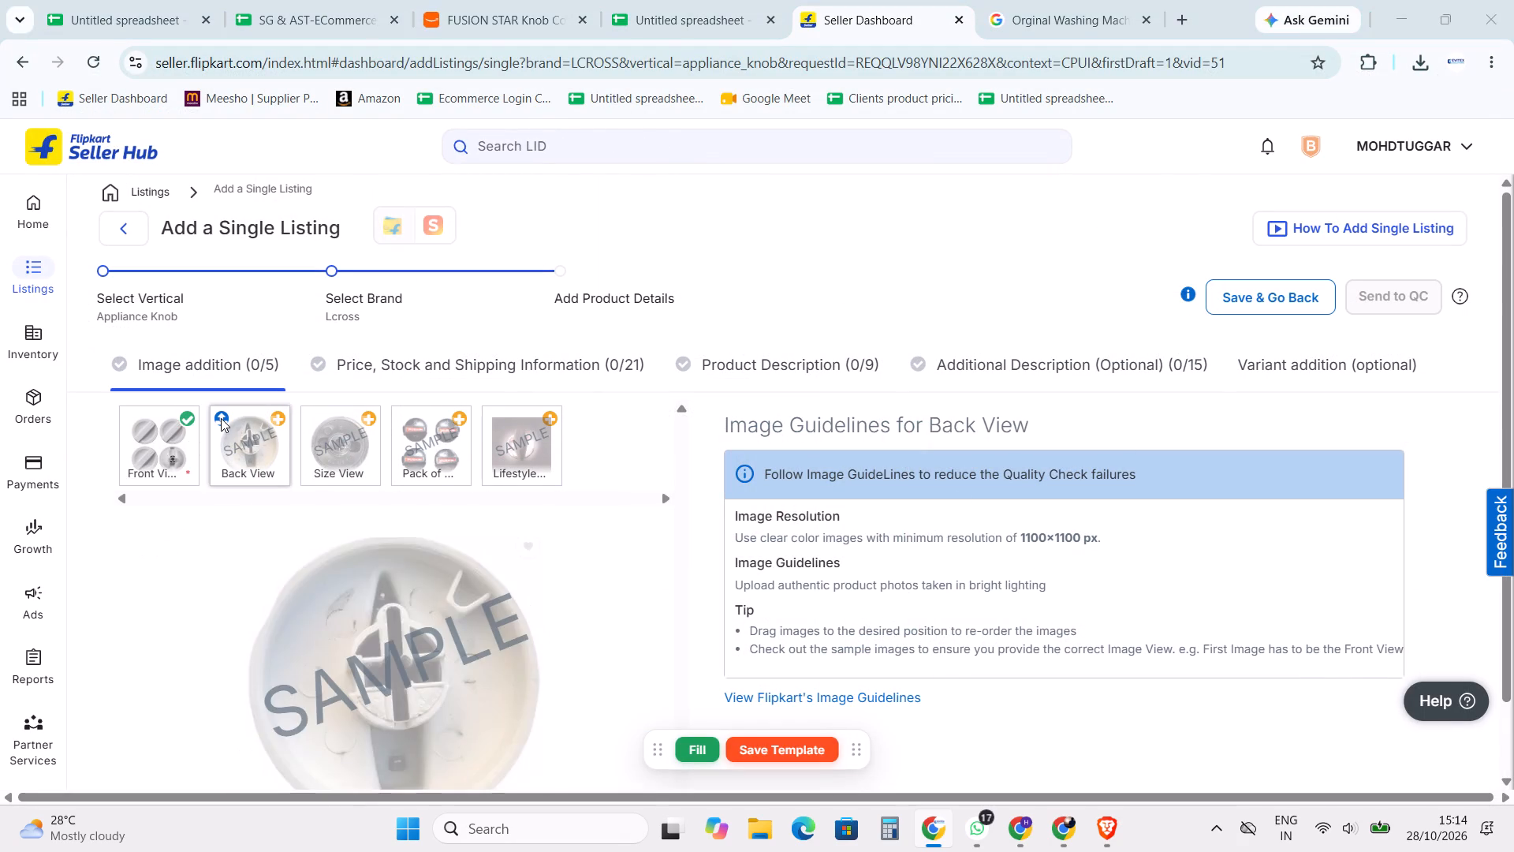
double_click(927, 270)
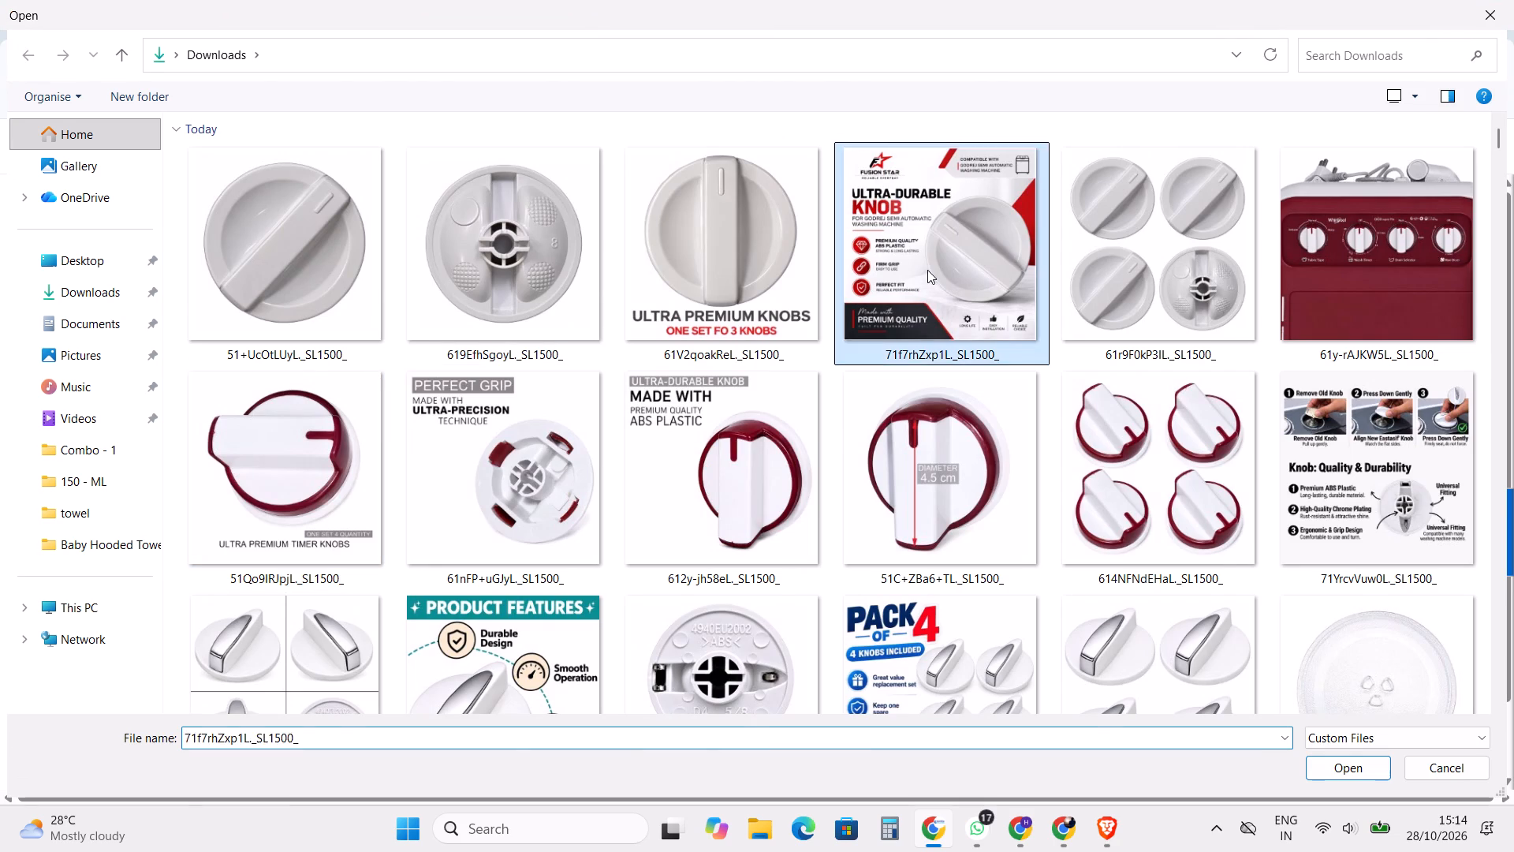
click(319, 419)
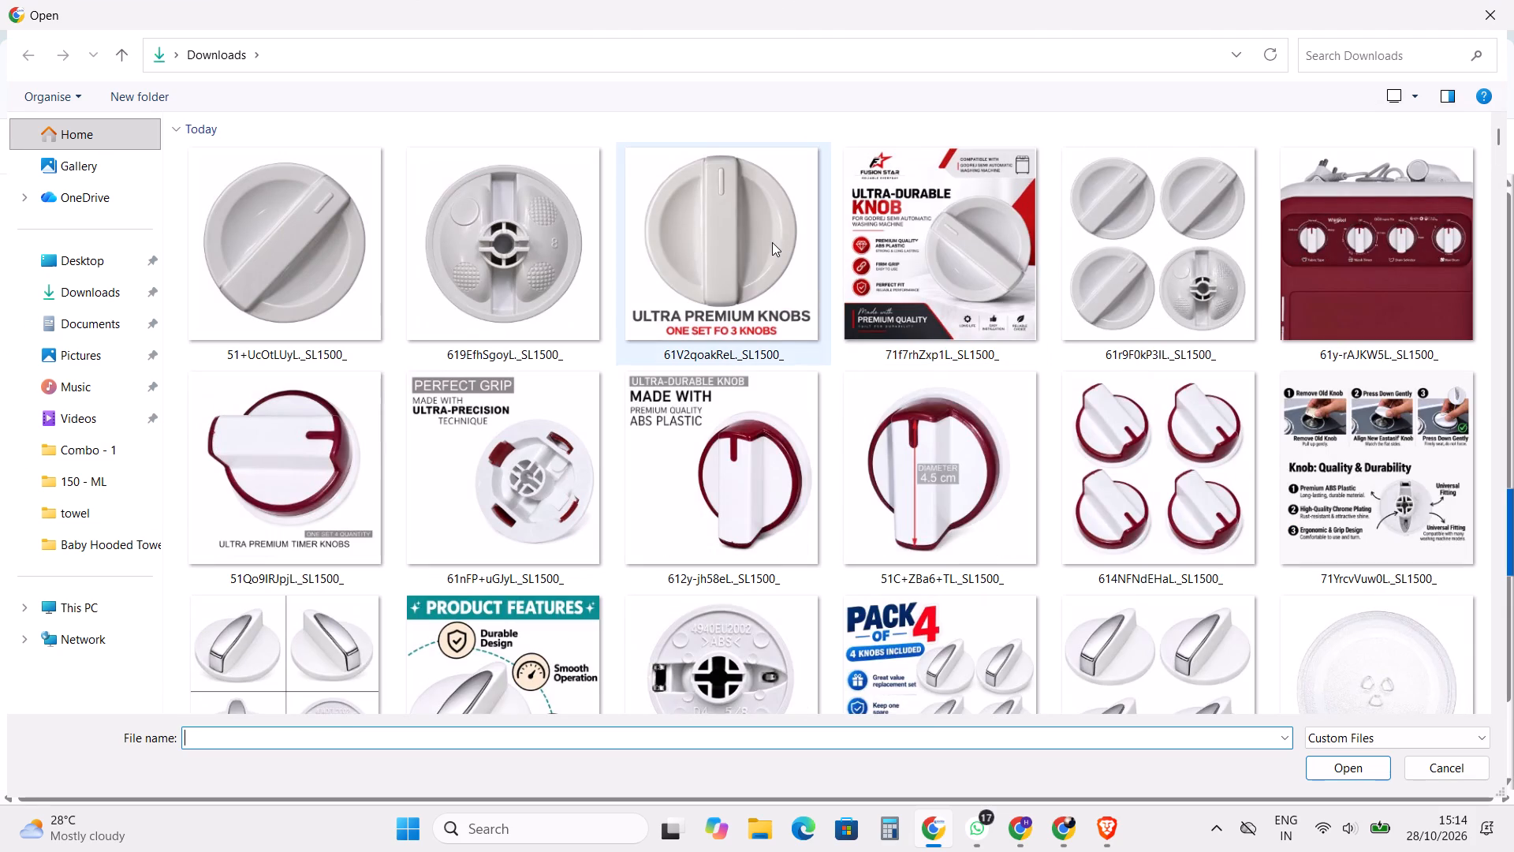
double_click(772, 242)
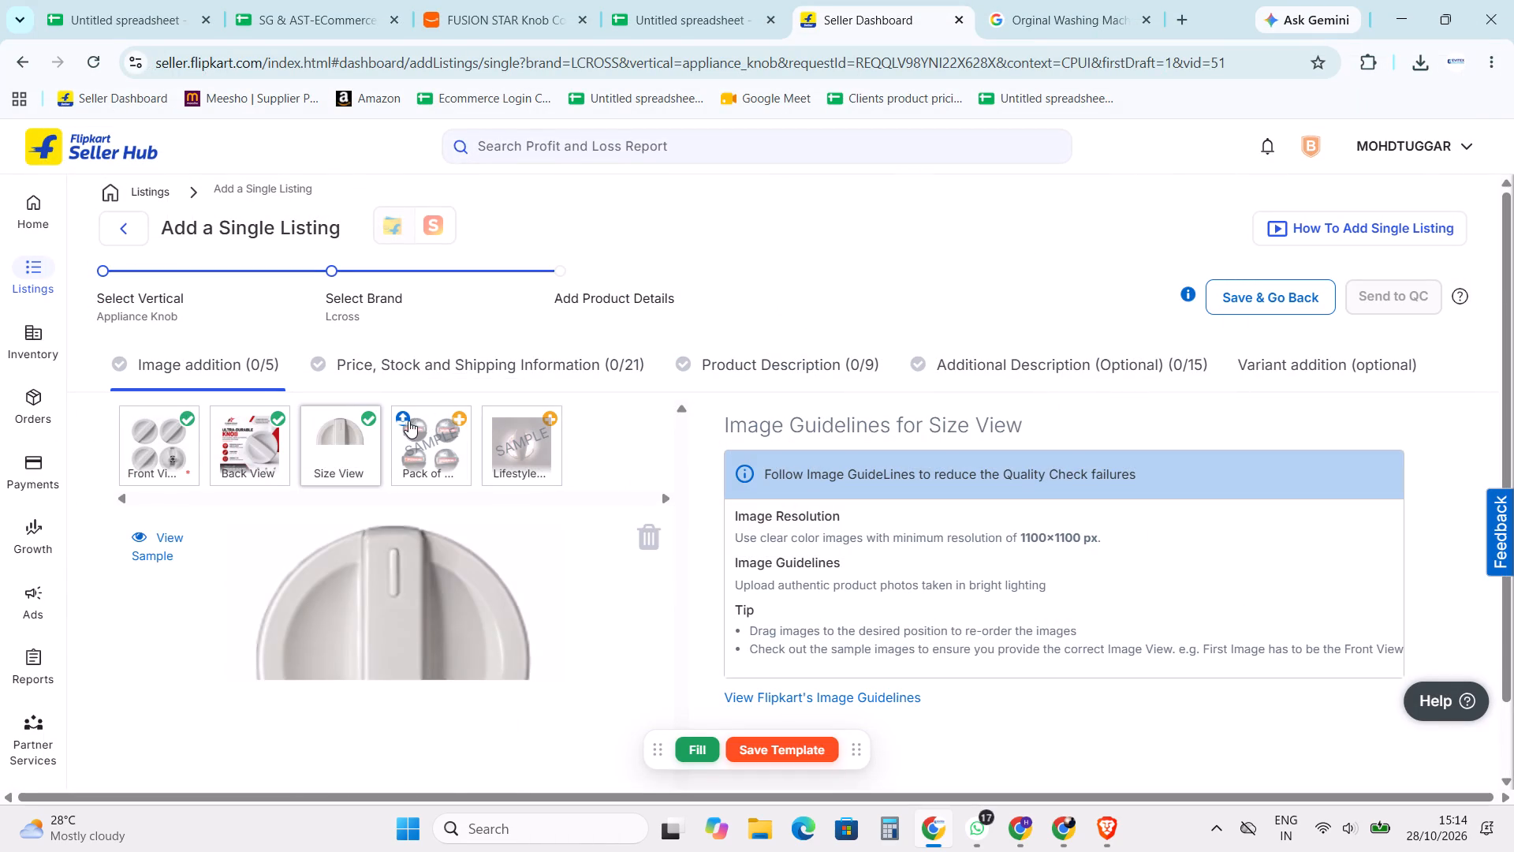
Upload the grey knob's underside photo as the Pack of View and the plain single grey knob photo as the Lifestyle View.
click(406, 417)
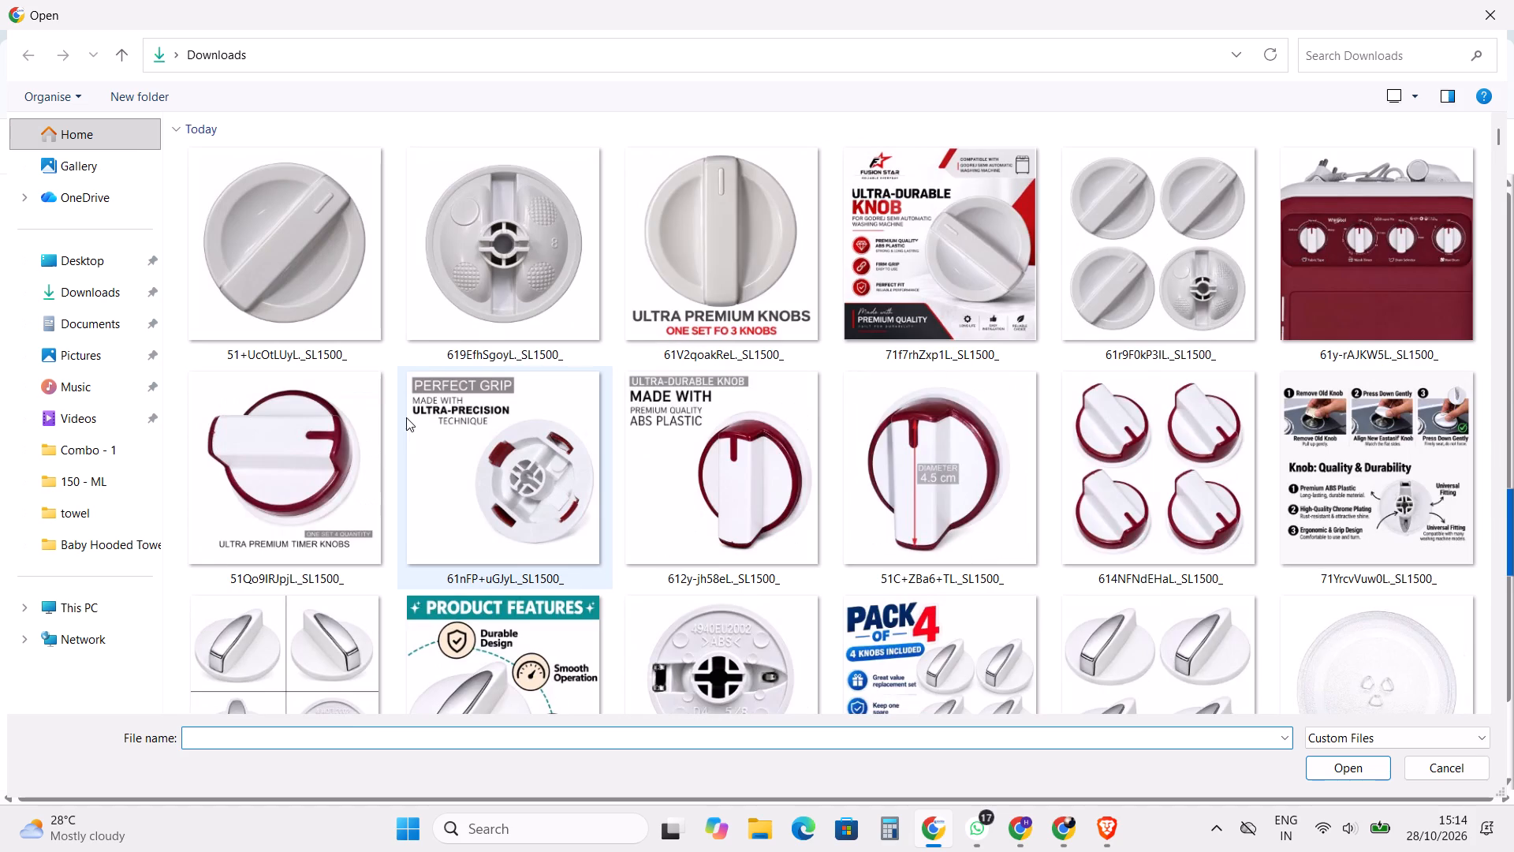
double_click(532, 252)
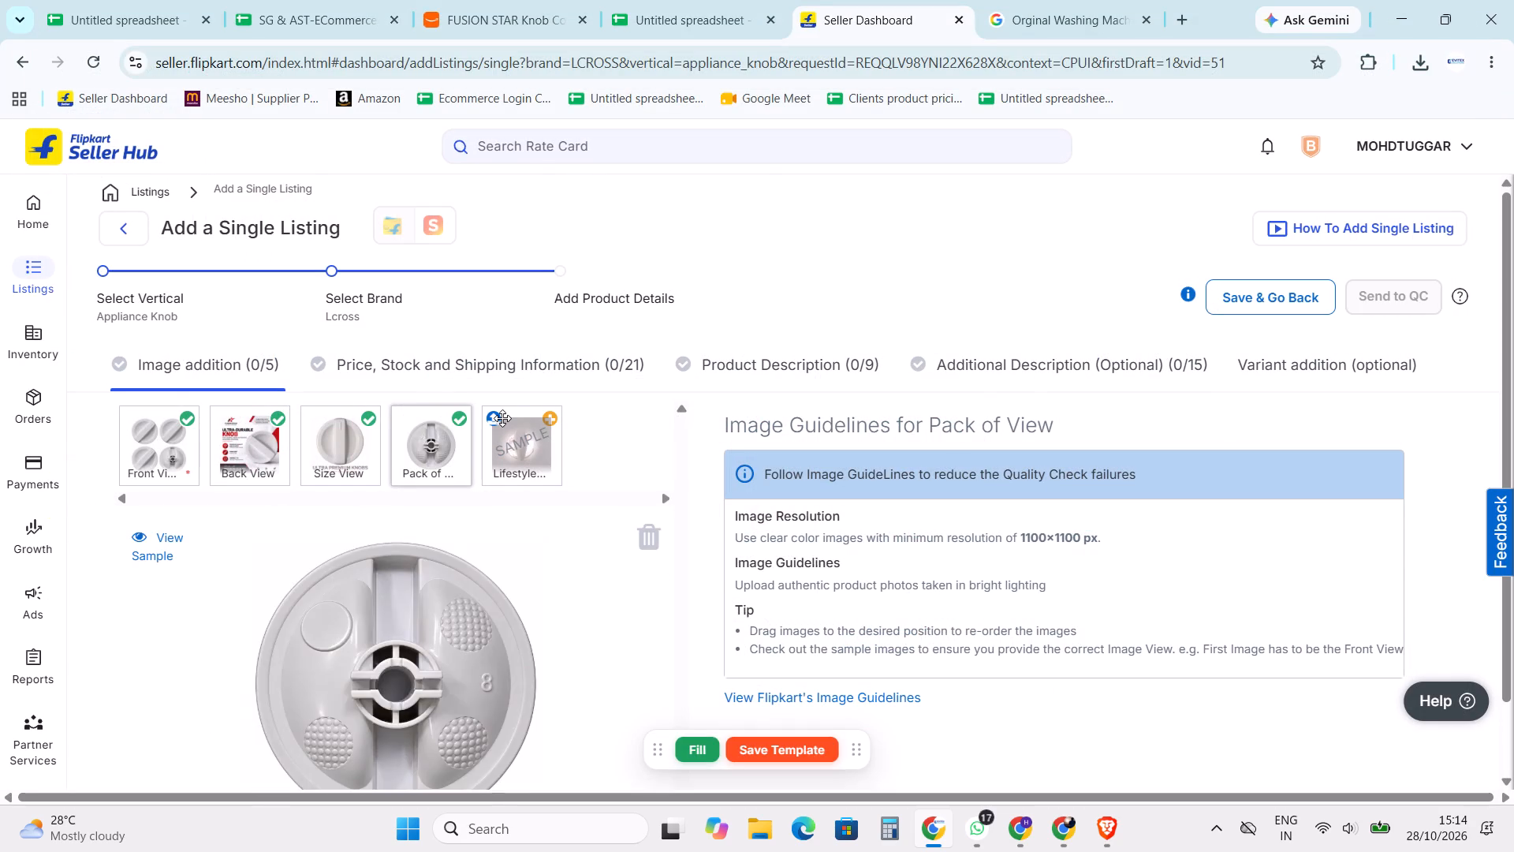
click(502, 418)
click(495, 416)
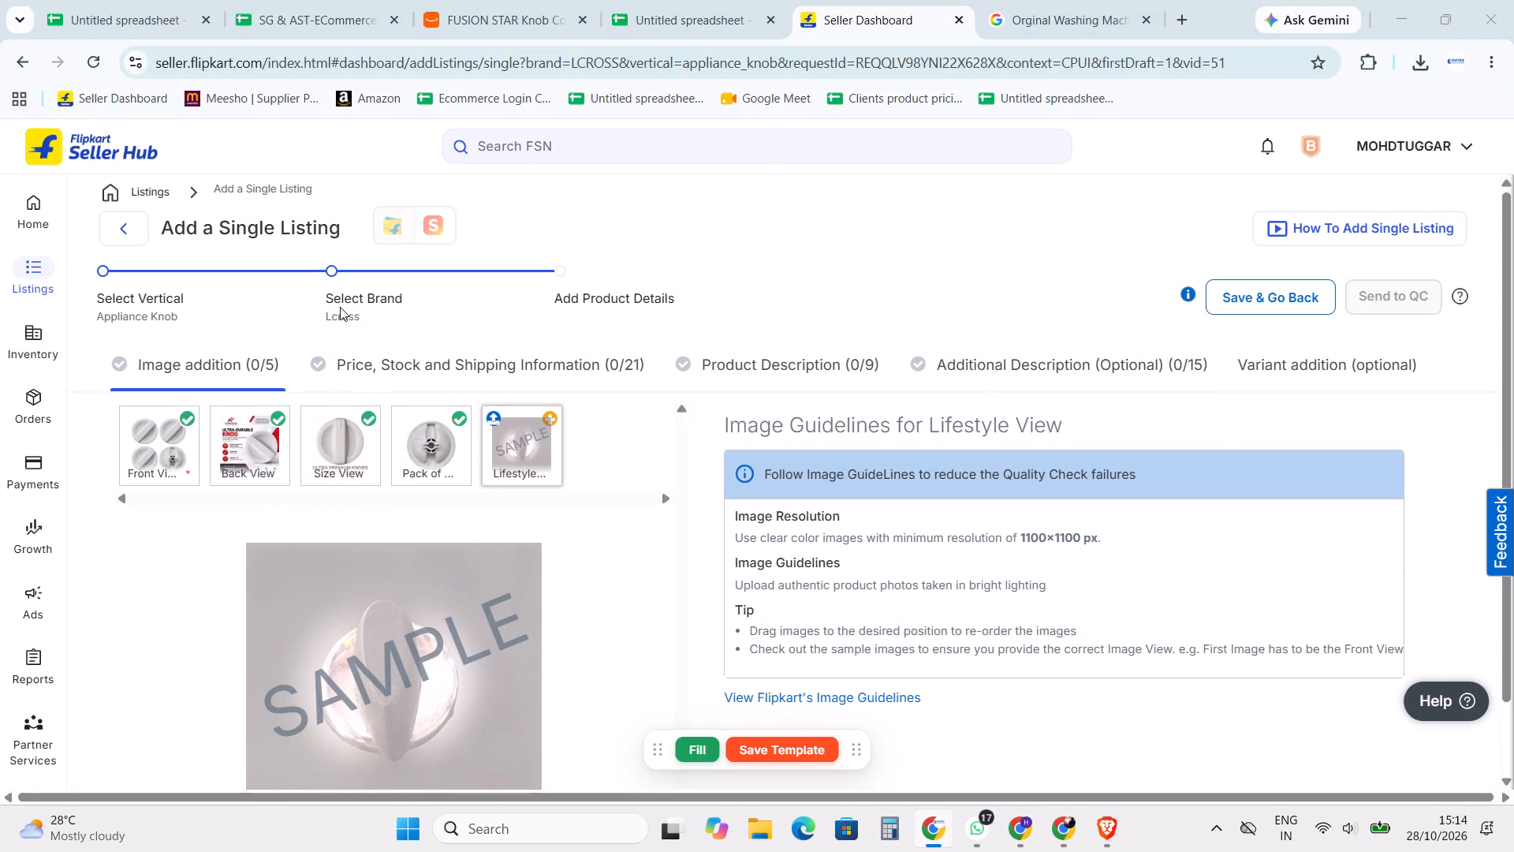
double_click(280, 240)
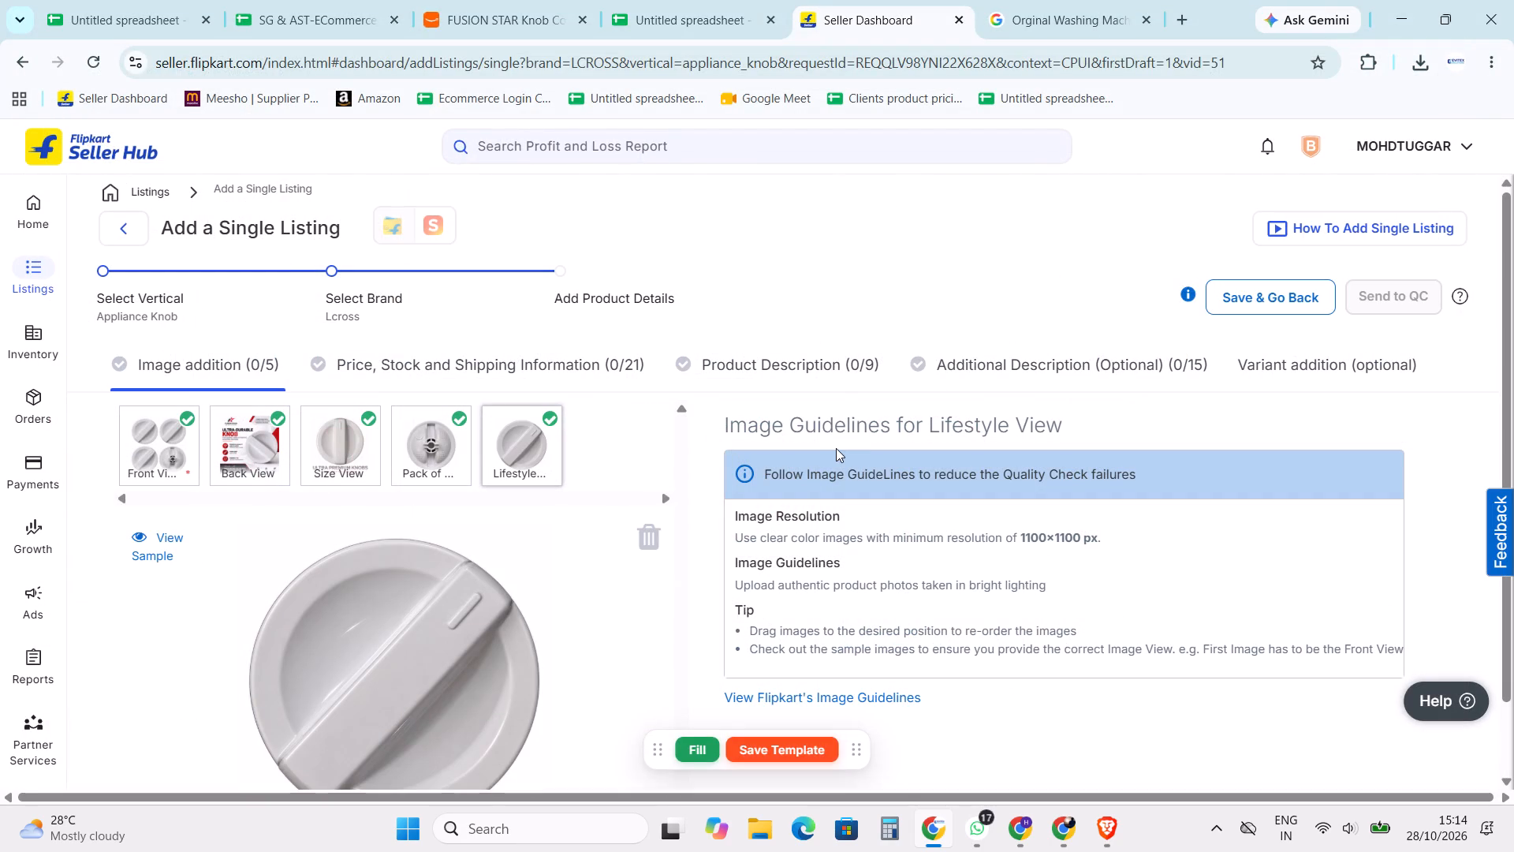
click(943, 262)
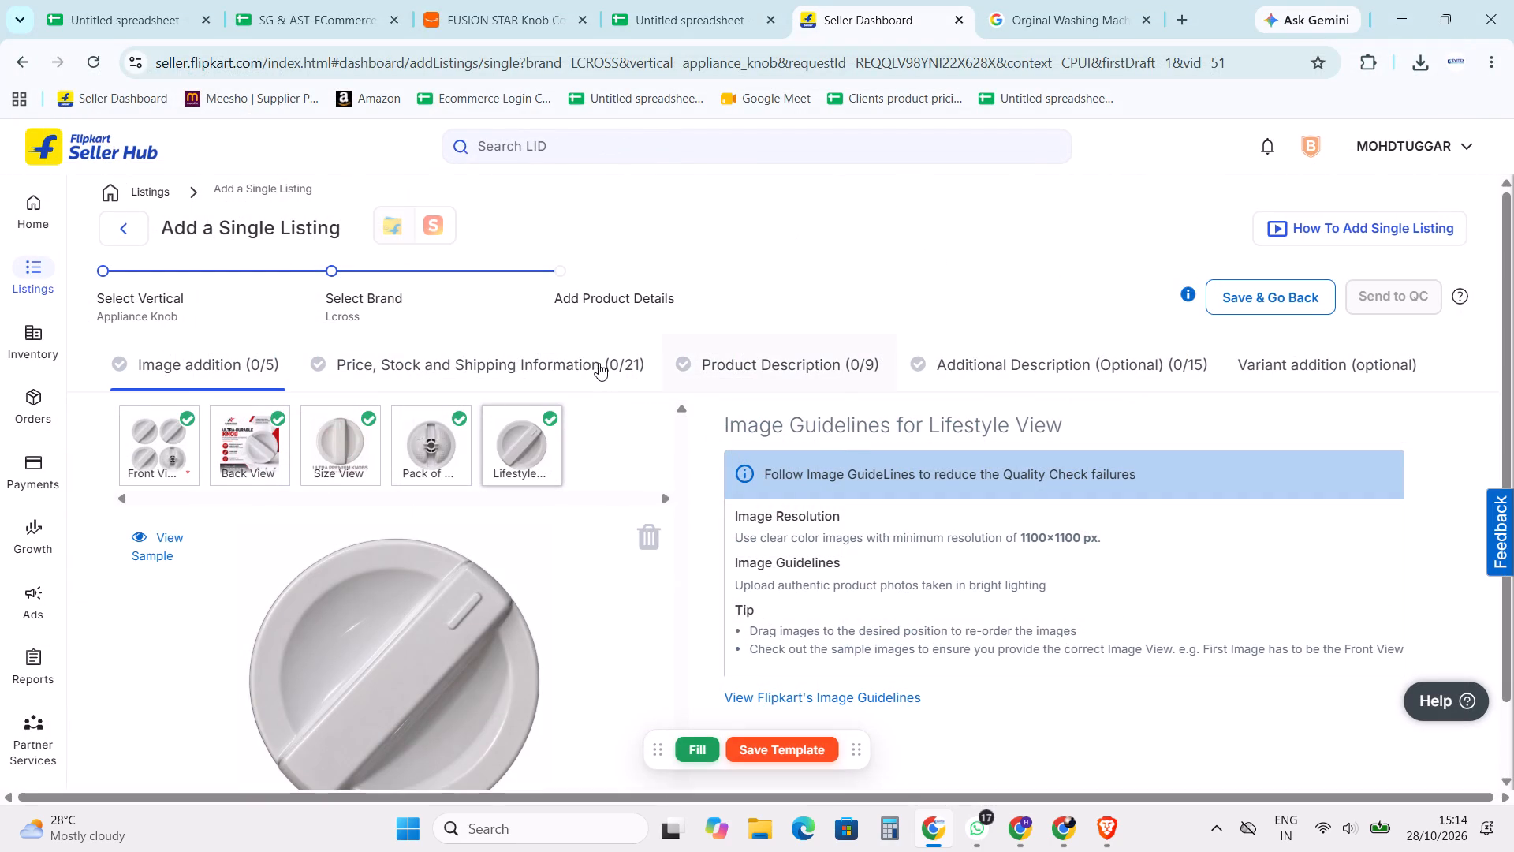
Open the listing's Price, Stock and Shipping Information section.
click(599, 368)
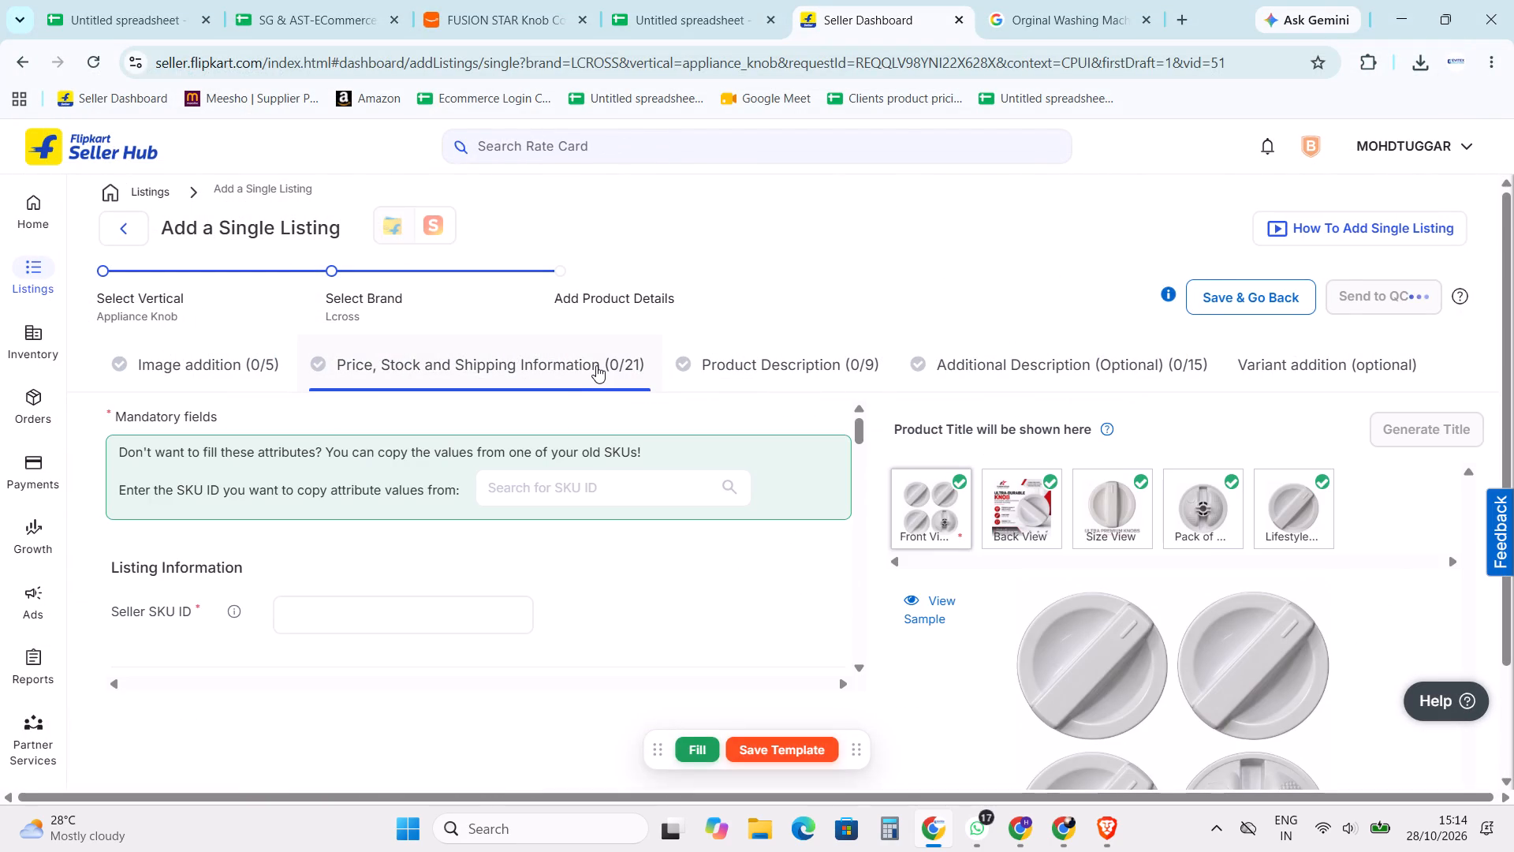
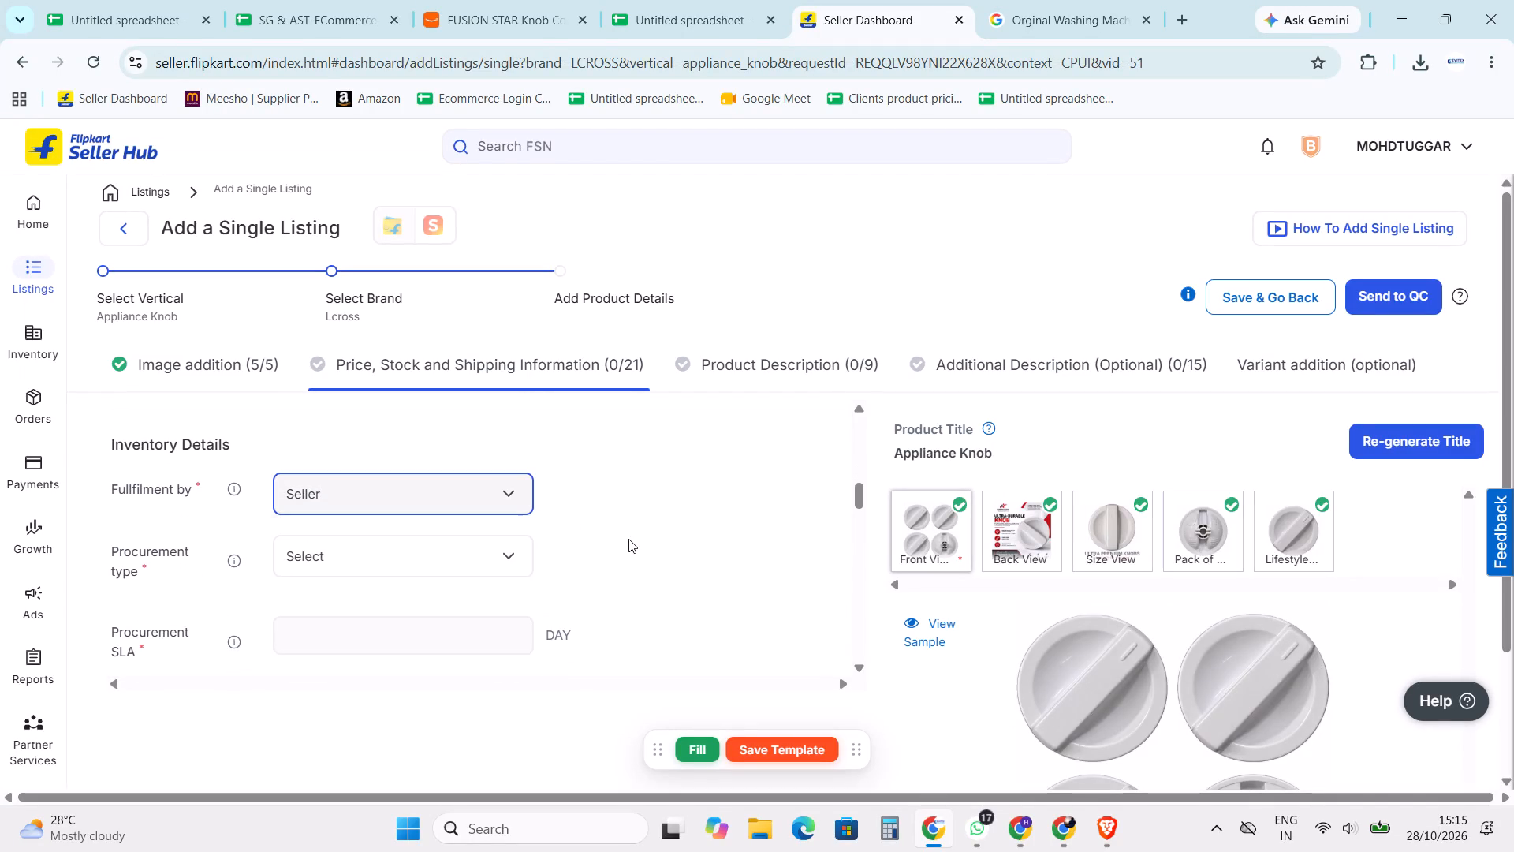
Set the procurement type to express, the procurement SLA to 1 hour and the stock to 200.
scroll(508, 537, down, 1)
click(398, 454)
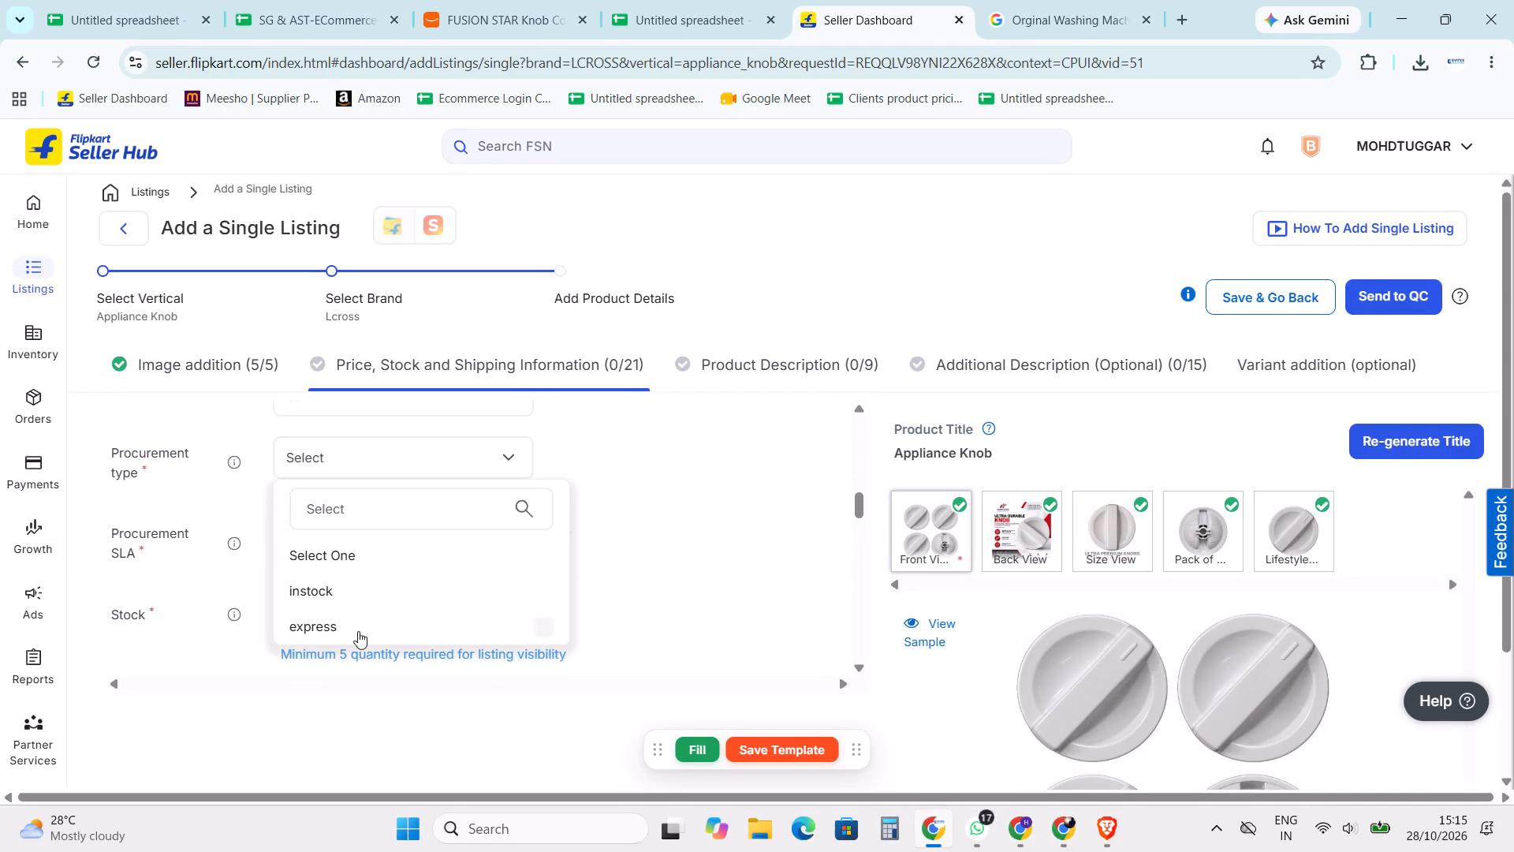
click(358, 631)
click(625, 510)
click(395, 530)
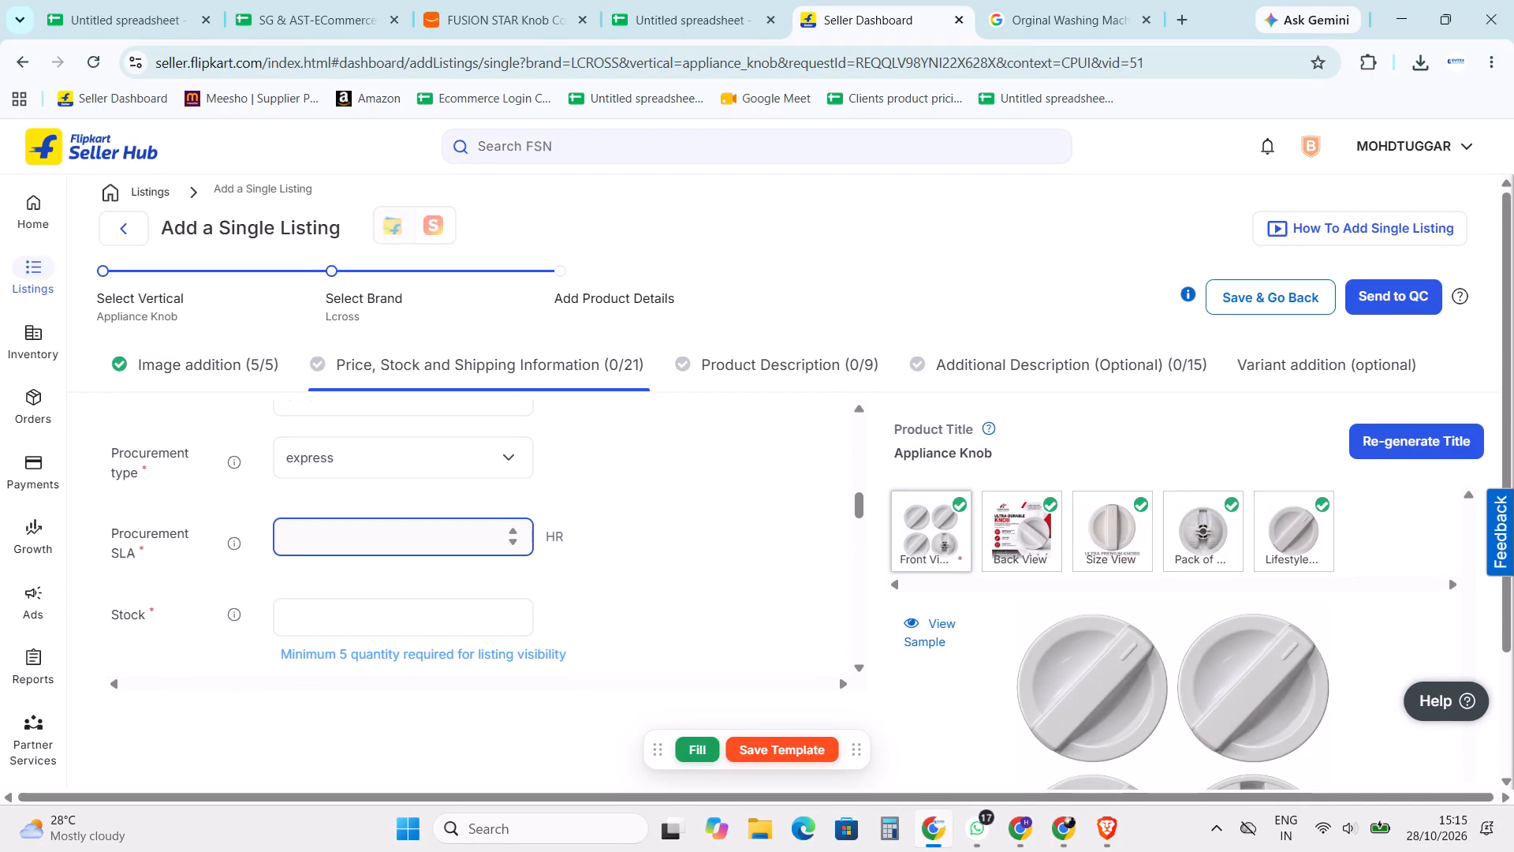
key(1)
click(362, 612)
text(200)
click(604, 572)
Set the shipping provider to Flipkart.
scroll(469, 582, down, 2)
click(382, 570)
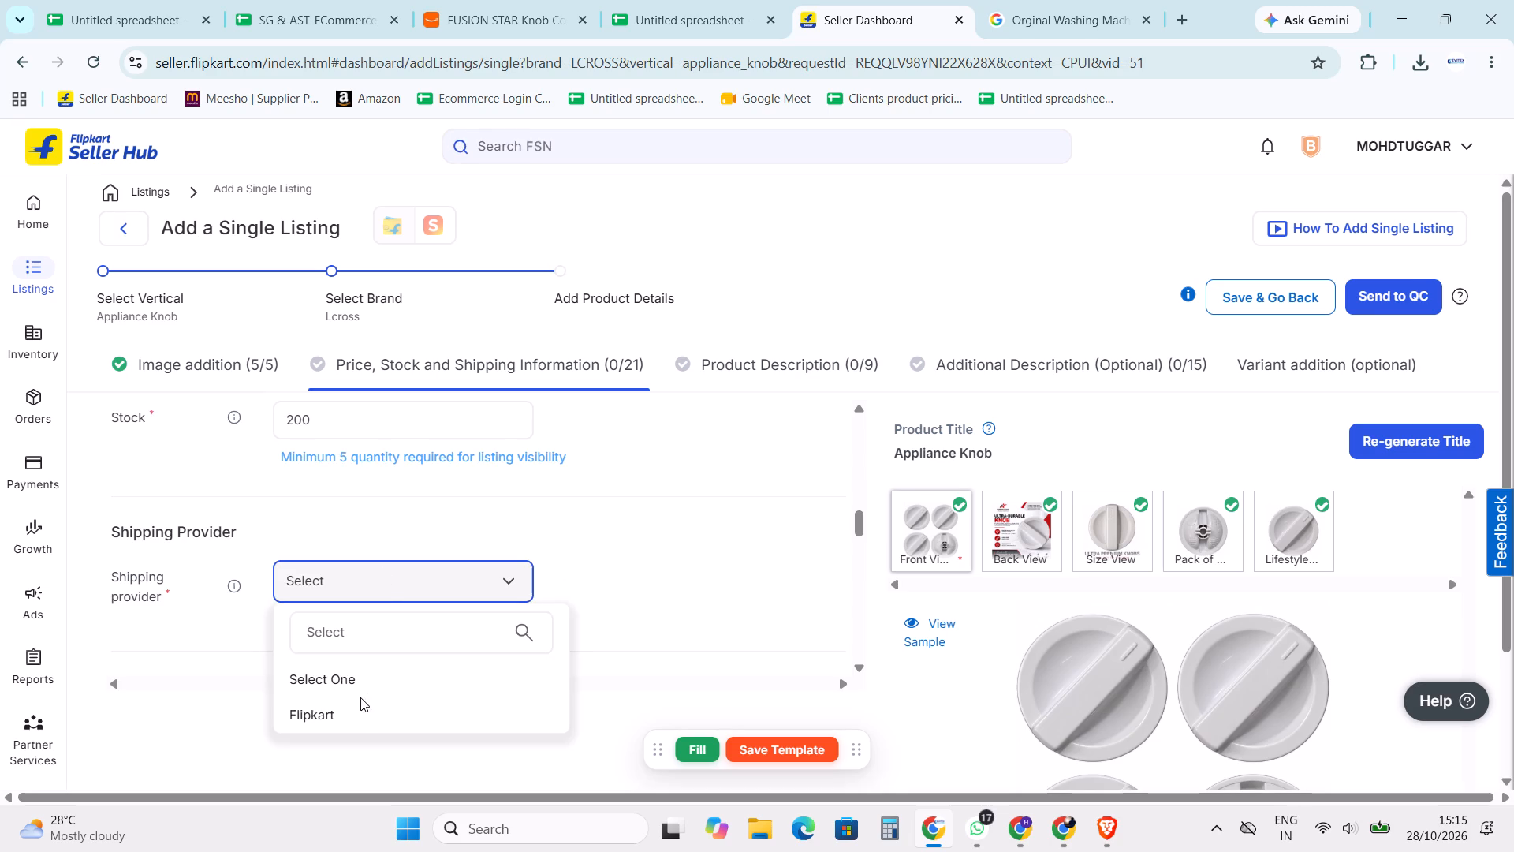
click(357, 716)
click(649, 619)
Set the local, zonal and national handling fees charged to the customer to 0 INR.
scroll(460, 573, down, 2)
click(367, 536)
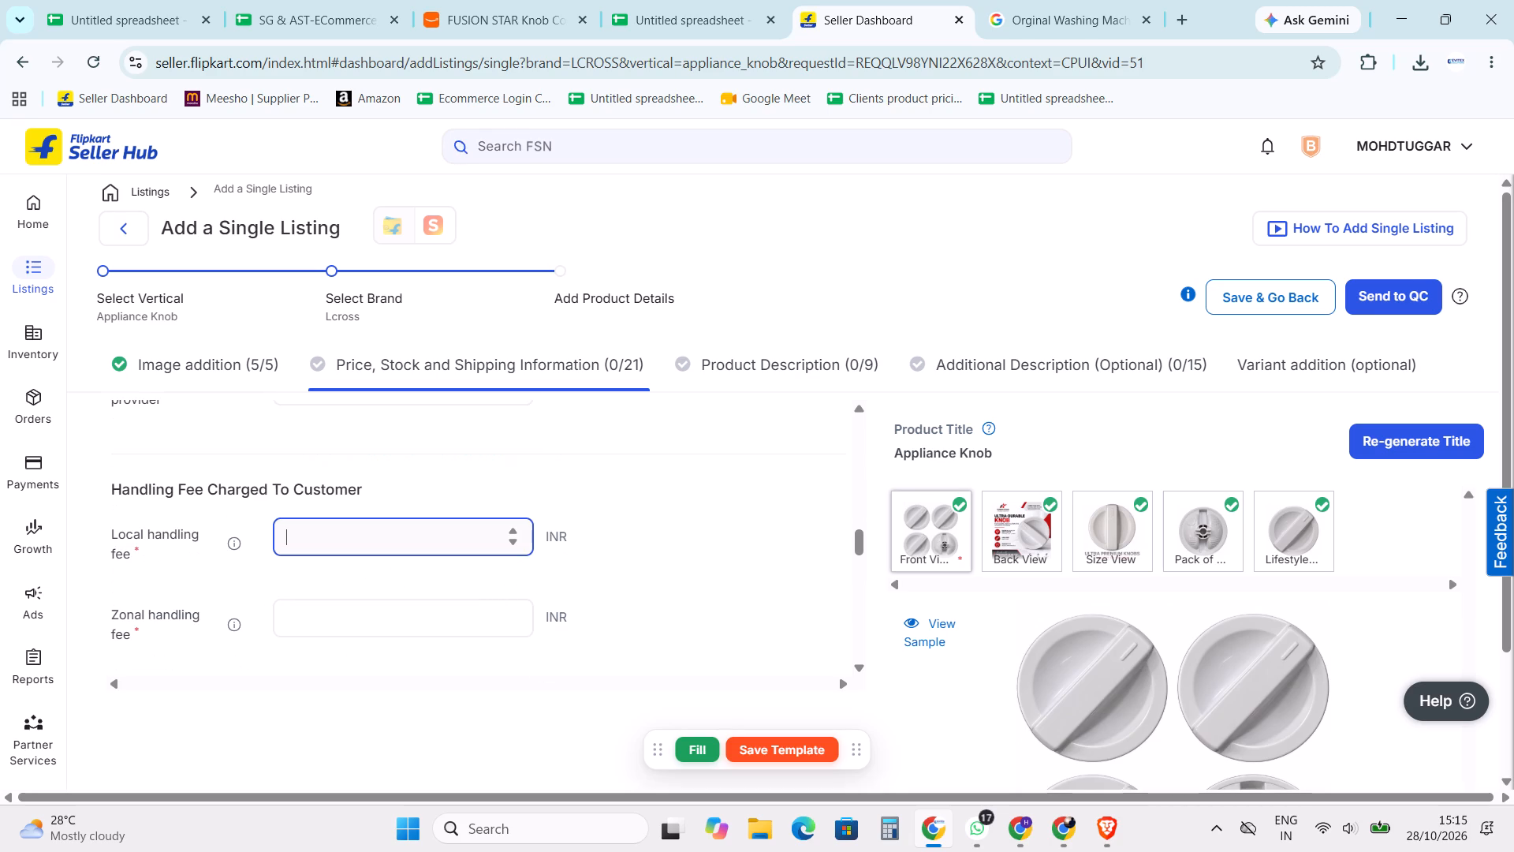
key(0)
click(367, 616)
key(0)
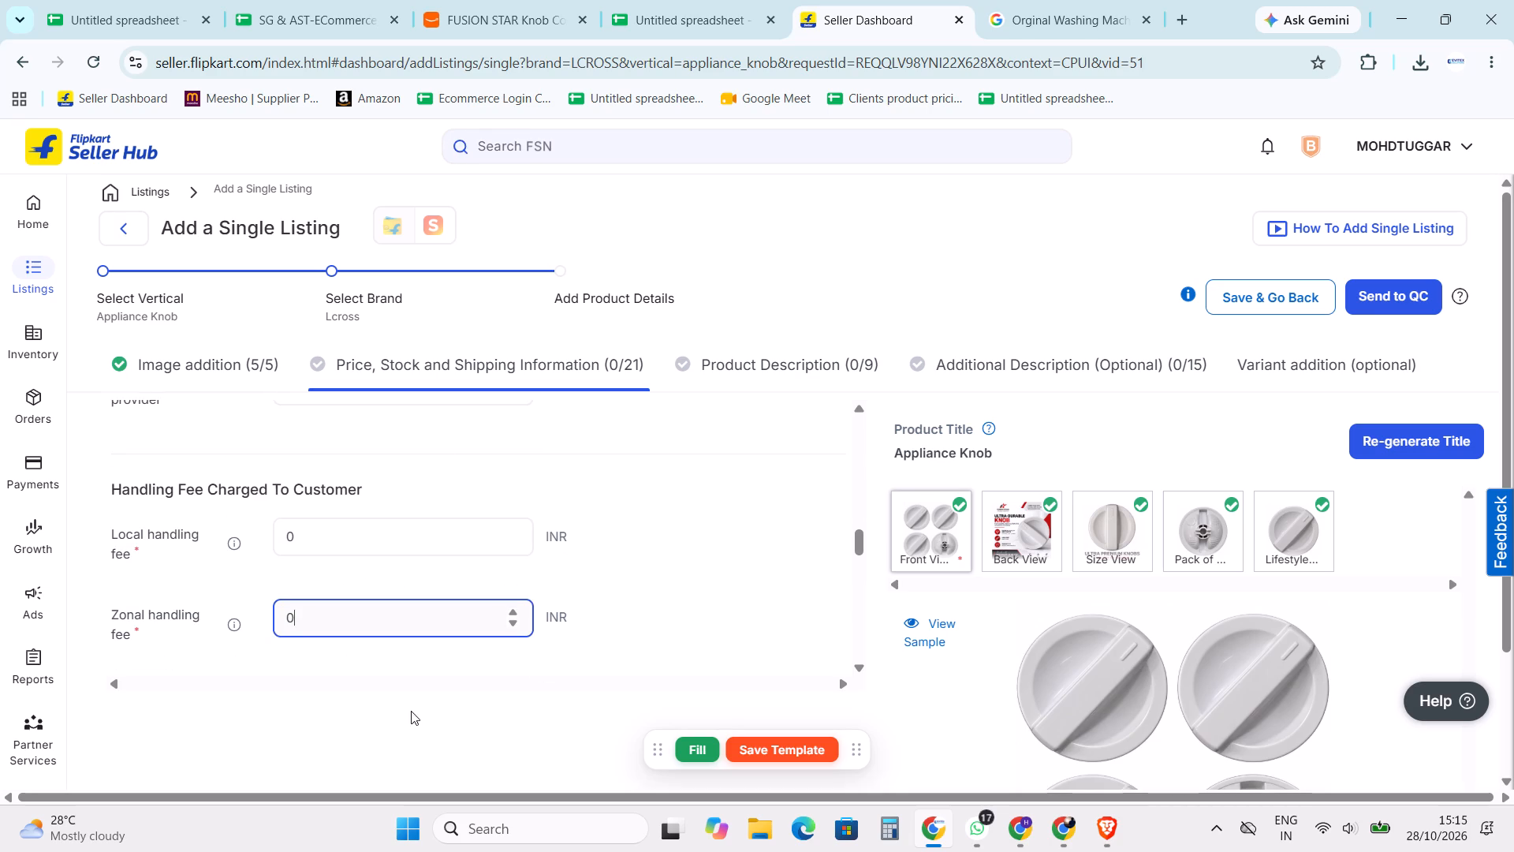
click(675, 595)
scroll(503, 606, down, 1)
click(381, 588)
key(0)
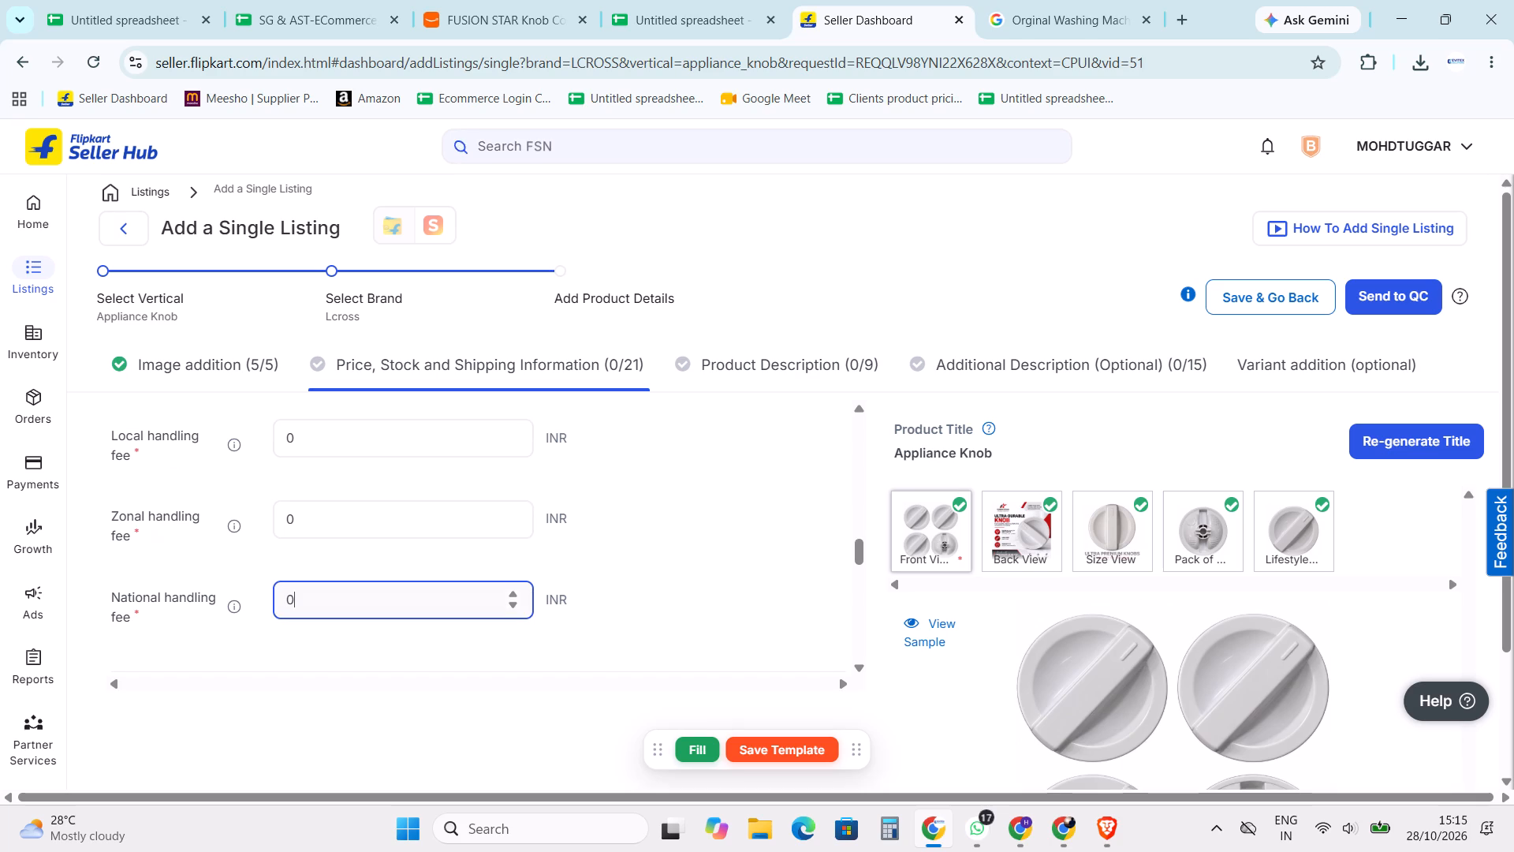
click(715, 507)
Review the section's entries from the seller SKU ID down to the package details.
scroll(707, 499, down, 2)
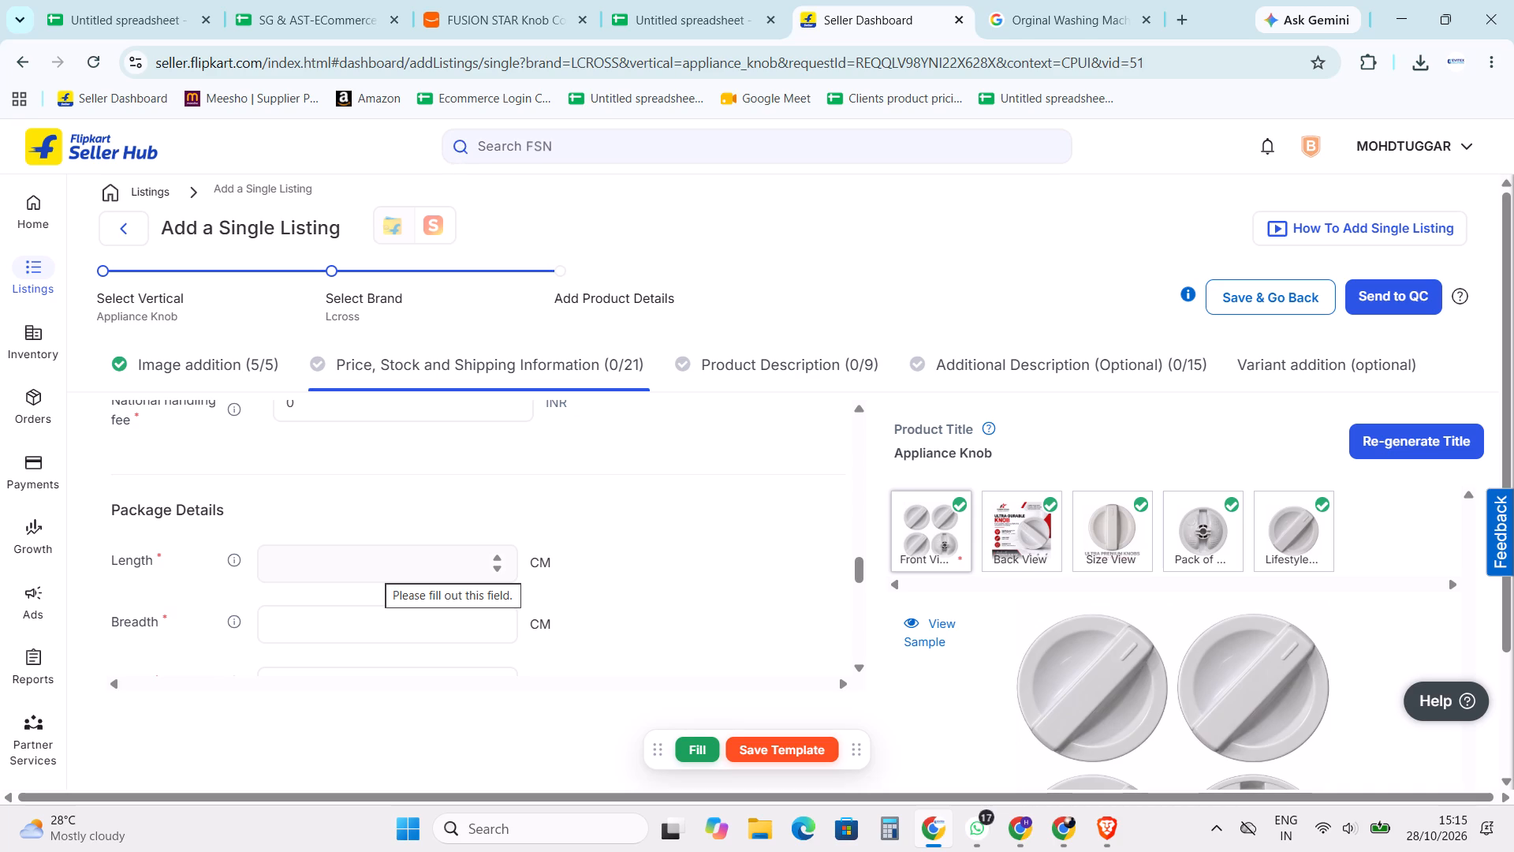
scroll(472, 520, up, 13)
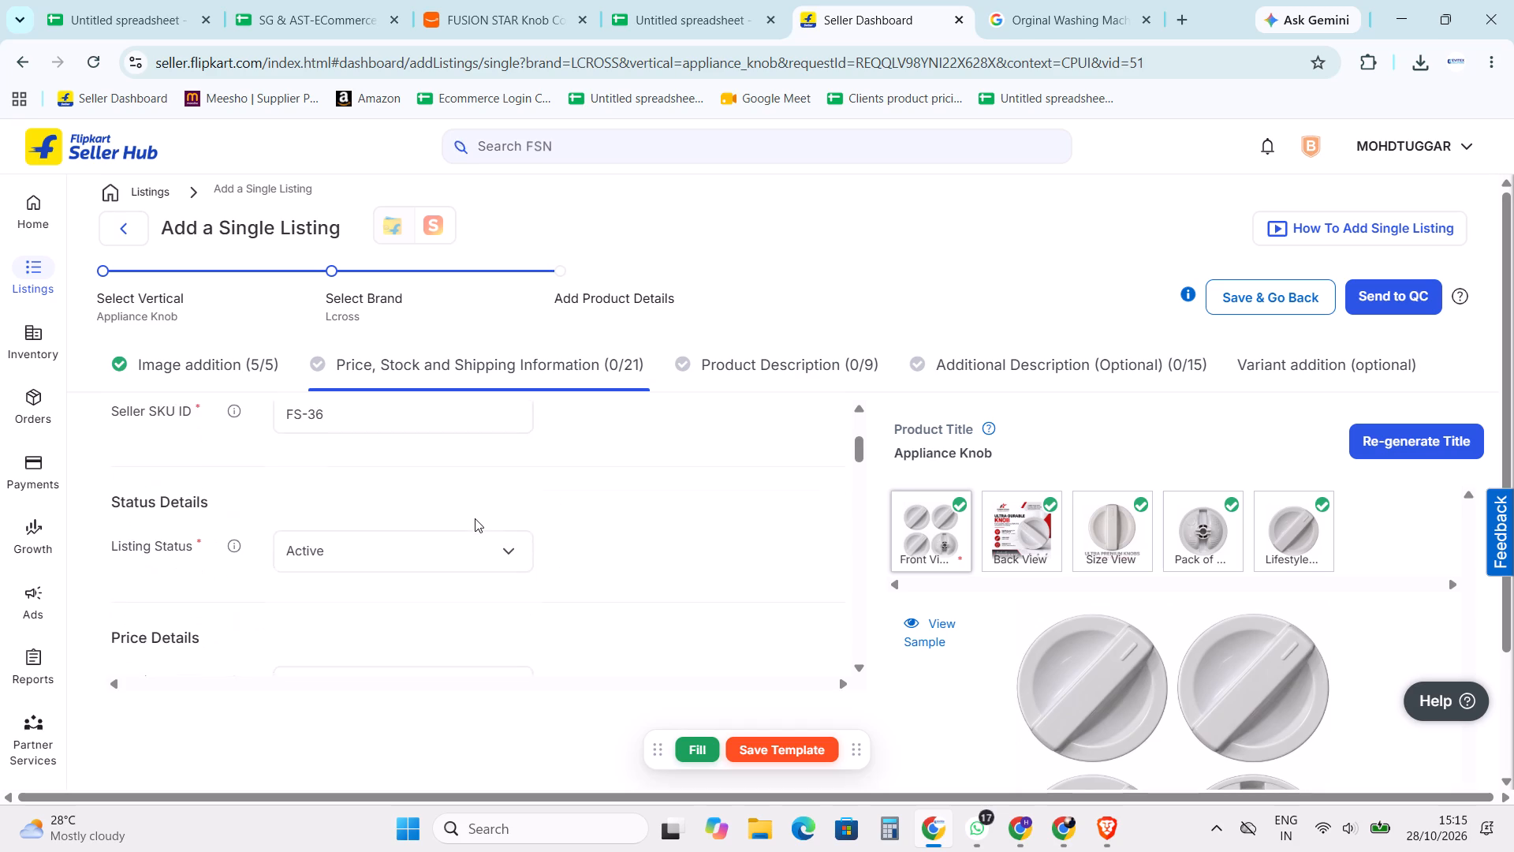
scroll(475, 518, up, 5)
scroll(478, 518, down, 16)
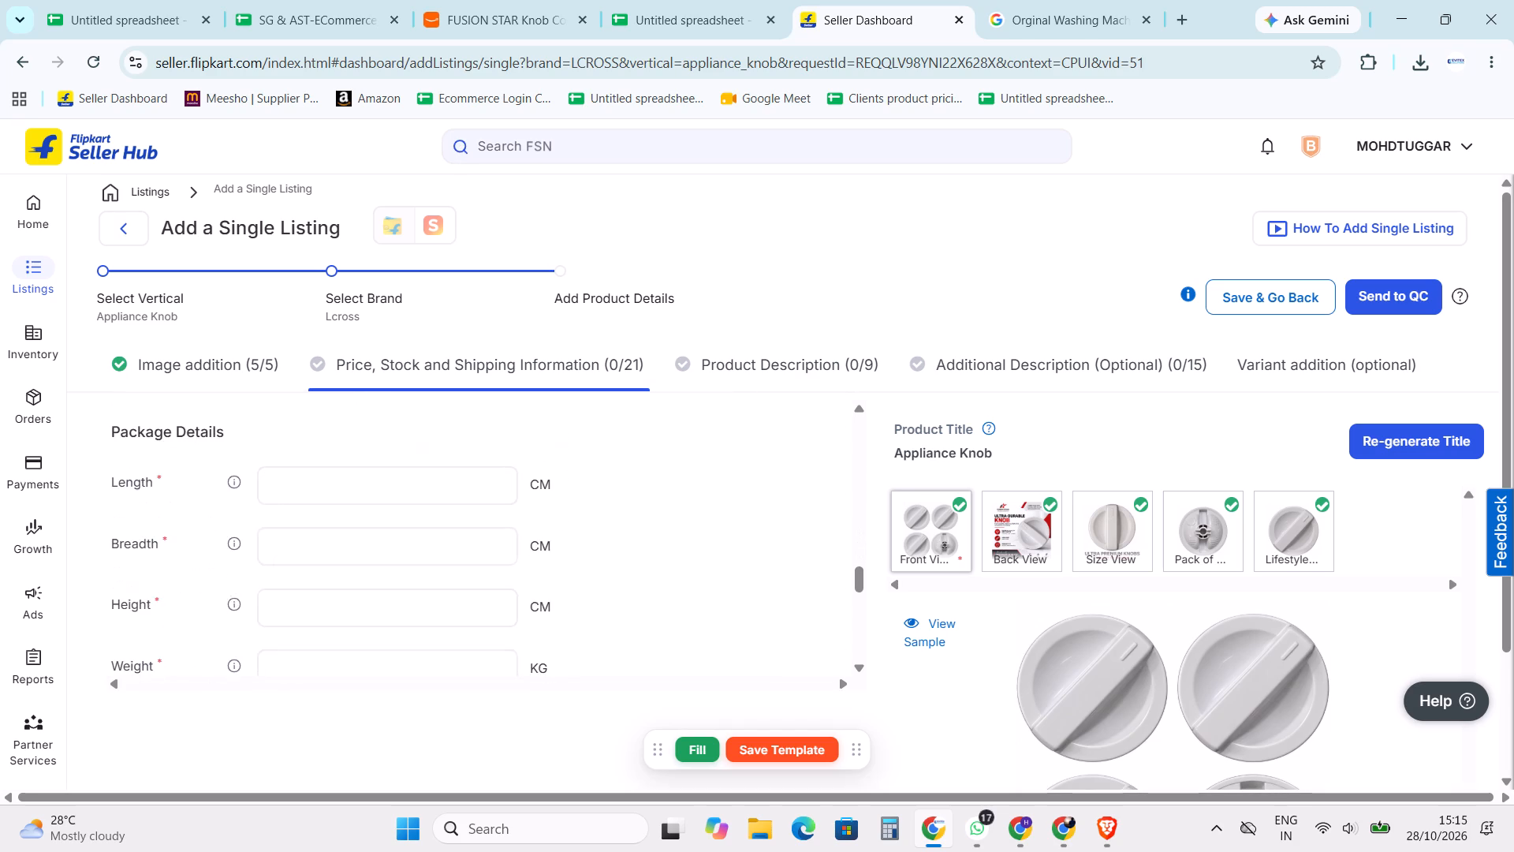
scroll(478, 518, down, 3)
scroll(478, 518, up, 7)
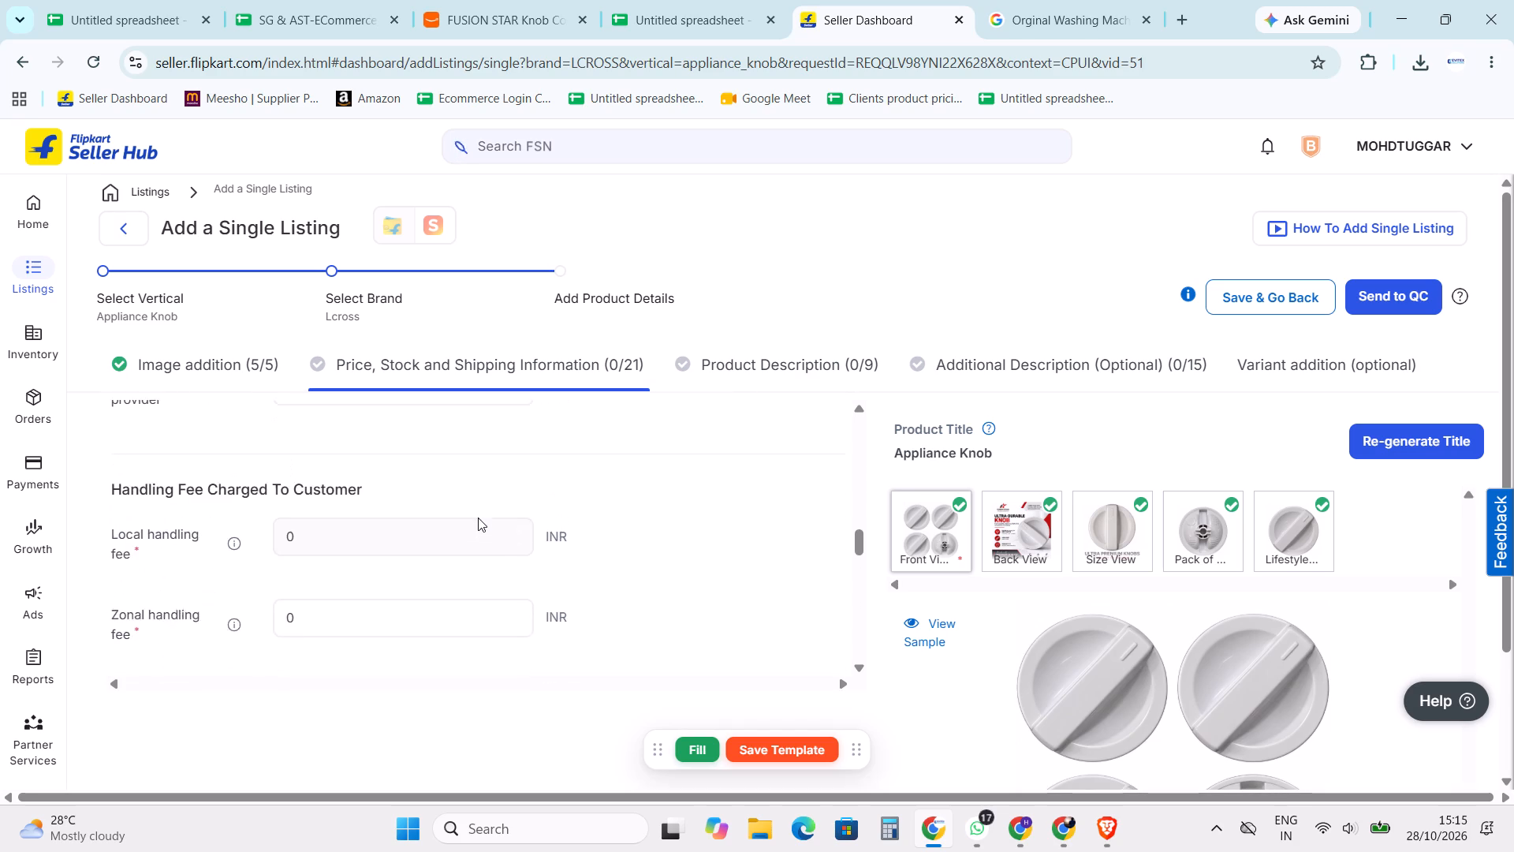
scroll(478, 518, down, 4)
scroll(478, 518, up, 1)
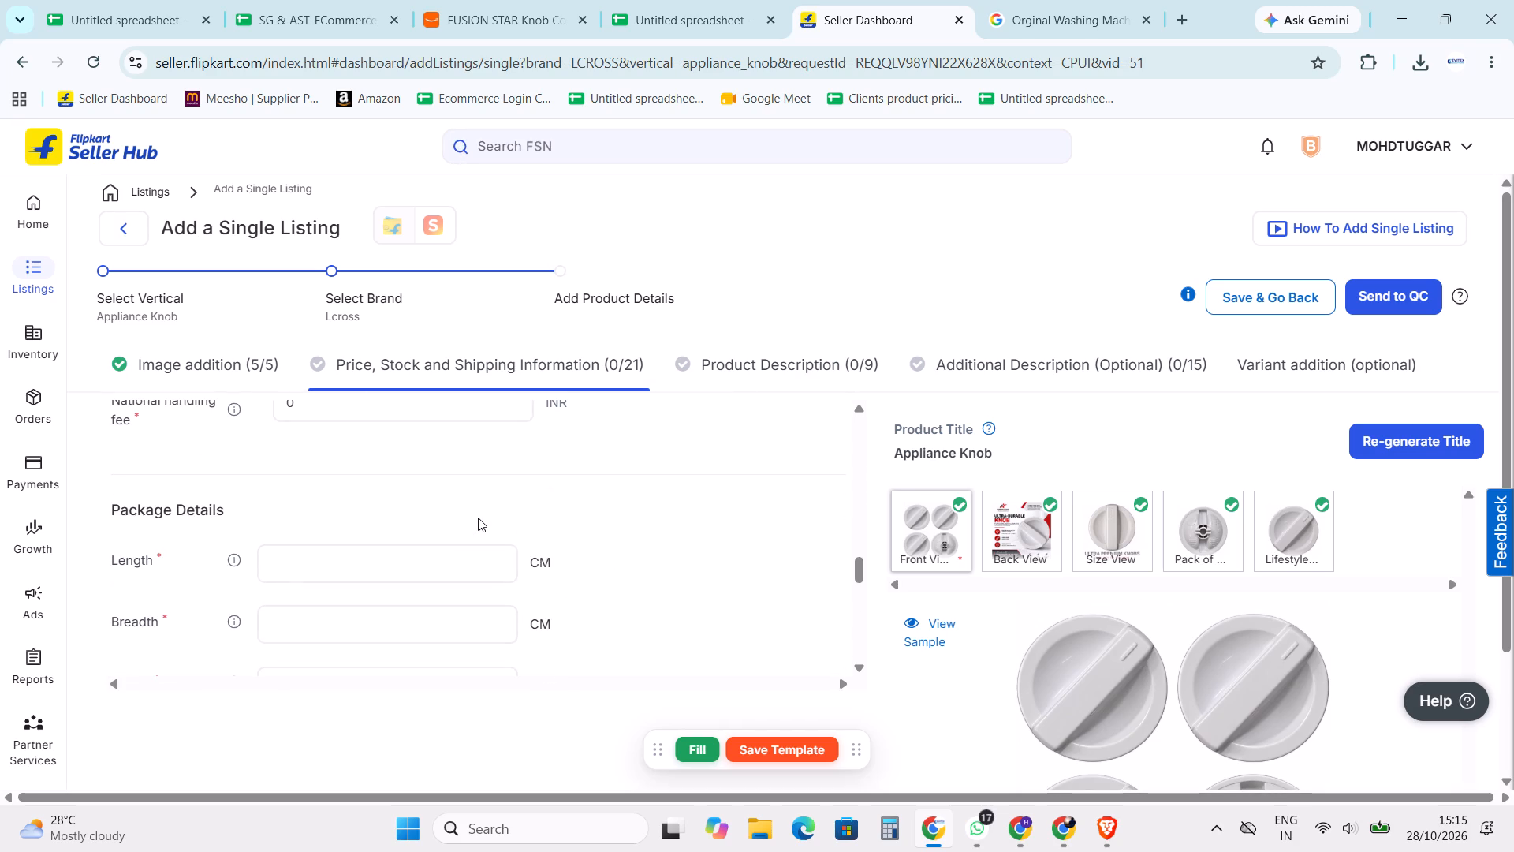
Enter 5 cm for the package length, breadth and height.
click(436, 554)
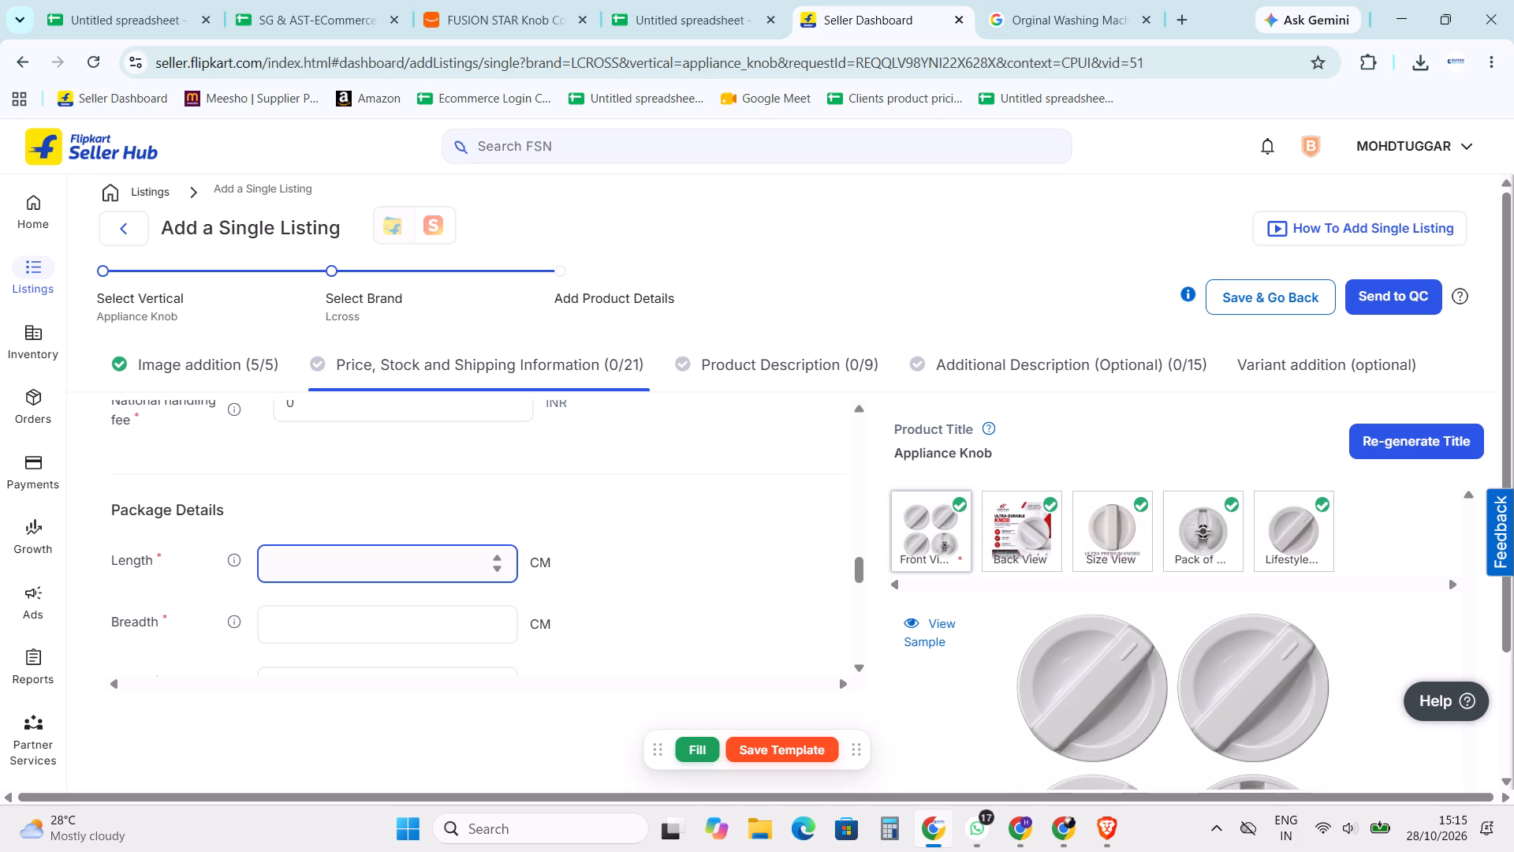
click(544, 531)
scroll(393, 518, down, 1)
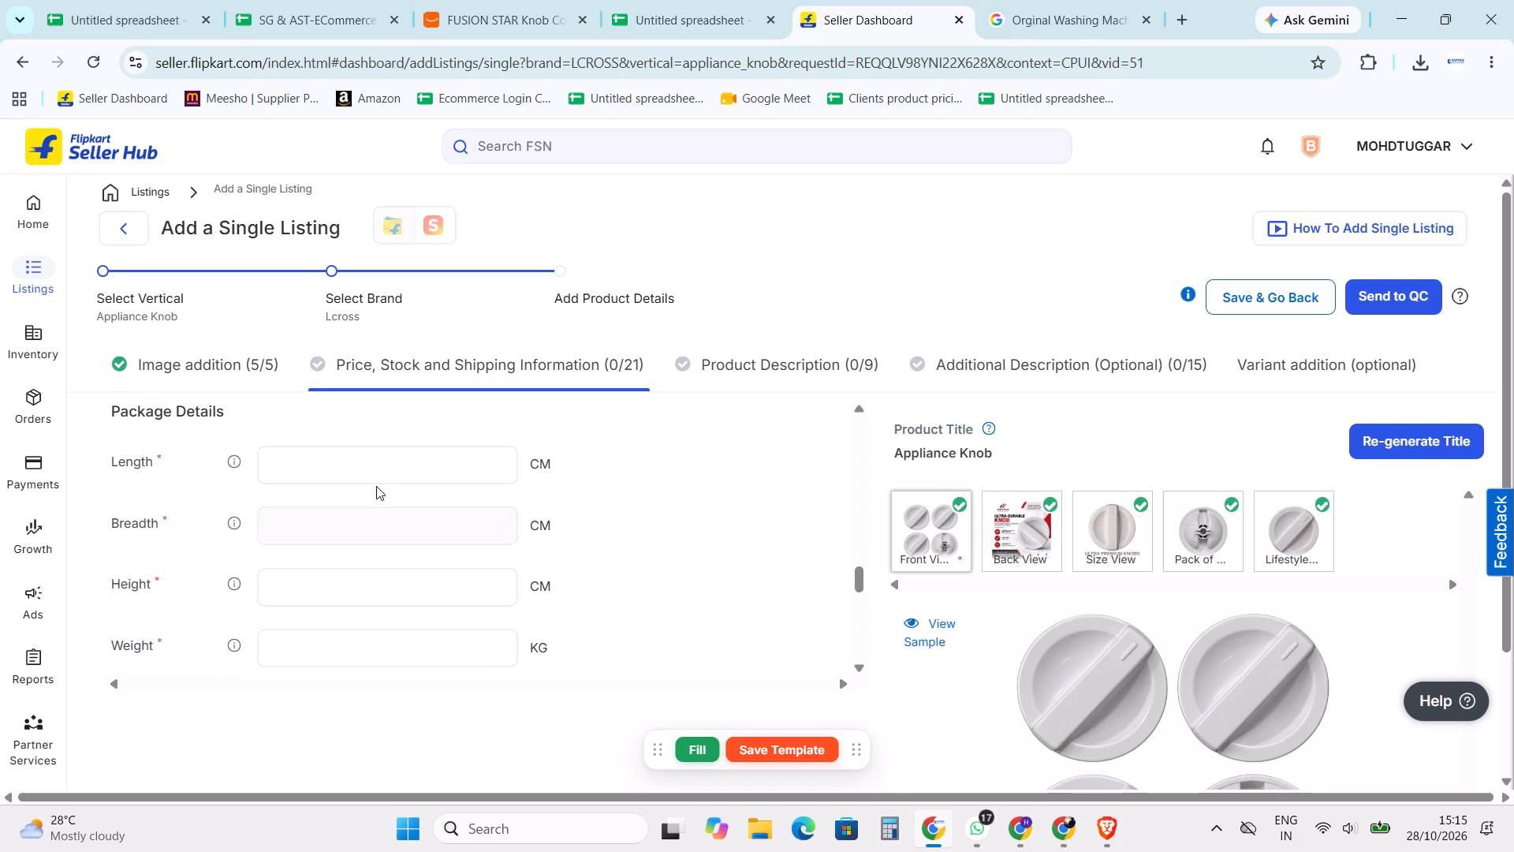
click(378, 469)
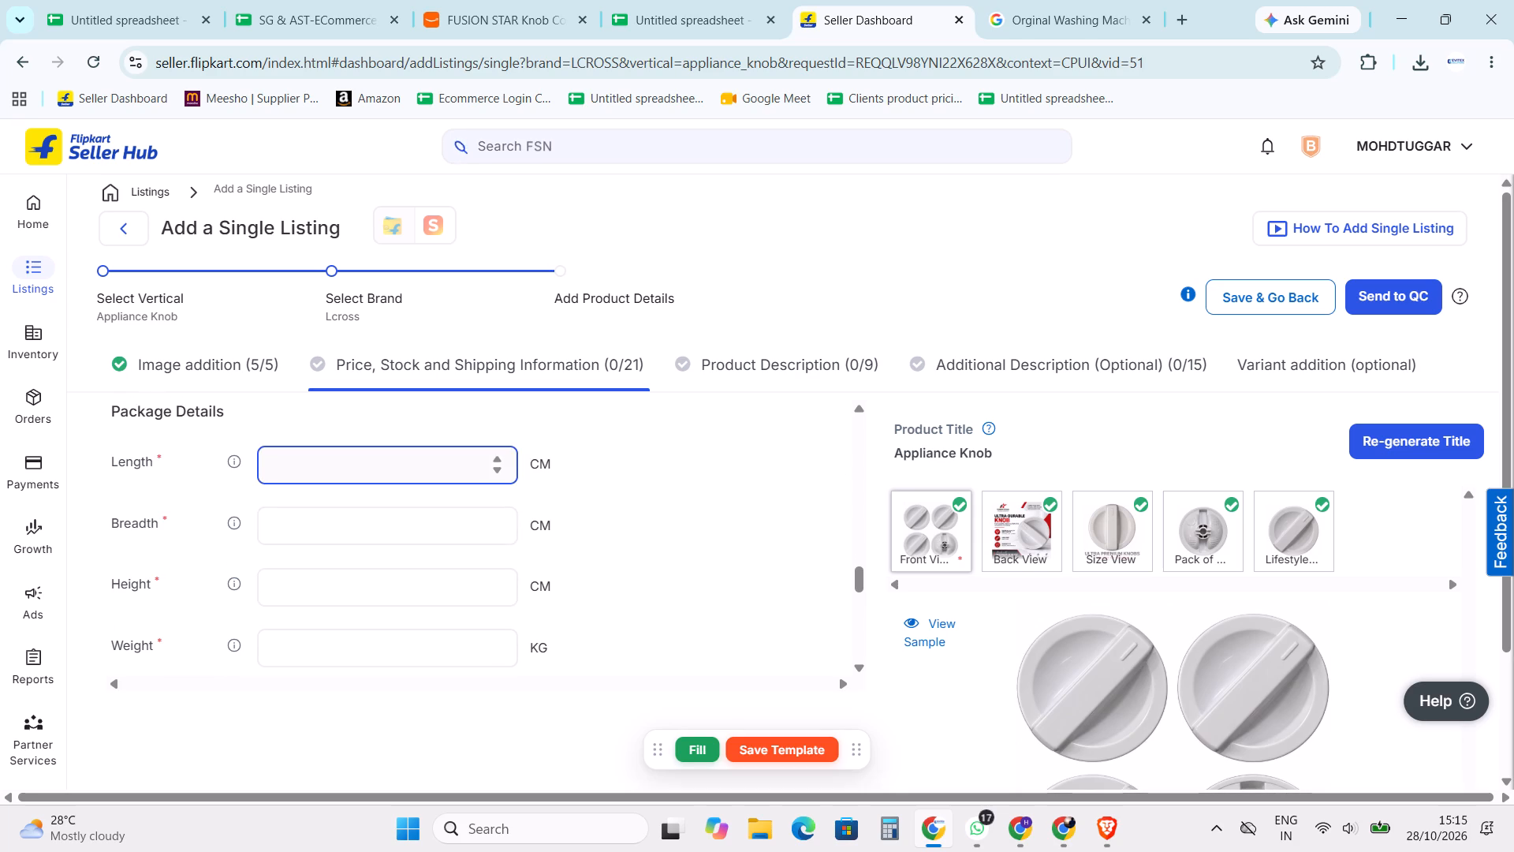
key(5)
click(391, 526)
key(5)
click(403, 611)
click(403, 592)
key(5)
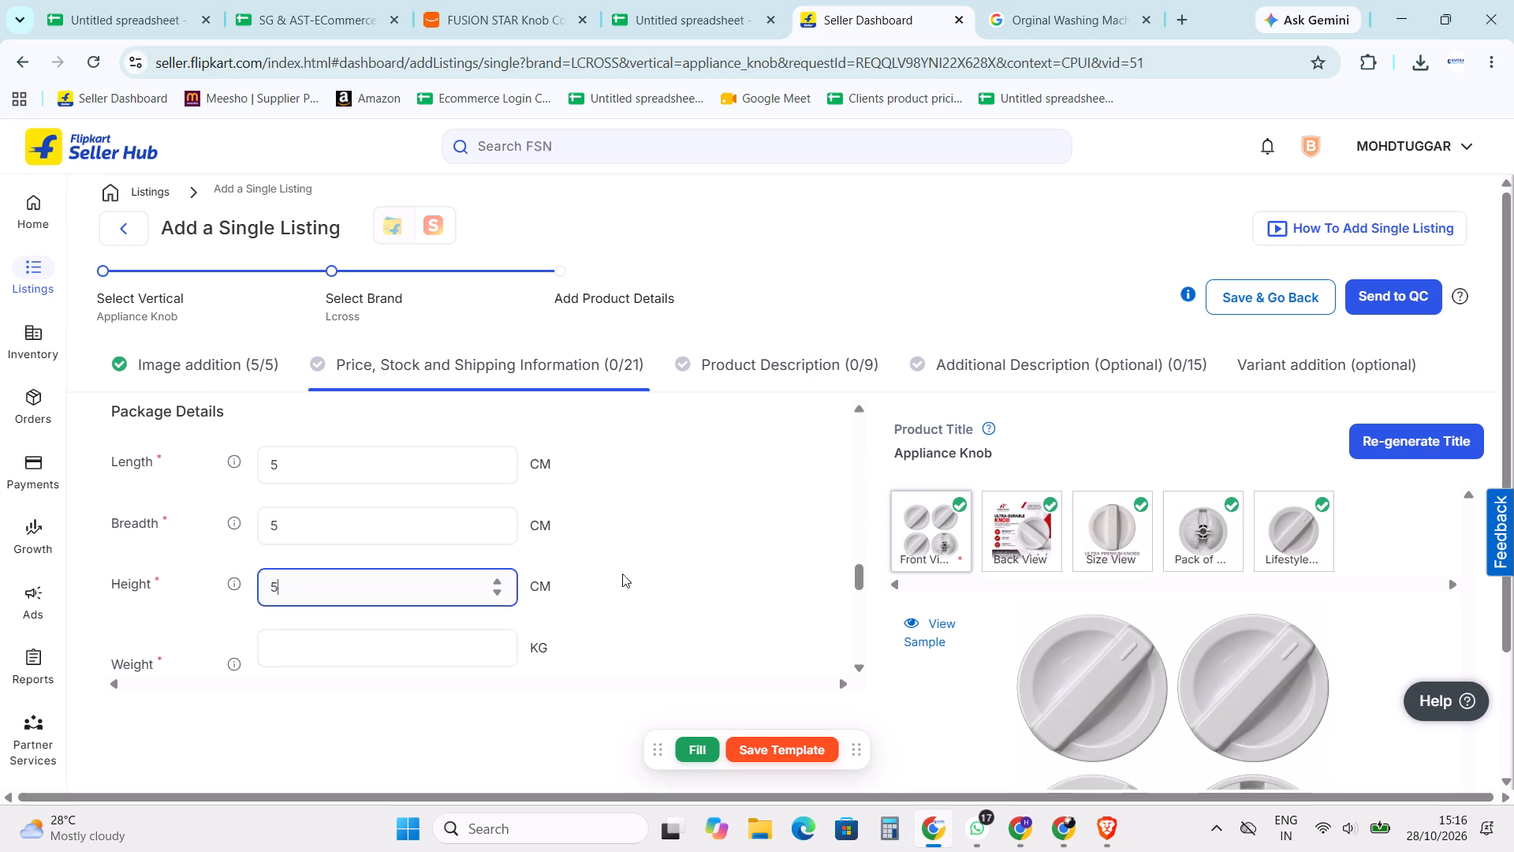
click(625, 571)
Set the package length, breadth and height to 10 cm each and the weight to 0.1 kg.
scroll(507, 554, down, 1)
click(400, 554)
scroll(309, 489, up, 1)
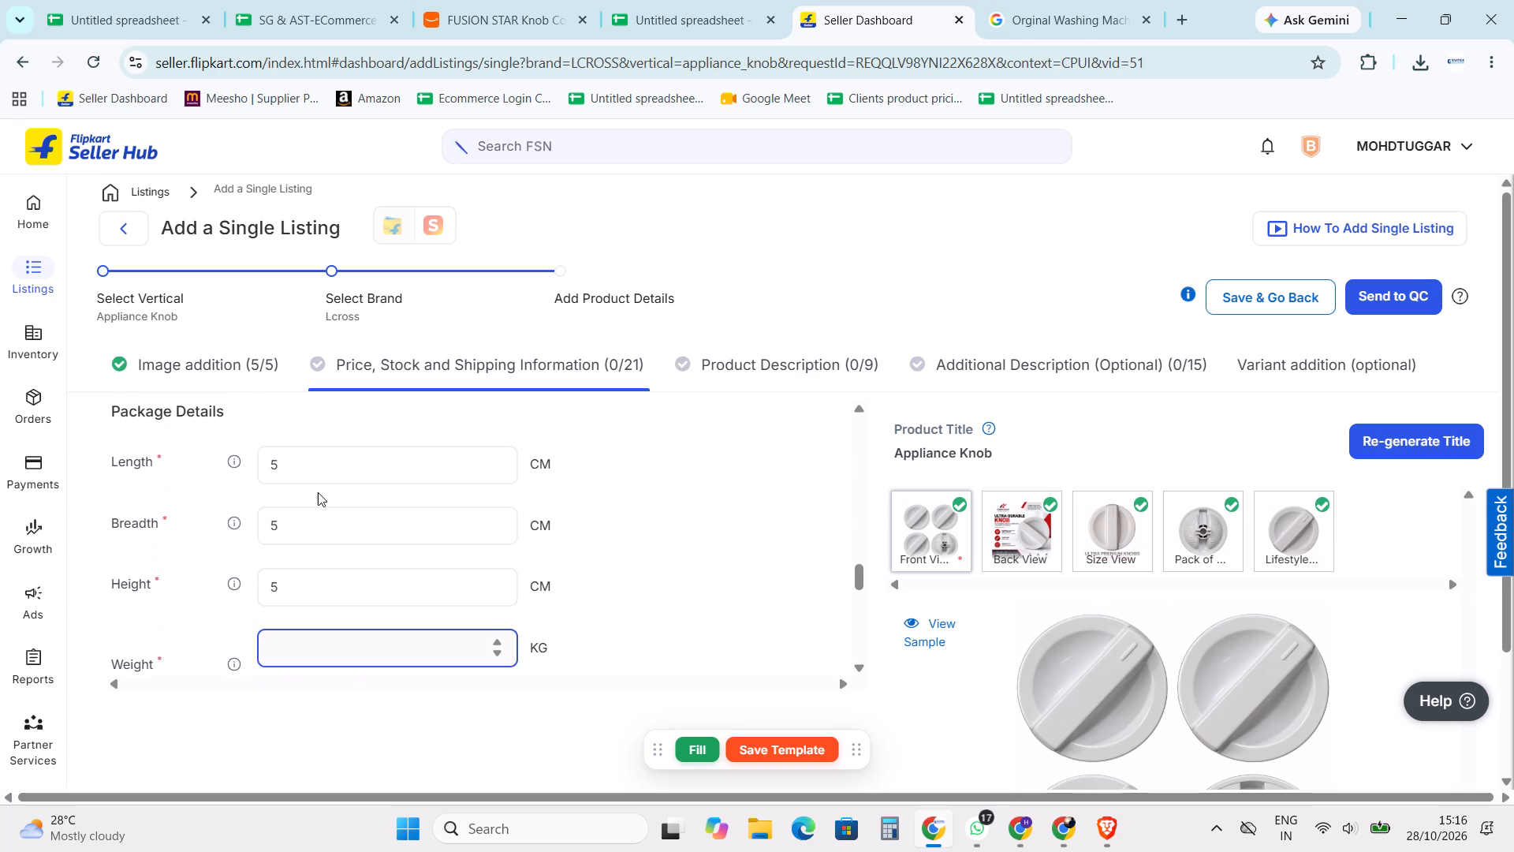
drag(335, 465, 271, 450)
key(1)
key(0)
drag(352, 529, 268, 513)
key(1)
key(0)
drag(330, 584, 216, 561)
key(1)
key(0)
click(341, 645)
text(0.1)
click(718, 585)
Copy HSN code 84509010 from the Google search results into the listing's HSN field, without the trailing space.
scroll(508, 620, down, 2)
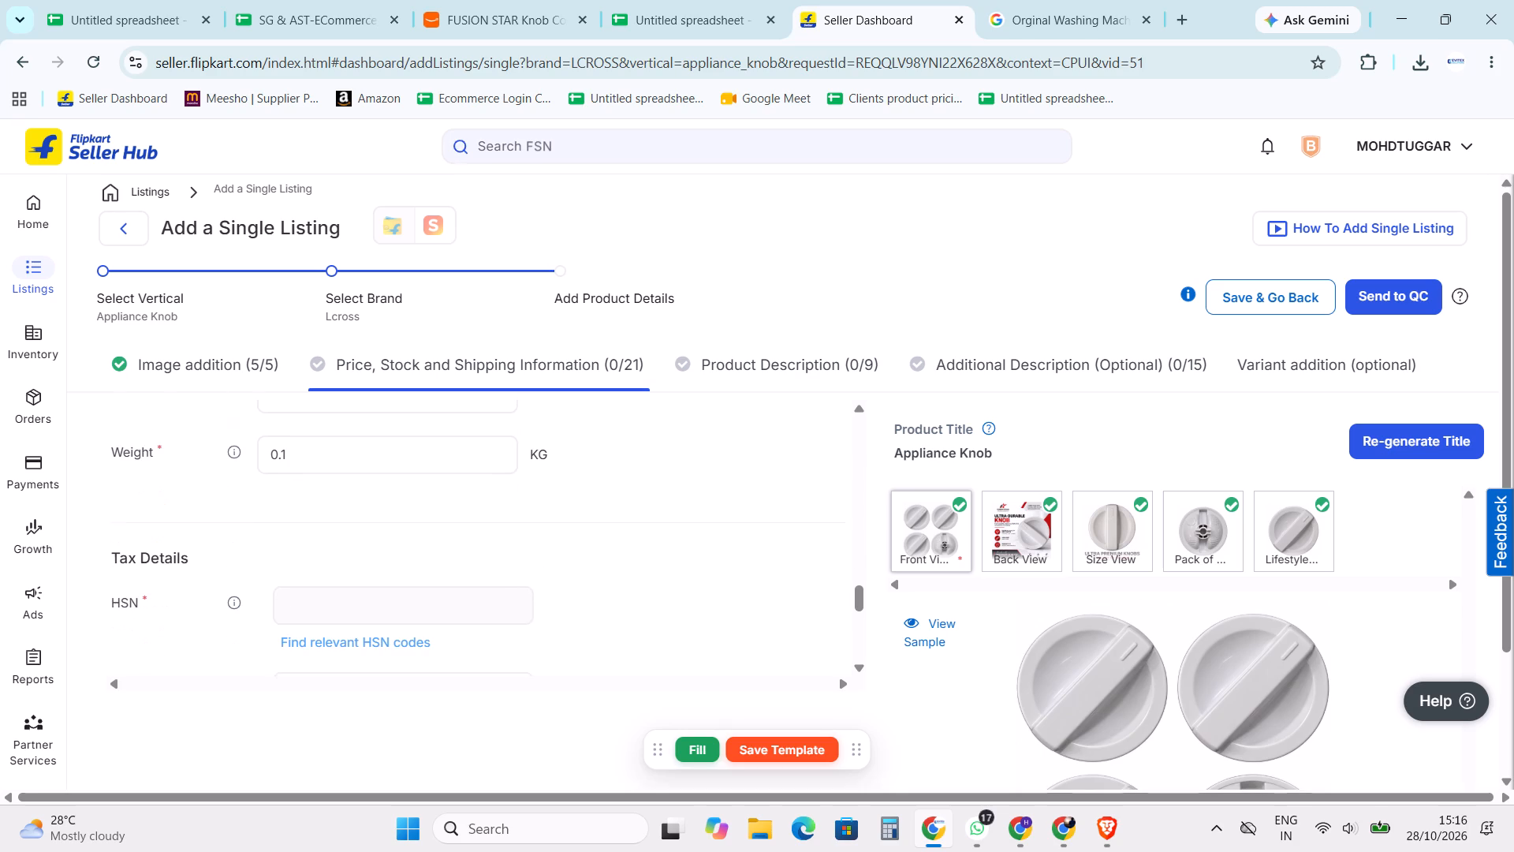
click(1035, 0)
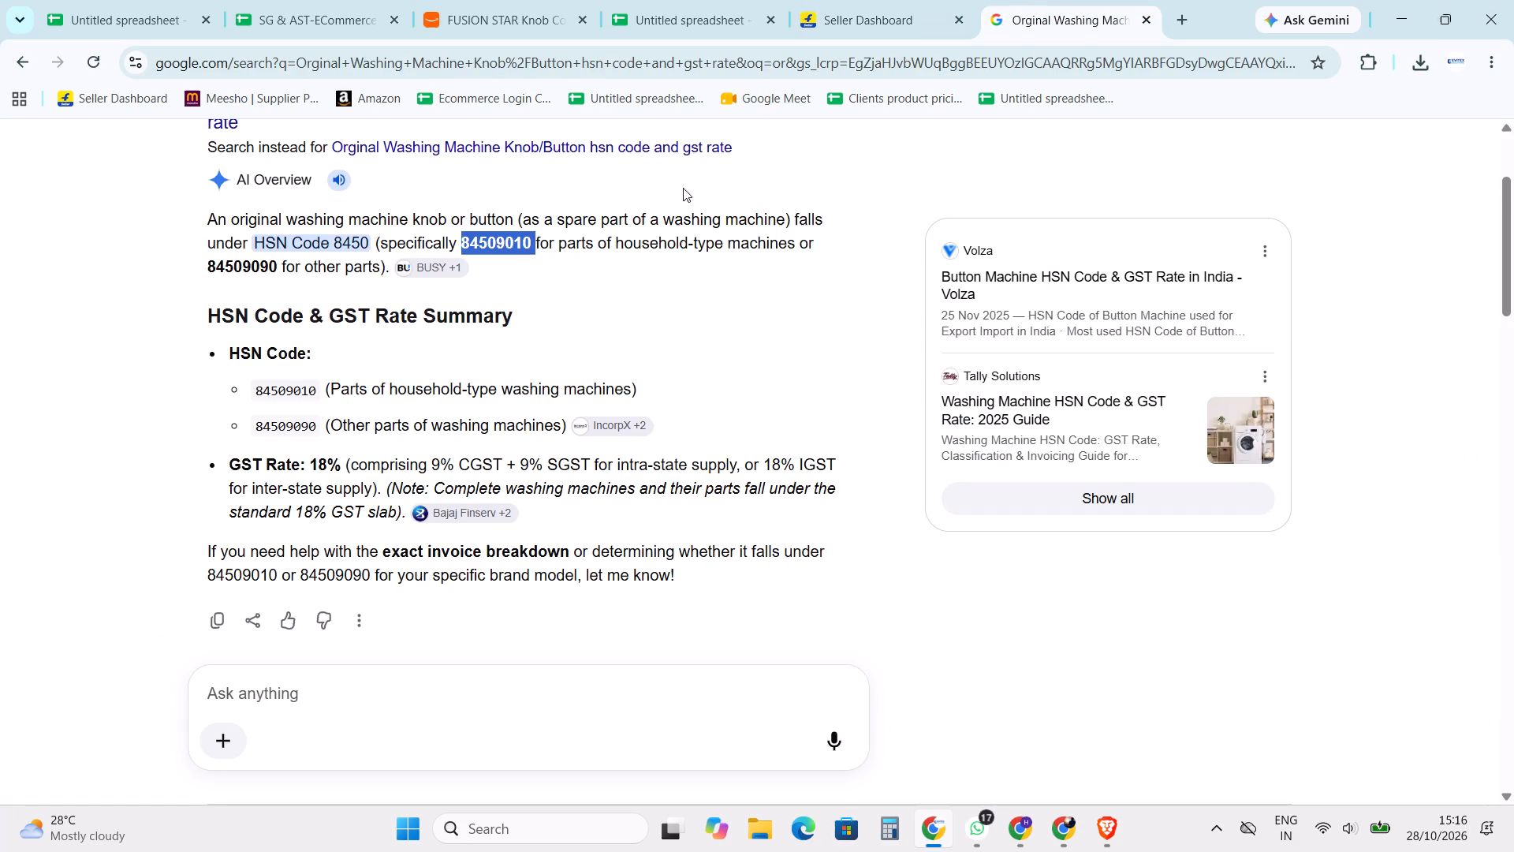
key(ctrl+c)
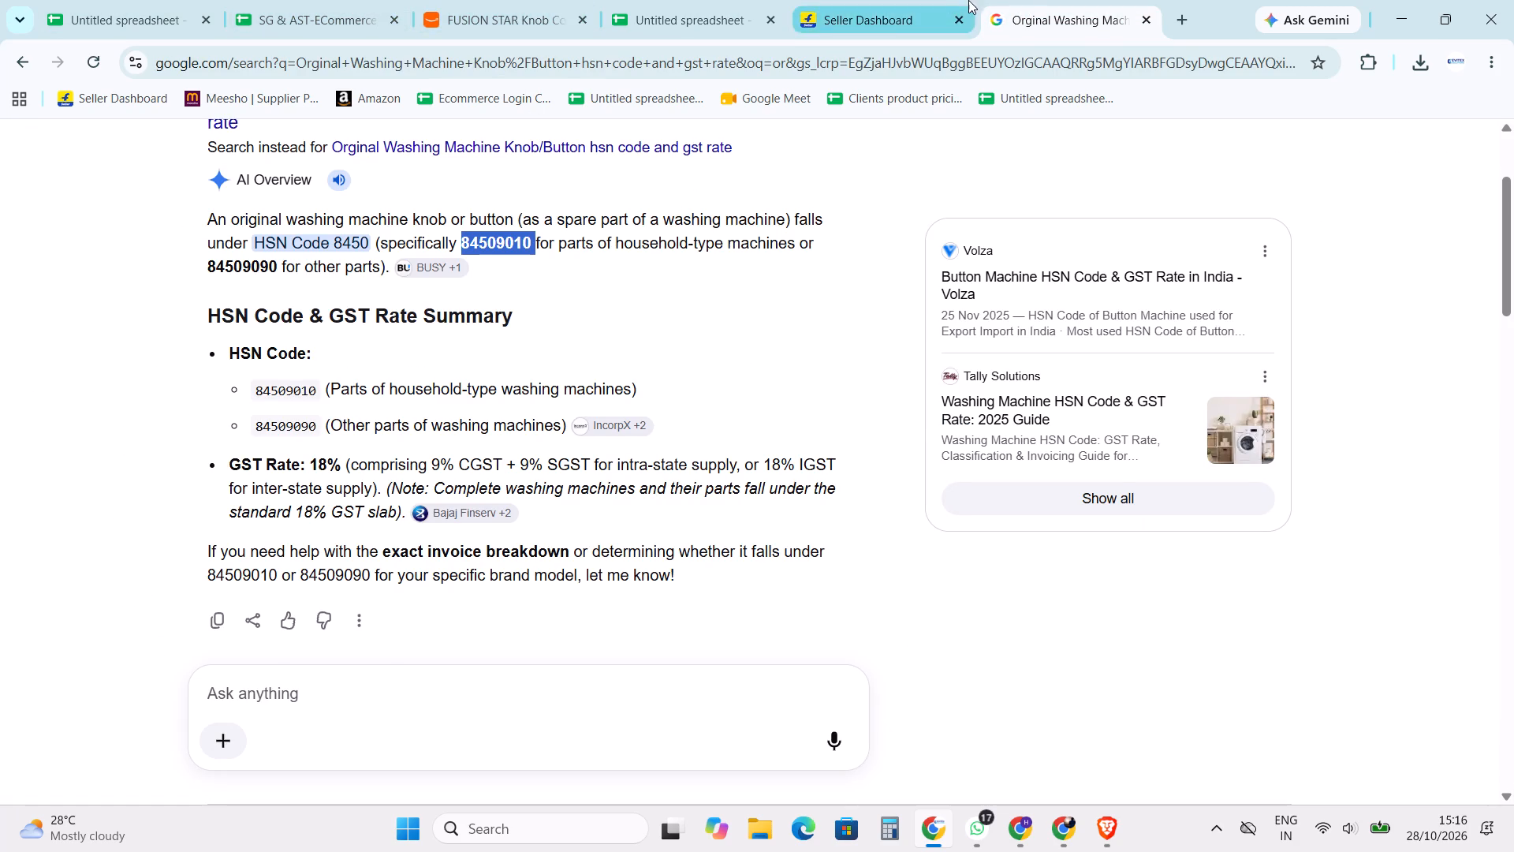
click(894, 17)
click(400, 611)
key(ctrl+v)
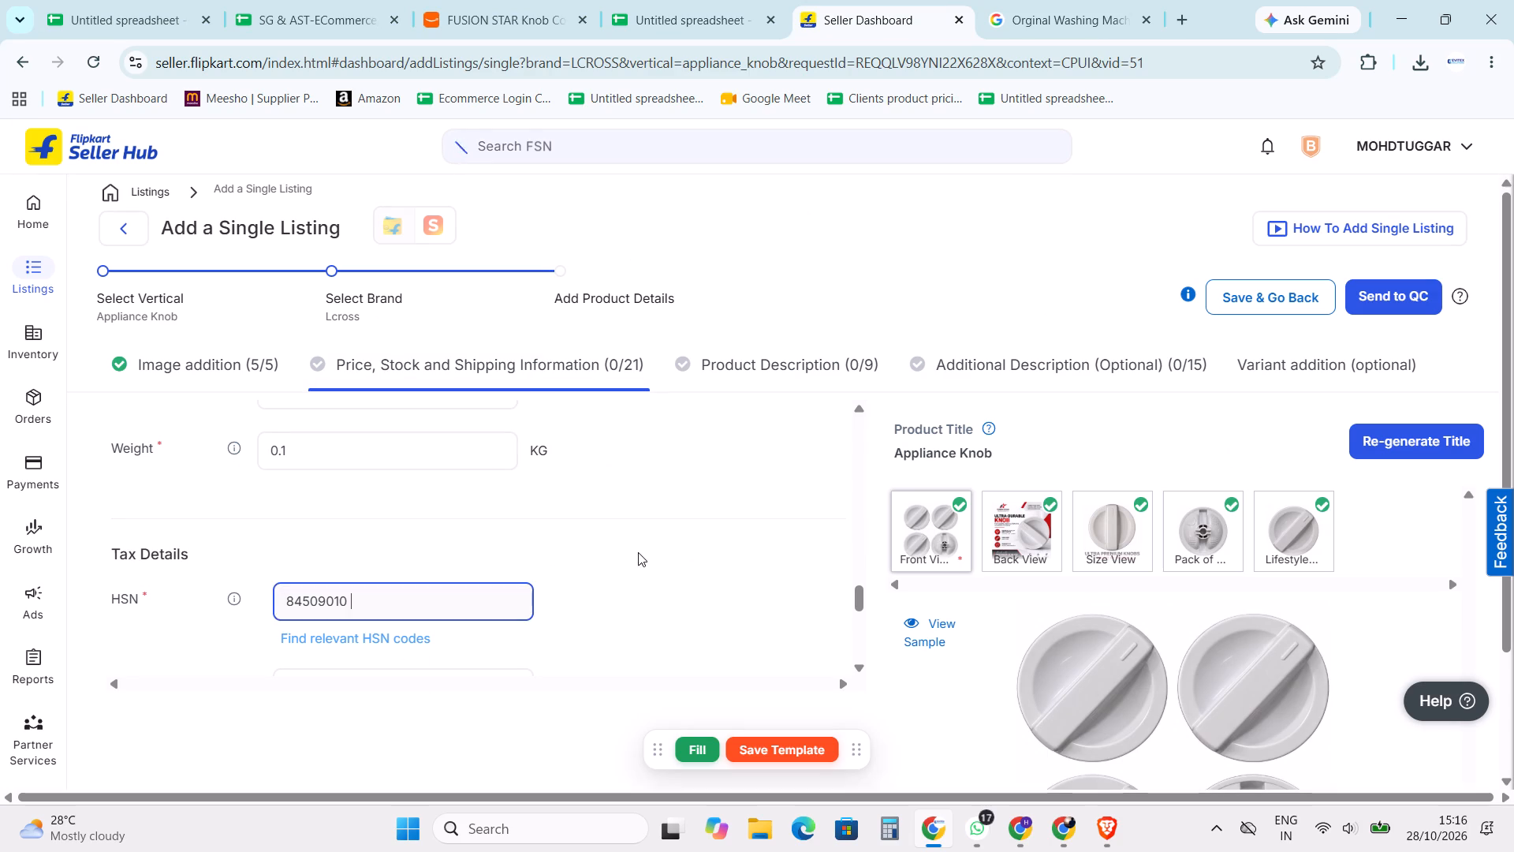
click(638, 552)
scroll(546, 529, down, 1)
click(400, 506)
key(BackSpace)
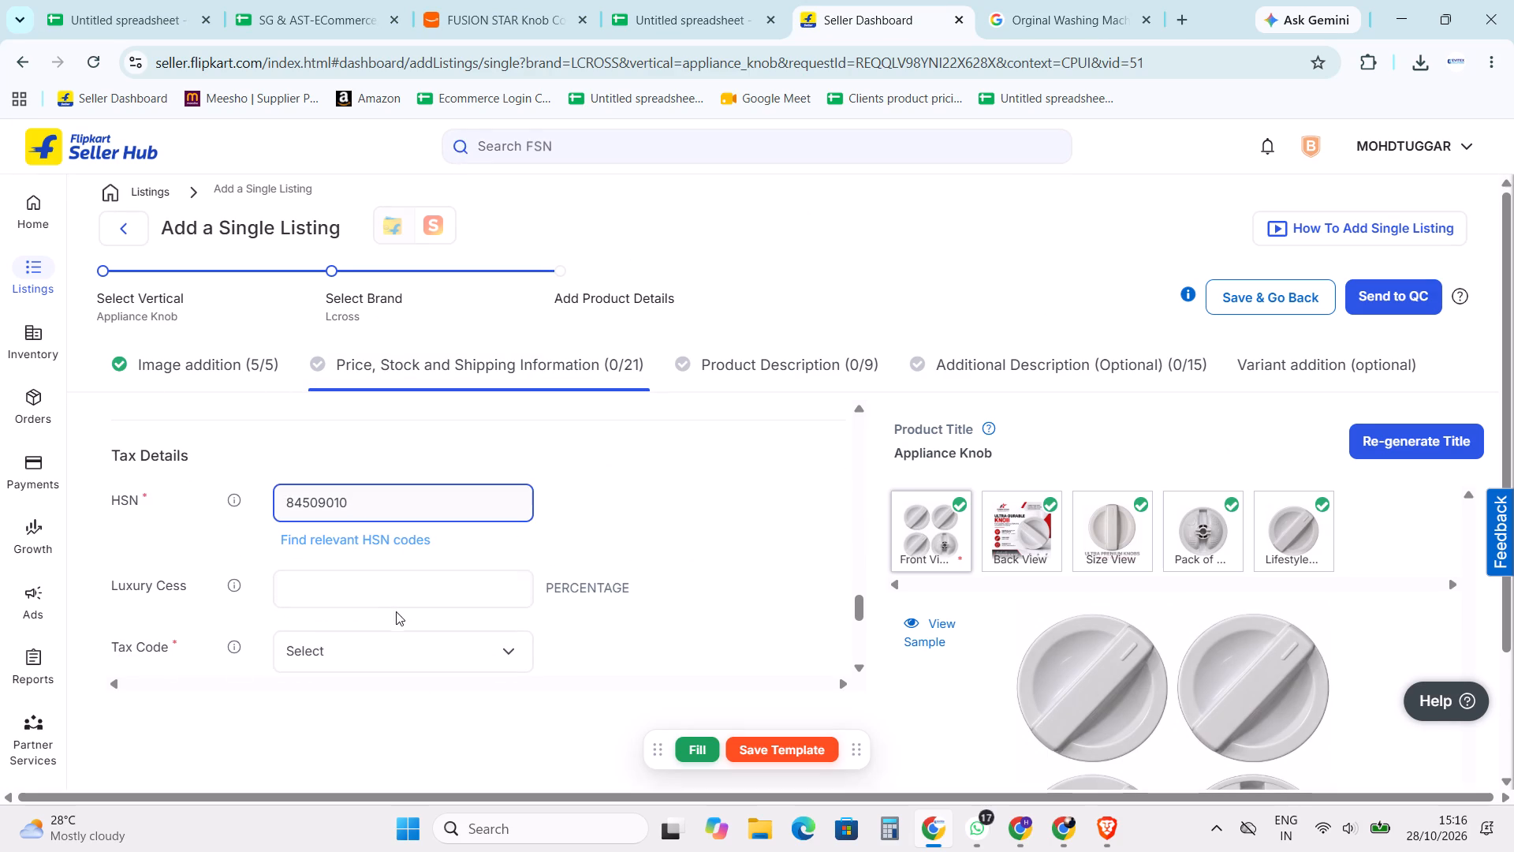
Choose the product's GST tax code in the tax details.
click(395, 641)
scroll(355, 770, down, 3)
scroll(345, 749, up, 1)
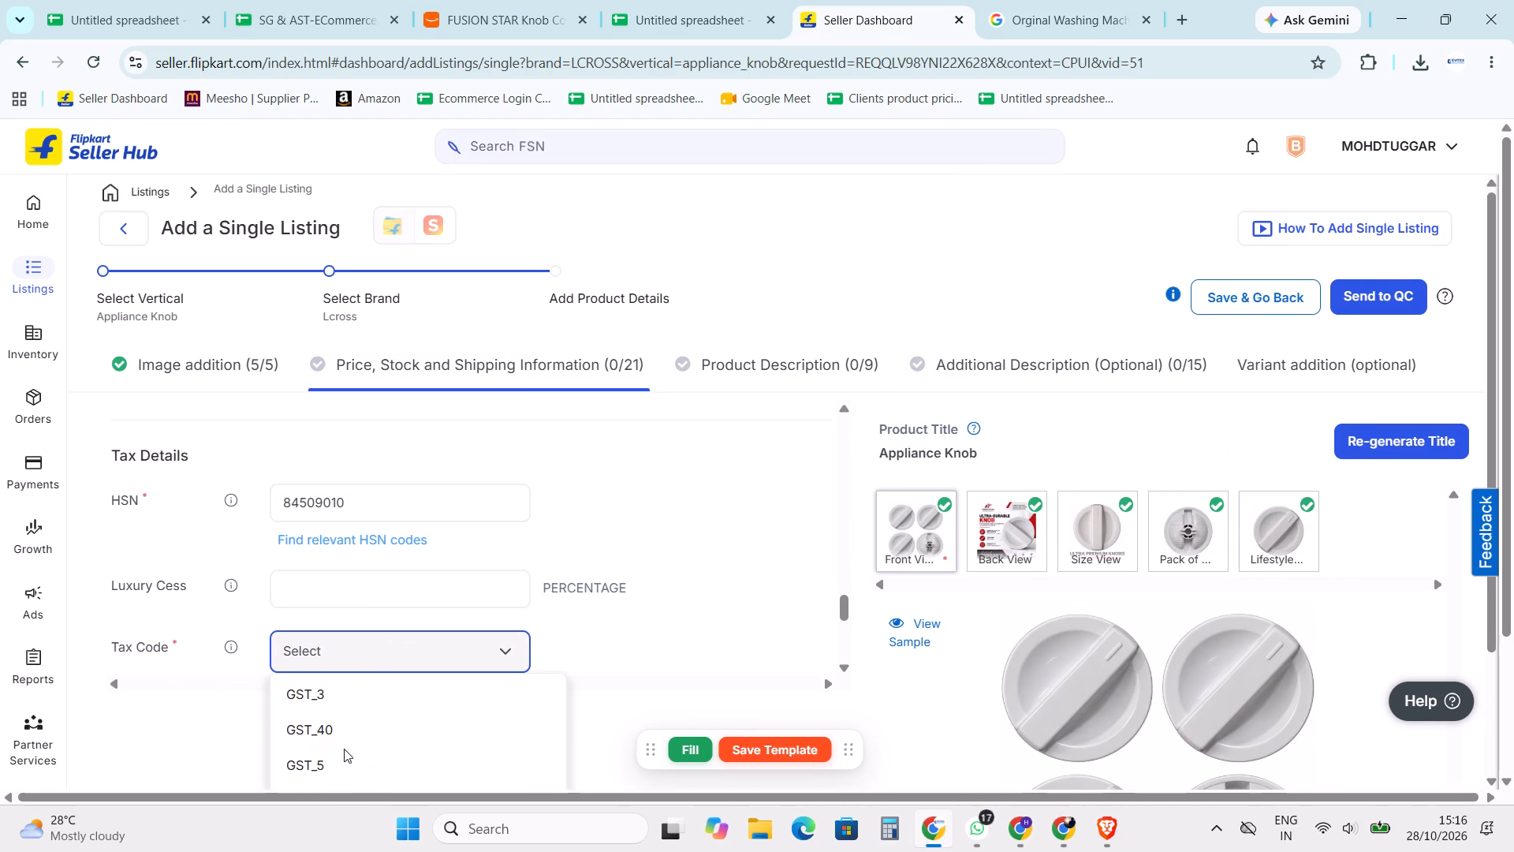
scroll(344, 754, down, 4)
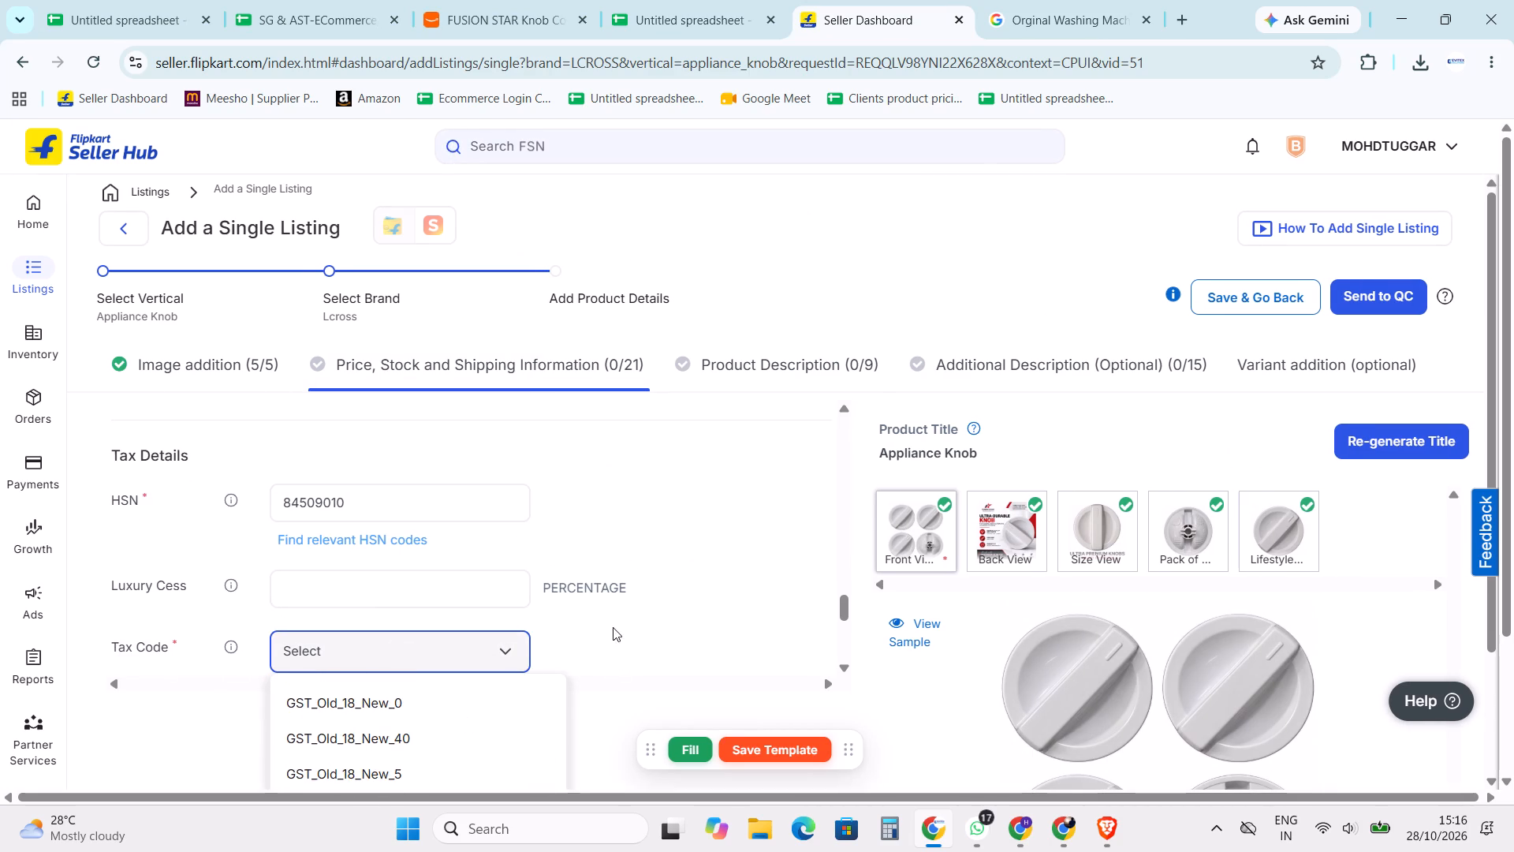
click(613, 621)
scroll(634, 517, down, 2)
click(387, 443)
scroll(393, 615, up, 4)
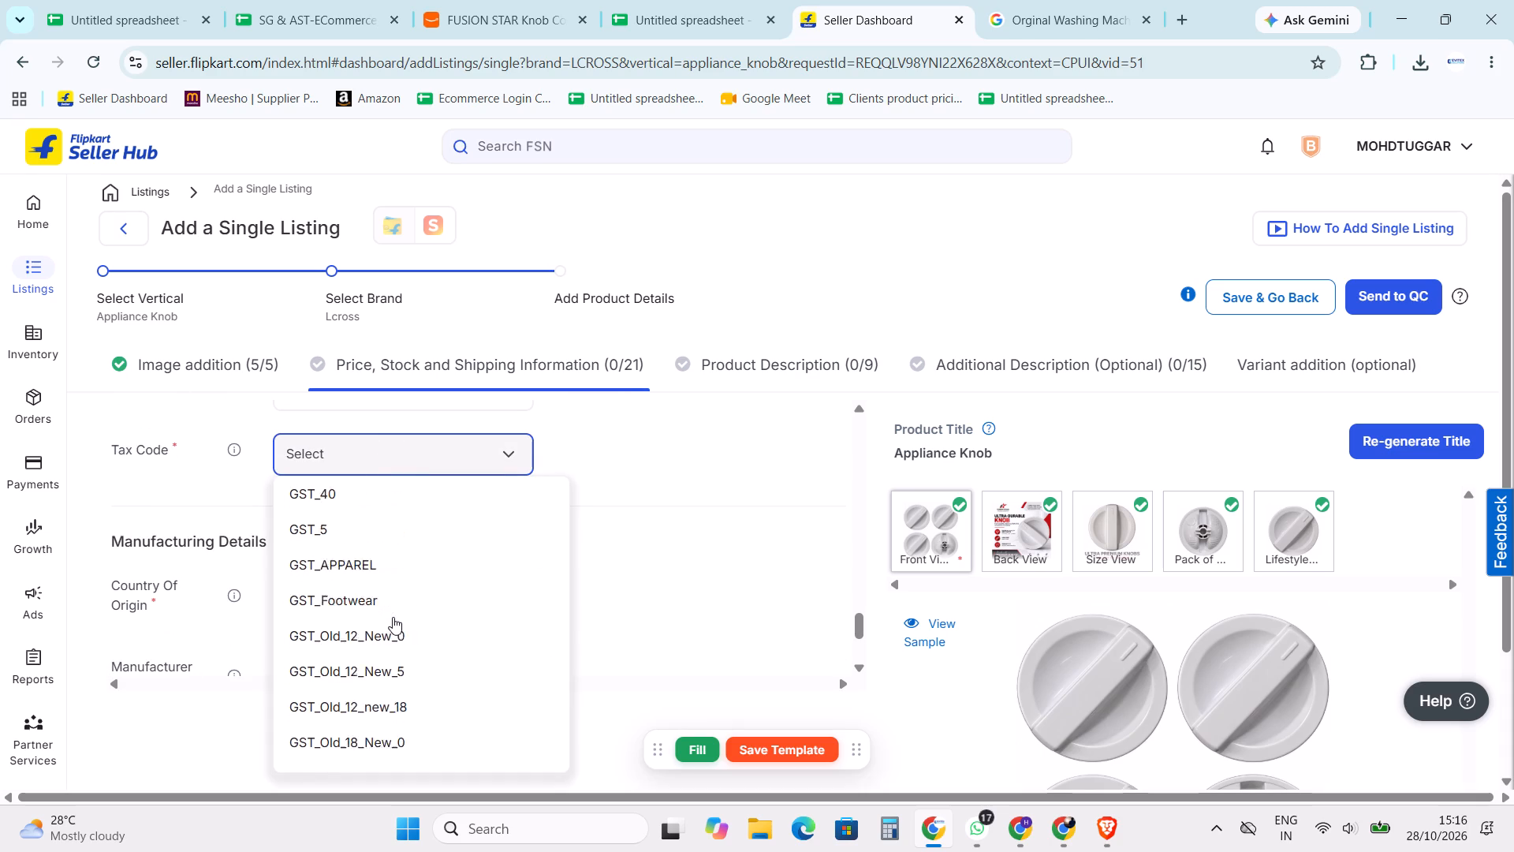
scroll(393, 617, up, 1)
click(334, 658)
click(636, 570)
Set the country of origin to India in the manufacturing details.
scroll(478, 582, down, 2)
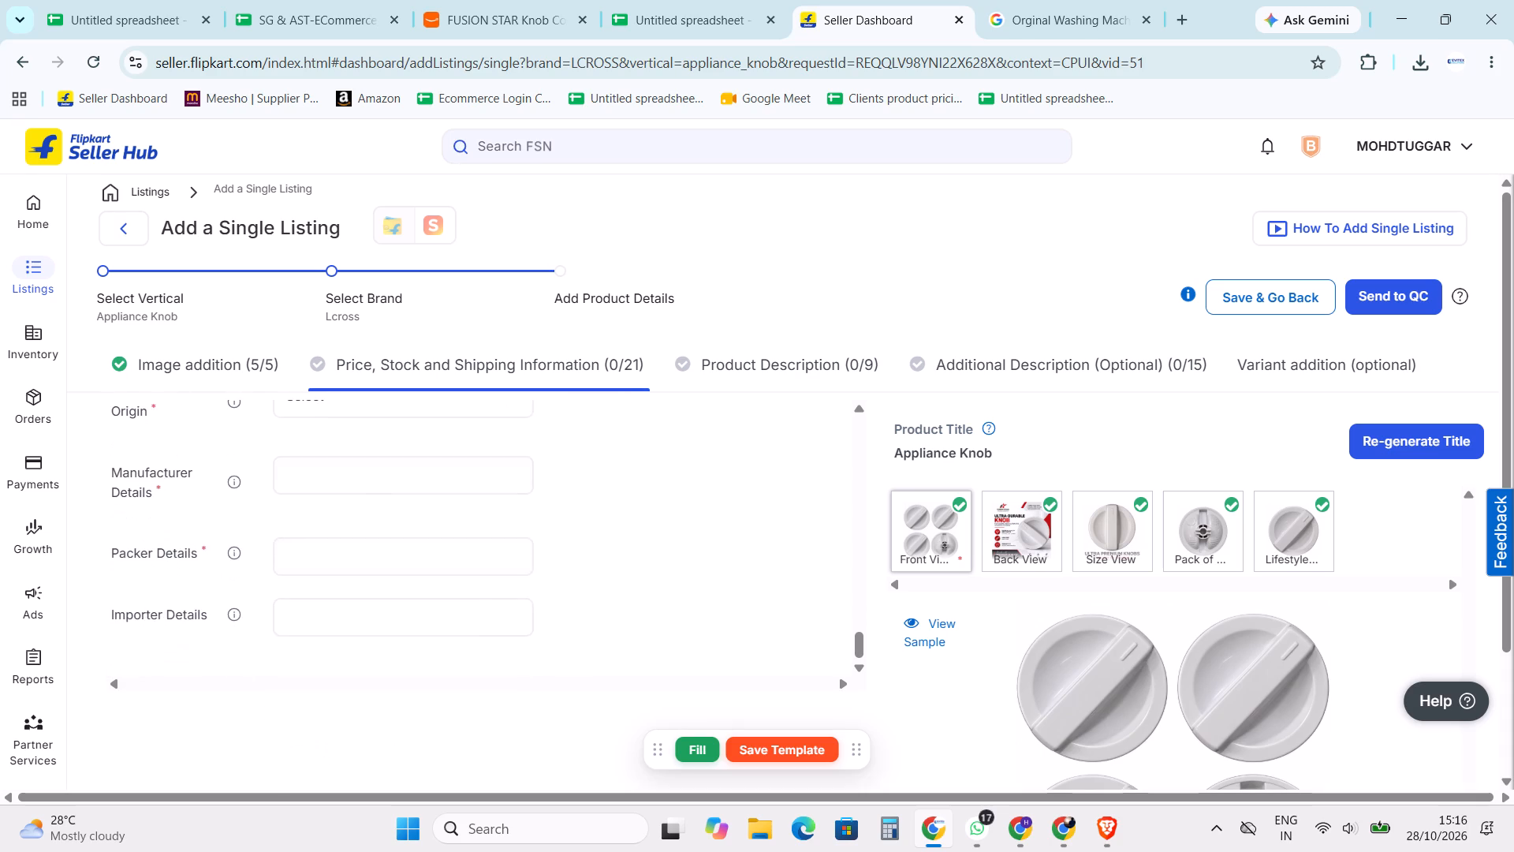
scroll(344, 509, up, 1)
click(349, 484)
click(358, 546)
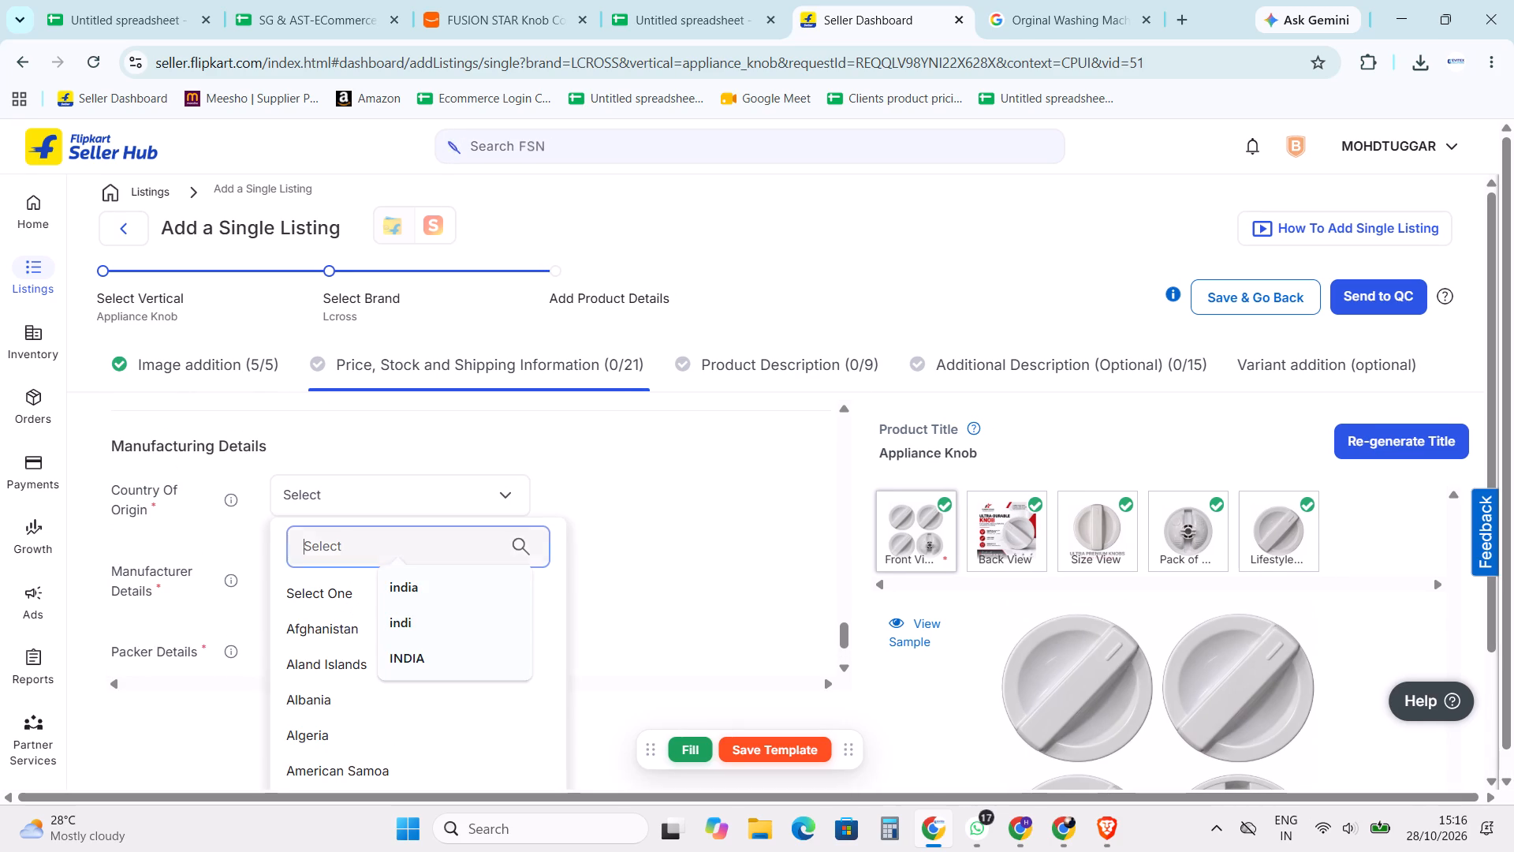
click(420, 577)
click(333, 710)
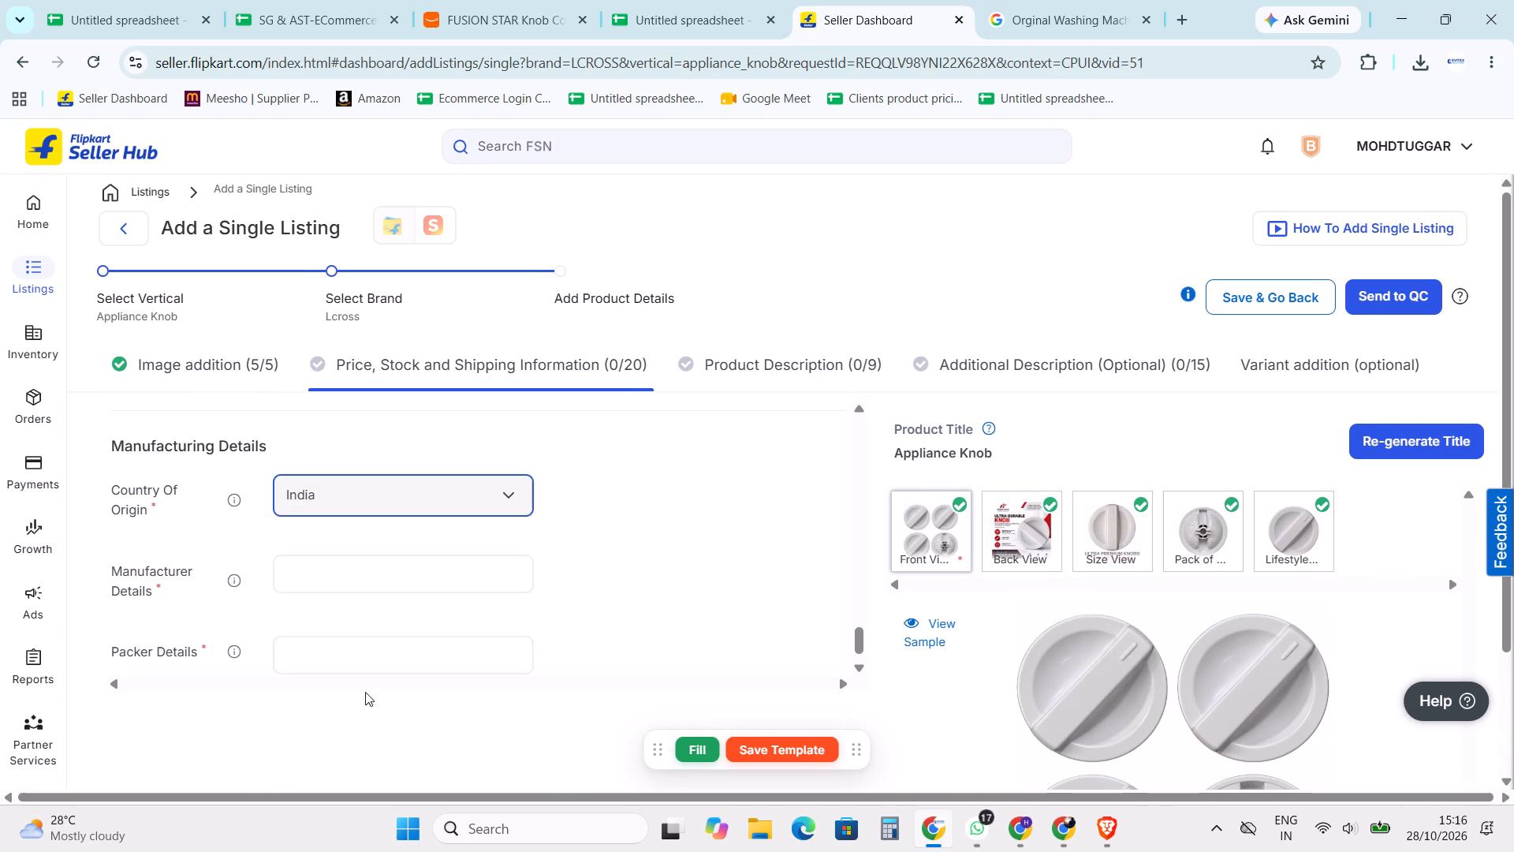
click(664, 540)
Enter "LCROSS LCROSS" as both the manufacturer details and the packer details.
click(349, 577)
text(LCROSS)
key(ctrl+a)
key(ctrl+c)
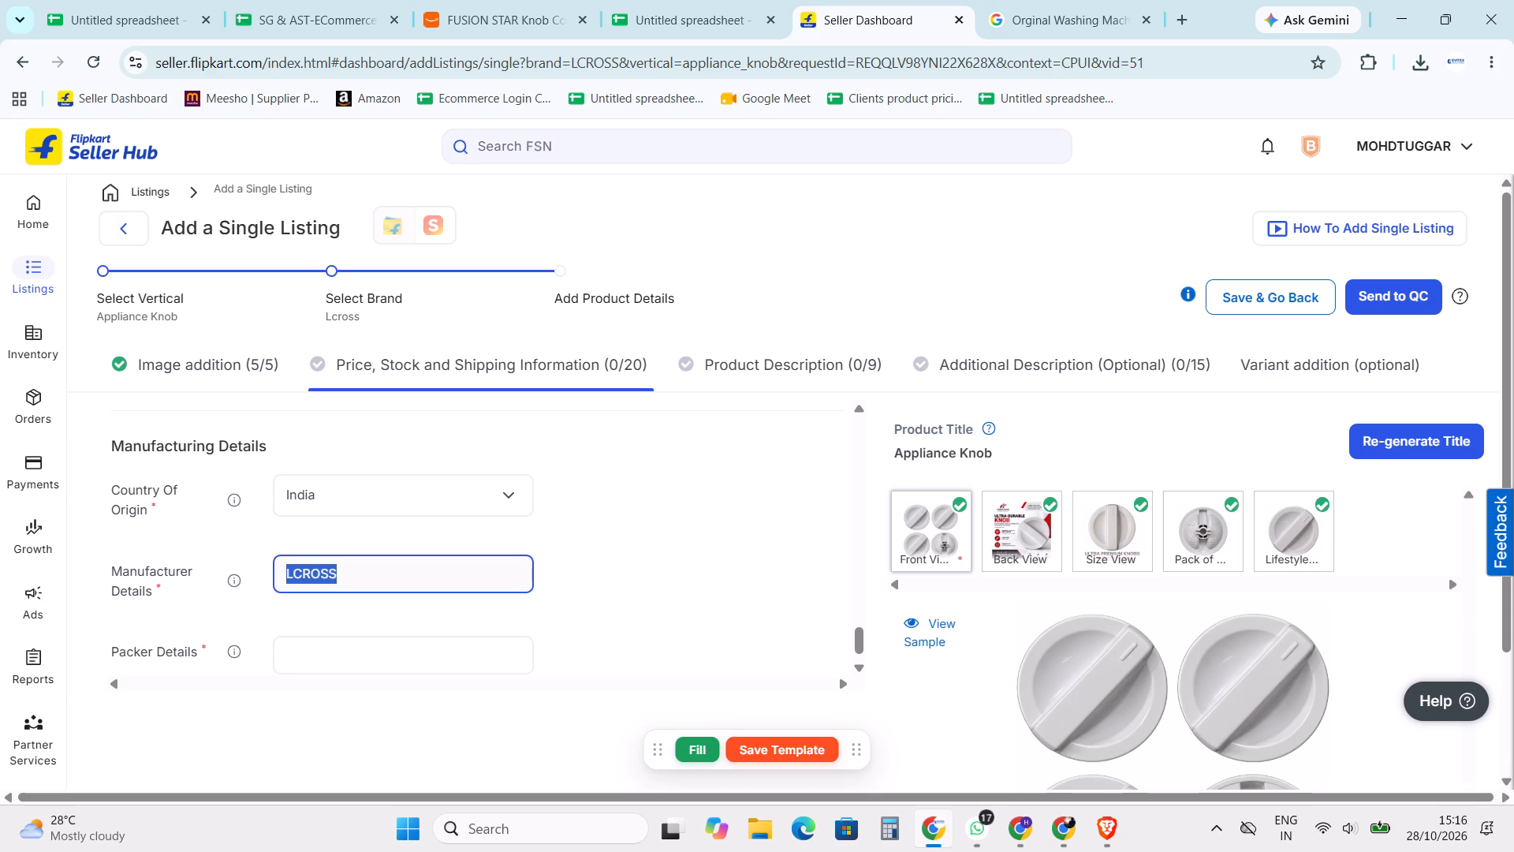
key(Right)
key(space)
key(ctrl+v)
key(ctrl+a)
key(ctrl+c)
key(ctrl+c)
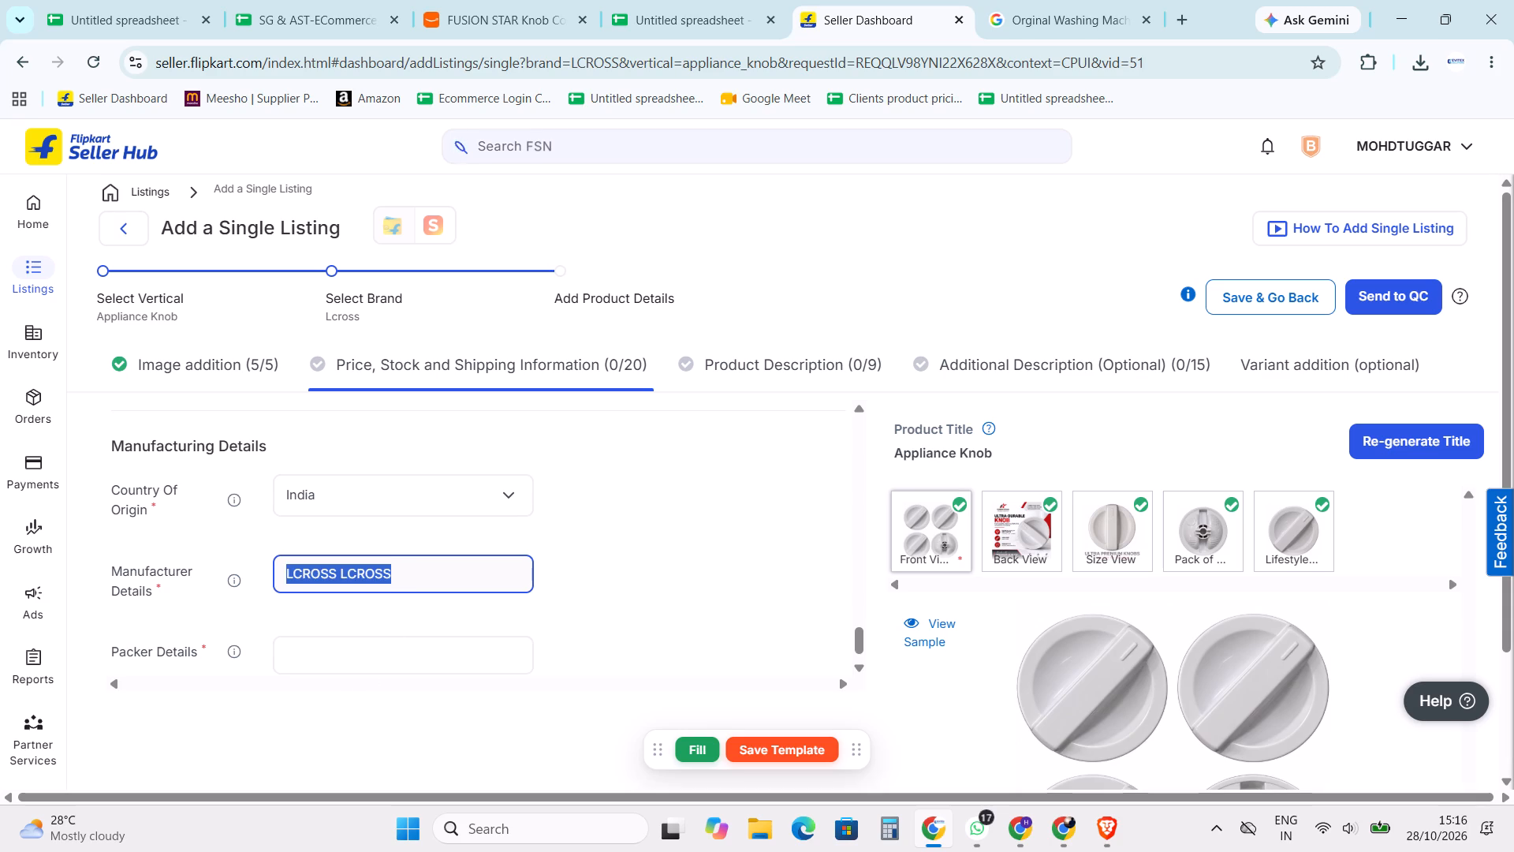
click(370, 646)
key(ctrl+v)
click(611, 574)
Open the listing's Product Description section and set the material to Plastic.
scroll(608, 567, down, 5)
click(785, 271)
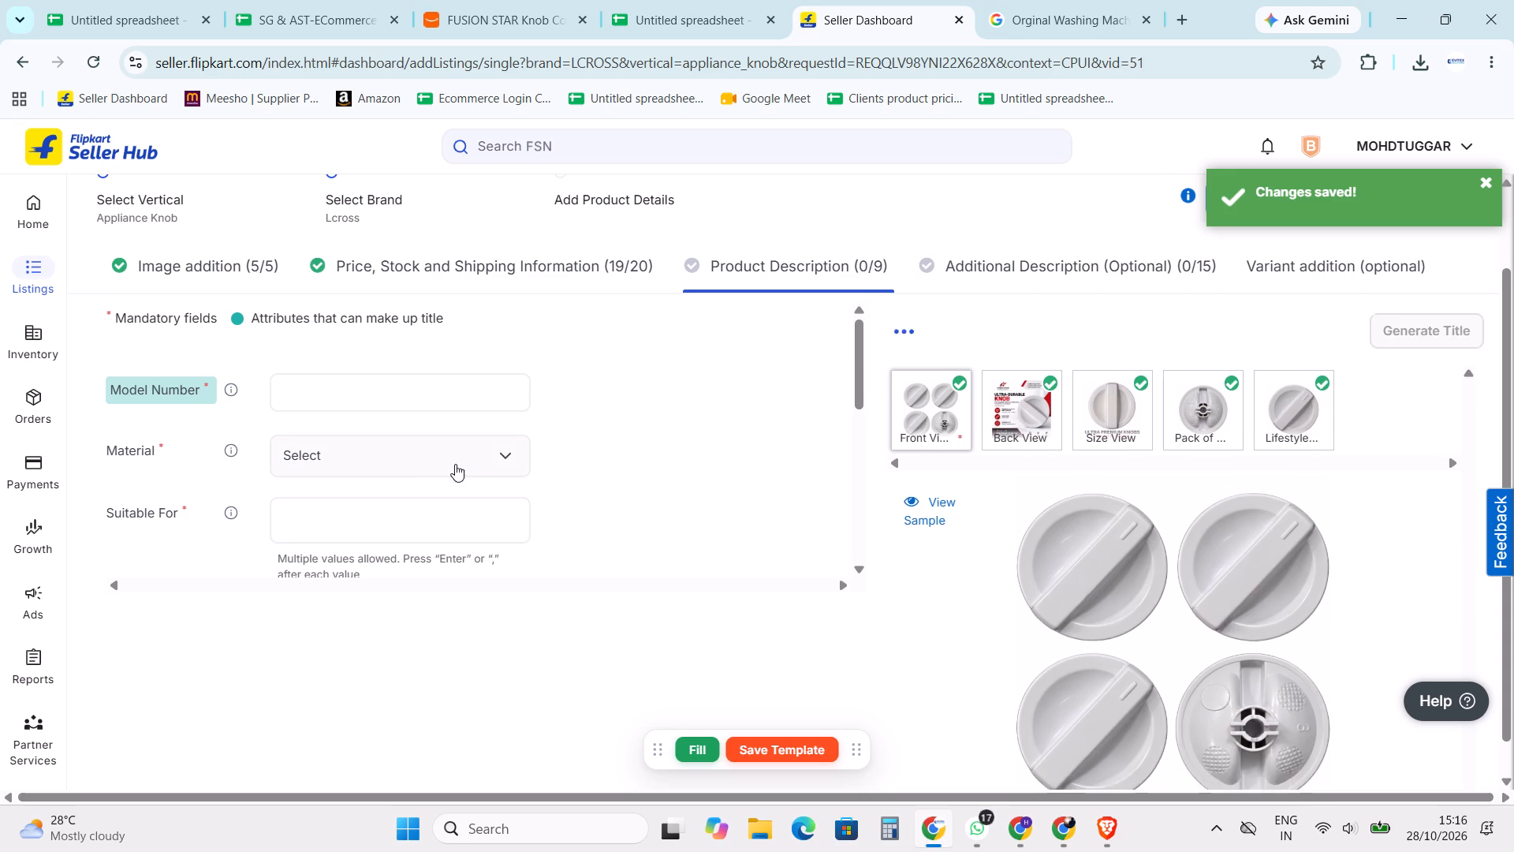
click(448, 463)
click(423, 513)
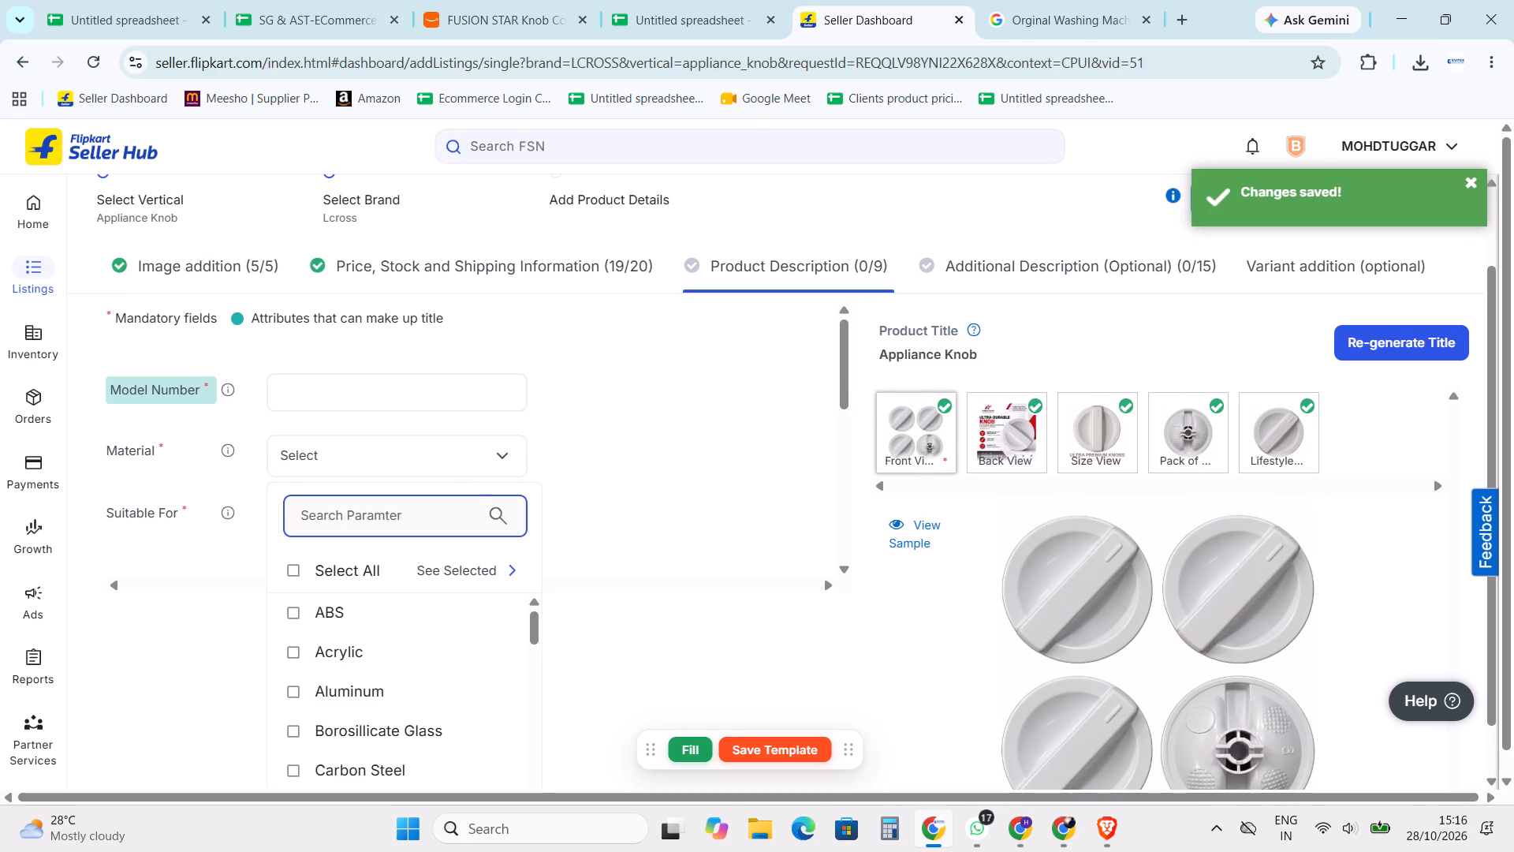
text(plas)
click(350, 612)
click(632, 500)
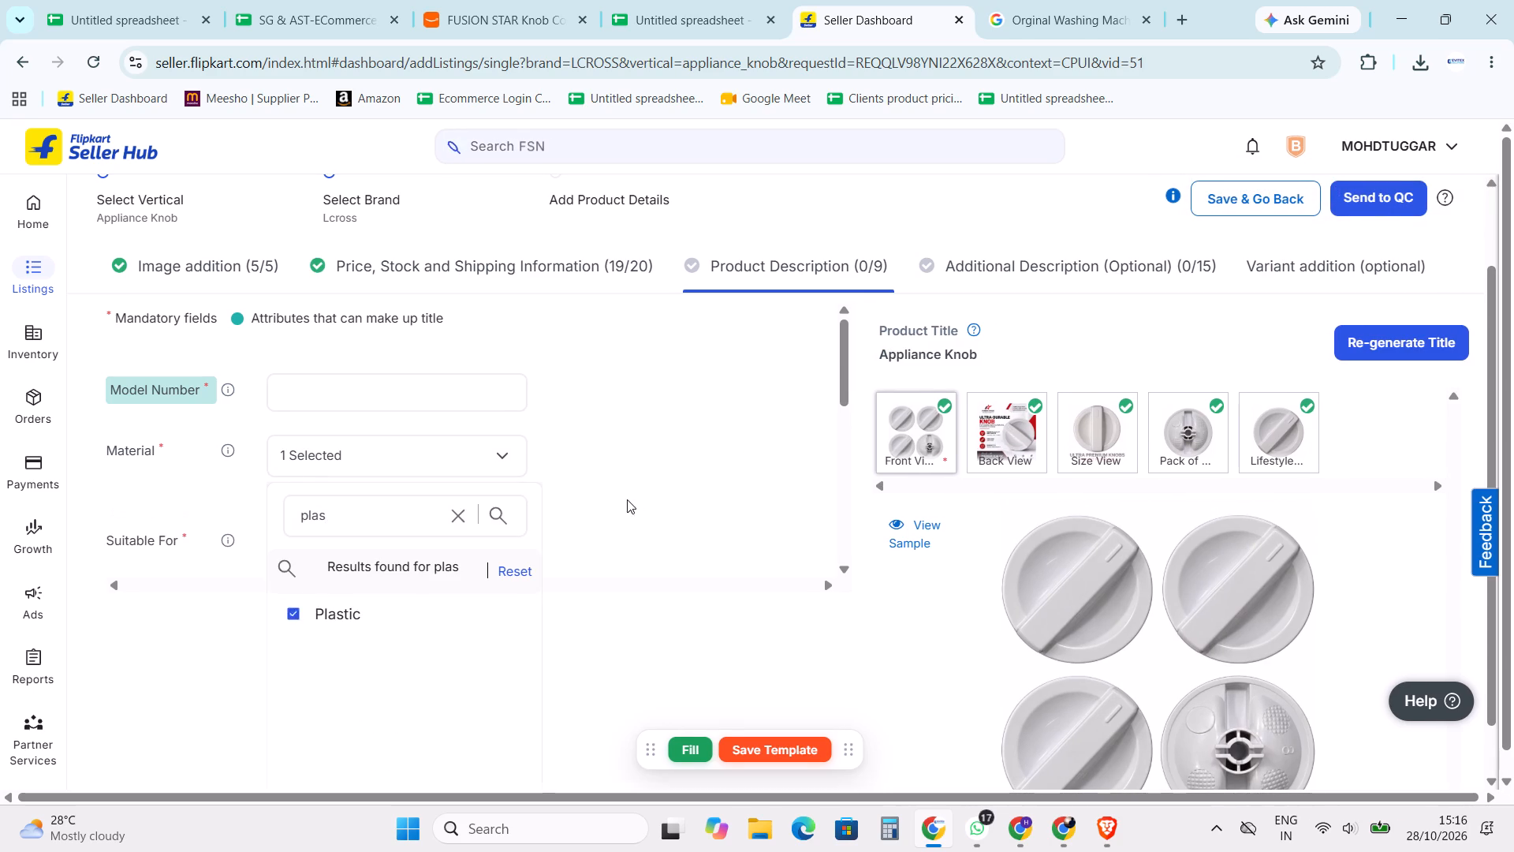
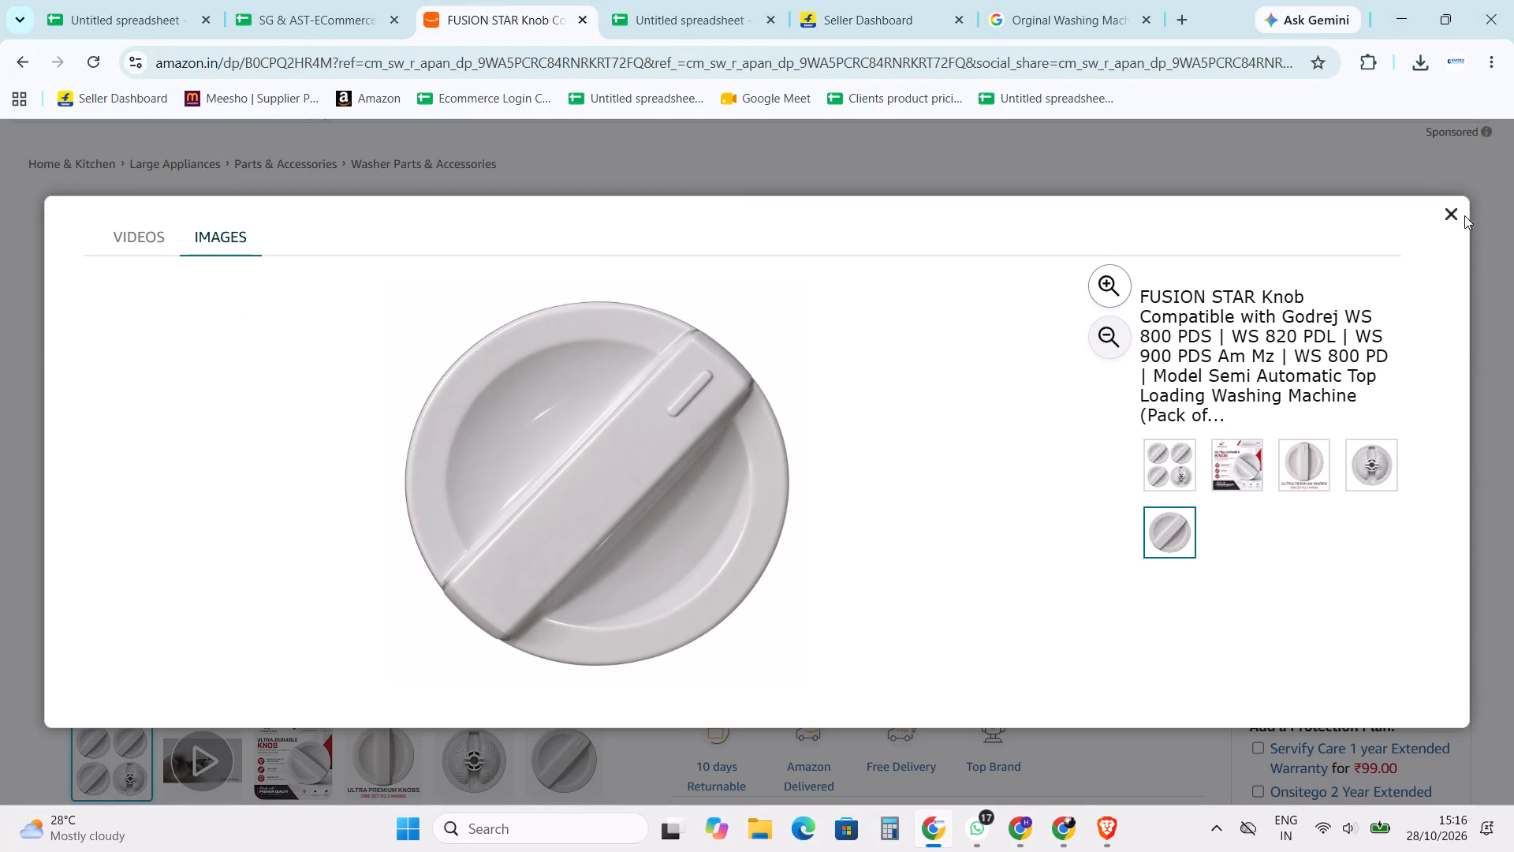
Copy the compatible-model text from "Godrej WS 800 PDS" to "Washing Machine" in the Amazon title into the Flipkart listing's Suitable For field.
click(1452, 210)
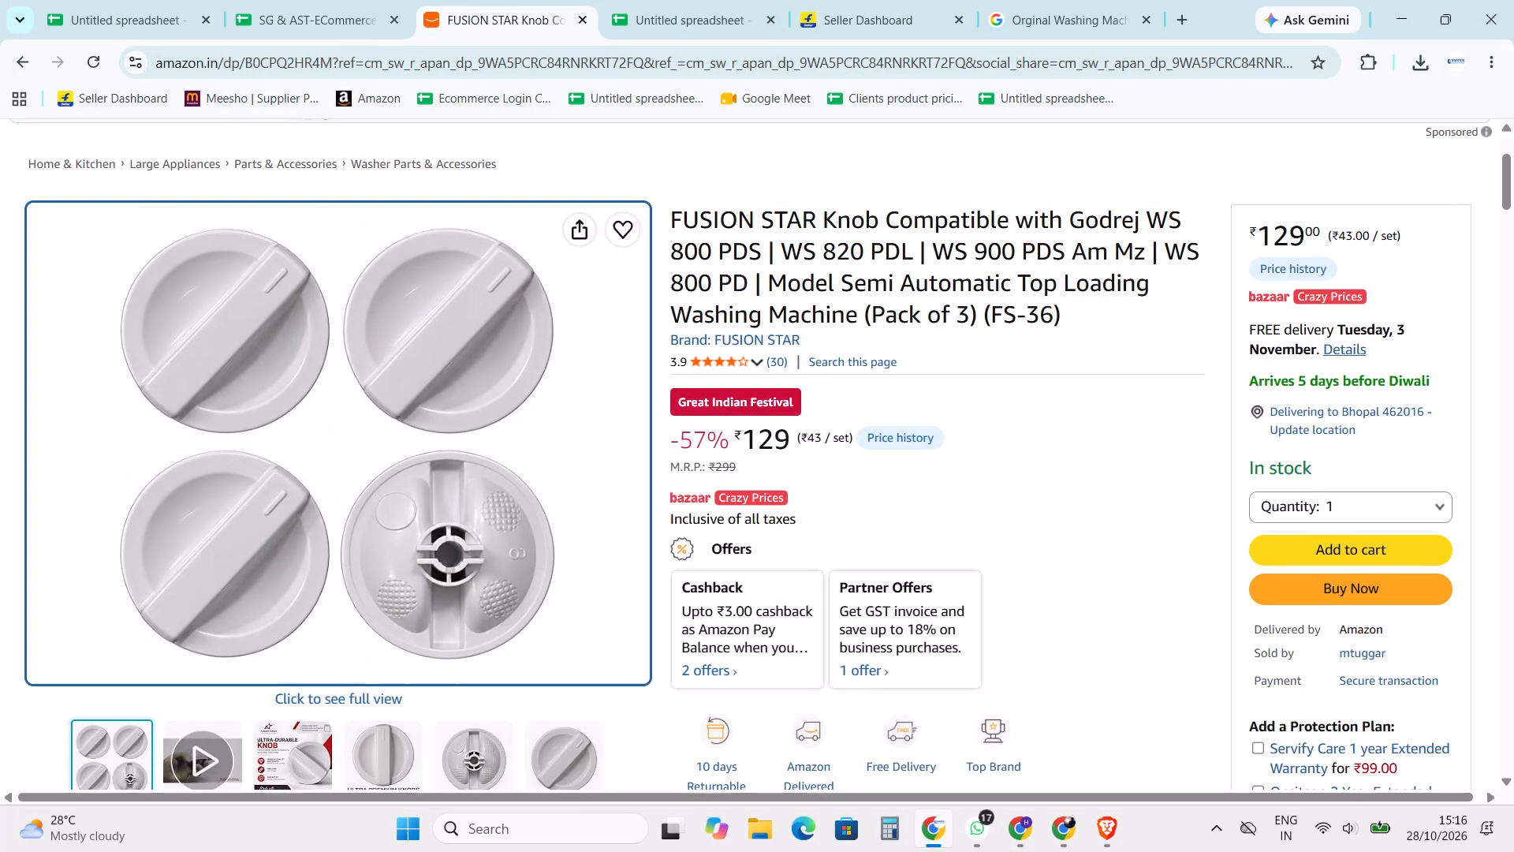
drag(1072, 219, 994, 250)
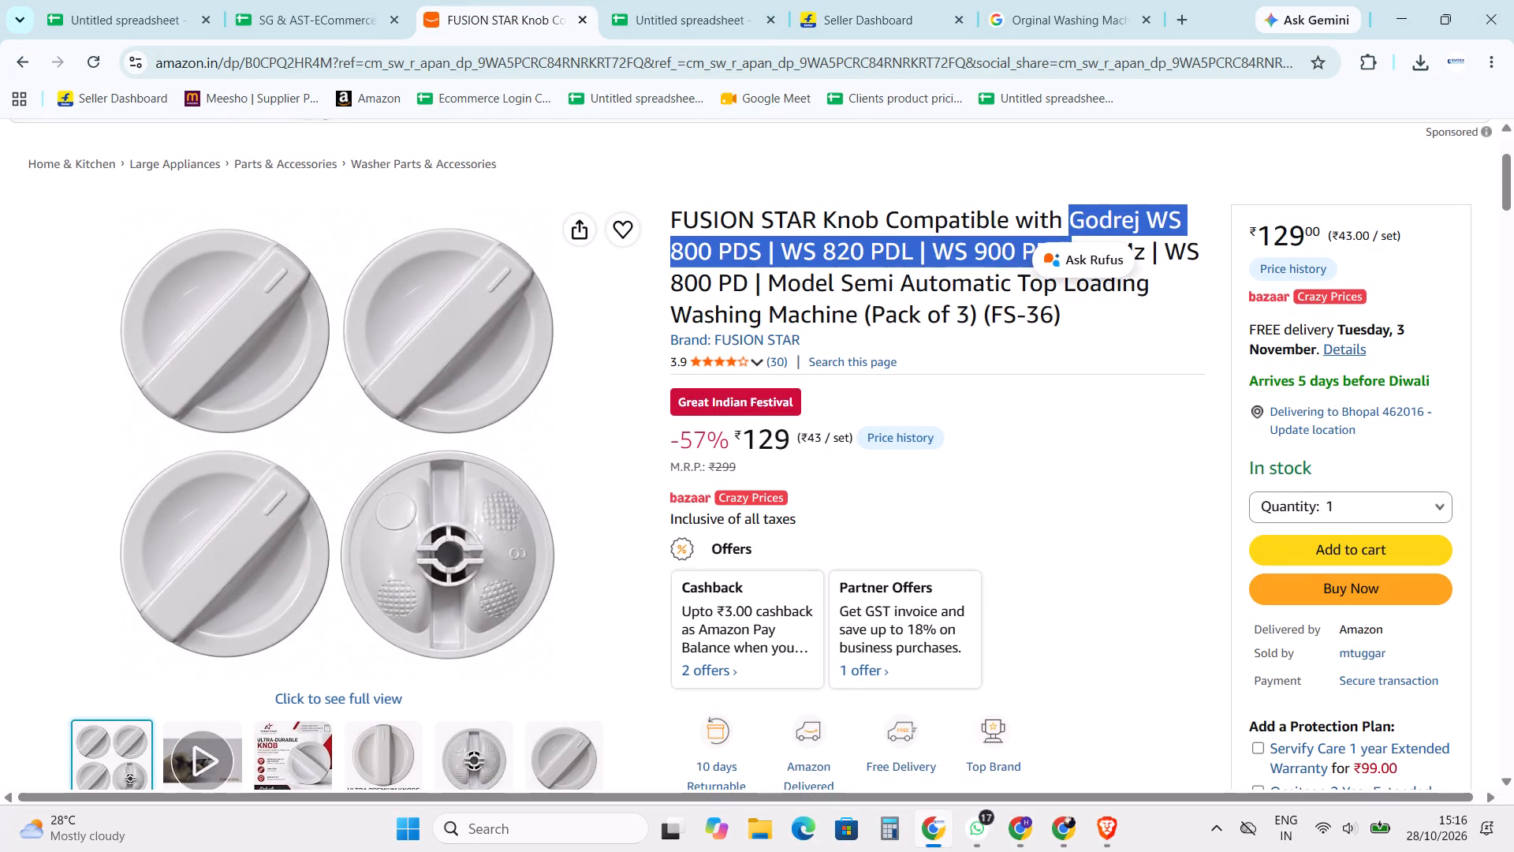
drag(994, 250, 1150, 243)
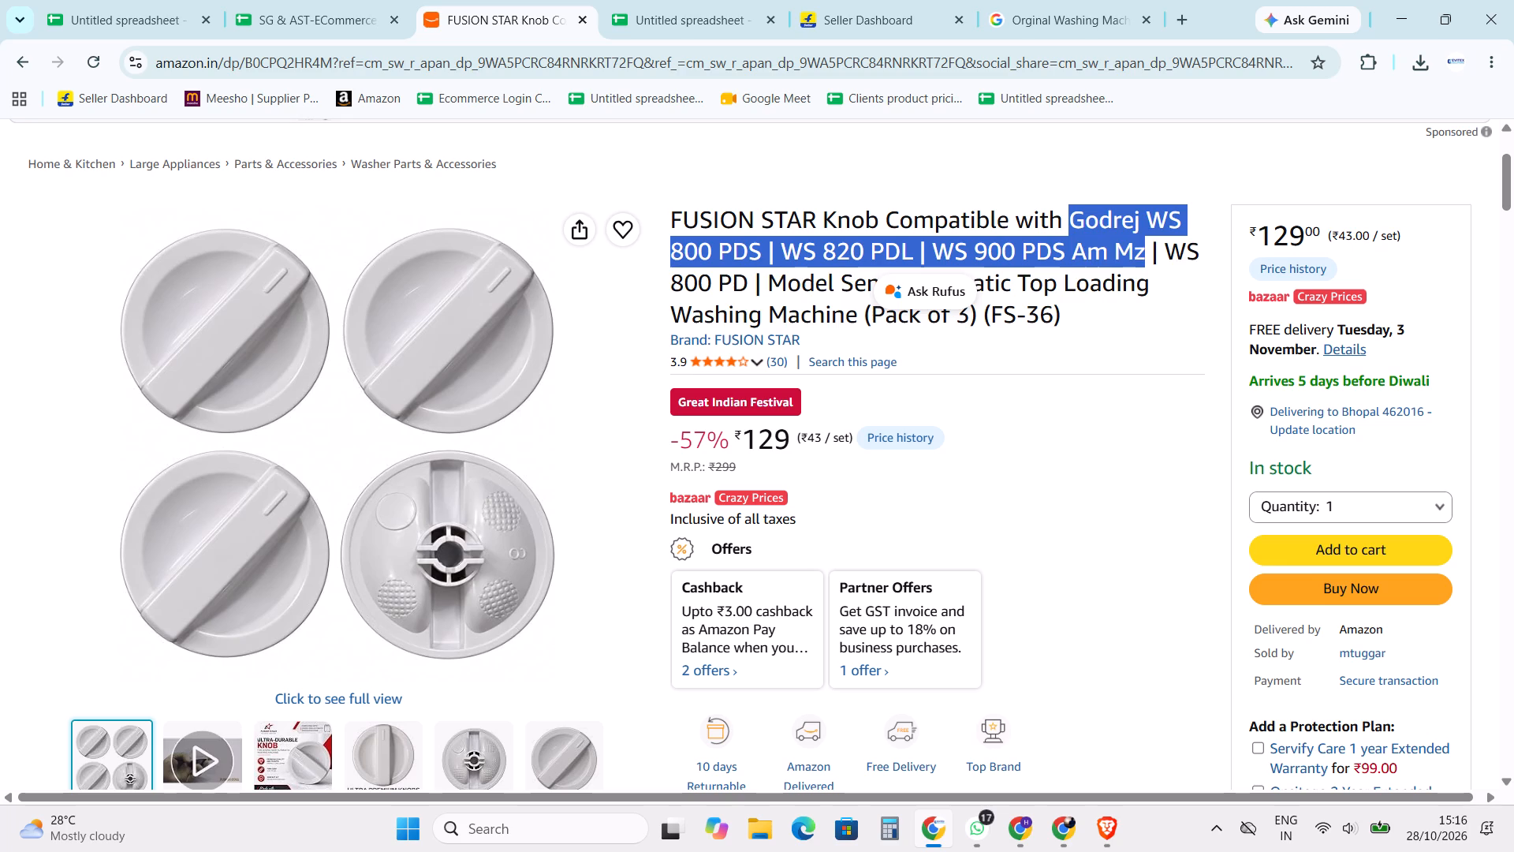
drag(1150, 243, 857, 316)
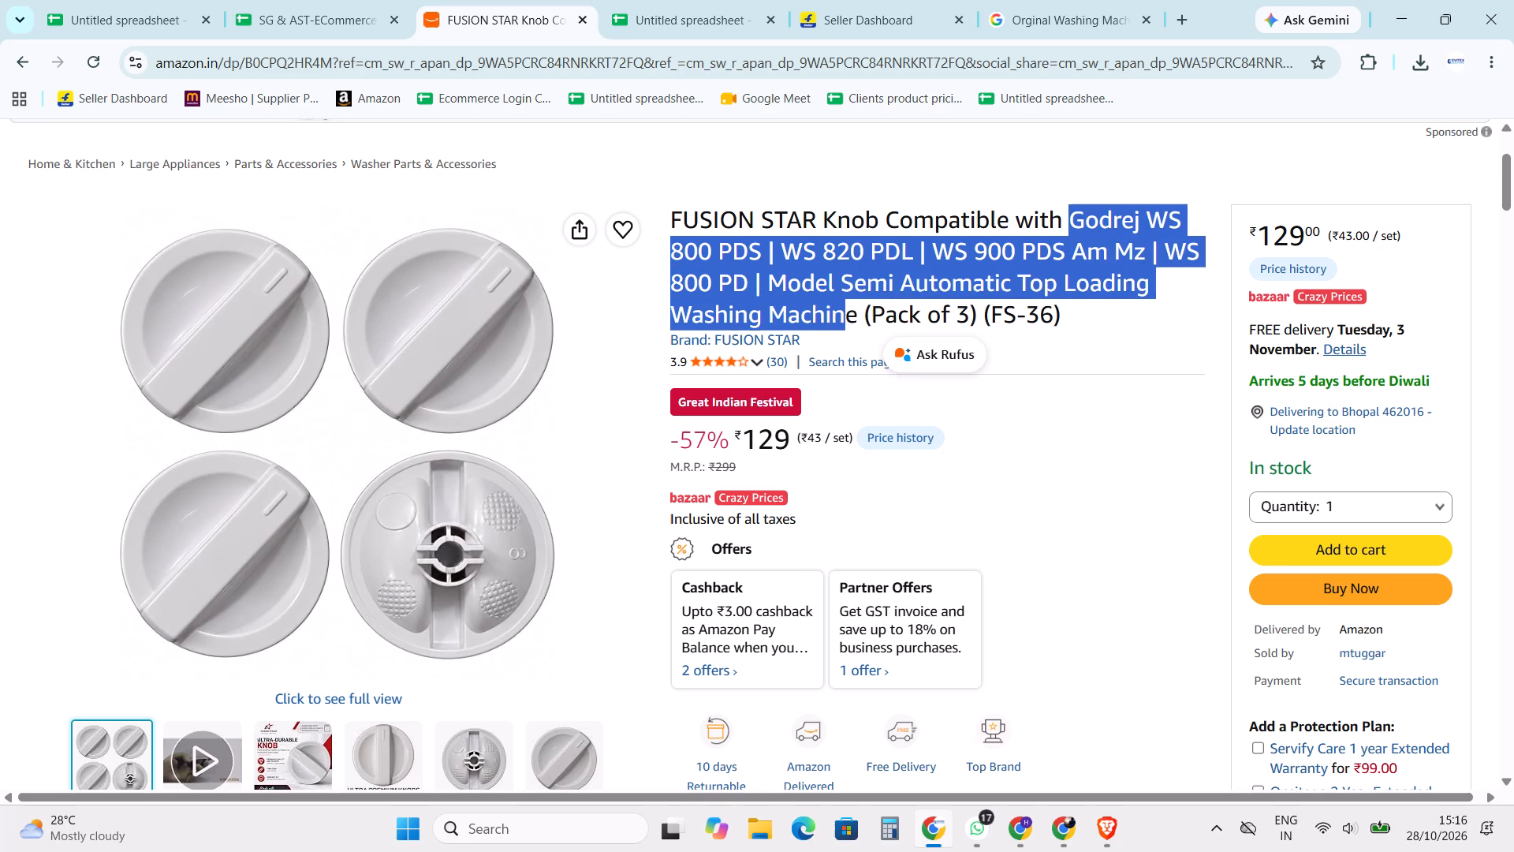
drag(857, 316, 860, 316)
key(ctrl+c)
key(ctrl+c)
key(alt+Tab)
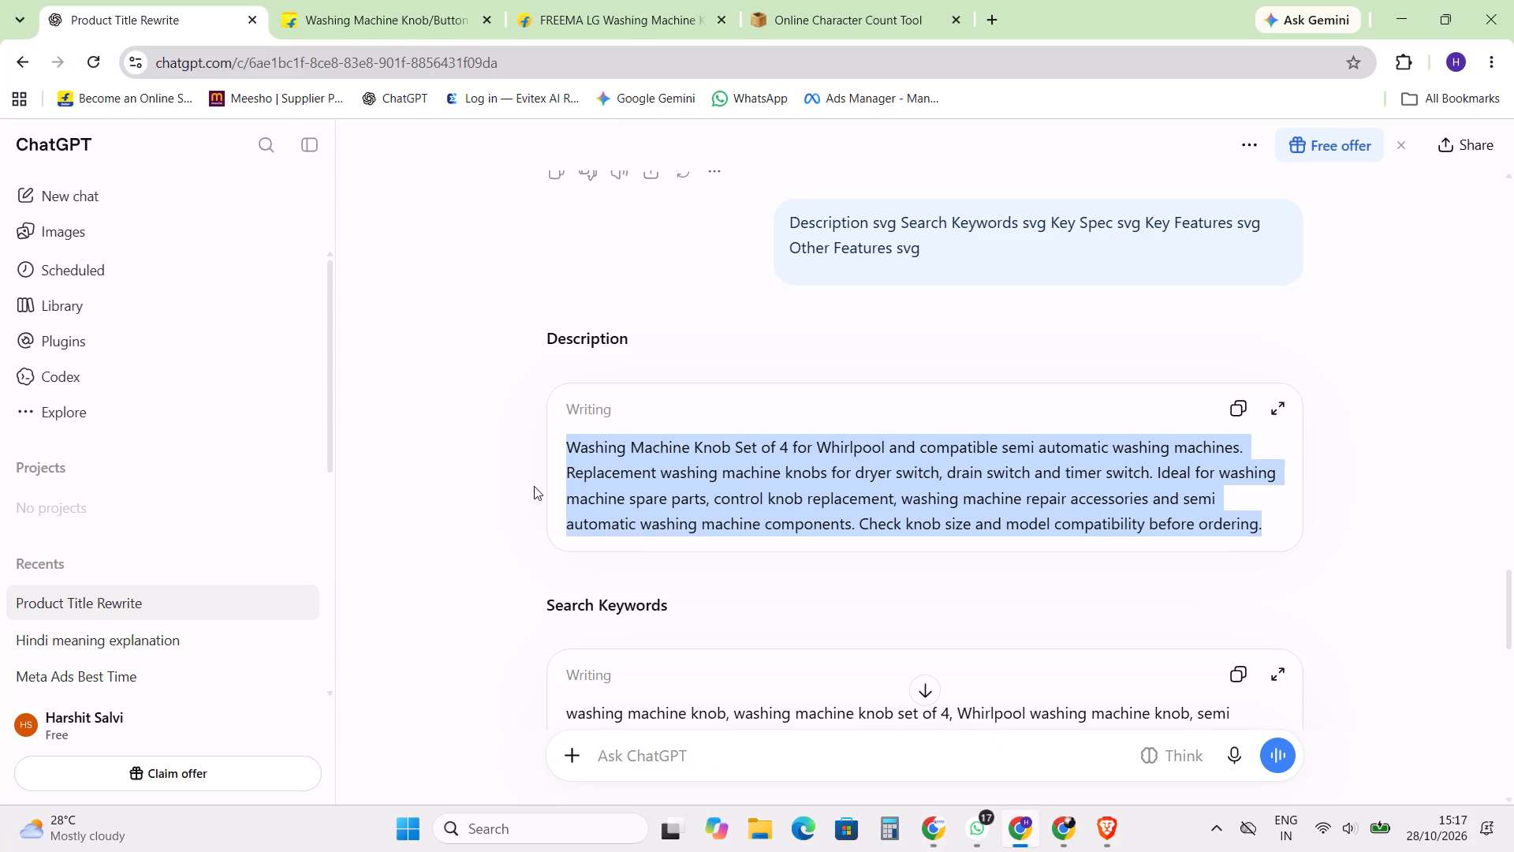
key(alt+Tab)
key(alt+Tab)
key(alt+Tab)
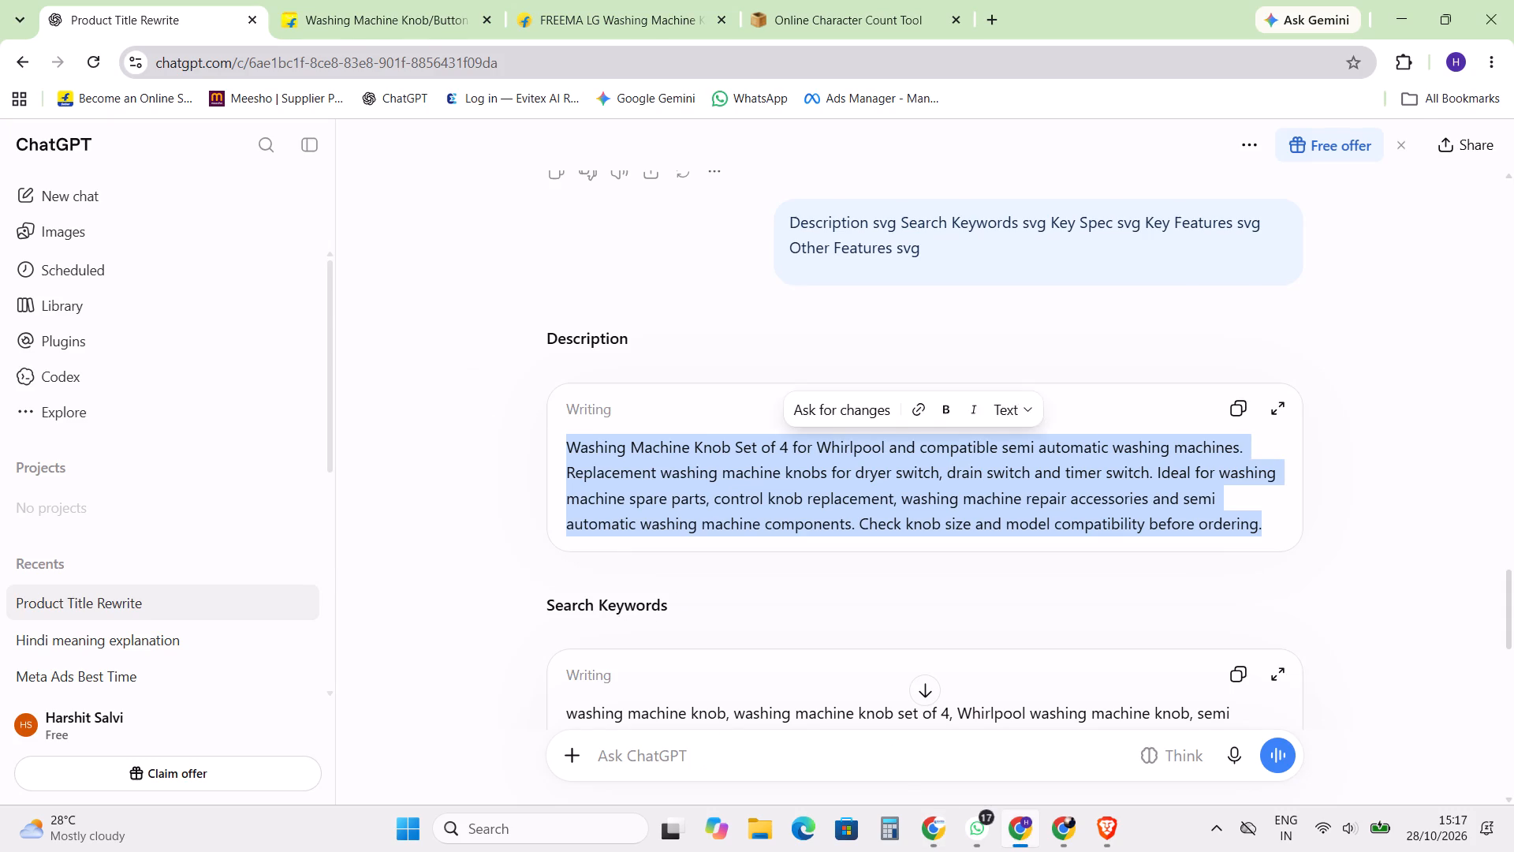
click(848, 0)
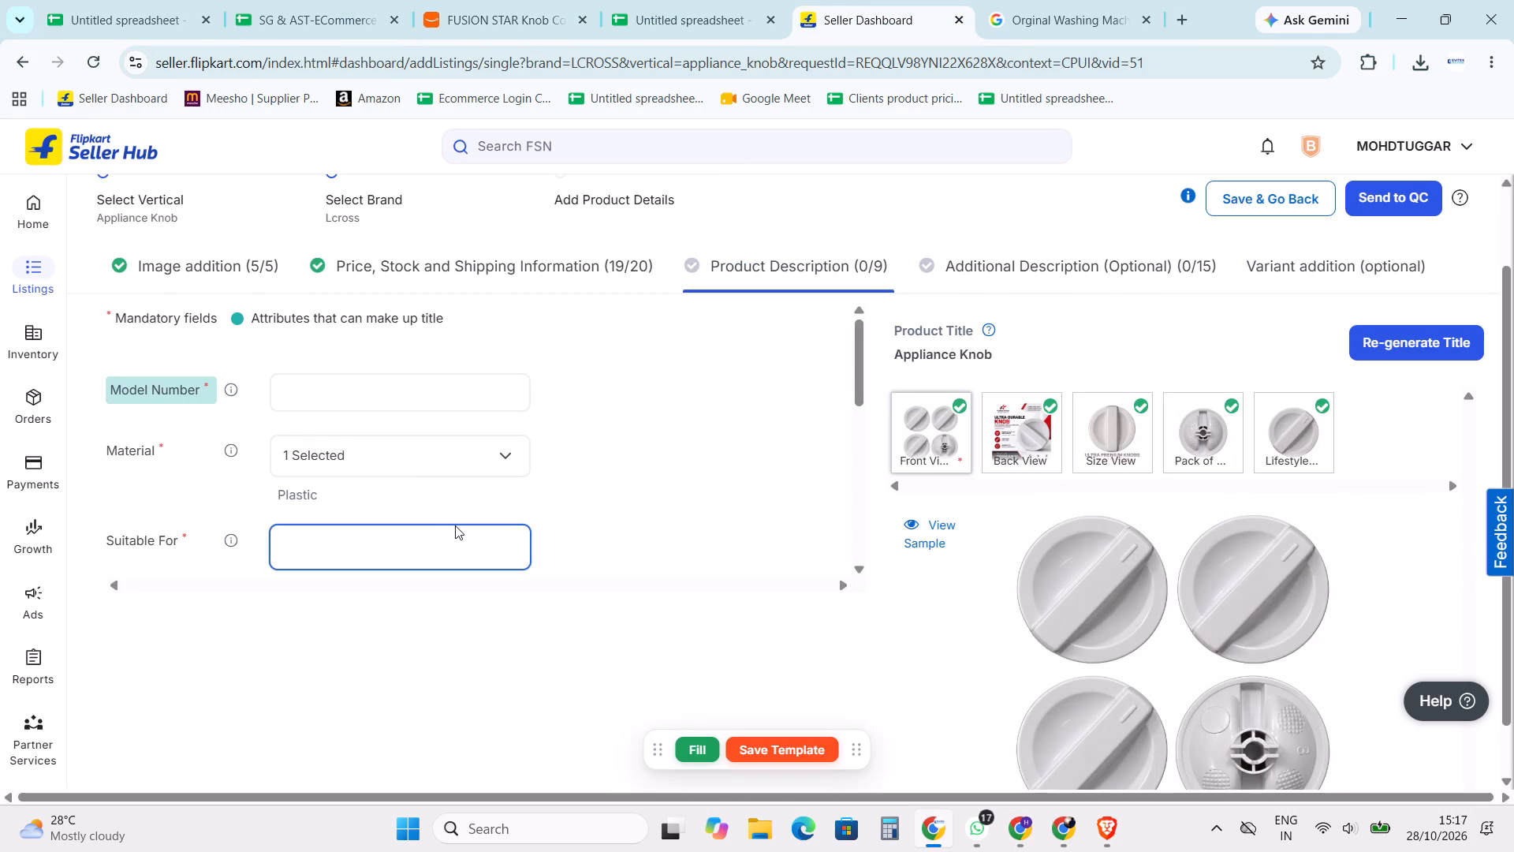
key(ctrl+v)
click(678, 517)
Set the knob's color to White in the product description.
scroll(532, 505, down, 4)
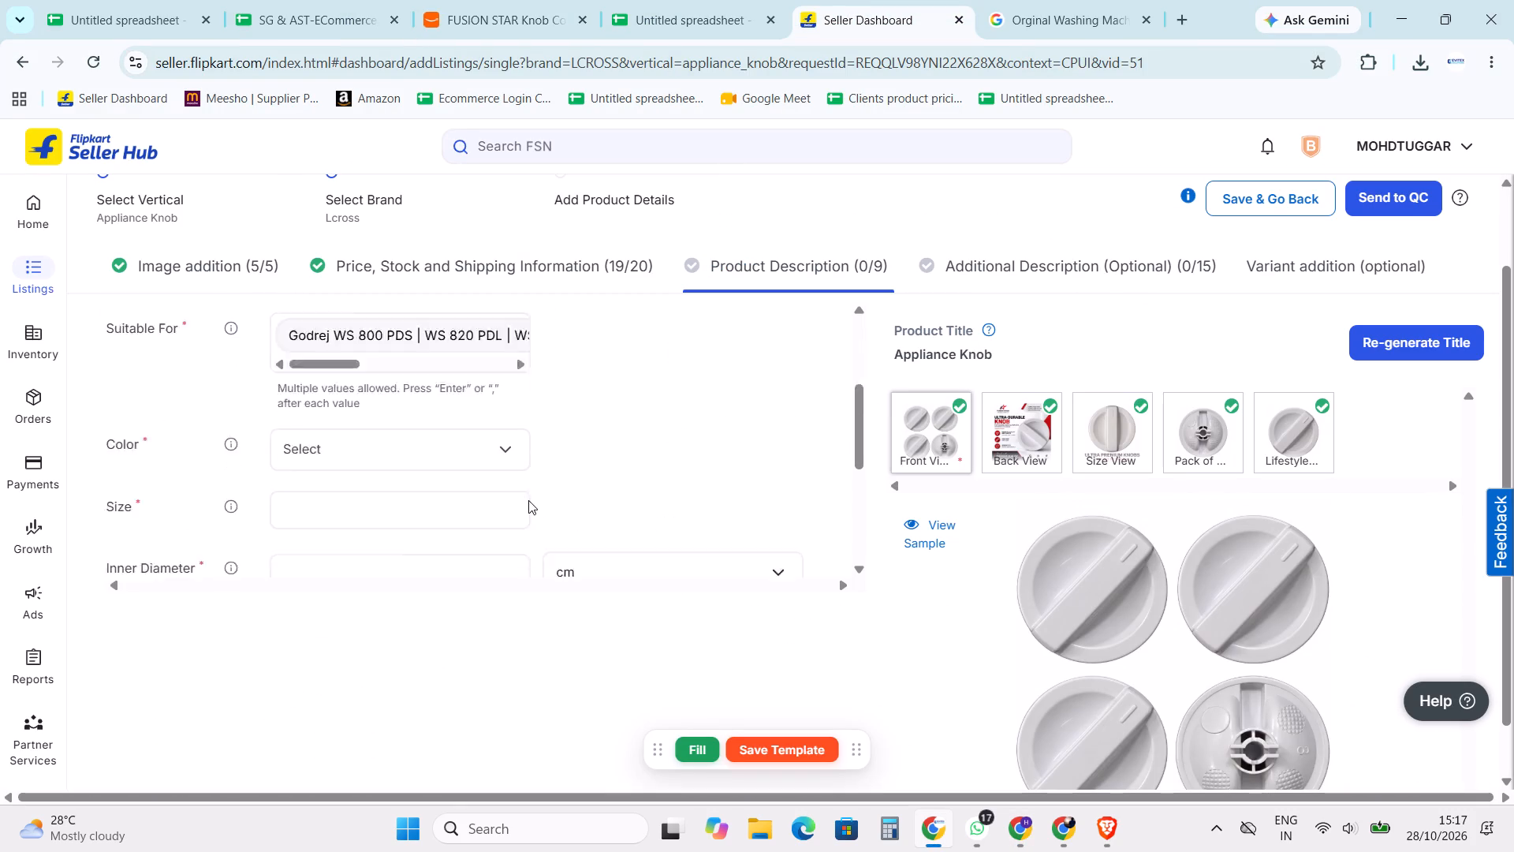
scroll(528, 500, up, 3)
scroll(381, 550, down, 1)
click(371, 476)
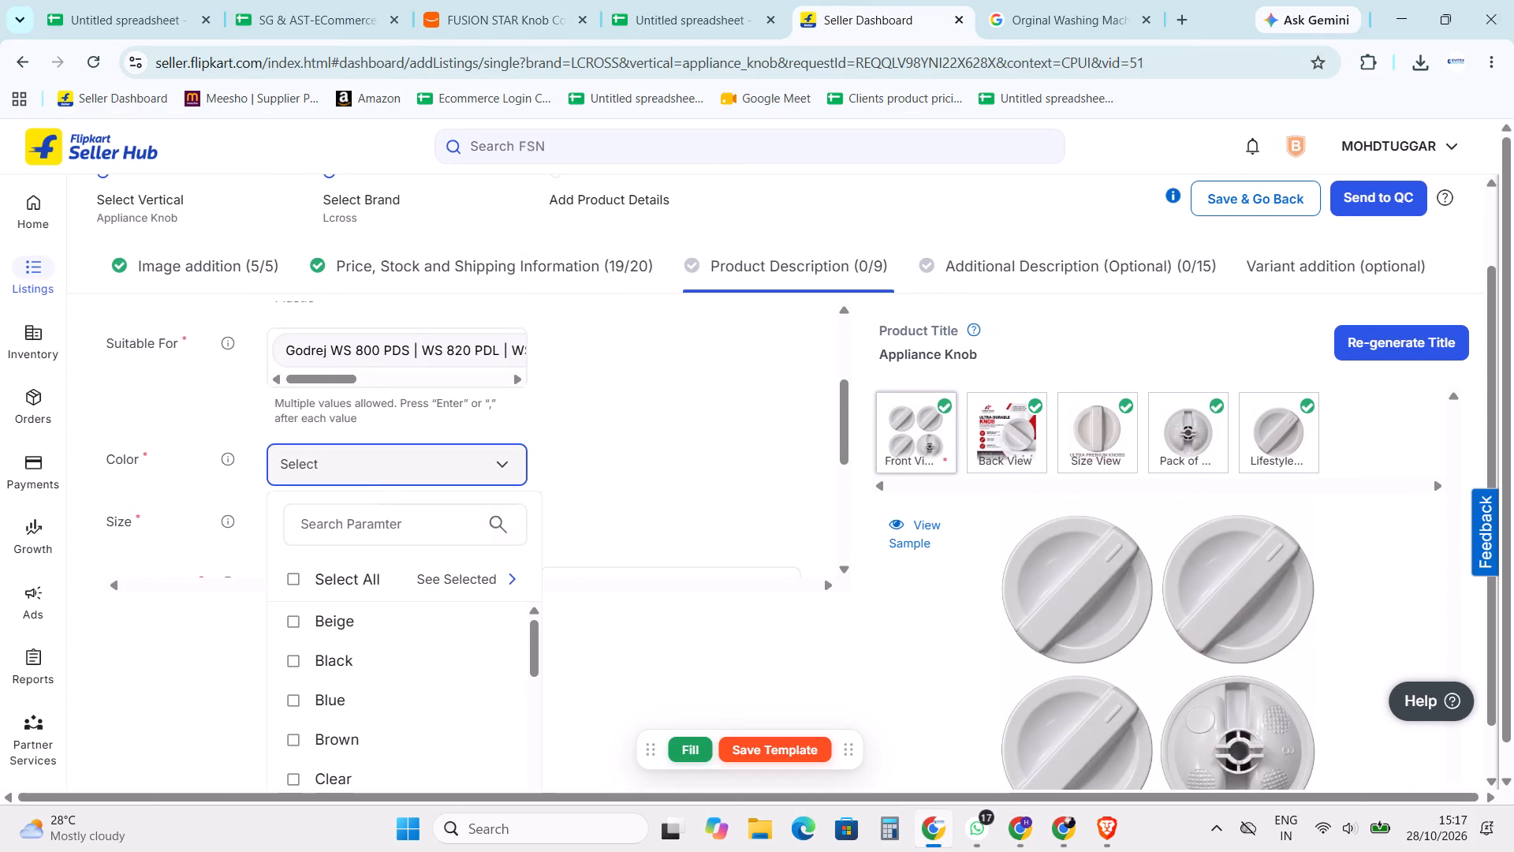
click(386, 529)
text(wrh)
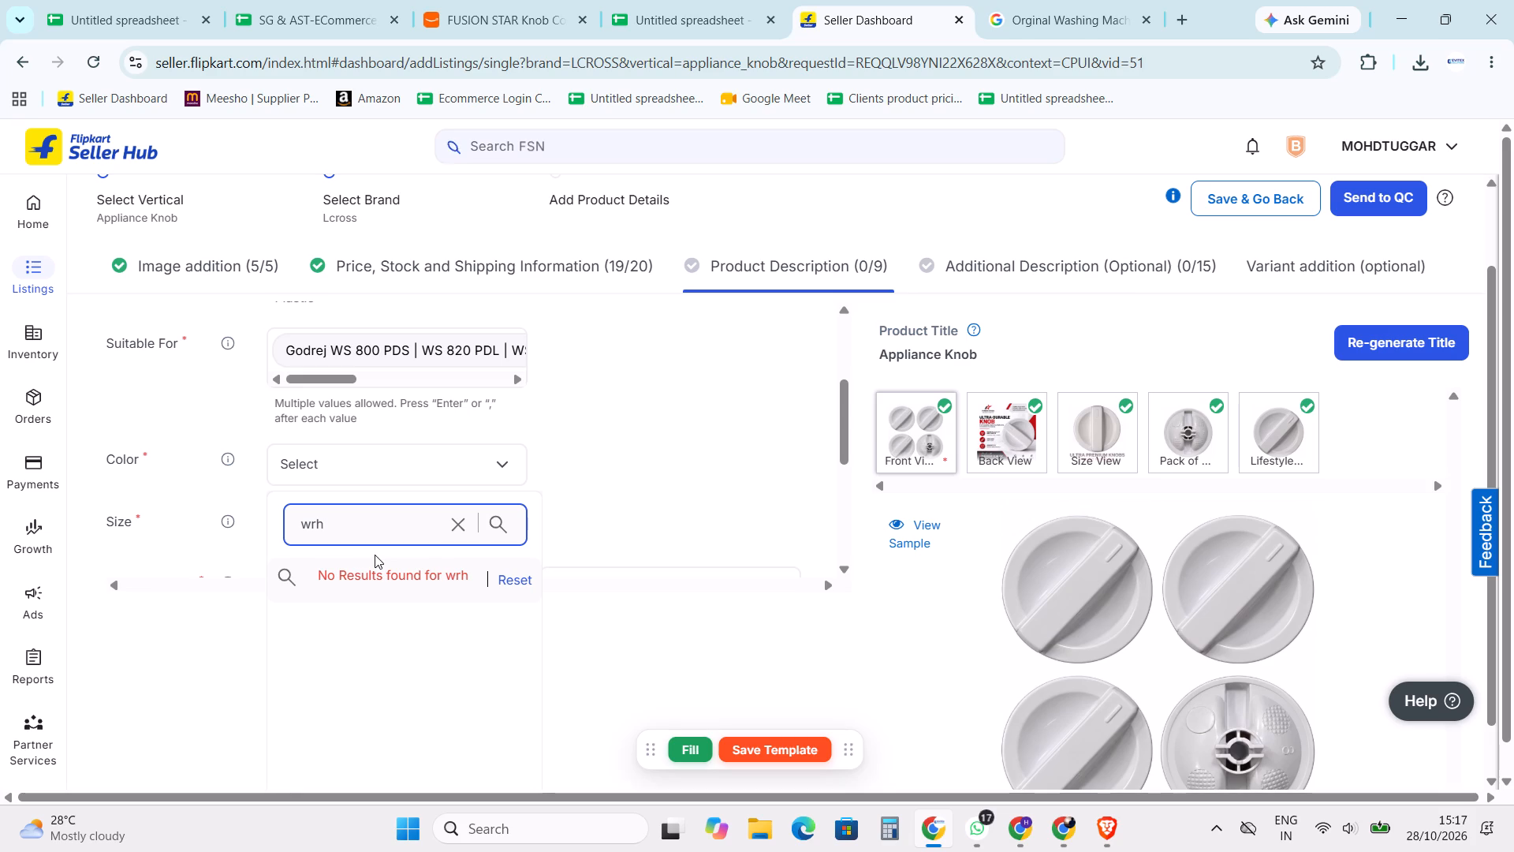
key(BackSpace)
key(BackSpace)
key(h)
click(364, 626)
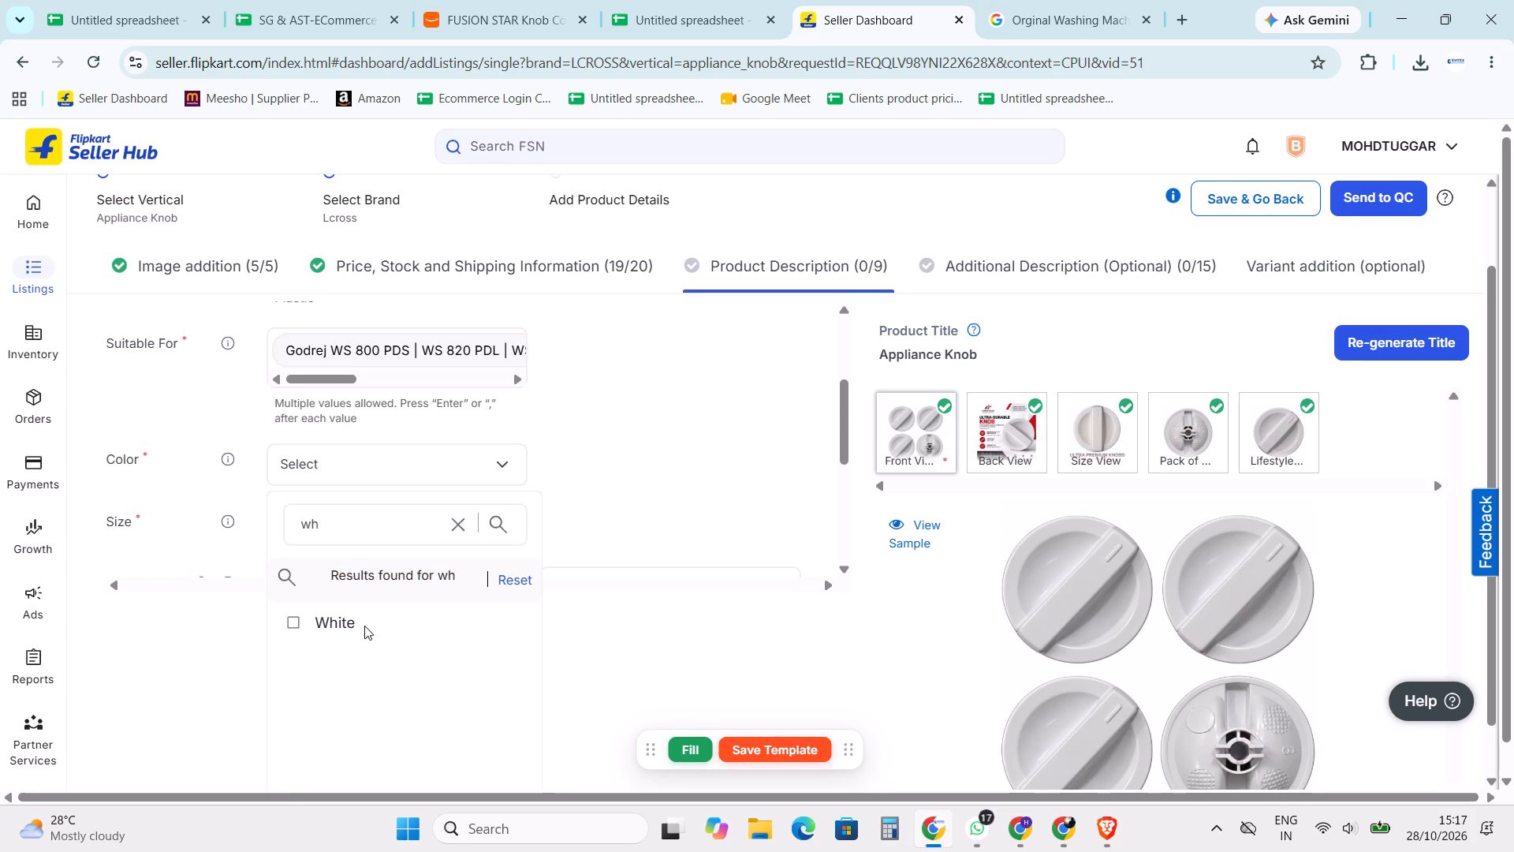
click(643, 461)
click(388, 465)
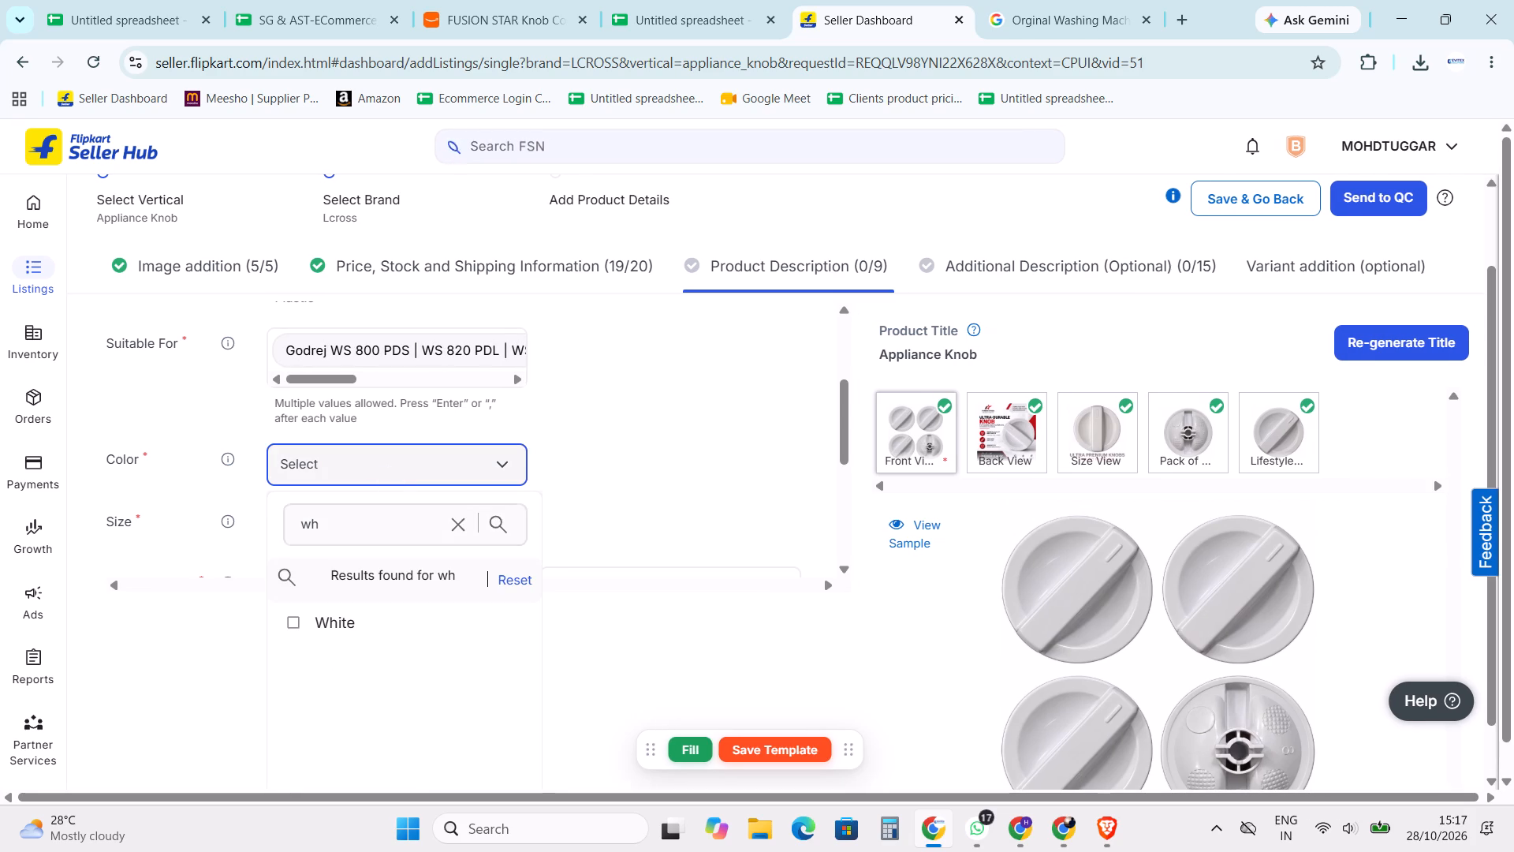
click(333, 623)
click(611, 482)
Enter "Free" as the knob's size.
scroll(472, 473, down, 1)
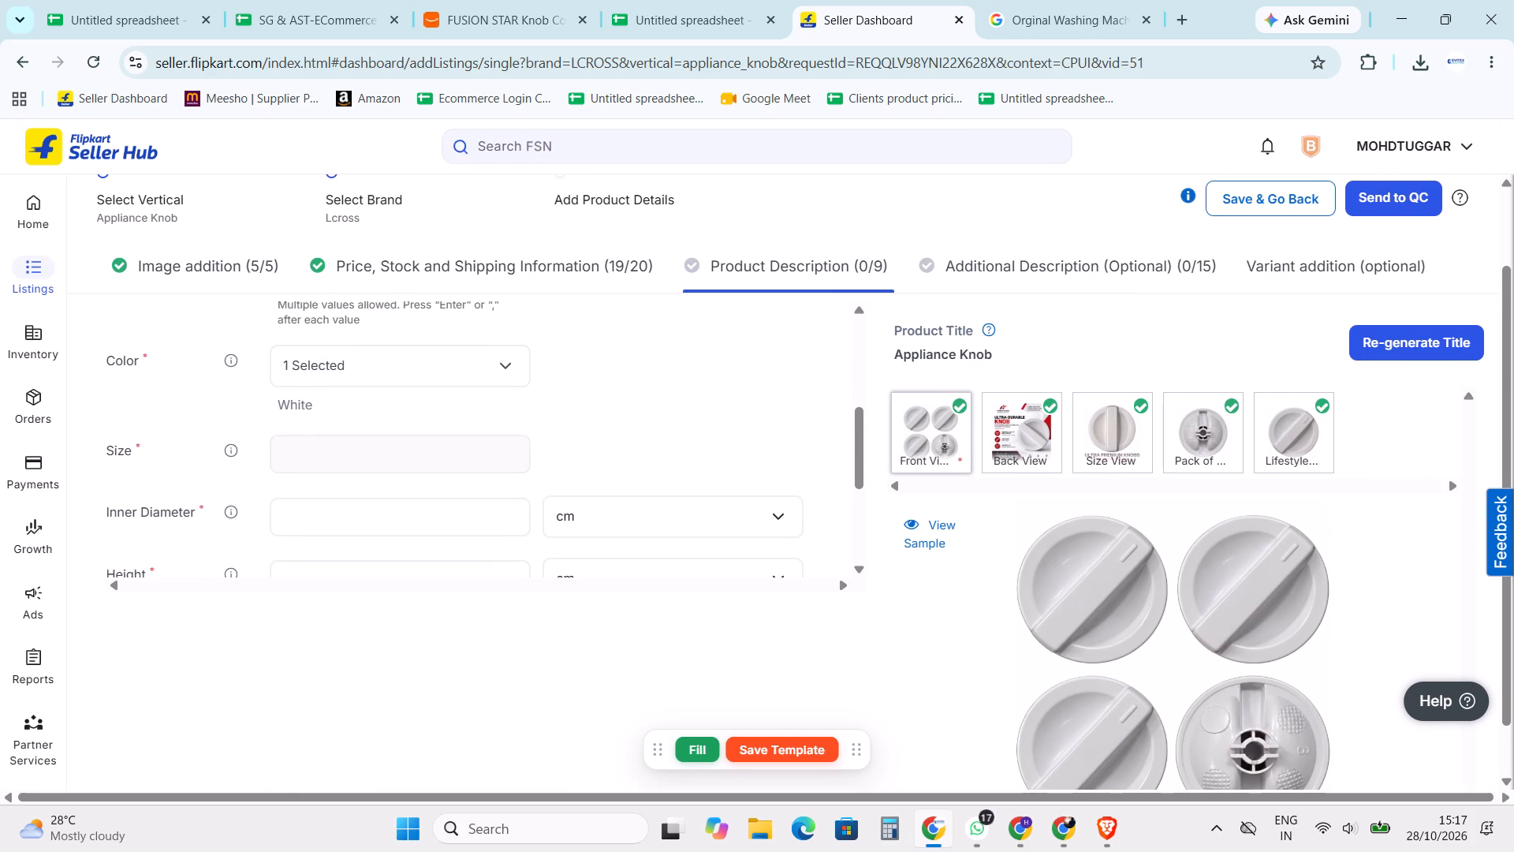
click(421, 458)
text(Free)
click(639, 433)
Set the knob's inner diameter to 5 cm and its height to 5 cm.
scroll(537, 448, down, 1)
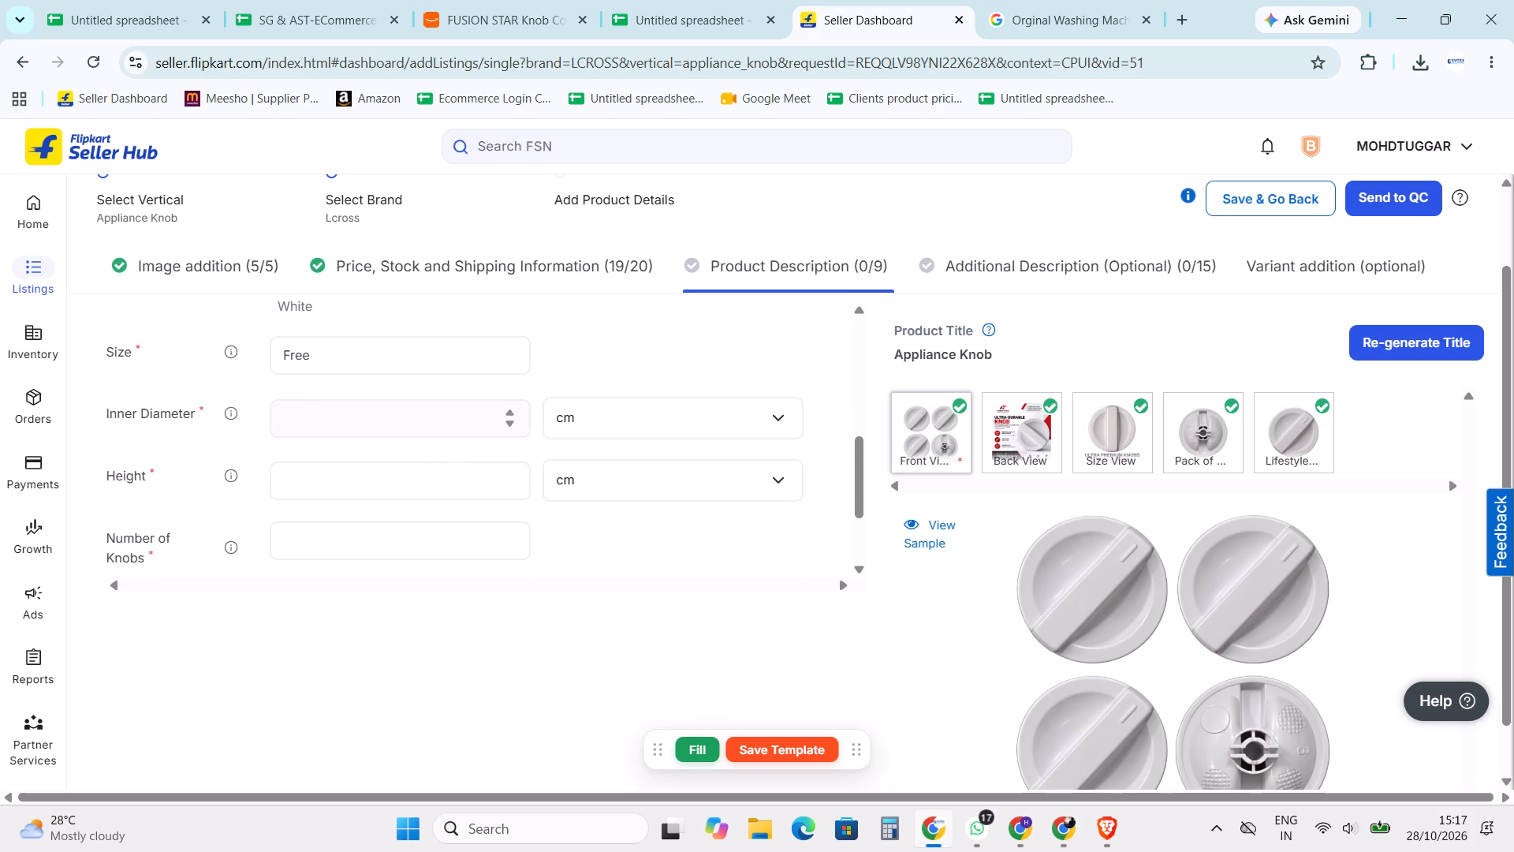
click(408, 413)
key(5)
click(399, 480)
key(5)
click(625, 544)
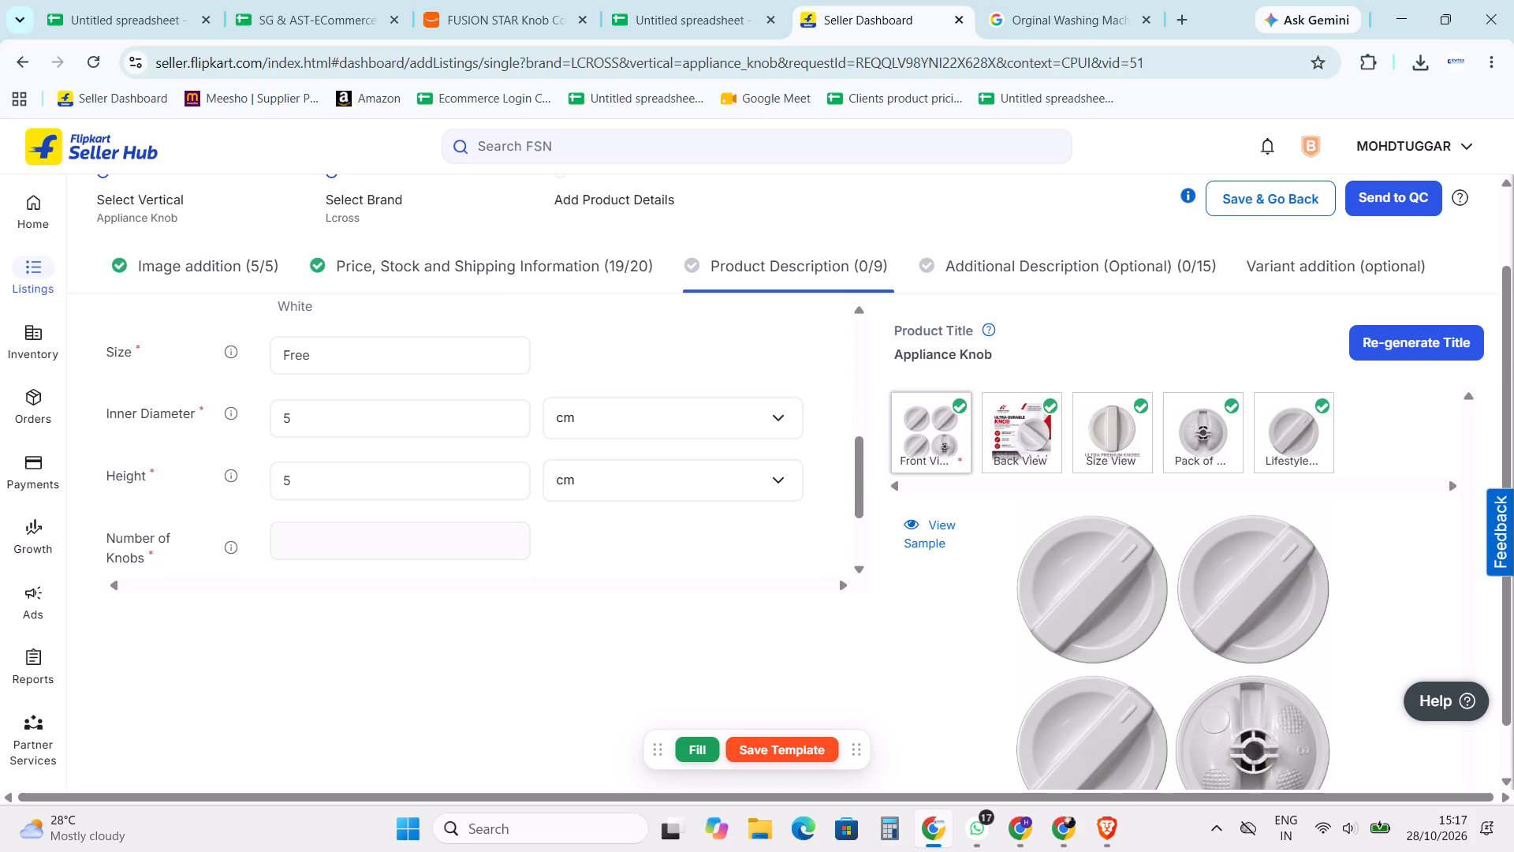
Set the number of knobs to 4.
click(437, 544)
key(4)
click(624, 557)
Check the pack size in the Amazon product title and set the Flipkart listing's number of knobs to 3.
scroll(523, 508, down, 1)
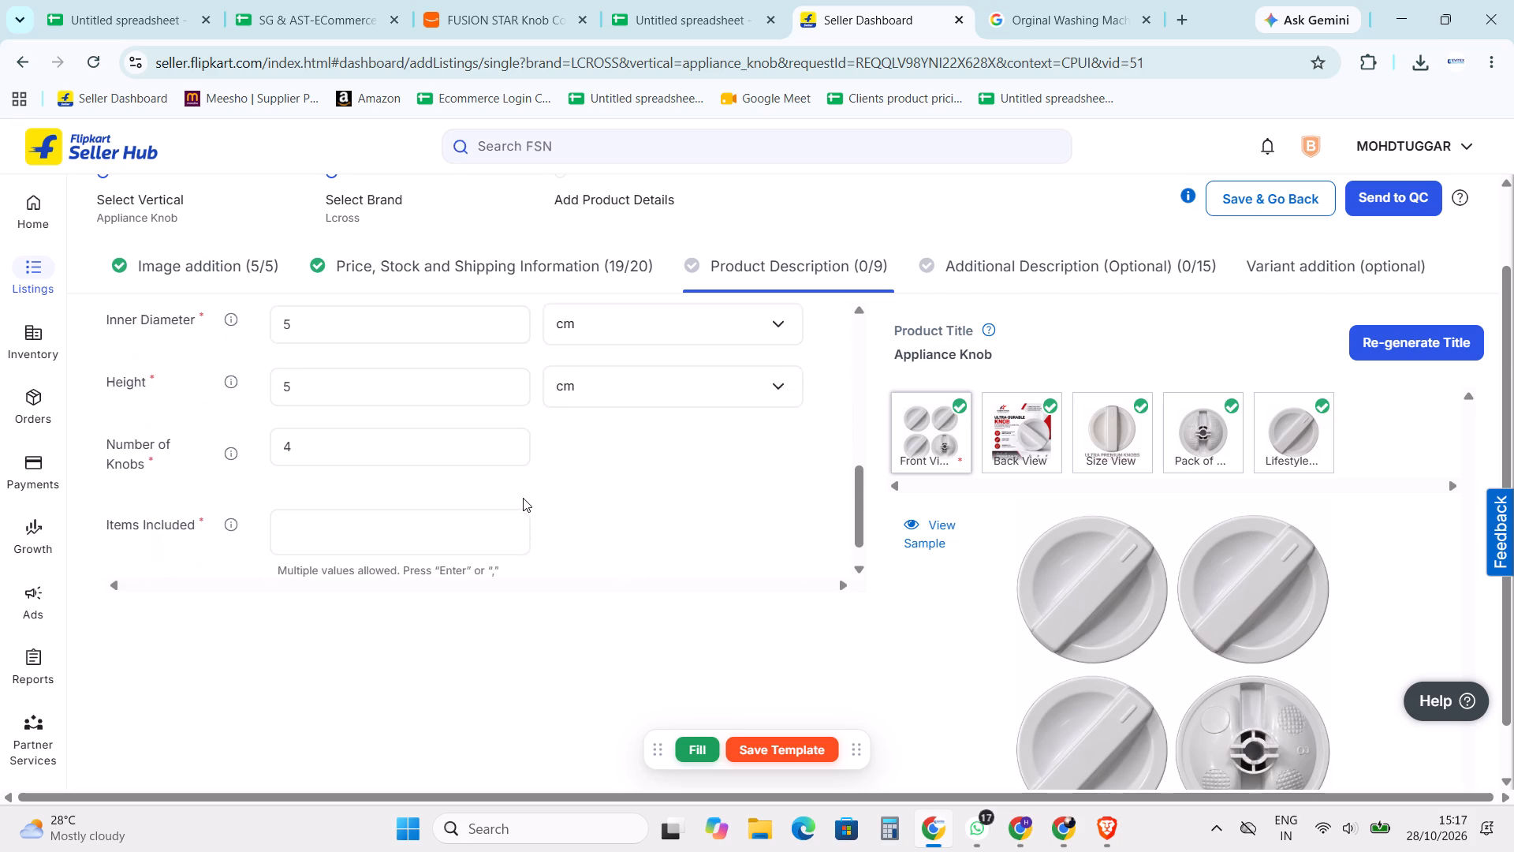
scroll(518, 490, down, 2)
click(392, 480)
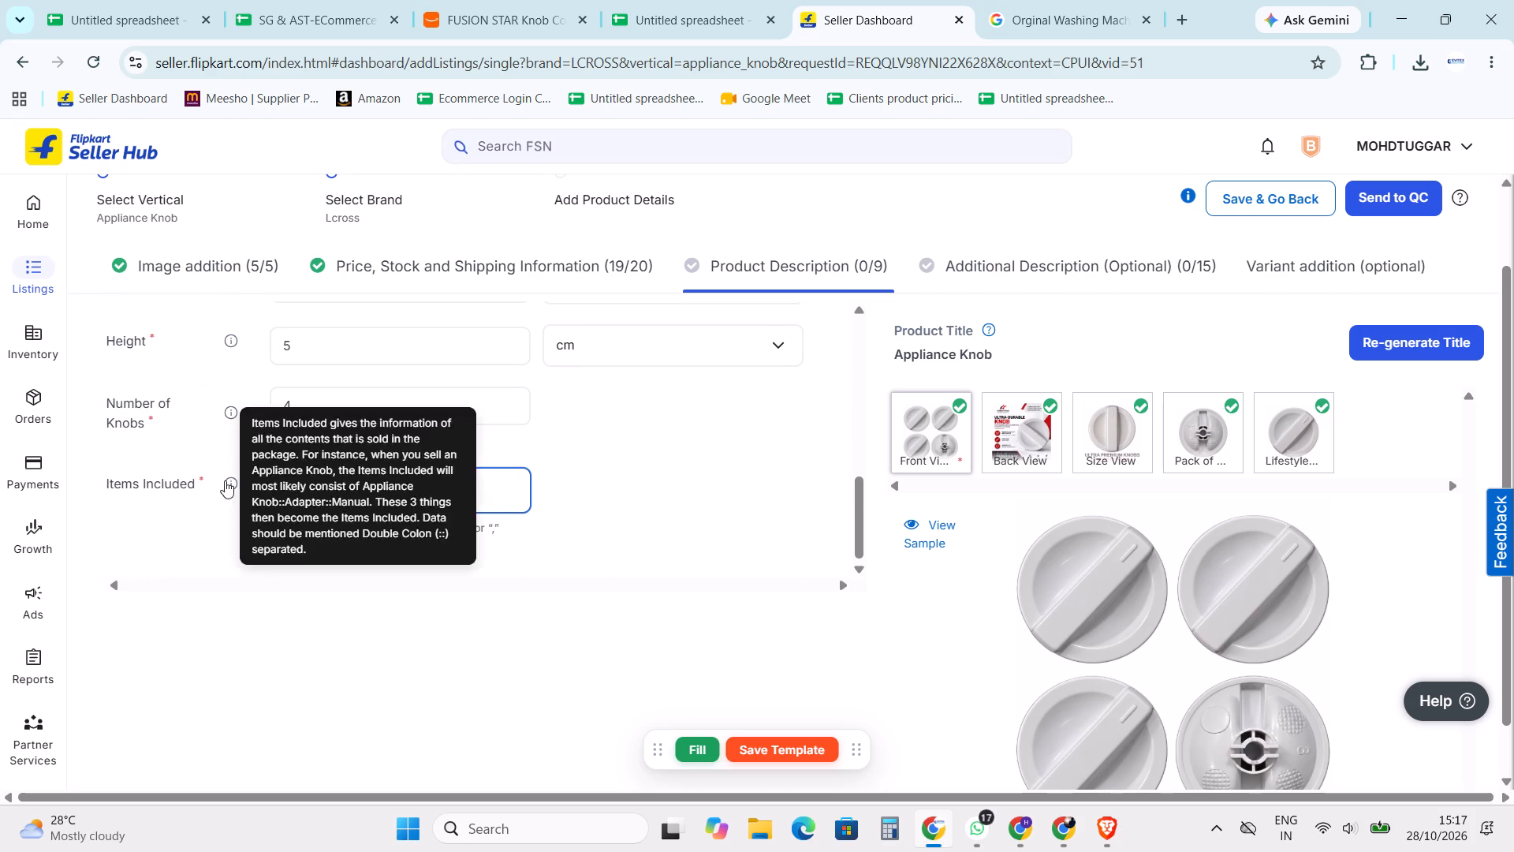
key(alt+Tab)
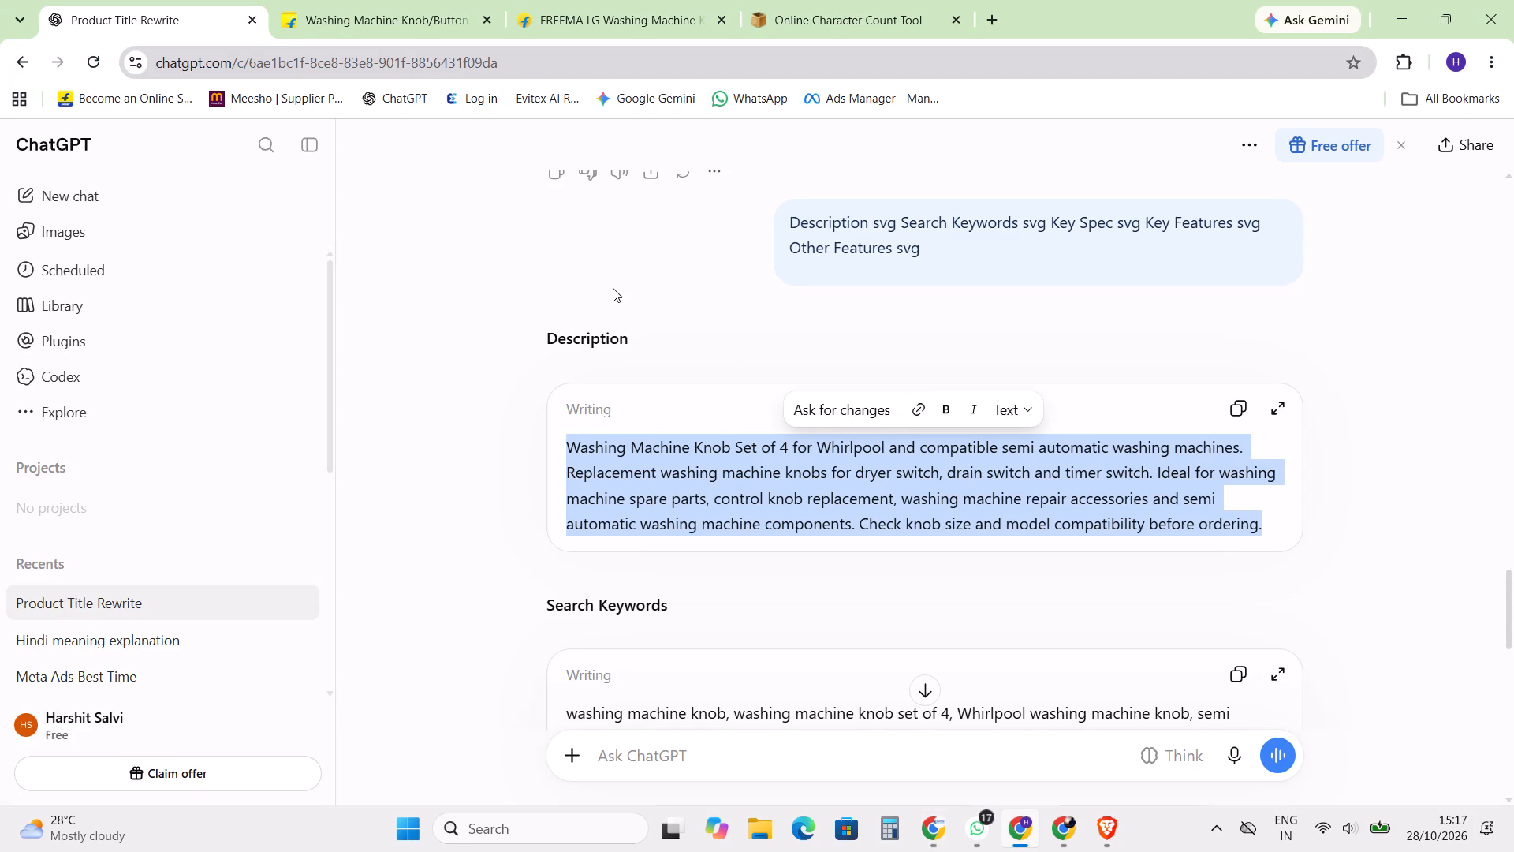
key(alt+Tab)
click(497, 0)
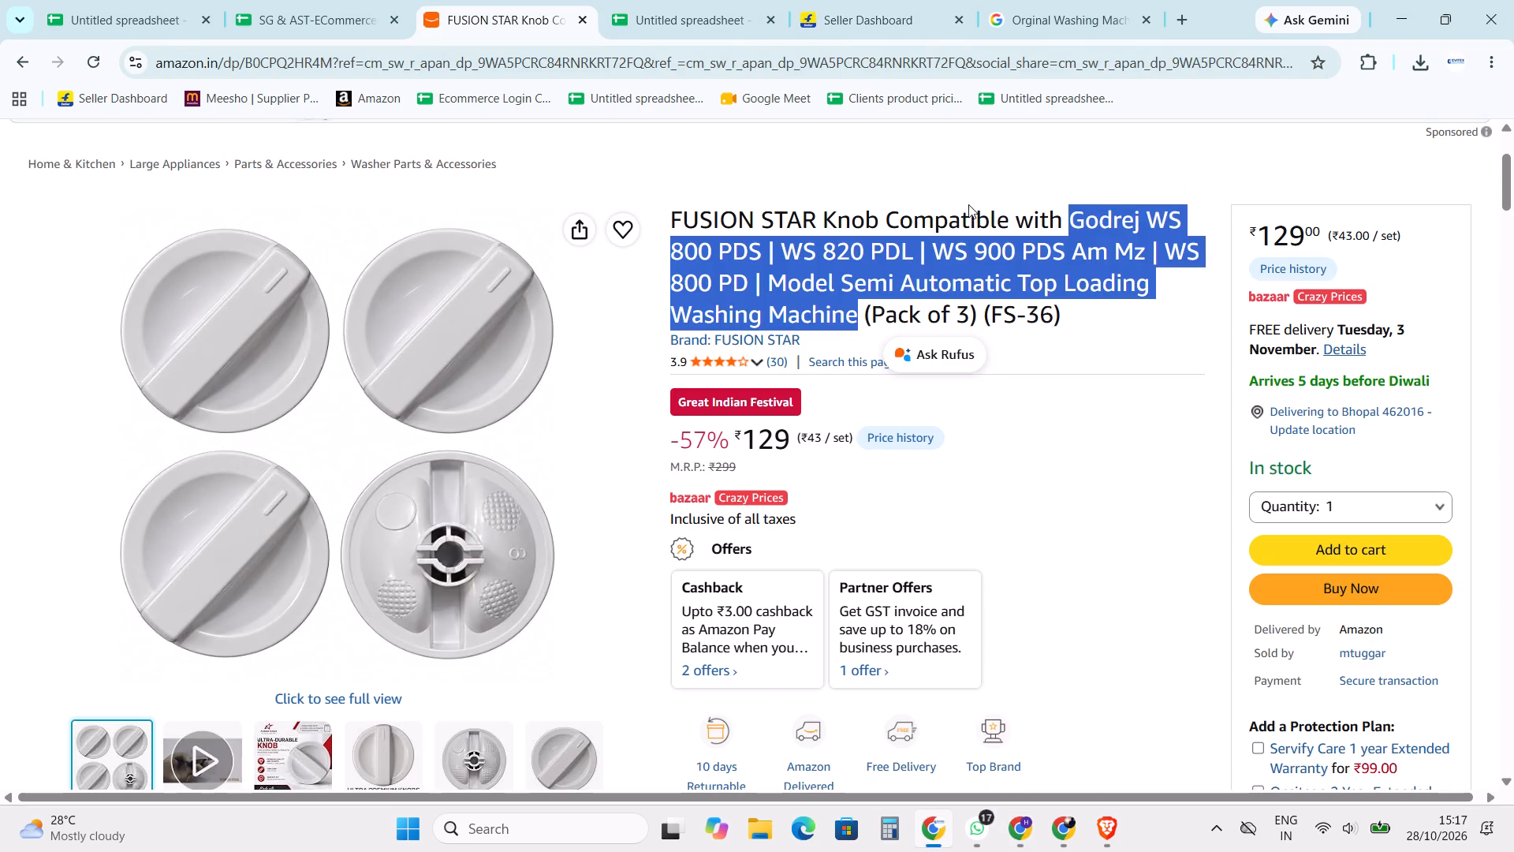
click(899, 216)
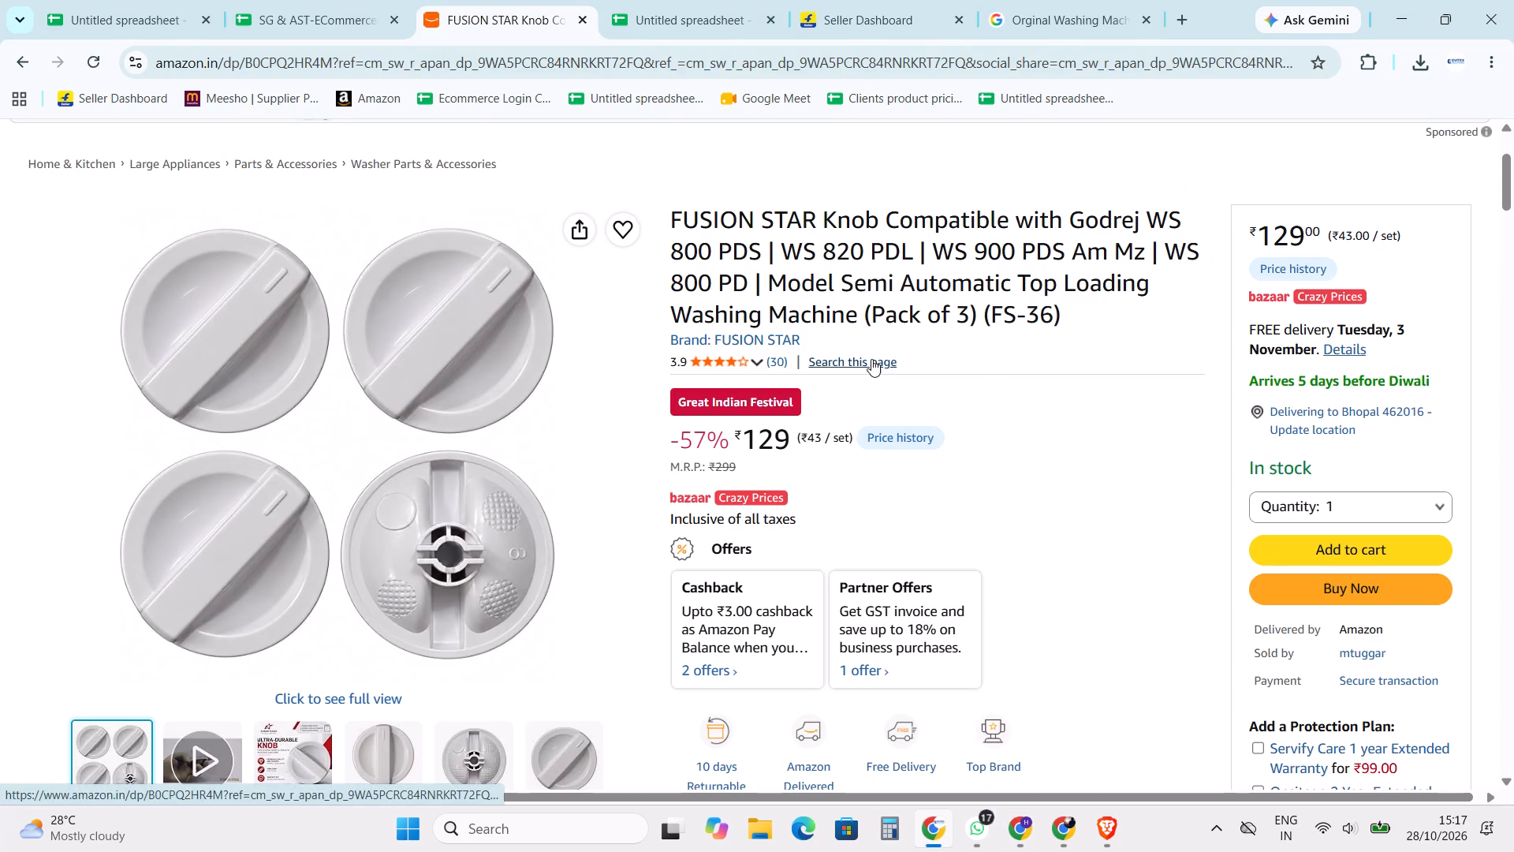
key(alt+Tab)
key(alt+Tab)
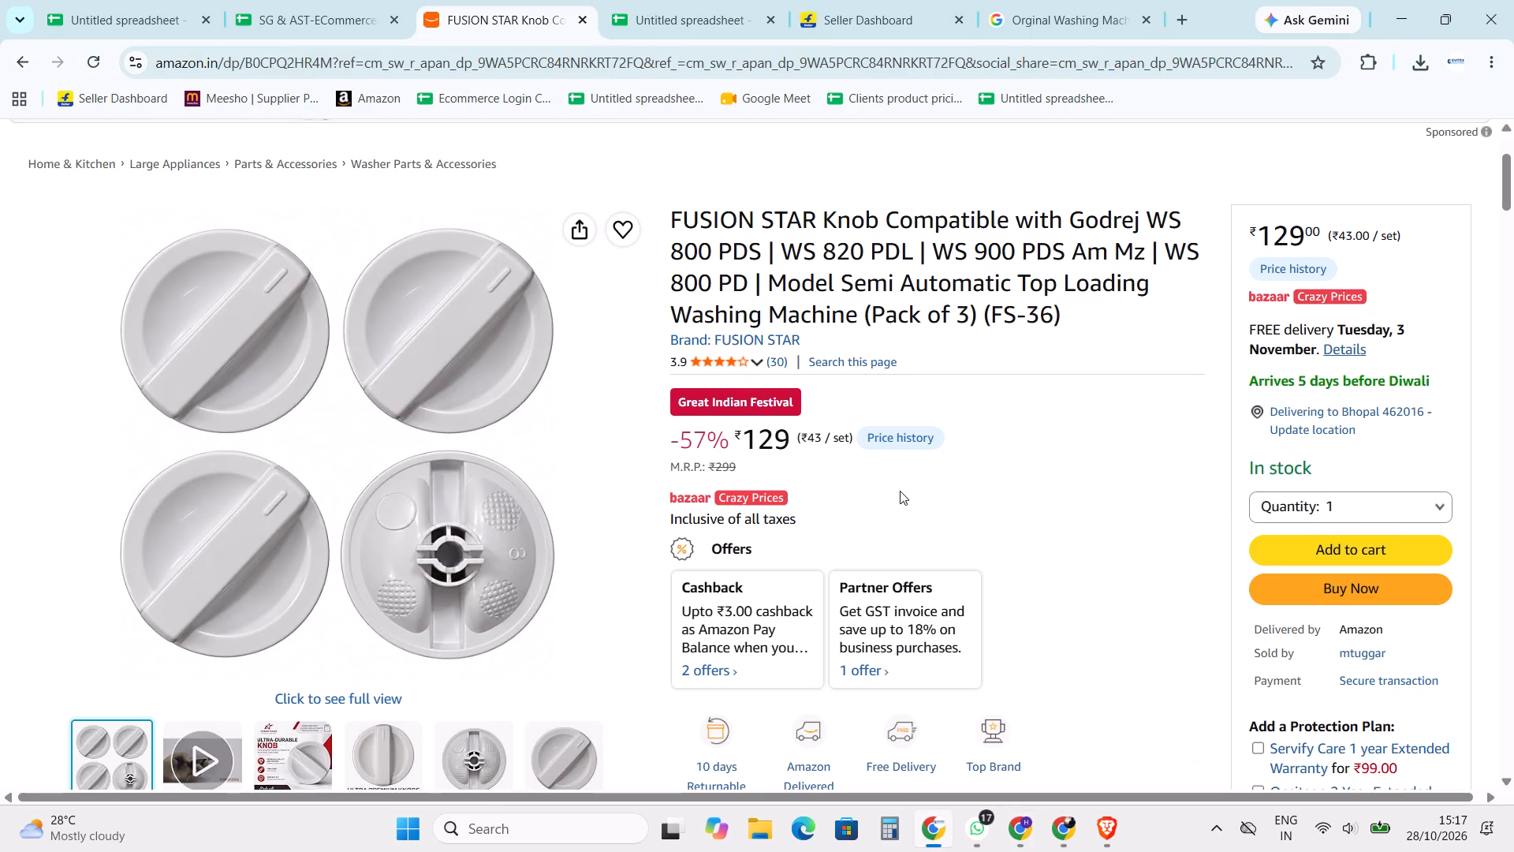
key(alt+Tab)
key(alt+Tab)
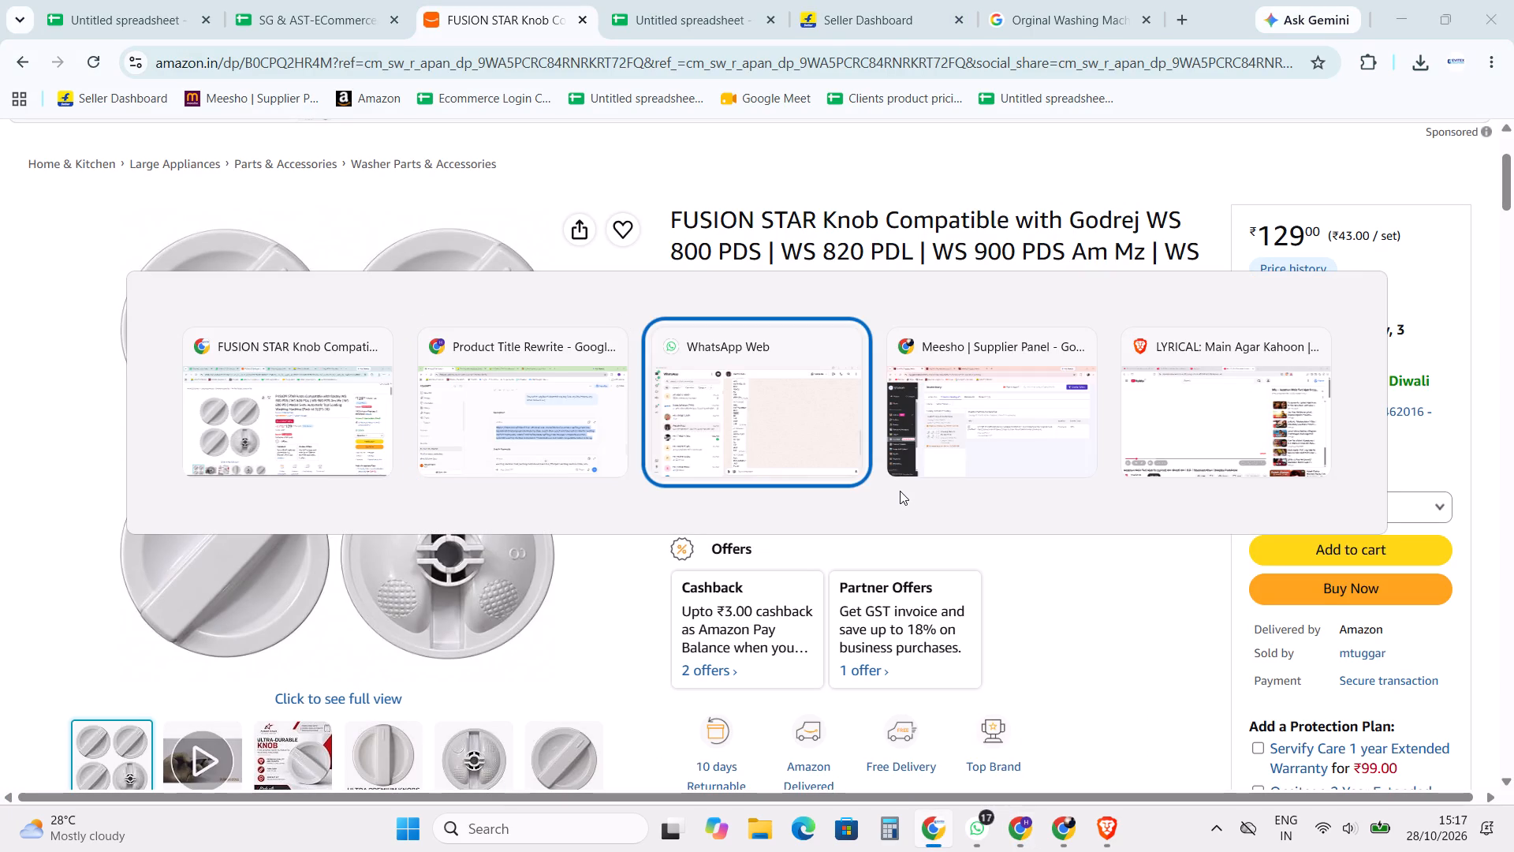
key(alt+Tab)
key(alt+Tab)
key(alt+Tab)
click(875, 0)
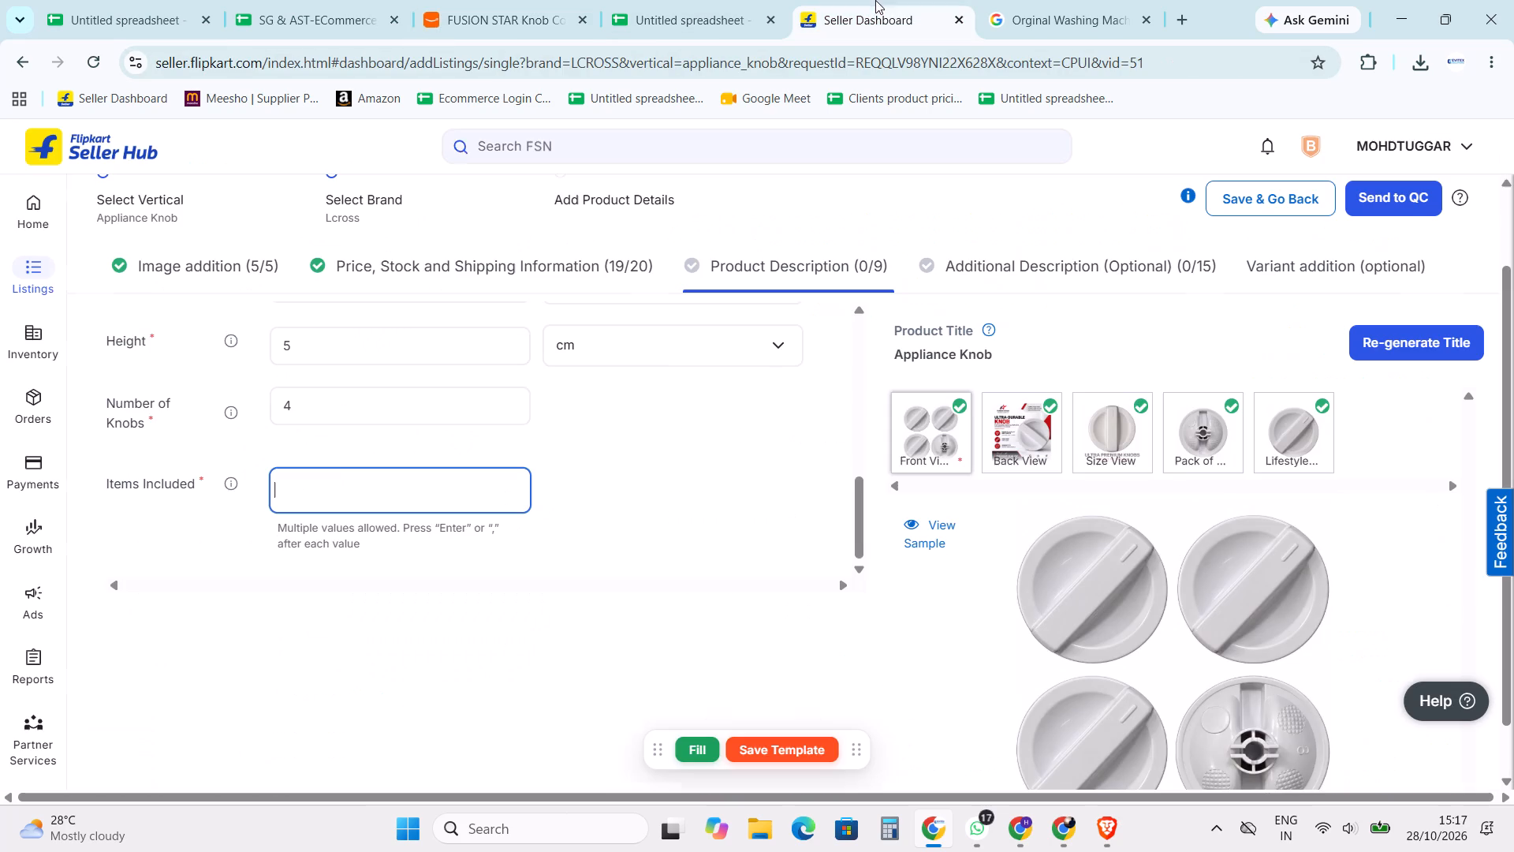
drag(392, 409, 209, 383)
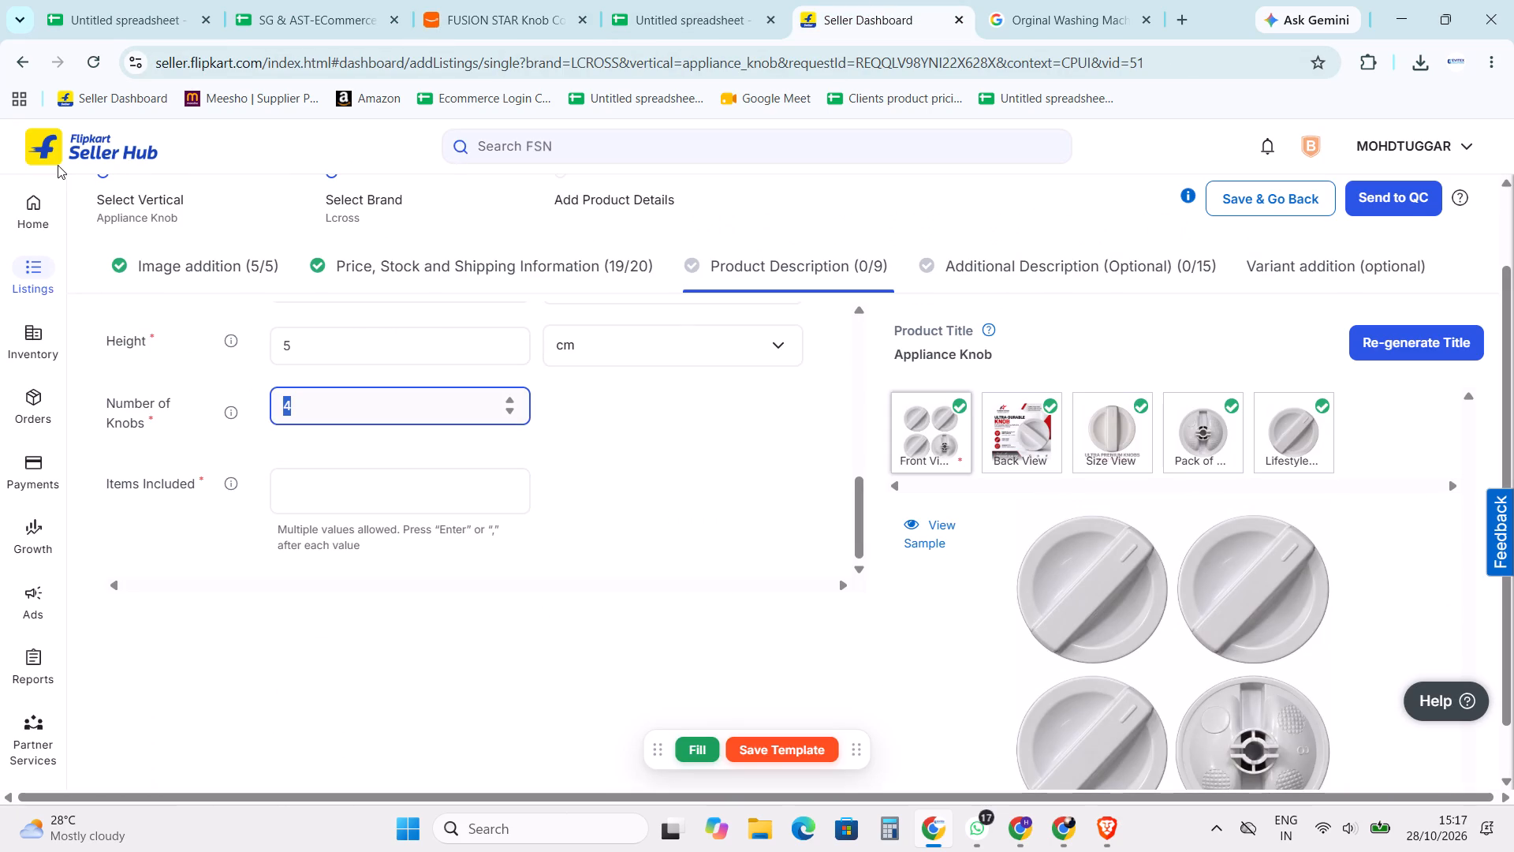
key(3)
Enter "Washing machine knob set of 3" as the items included.
click(346, 480)
click(366, 499)
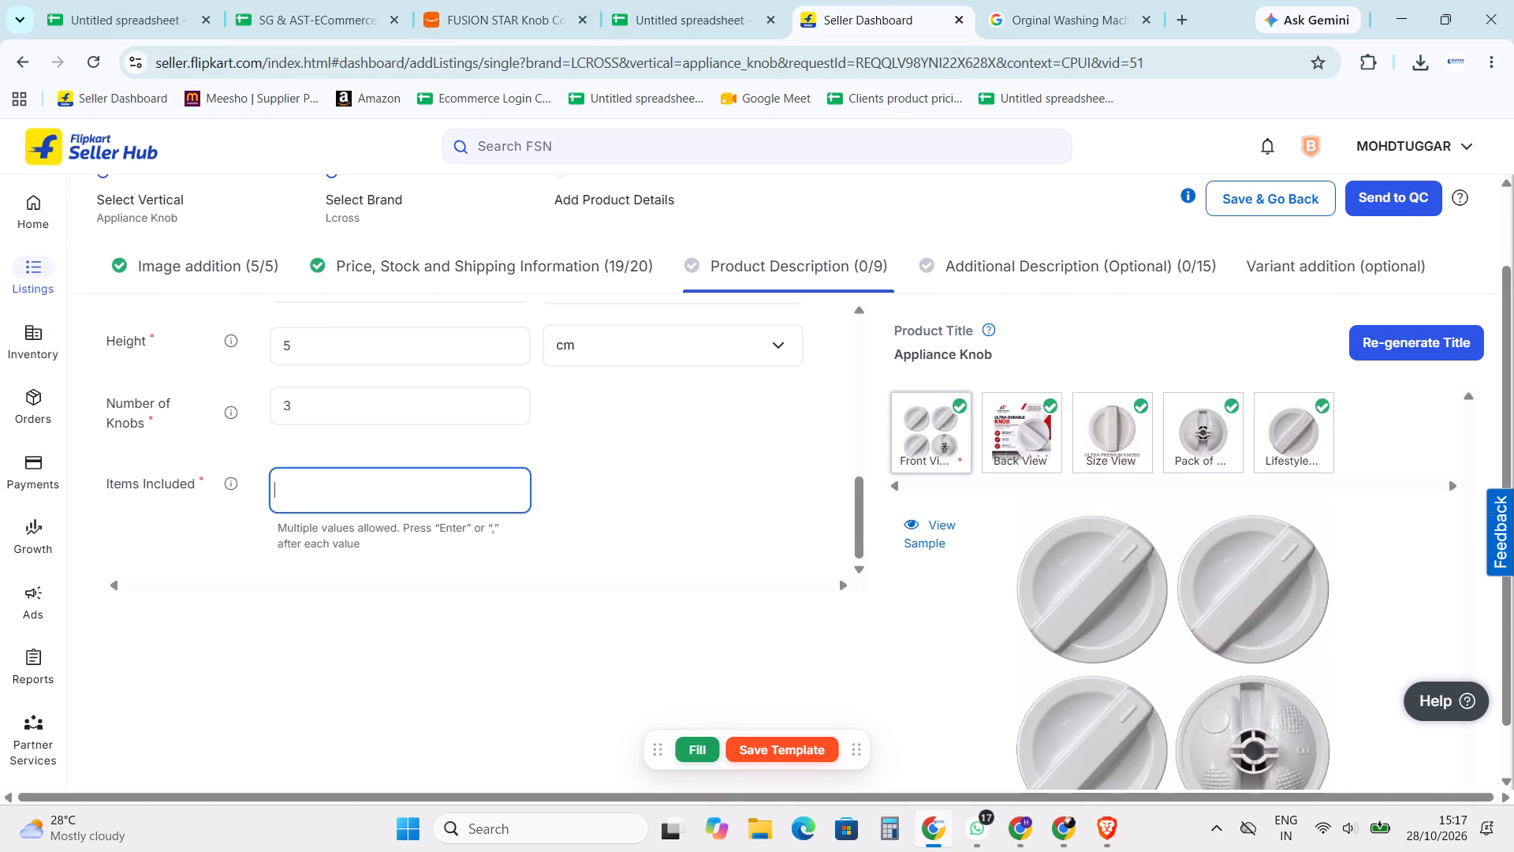
text(Washing machine knob set of 3)
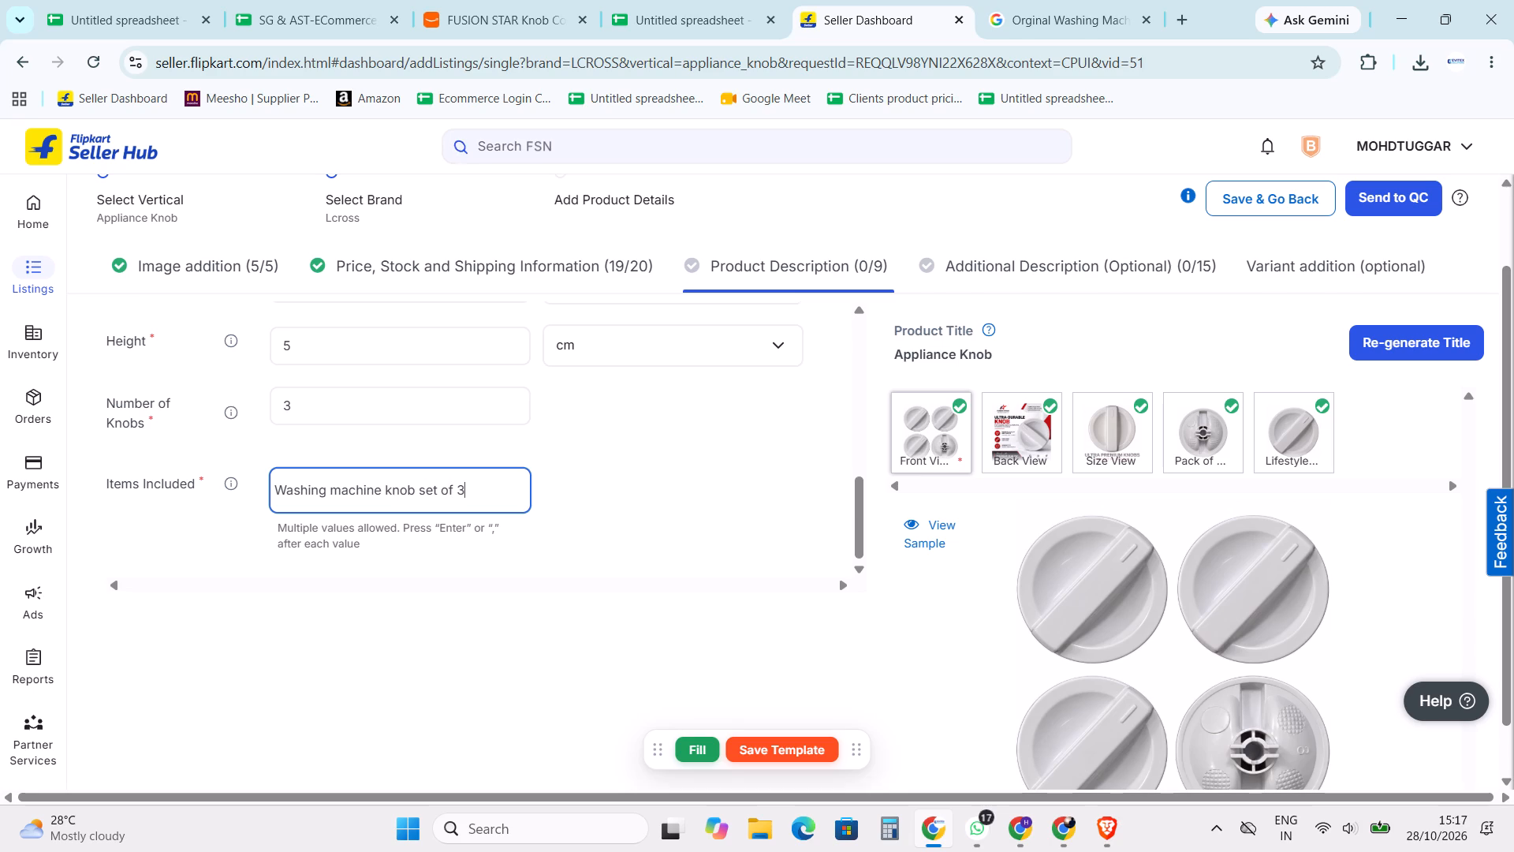
click(655, 492)
scroll(364, 413, up, 7)
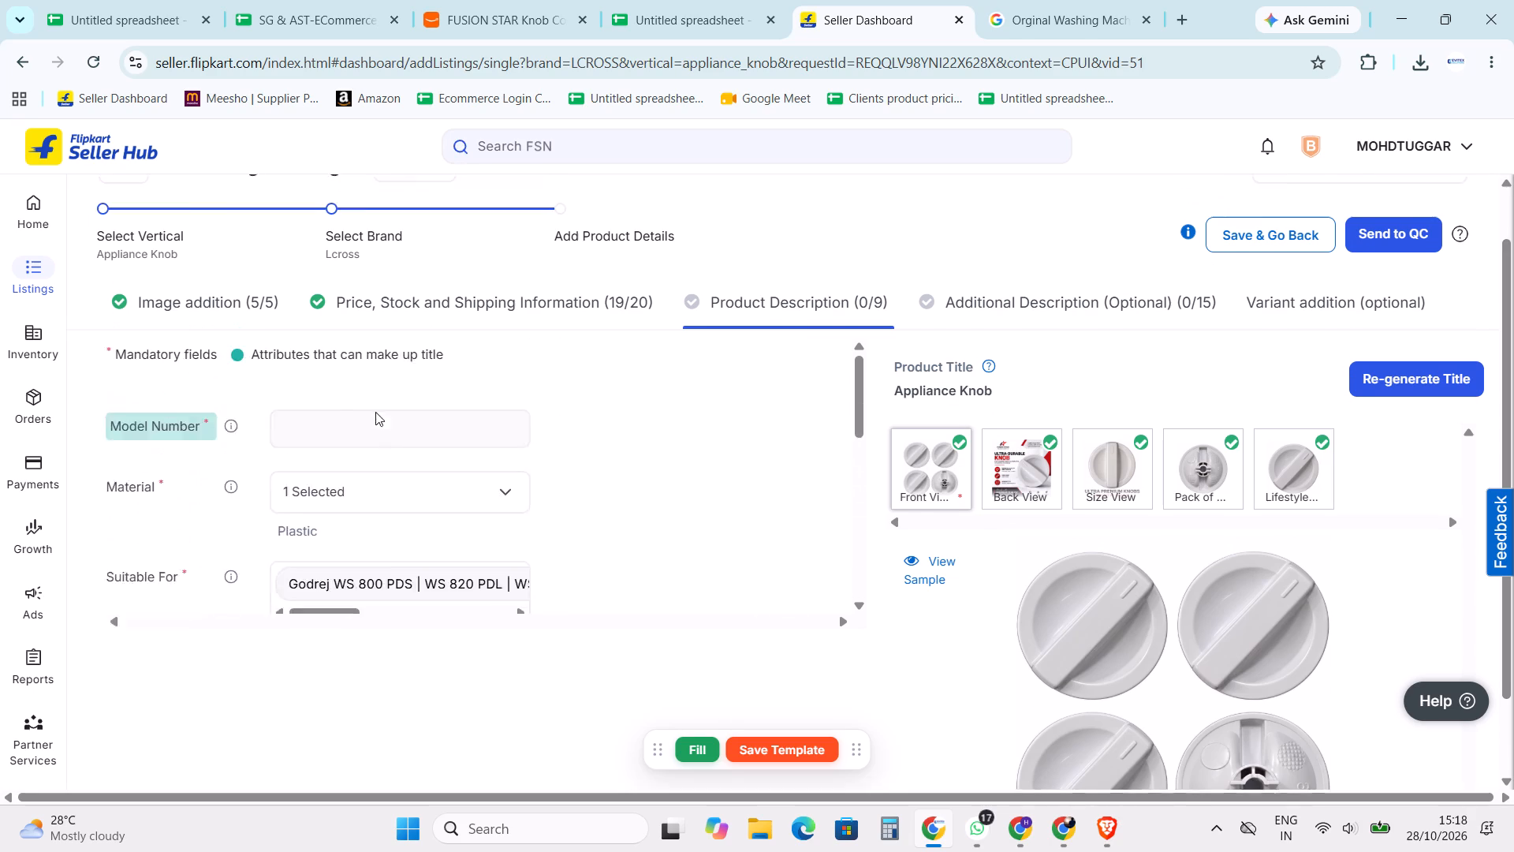
scroll(375, 412, up, 3)
scroll(377, 410, down, 2)
scroll(340, 488, down, 2)
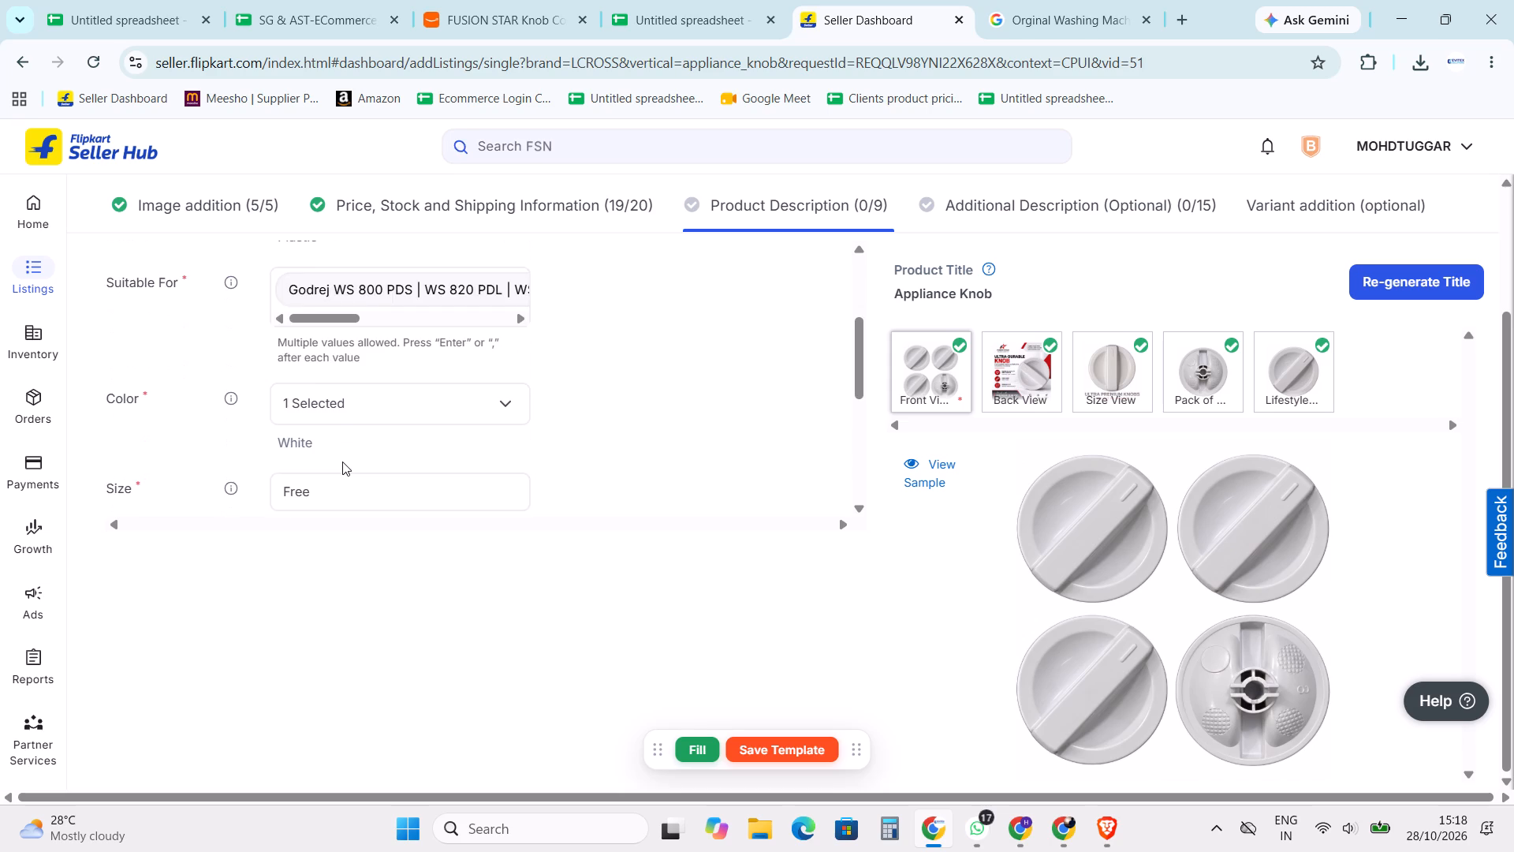
scroll(342, 461, down, 11)
scroll(364, 447, up, 7)
click(587, 212)
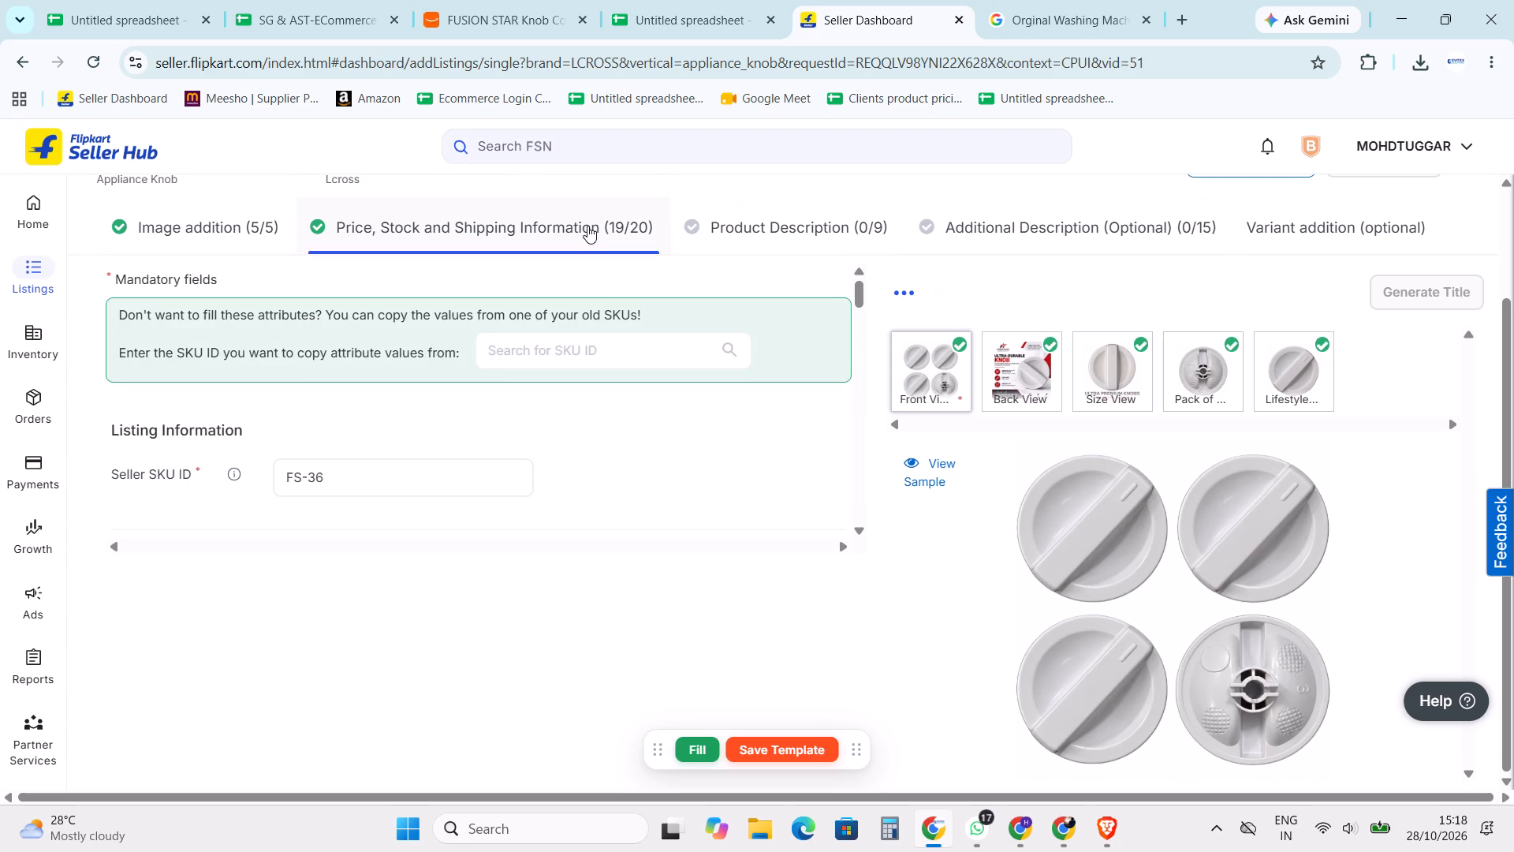
scroll(504, 428, down, 2)
scroll(557, 387, down, 18)
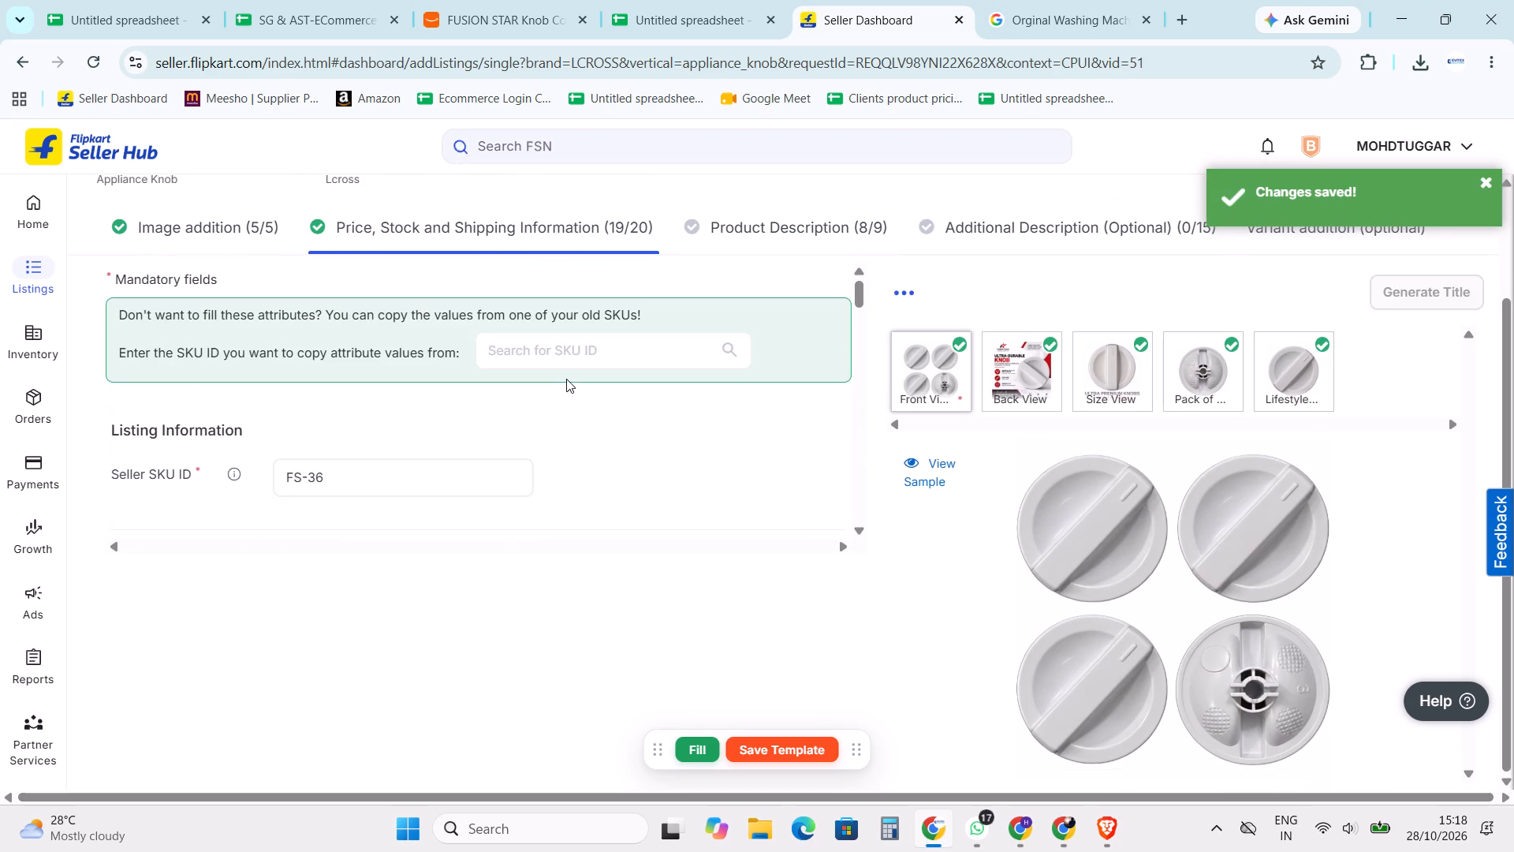
scroll(566, 379, down, 14)
click(799, 222)
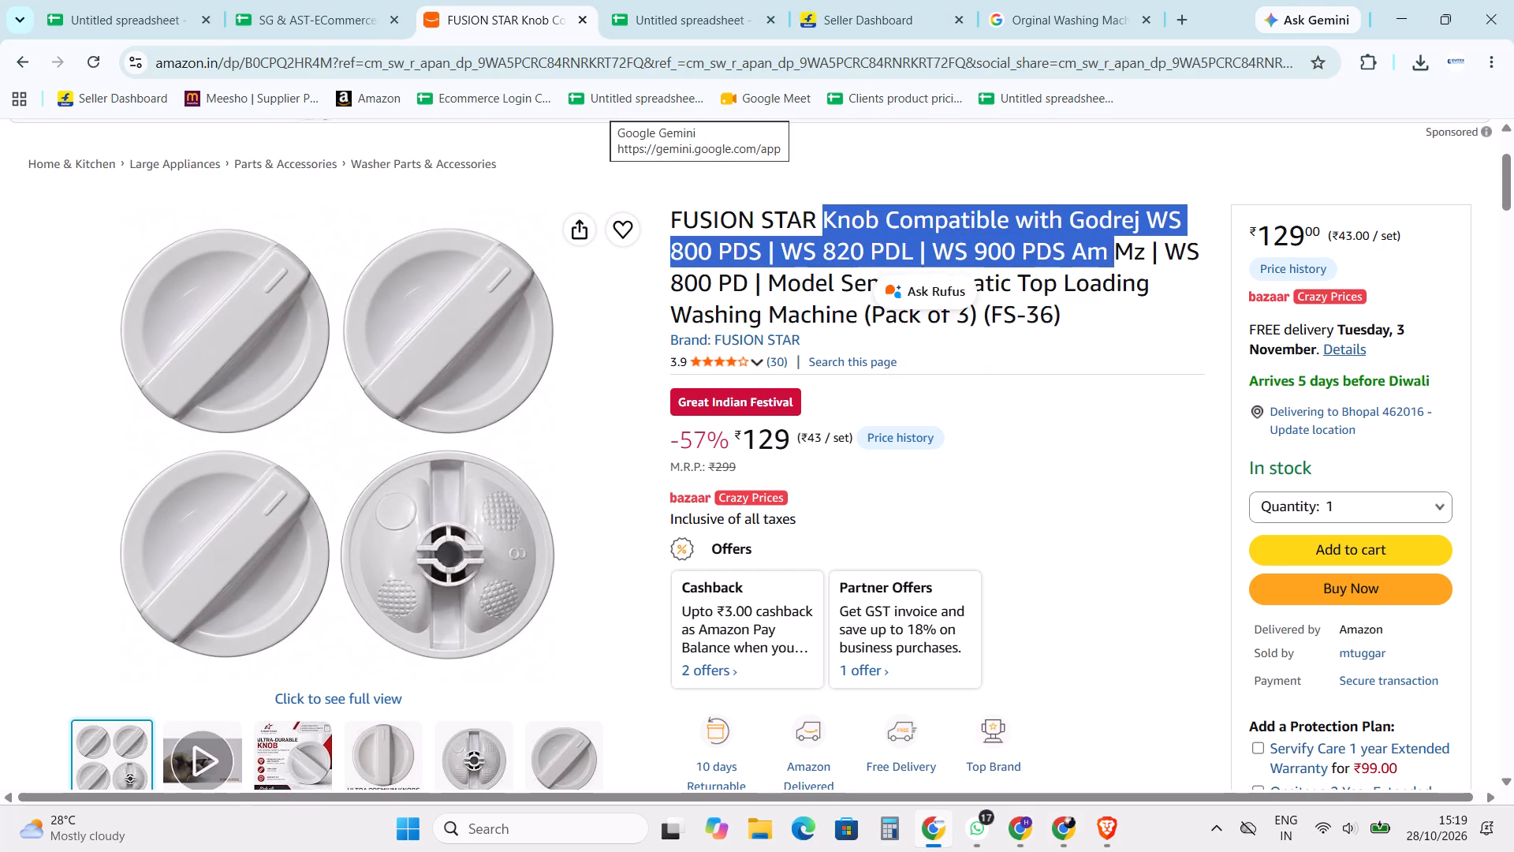
drag(1133, 255, 1069, 293)
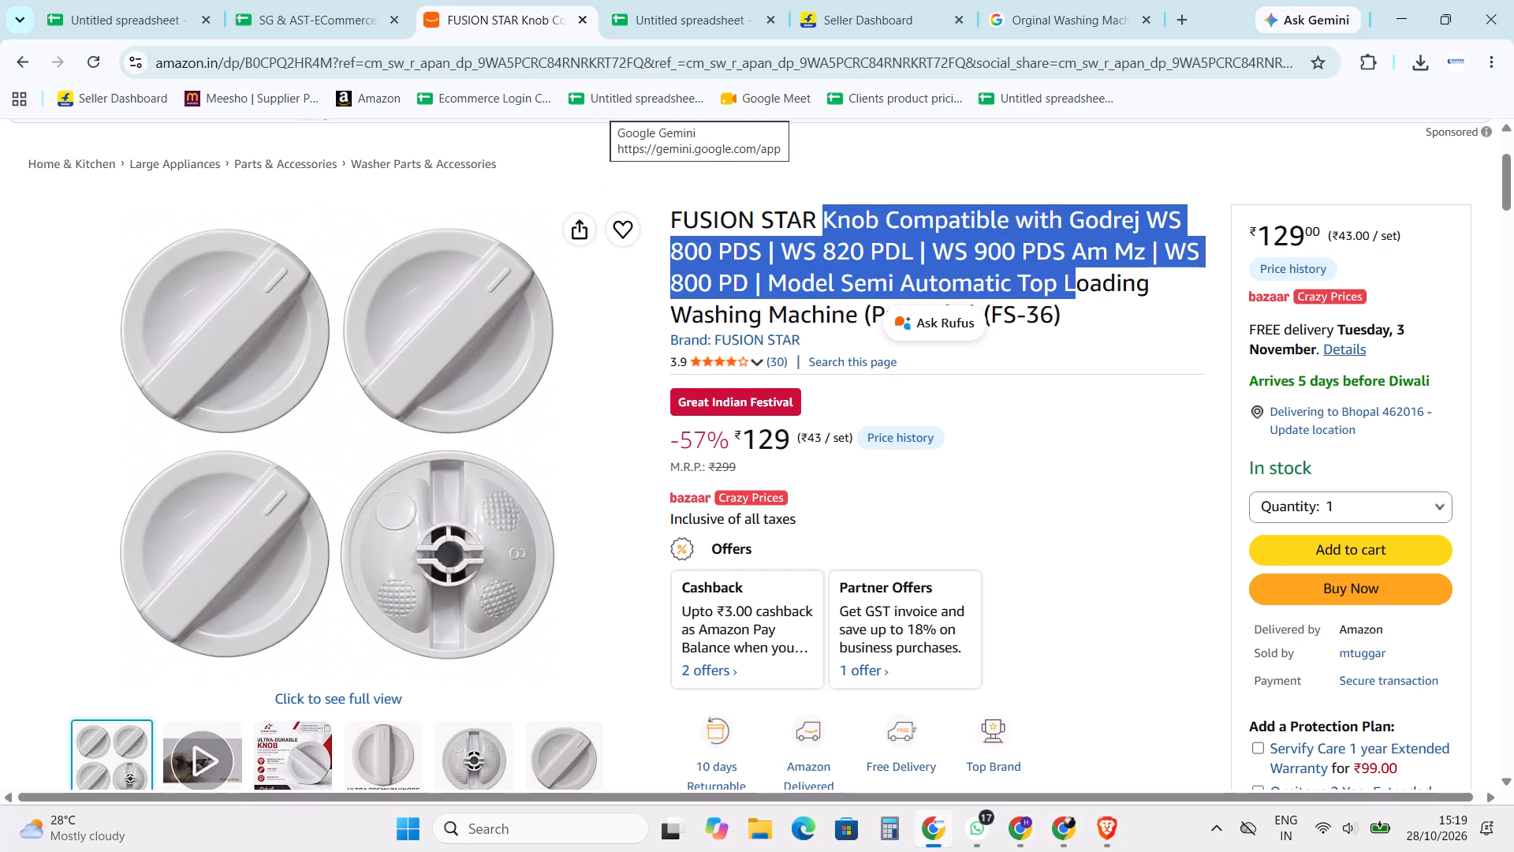
drag(1069, 293, 858, 316)
key(ctrl+c)
key(ctrl+c)
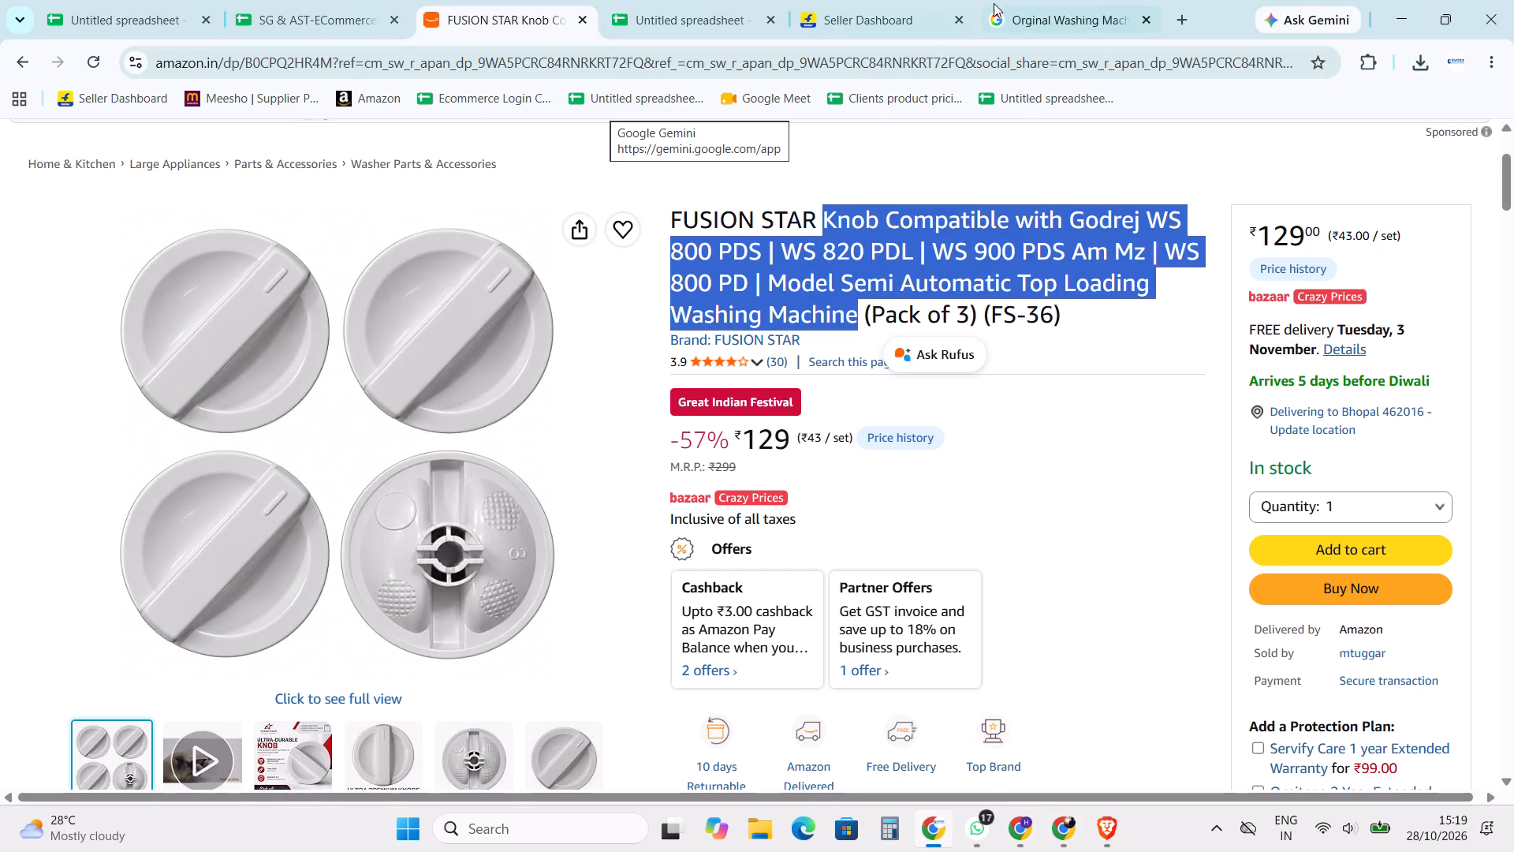
key(alt+Tab)
click(0, 269)
key(ctrl+a)
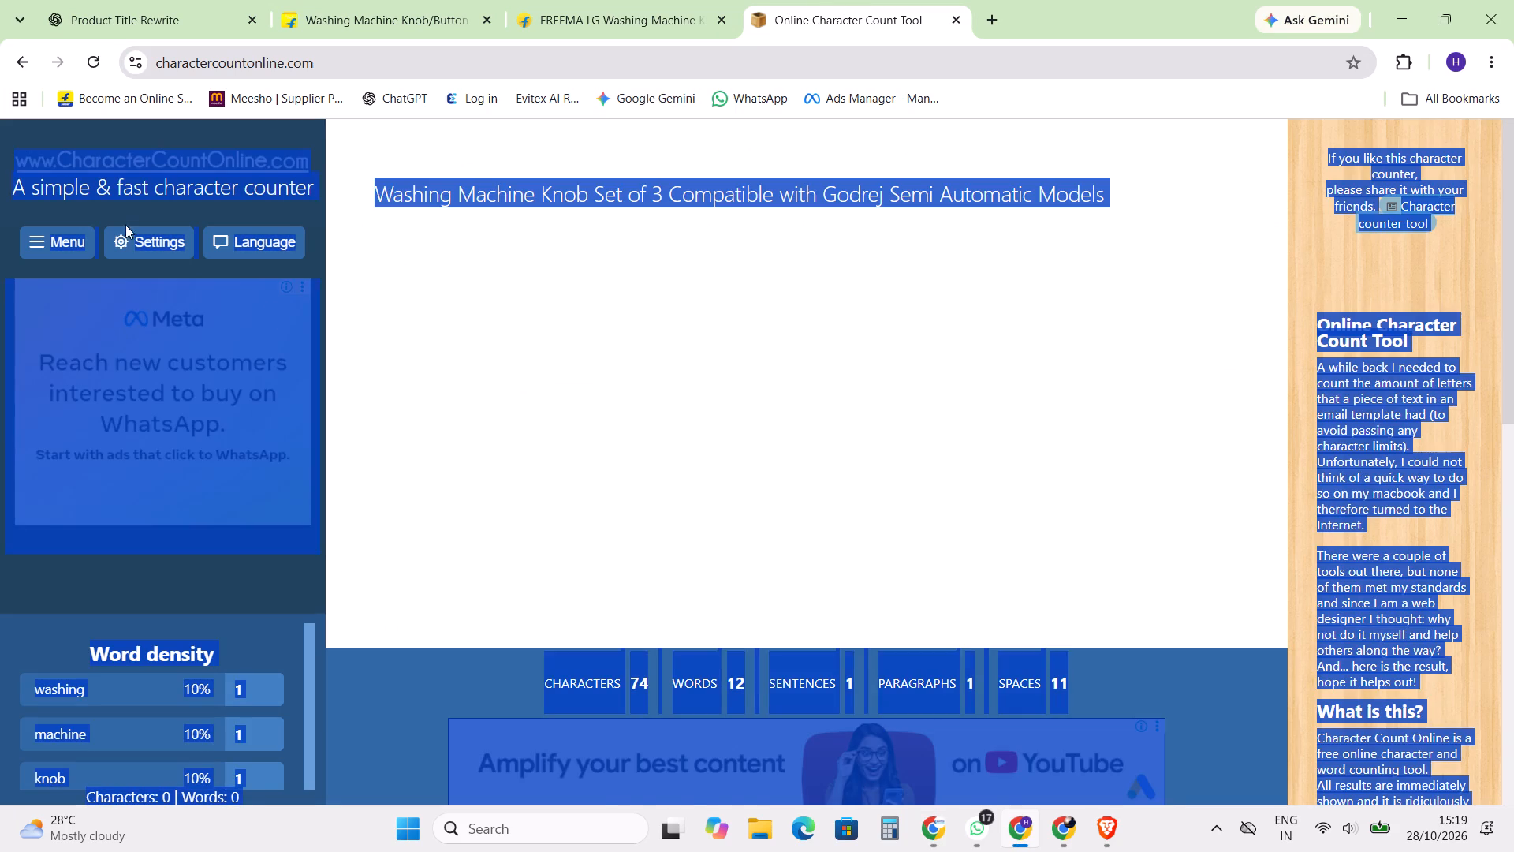
click(476, 329)
key(ctrl+a)
key(ctrl+v)
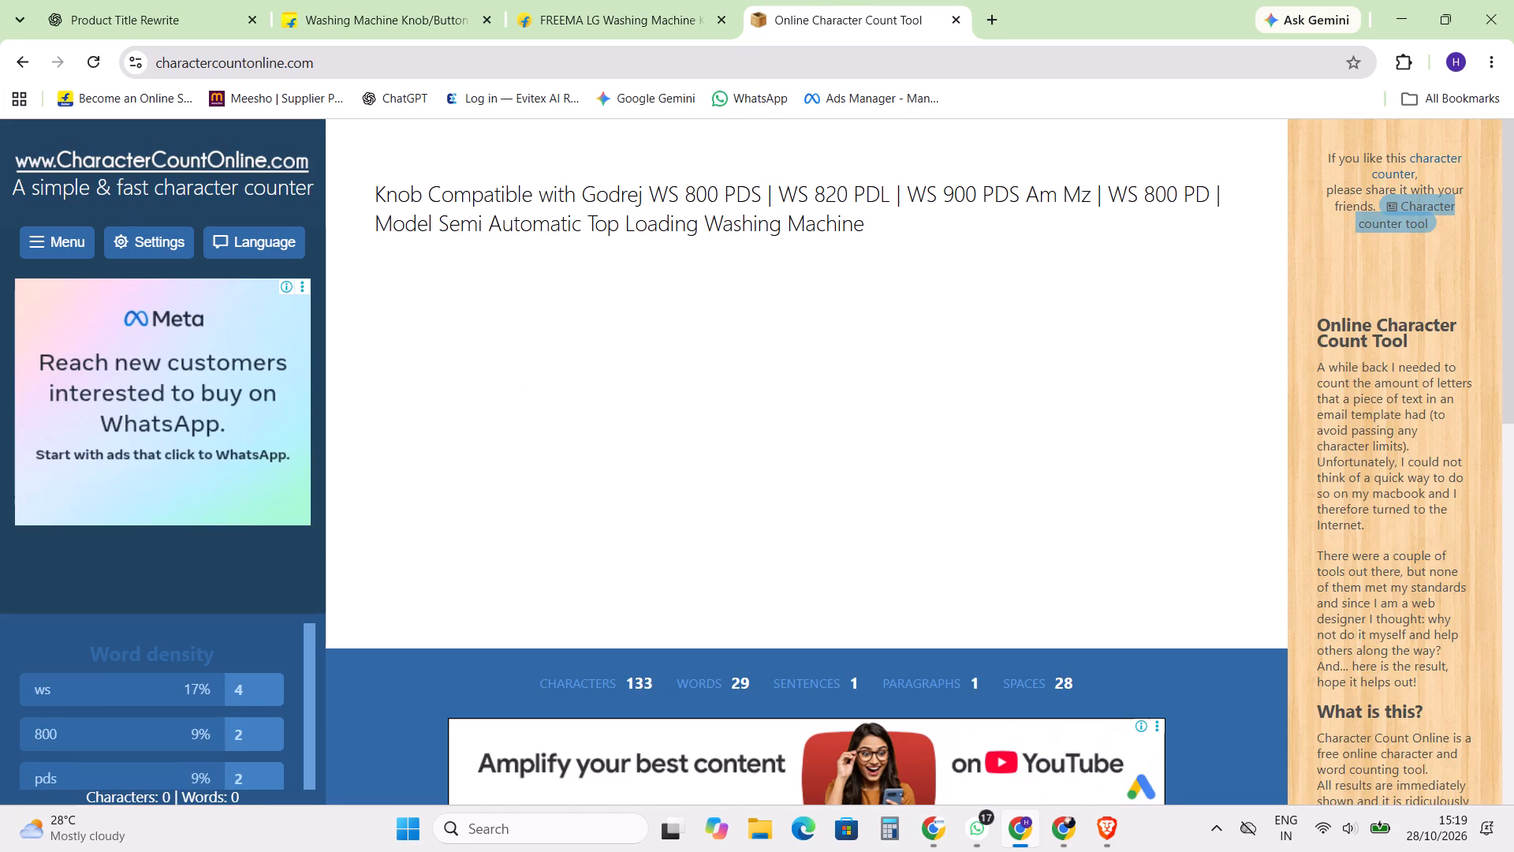
Change "Knob Compatible with" to "Knobs For" at the start of the draft title.
drag(576, 197, 424, 196)
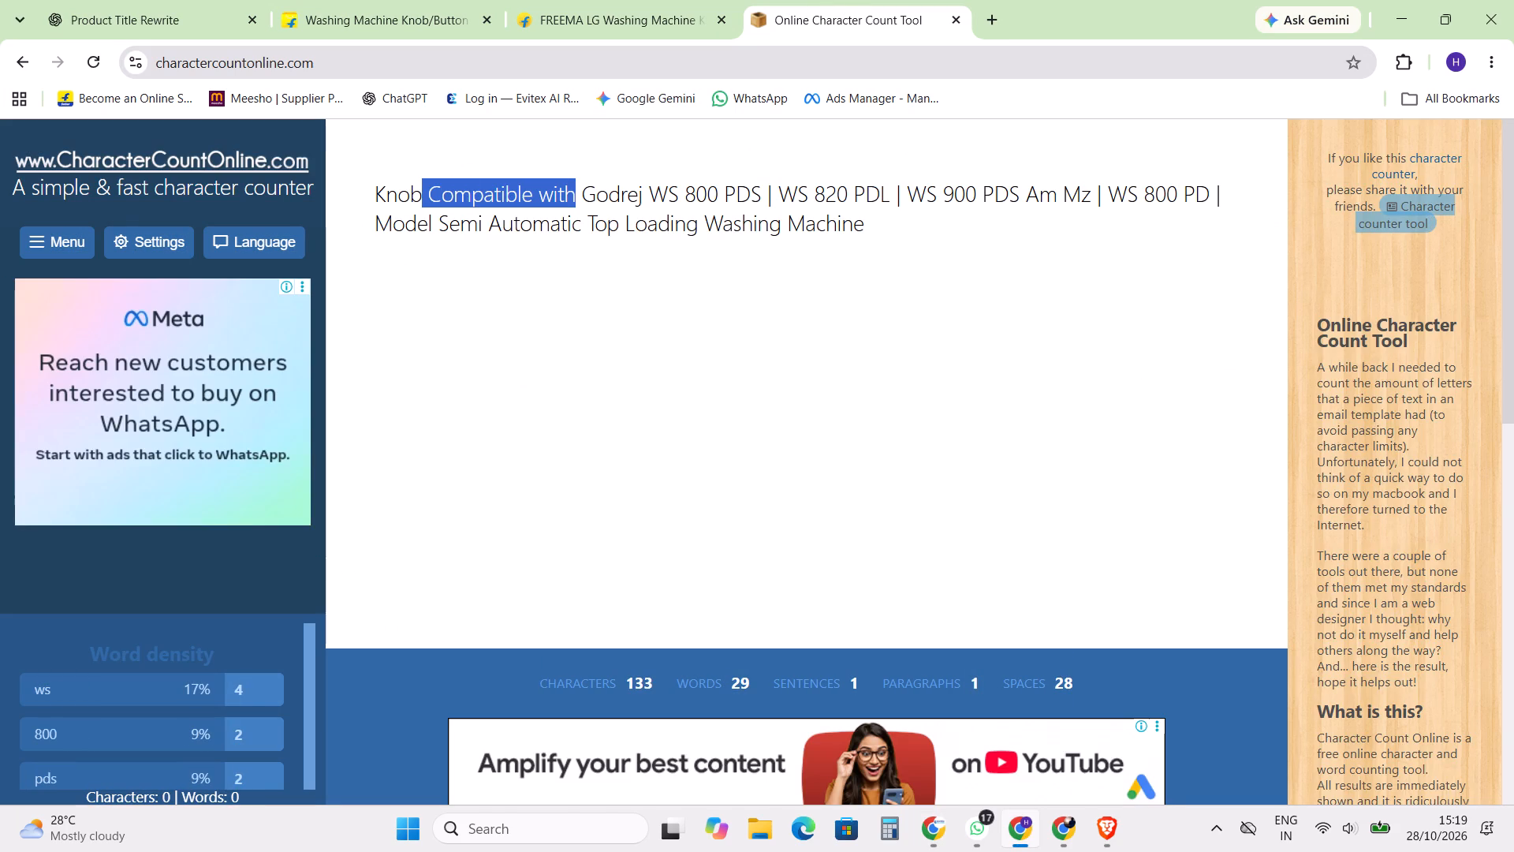
key(space)
text(for)
key(BackSpace)
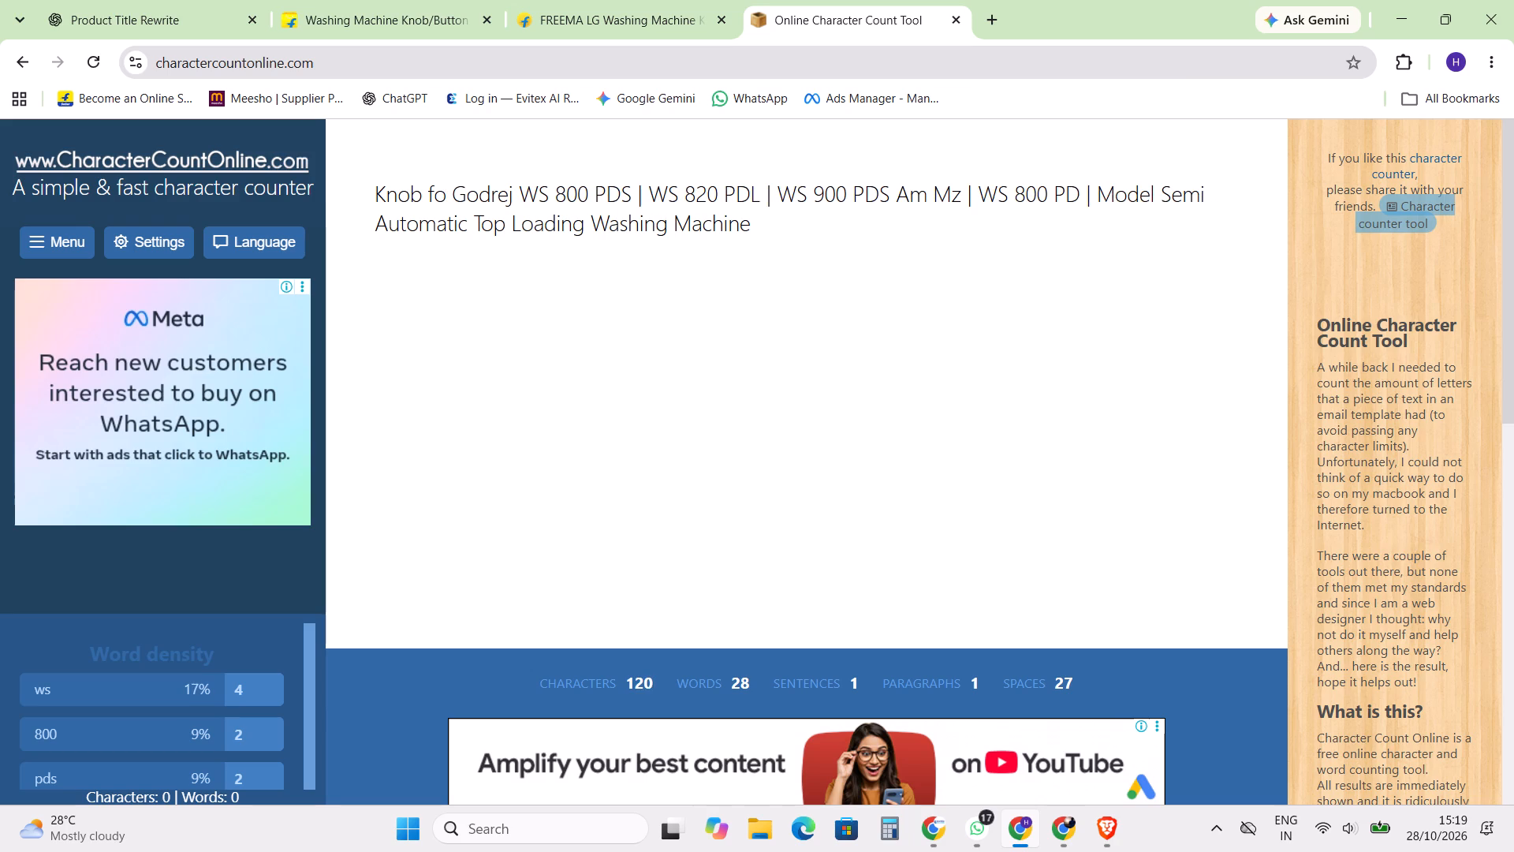
key(BackSpace)
key(BackSpace)
text(For)
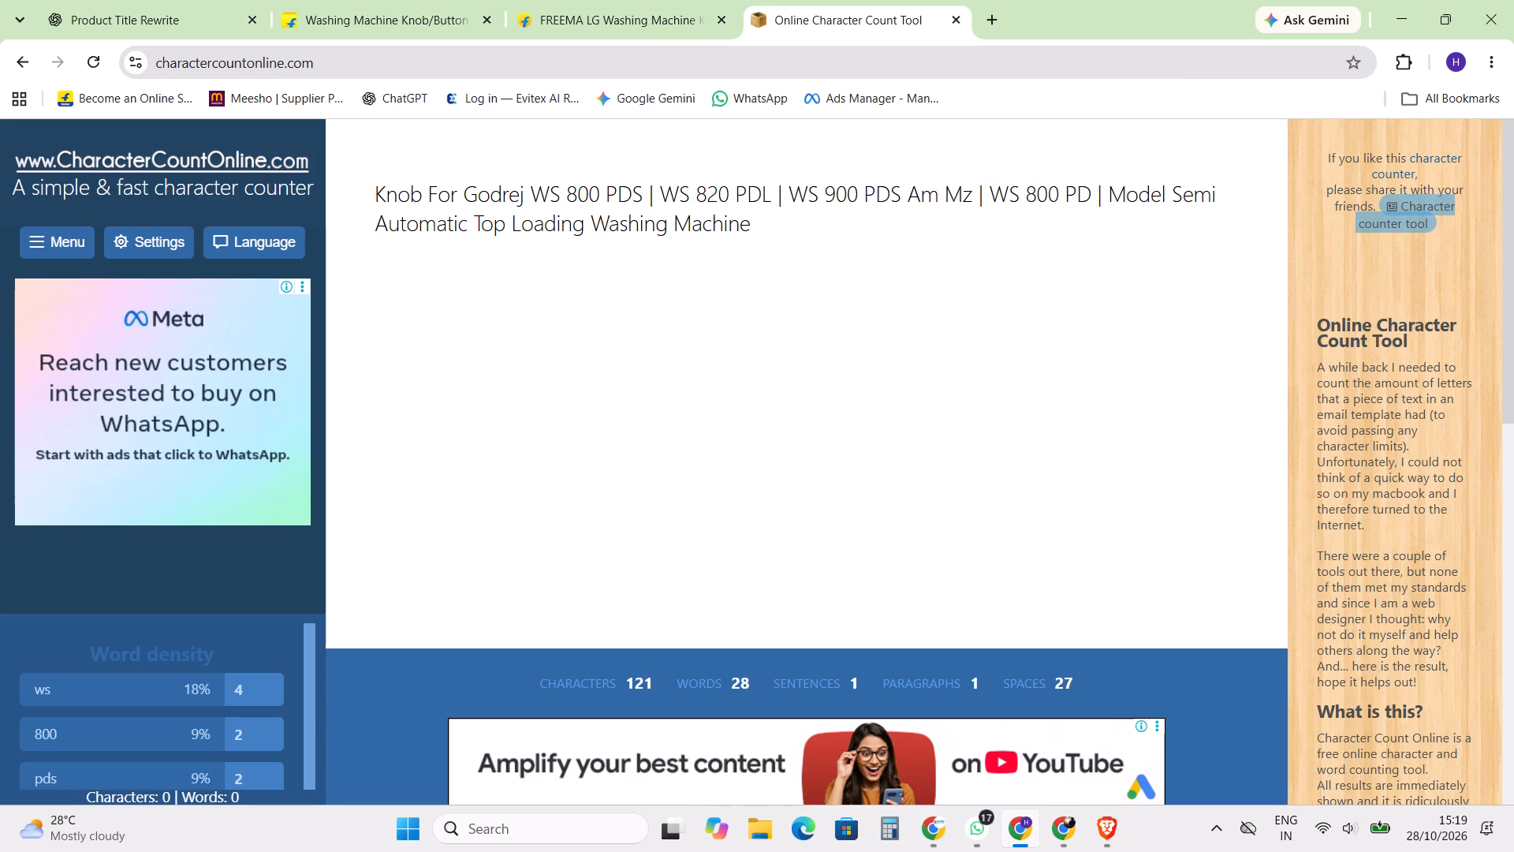
key(ctrl+Left)
key(Left)
key(s)
Delete the word "Model" before "Semi Automatic" in the draft title.
key(ctrl+Right)
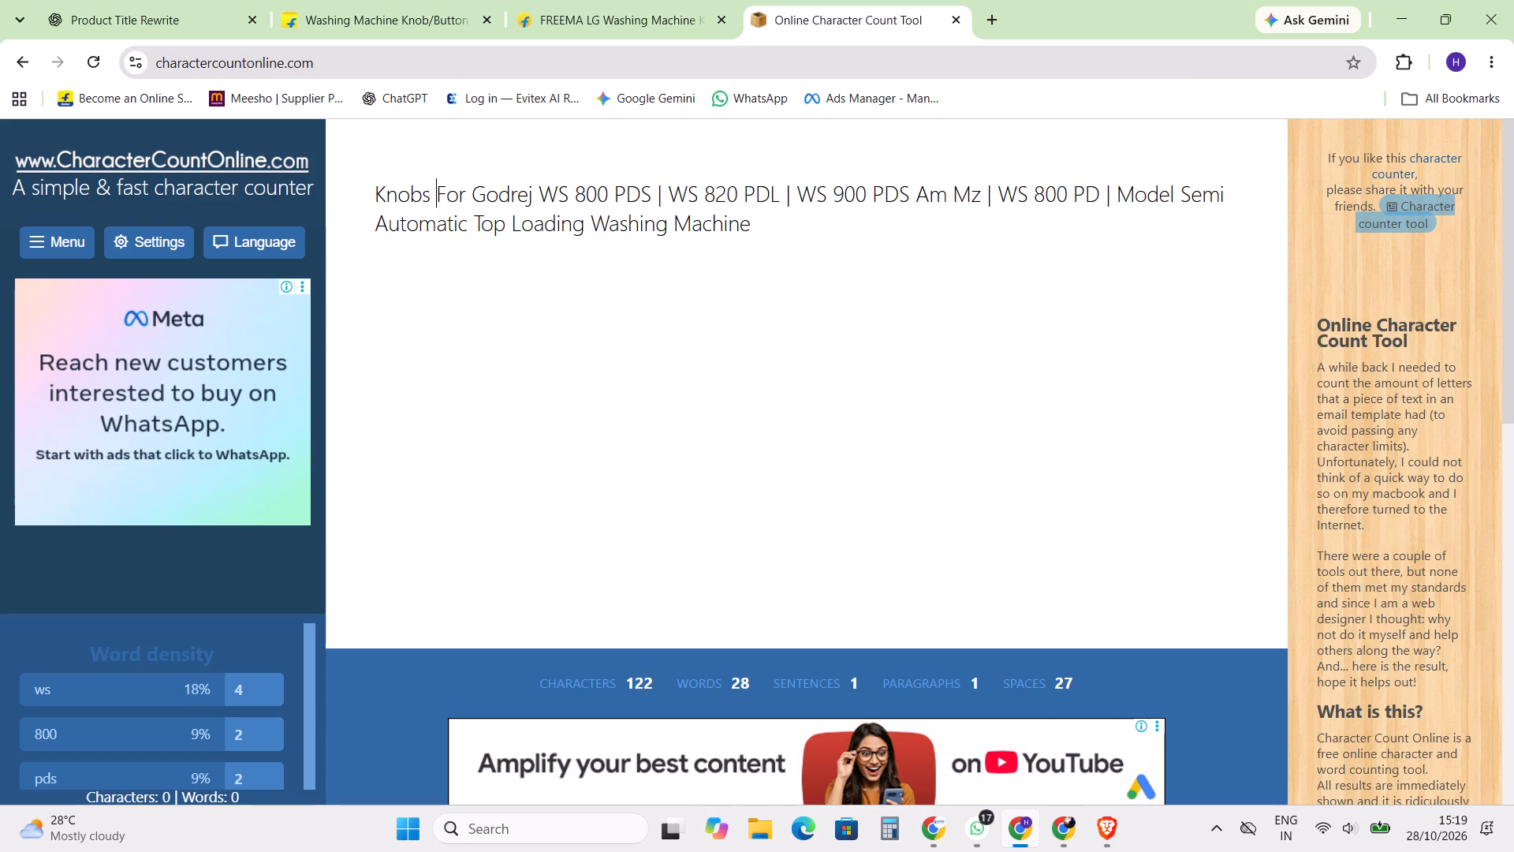
key(ctrl+Right)
key(ctrl+Right)
key(ctrl+Right)
key(ctrl+Right)
key(ctrl+Right)
key(ctrl+Right)
key(ctrl+Right)
key(ctrl+Right)
key(ctrl+Right)
key(ctrl+Right)
key(ctrl+Right)
key(ctrl+Right)
key(ctrl+Right)
key(ctrl+Right)
key(ctrl+Right)
key(ctrl+Right)
key(ctrl+Right)
key(ctrl+Right)
key(ctrl+Right)
key(ctrl+Right)
key(ctrl+shift+Right)
key(BackSpace)
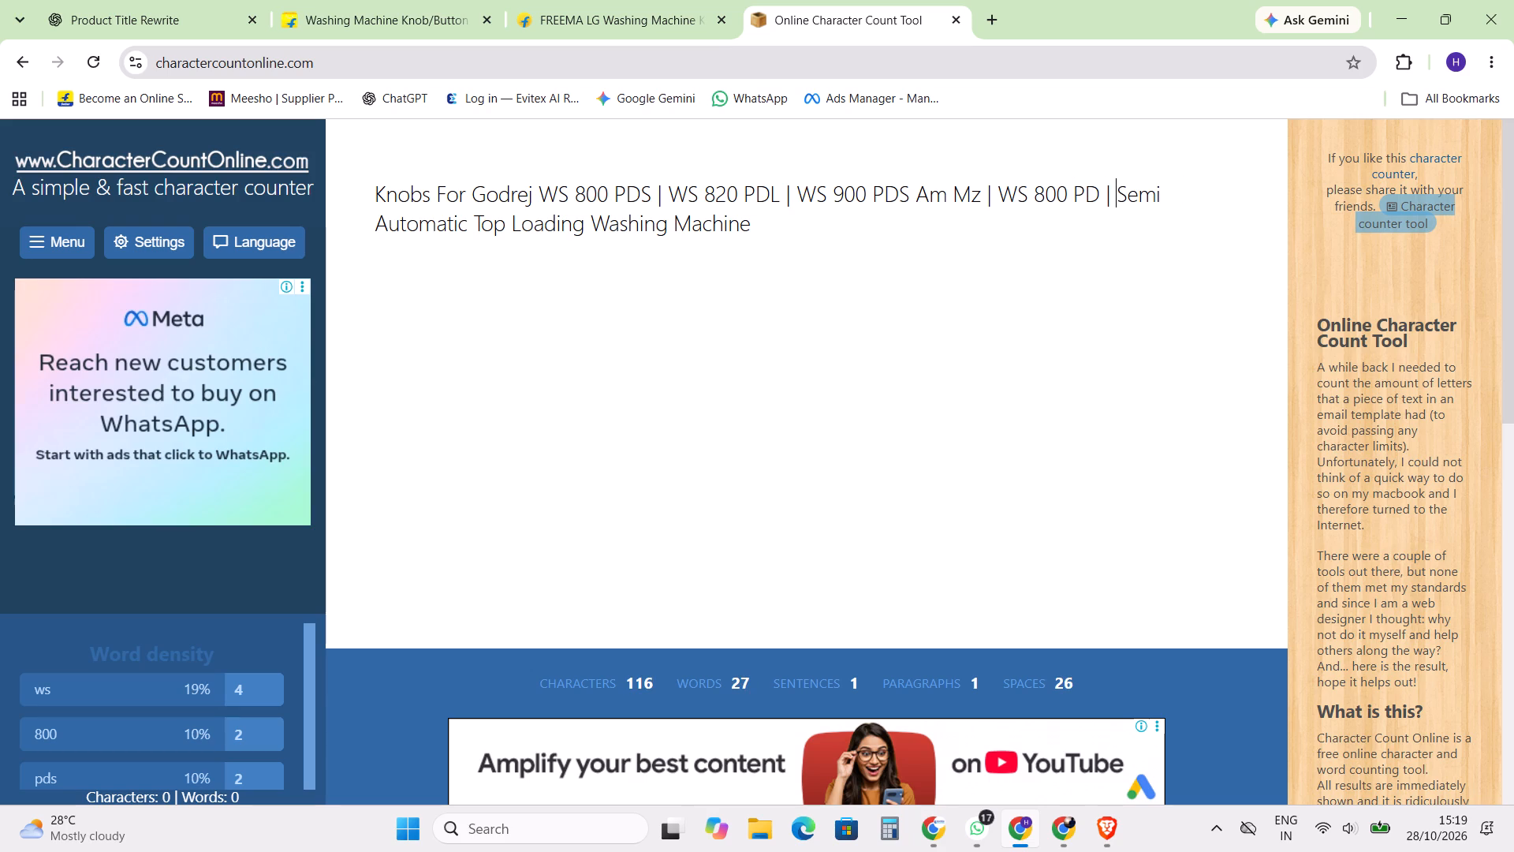
Delete "Top Loading" before "Washing Machine" in the draft title.
key(ctrl+Right)
key(ctrl+Right)
key(ctrl+Right)
key(ctrl+Right)
key(ctrl+Right)
key(ctrl+Left)
key(ctrl+Left)
key(ctrl+Right)
key(ctrl+Right)
key(ctrl+Left)
key(ctrl+shift+Left)
key(ctrl+shift+Left)
key(BackSpace)
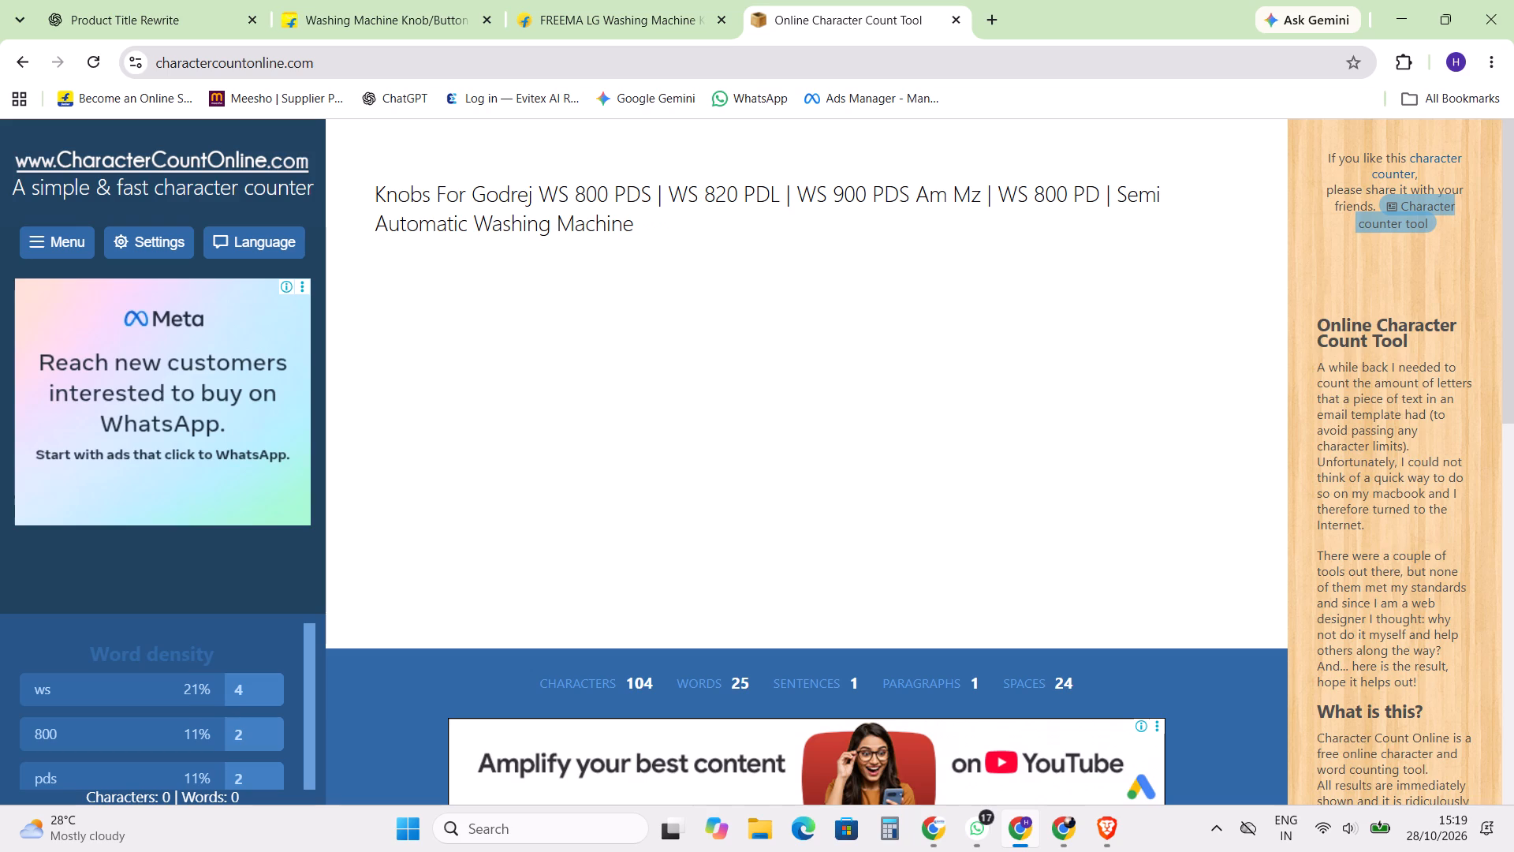
Remove "Semi Automatic Washing Machine" and its preceding separator so the draft title ends at "WS 800 PD", and copy it.
key(ctrl+shift+Right)
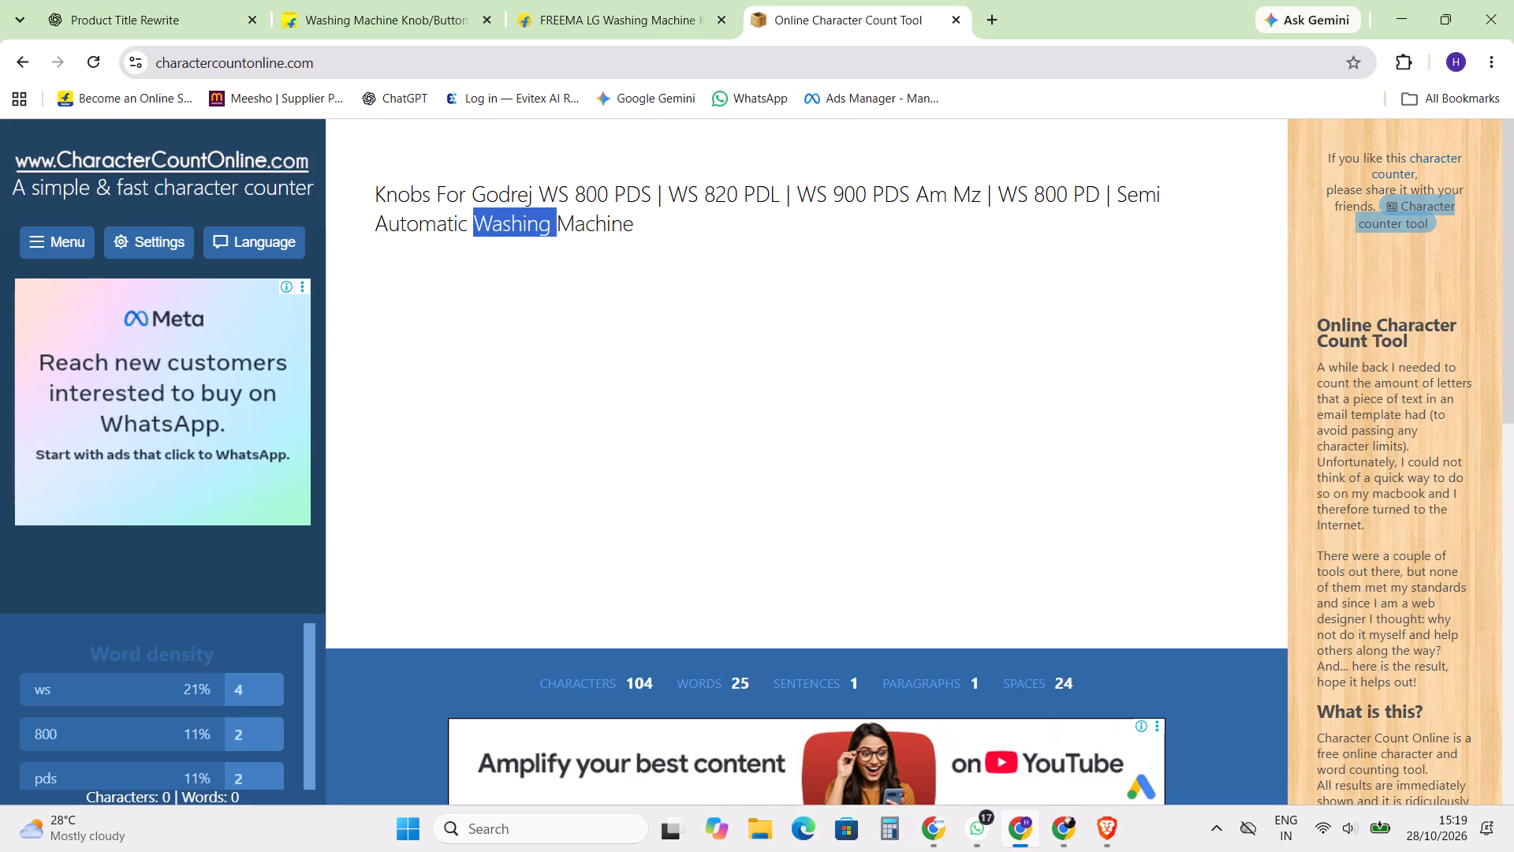
key(ctrl+shift+Right)
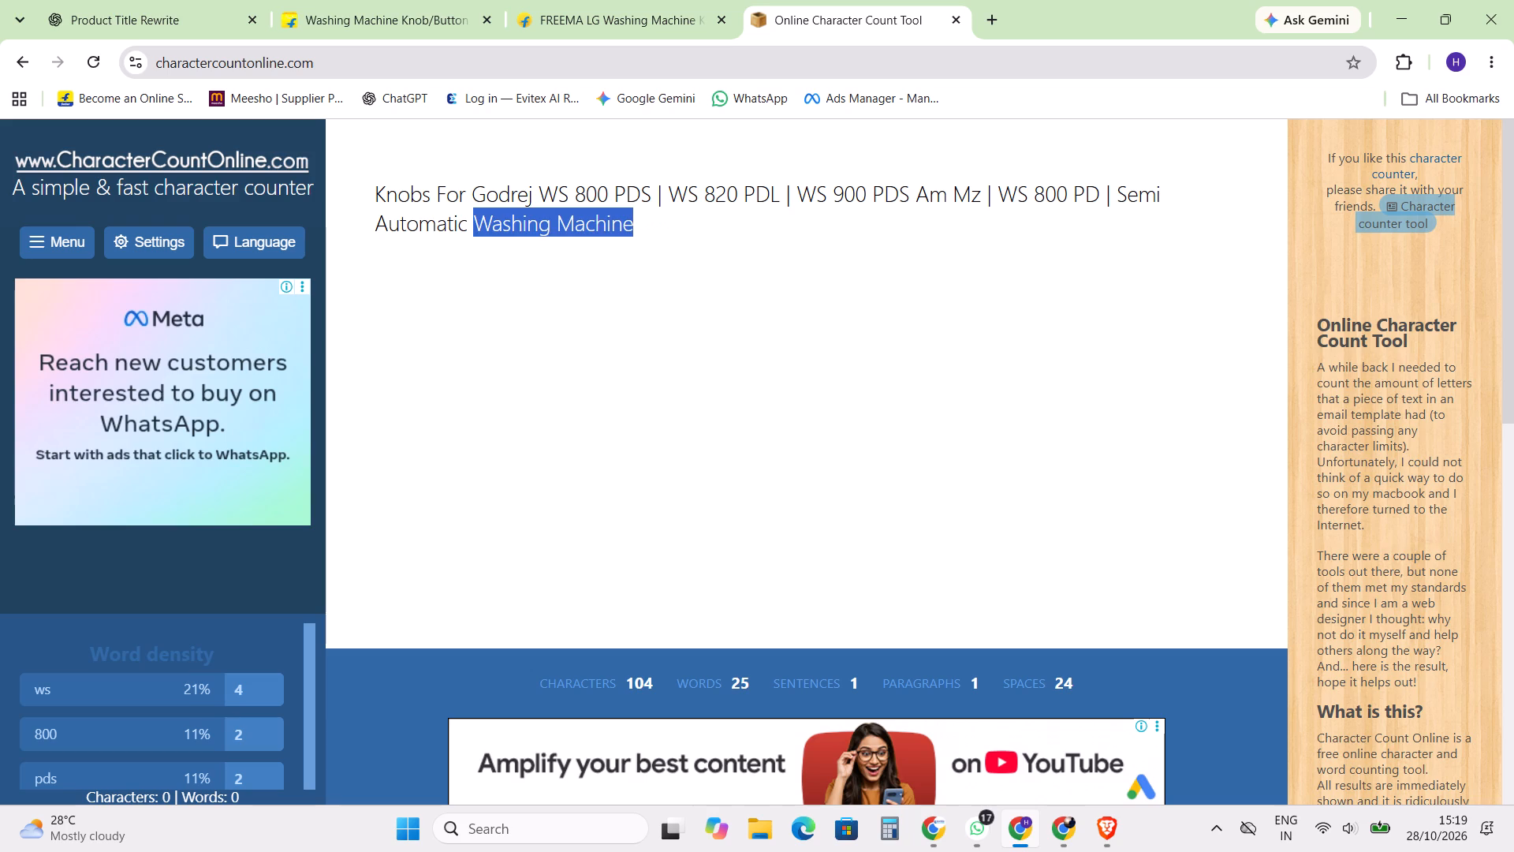
key(BackSpace)
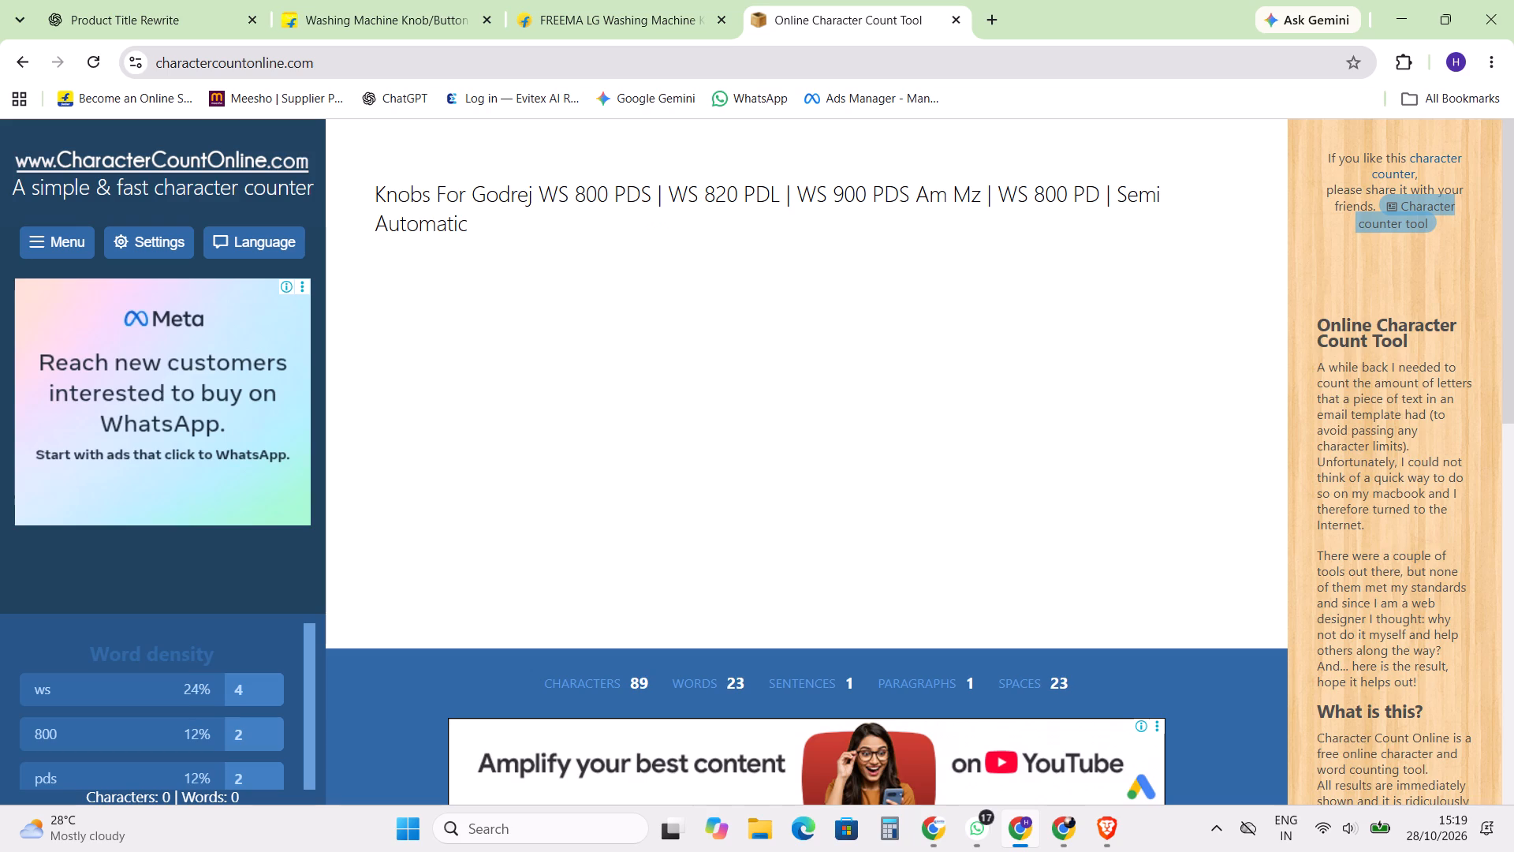
key(ctrl+shift+Left)
key(ctrl+shift+Left)
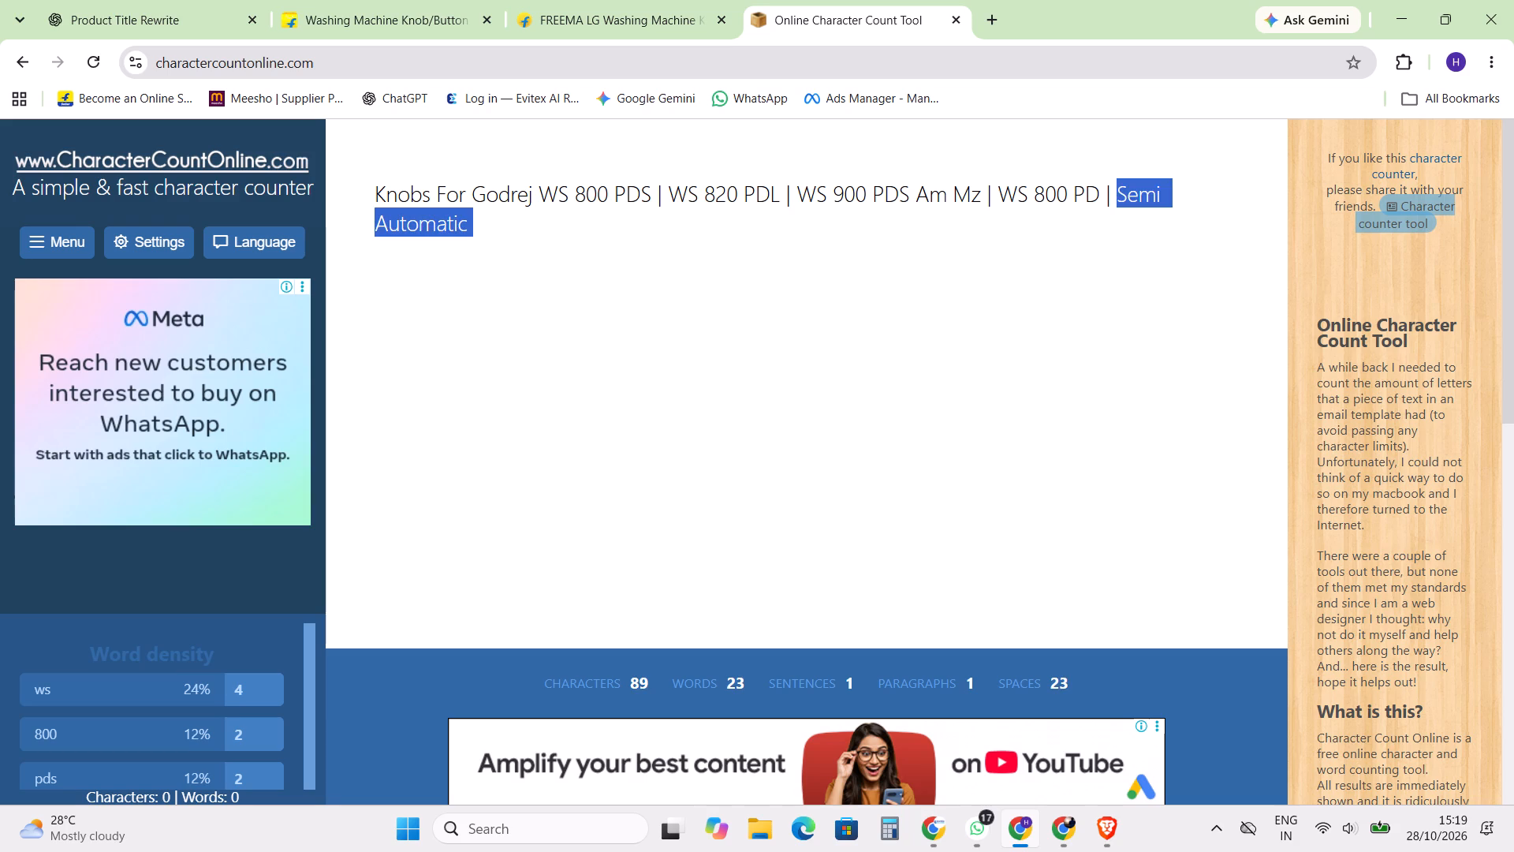
key(BackSpace)
key(BackSpace)
key(BackSpace)
key(BackSpace)
key(ctrl+a)
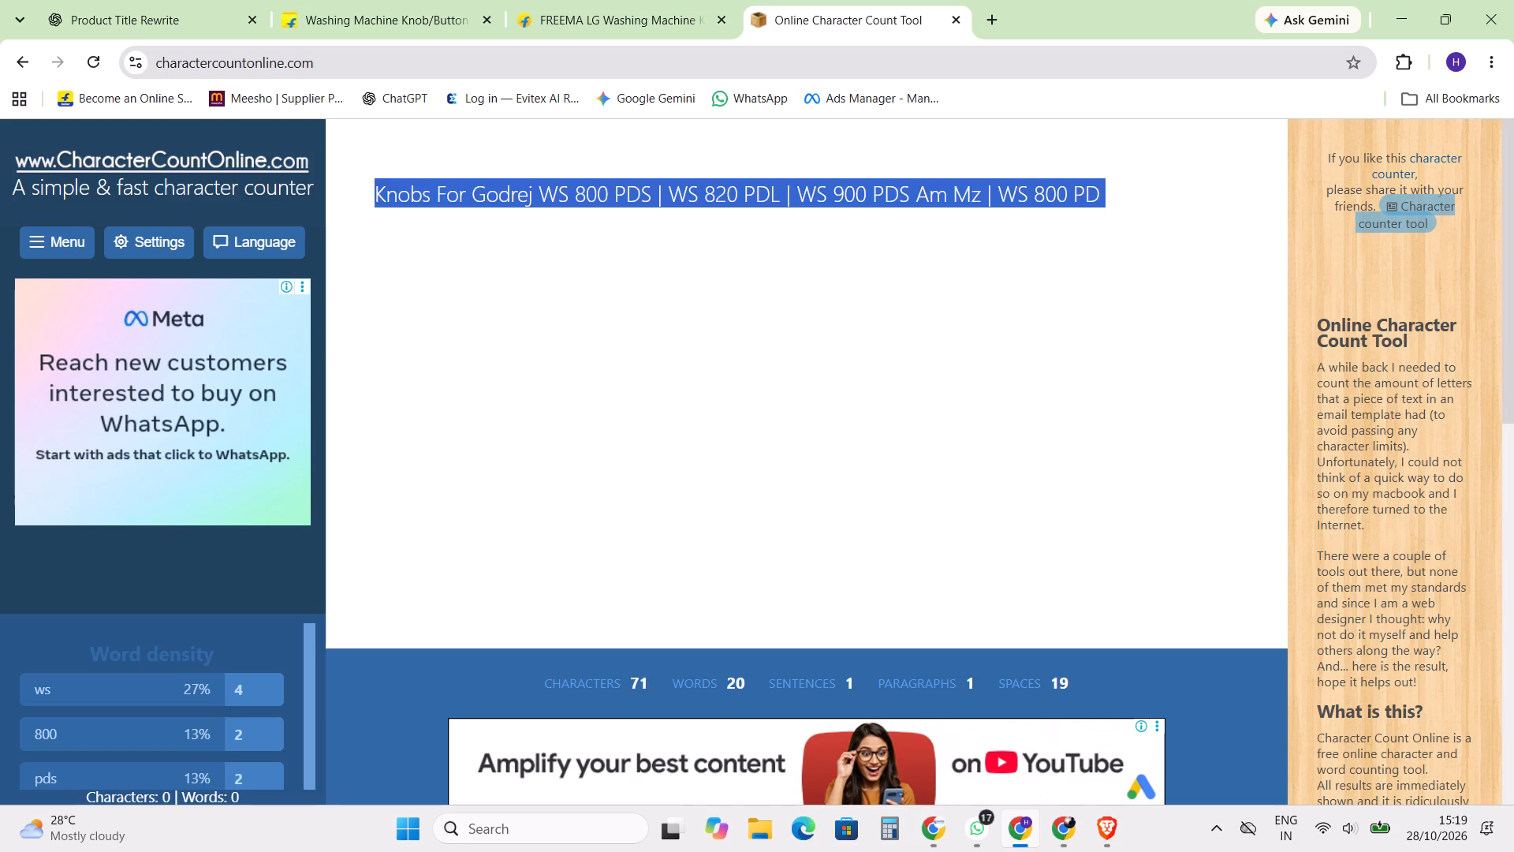
key(ctrl+c)
key(ctrl+c)
key(ctrl+c)
key(ctrl+c)
key(ctrl+c)
key(ctrl+c)
key(ctrl+c)
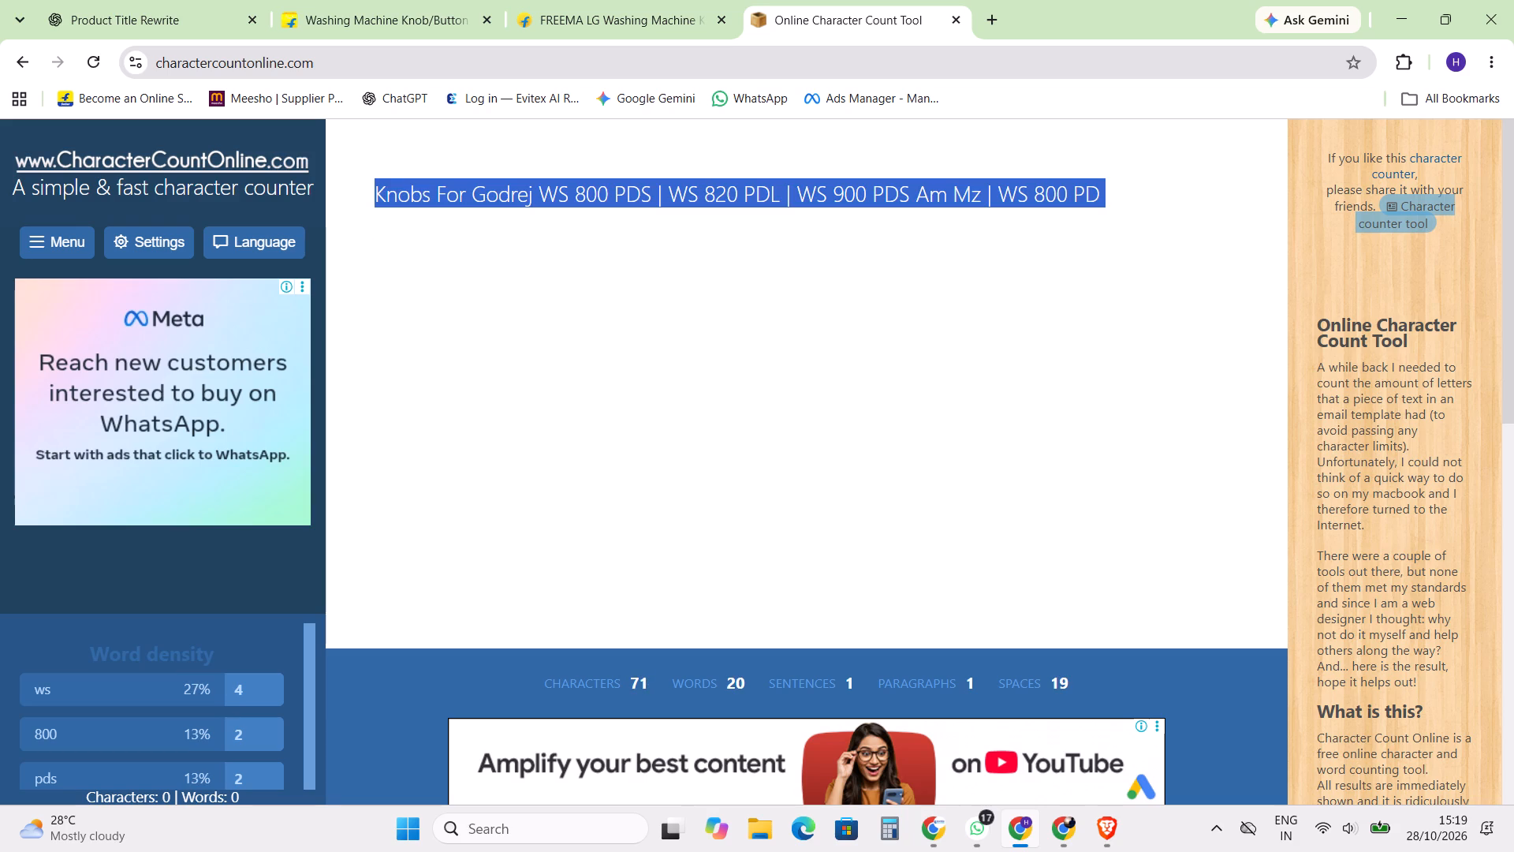
Insert "Set of 3" after "Knobs" in the draft title.
click(431, 192)
key(space)
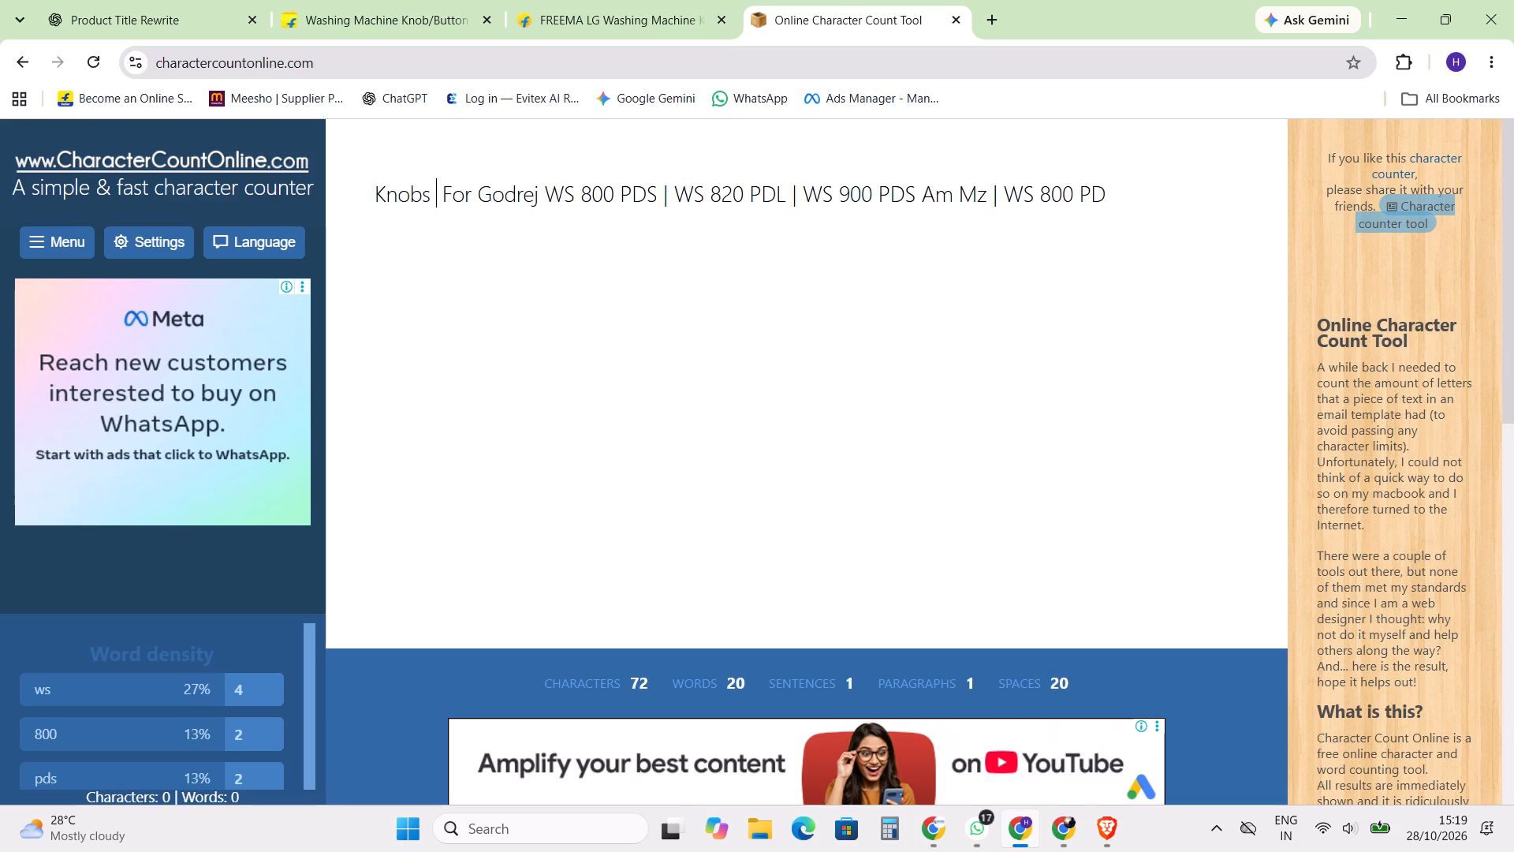
text(Set of)
key(space)
key(3)
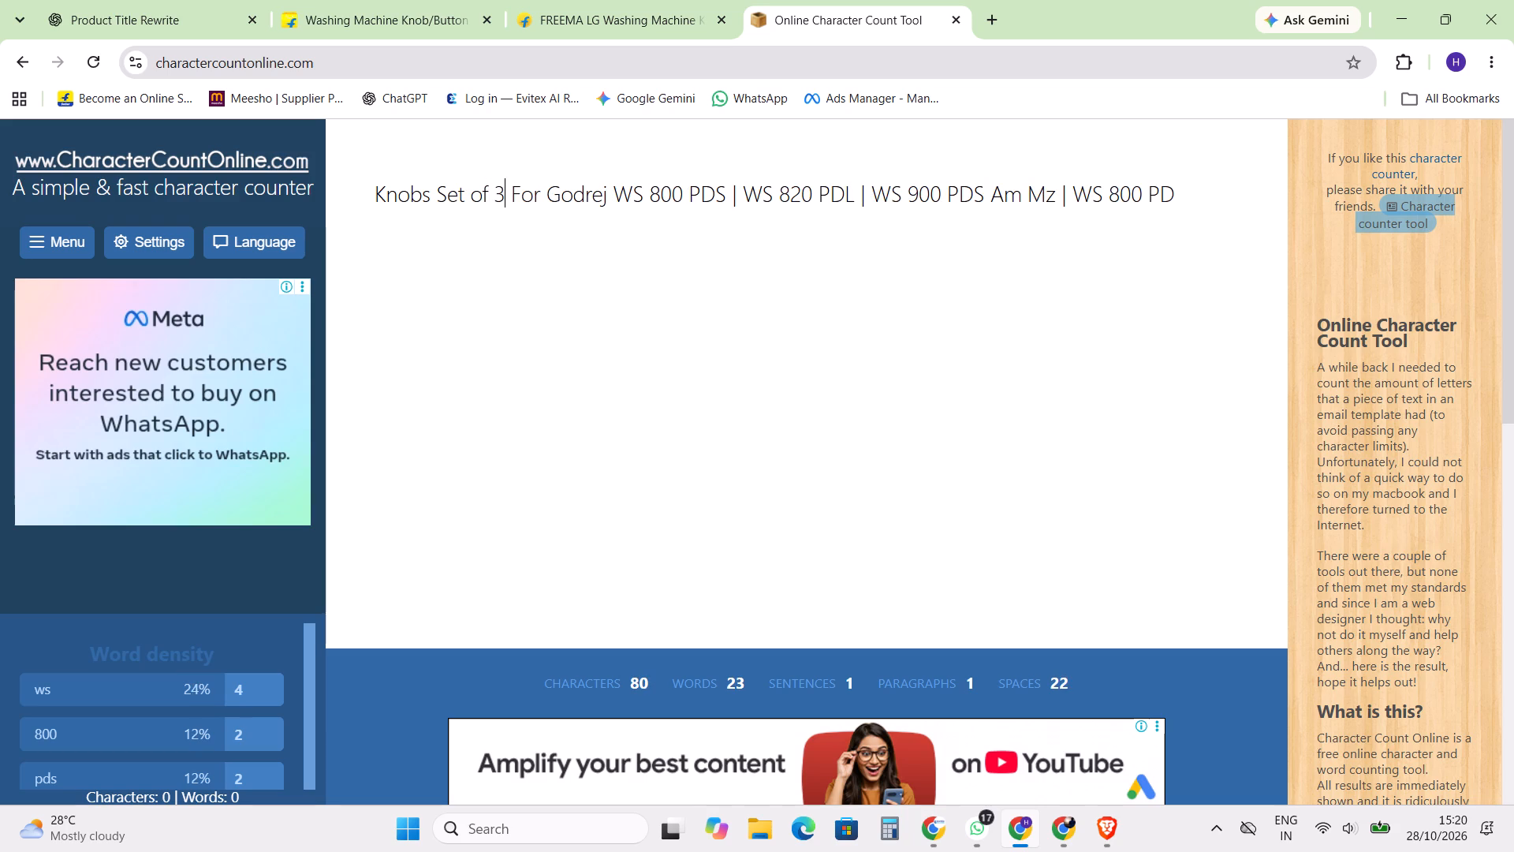
Copy the finished draft title into the Model Number of the Flipkart listing and regenerate the product title.
key(ctrl+a)
key(ctrl+c)
key(ctrl+c)
key(ctrl+c)
key(ctrl+c)
key(ctrl+c)
key(ctrl+c)
key(ctrl+c)
key(ctrl+c)
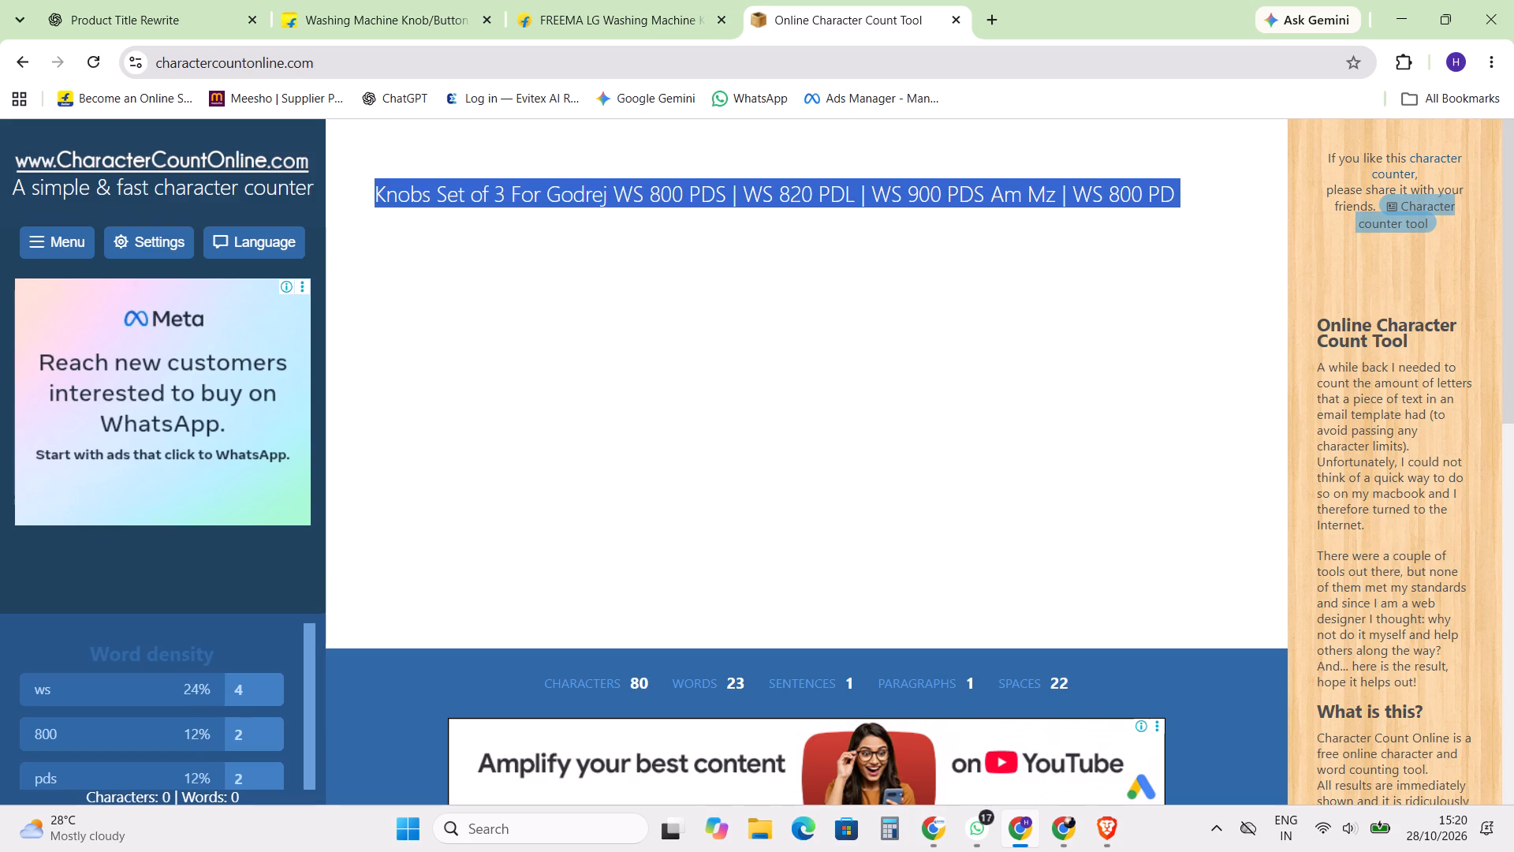
key(ctrl+c)
key(ctrl+c)
key(ctrl+c)
key(ctrl+c)
key(alt+Tab)
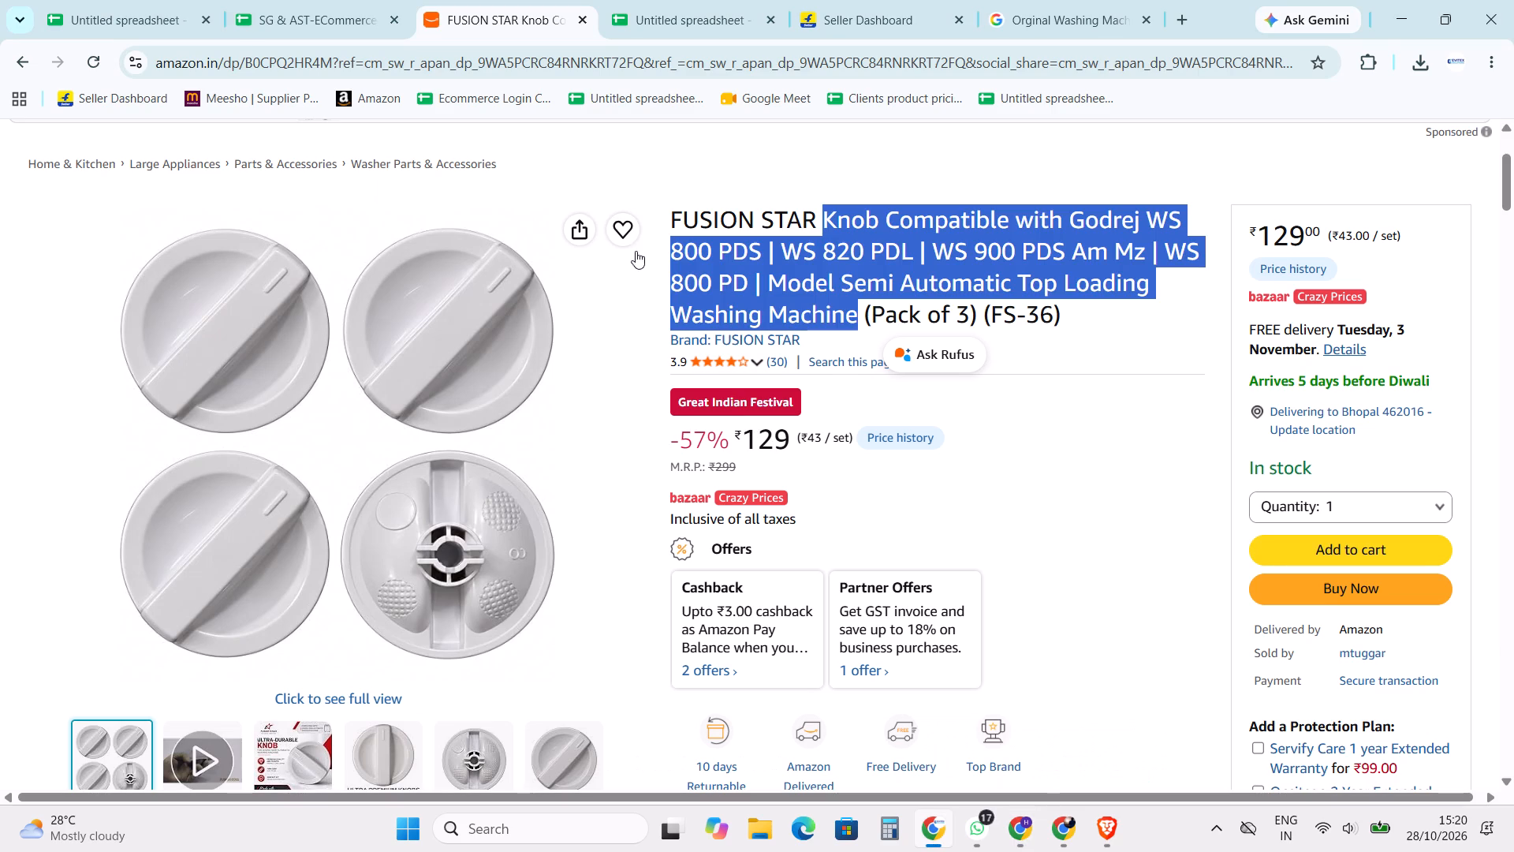
click(886, 0)
click(404, 356)
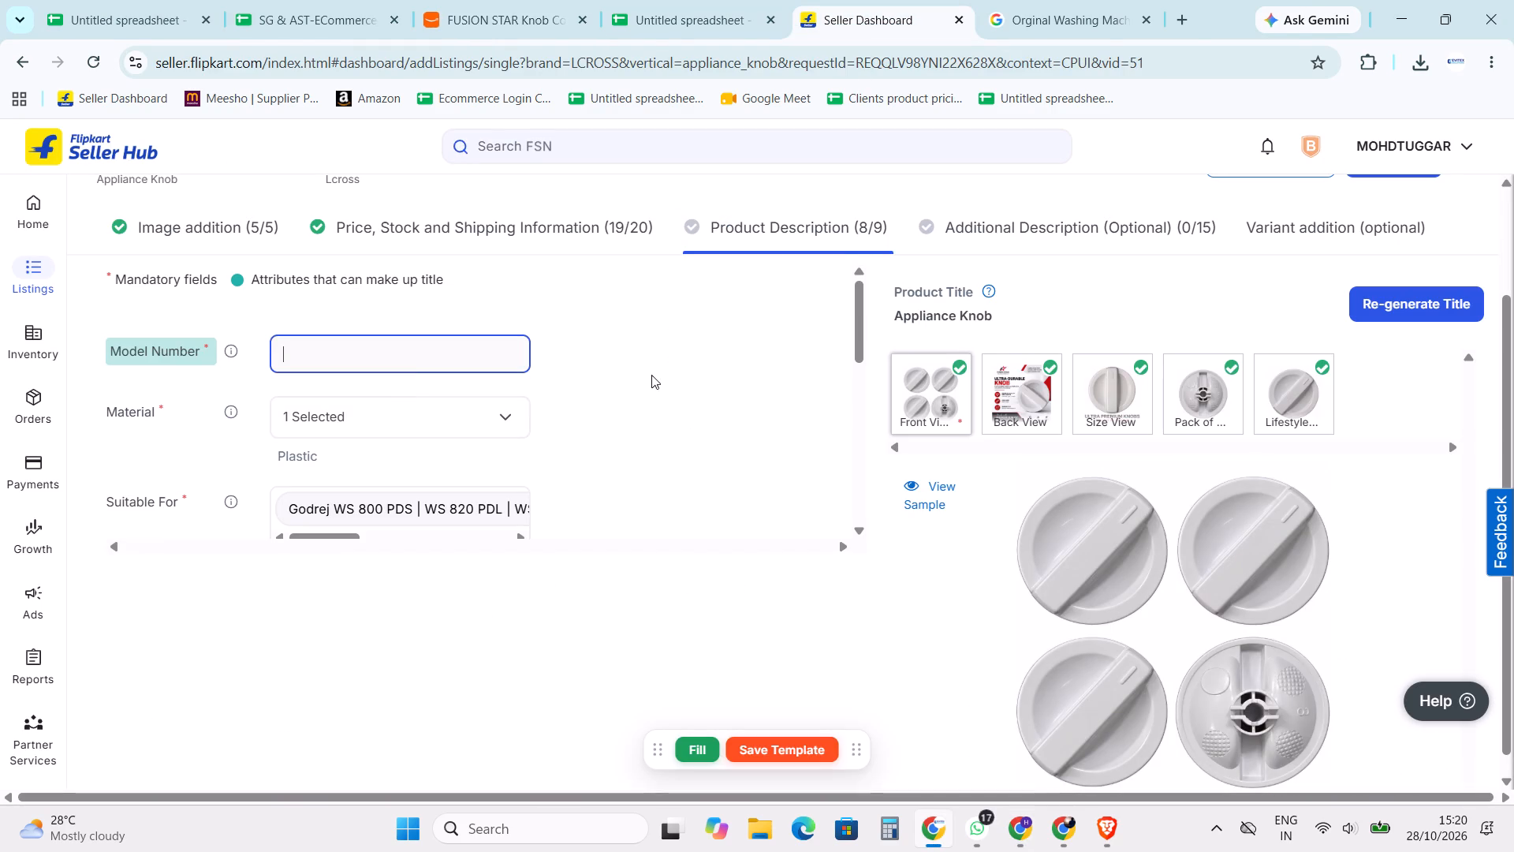
key(ctrl+v)
click(659, 373)
click(1382, 301)
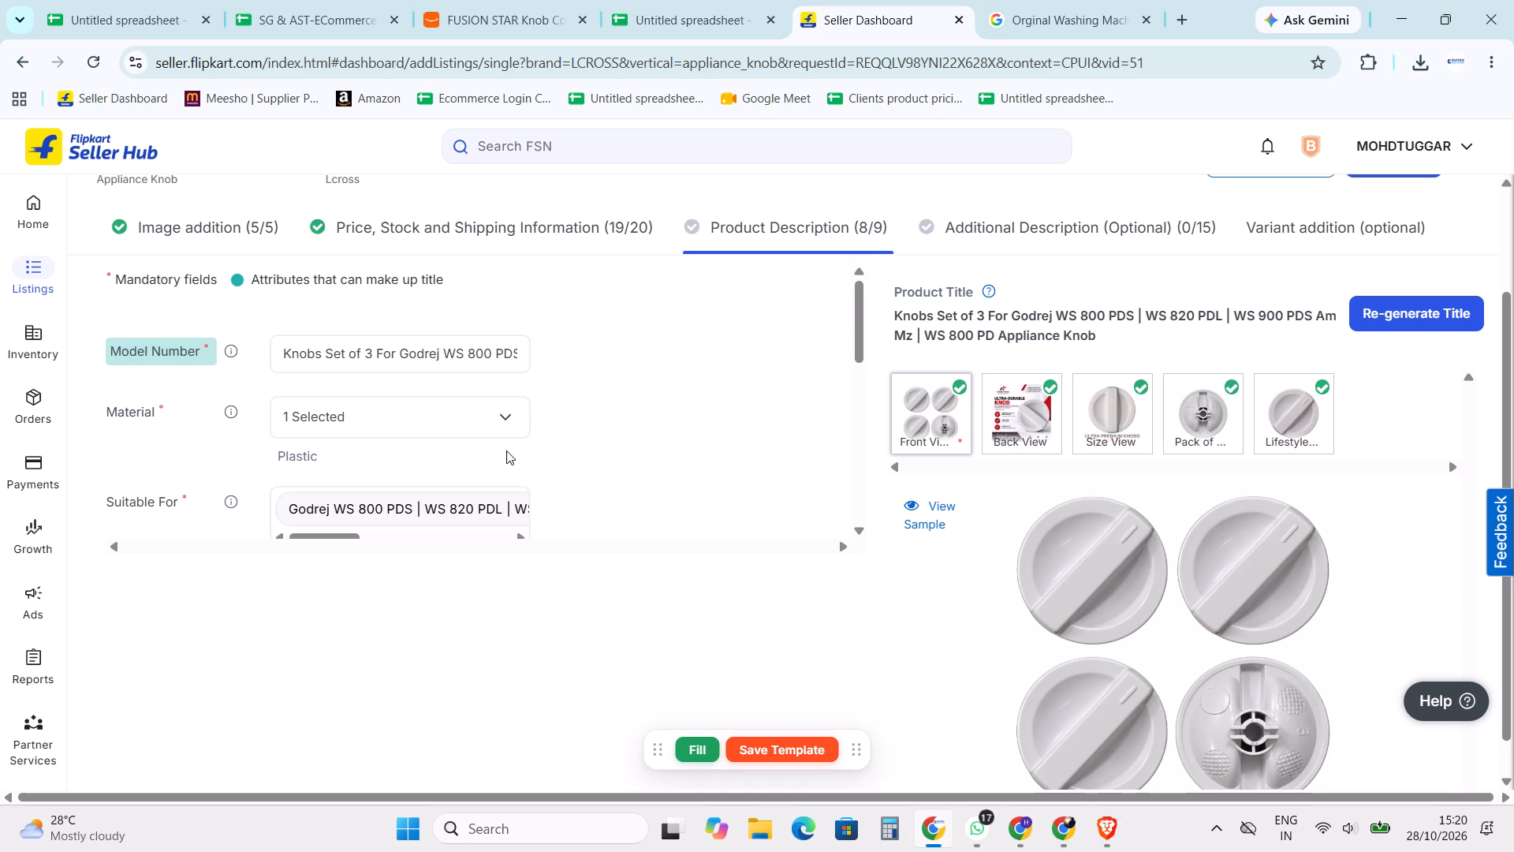
Open the listing's Additional Description section at the Description field.
scroll(491, 419, down, 14)
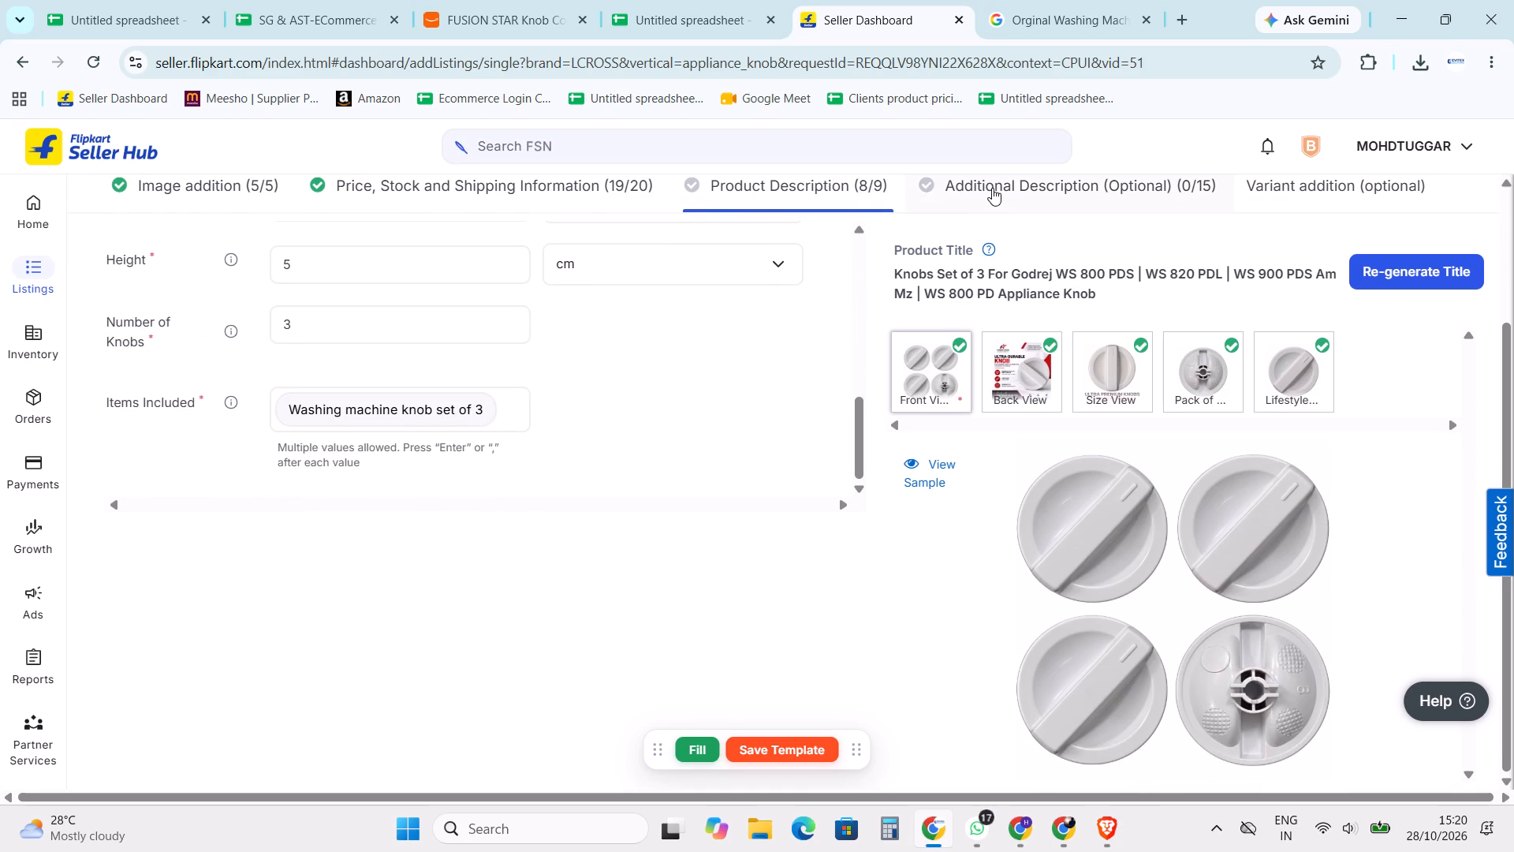
click(992, 188)
click(390, 384)
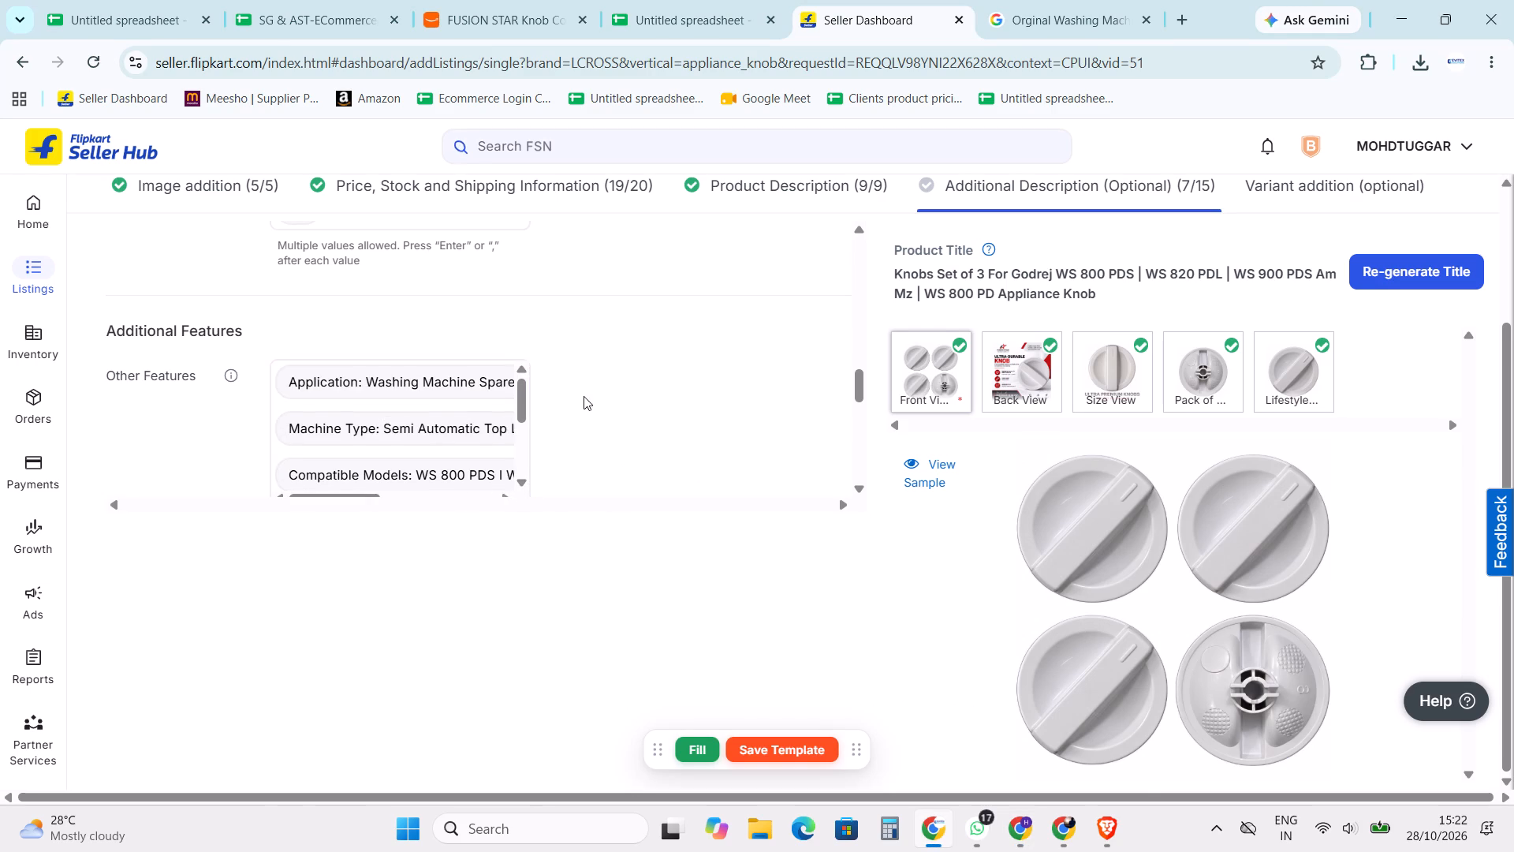
Set both Domestic Warranty and International Warranty to 0 months.
scroll(580, 385, down, 3)
click(416, 359)
key(0)
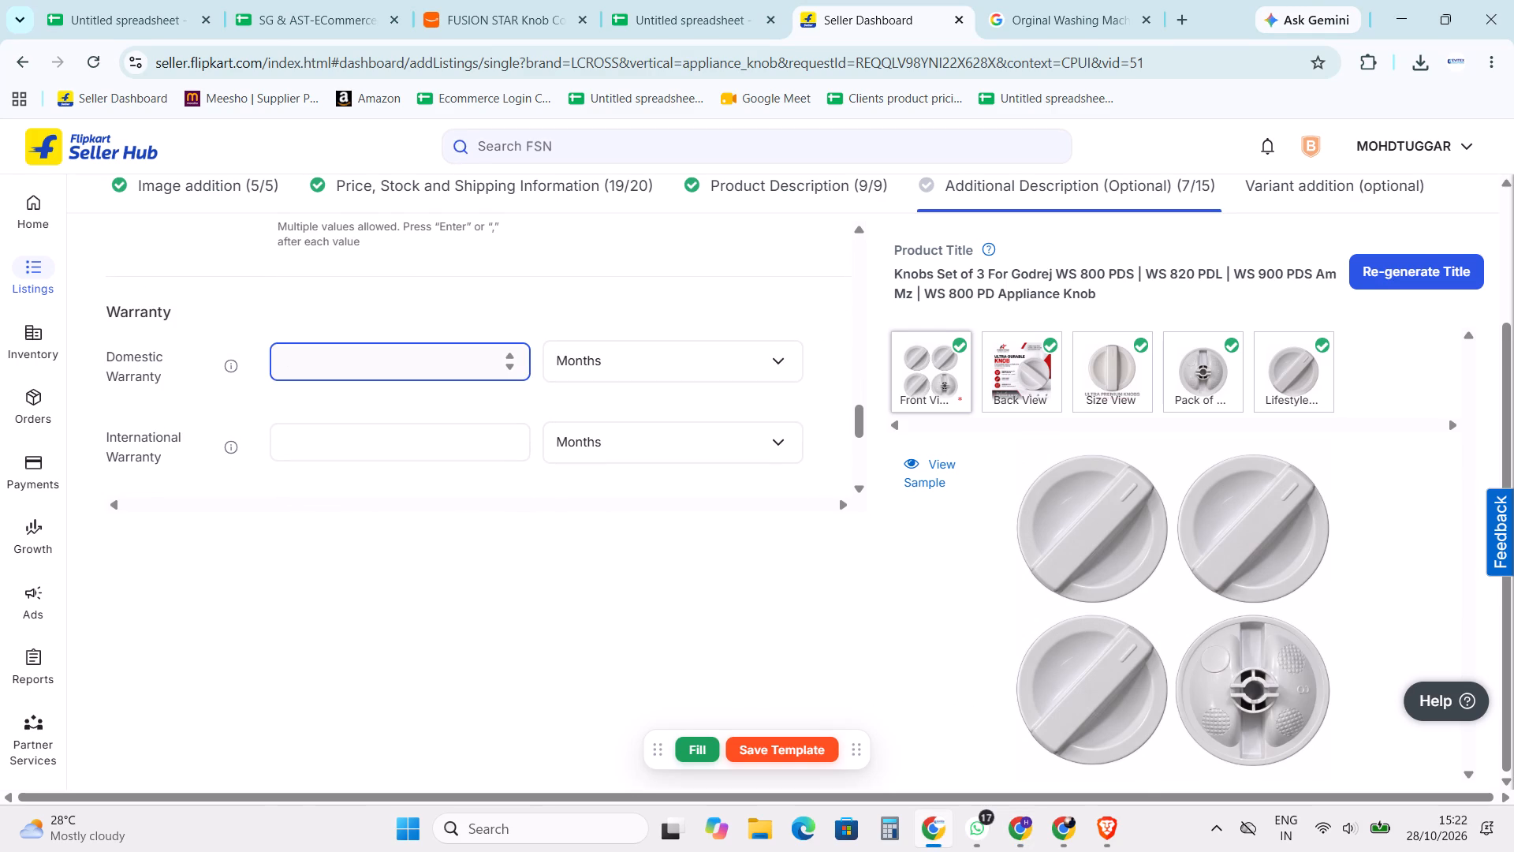
click(456, 428)
key(0)
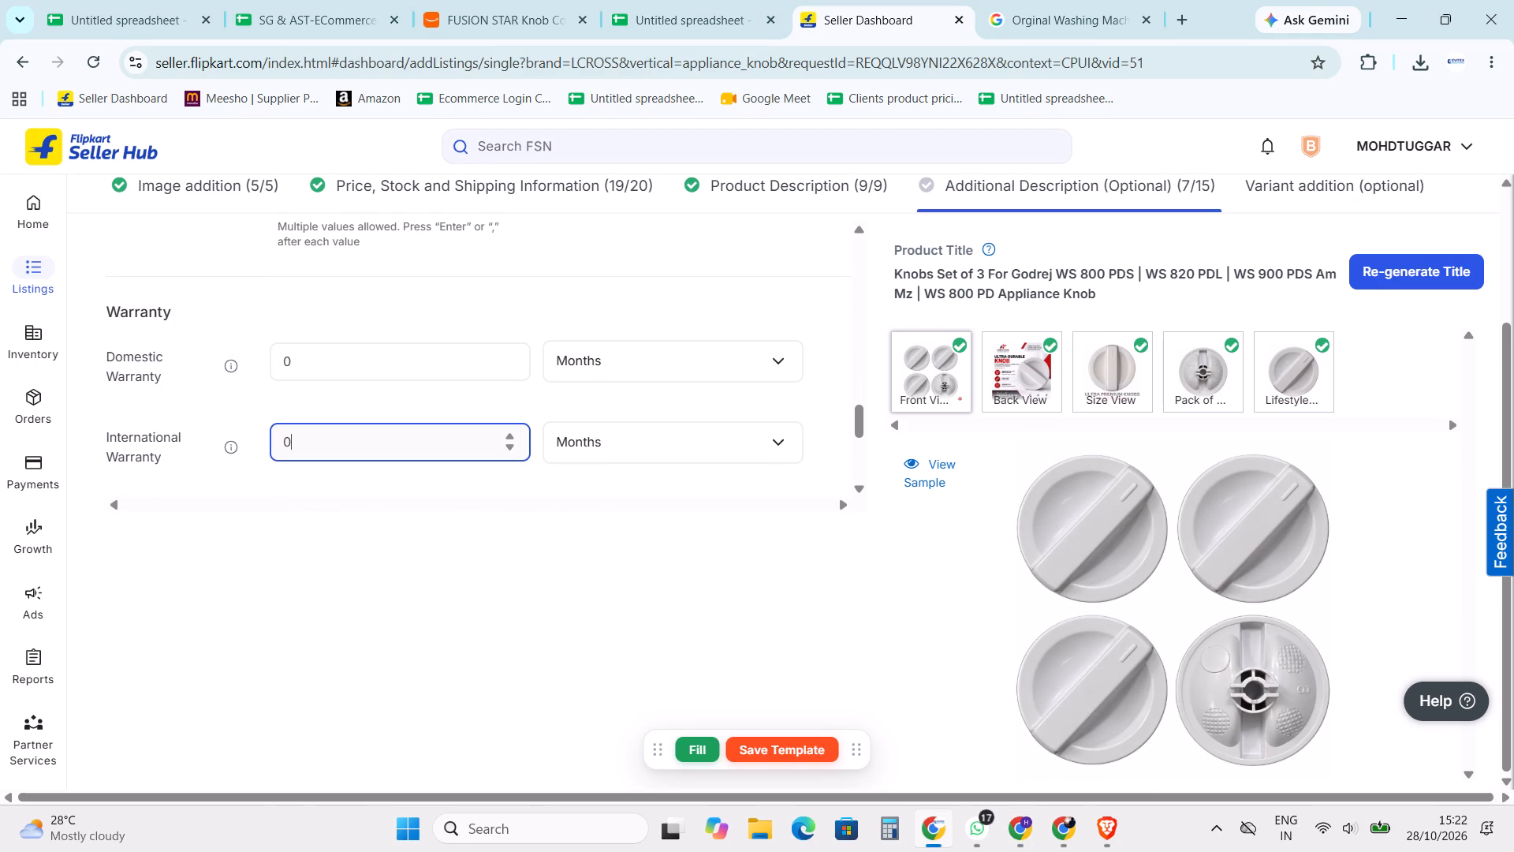
click(613, 303)
Fill Warranty Summary and Warranty Service Type with "NA".
scroll(614, 298, down, 2)
click(390, 325)
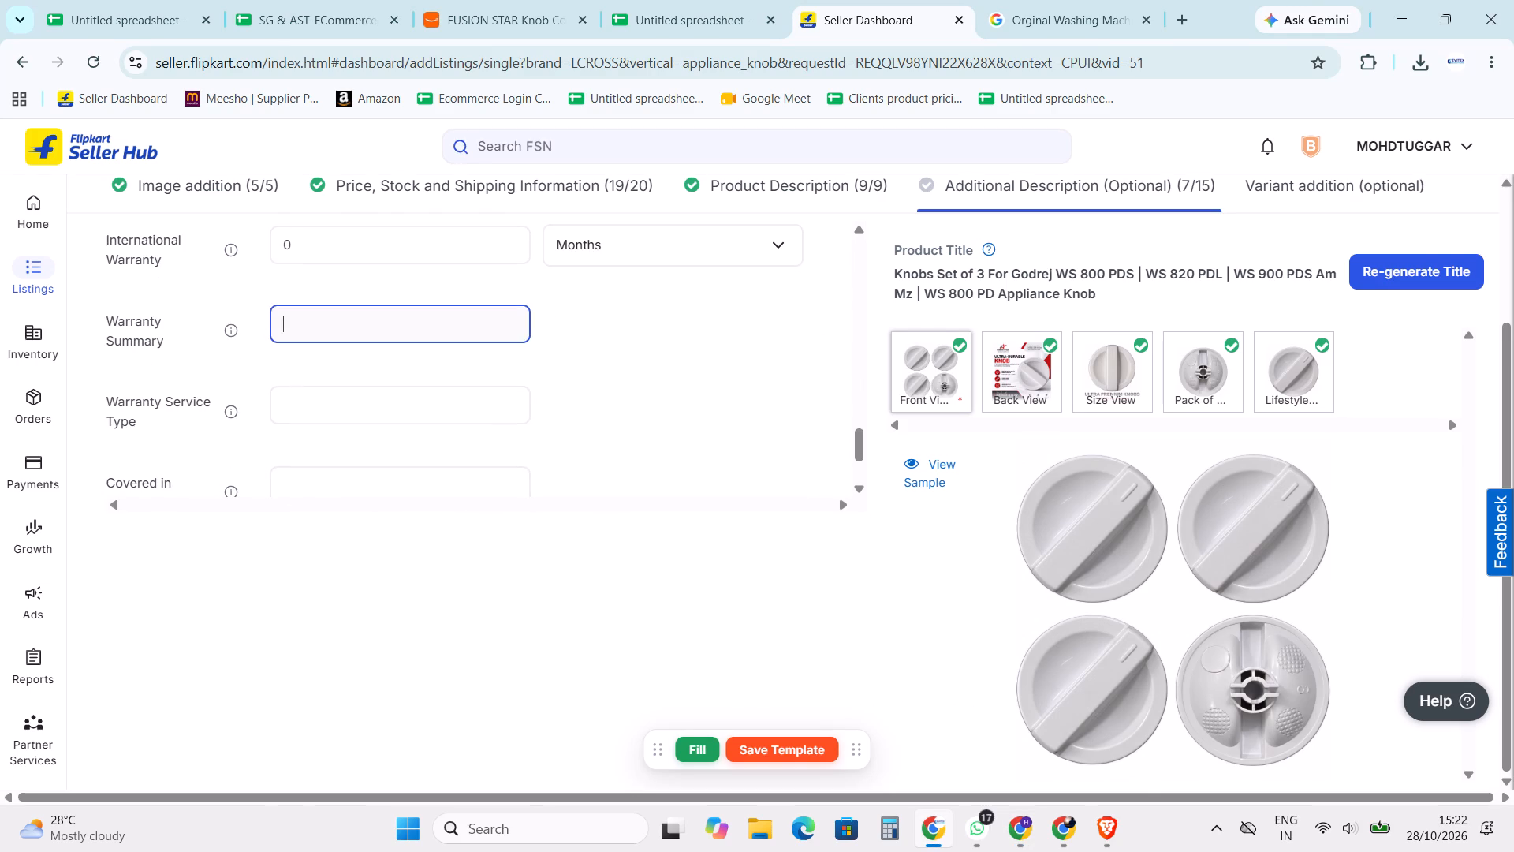
text(NA)
key(ctrl+a)
key(ctrl+c)
key(ctrl+c)
click(418, 418)
key(ctrl+v)
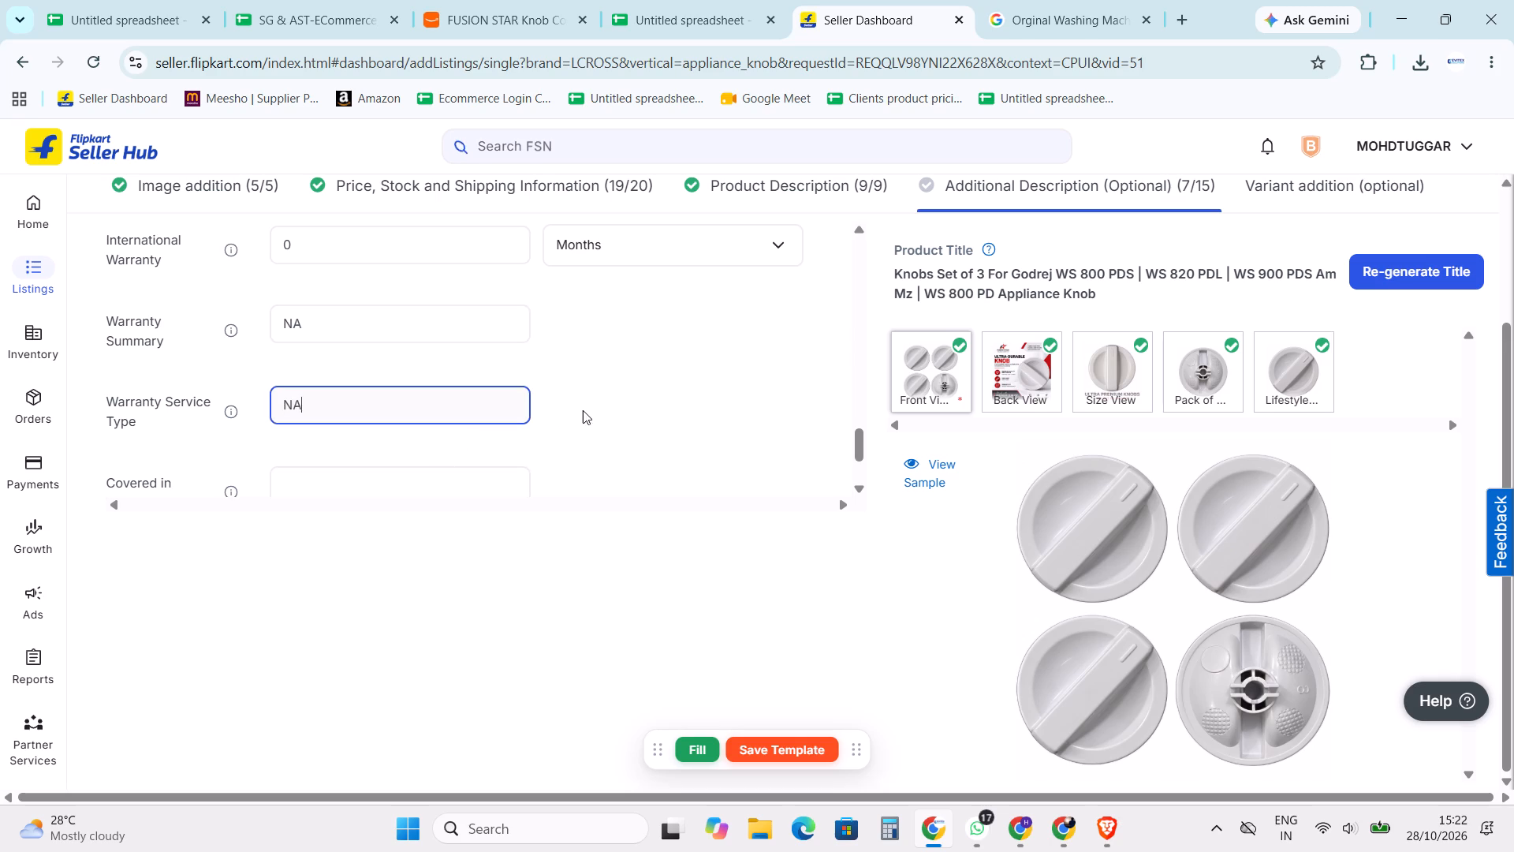
click(583, 410)
Fill Covered in Warranty and Not Covered in Warranty with "NA".
scroll(456, 426, down, 1)
click(411, 392)
key(ctrl+v)
click(620, 411)
scroll(527, 409, down, 2)
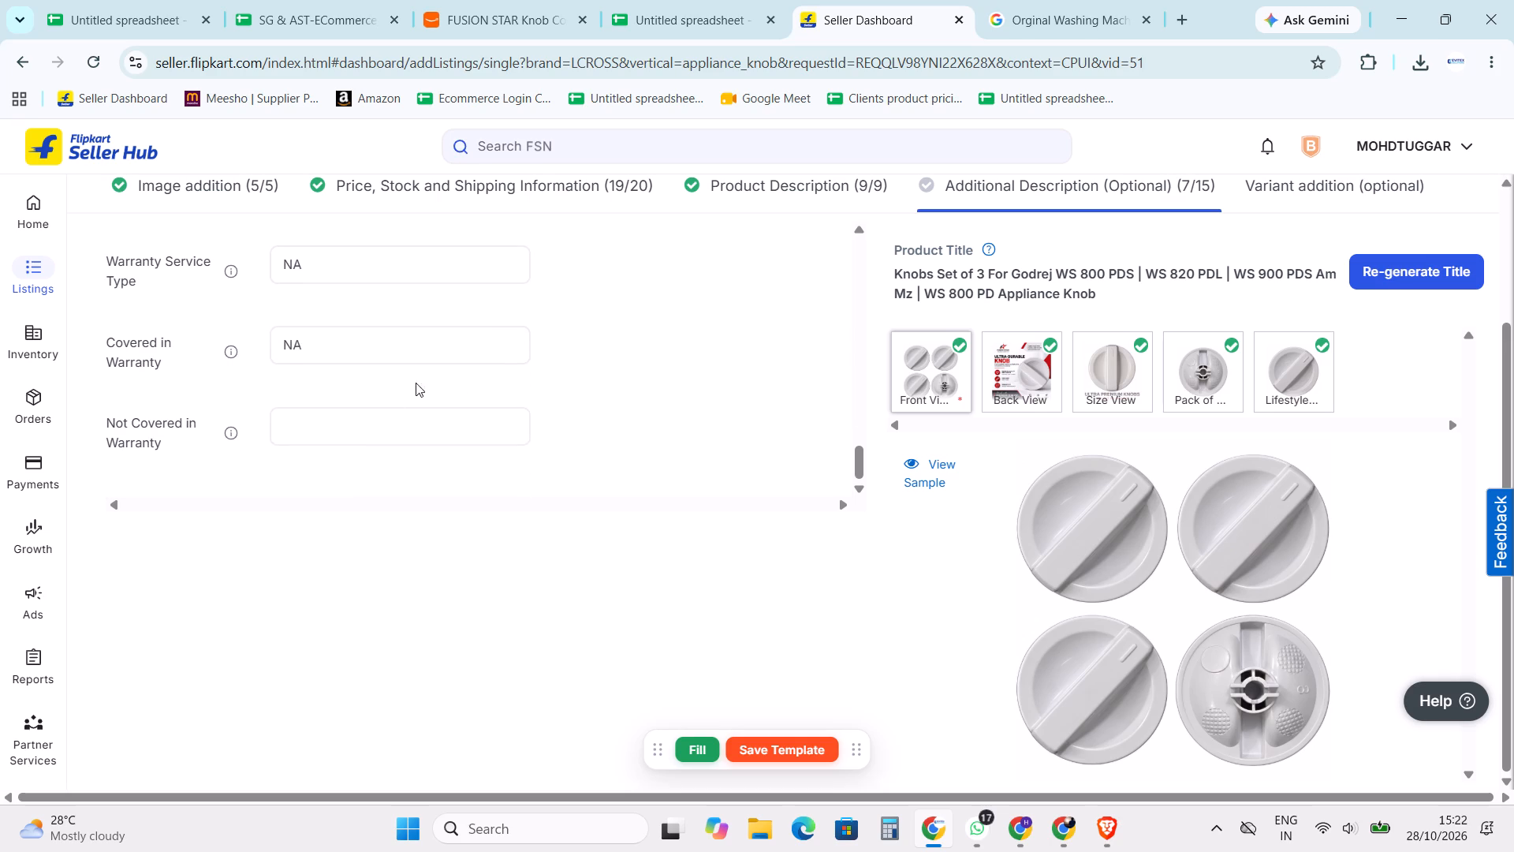
click(384, 414)
key(ctrl+v)
click(634, 398)
Save the additional details by switching to the Product Description section, and send the FS-36 listing to QC.
scroll(634, 398, down, 5)
scroll(672, 348, up, 3)
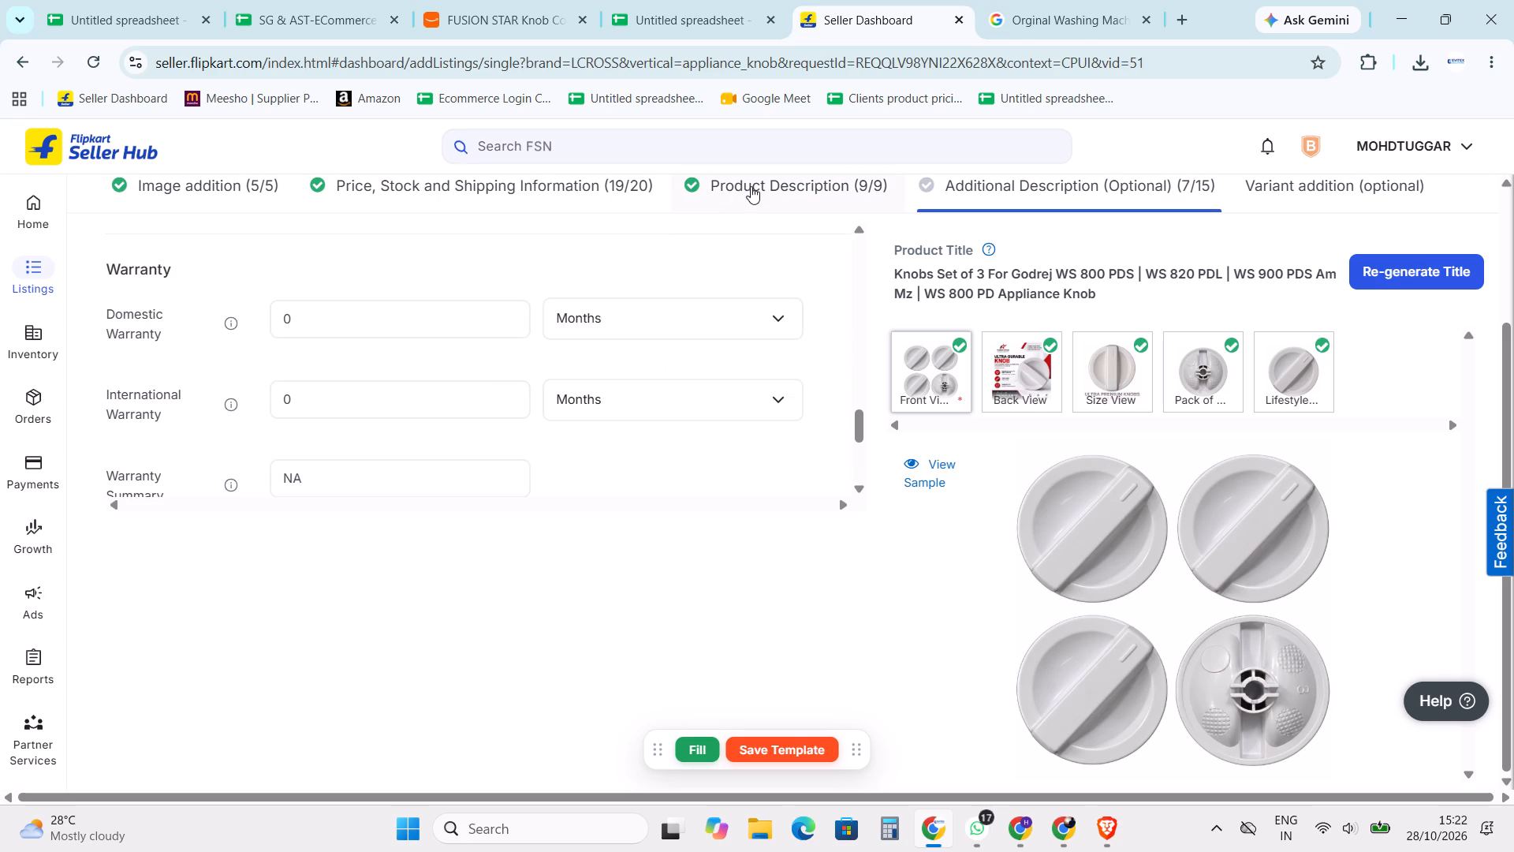
click(751, 186)
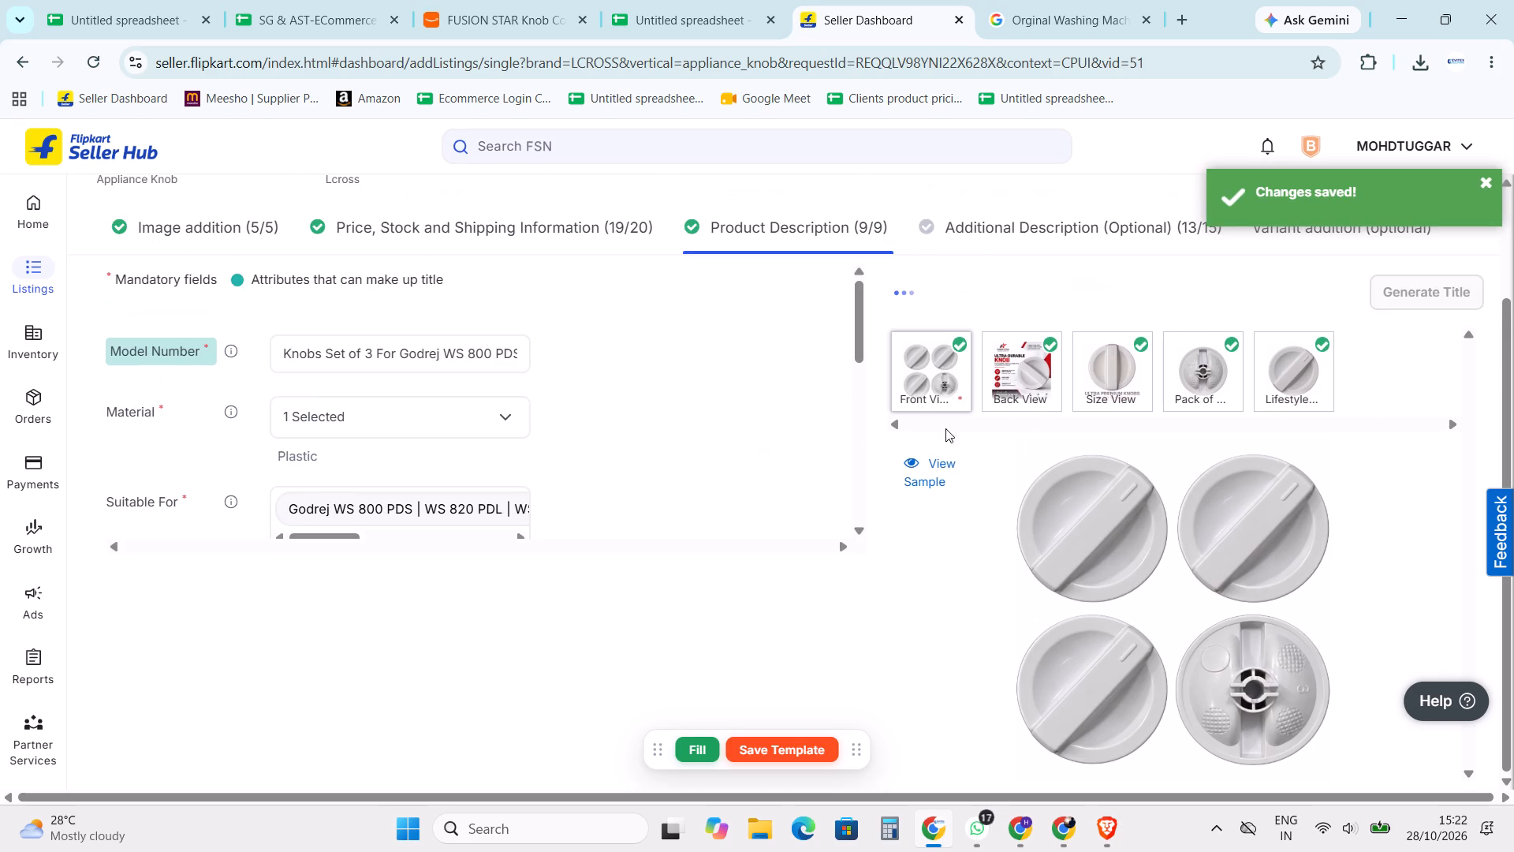
scroll(940, 439, up, 8)
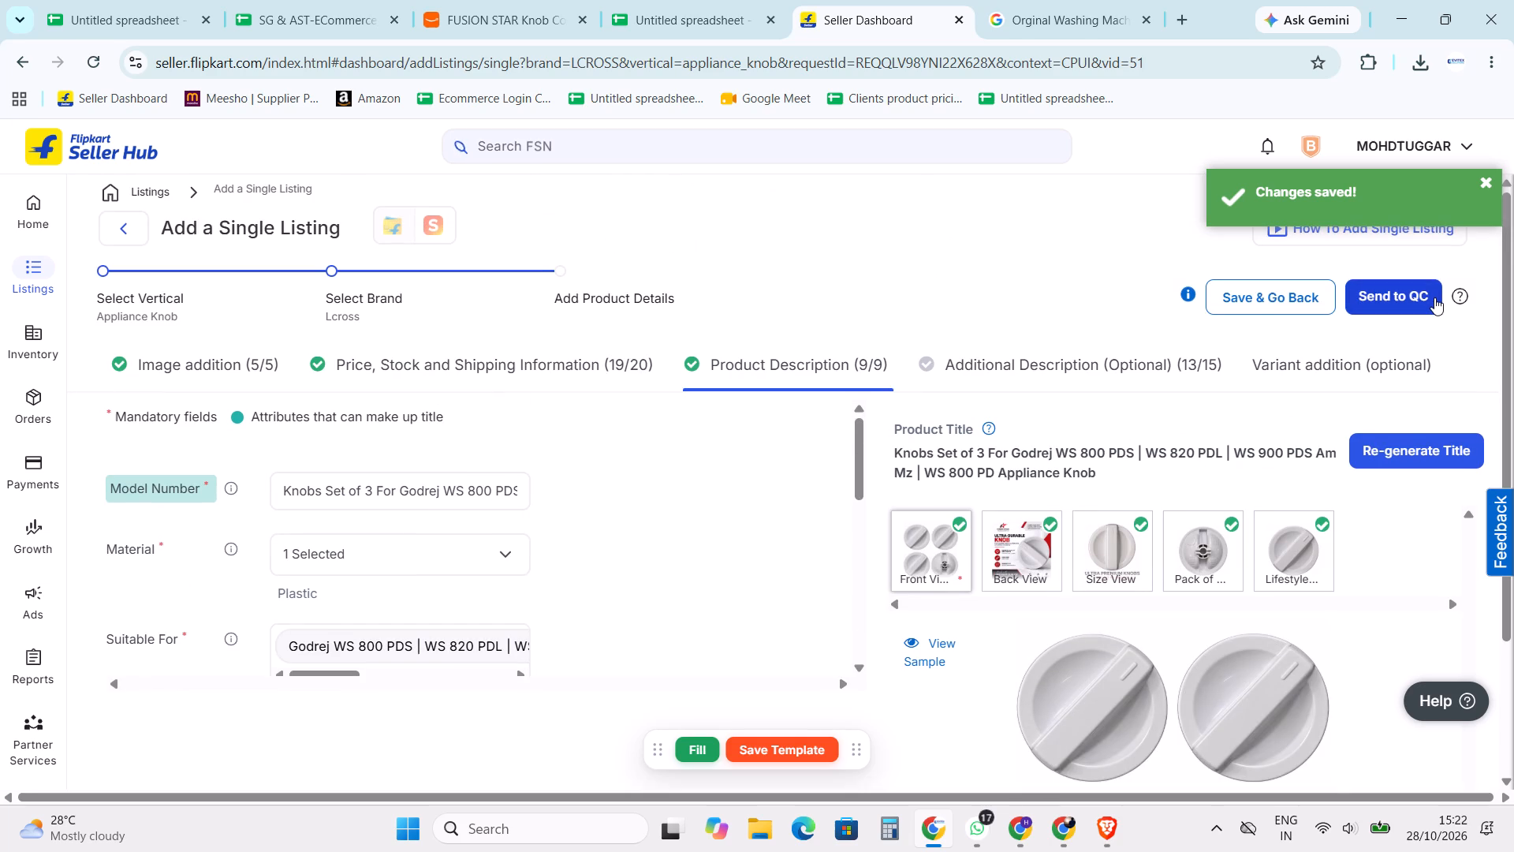
click(1434, 297)
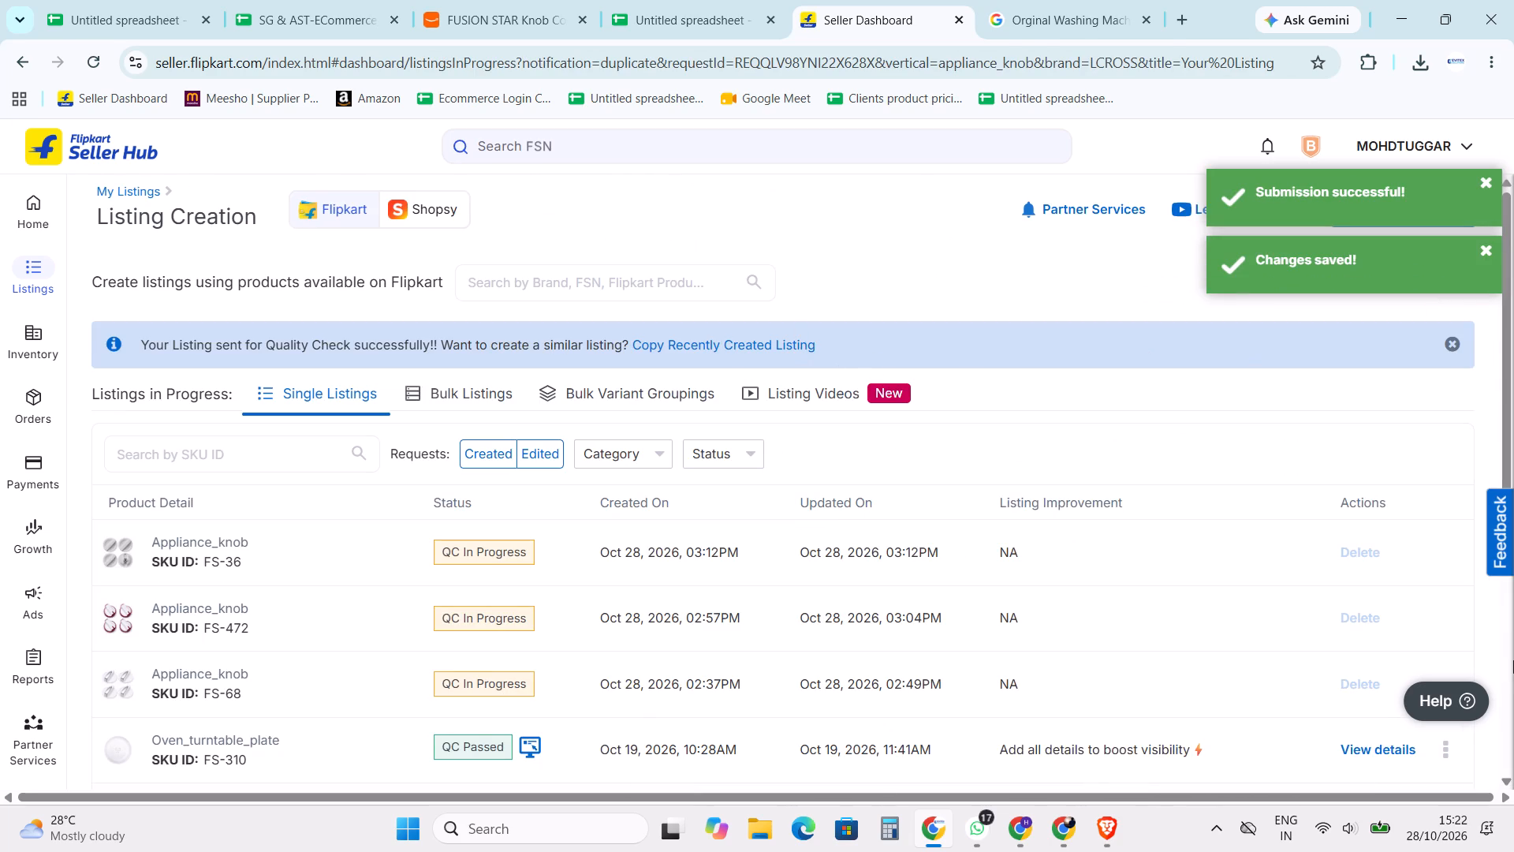
scroll(1507, 622, down, 1)
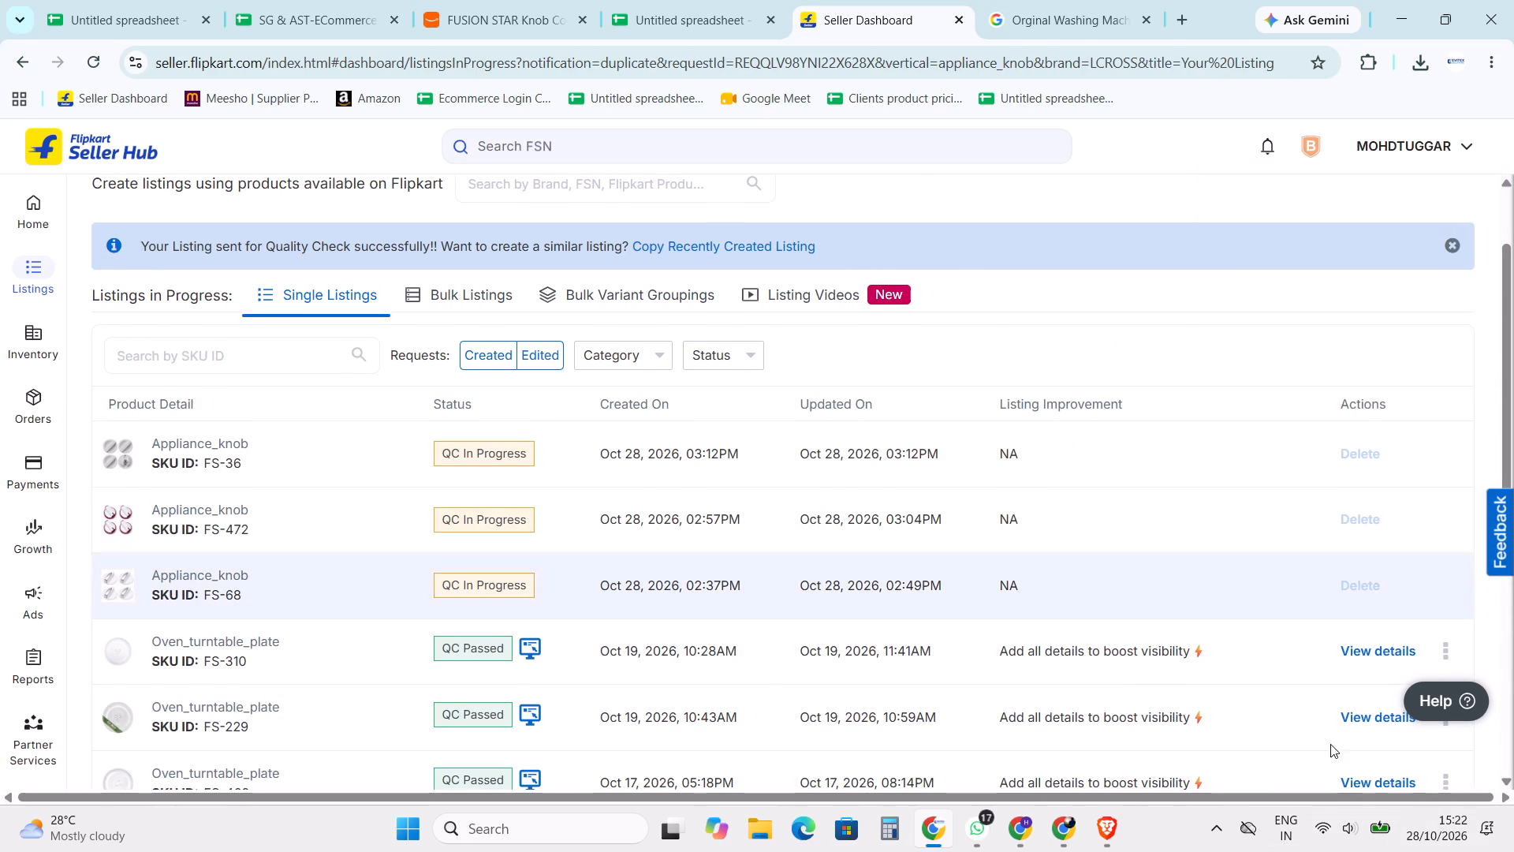
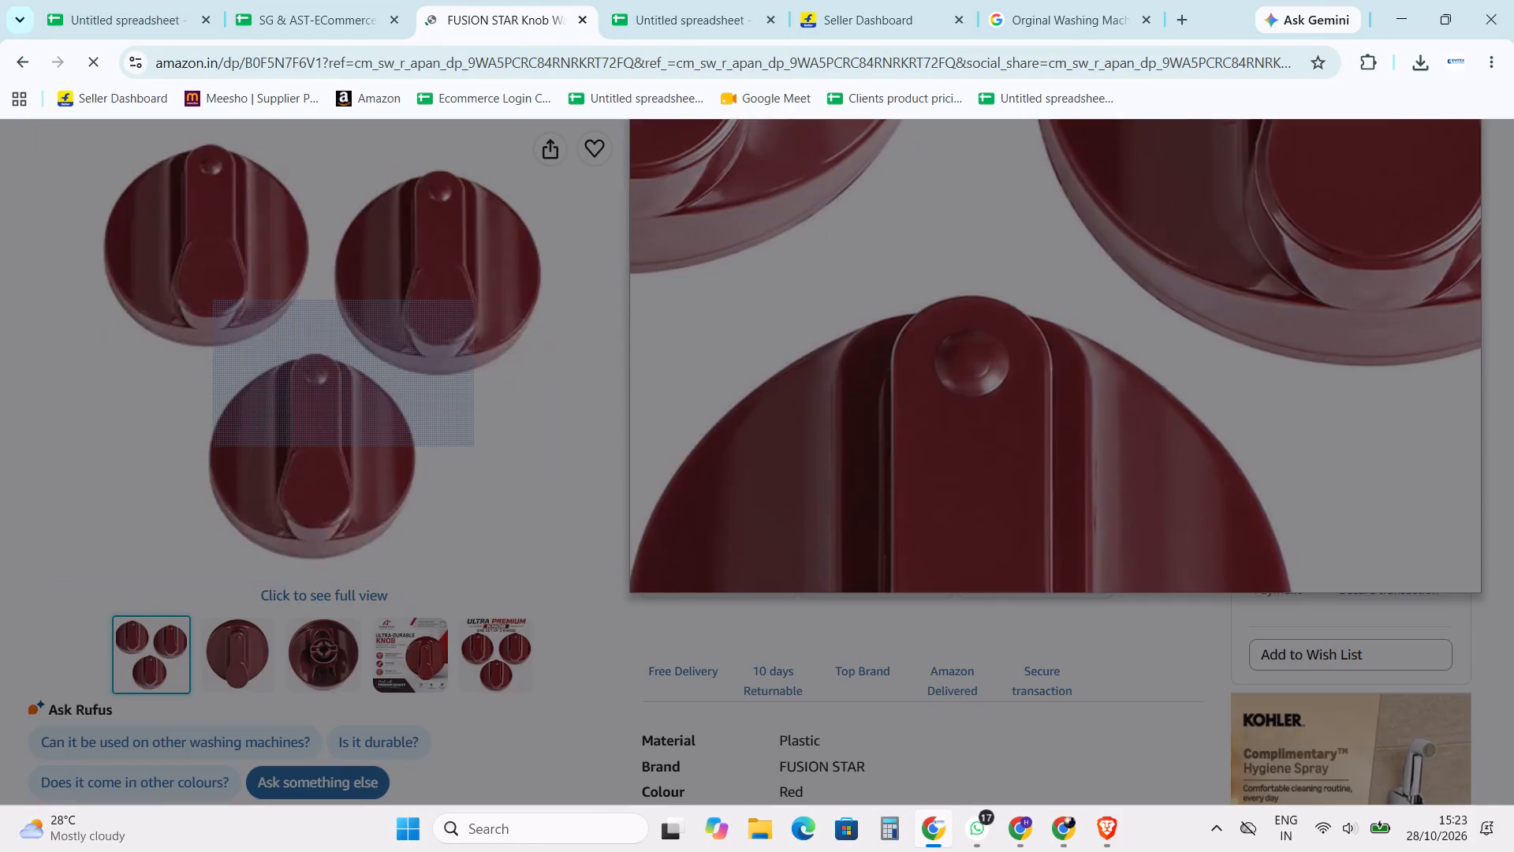
Save the first three gallery images of the FUSION STAR red Godrej knob listing to the computer.
right_click(650, 426)
click(731, 483)
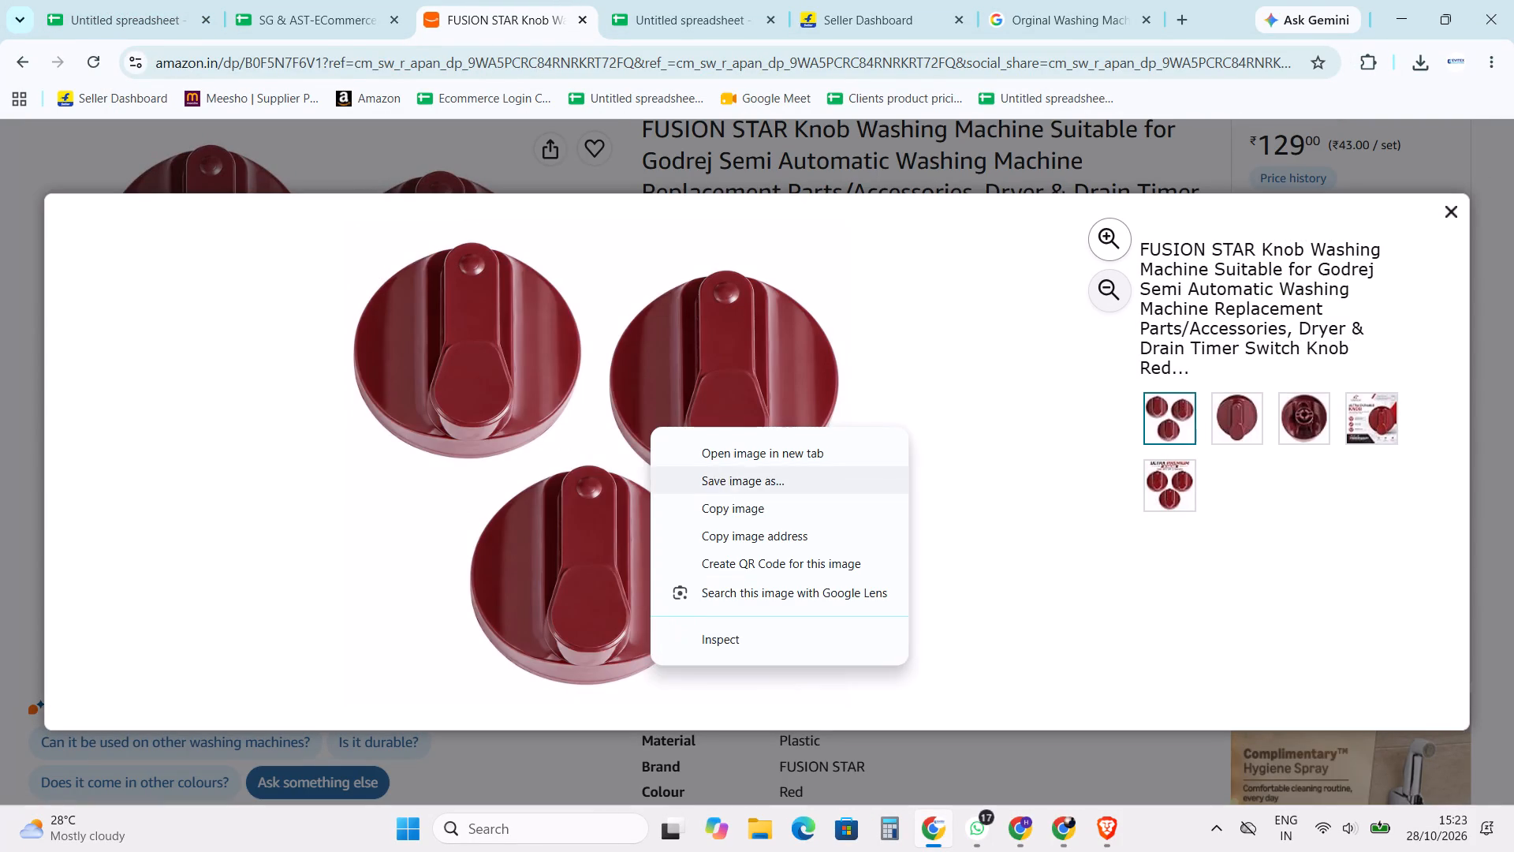
key(Return)
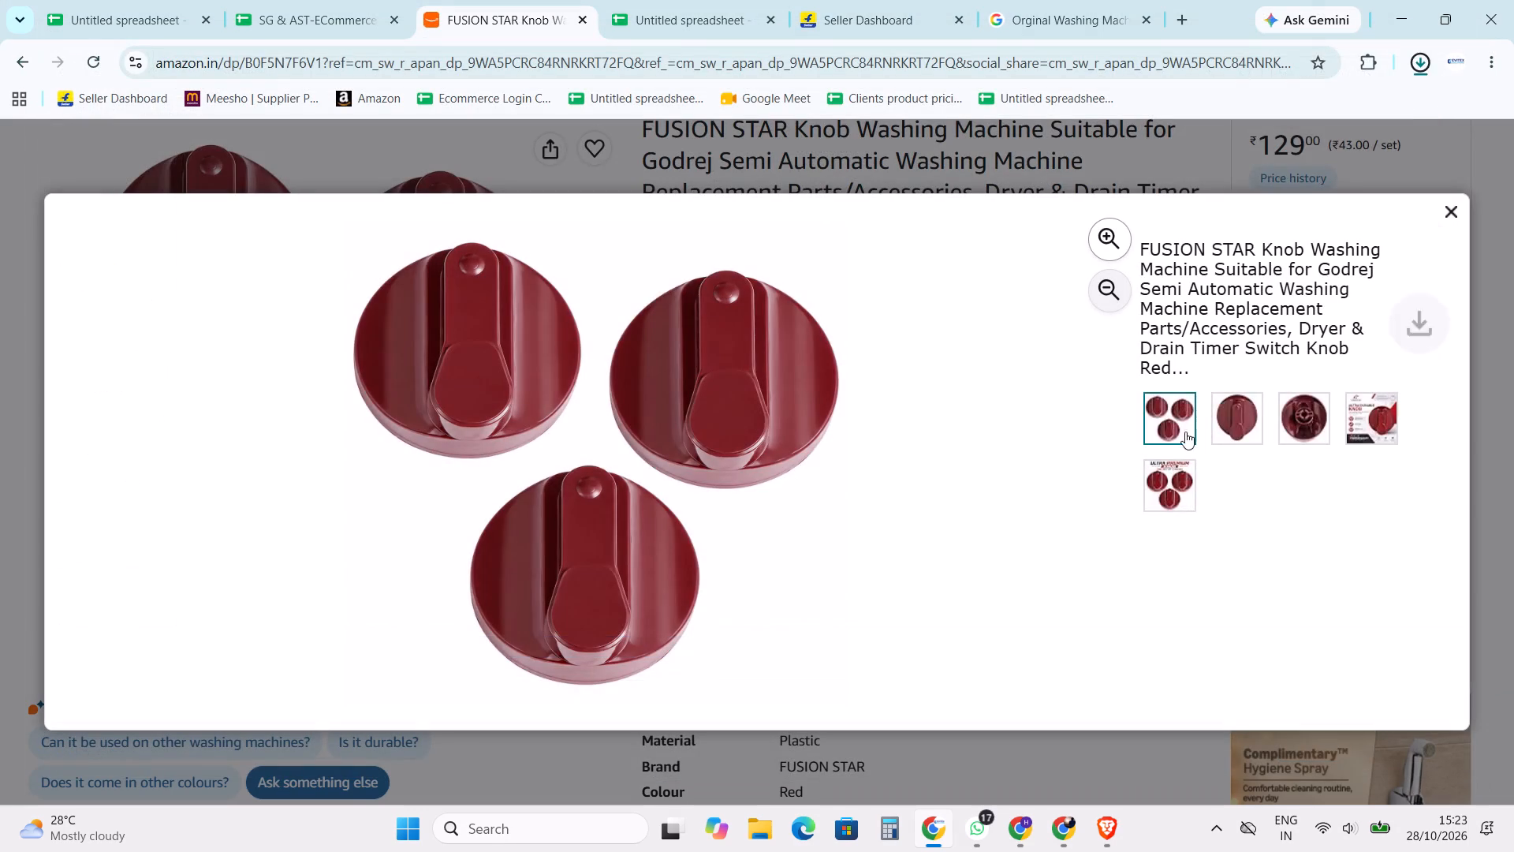
click(1231, 418)
click(1195, 639)
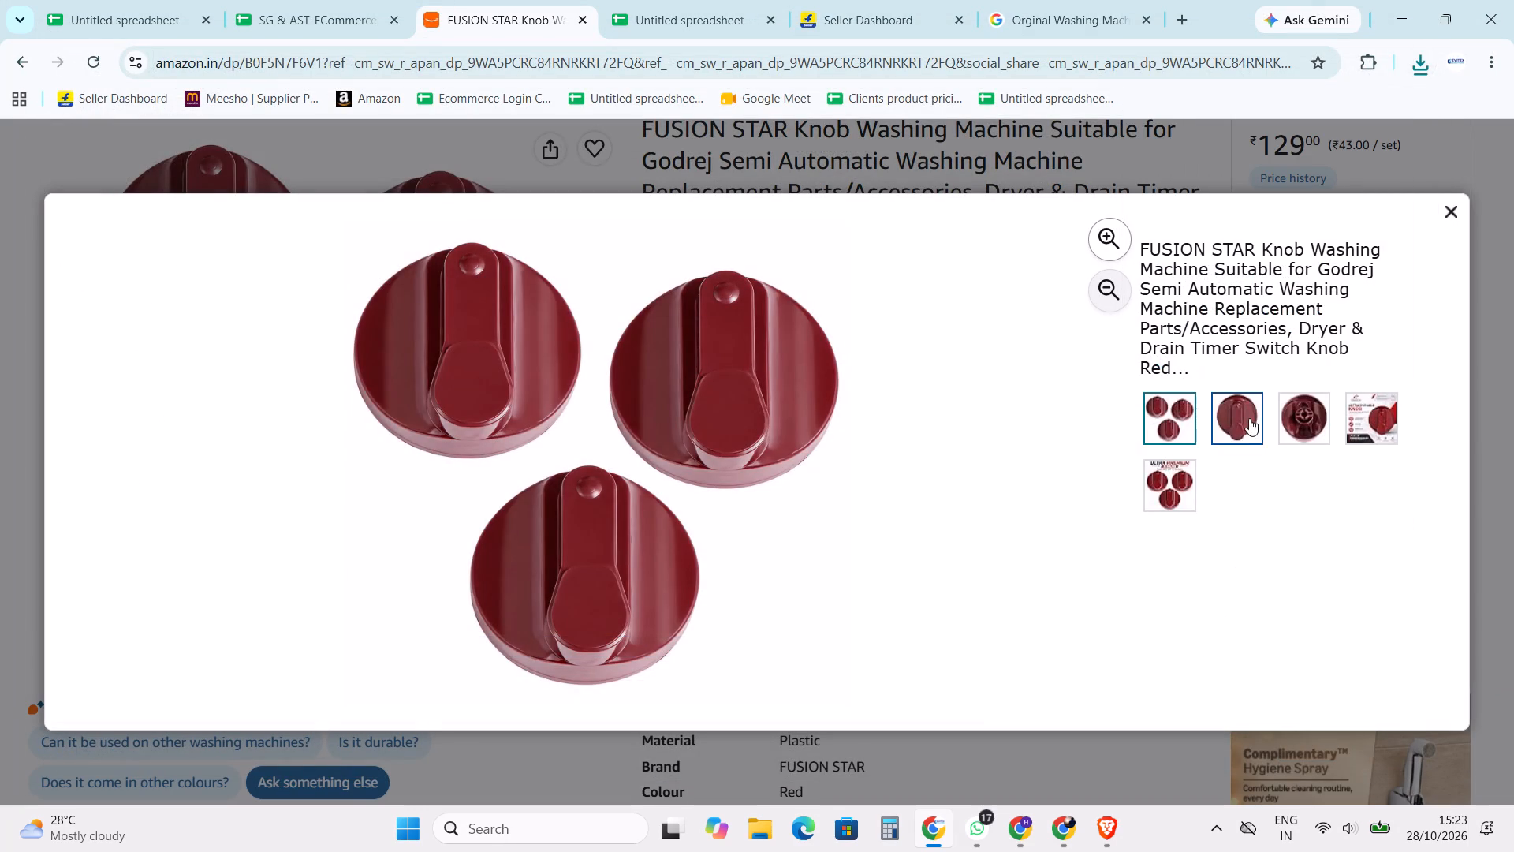
click(1249, 418)
right_click(742, 446)
click(794, 497)
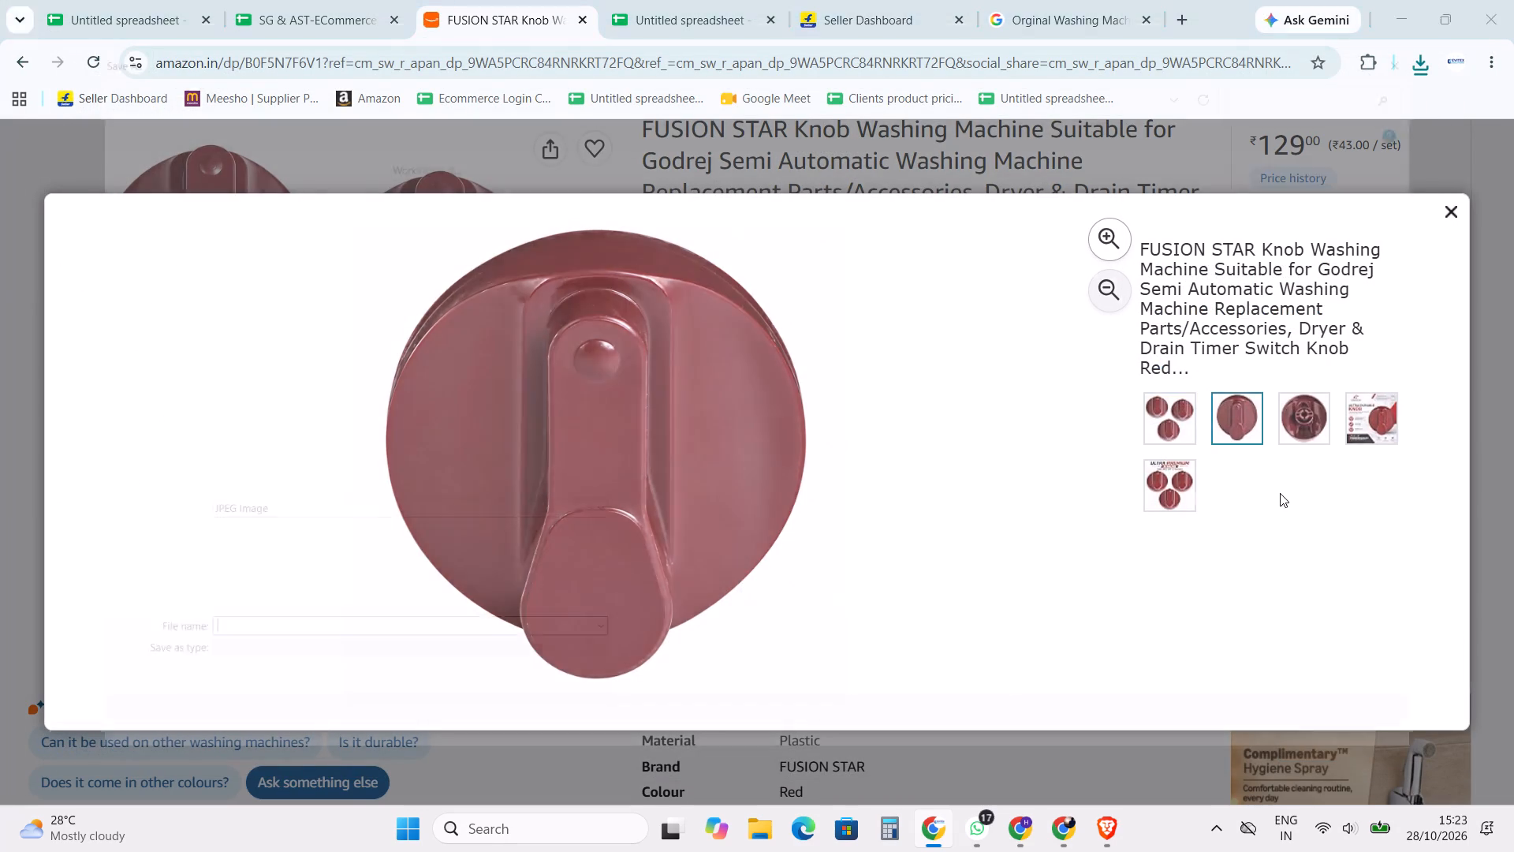
key(Return)
click(1306, 417)
right_click(628, 461)
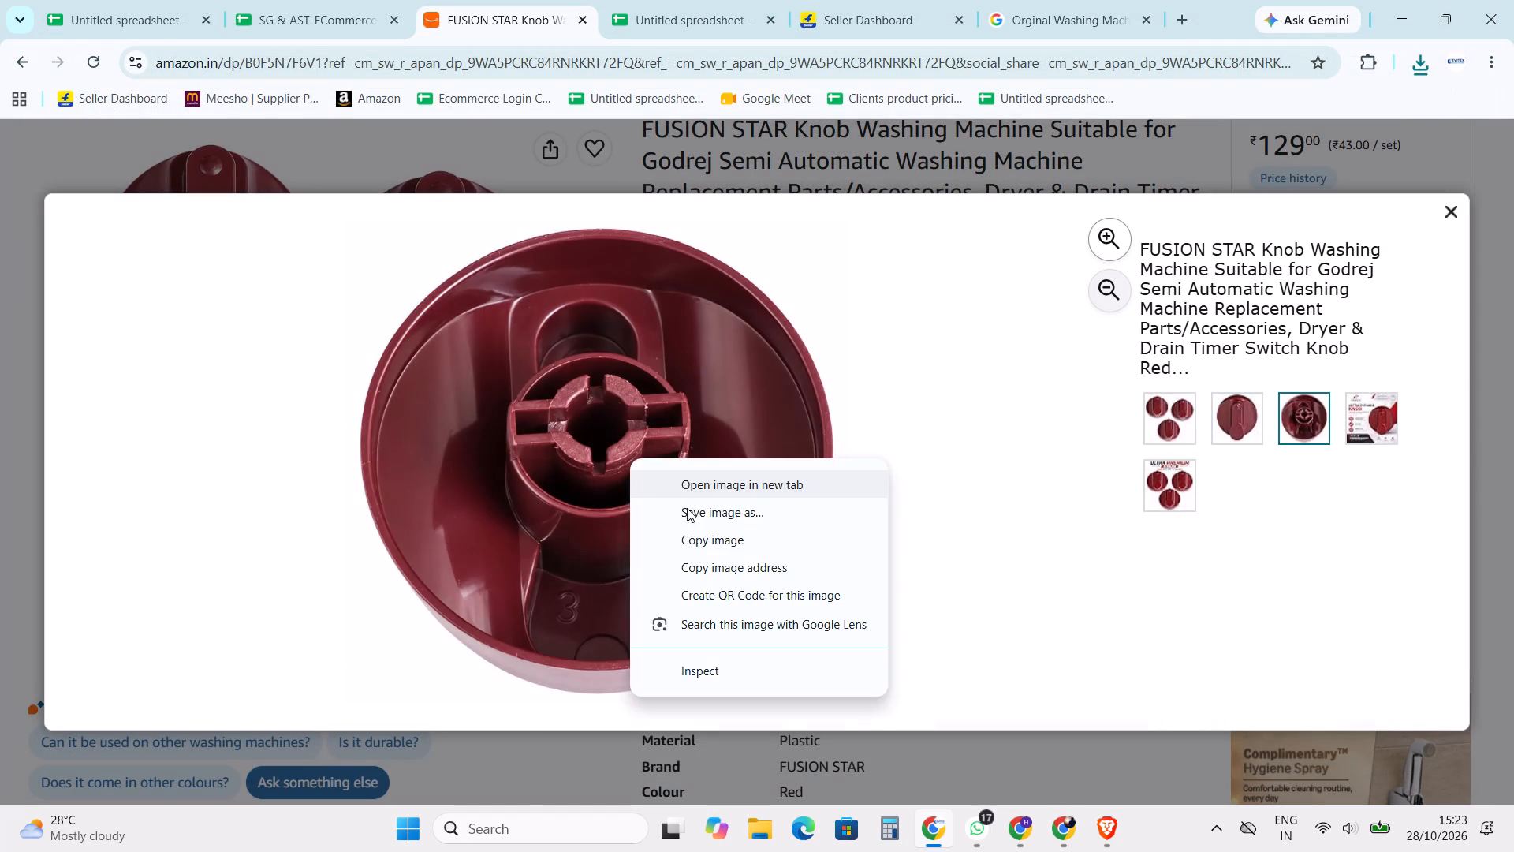
click(690, 510)
key(Return)
Save the fourth and fifth gallery images of the red knob listing, then close the full image view.
click(1373, 417)
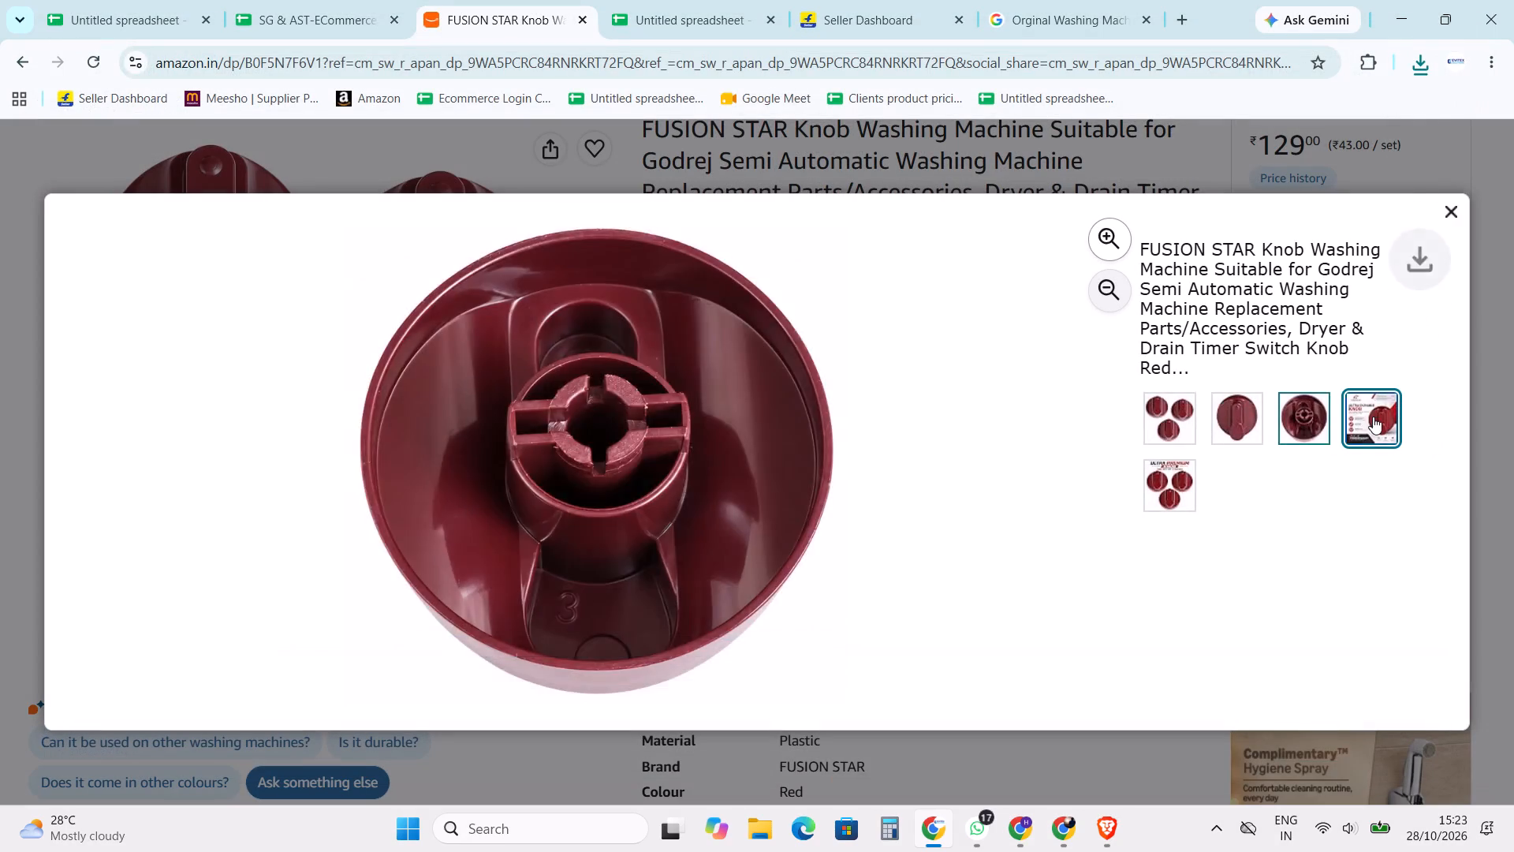
right_click(707, 393)
click(763, 458)
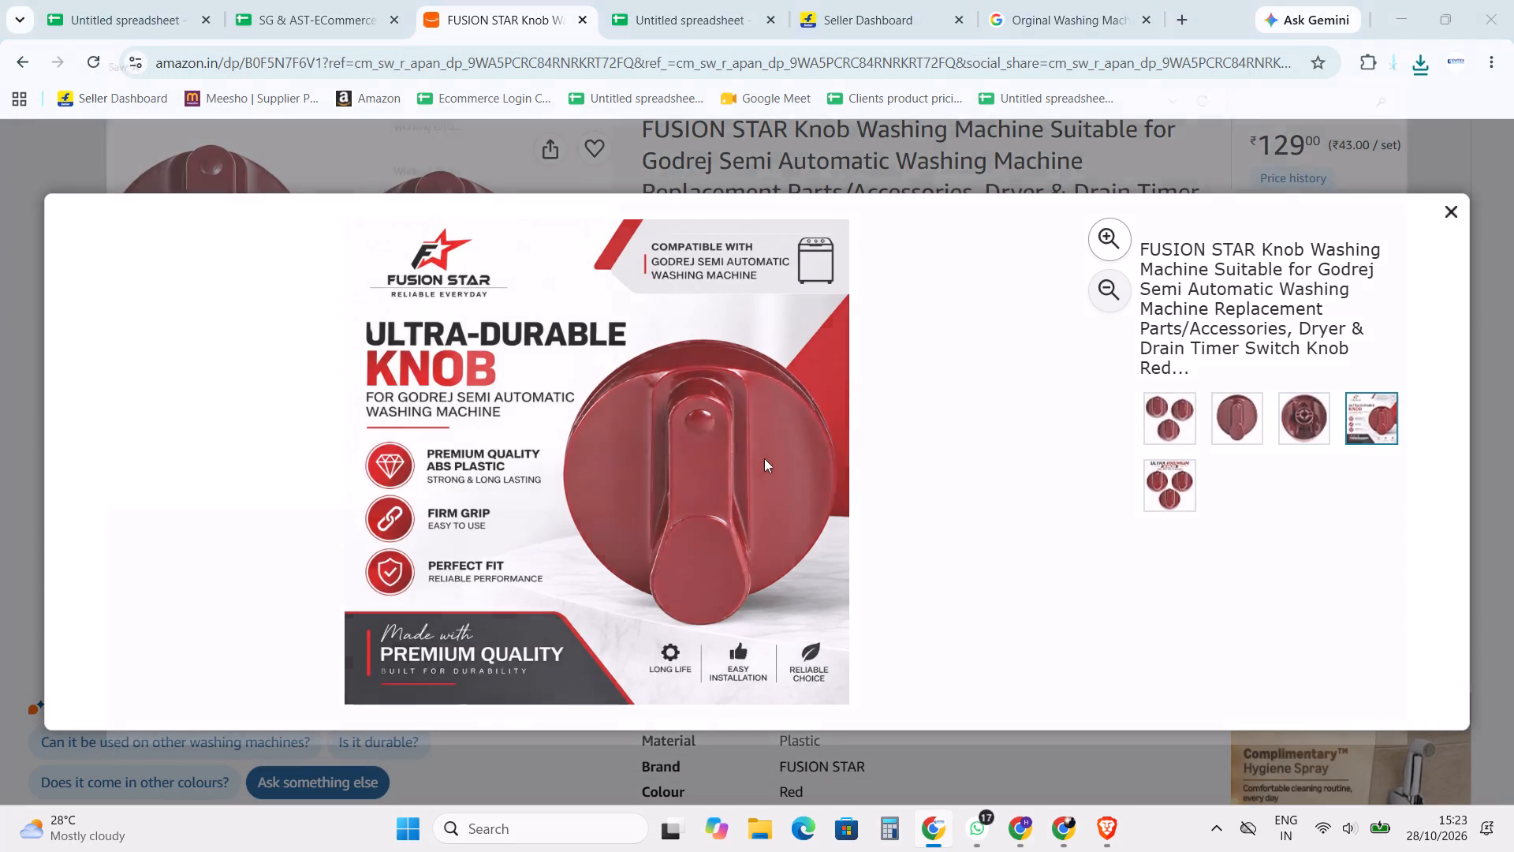
key(Return)
click(1179, 486)
right_click(738, 446)
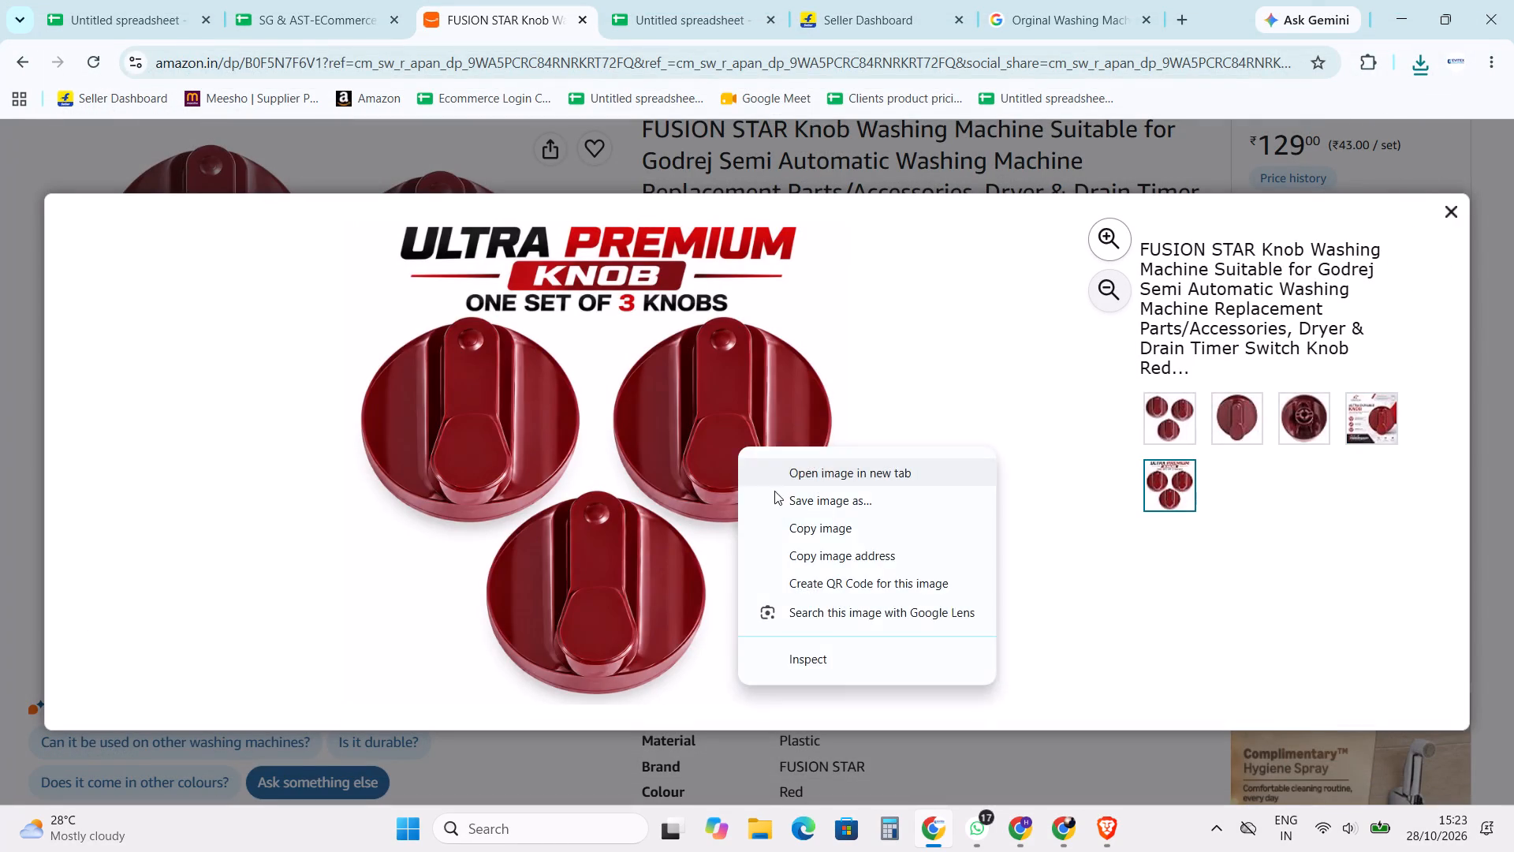
click(781, 498)
key(Return)
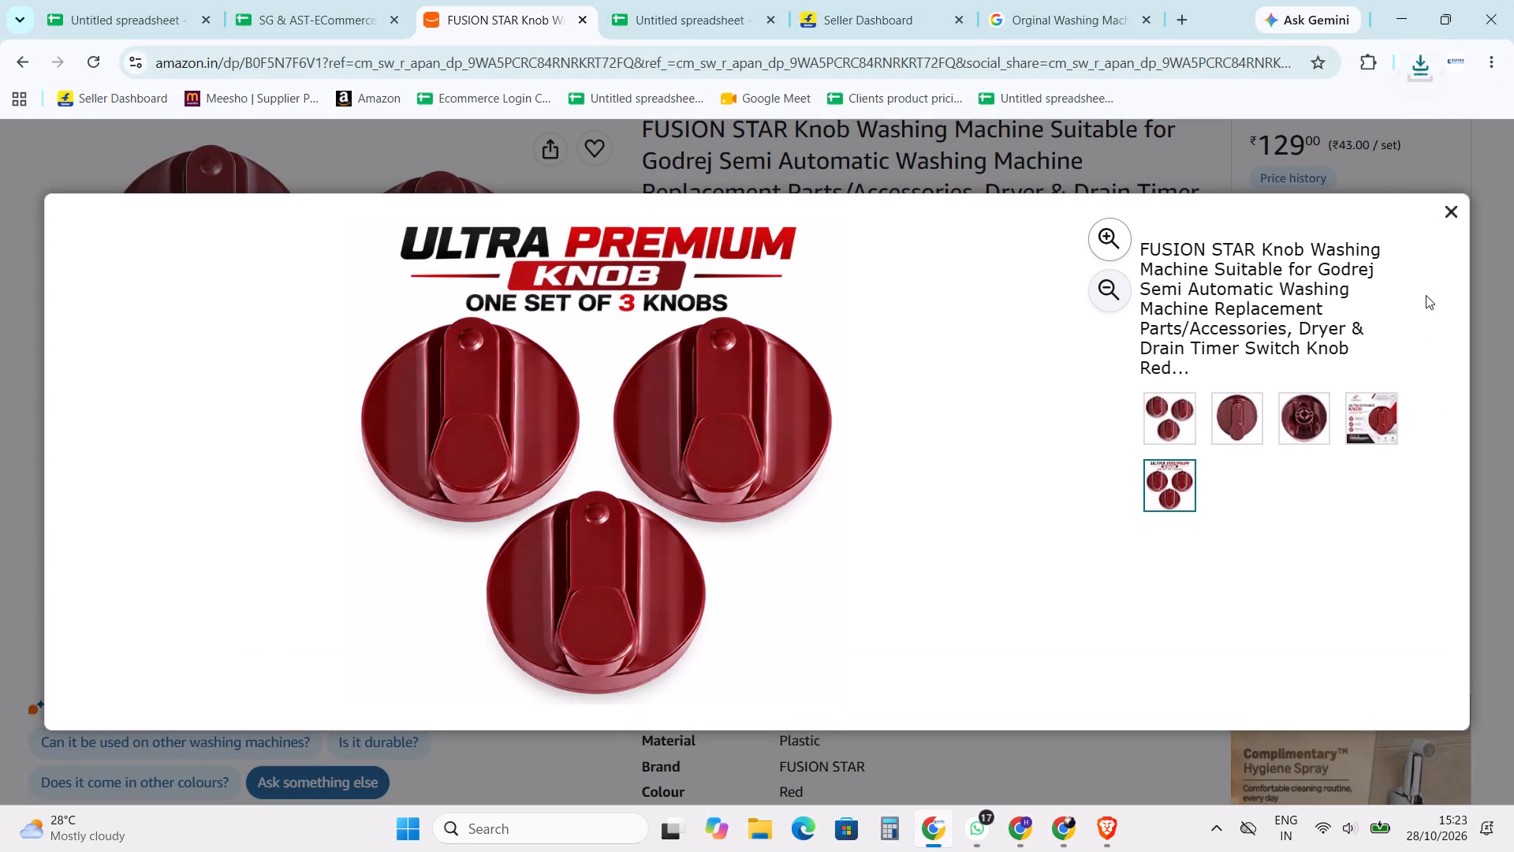
click(1450, 210)
Refresh the Flipkart Seller Hub listings in progress and check the quality-check status of the appliance knob listings.
click(886, 0)
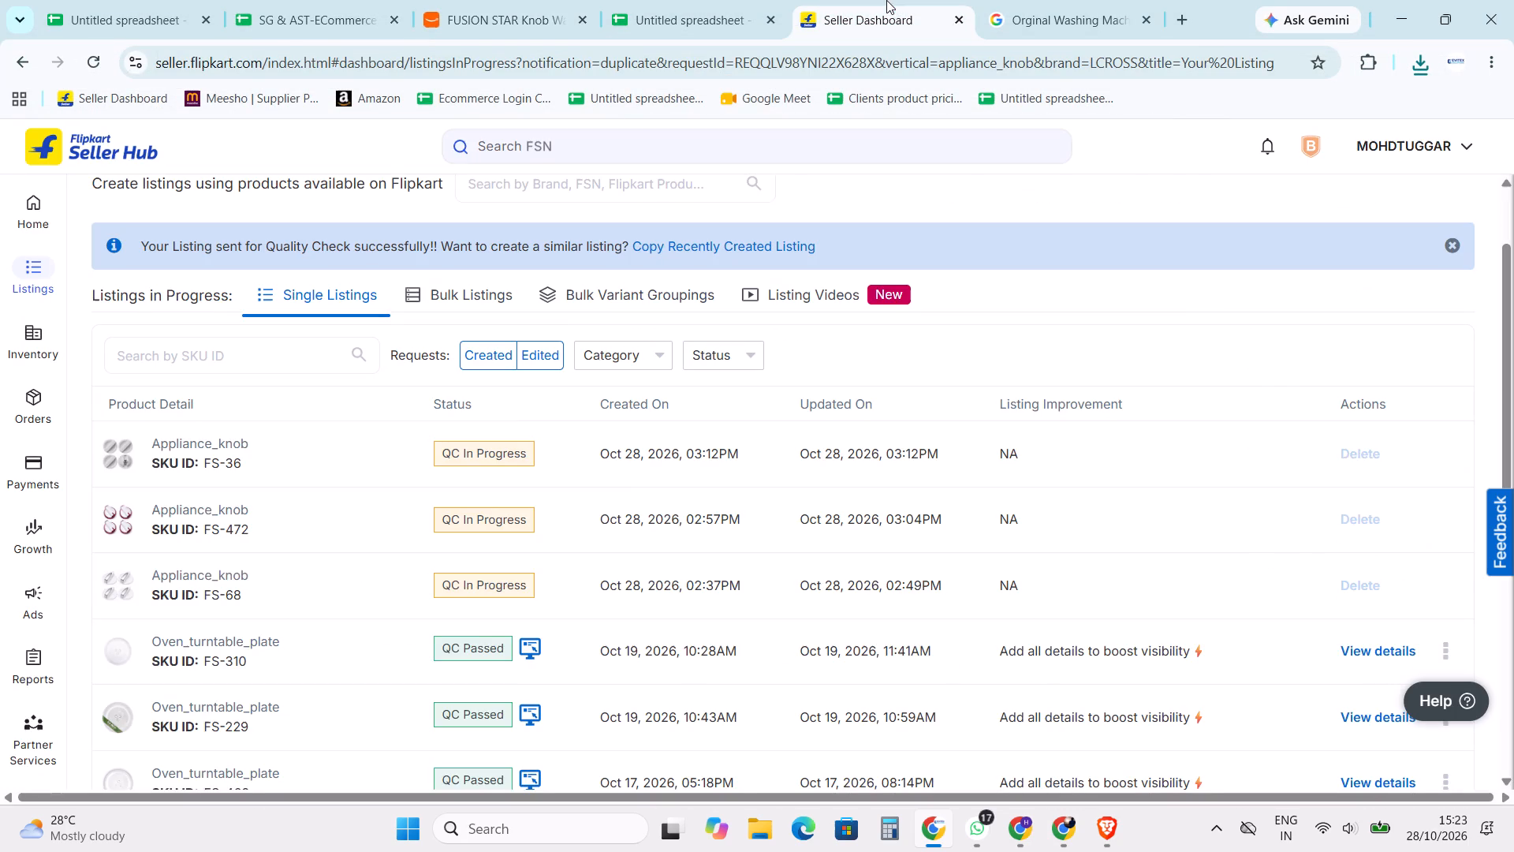
click(102, 62)
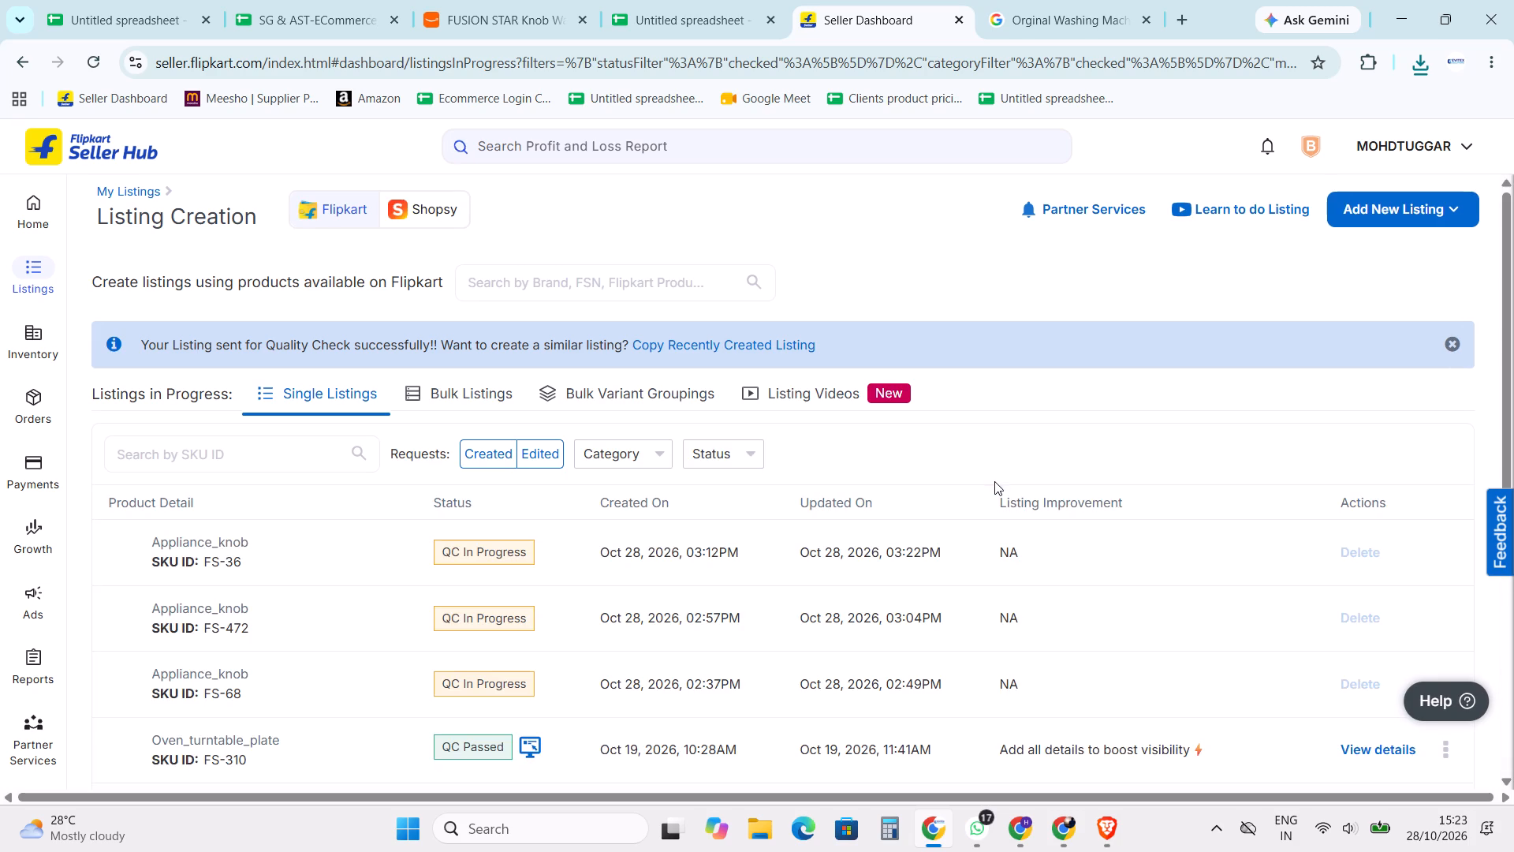
scroll(923, 428, down, 2)
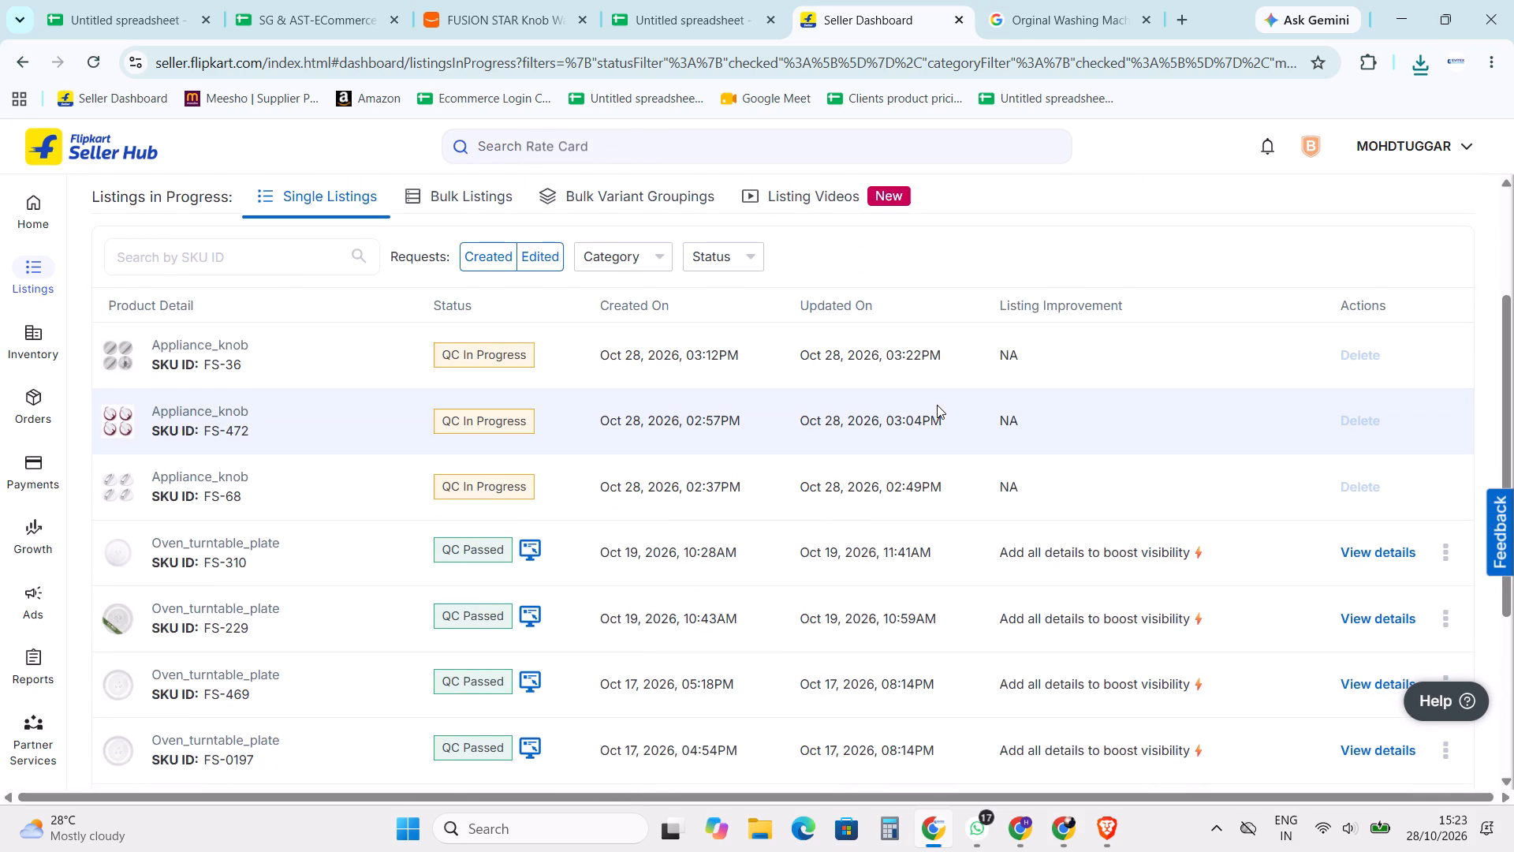
Switch to the Meesho Supplier Panel, refresh the activation-pending inventory and review the active catalogs.
click(1061, 828)
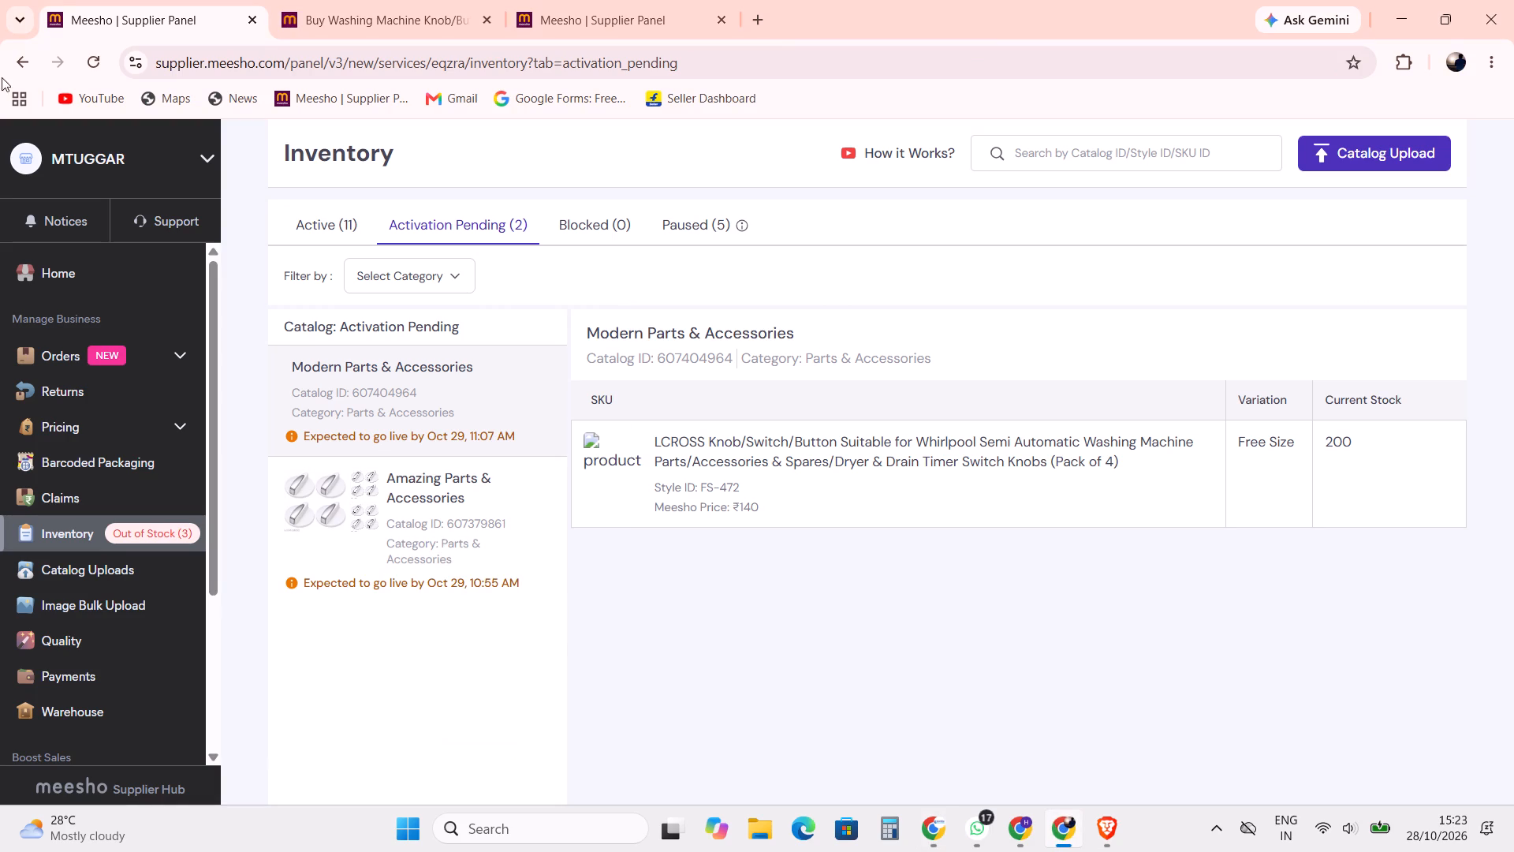
click(93, 65)
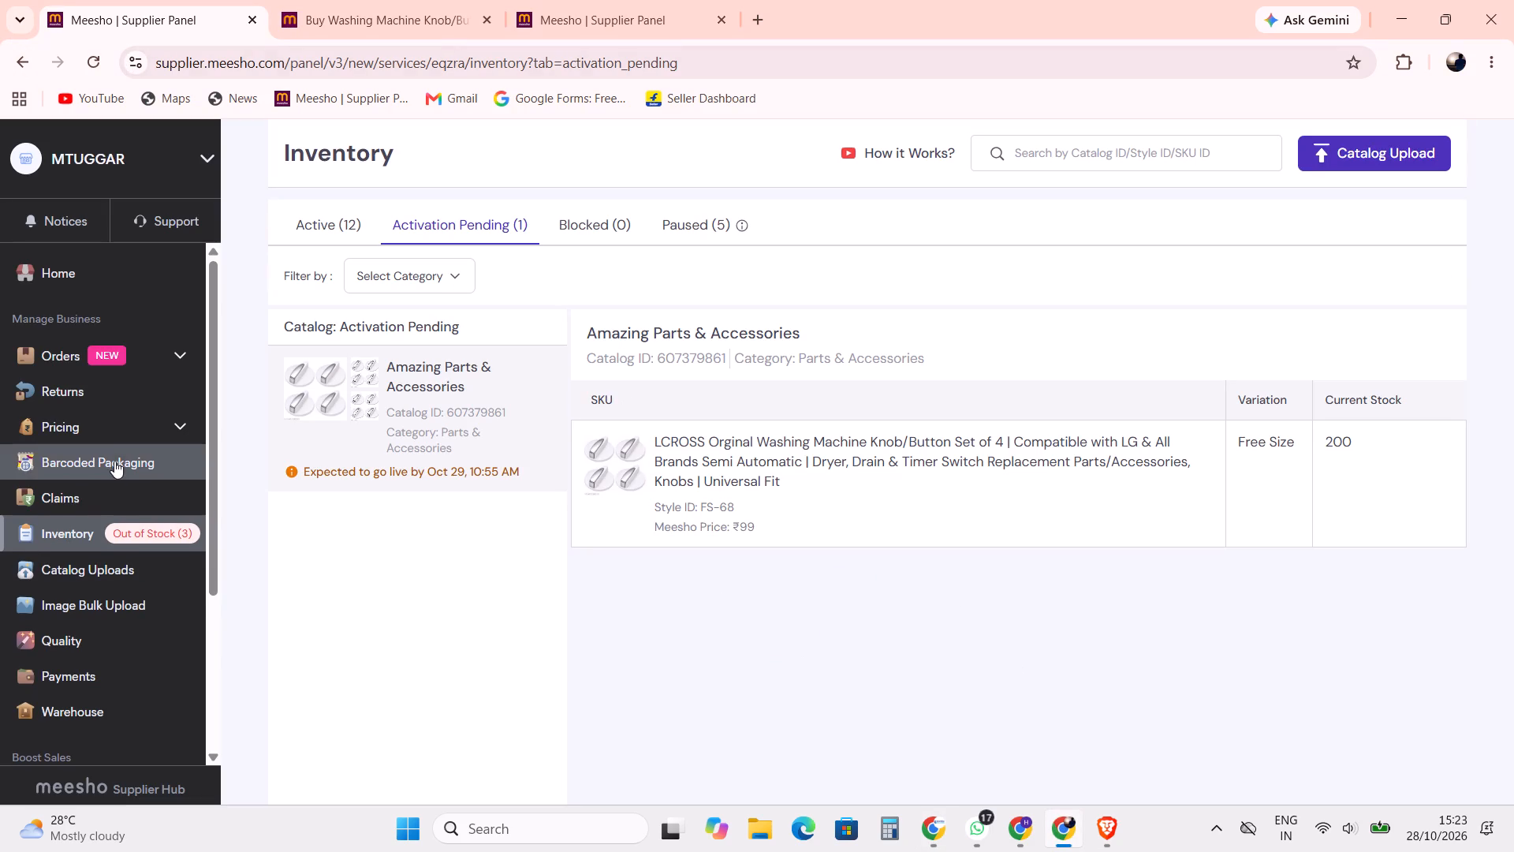
click(124, 525)
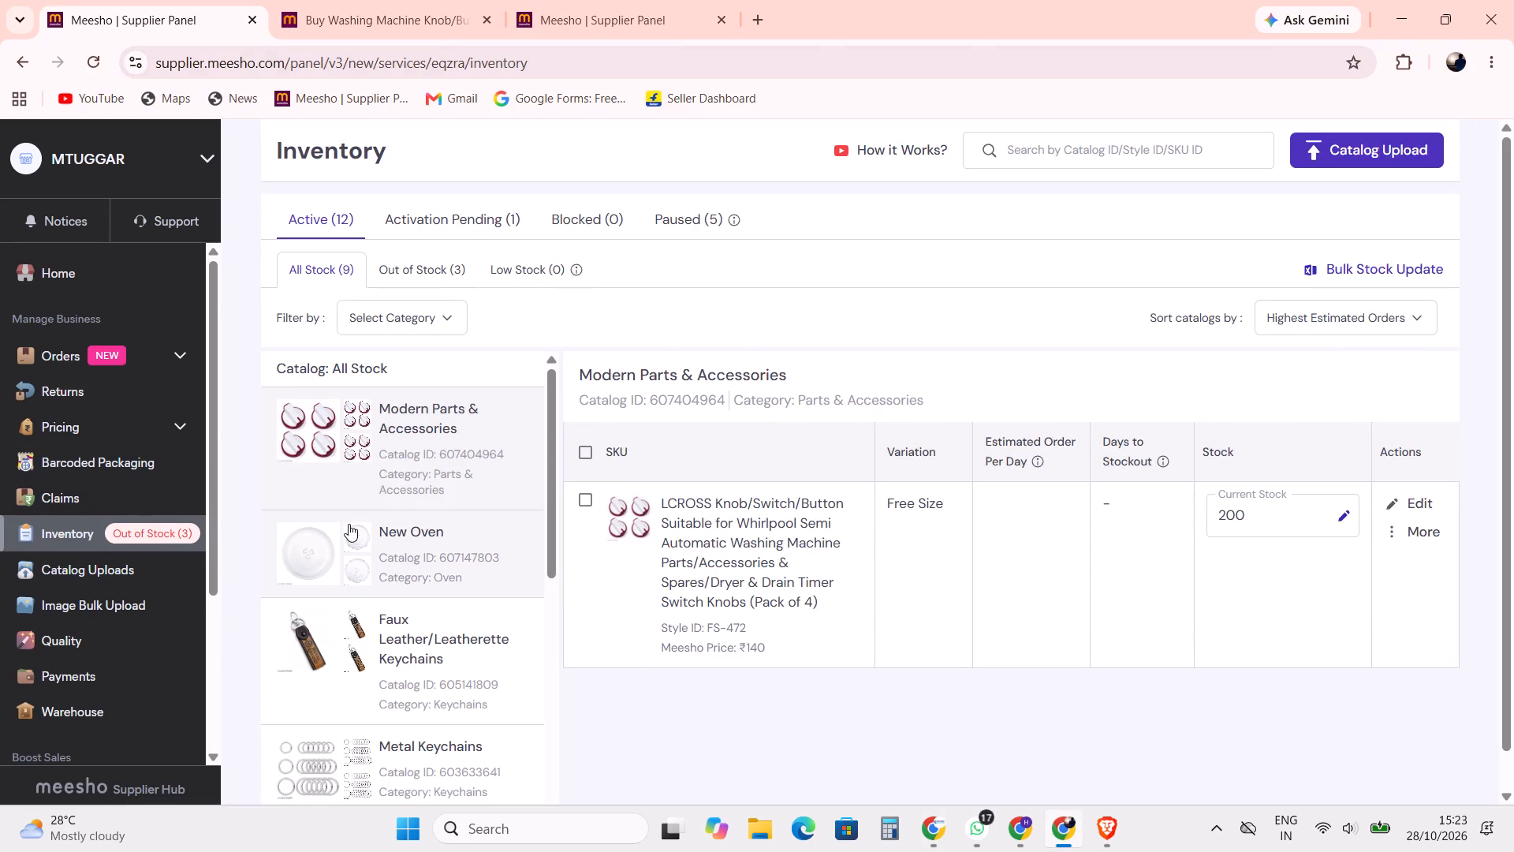
key(alt+Tab)
key(alt+Tab)
key(alt+Tab)
key(alt+Tab)
Start a single catalog upload in Parts & Accessories under Home & Kitchen, using the four-grey-knobs picture from Downloads as front image.
scroll(662, 592, up, 2)
click(1341, 158)
scroll(573, 484, down, 1)
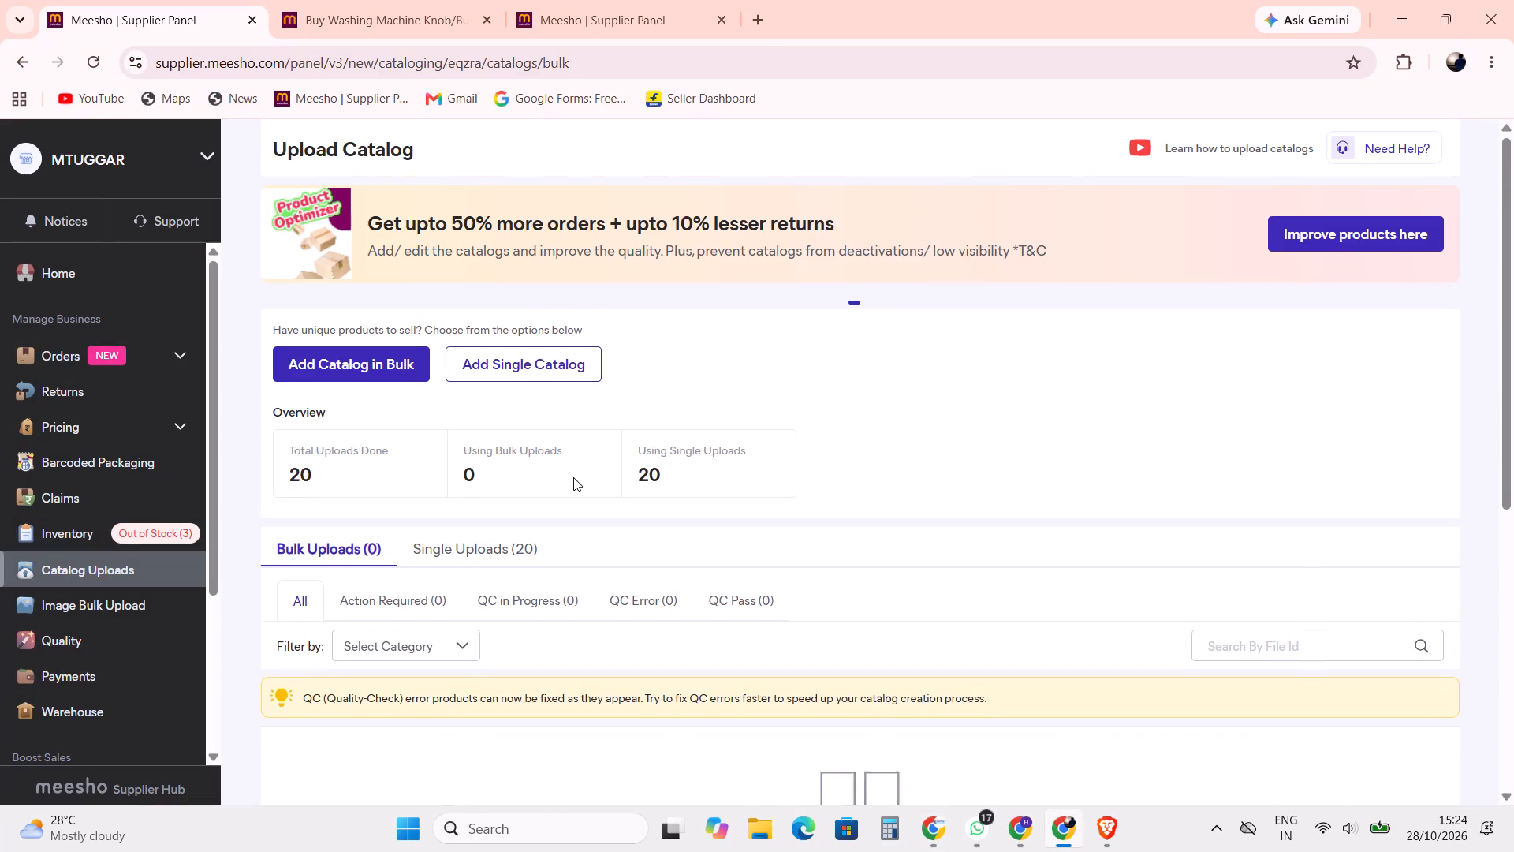
click(560, 267)
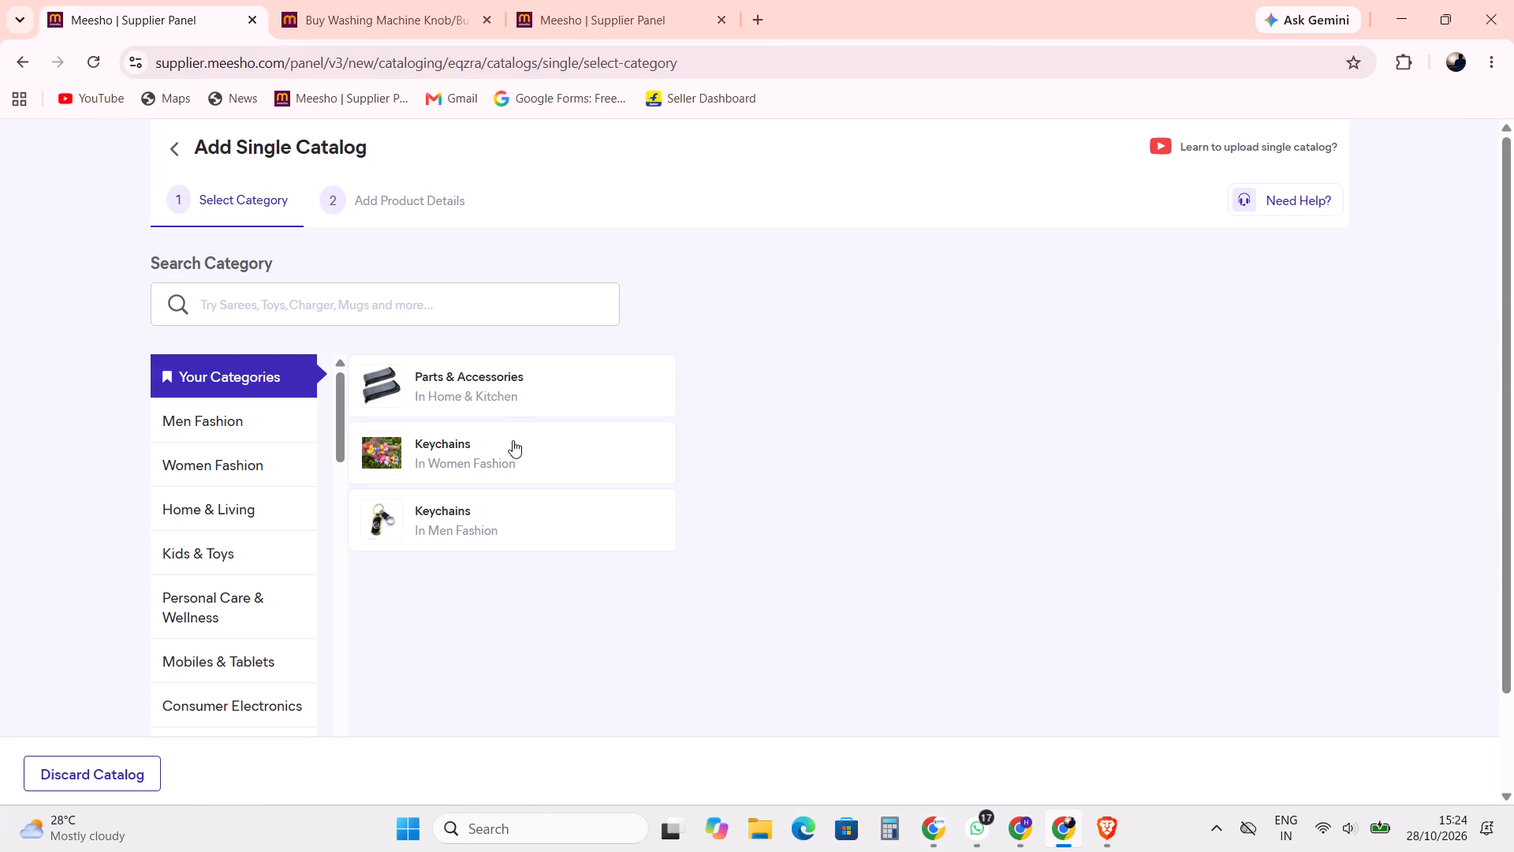
click(510, 405)
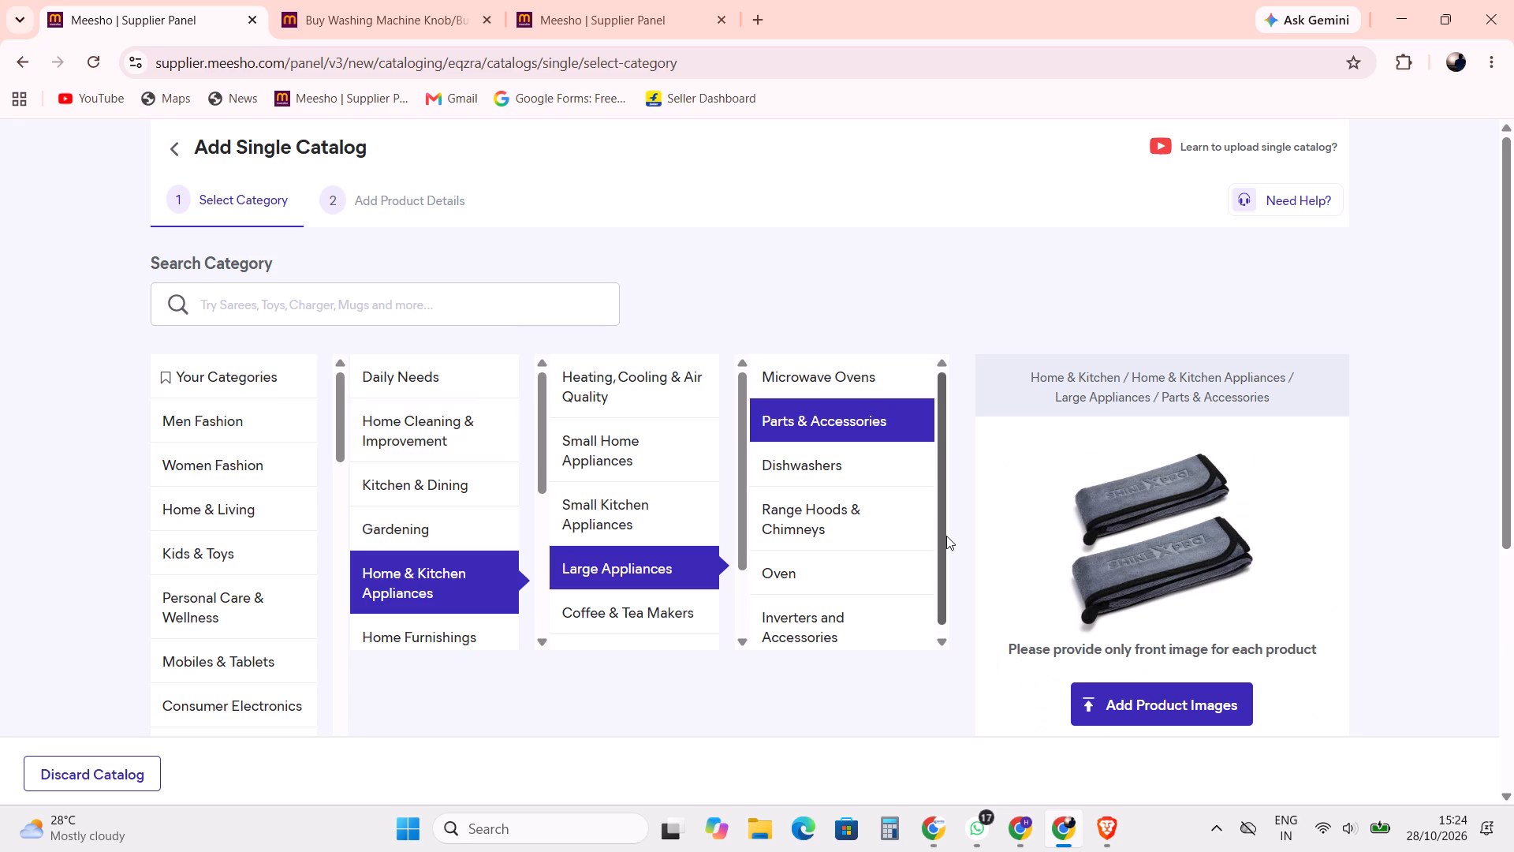
click(1174, 704)
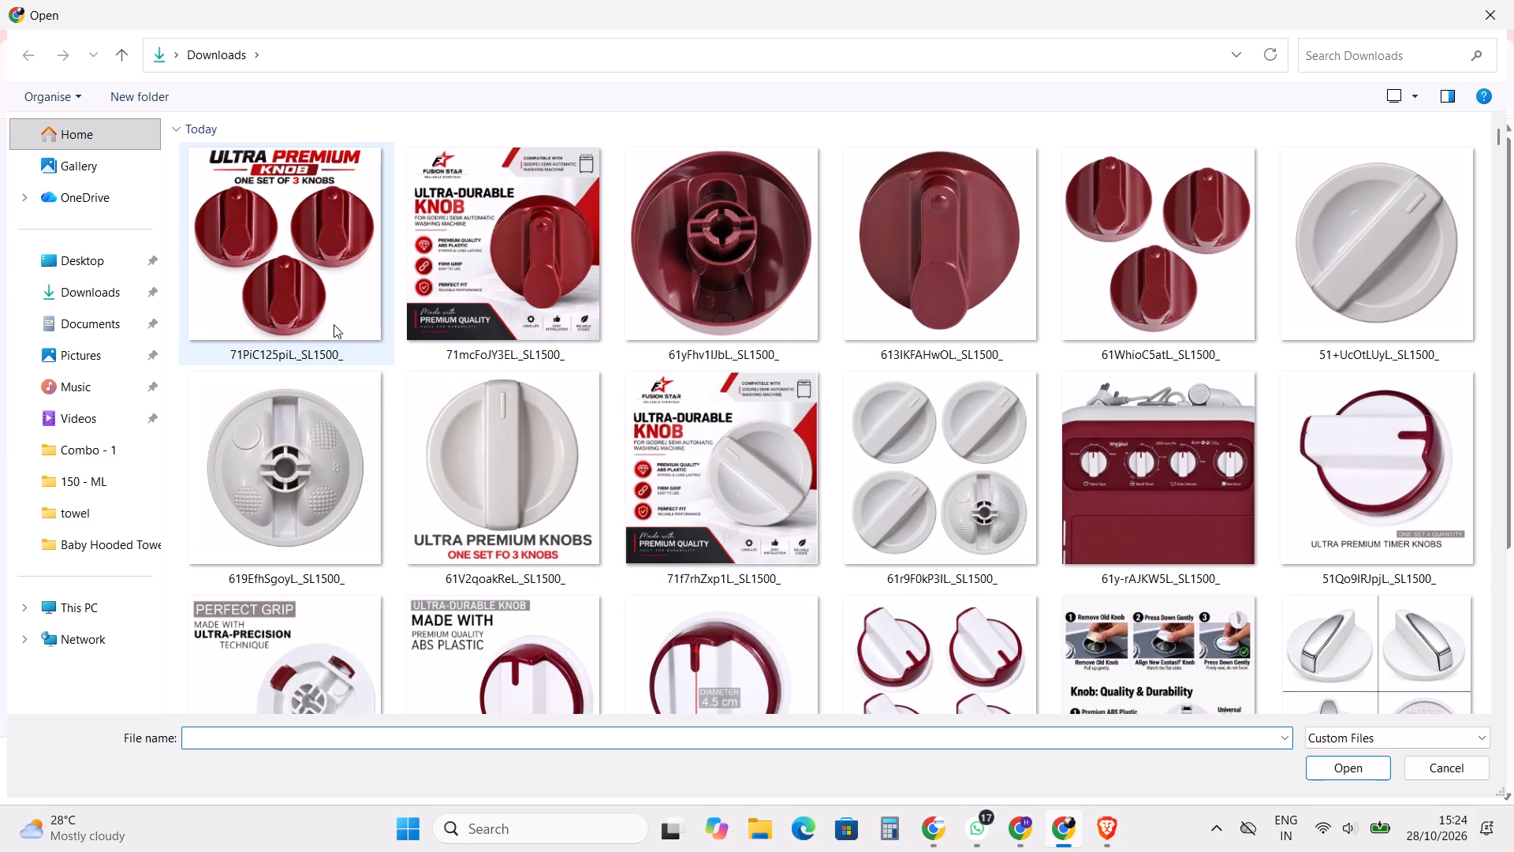
double_click(1003, 480)
click(1055, 716)
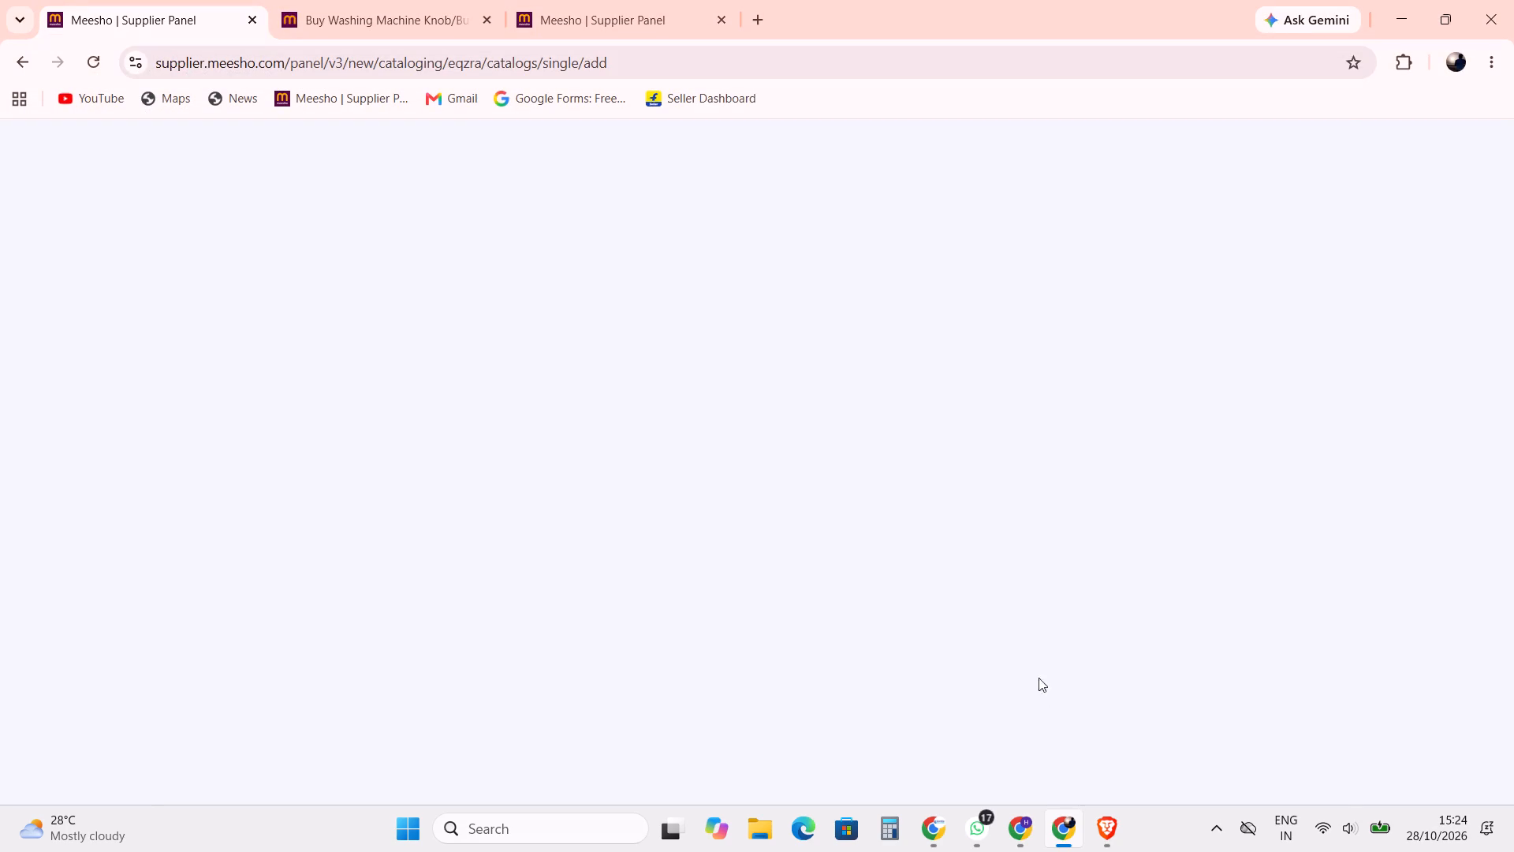
Set the new catalog's GST to 18.
scroll(883, 507, down, 2)
click(460, 363)
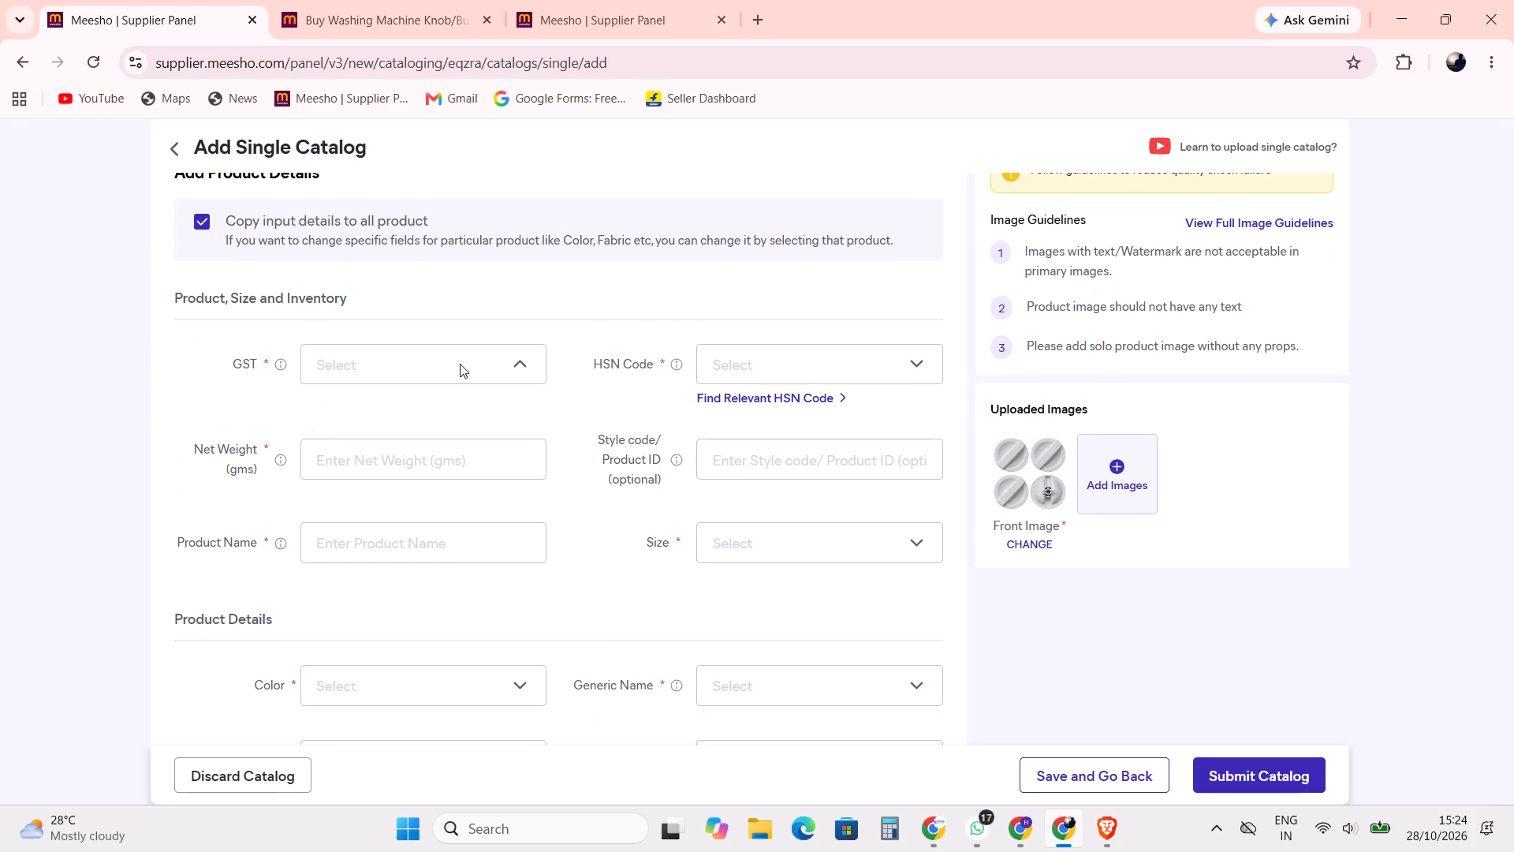
click(446, 486)
click(822, 147)
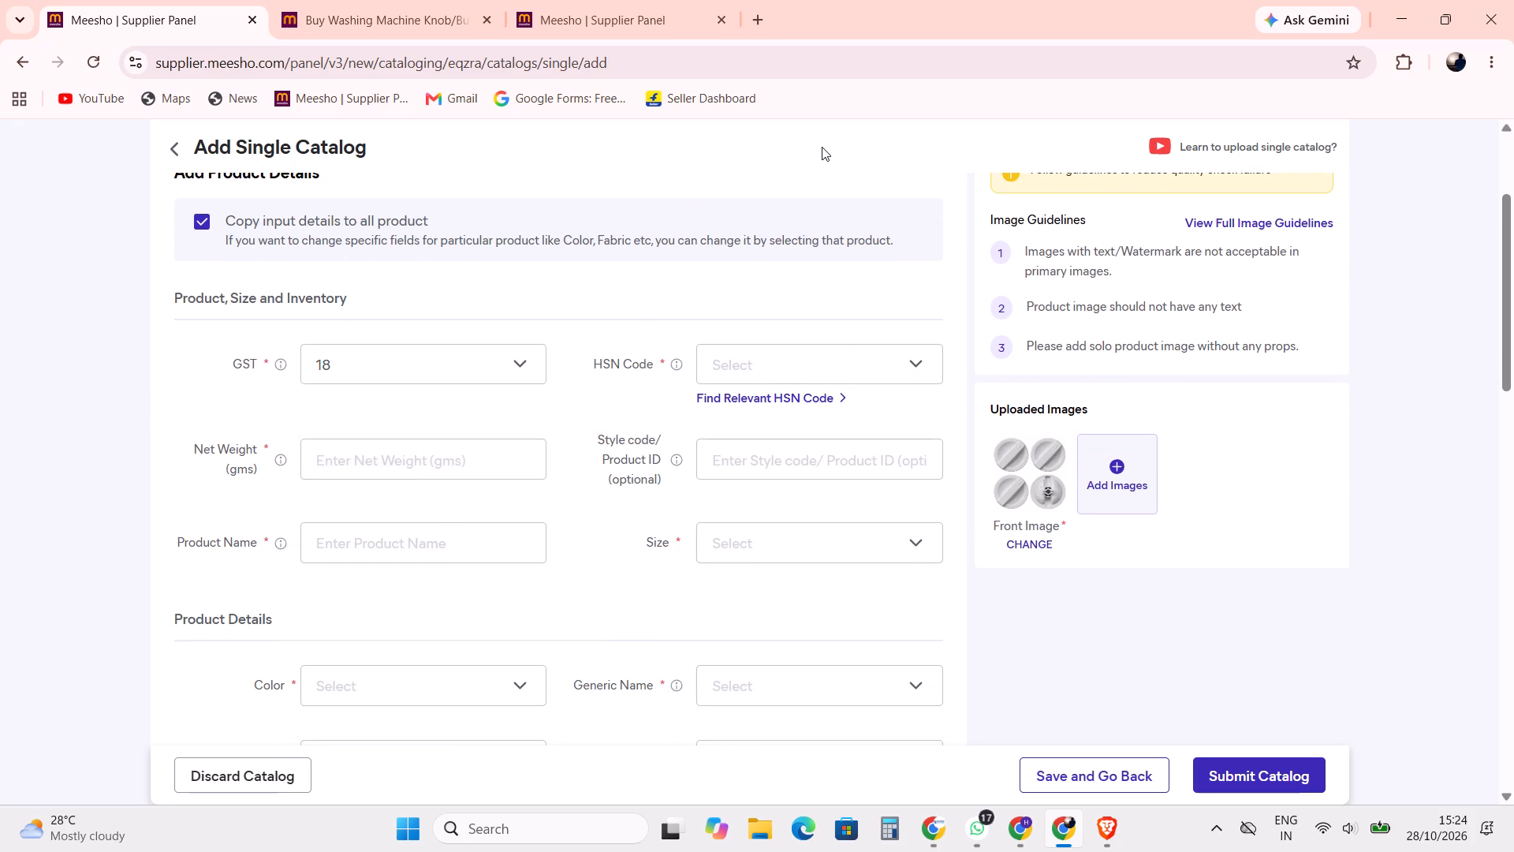
Copy HSN code 84509010 from the Google search results and use it to find and select HSN code 845090 for the catalog.
key(alt+Tab)
click(1011, 0)
key(ctrl+c)
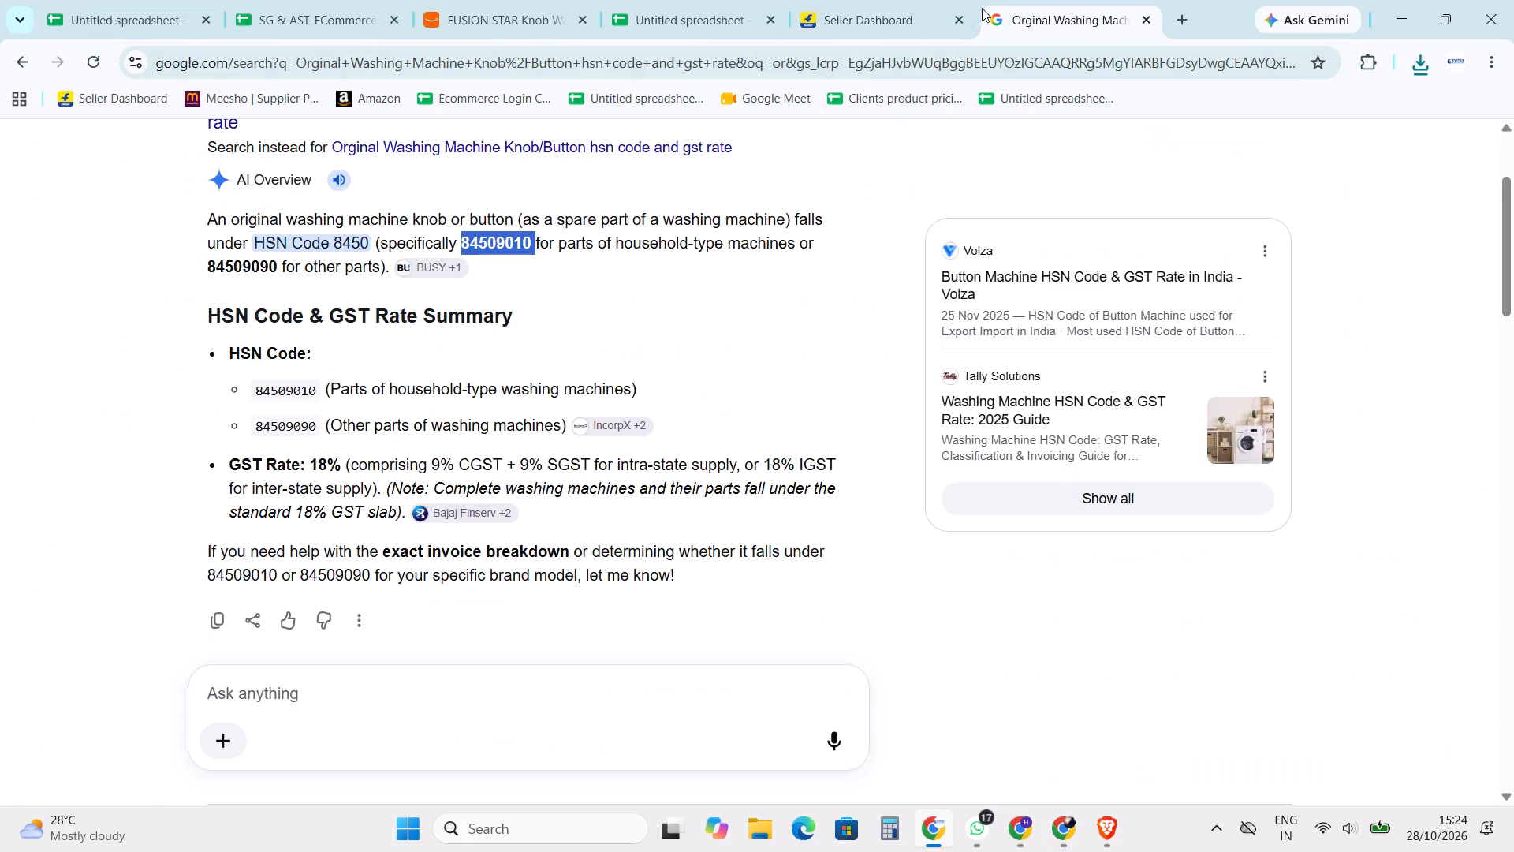
key(alt+Tab)
click(767, 376)
click(787, 413)
key(ctrl+v)
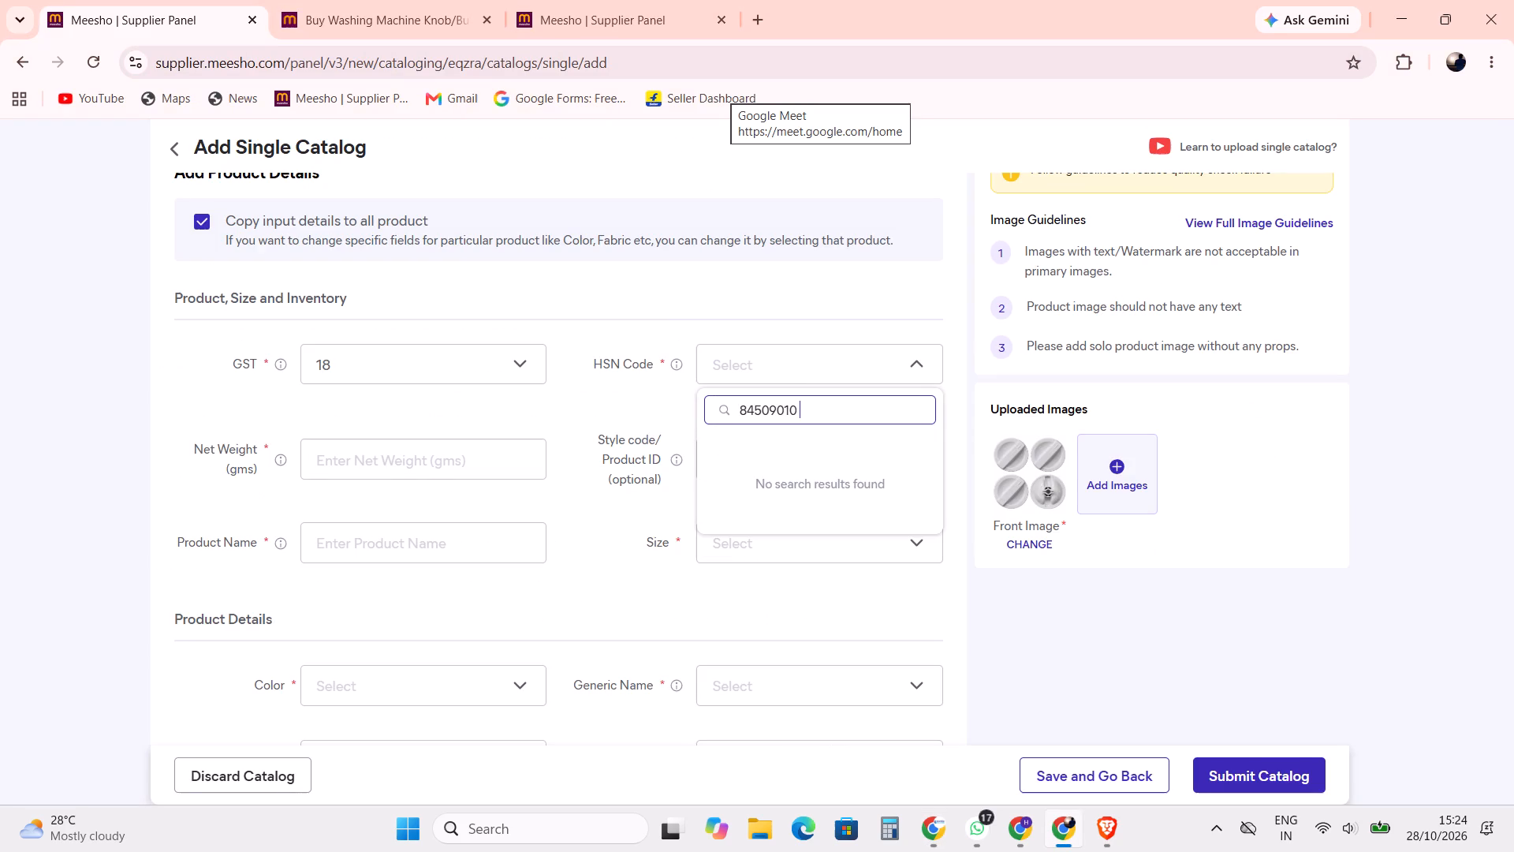
key(BackSpace)
key(BackSpace)
key(BackSpace)
click(751, 441)
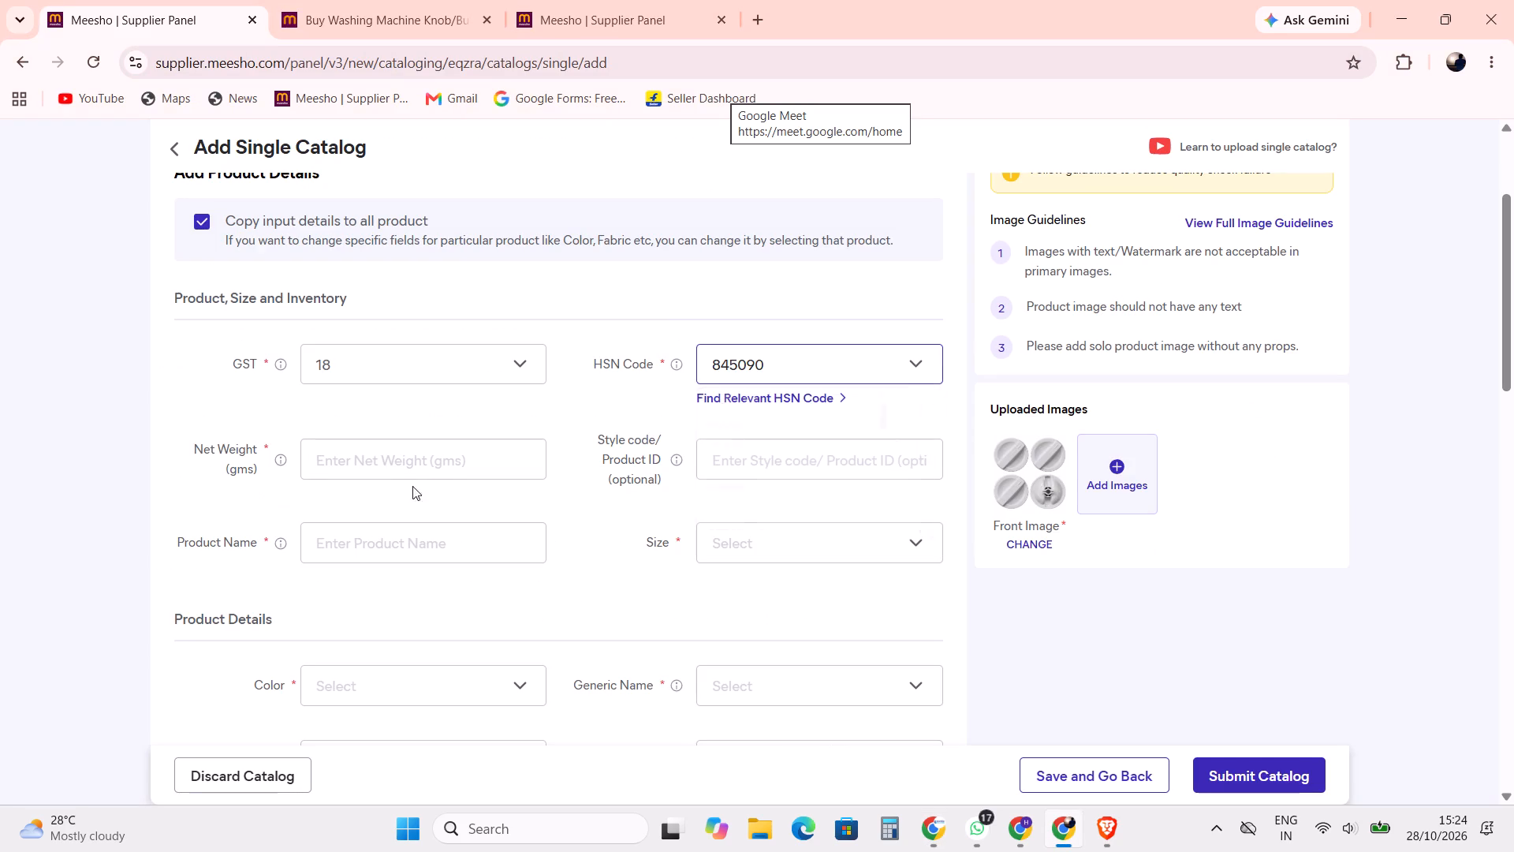
Set the product's net weight to 100 grams.
click(405, 473)
text(100)
click(177, 380)
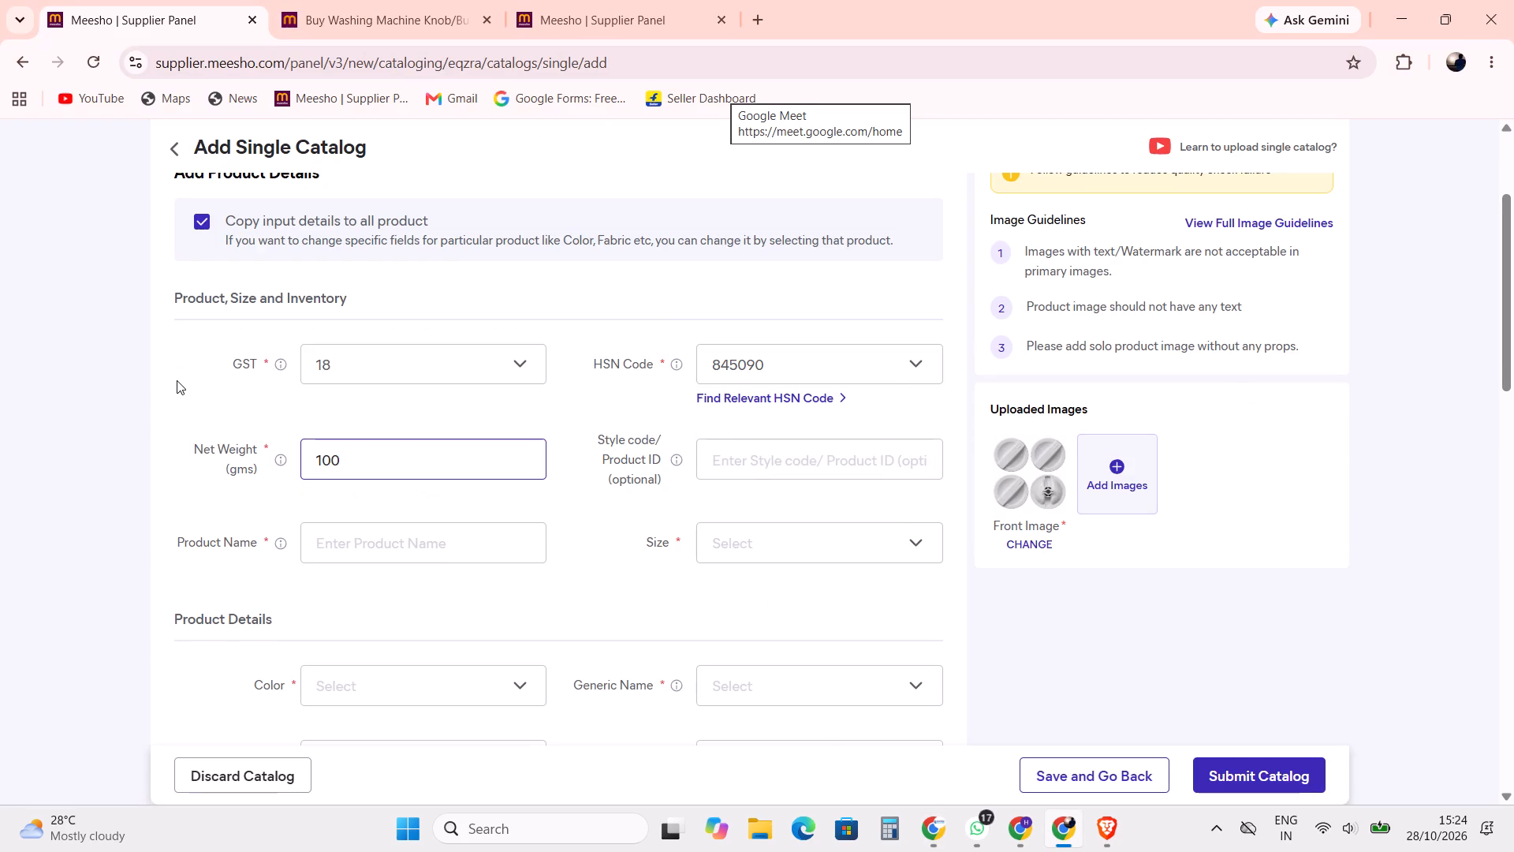
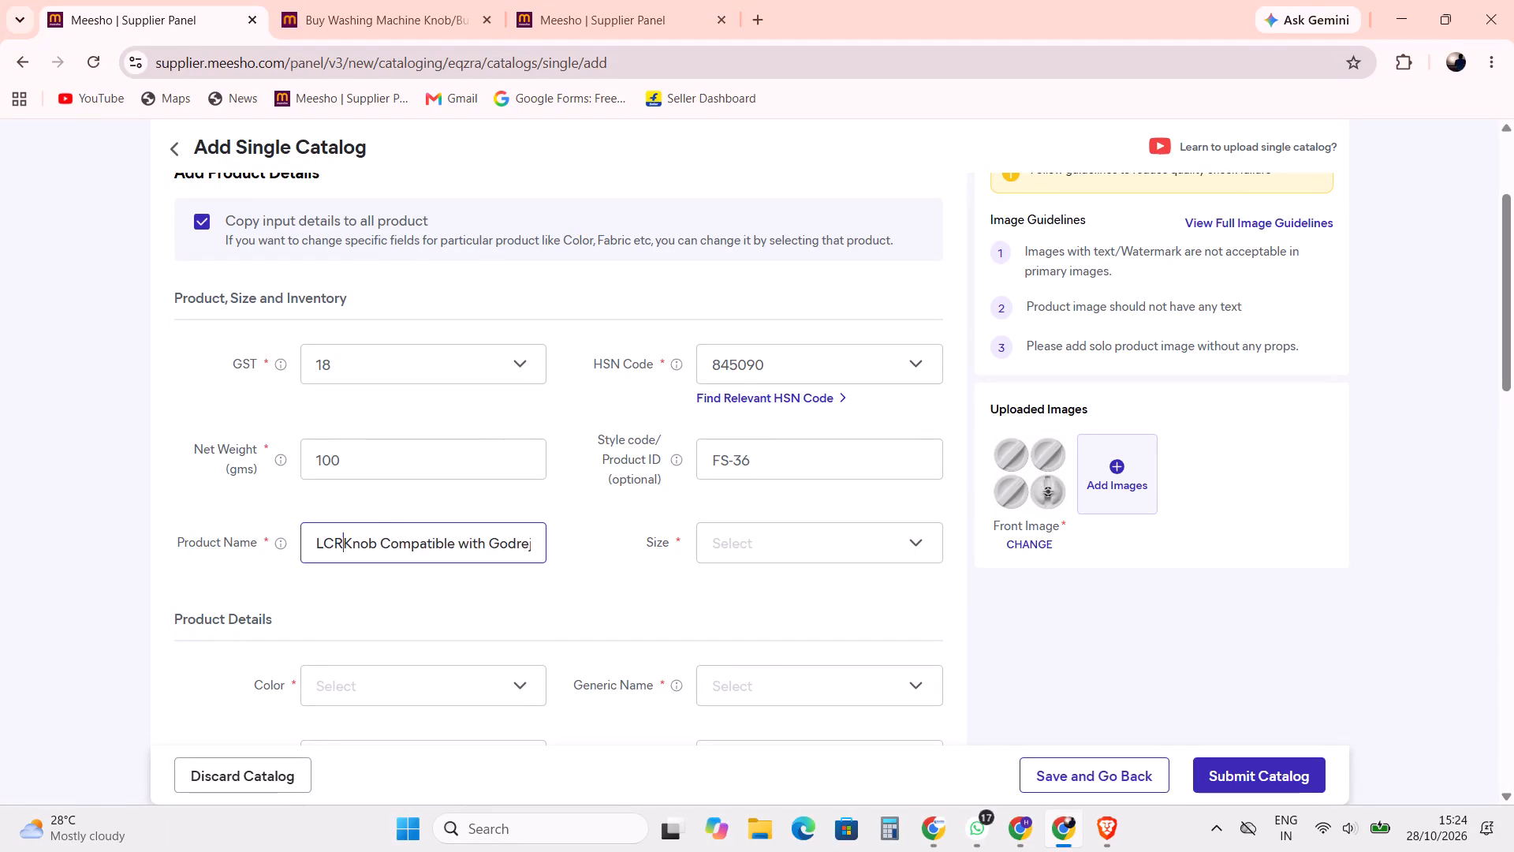
Complete the brand word LCROSS at the start of the product name, before "Knob Compatible with".
text(OSS)
key(space)
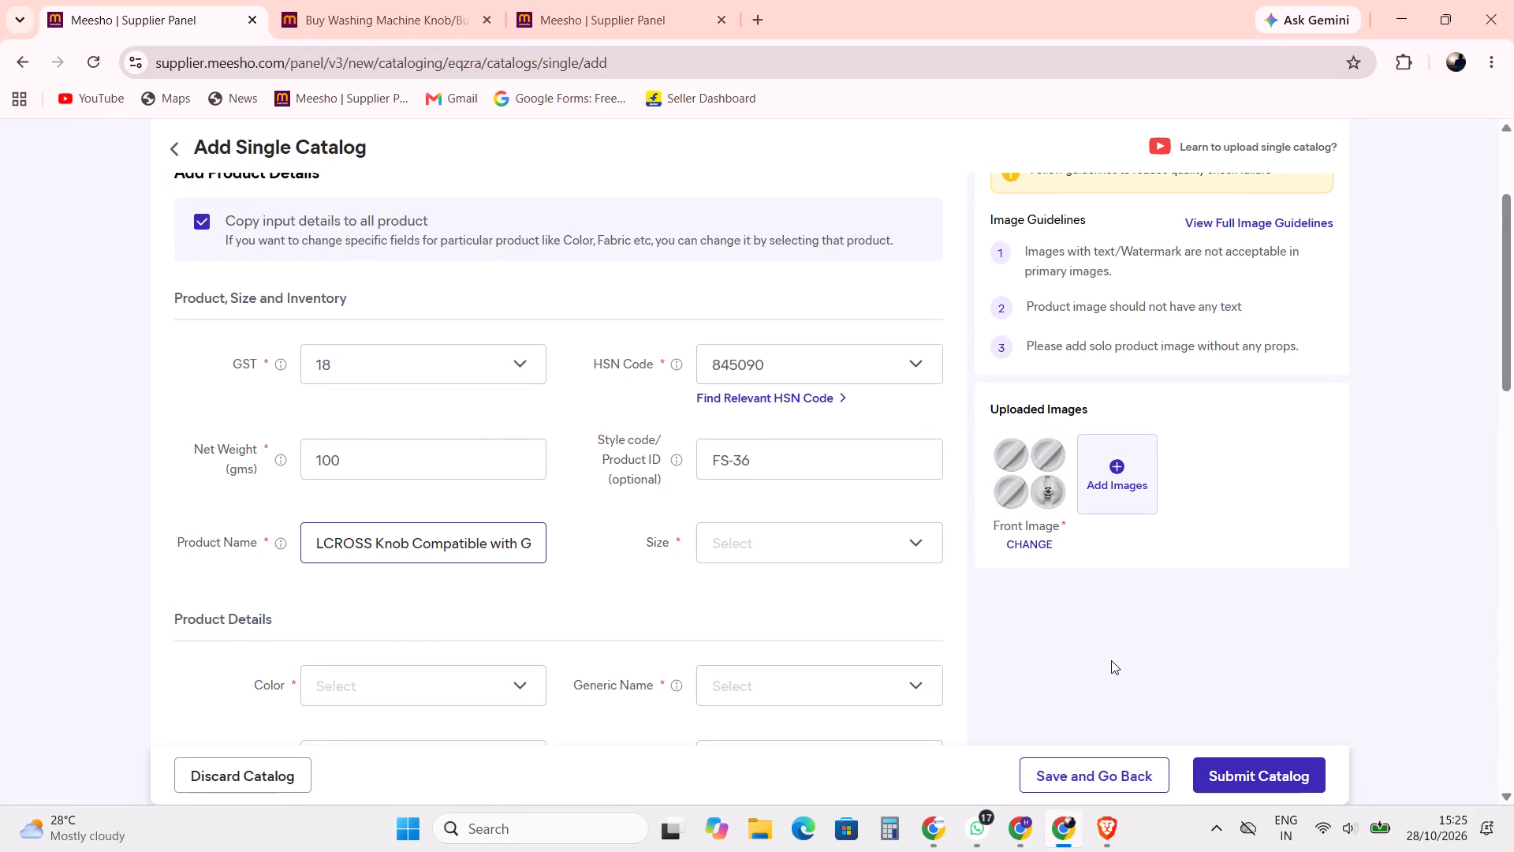
click(1171, 660)
Open the size options for the product in the Product, Size and Inventory section.
scroll(1018, 570, down, 1)
click(807, 447)
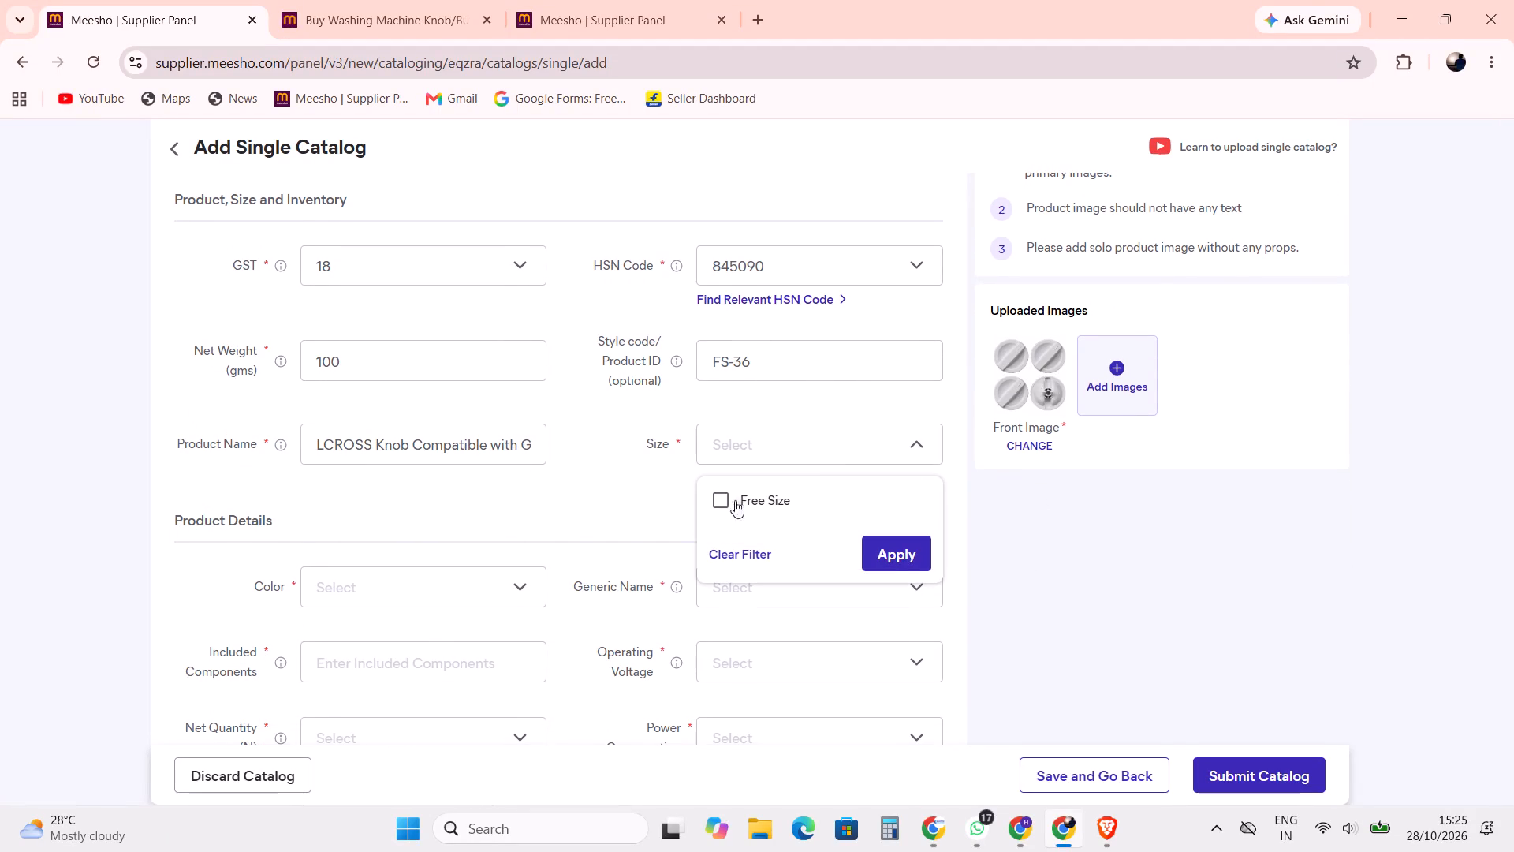
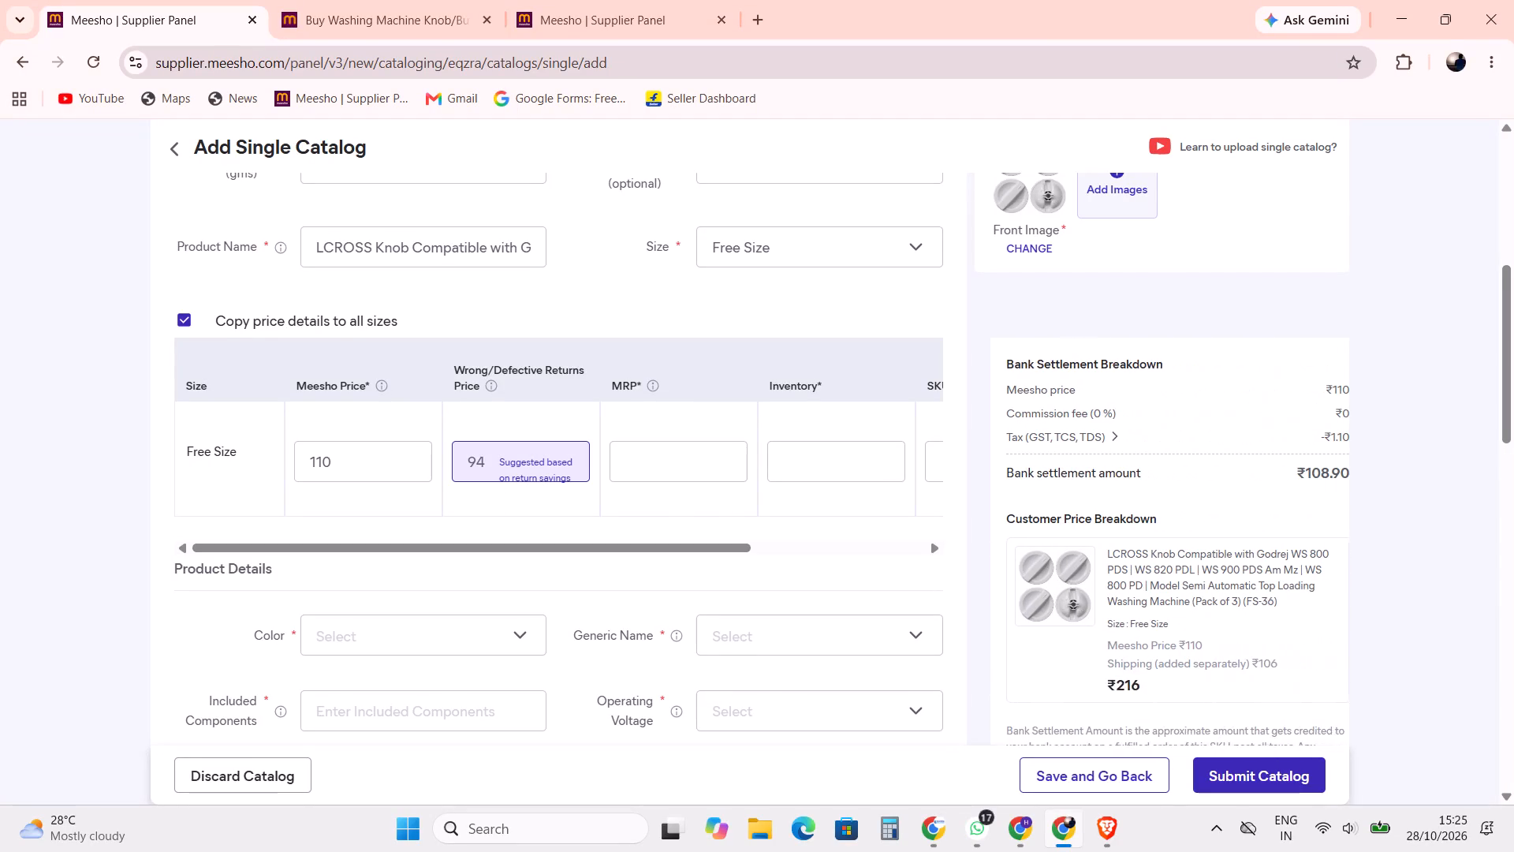
Fill the Free Size price row with a wrong/defective returns price of 109, MRP 299 and inventory 200.
double_click(481, 460)
double_click(473, 459)
text(109+)
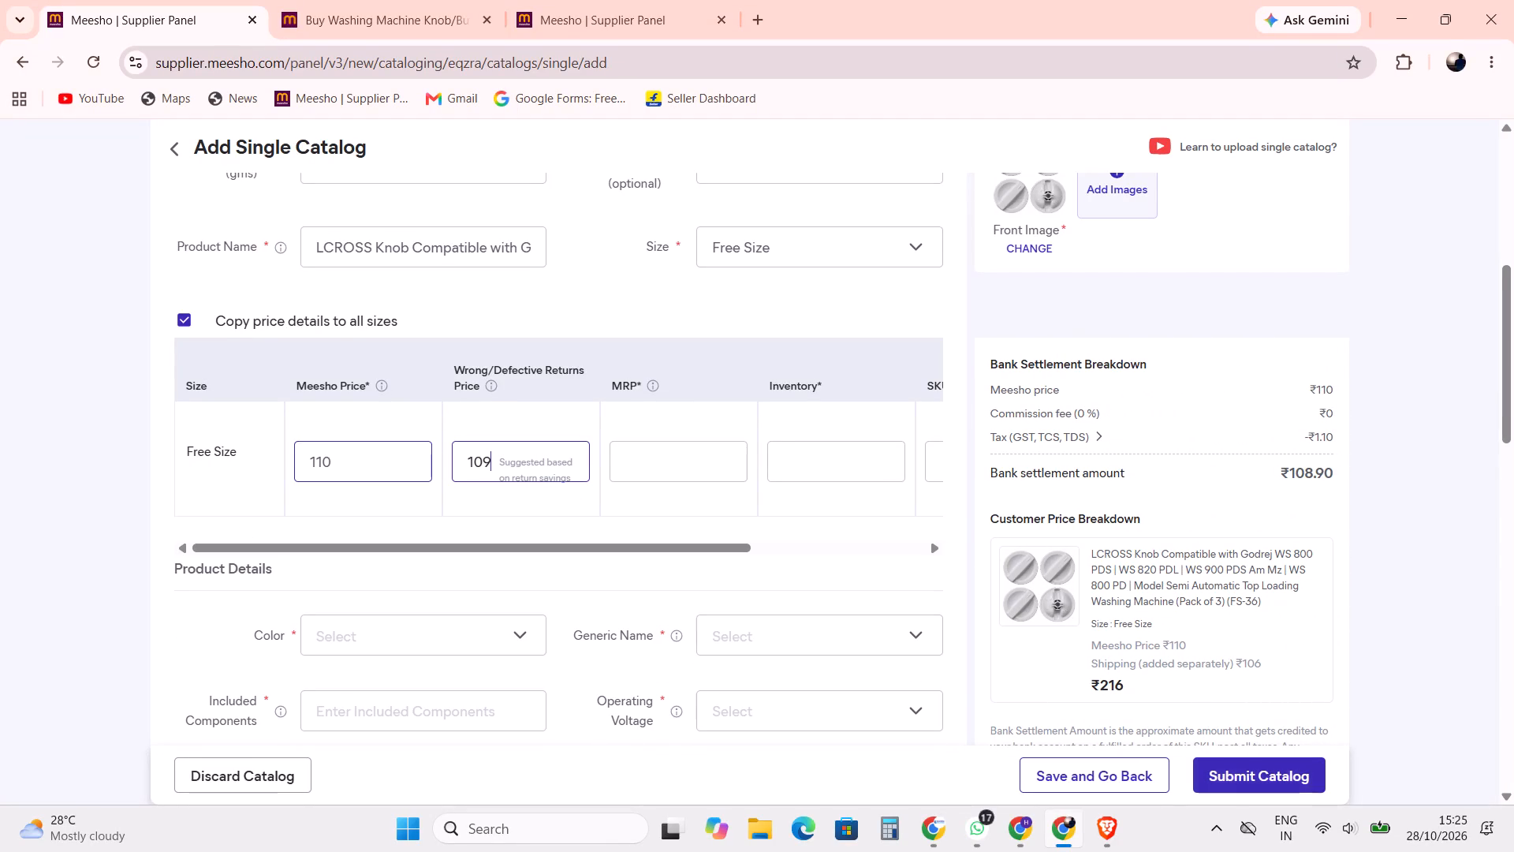
click(119, 485)
click(672, 465)
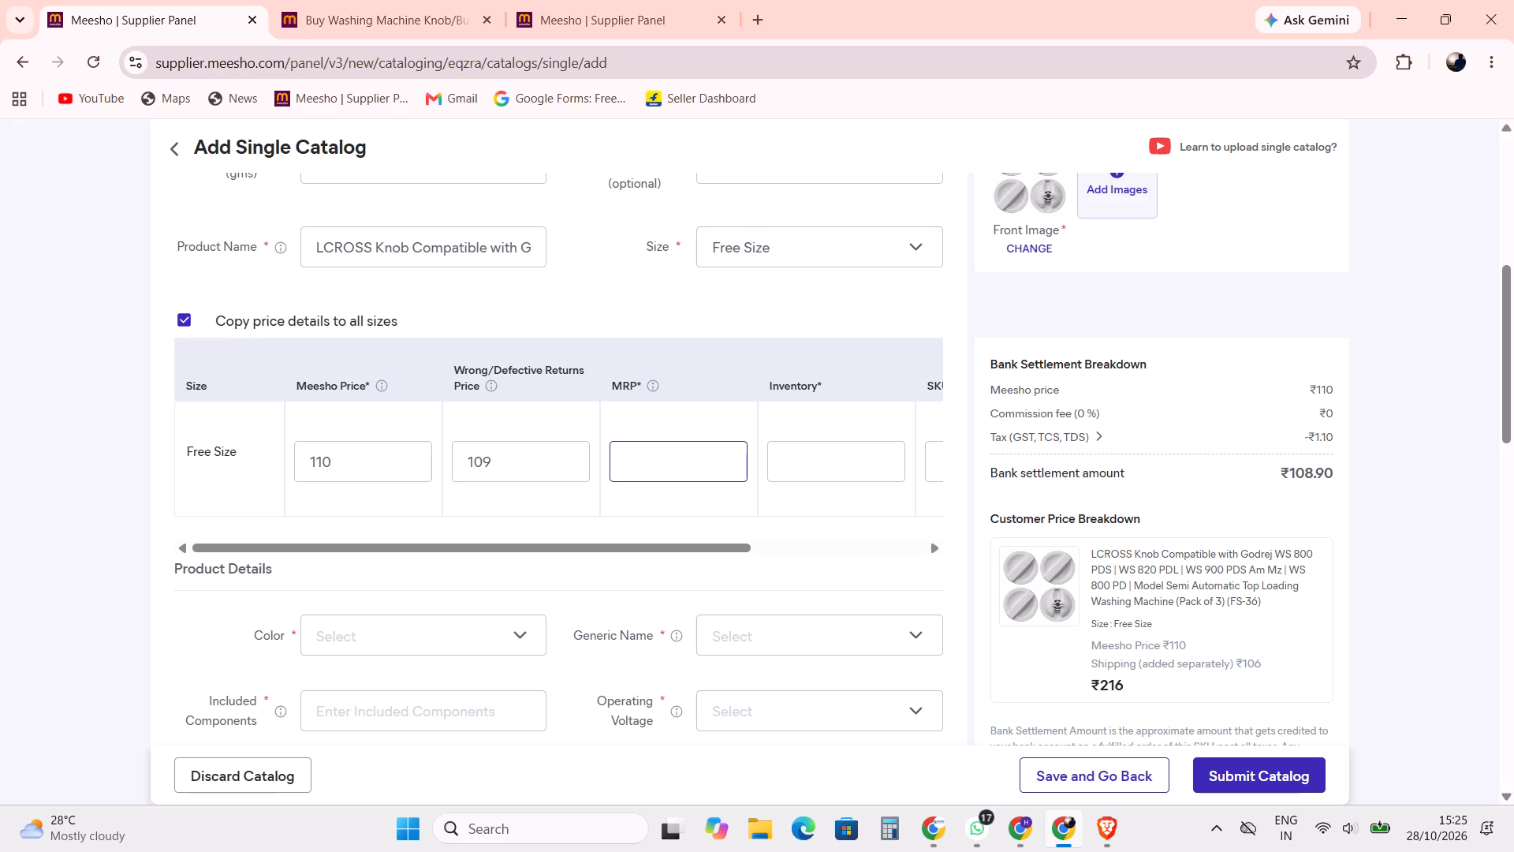
text(299)
click(842, 460)
text(200)
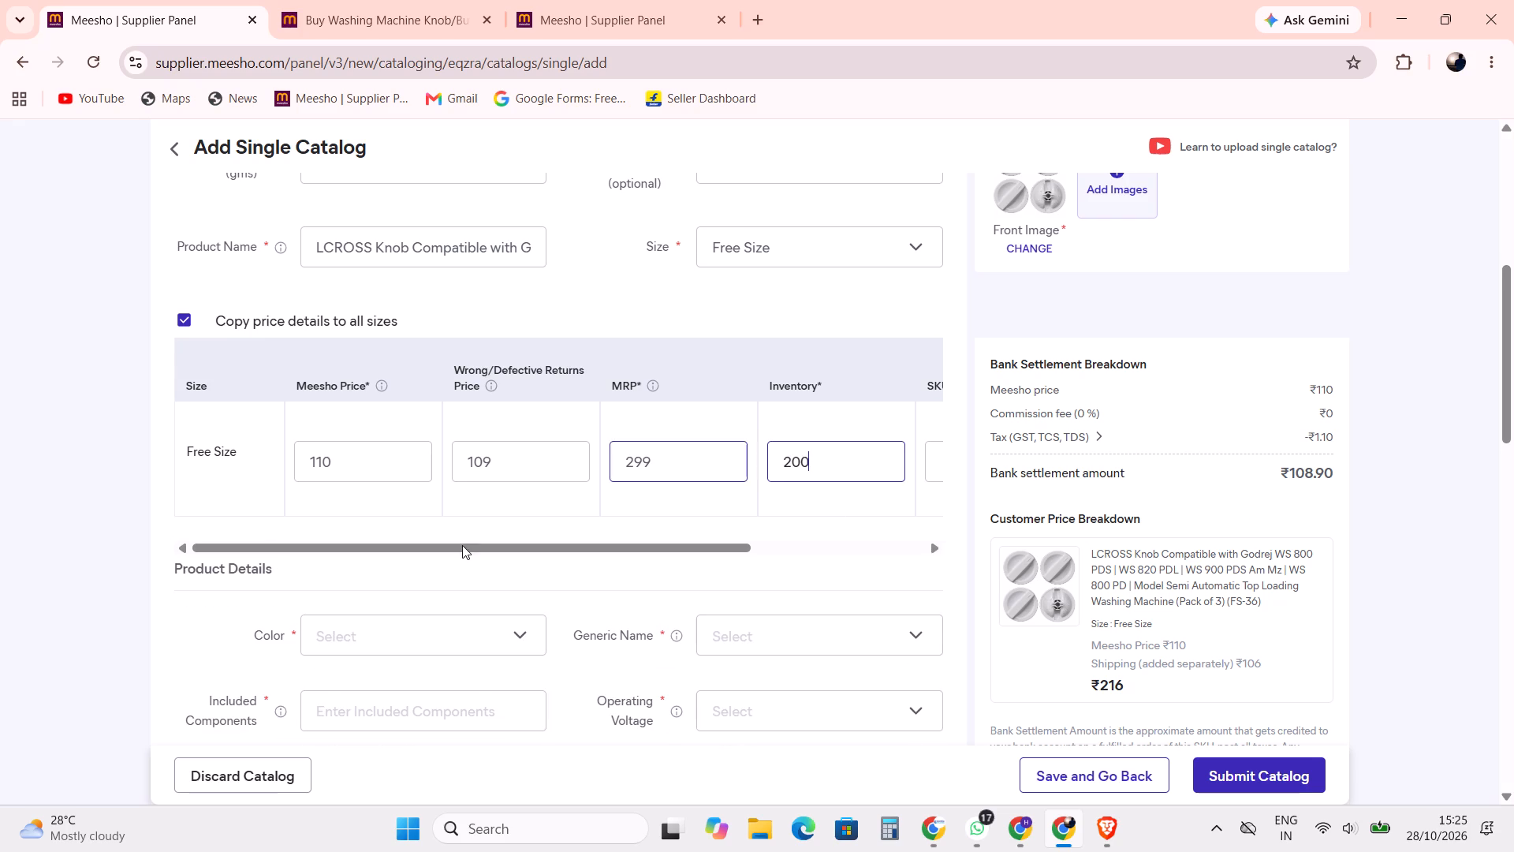
click(74, 462)
In Product Details, set the color to White and the generic name to Parts & Accessories.
scroll(123, 409, down, 2)
click(378, 438)
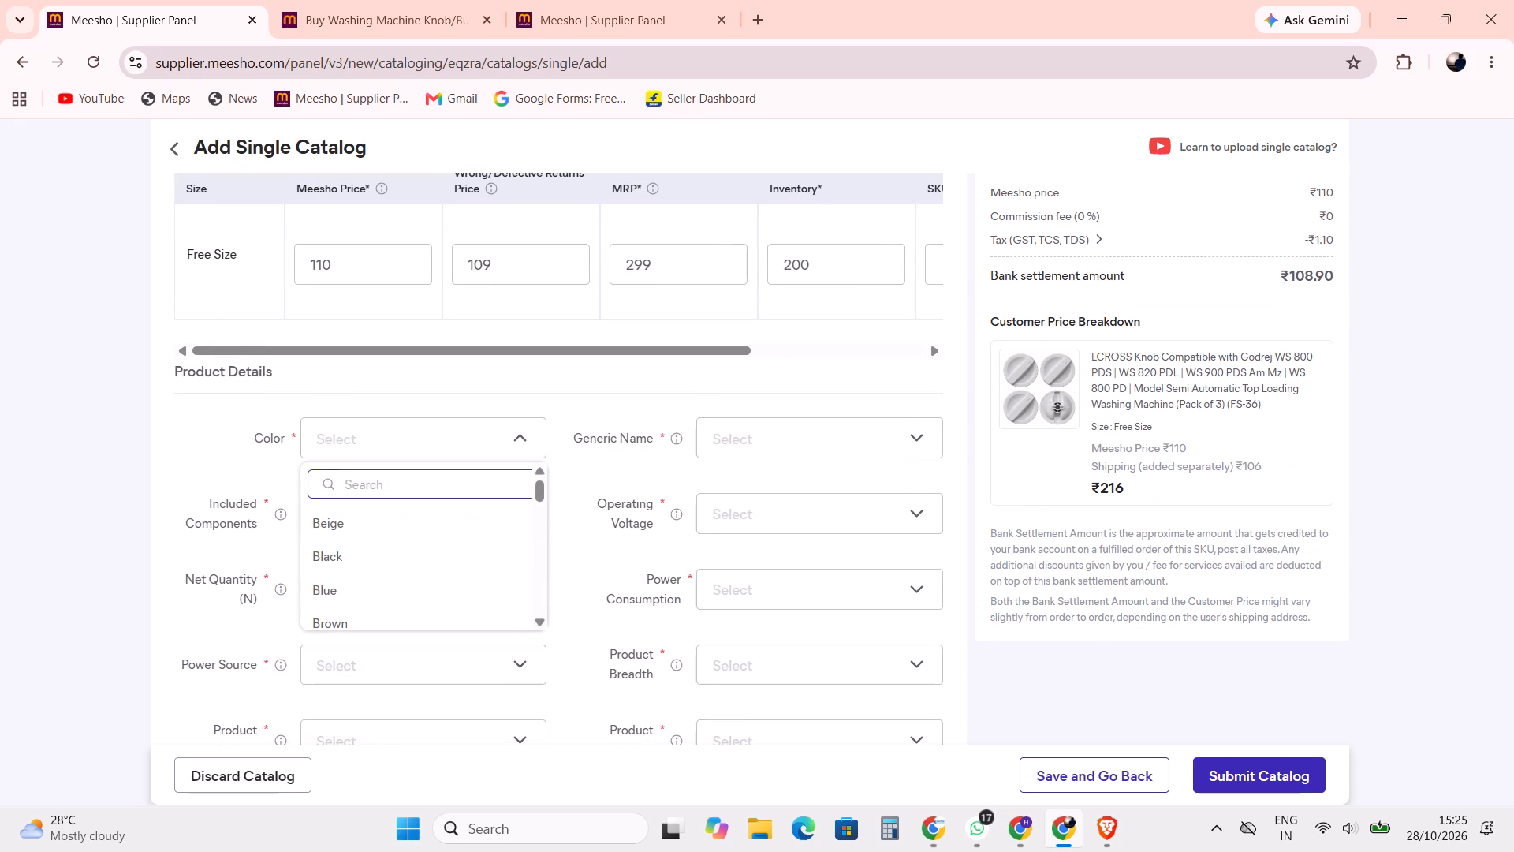
click(393, 482)
key(w)
key(h)
click(376, 523)
click(746, 421)
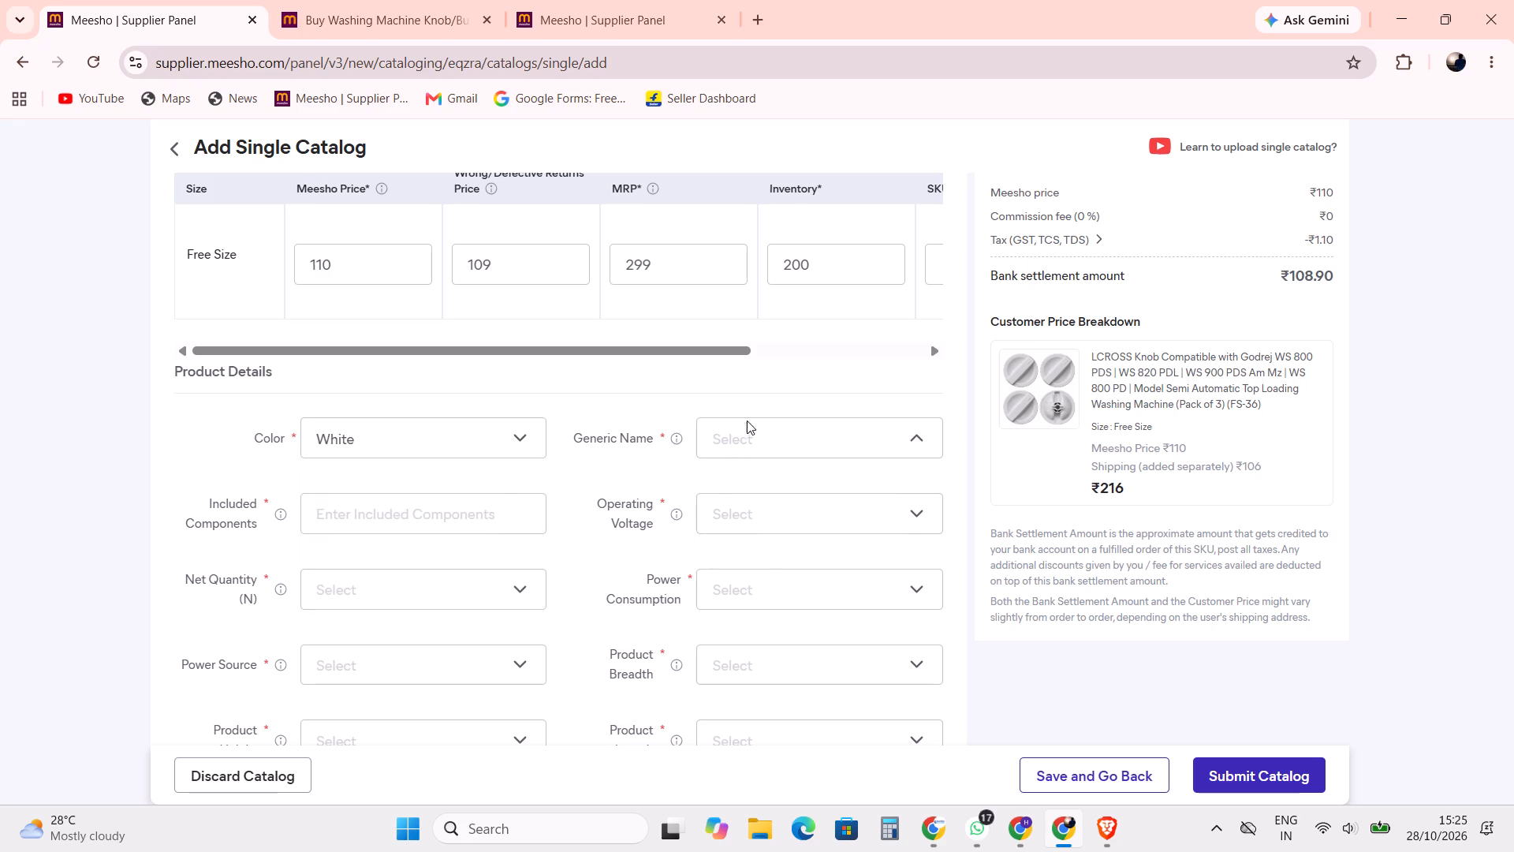
scroll(792, 624, down, 9)
click(792, 610)
Enter "Washing Machine Knob Set of 3" as the included components.
click(337, 505)
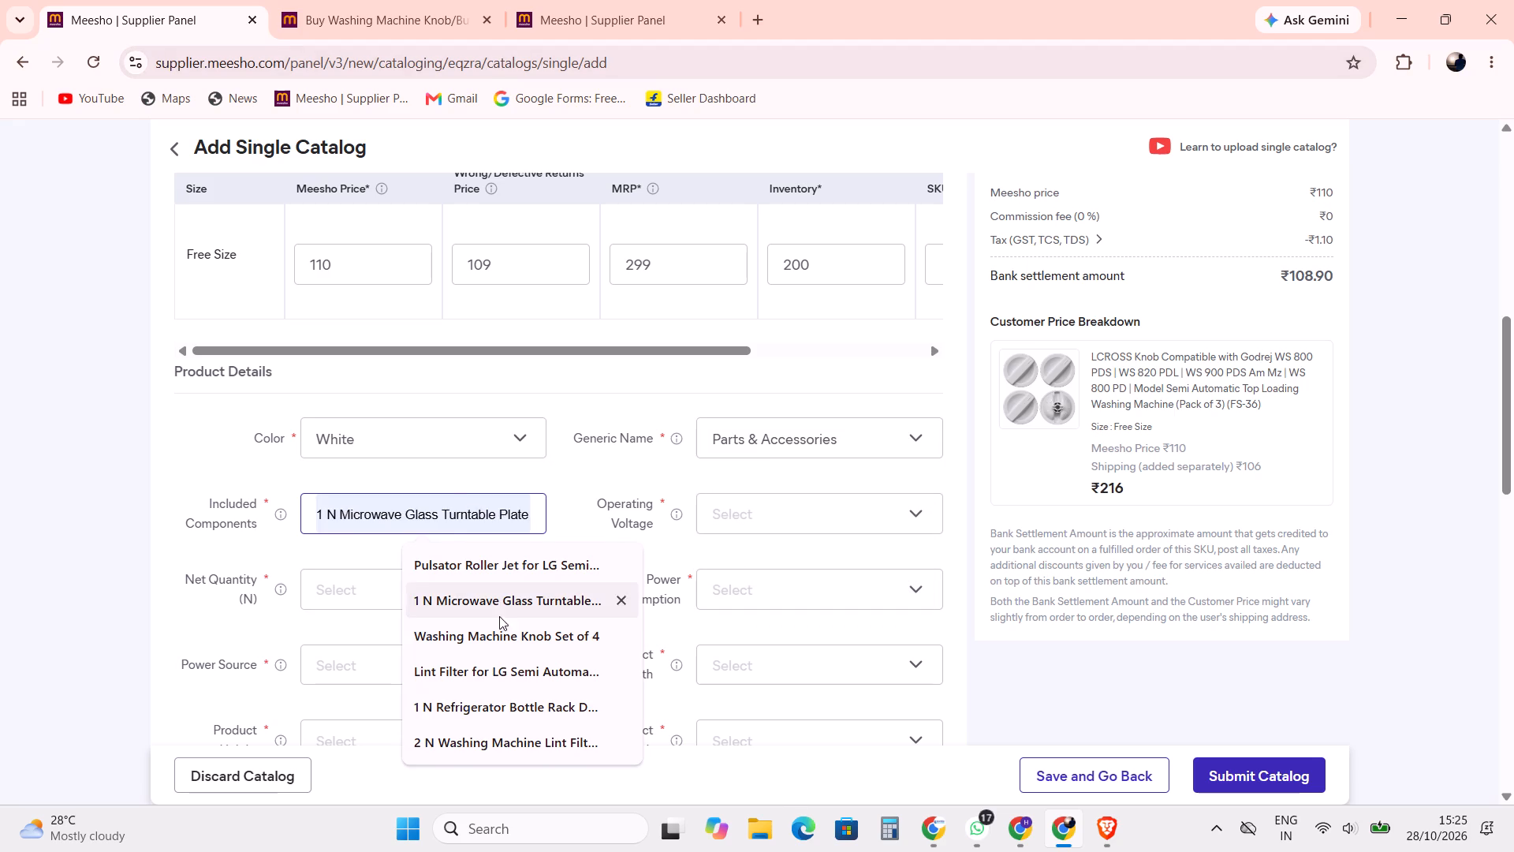
click(516, 630)
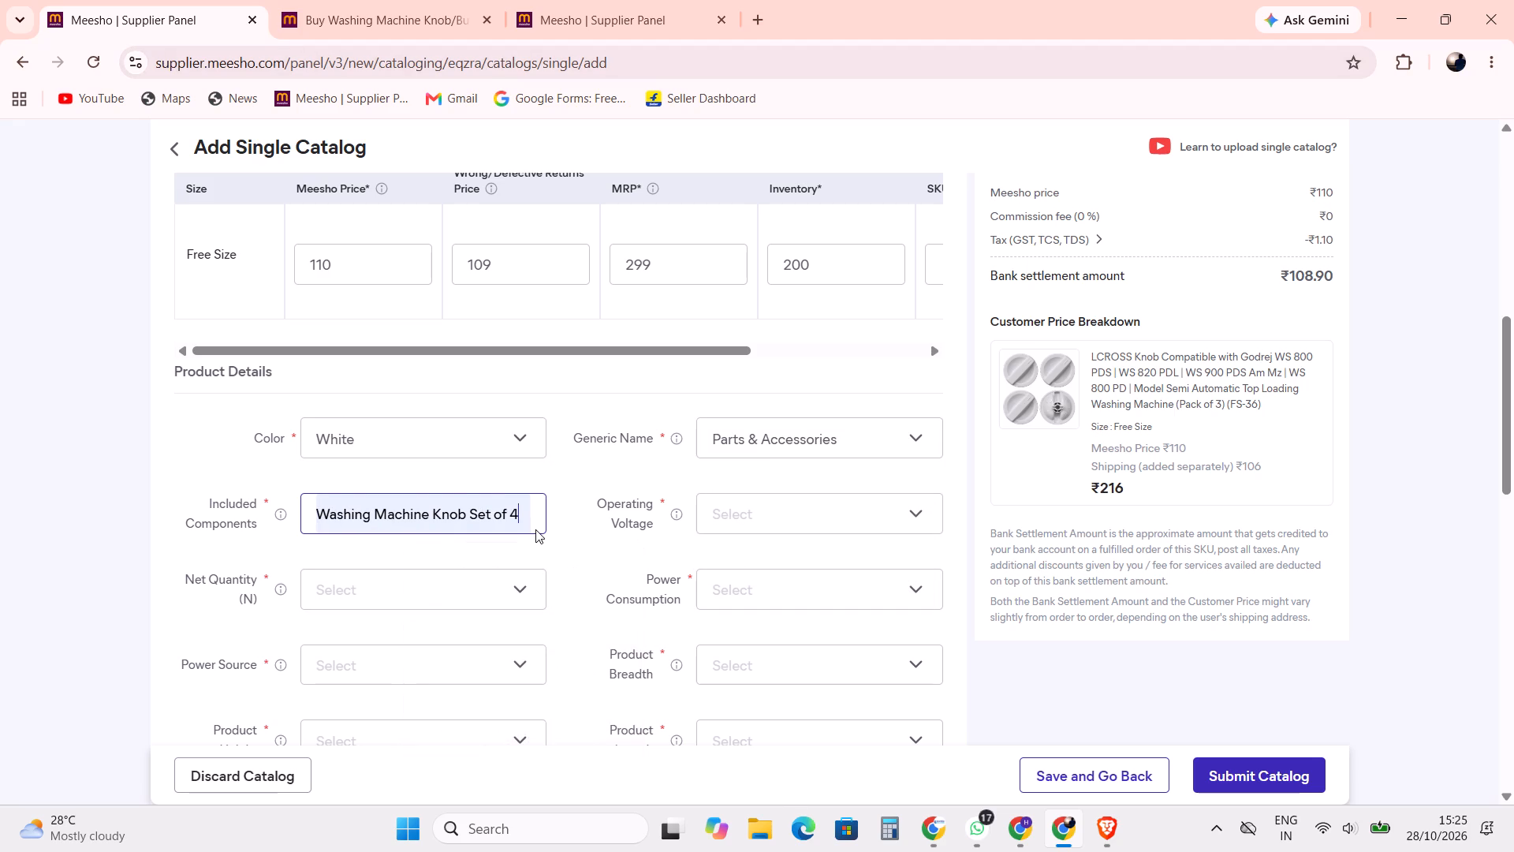
key(BackSpace)
key(3)
click(53, 463)
Set the operating voltage to 100 Volts and the net quantity to Pack Of 3.
scroll(912, 529, down, 2)
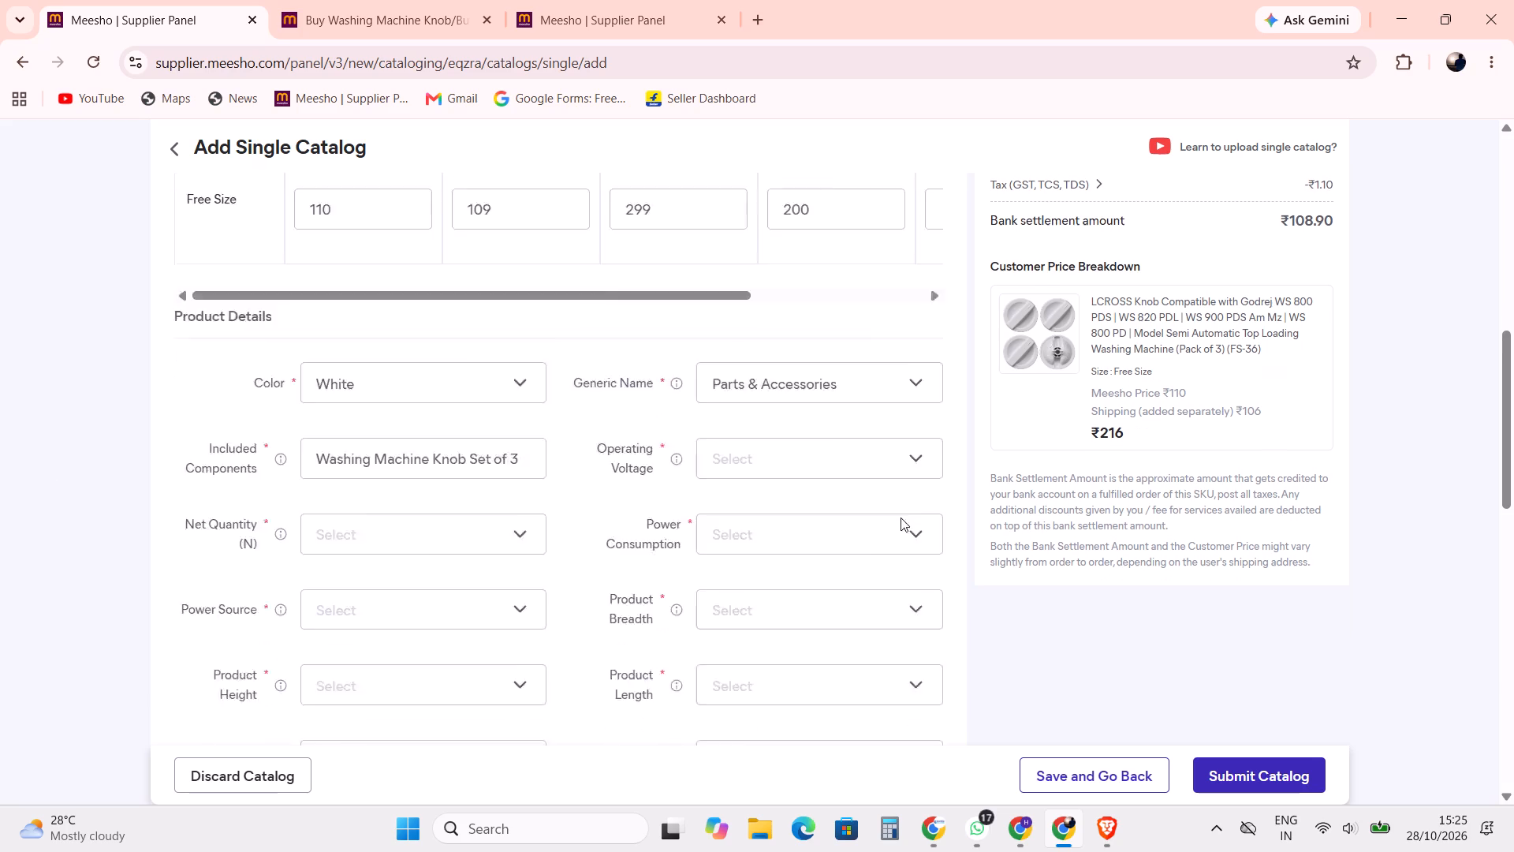
click(772, 317)
click(763, 389)
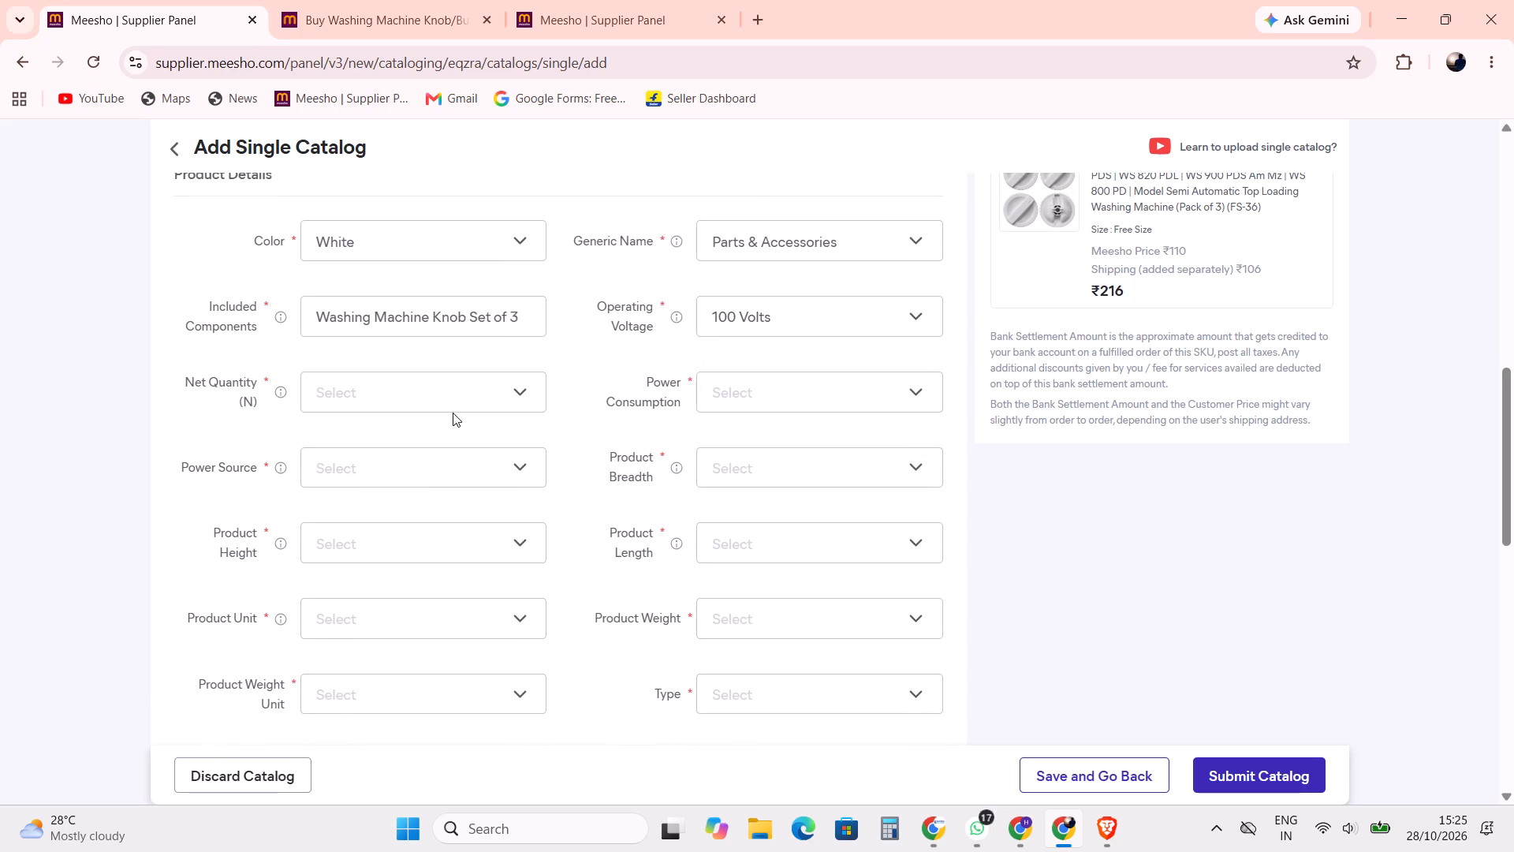
click(453, 413)
click(449, 390)
click(442, 435)
key(3)
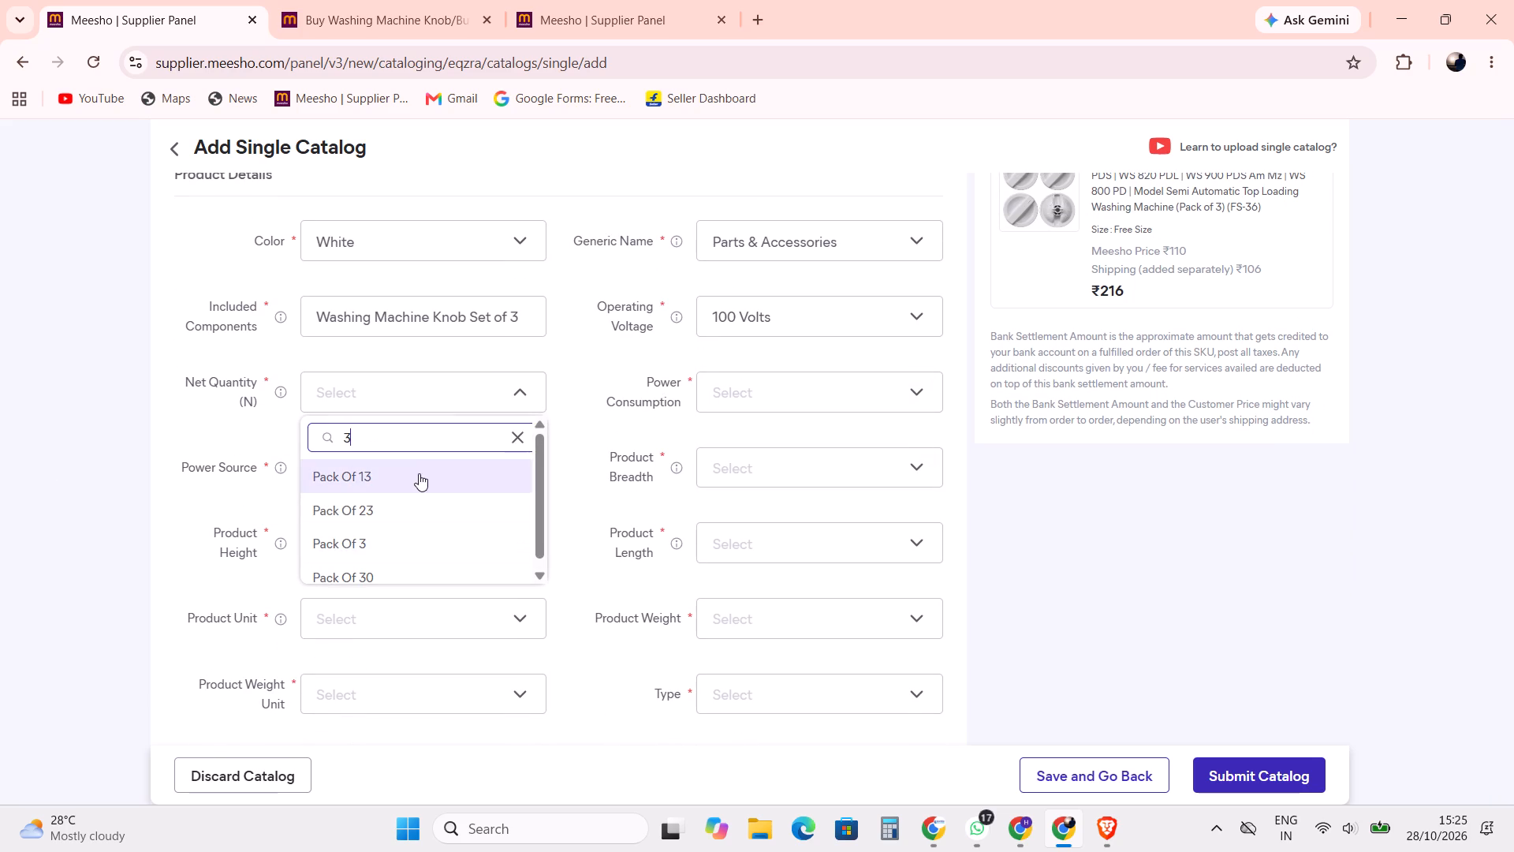
click(422, 537)
Set the power consumption to 100 Watts and the power source to AC Powered.
click(800, 396)
click(769, 458)
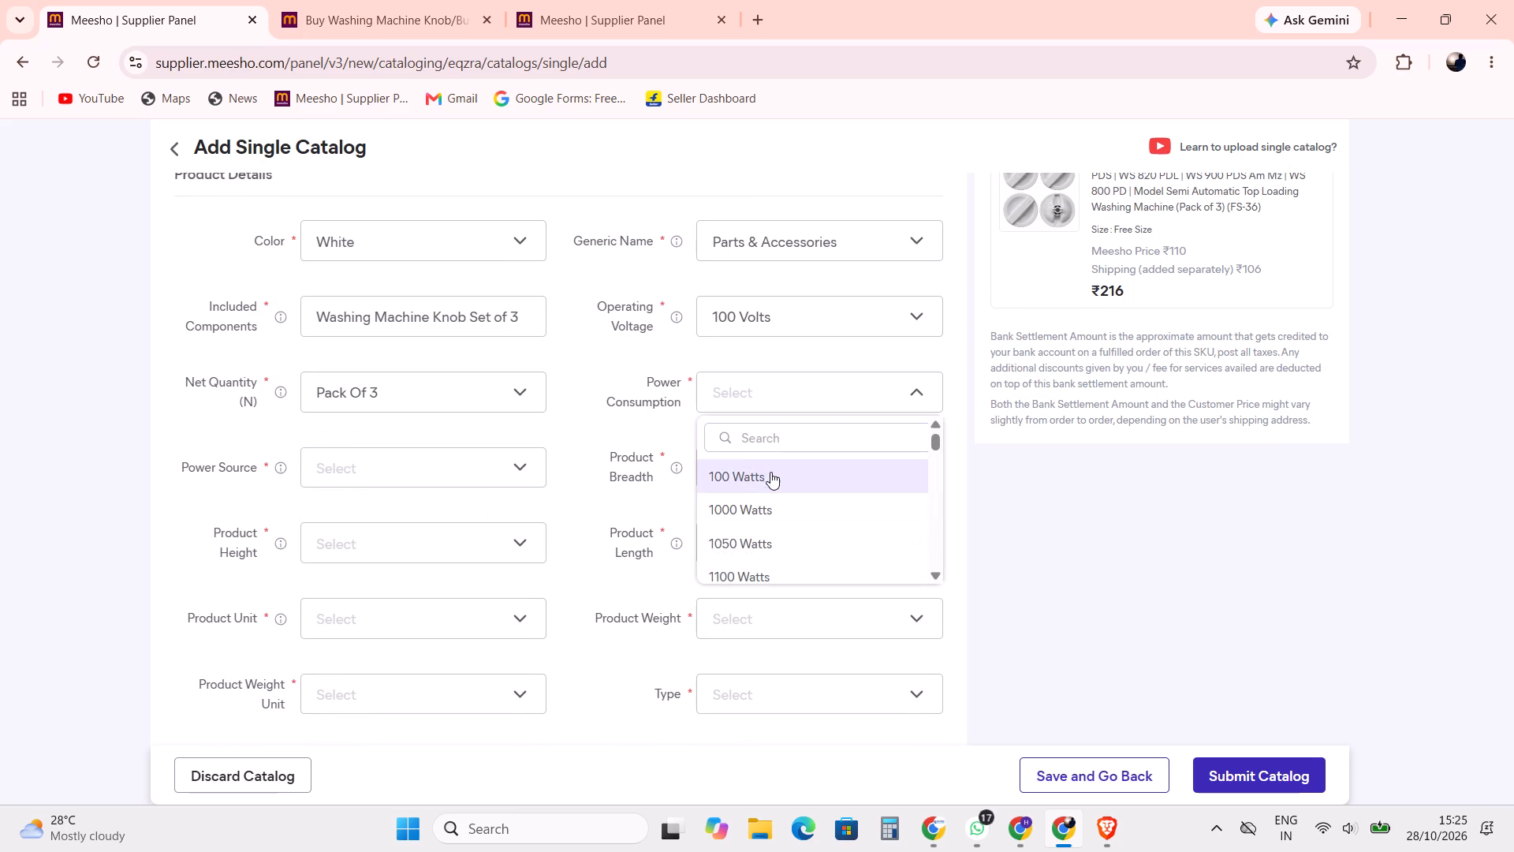
click(770, 472)
click(384, 480)
click(353, 436)
click(364, 463)
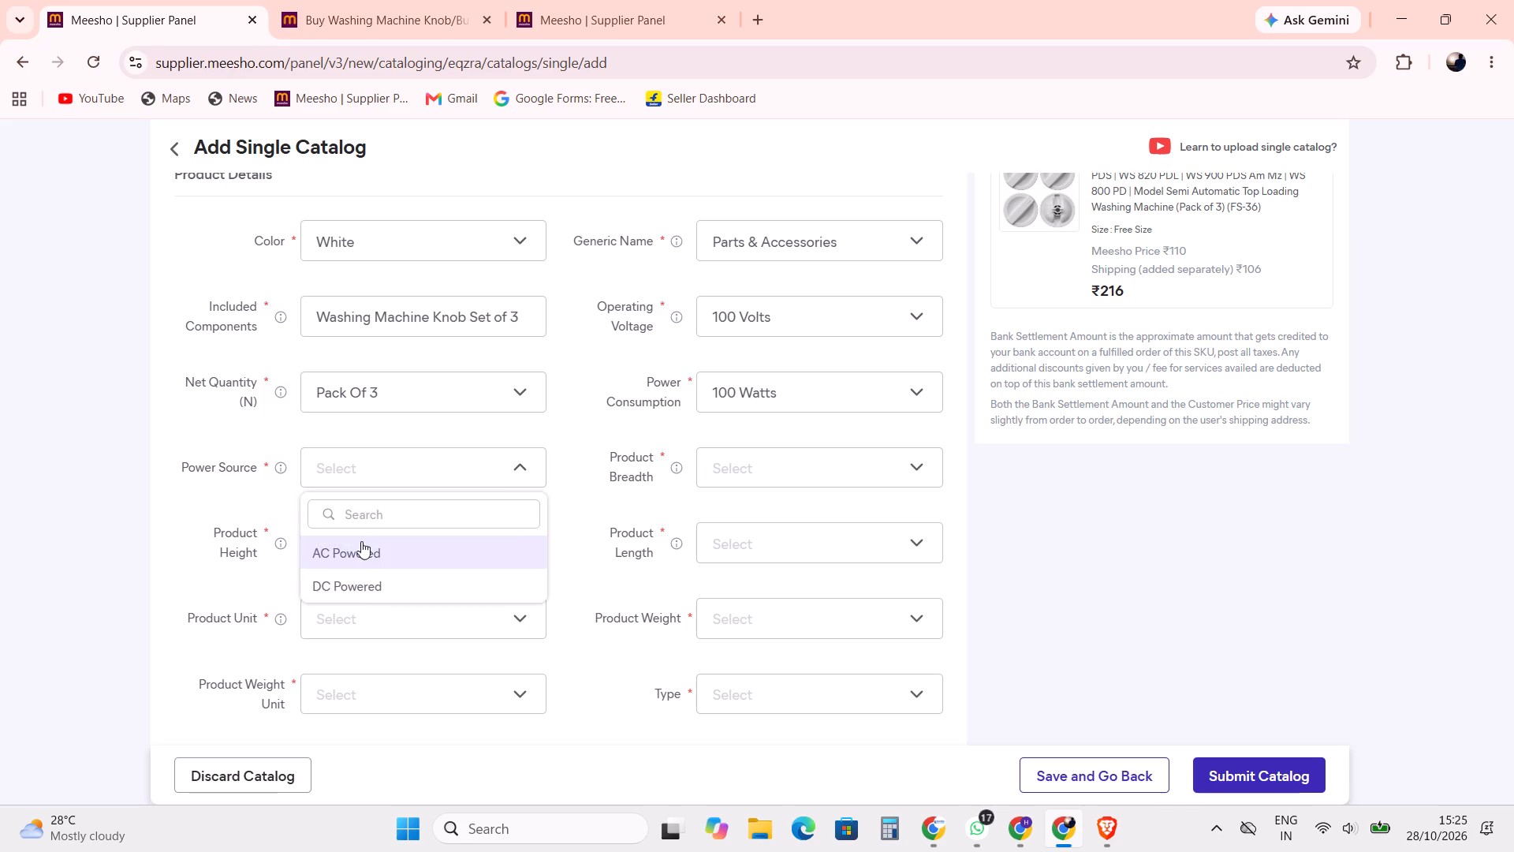
click(369, 554)
Set the product dimensions to breadth 0.5, height 1.5 and length 1.5, with Cm as the product unit.
click(786, 439)
click(788, 472)
click(756, 546)
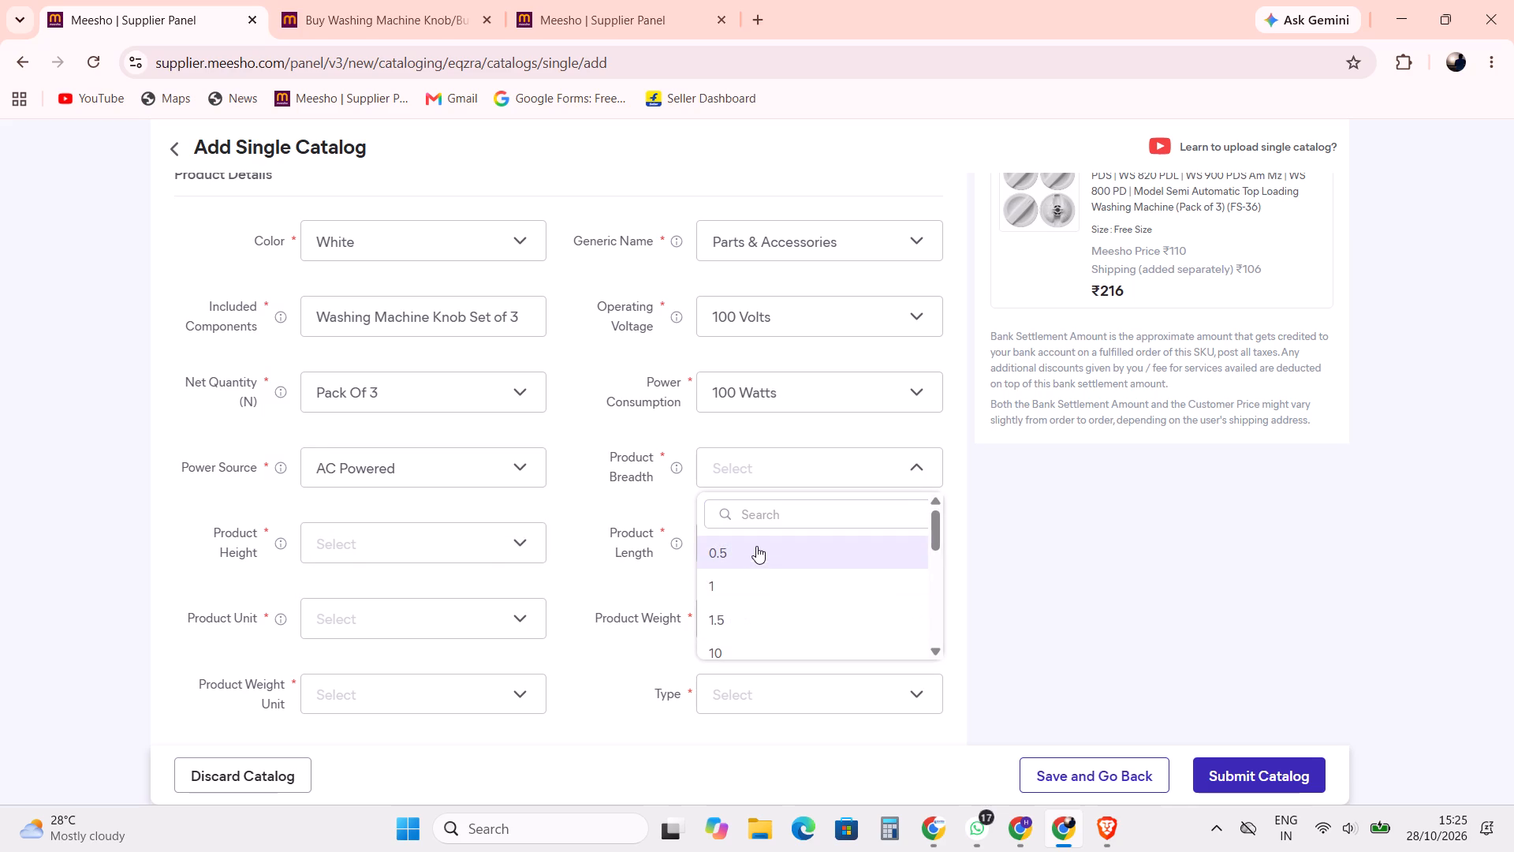
click(438, 546)
click(393, 550)
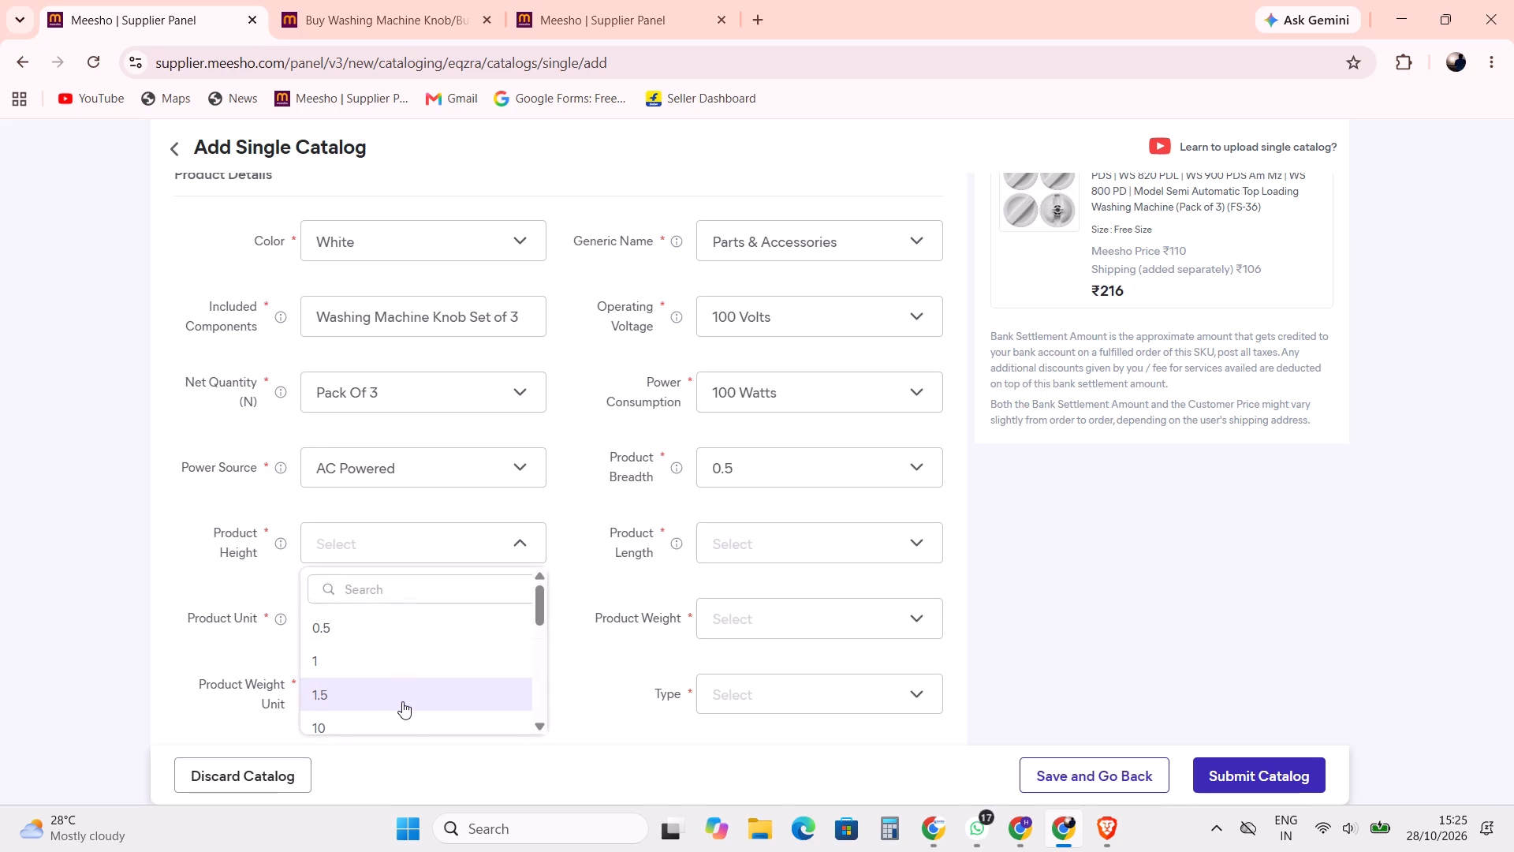
click(406, 699)
click(821, 551)
click(775, 701)
click(1086, 609)
scroll(573, 491, down, 2)
click(334, 420)
click(383, 503)
Set the product weight to 0.1 with G as the weight unit.
click(723, 426)
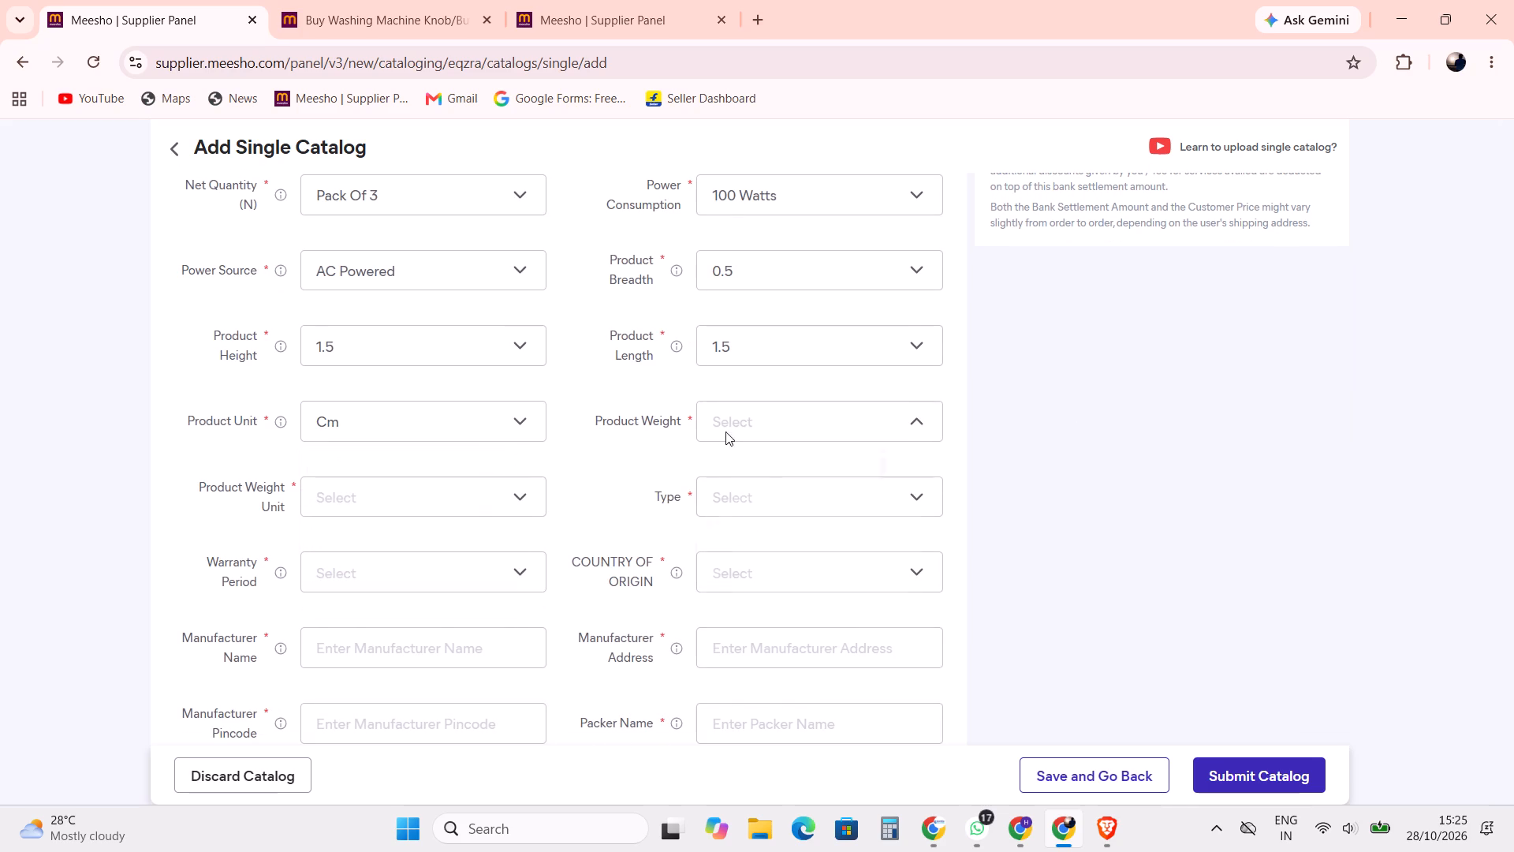
click(753, 503)
click(999, 502)
scroll(423, 484, down, 1)
click(402, 390)
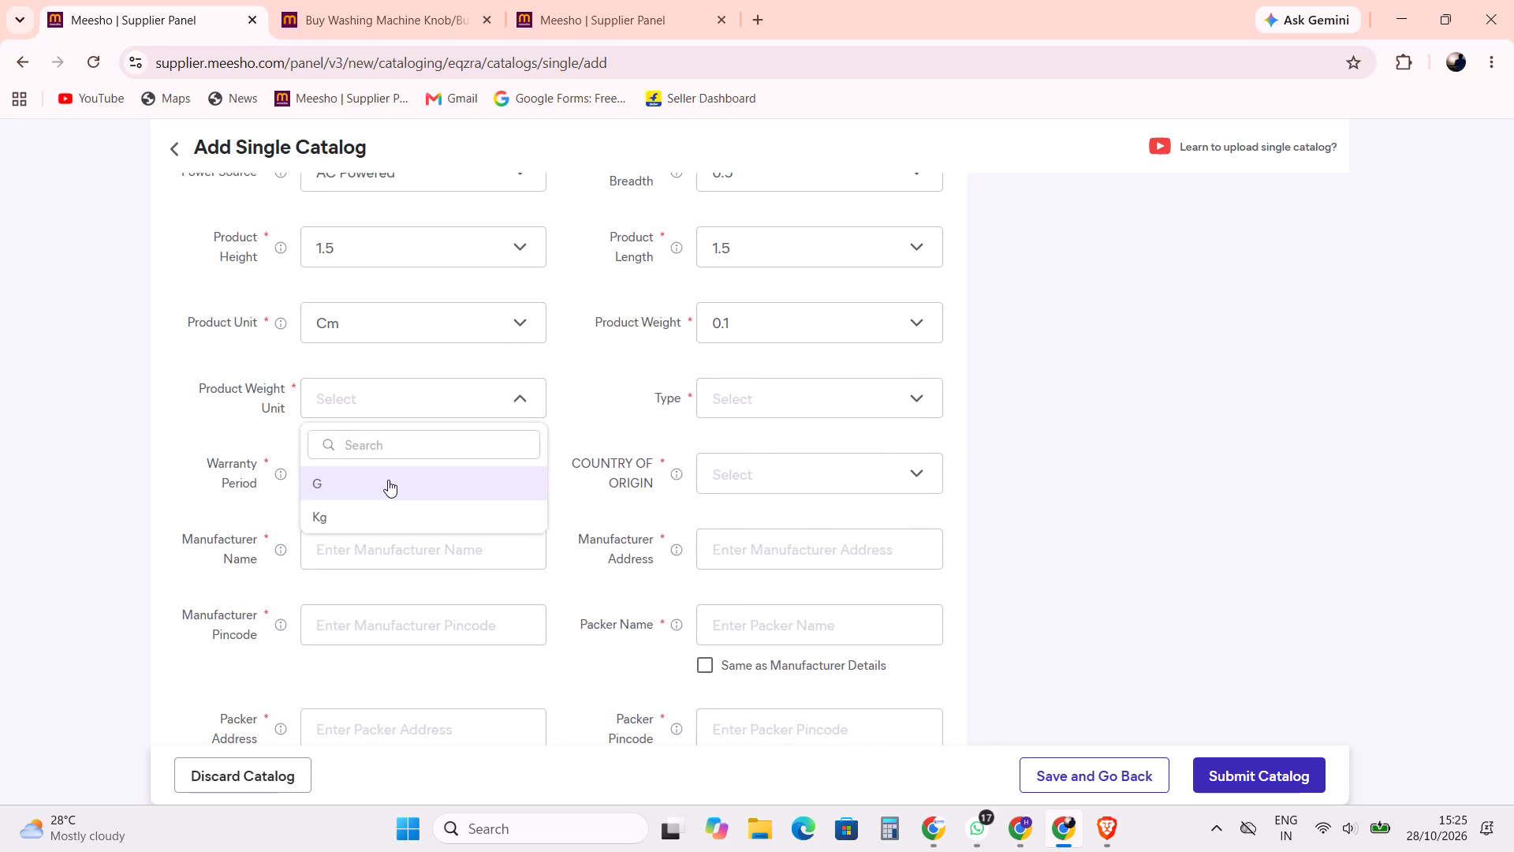
click(388, 479)
Set the product type to Drying Machine Timing Belts.
click(792, 390)
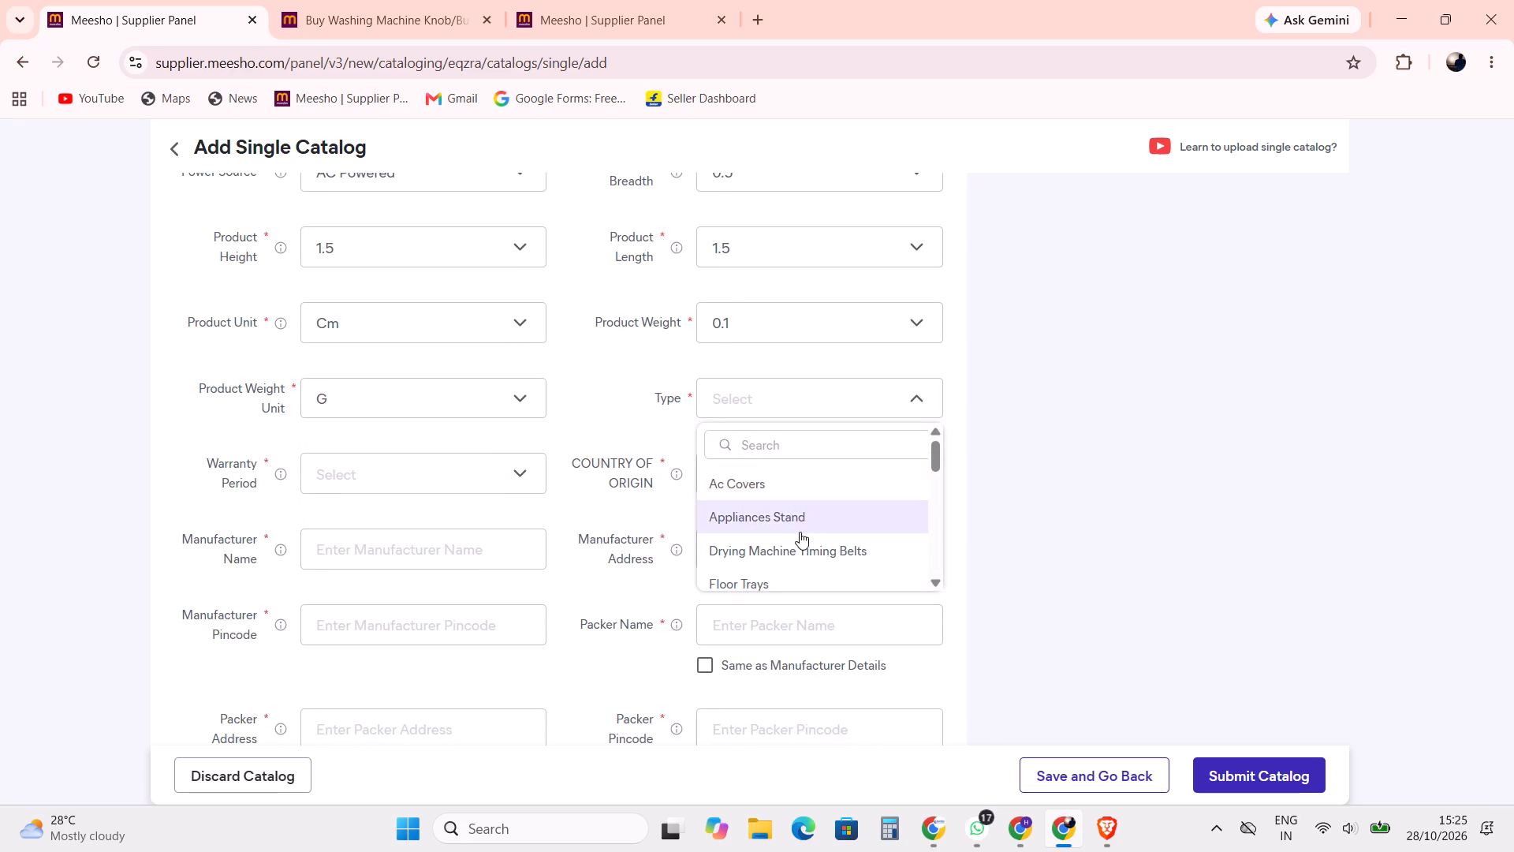
click(808, 551)
click(1066, 493)
Set the warranty period to No Warranty and the country of origin to India.
scroll(688, 439, down, 1)
click(401, 356)
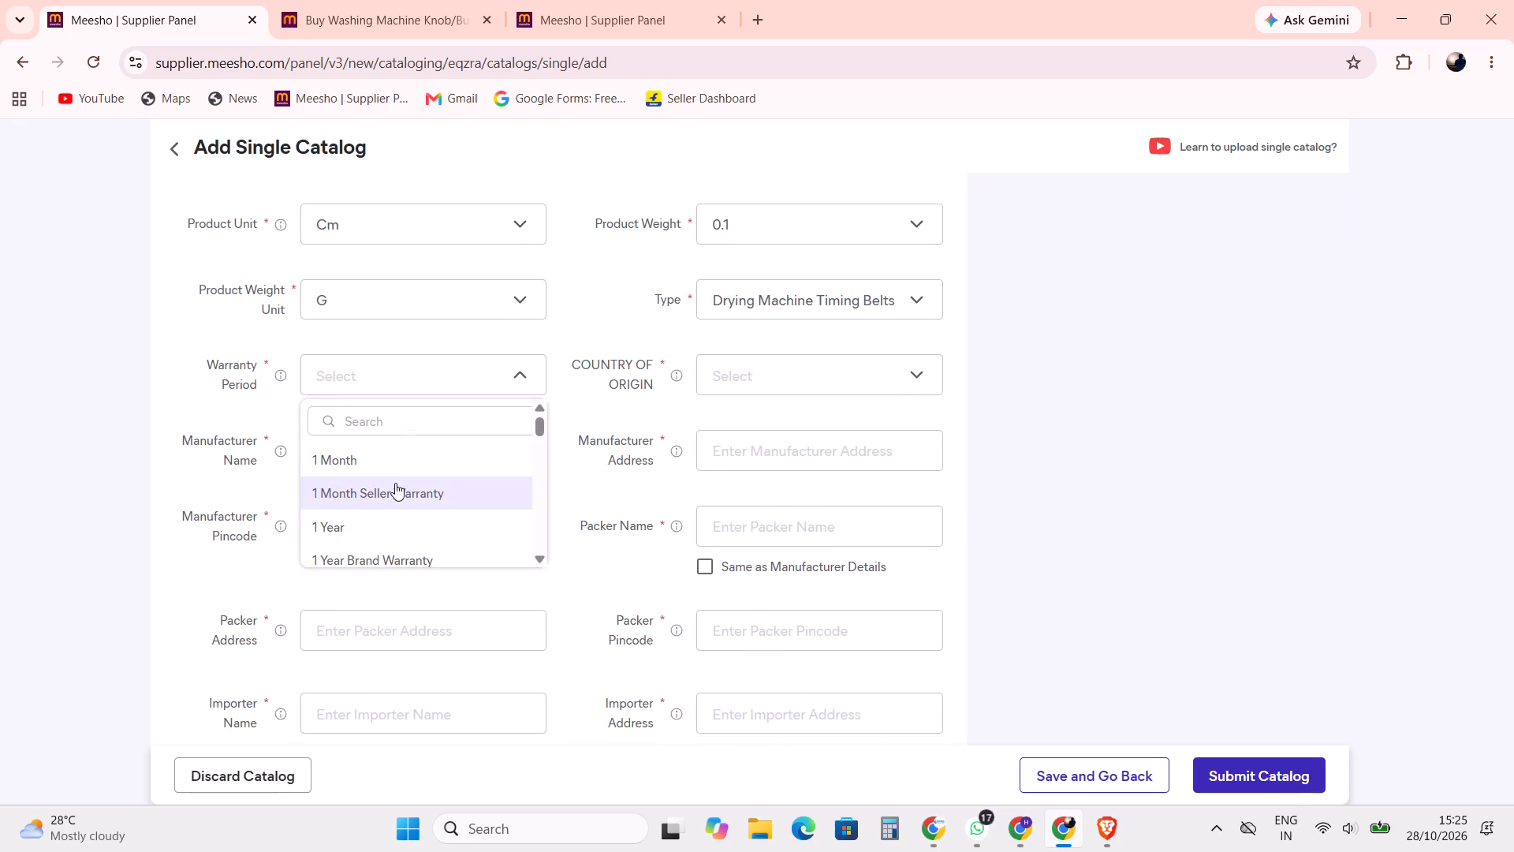
scroll(400, 536, down, 12)
click(407, 539)
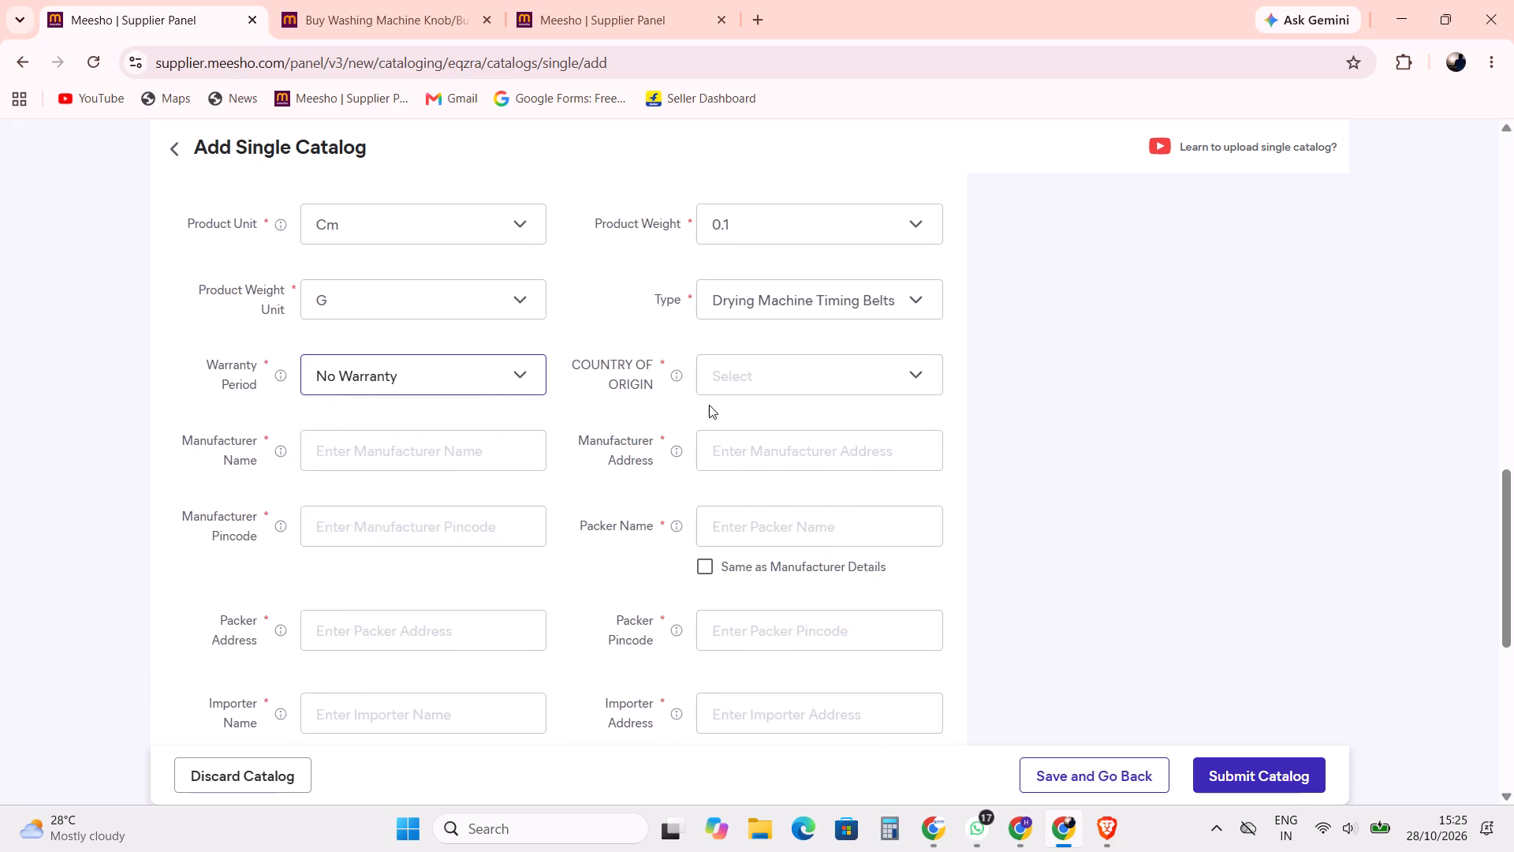
click(718, 385)
click(758, 467)
Open the manufacturer name for entry.
click(427, 453)
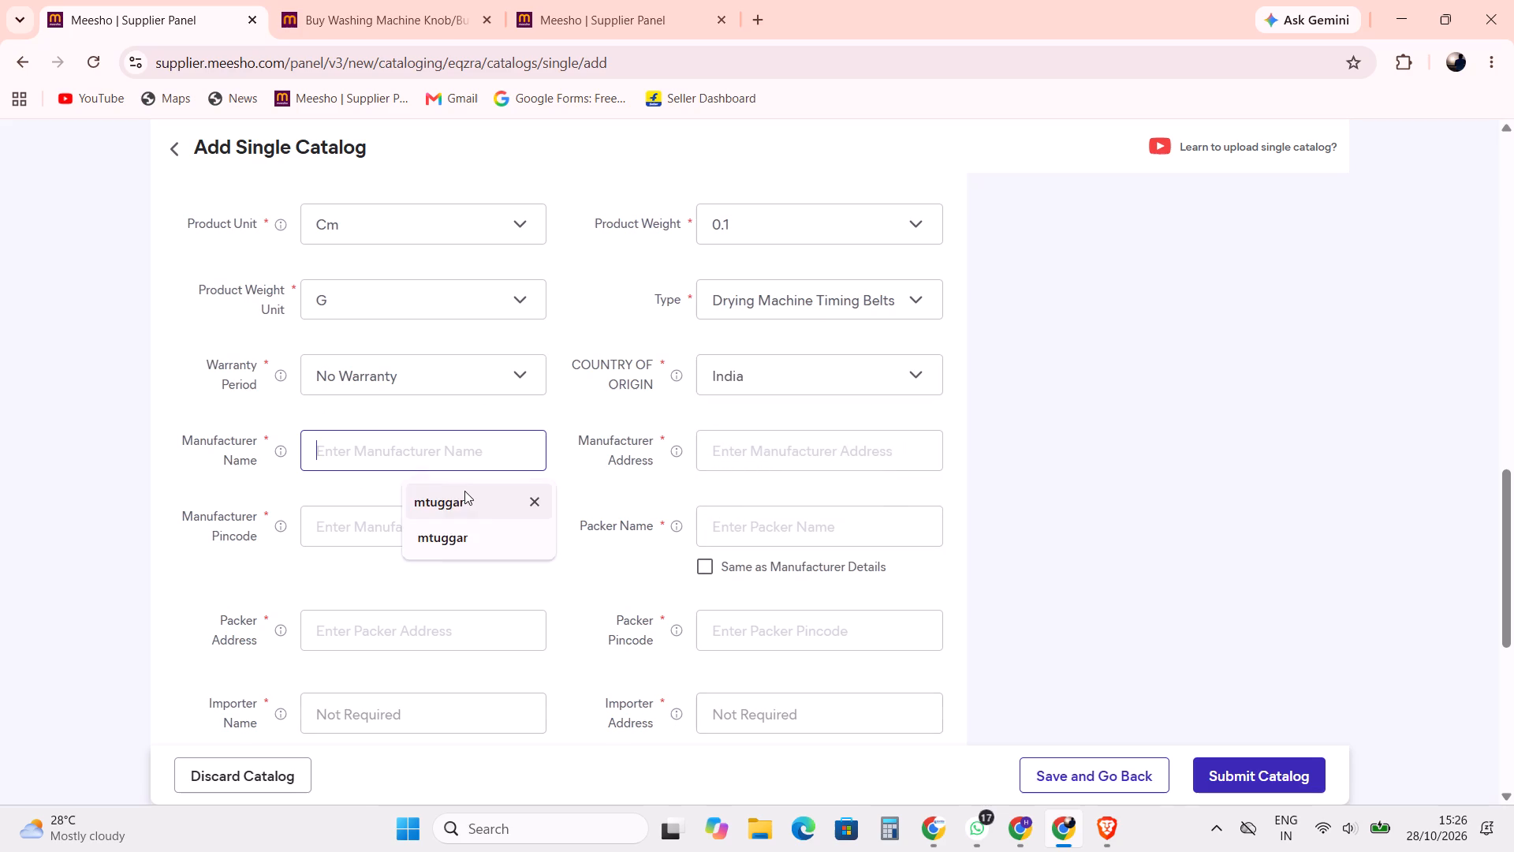
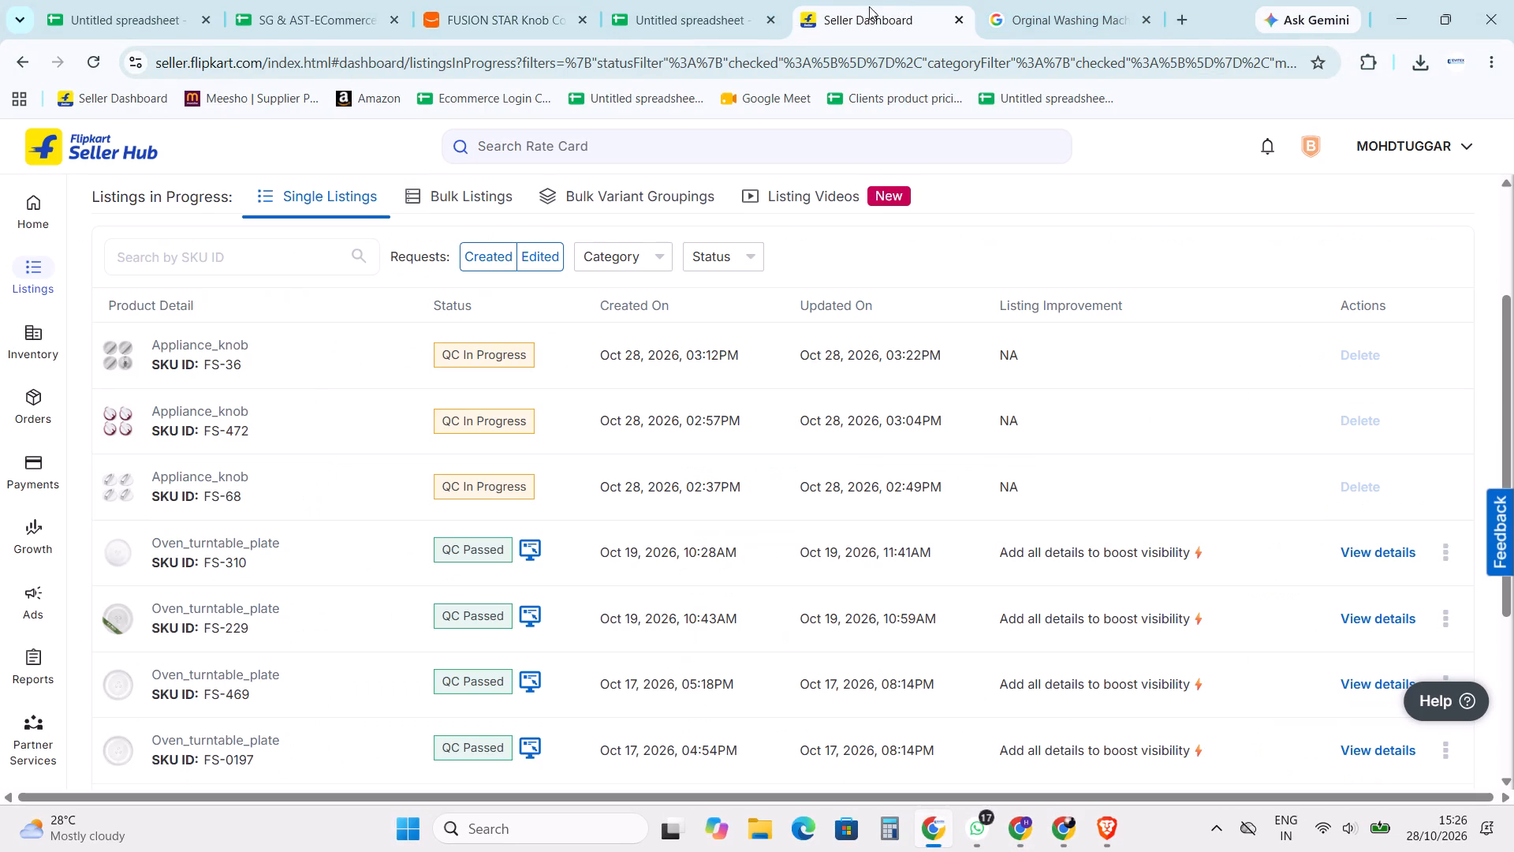
Switch to the Meesho supplier panel, review the FS-36 washing machine knob catalog form and submit the catalog.
key(alt+Tab)
key(alt+Tab)
key(alt+Tab)
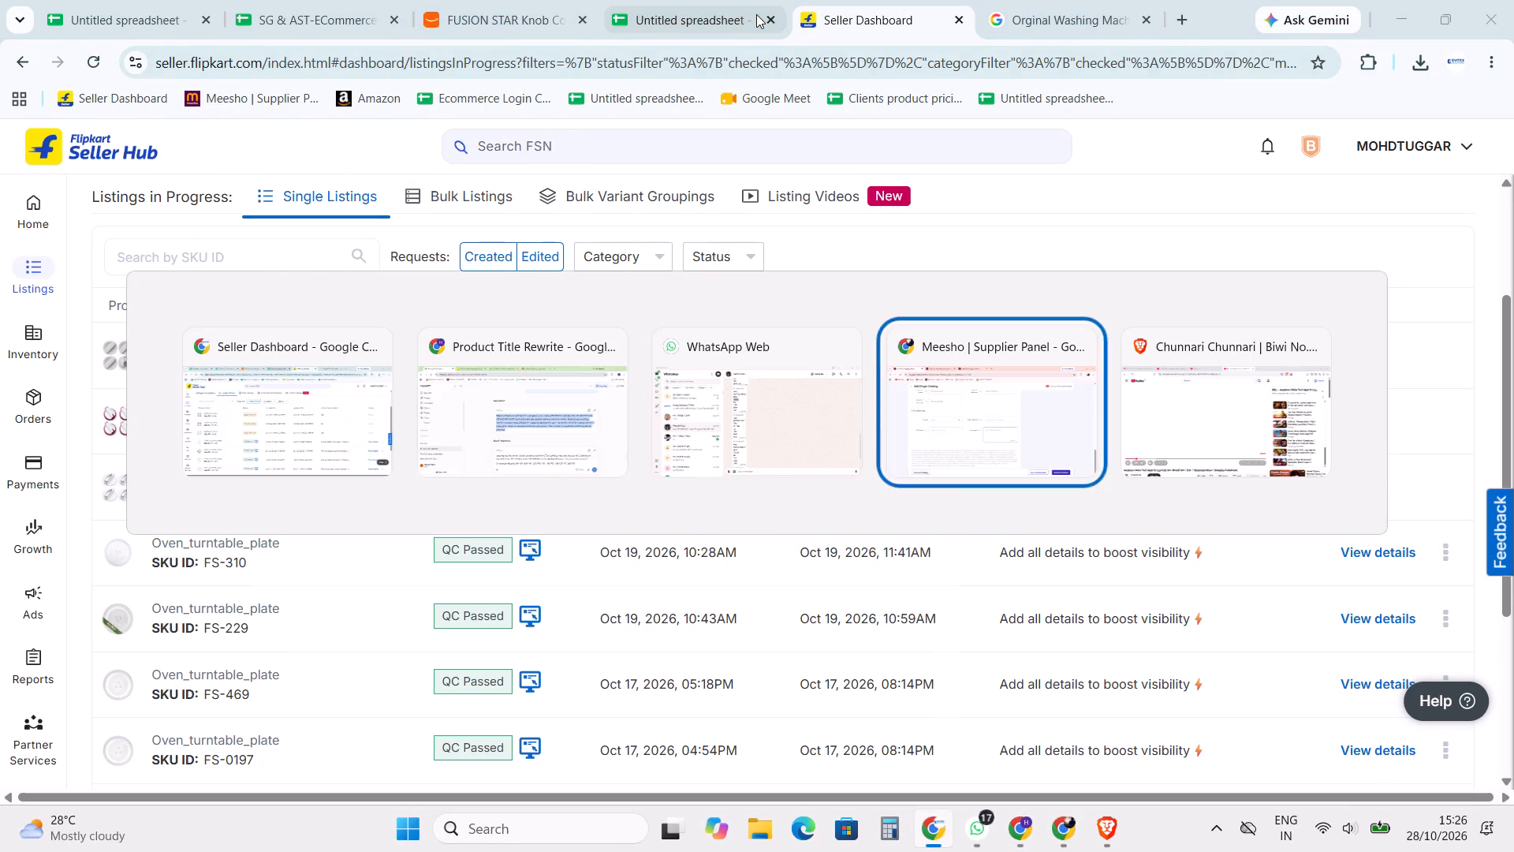
key(ctrl+v)
click(1068, 514)
scroll(1068, 516, up, 13)
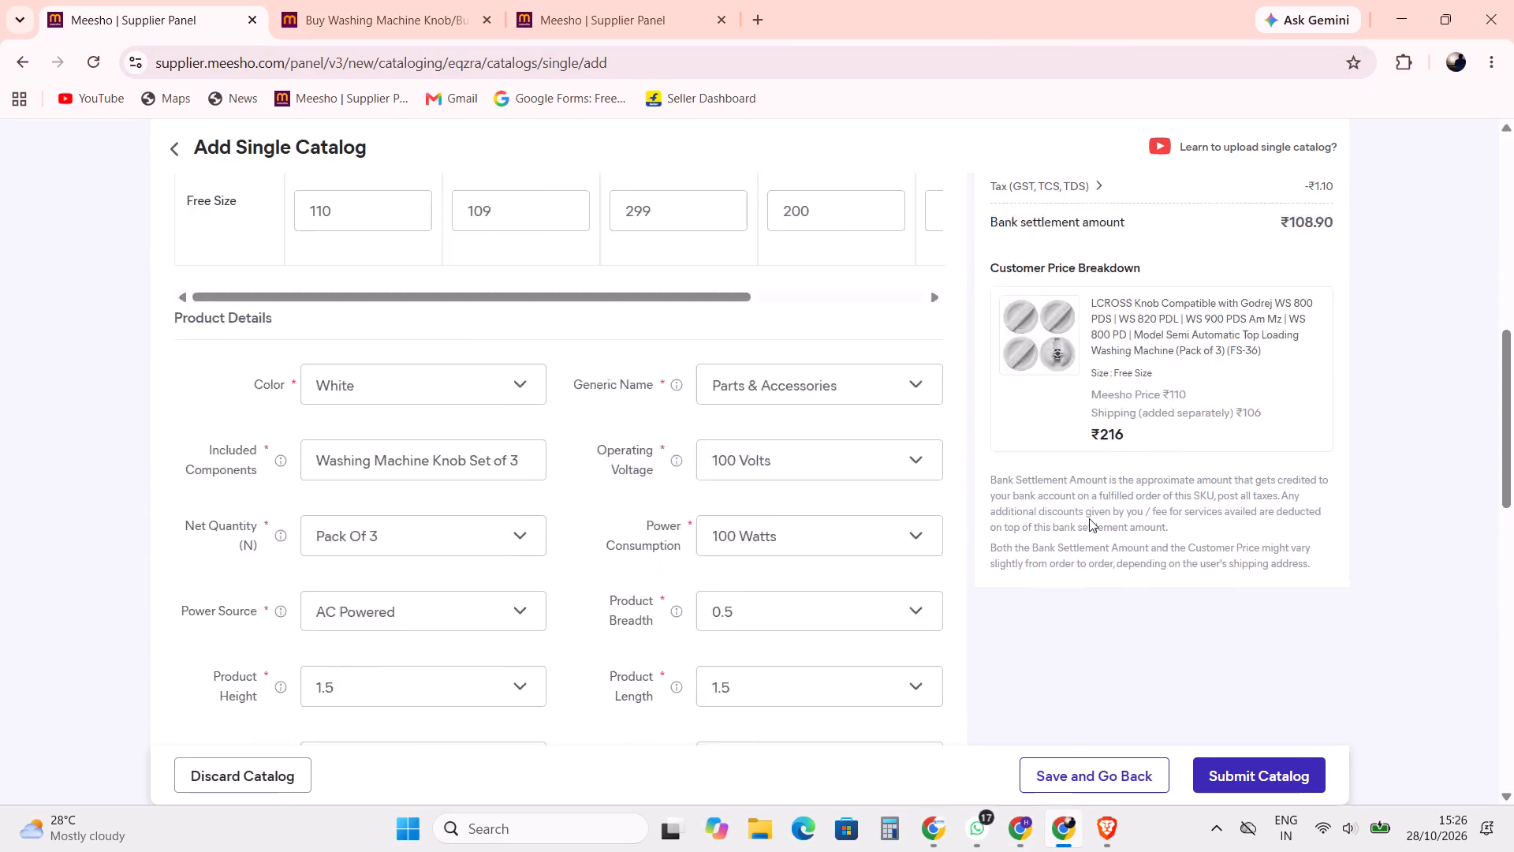
scroll(1089, 518, up, 8)
scroll(1089, 518, down, 9)
click(1259, 786)
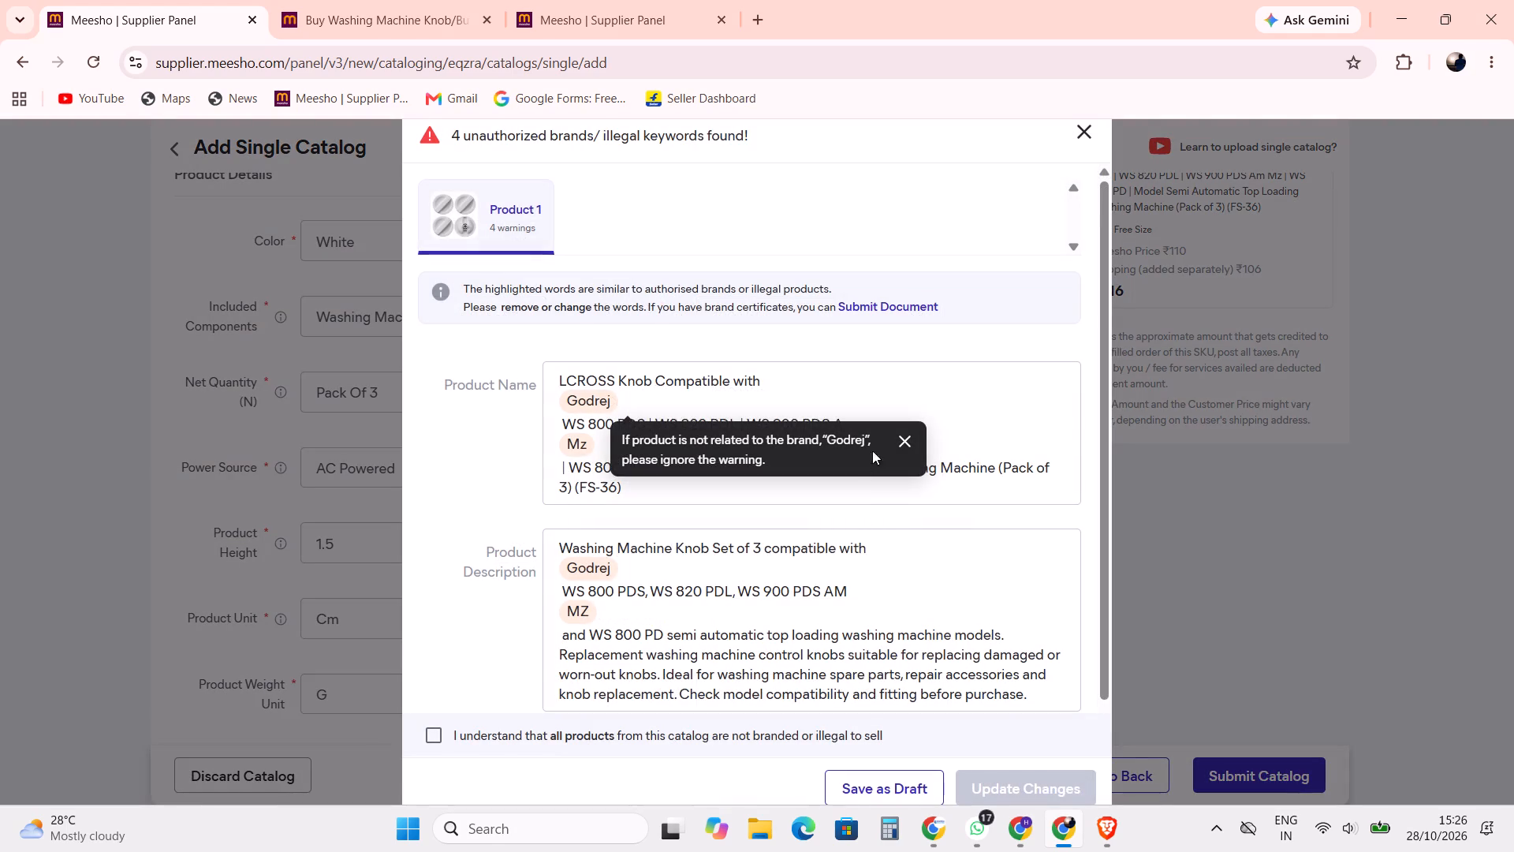
Accept the declaration that all catalog products are not branded or illegal to sell, complete the upload and dismiss the visibility suggestions.
click(903, 441)
scroll(587, 536, down, 9)
click(437, 738)
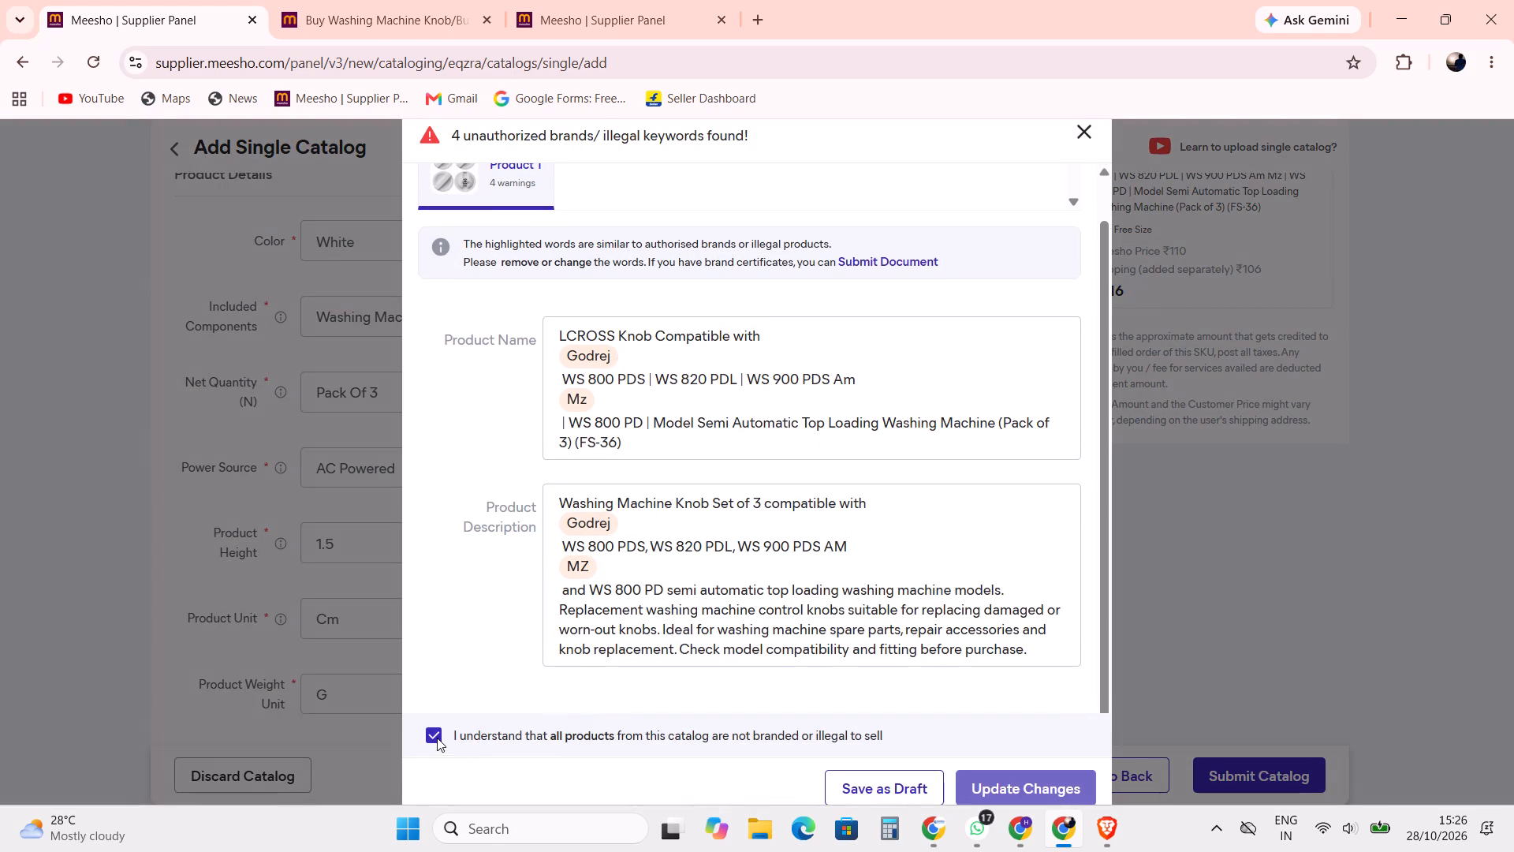
click(1020, 787)
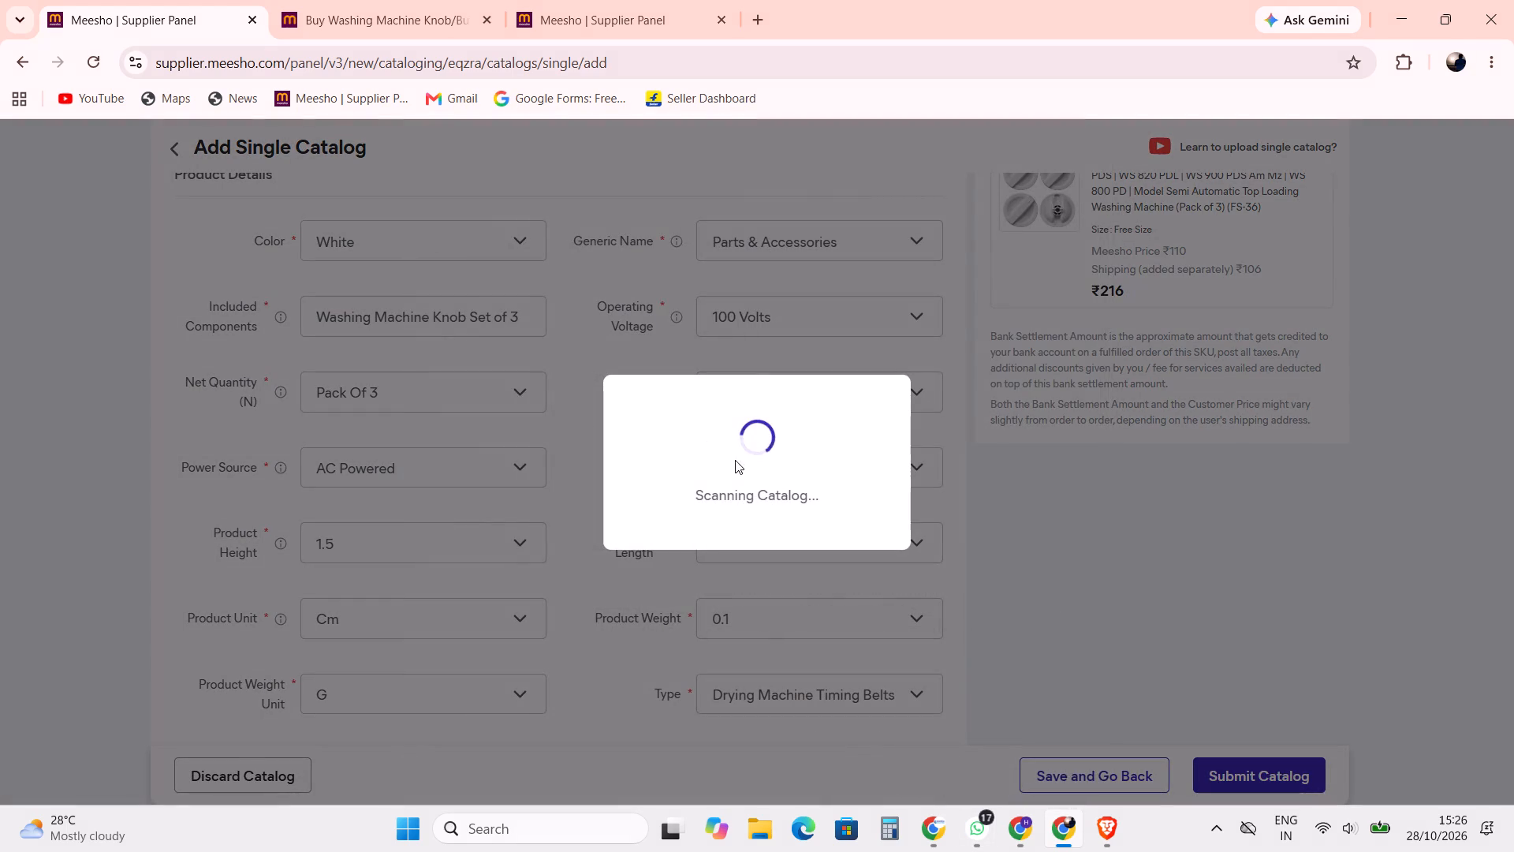
click(890, 512)
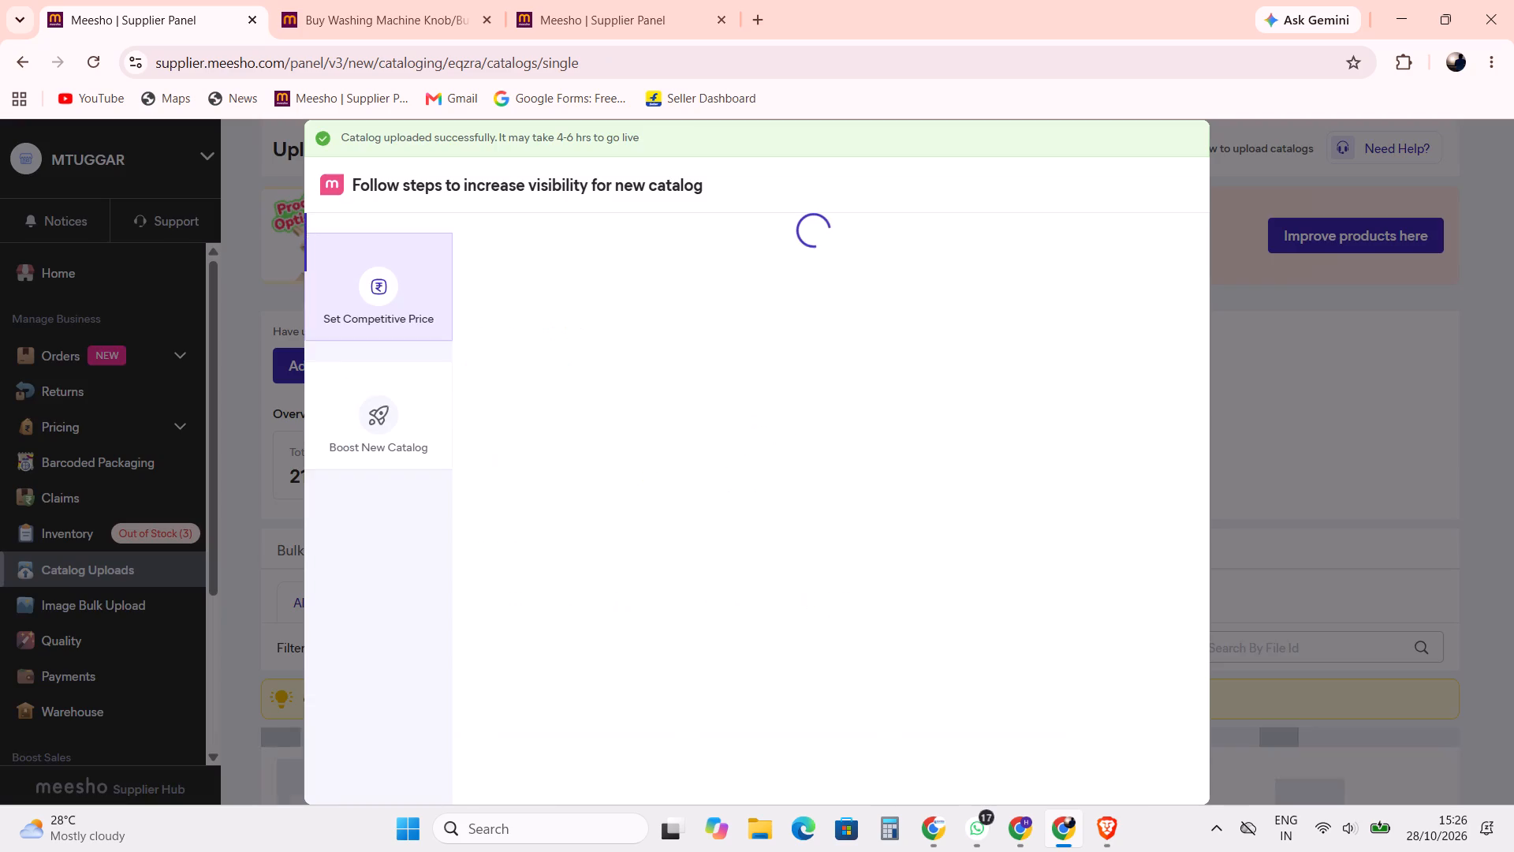
click(99, 69)
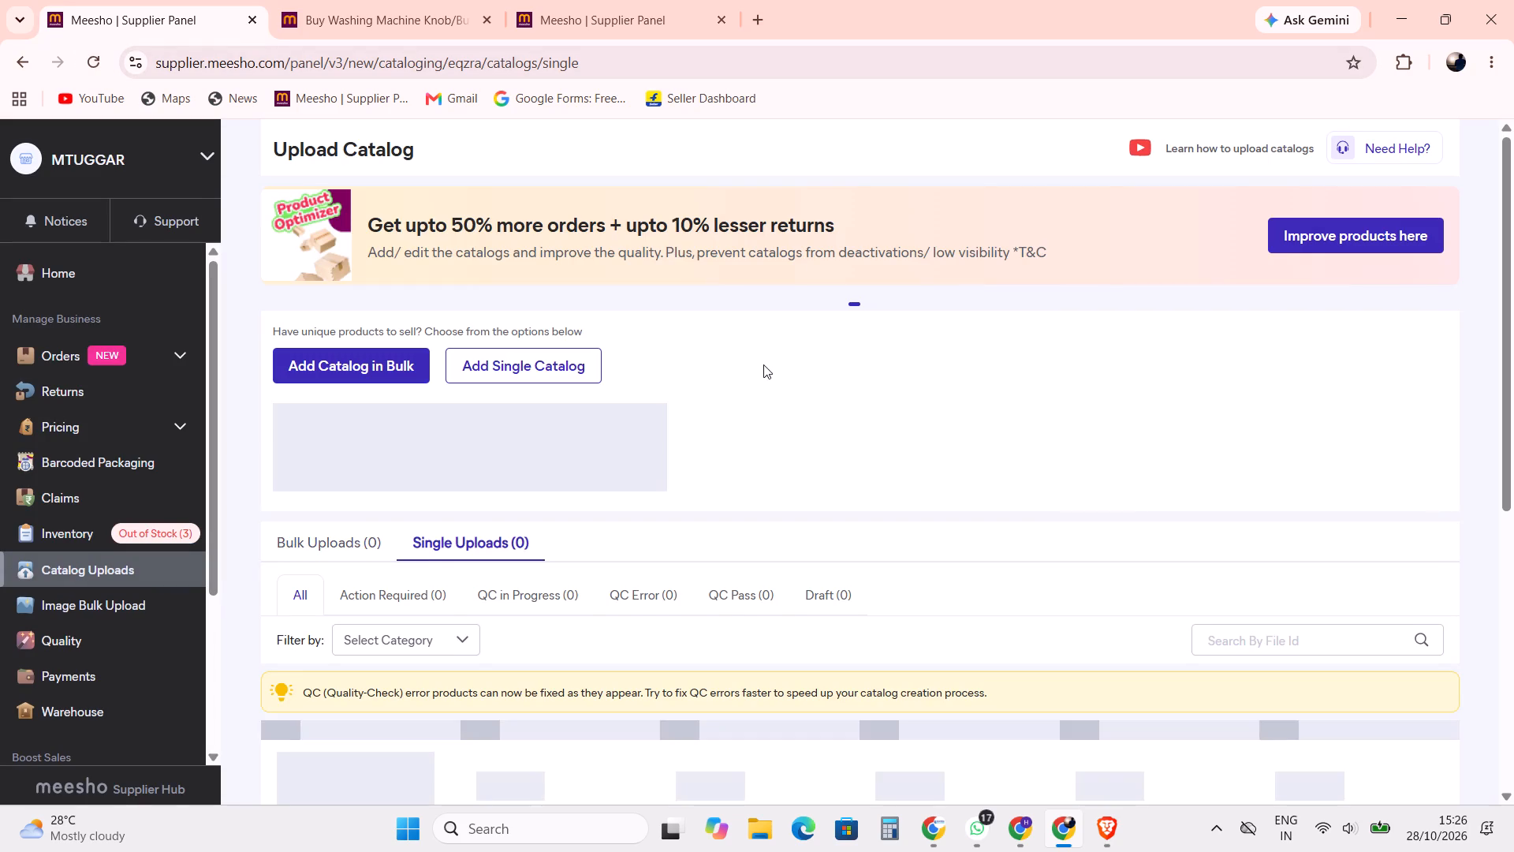
Check the QC status of the newly submitted catalog among the single uploads.
scroll(840, 316, down, 4)
scroll(51, 549, down, 1)
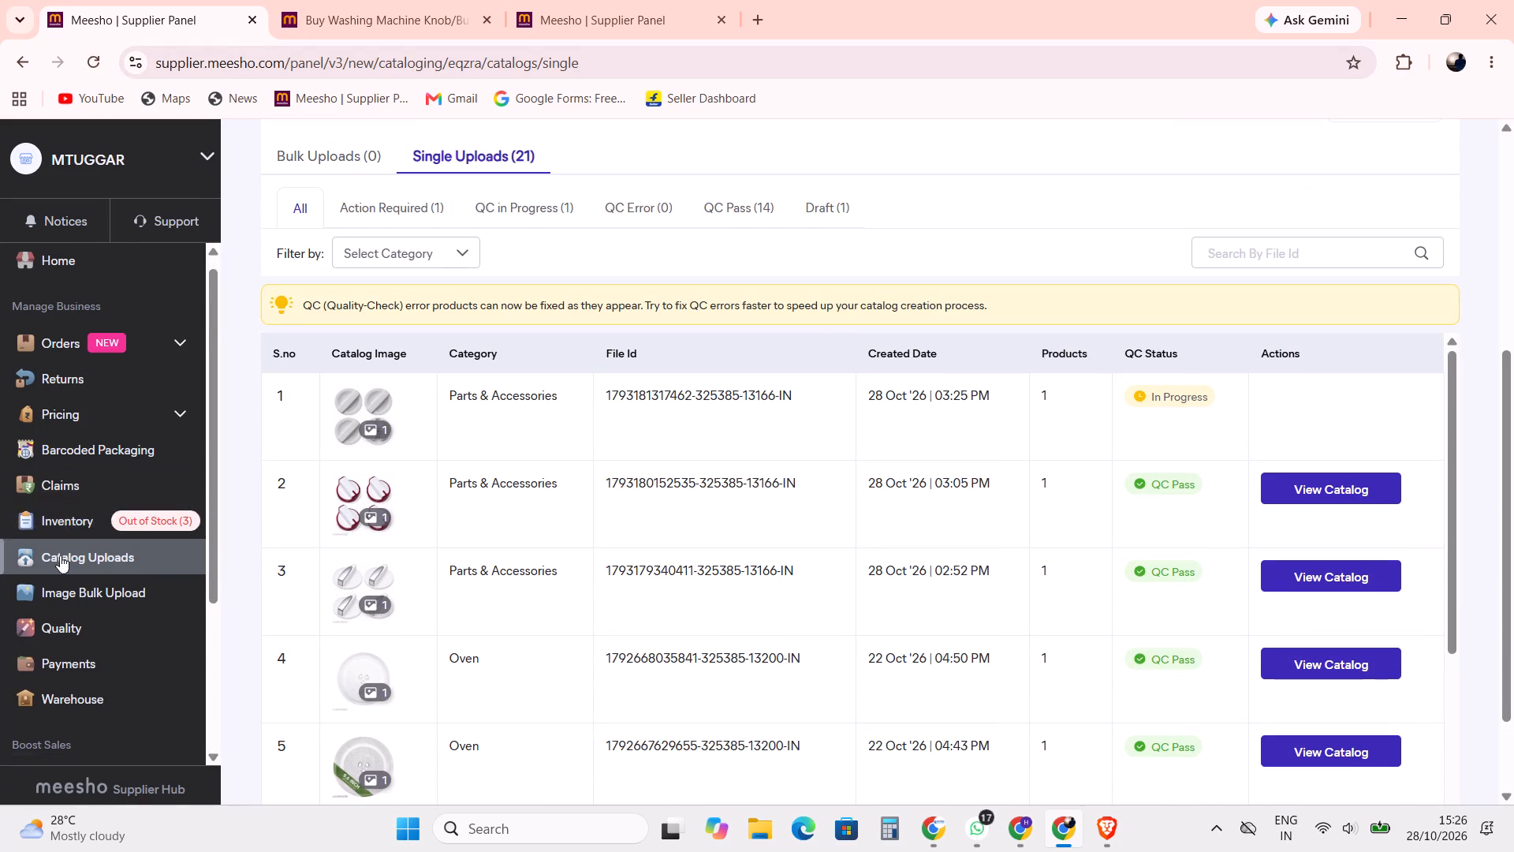
Examine the activation-pending catalogs in the inventory, including the product details of the FS-36 and FS-68 knob sets.
click(115, 446)
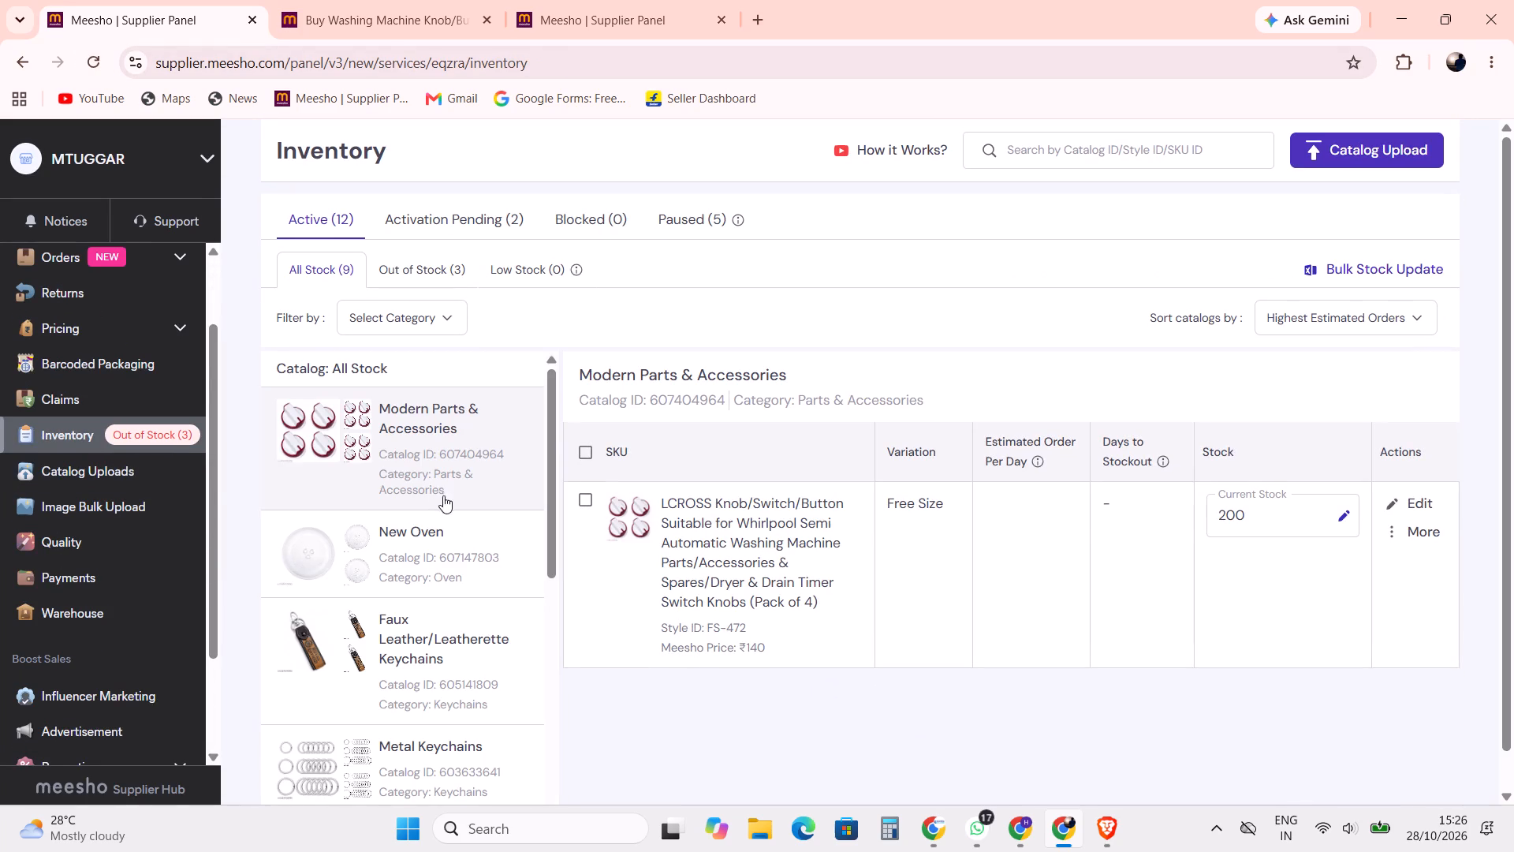
click(485, 219)
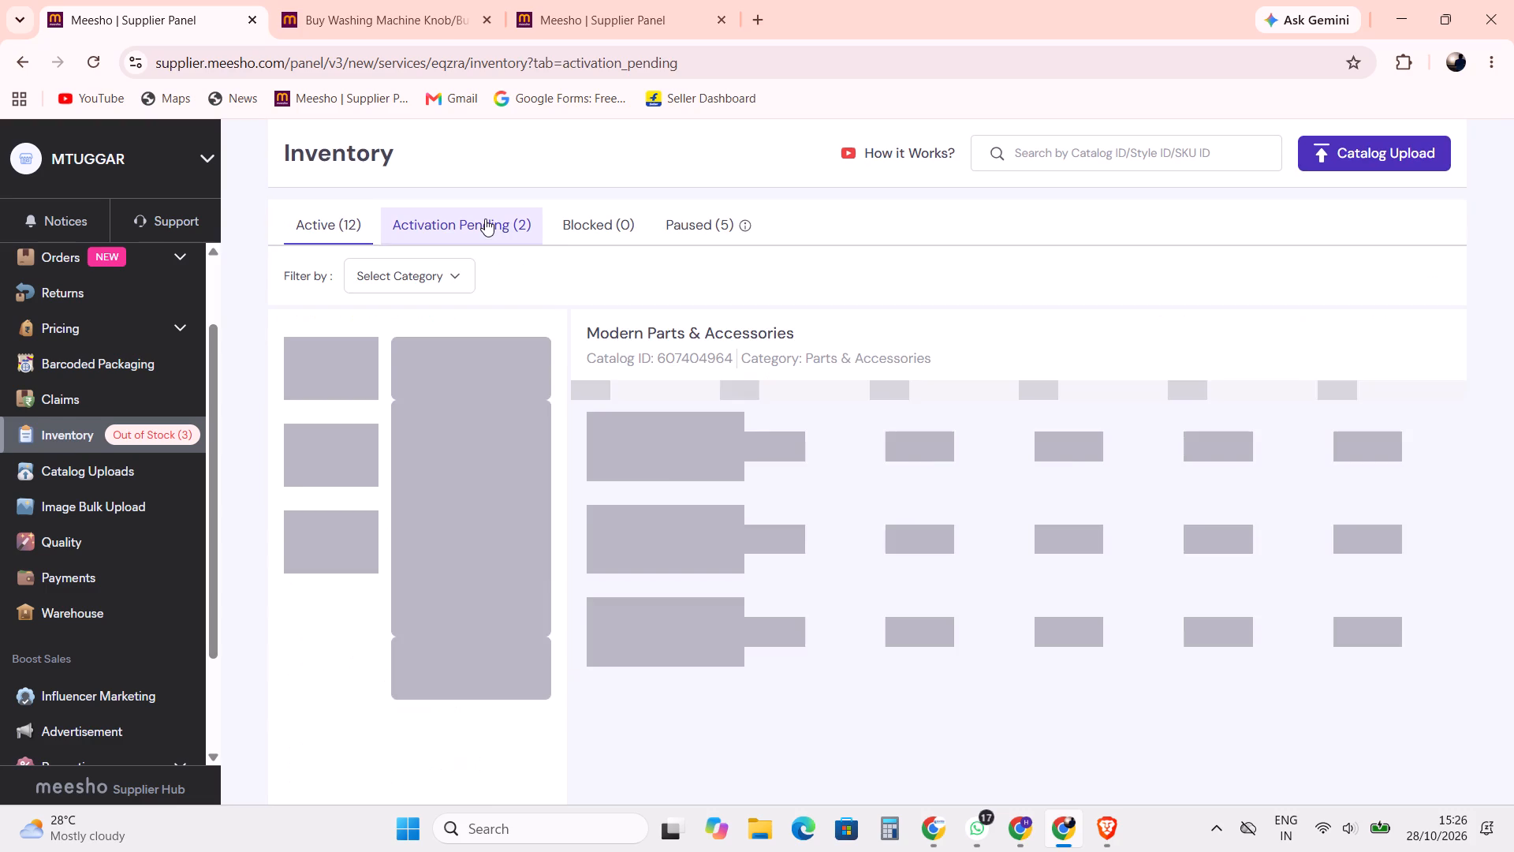
click(615, 469)
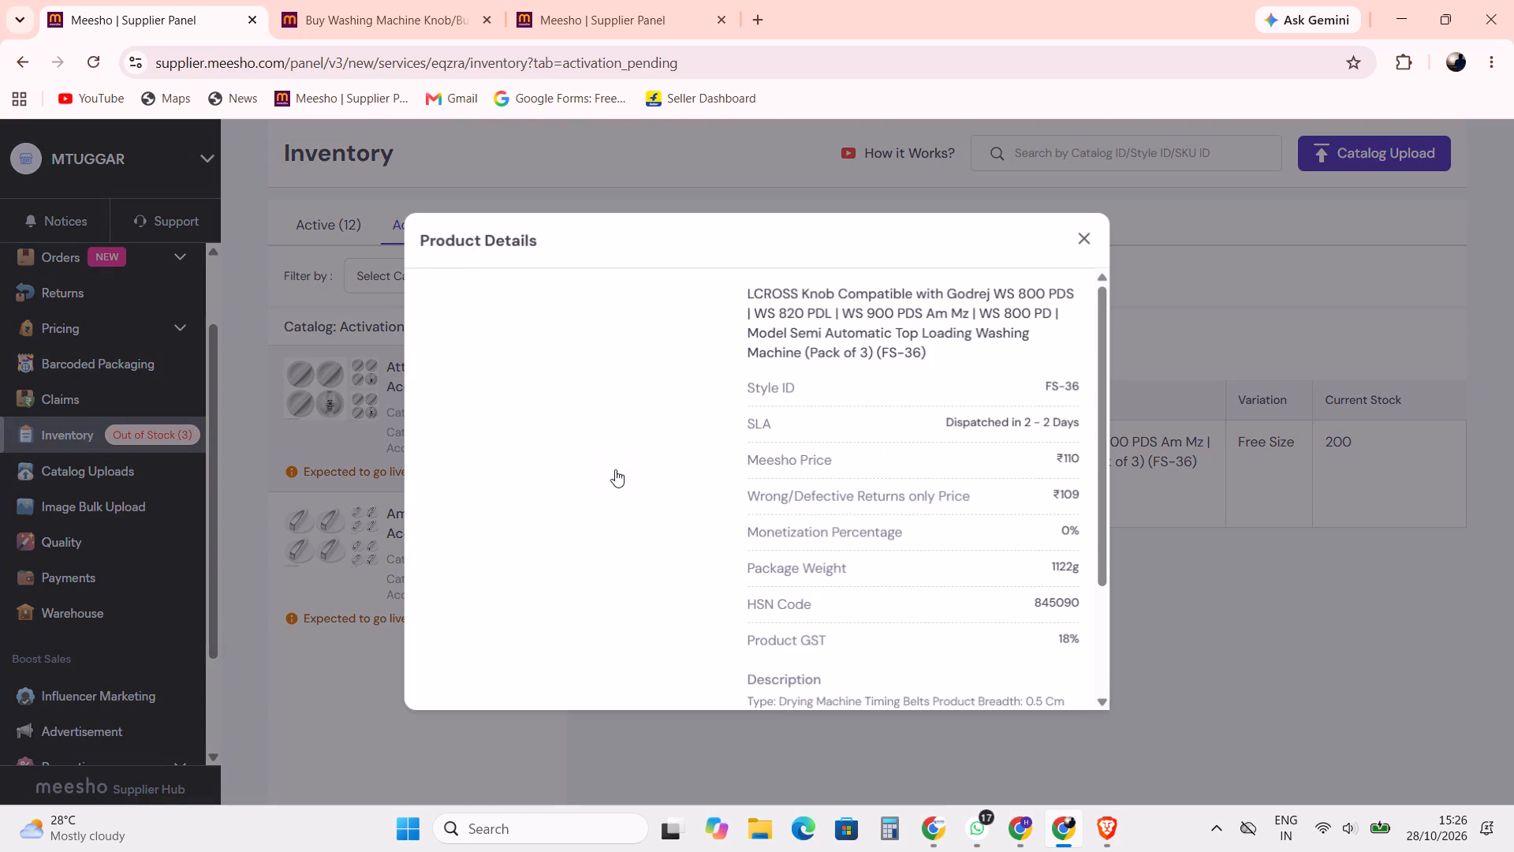
click(1092, 230)
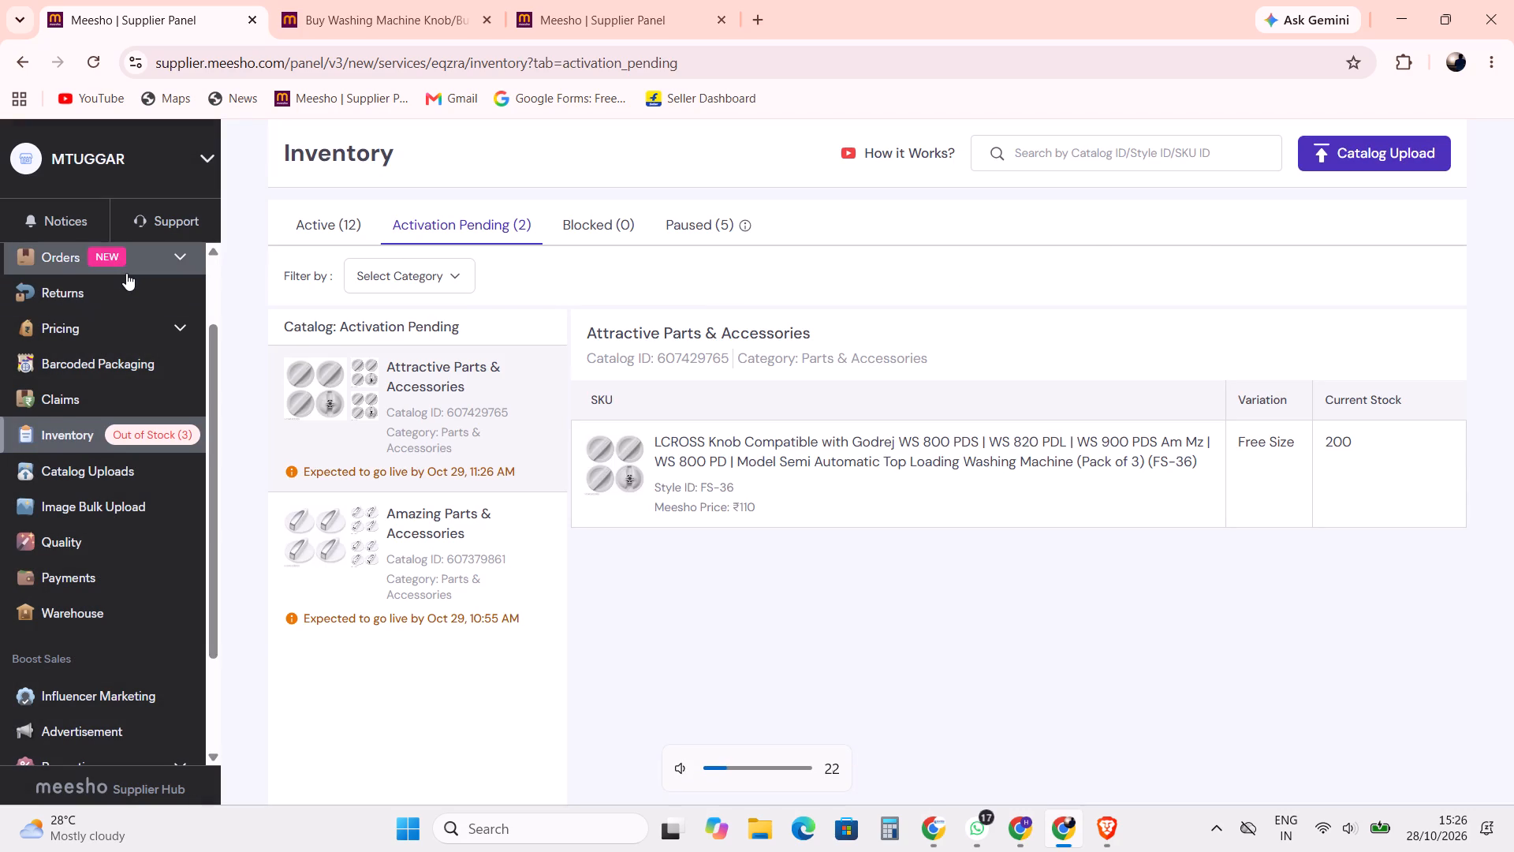
click(672, 638)
click(621, 457)
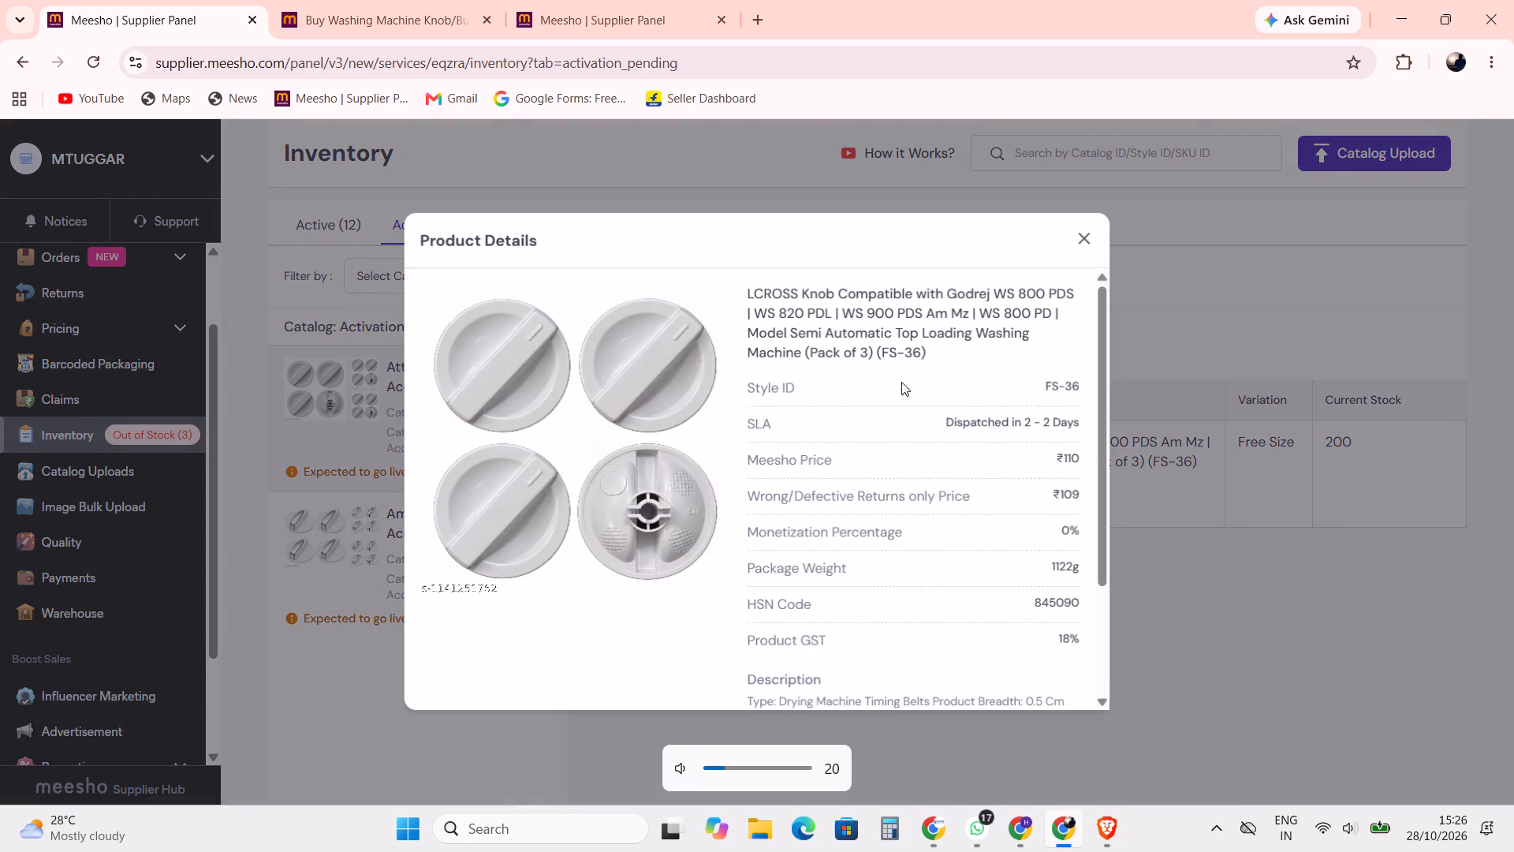
click(1094, 241)
click(342, 530)
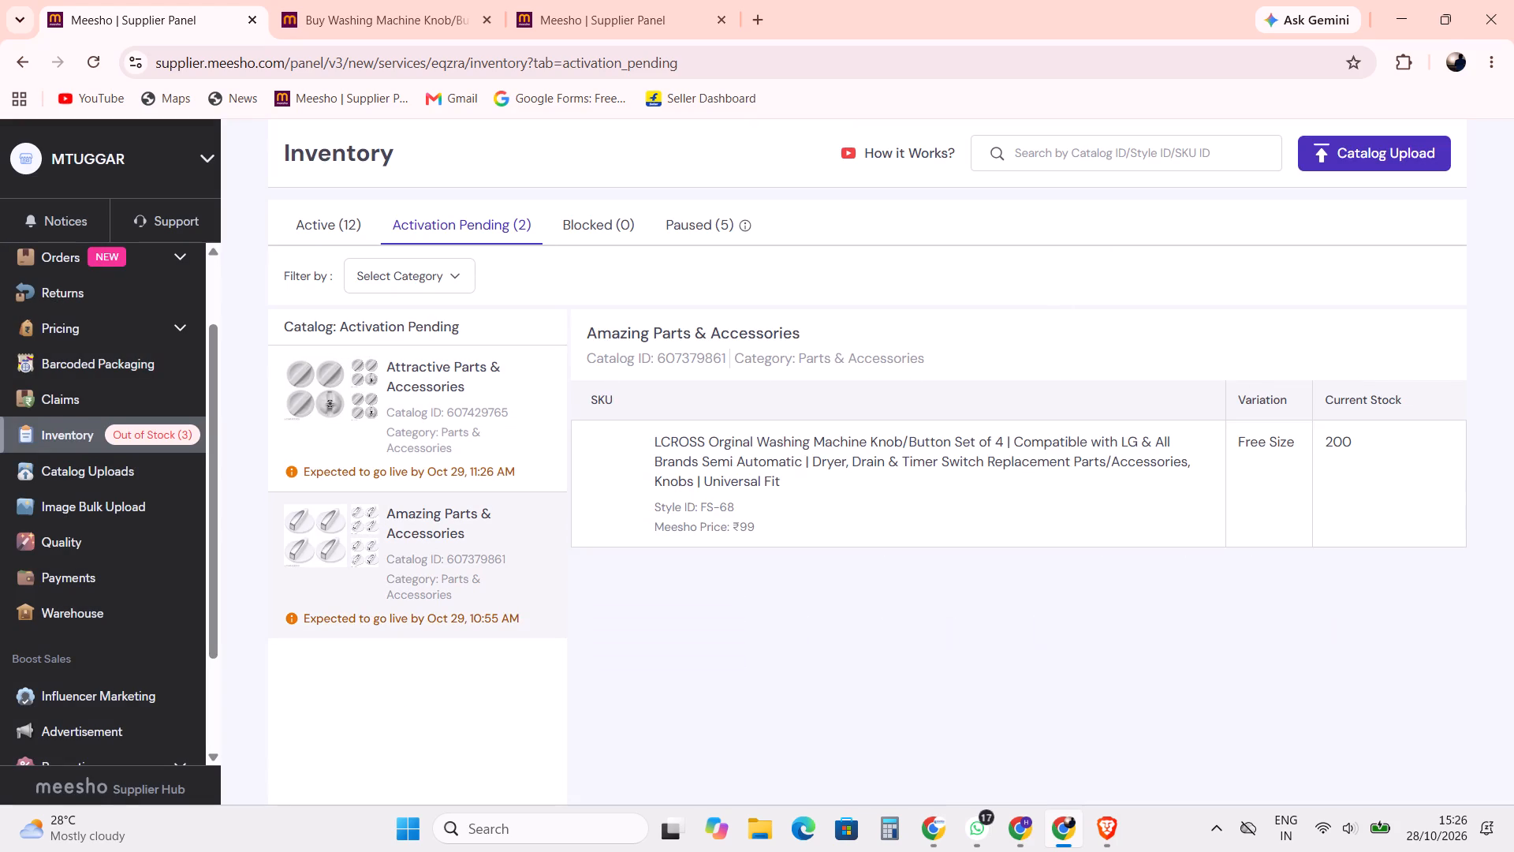
click(640, 452)
click(1087, 241)
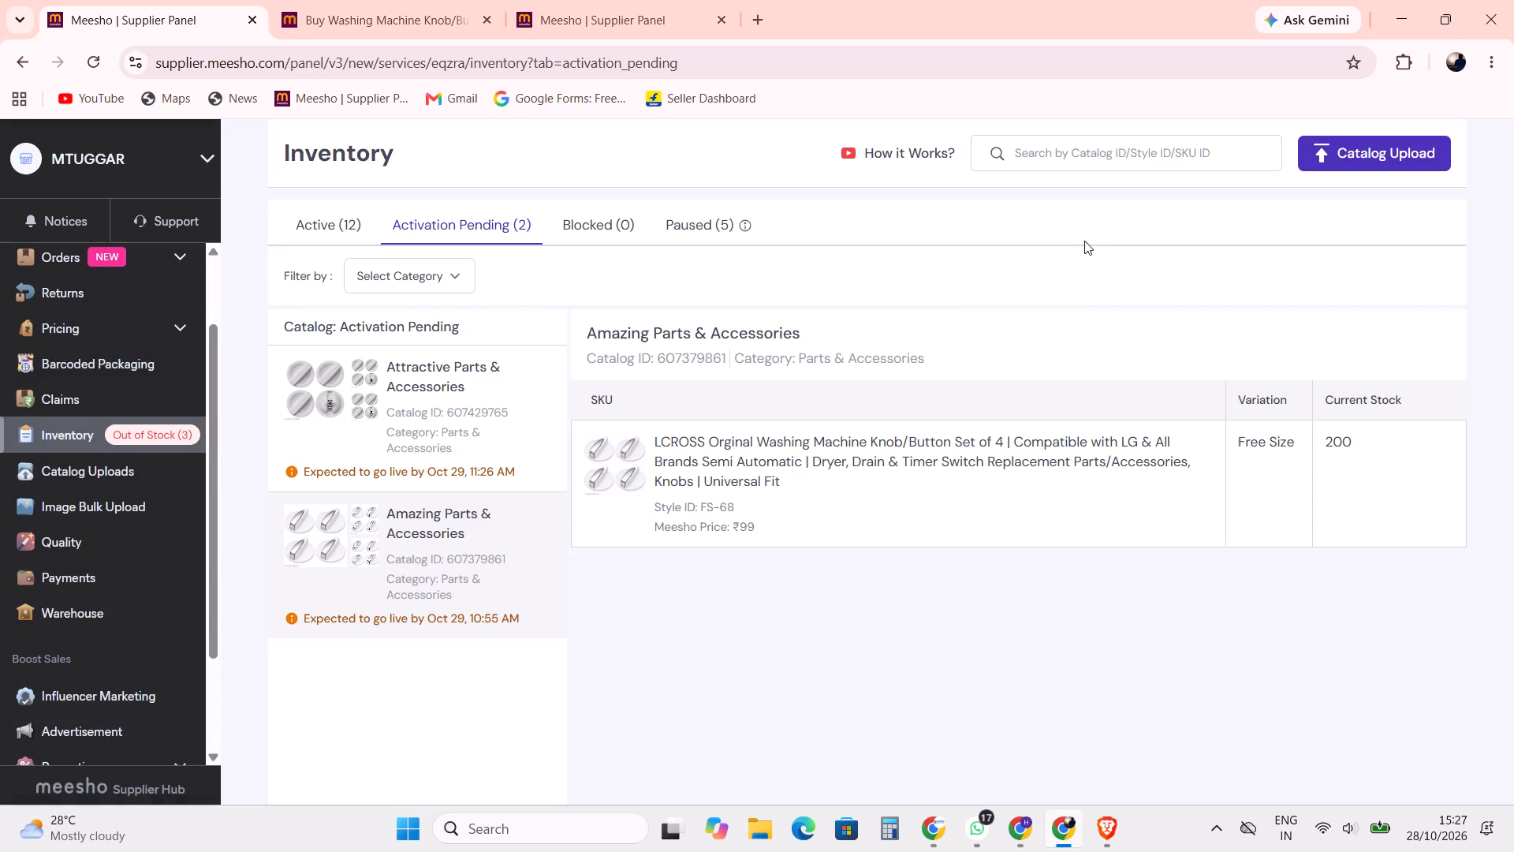
click(395, 414)
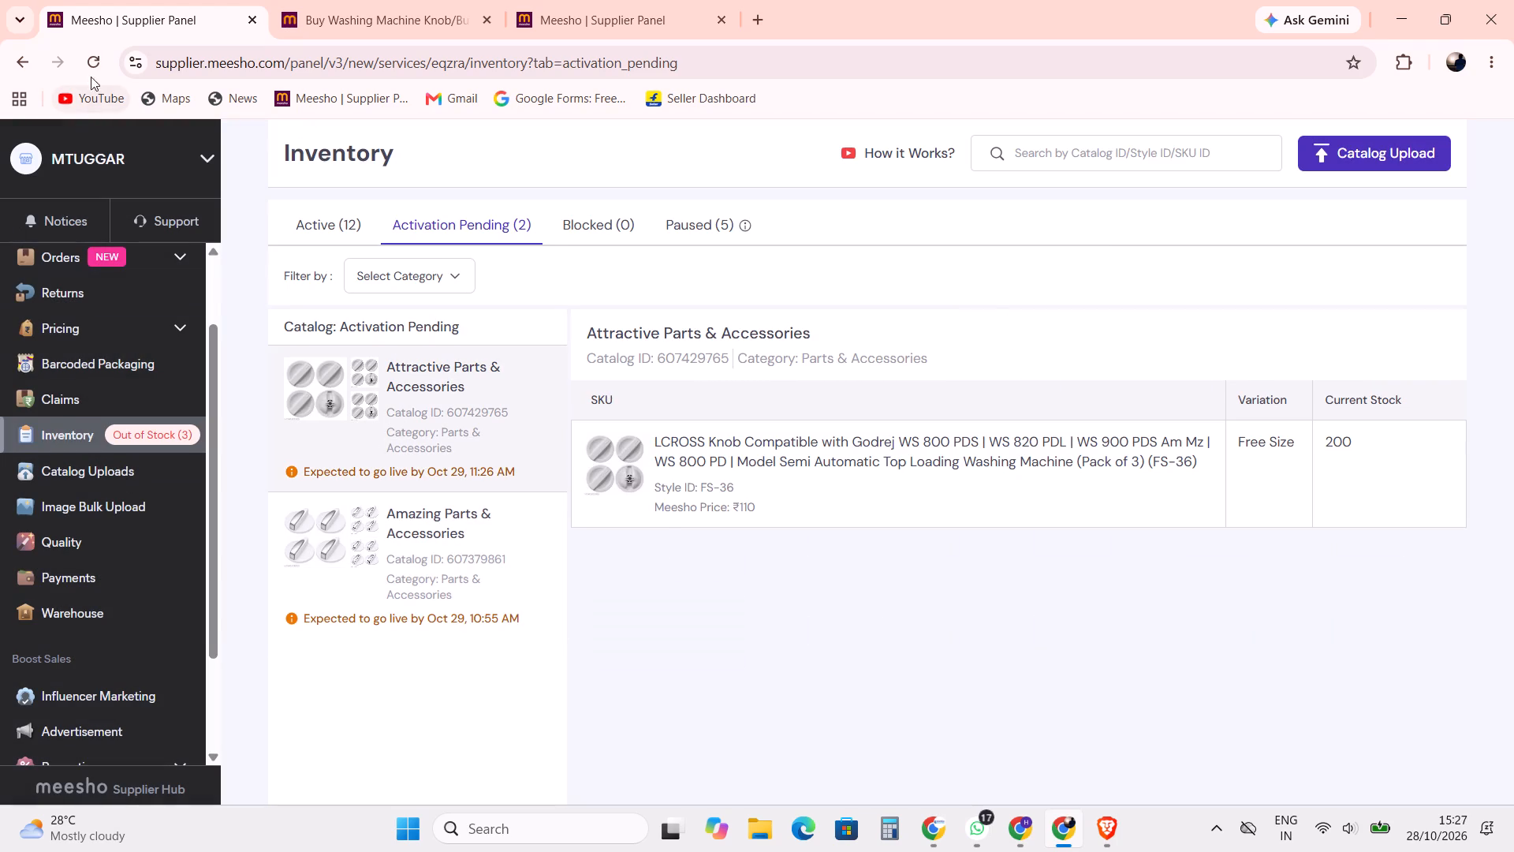
Refresh the supplier panel and check the pending orders.
click(89, 61)
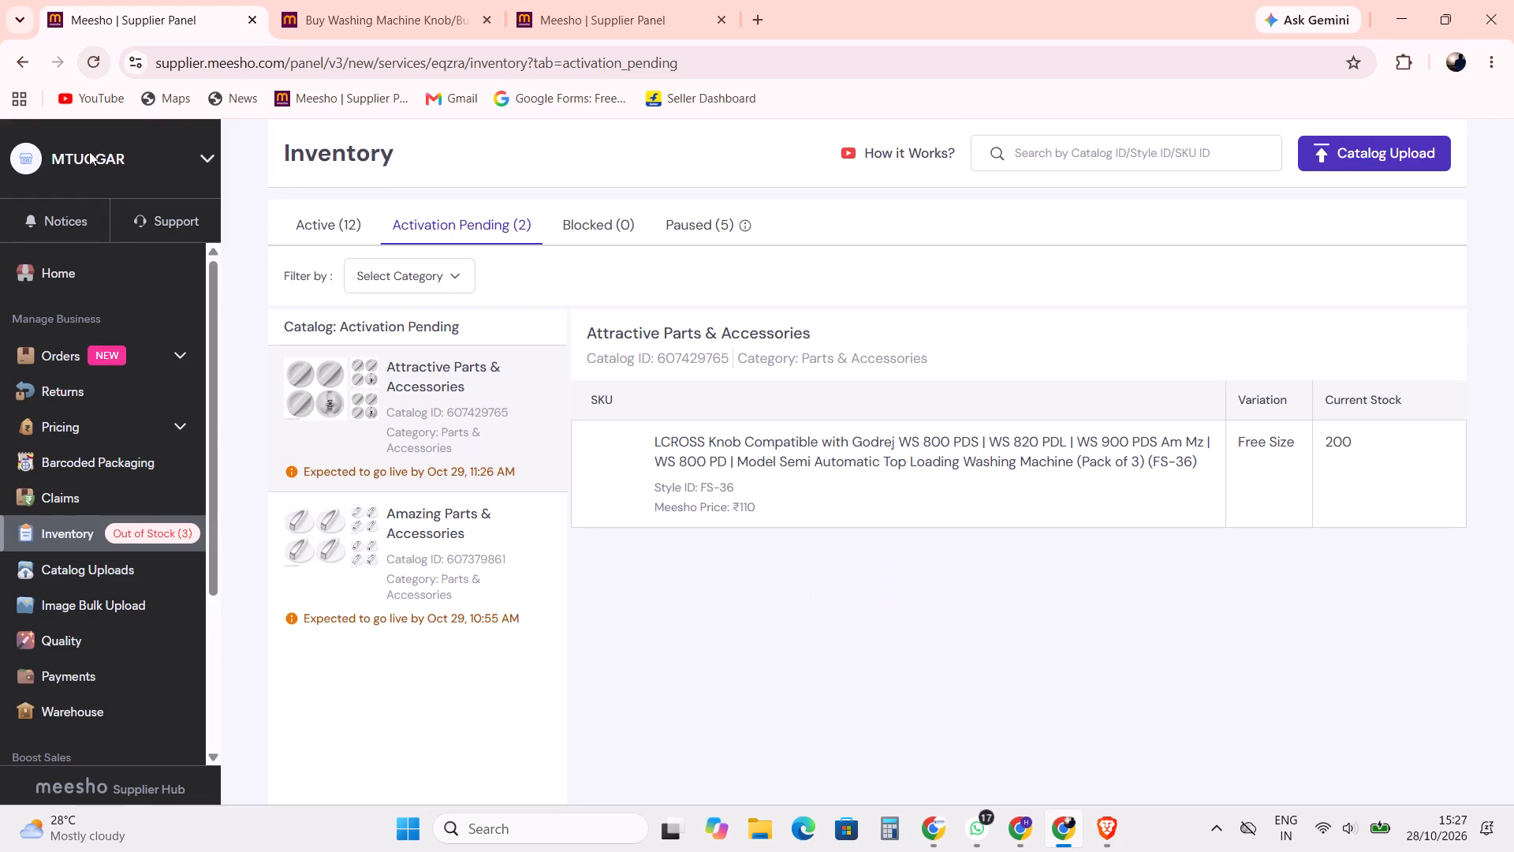
click(81, 364)
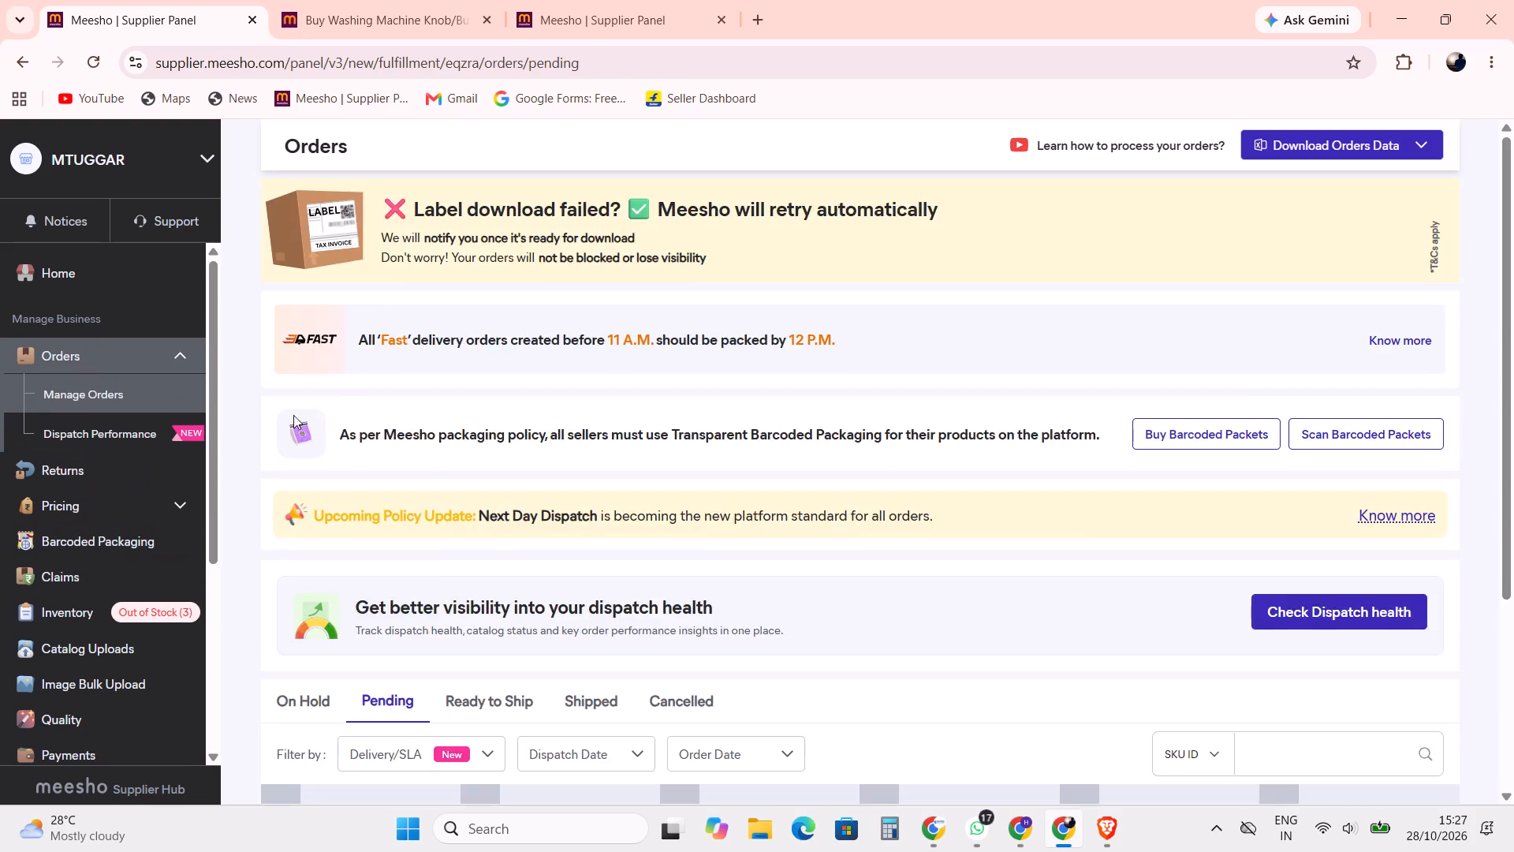
scroll(319, 404, down, 2)
scroll(498, 579, down, 3)
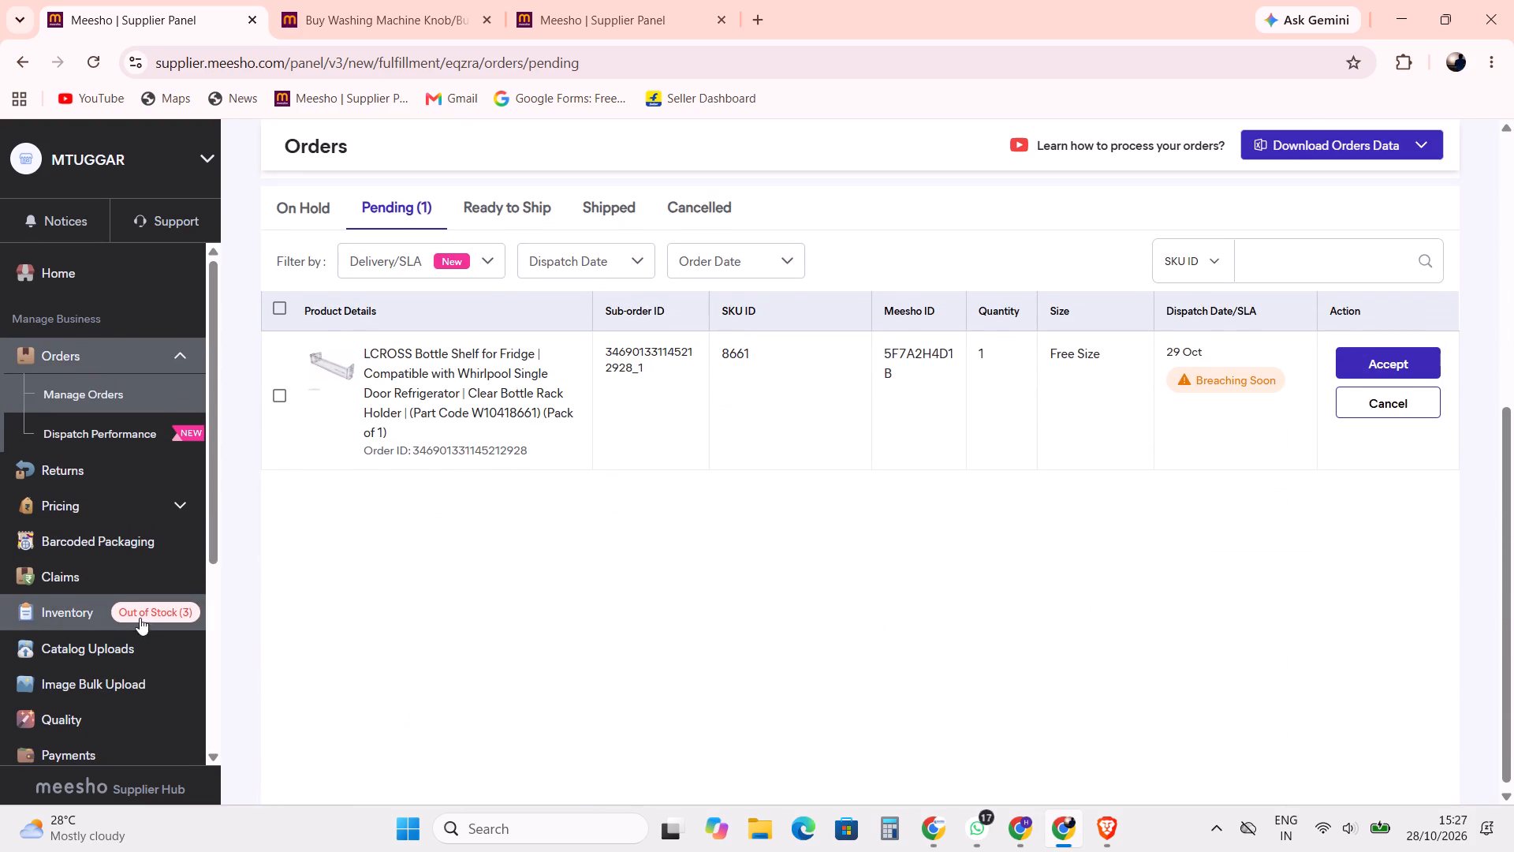
Look over the active inventory and recheck the QC statuses of the single catalog uploads.
click(147, 614)
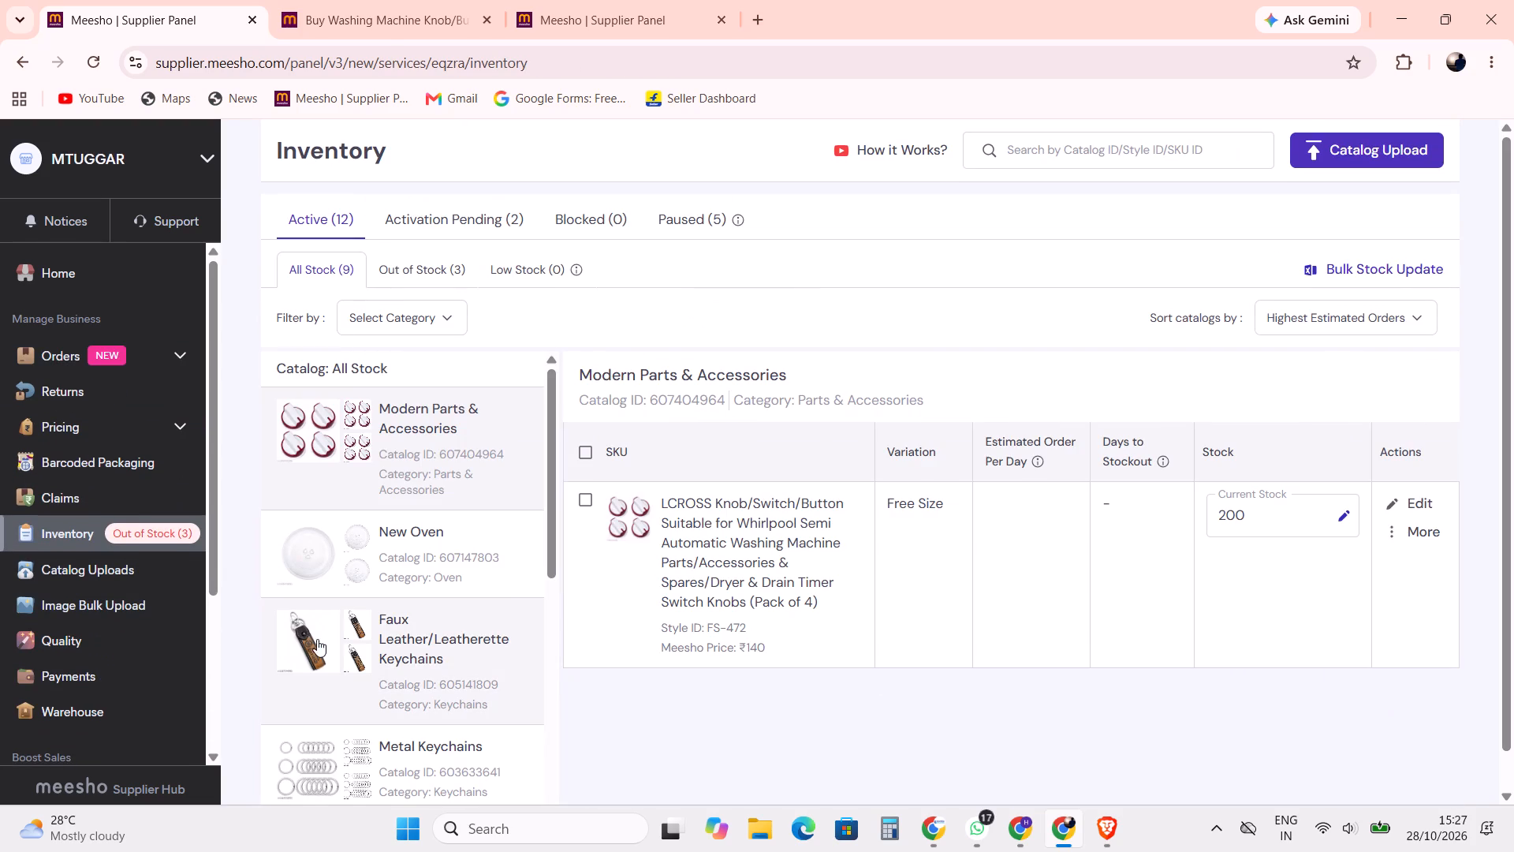
click(109, 562)
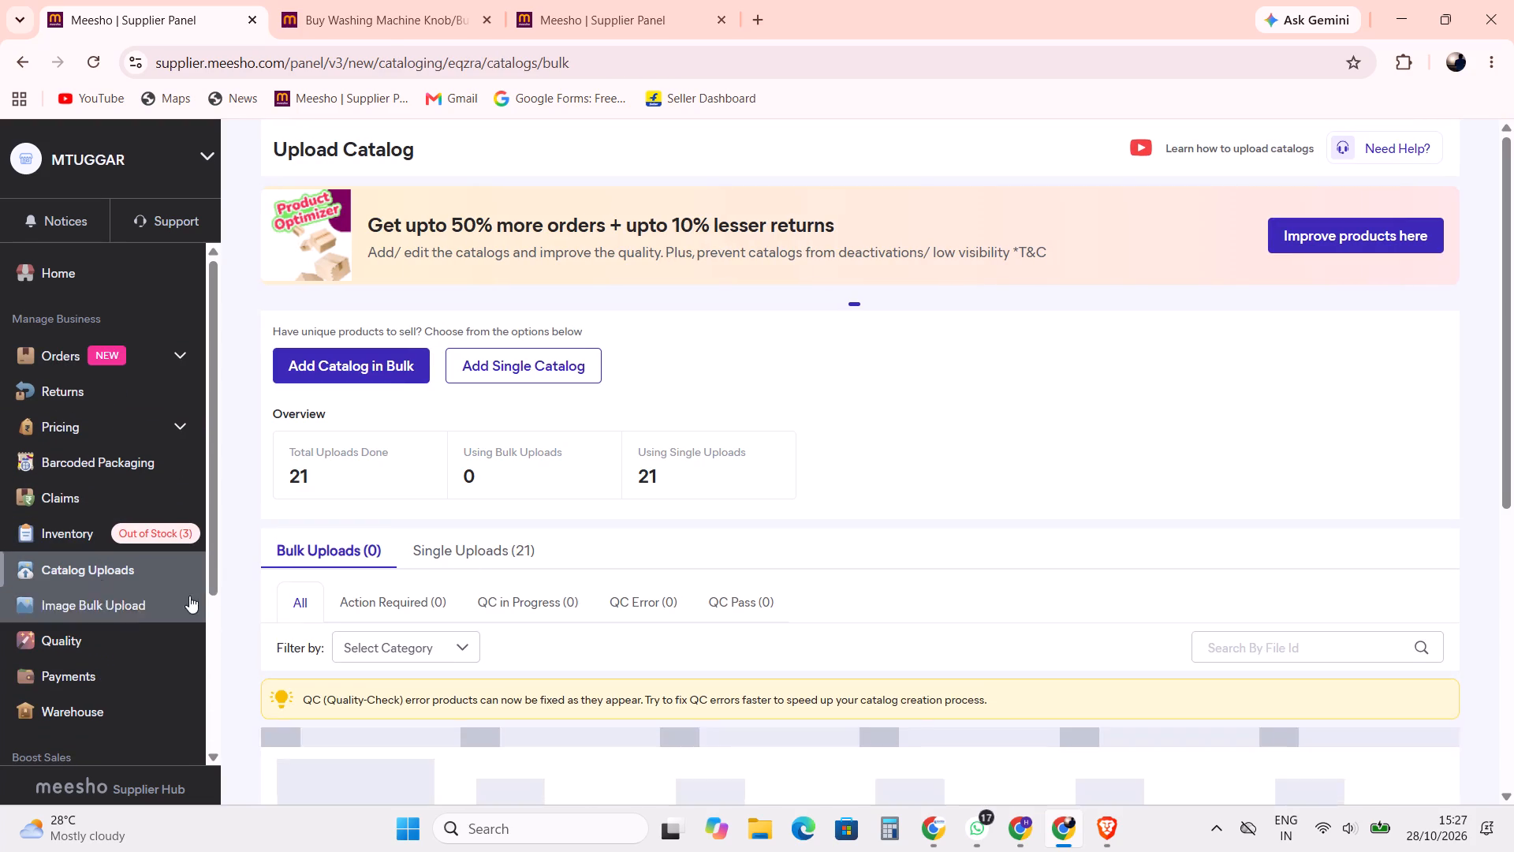
click(488, 539)
scroll(939, 392, down, 3)
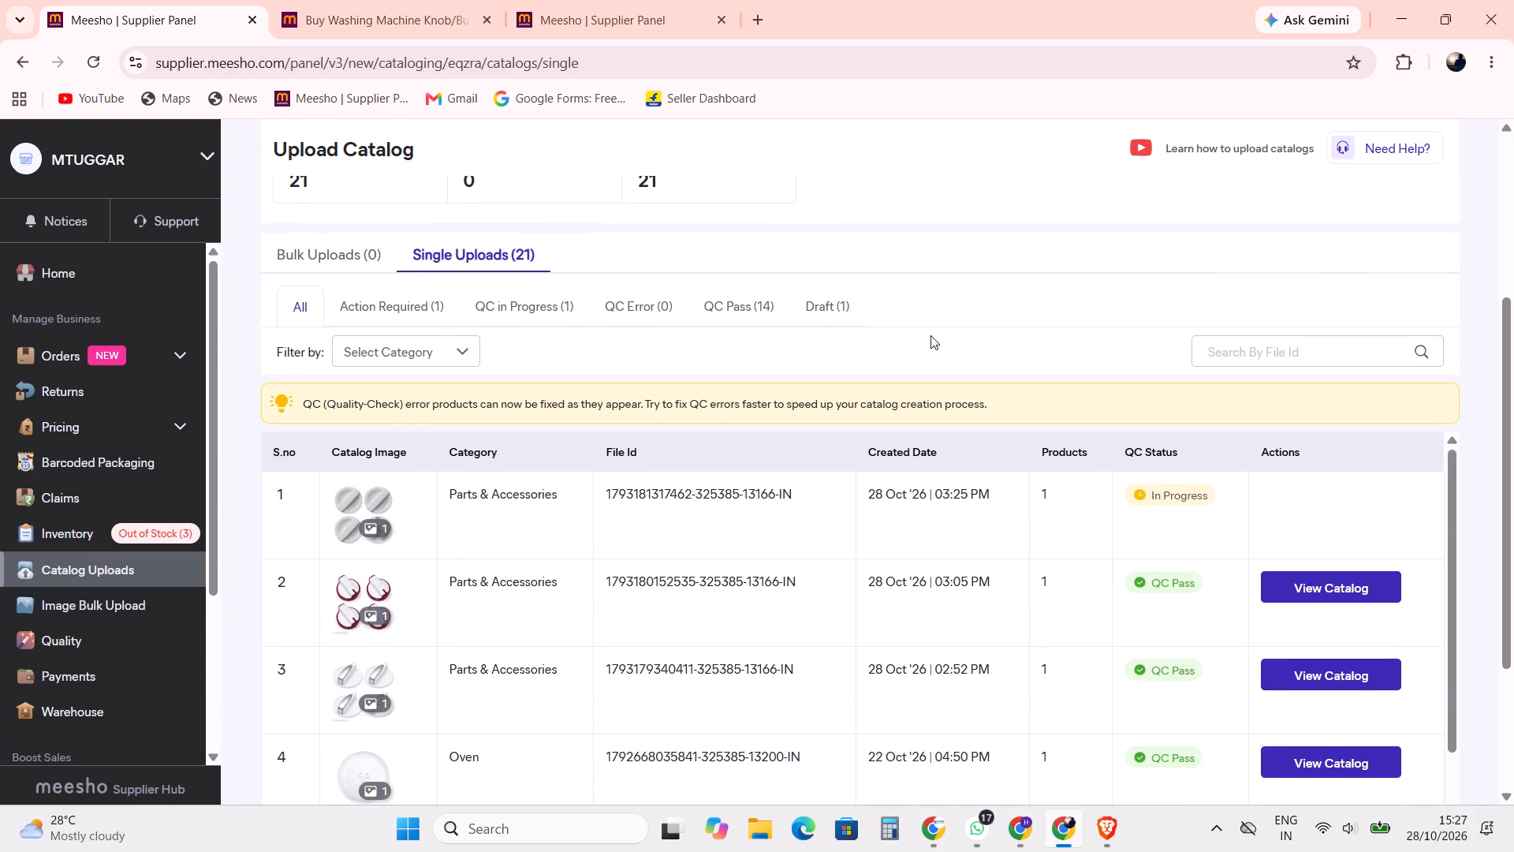
click(934, 305)
Switch to Flipkart Seller Hub and start adding a new single listing.
key(alt+Tab)
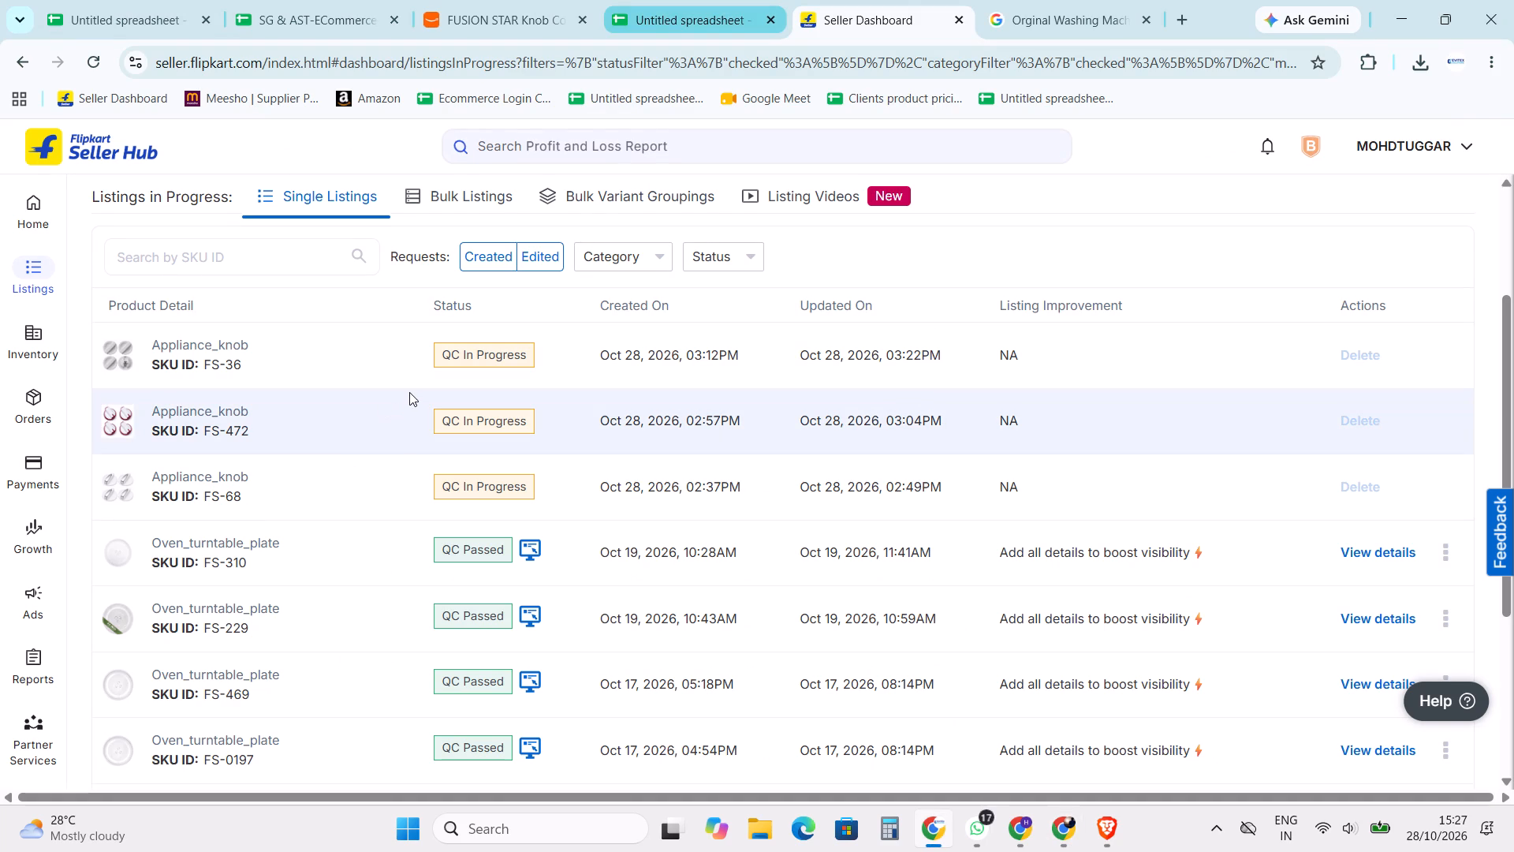
scroll(957, 465, up, 11)
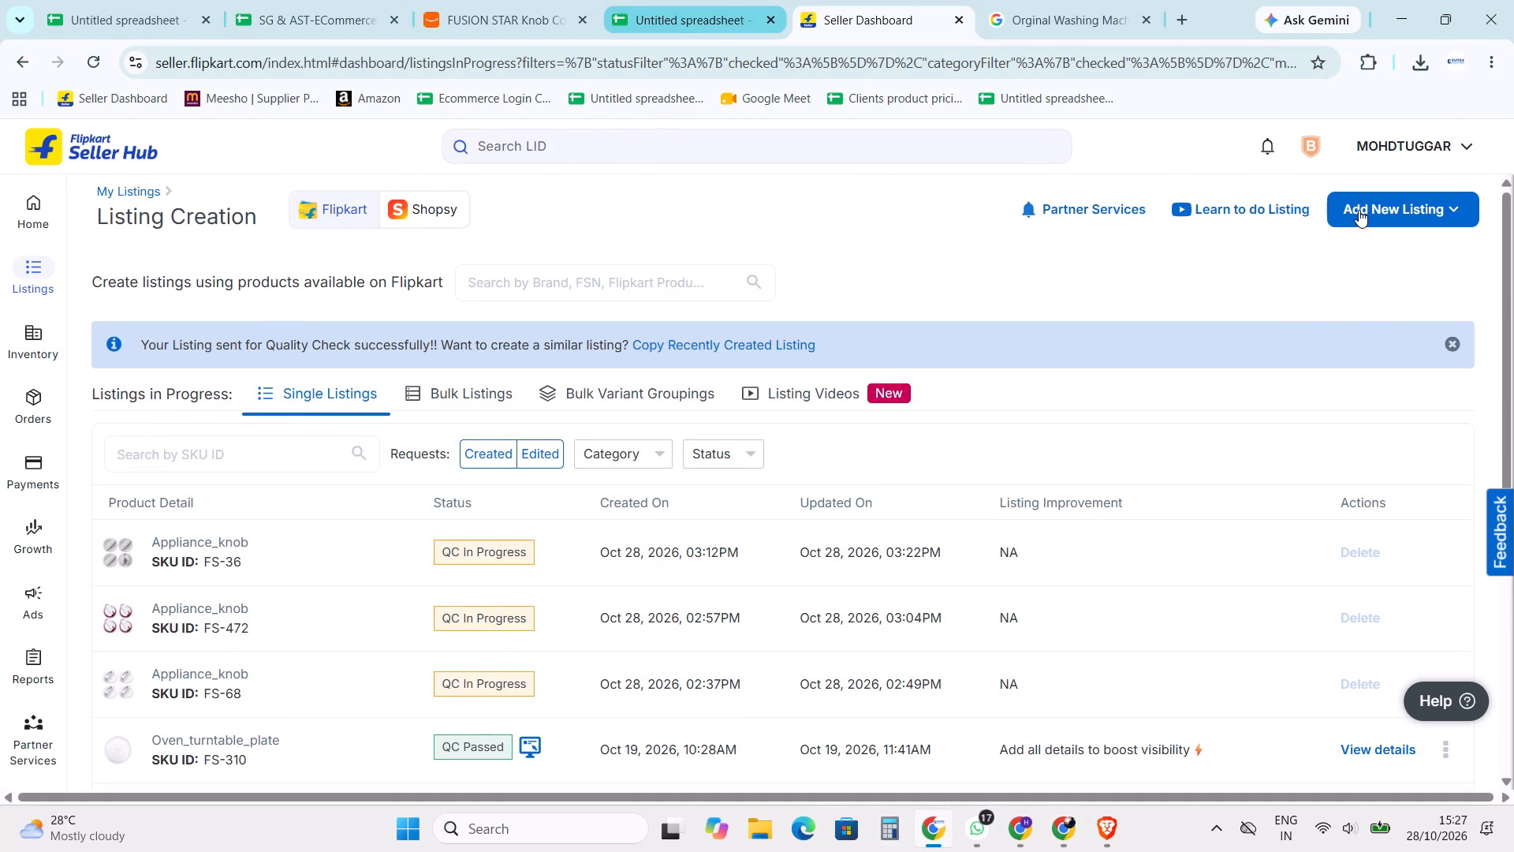
click(1359, 210)
click(1366, 244)
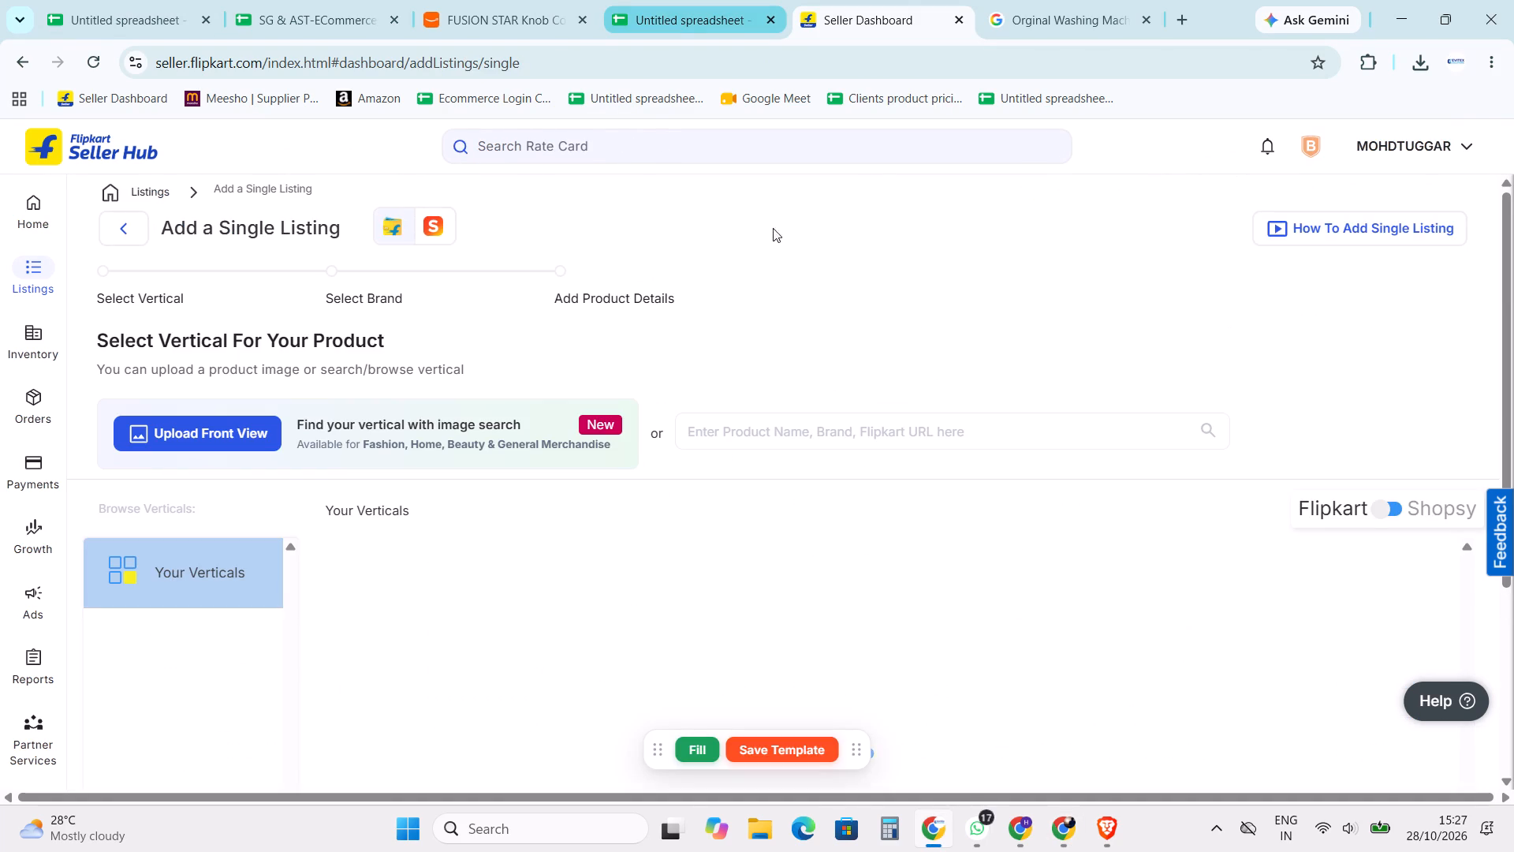
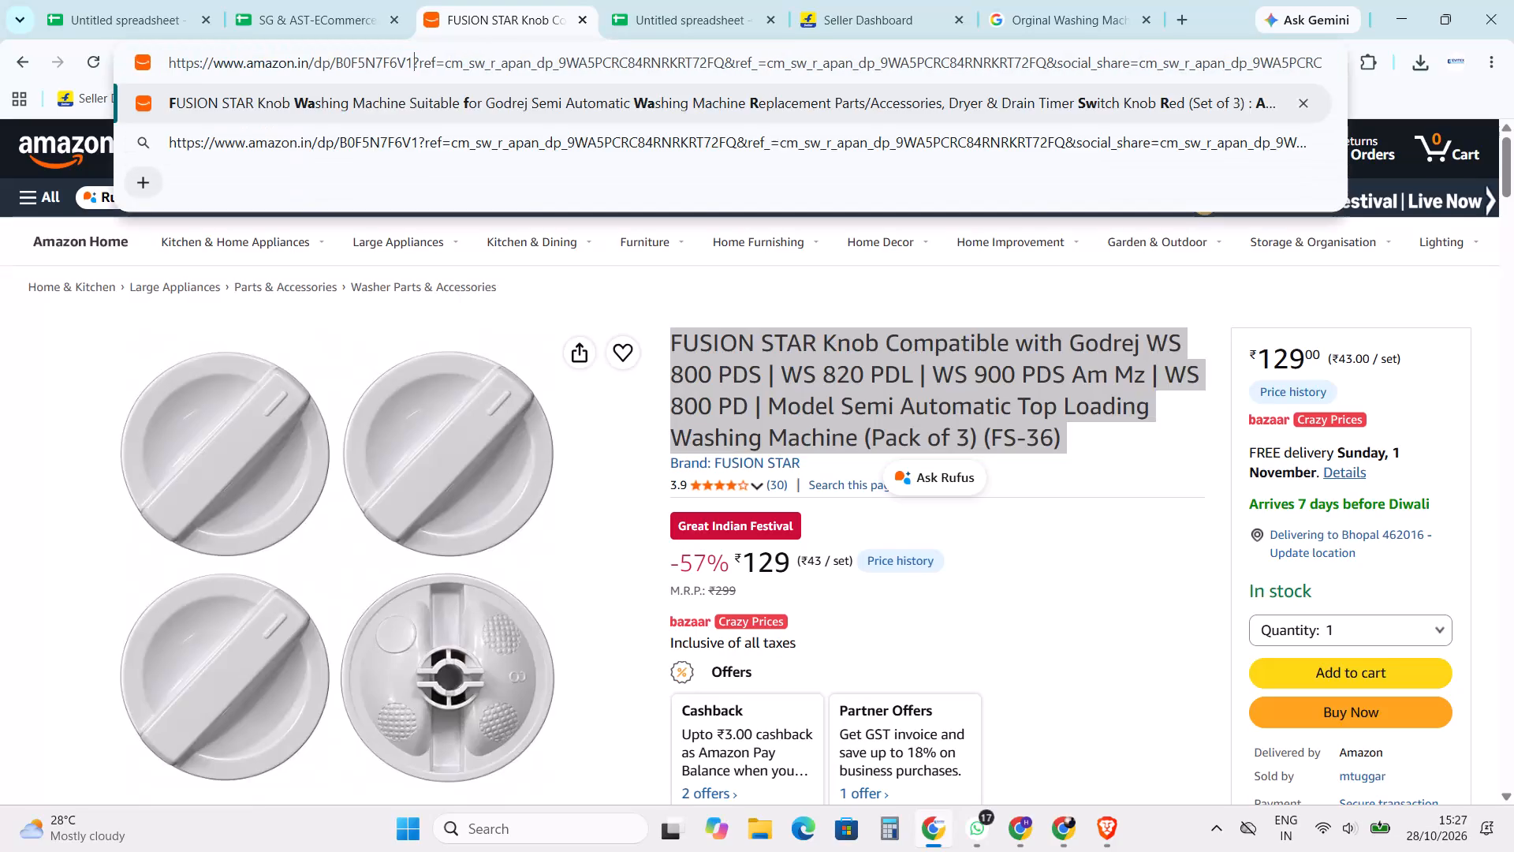
Open the Amazon product page B0F5N7F6V1 for the FUSION STAR red Godrej washing machine knob set of 3.
key(Return)
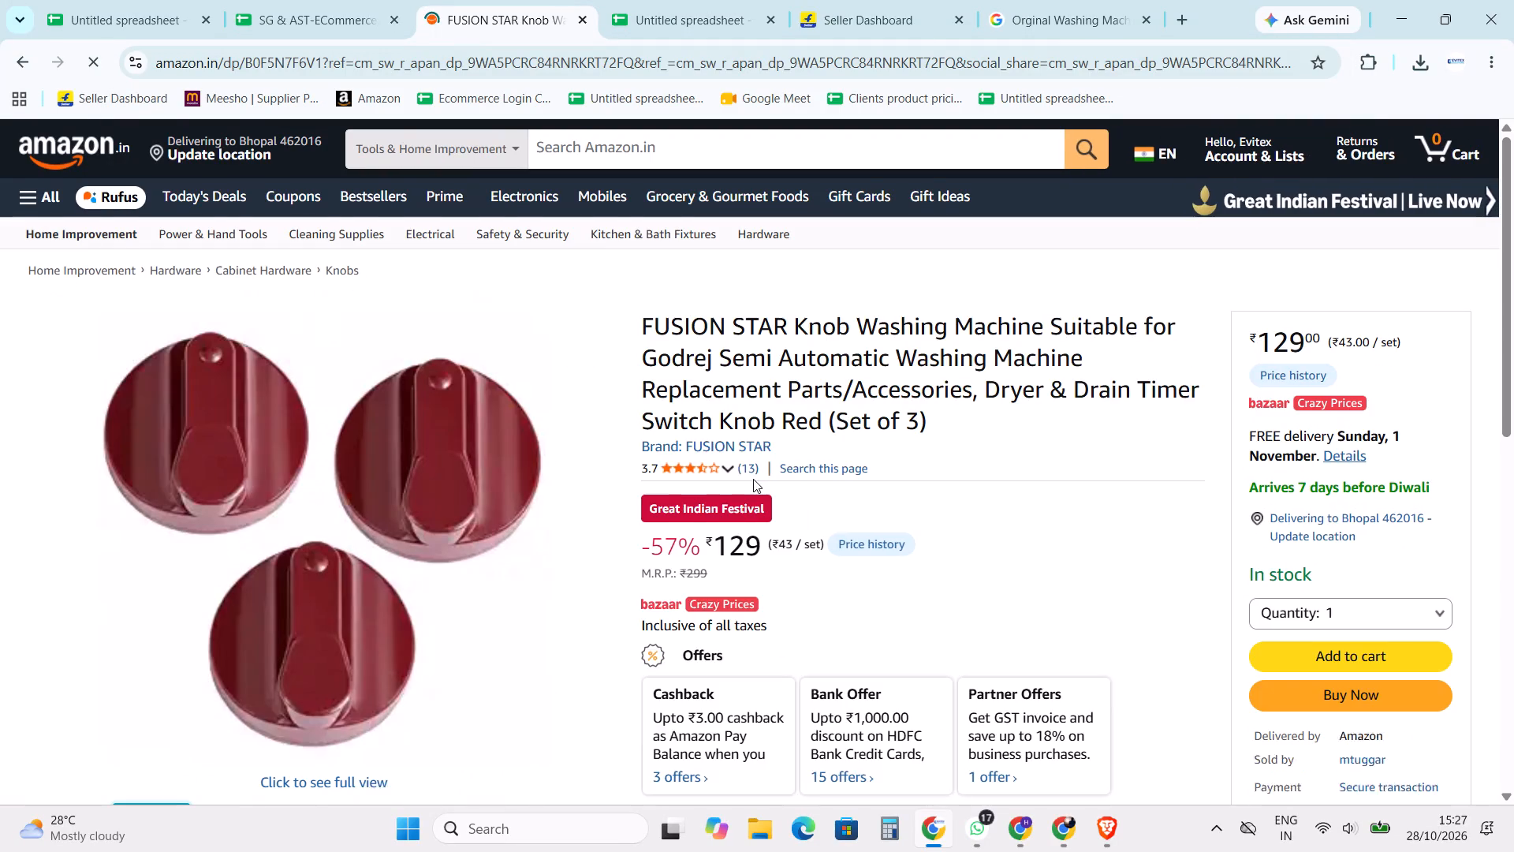
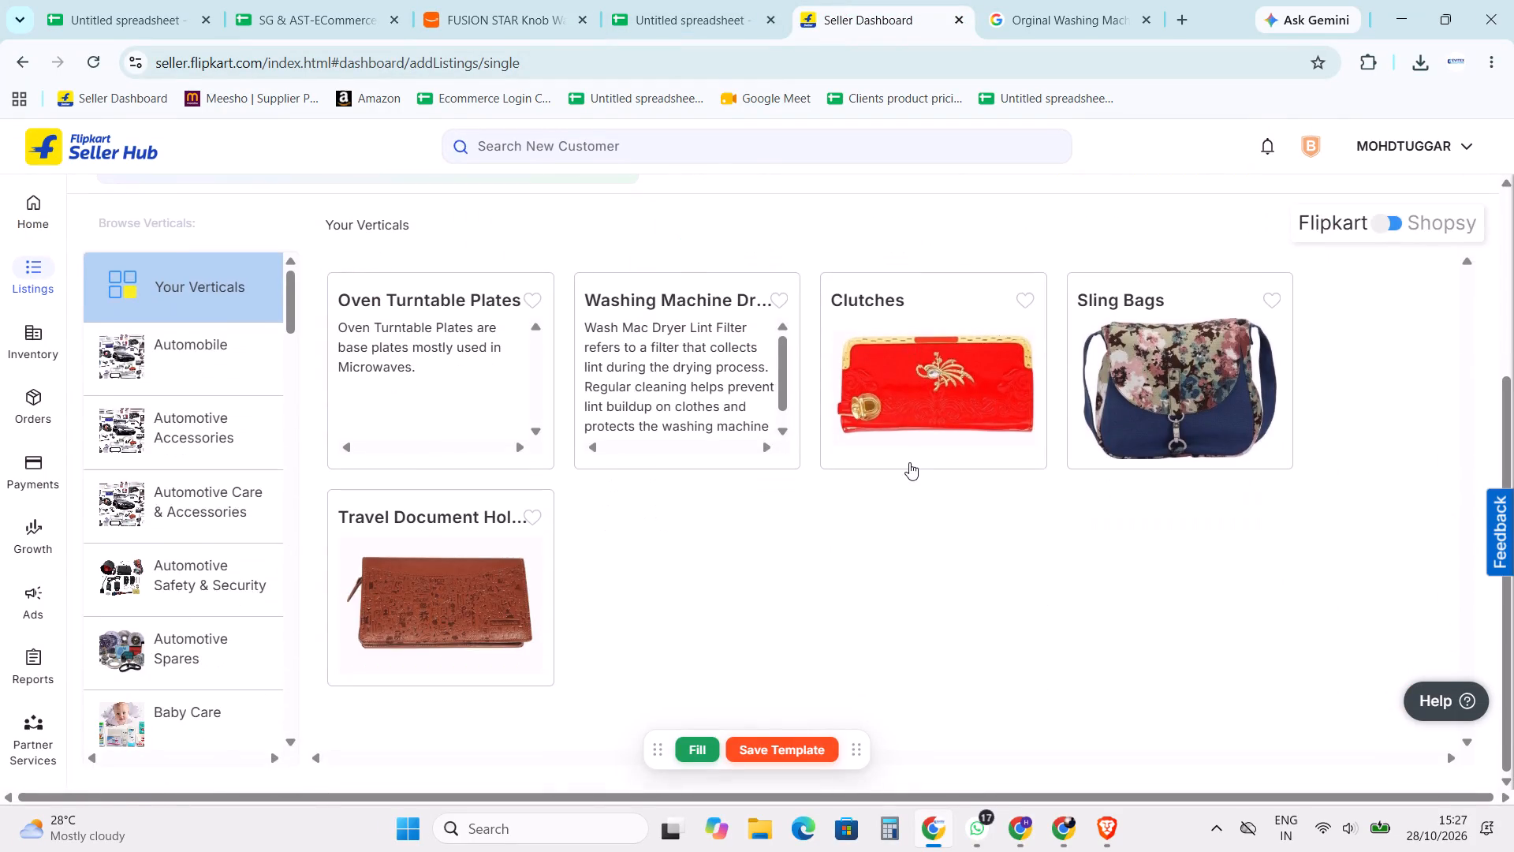
Search the listing verticals for "knob" and choose Home & Kitchen Accessories / Appliance Accessories / Appliance Knobs.
scroll(909, 462, down, 5)
scroll(784, 494, up, 8)
click(773, 435)
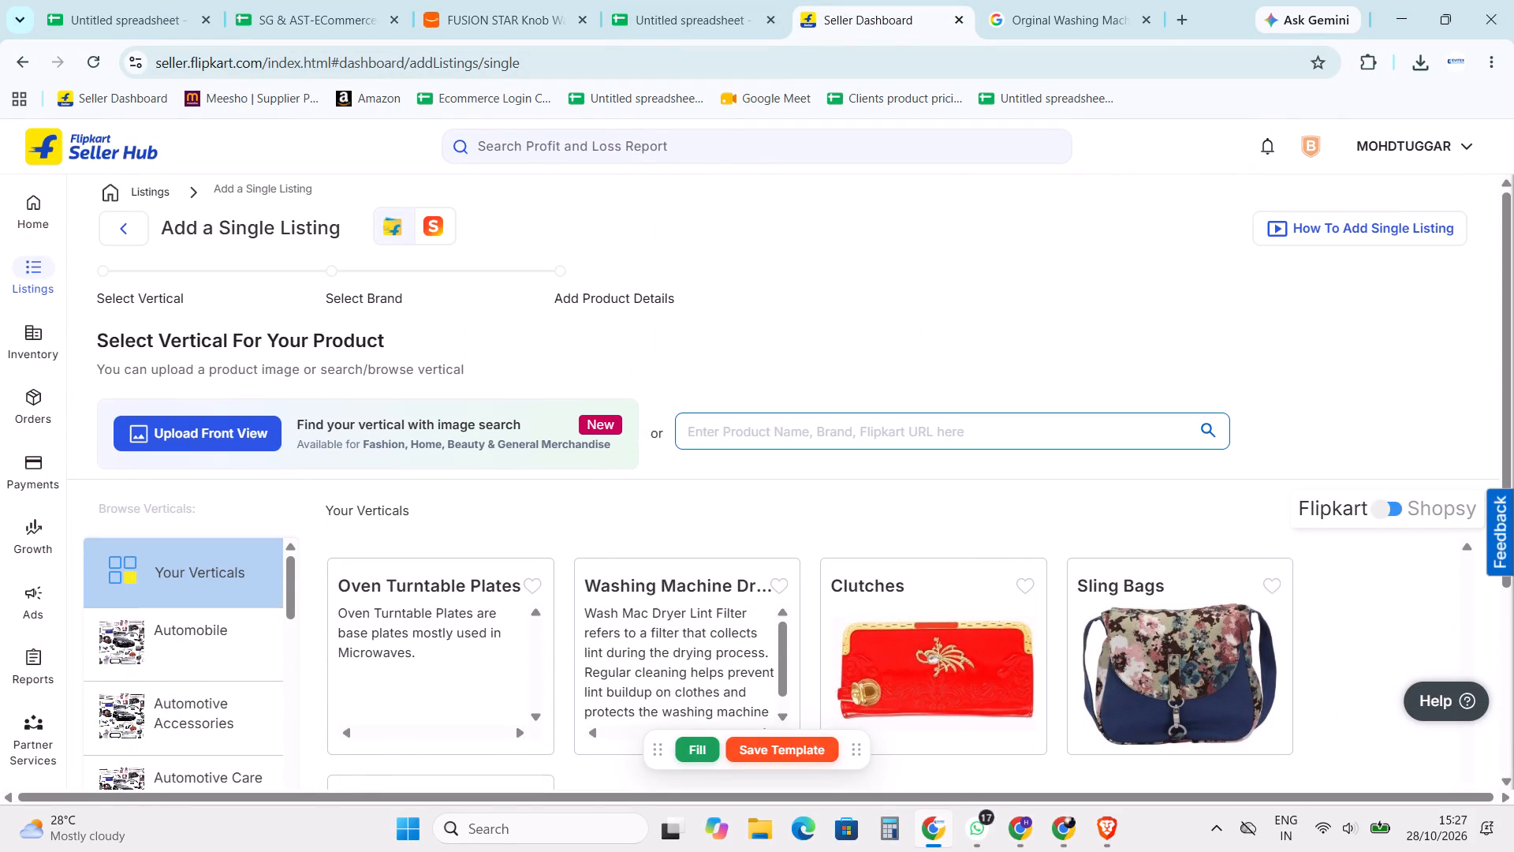
text(knob)
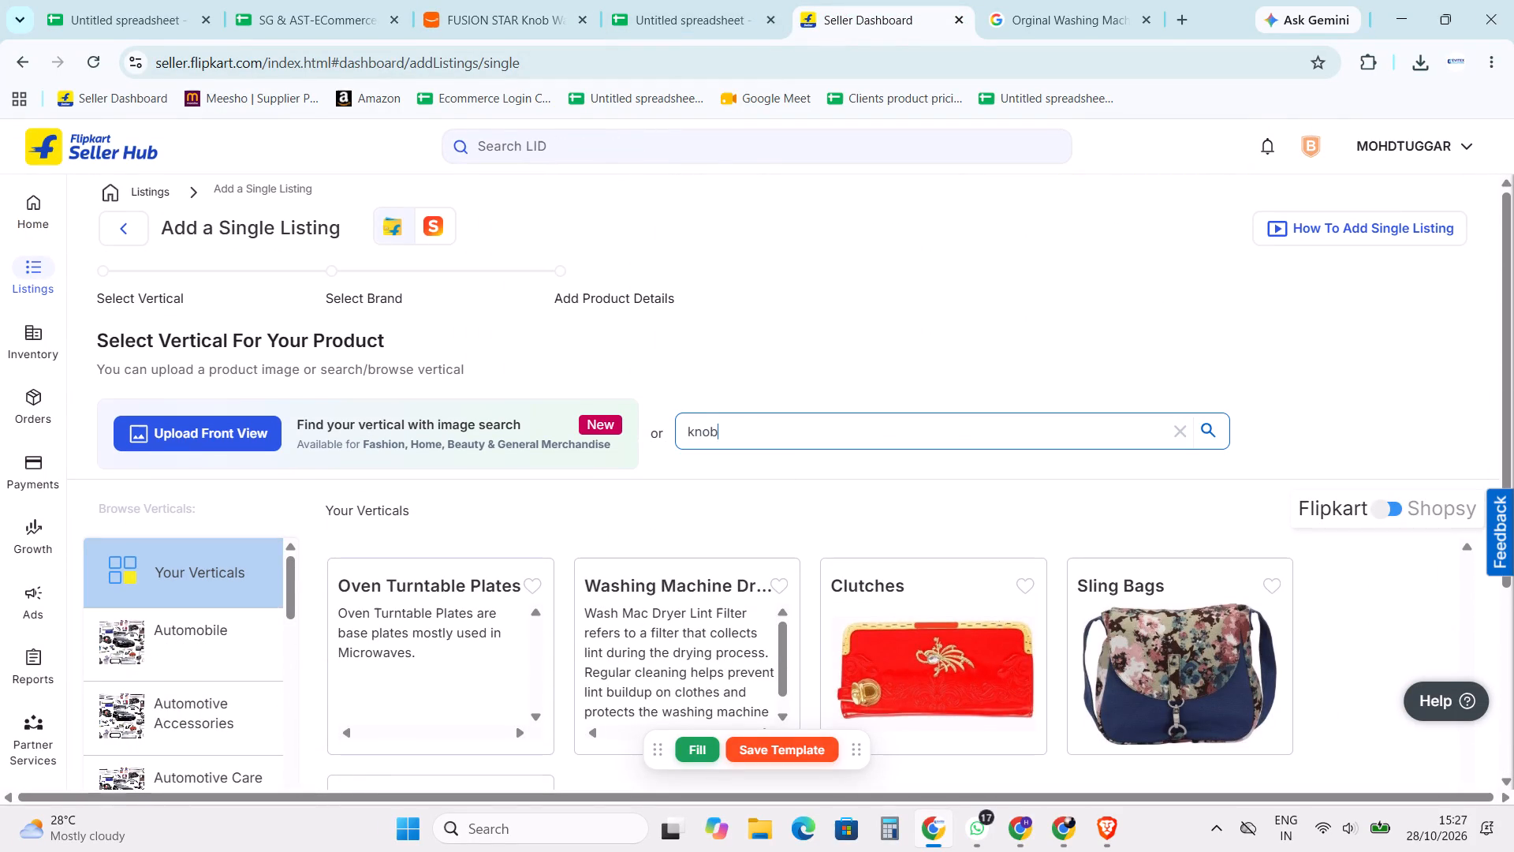
click(926, 344)
scroll(904, 327, down, 1)
click(882, 331)
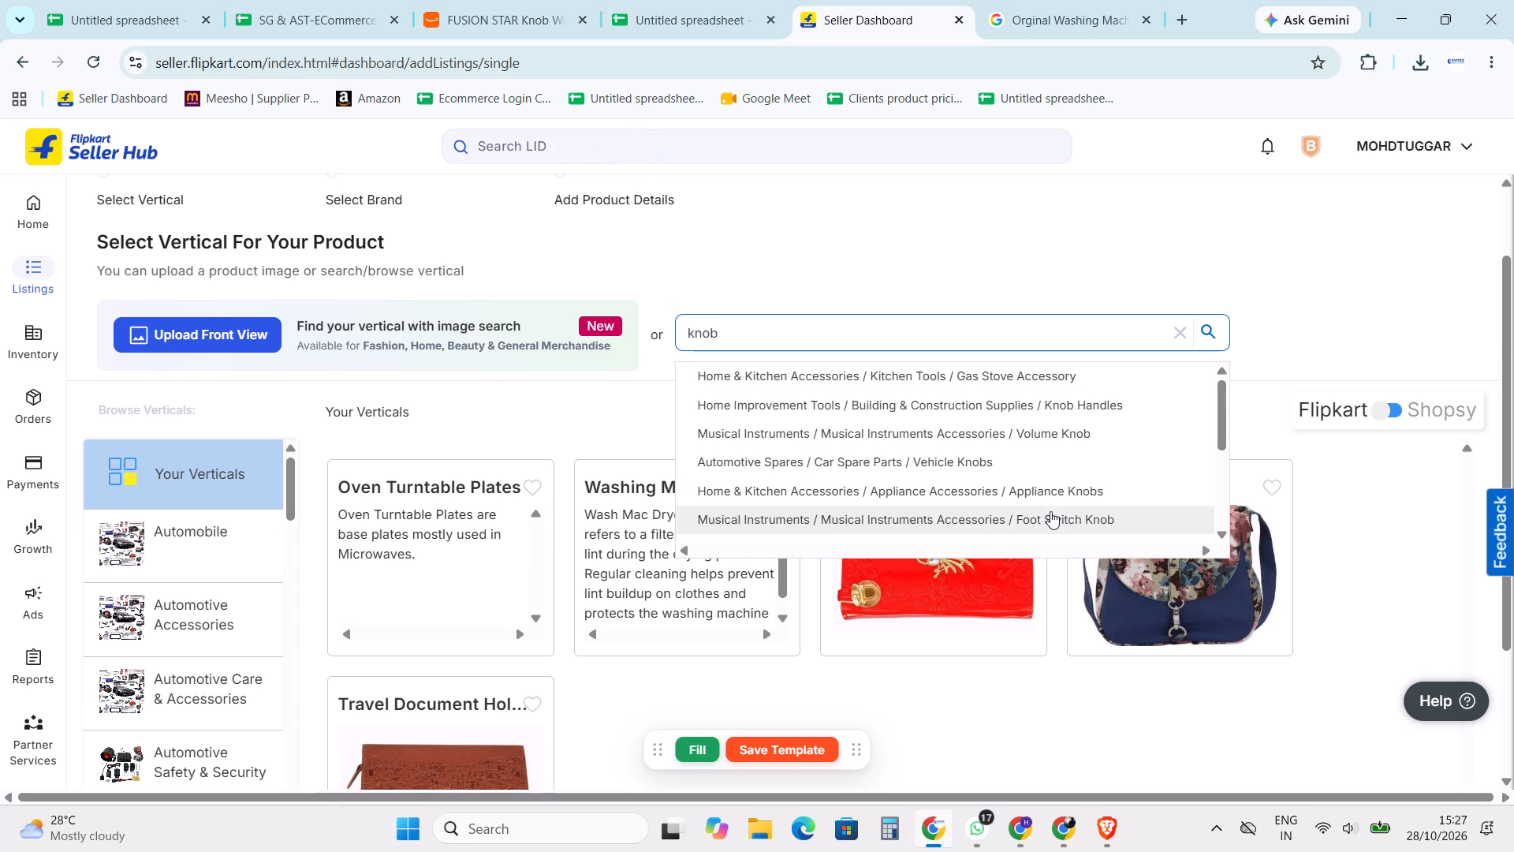
click(1056, 492)
Proceed to brand selection, check the brand LCROSS, and create a new listing under it.
scroll(1057, 487, down, 2)
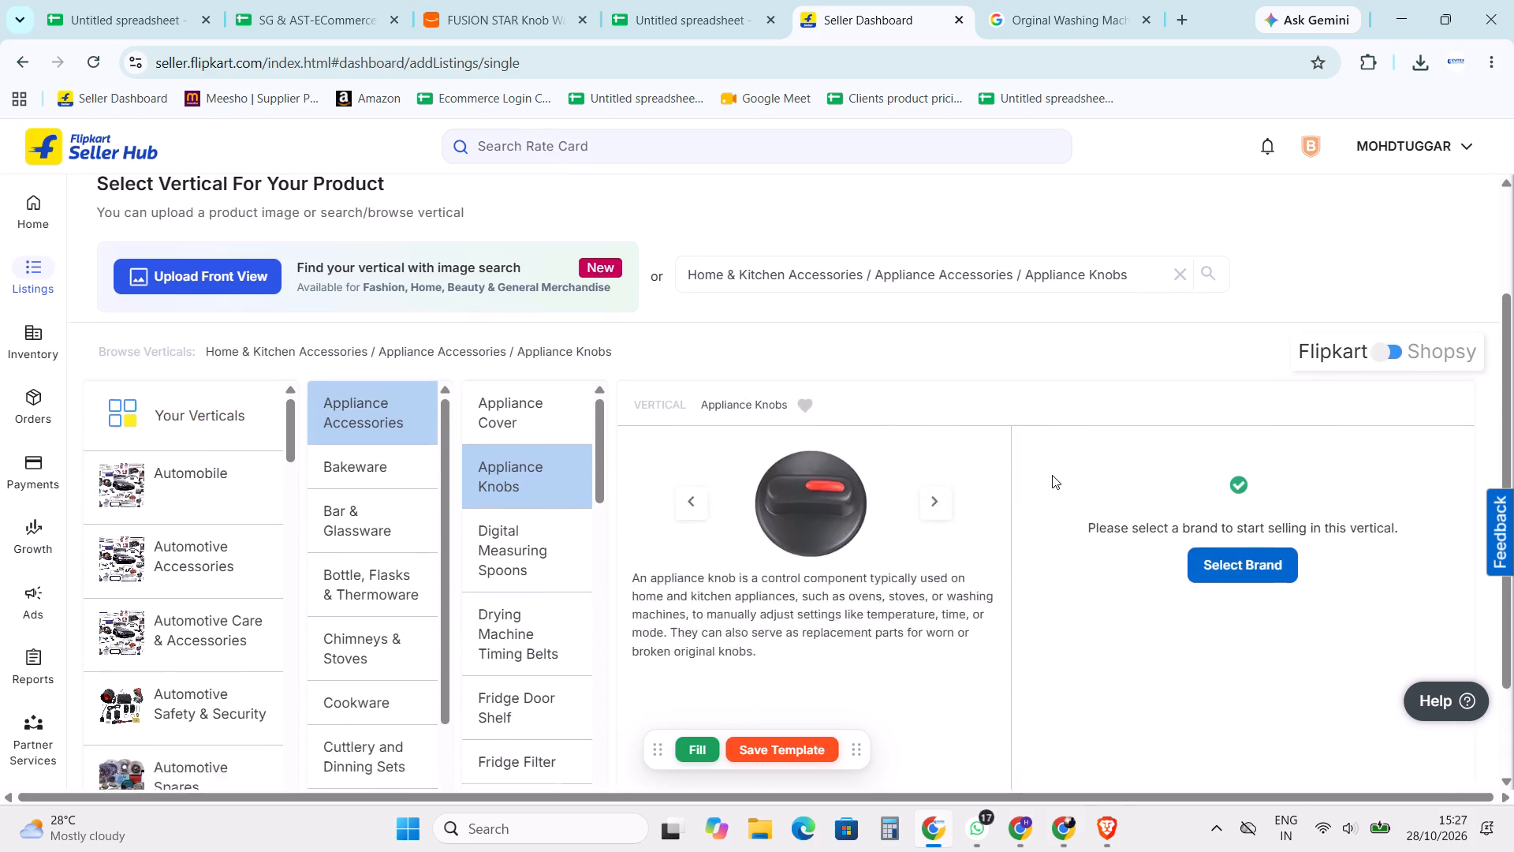
click(1237, 438)
click(293, 353)
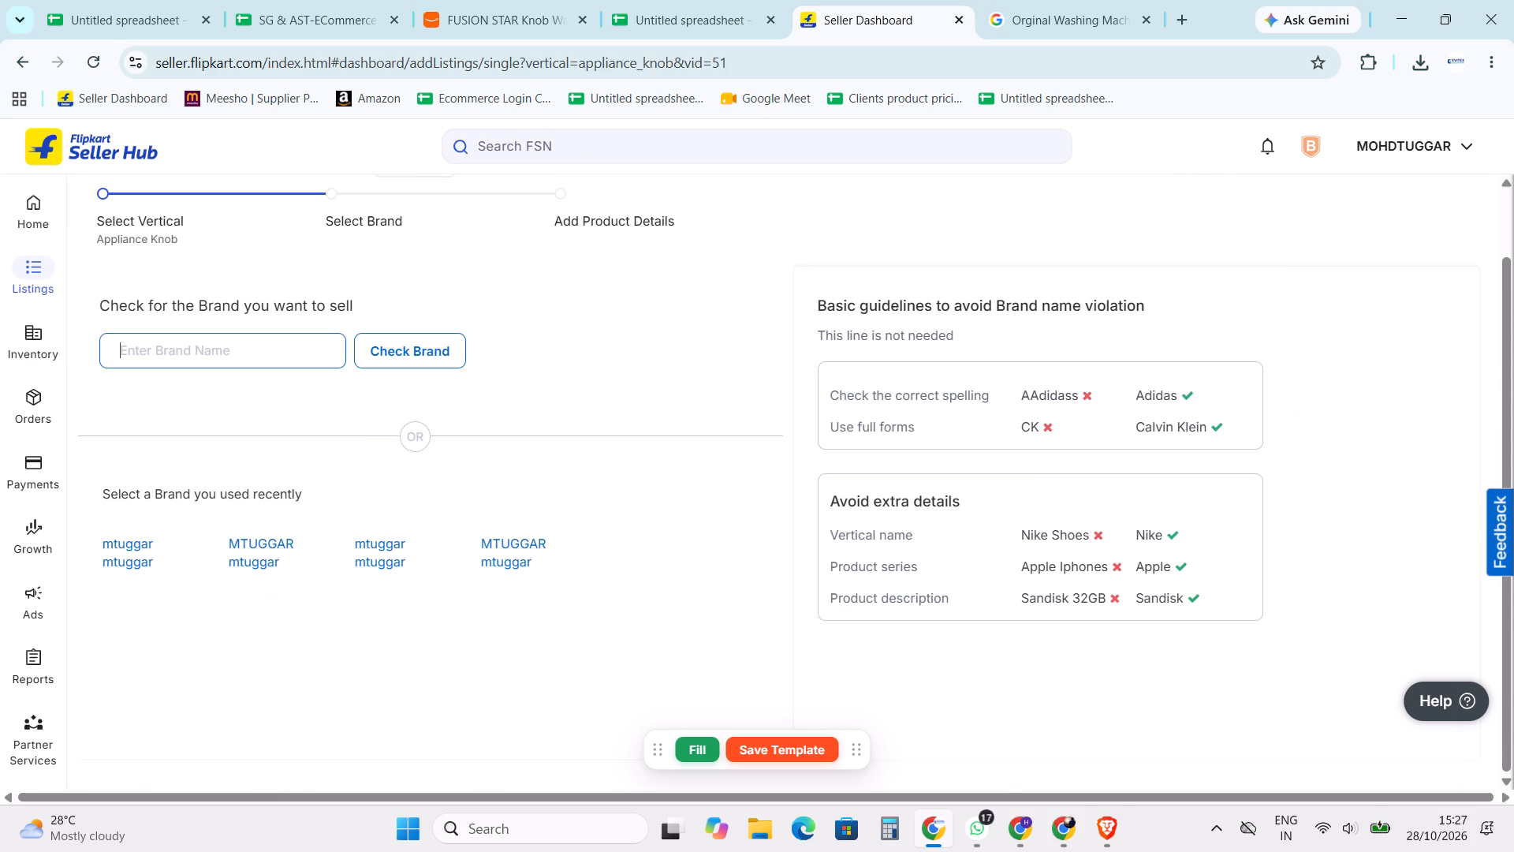
text(LCROSS)
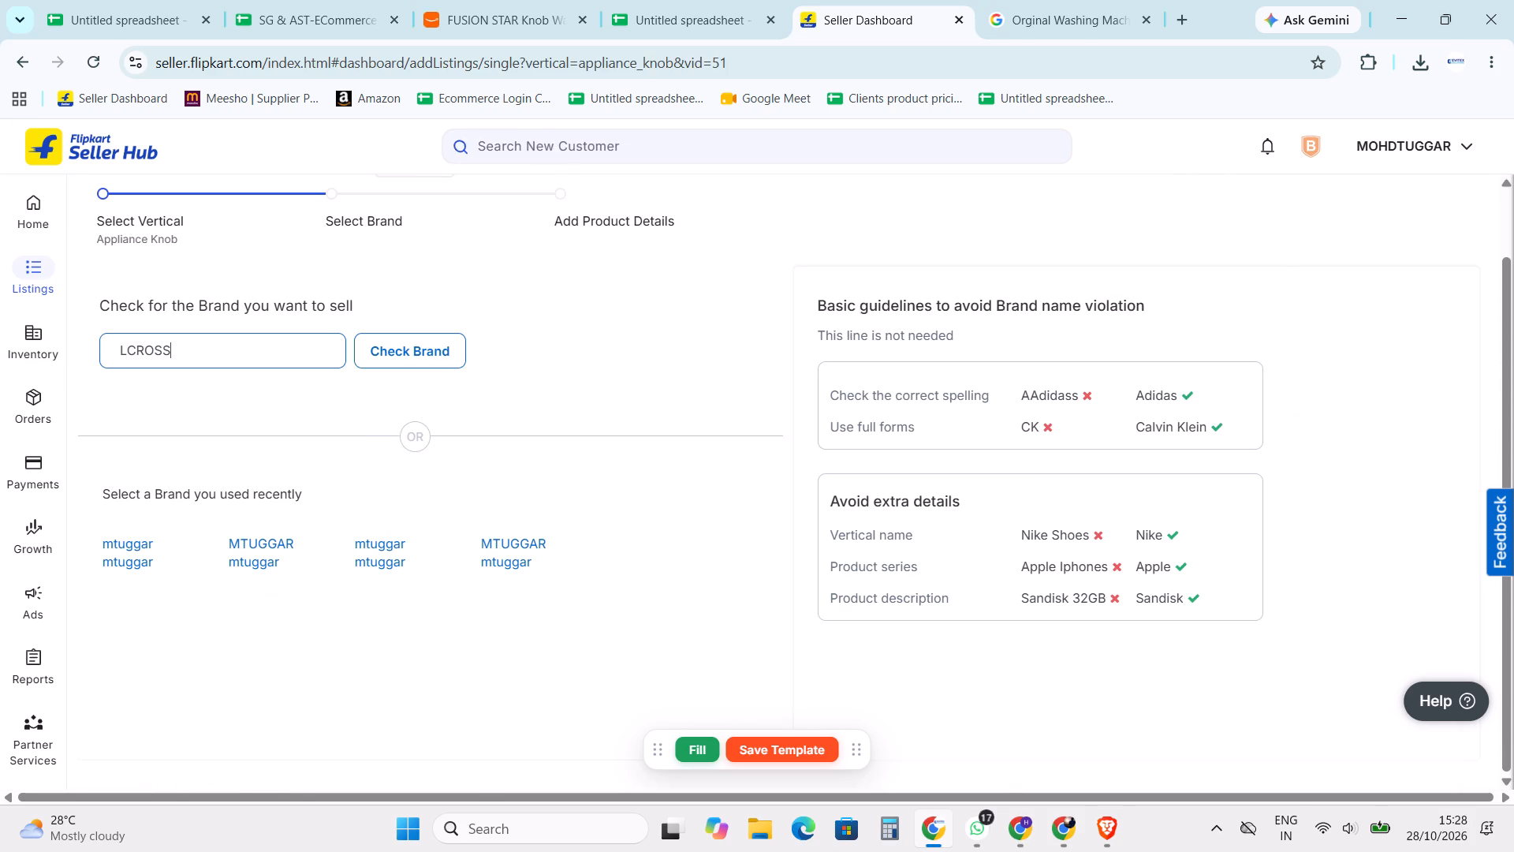
click(390, 350)
scroll(374, 357, down, 1)
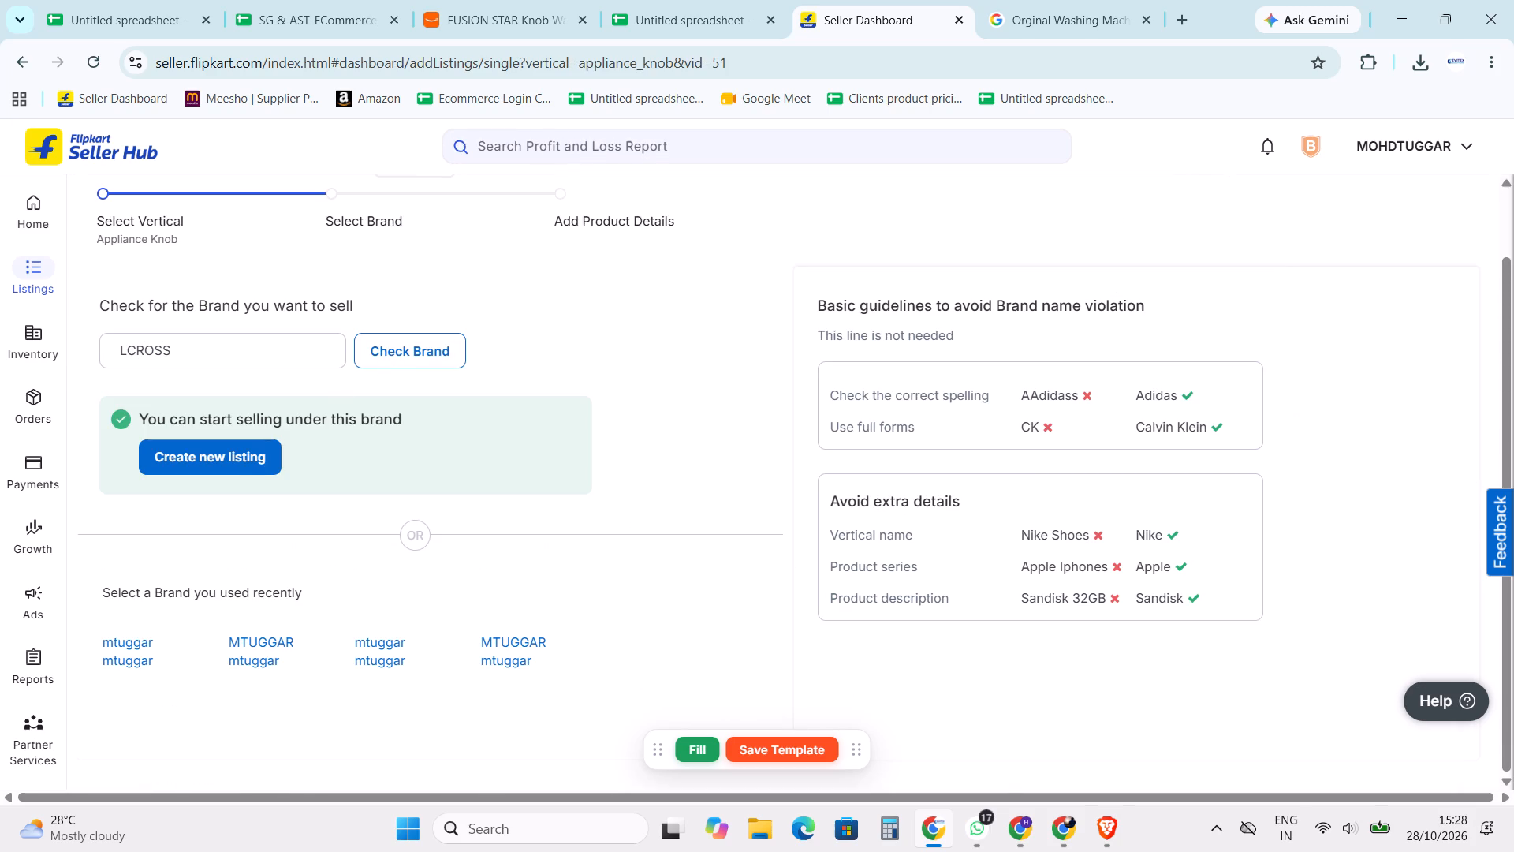
click(233, 456)
Upload the plain photo of three red knobs as Front View and the single red knob's front photo as Back View.
scroll(249, 413, down, 1)
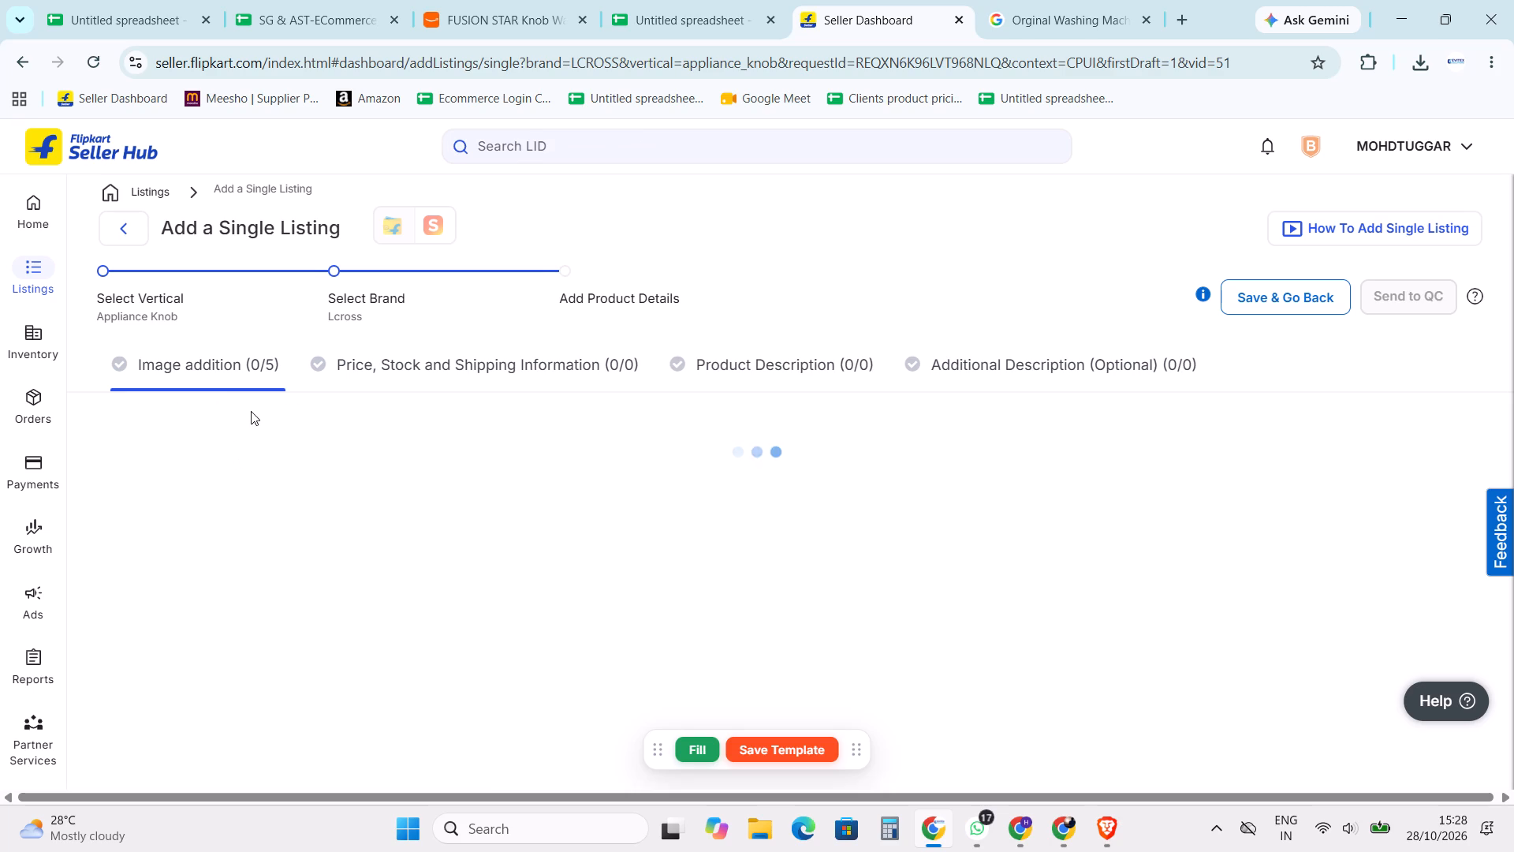
scroll(228, 392, down, 1)
click(128, 331)
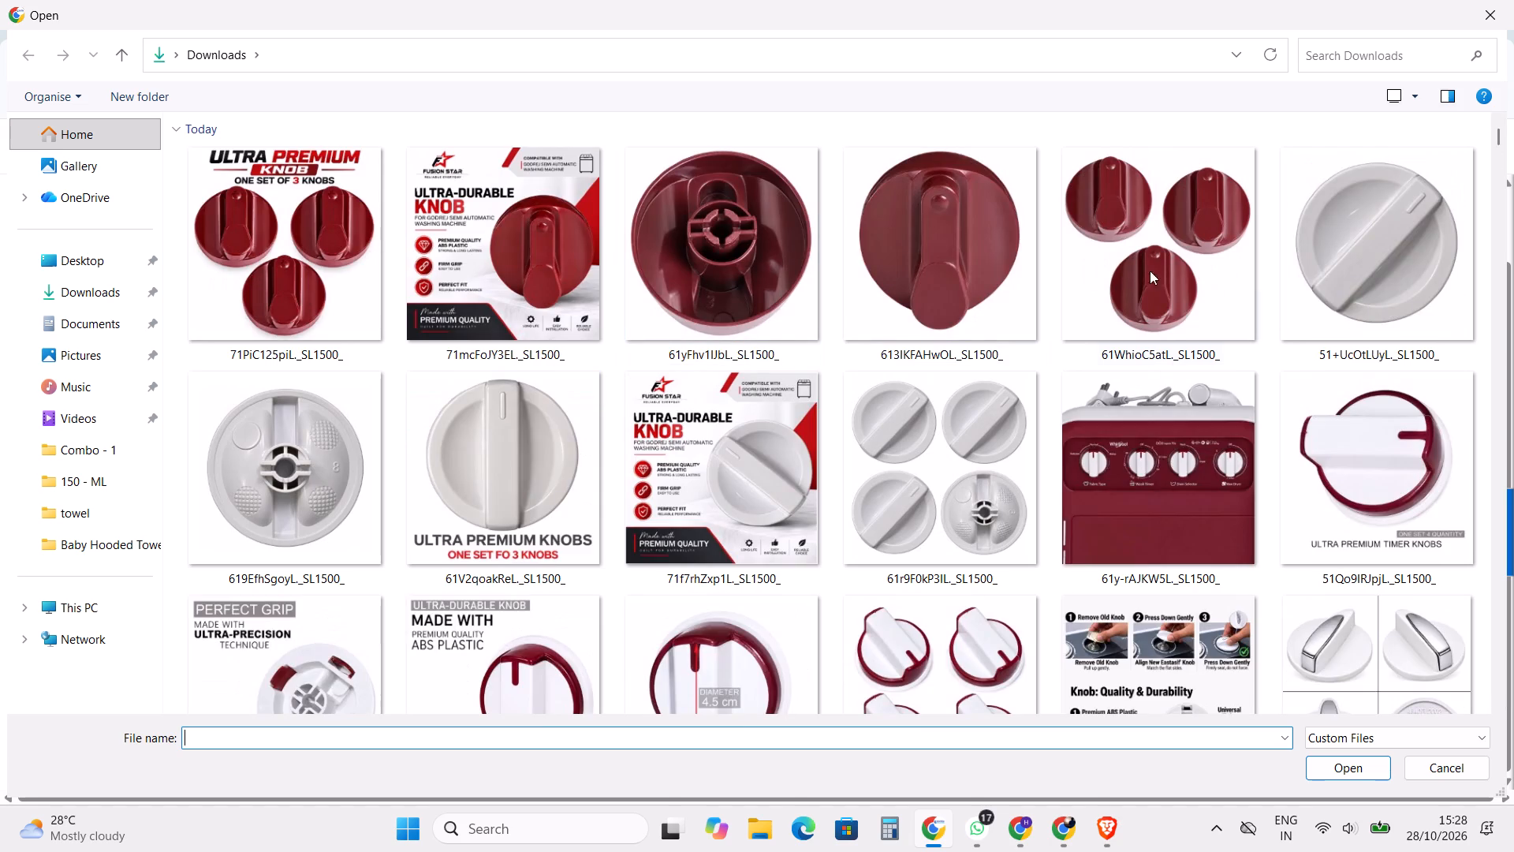
double_click(1200, 241)
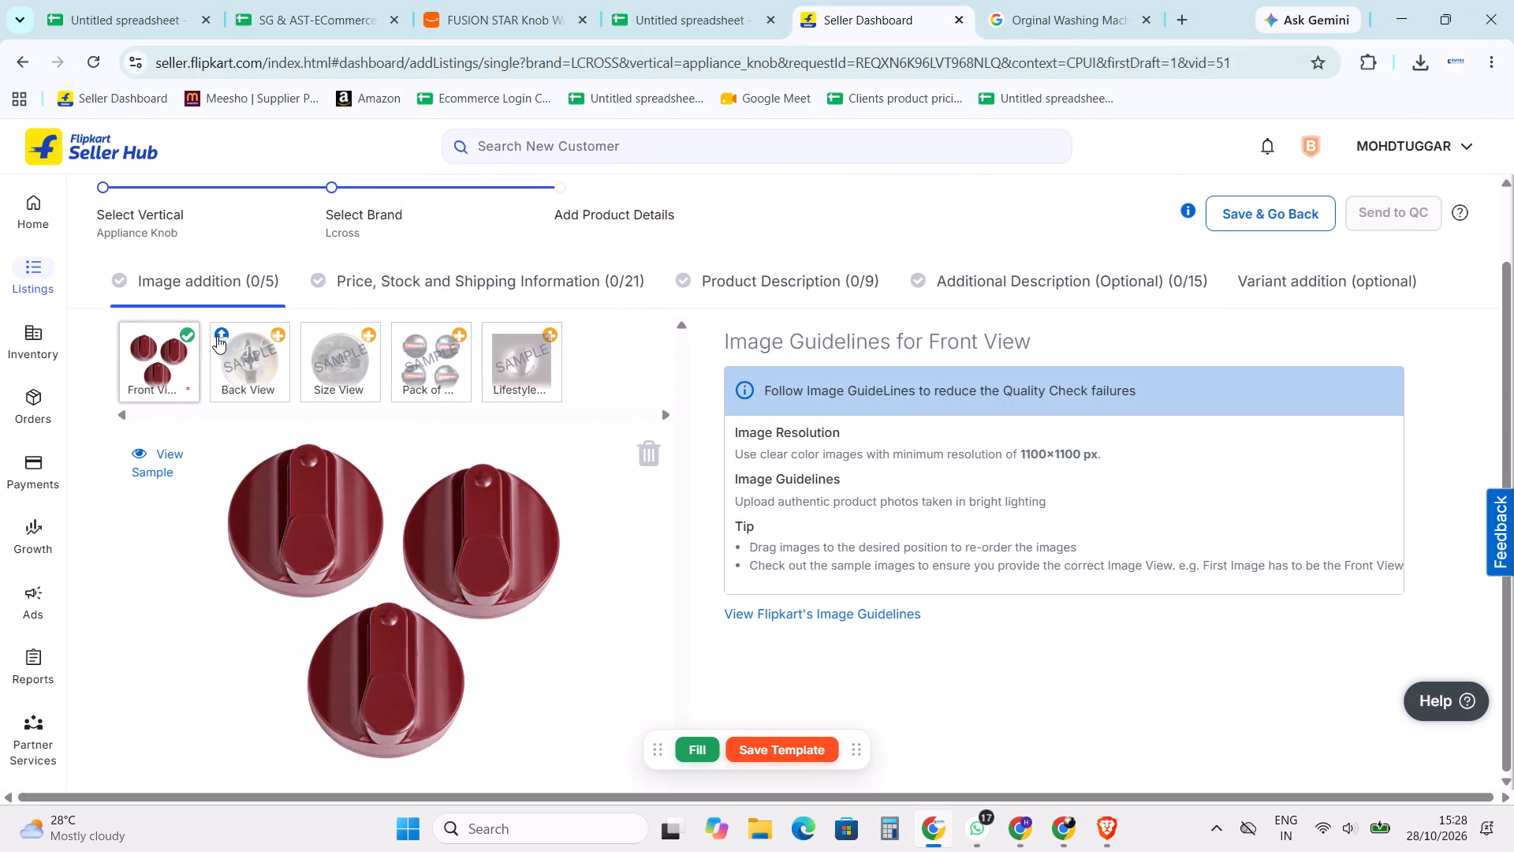
click(226, 334)
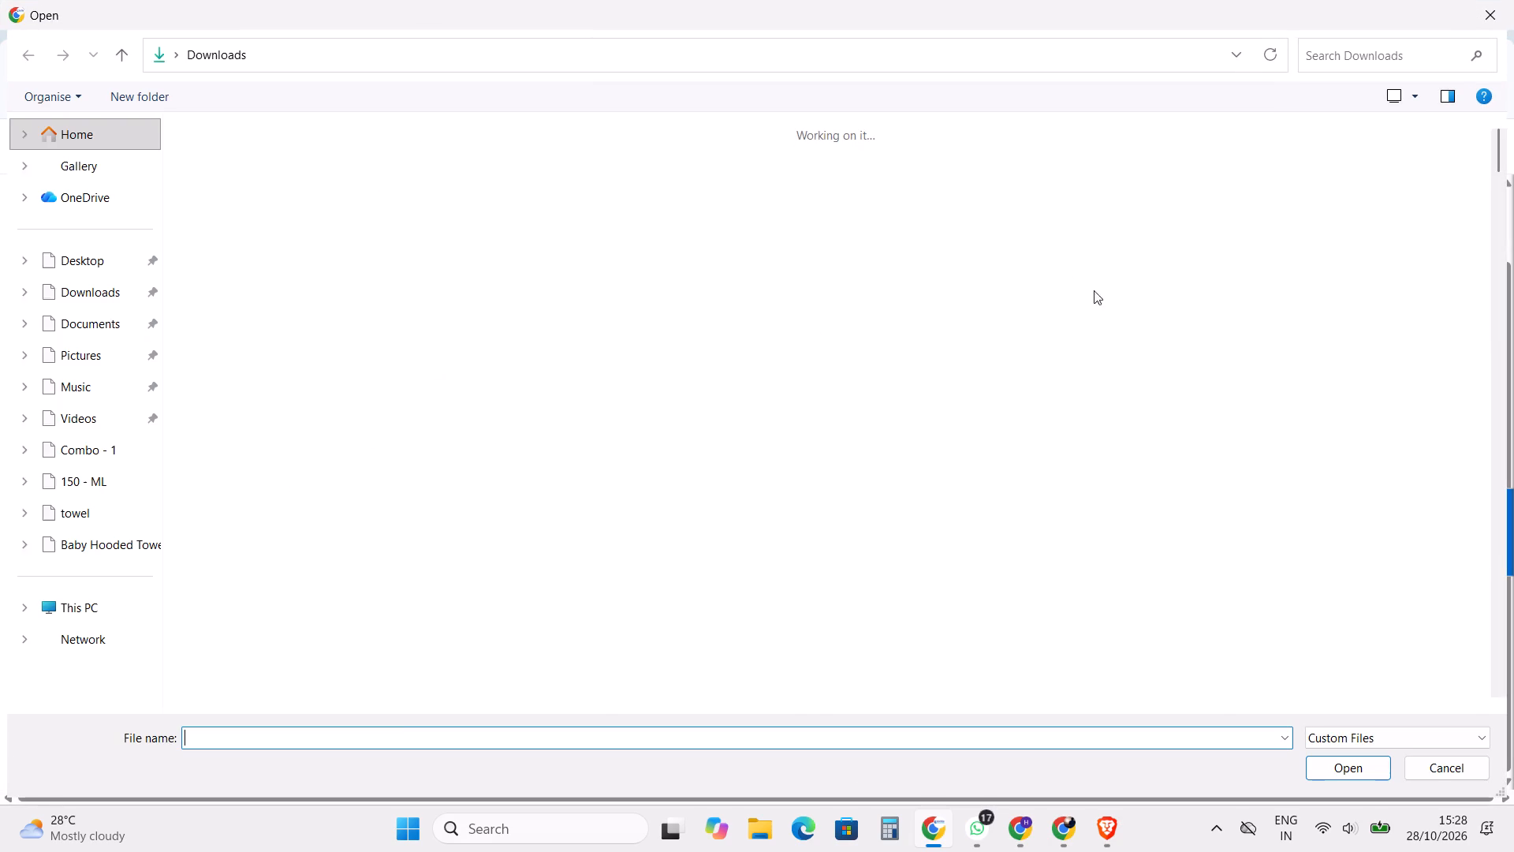
double_click(968, 246)
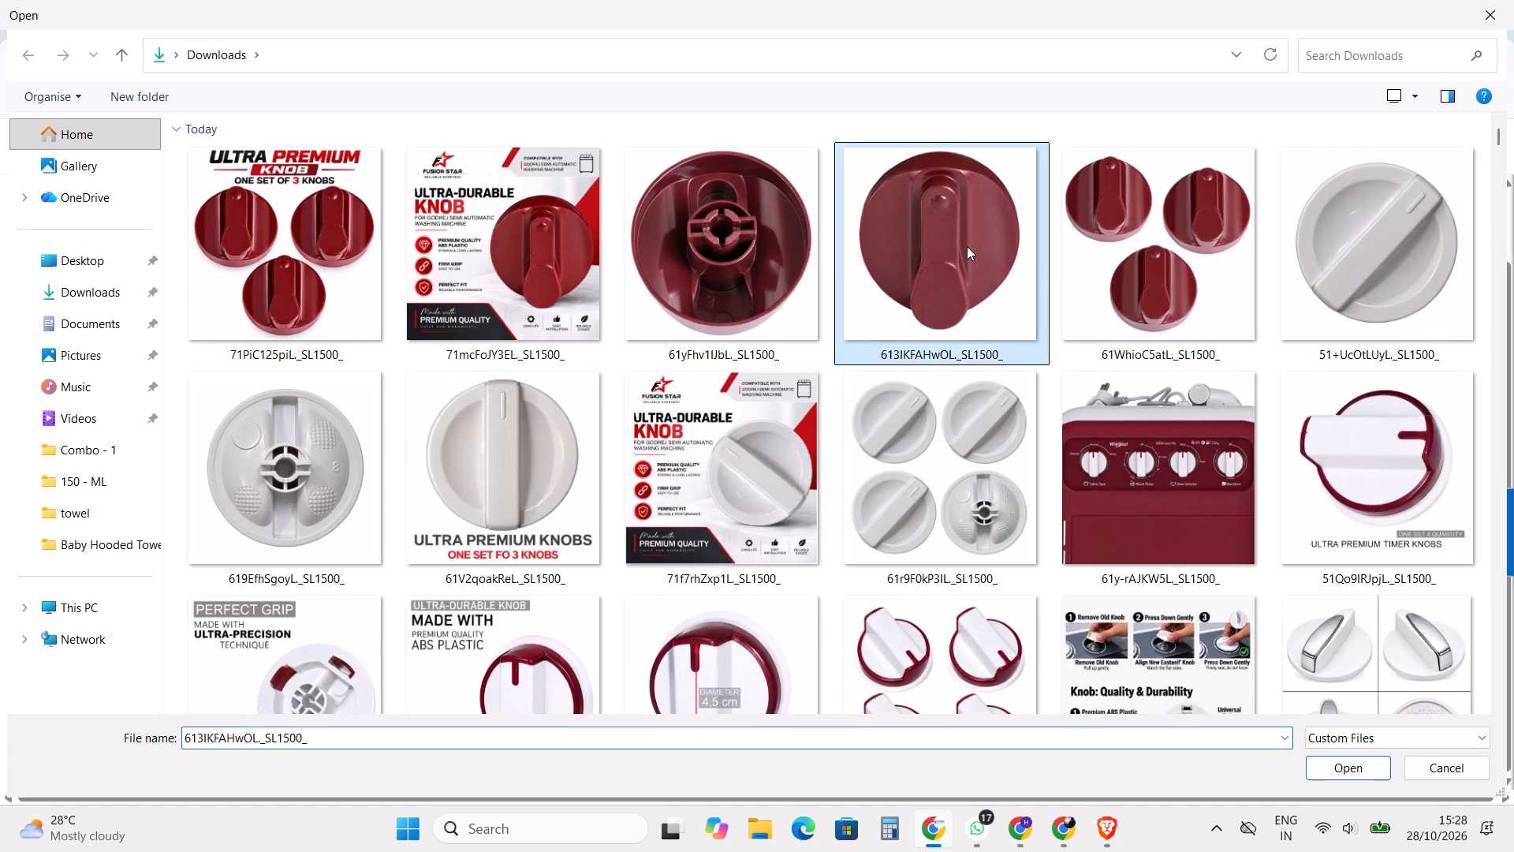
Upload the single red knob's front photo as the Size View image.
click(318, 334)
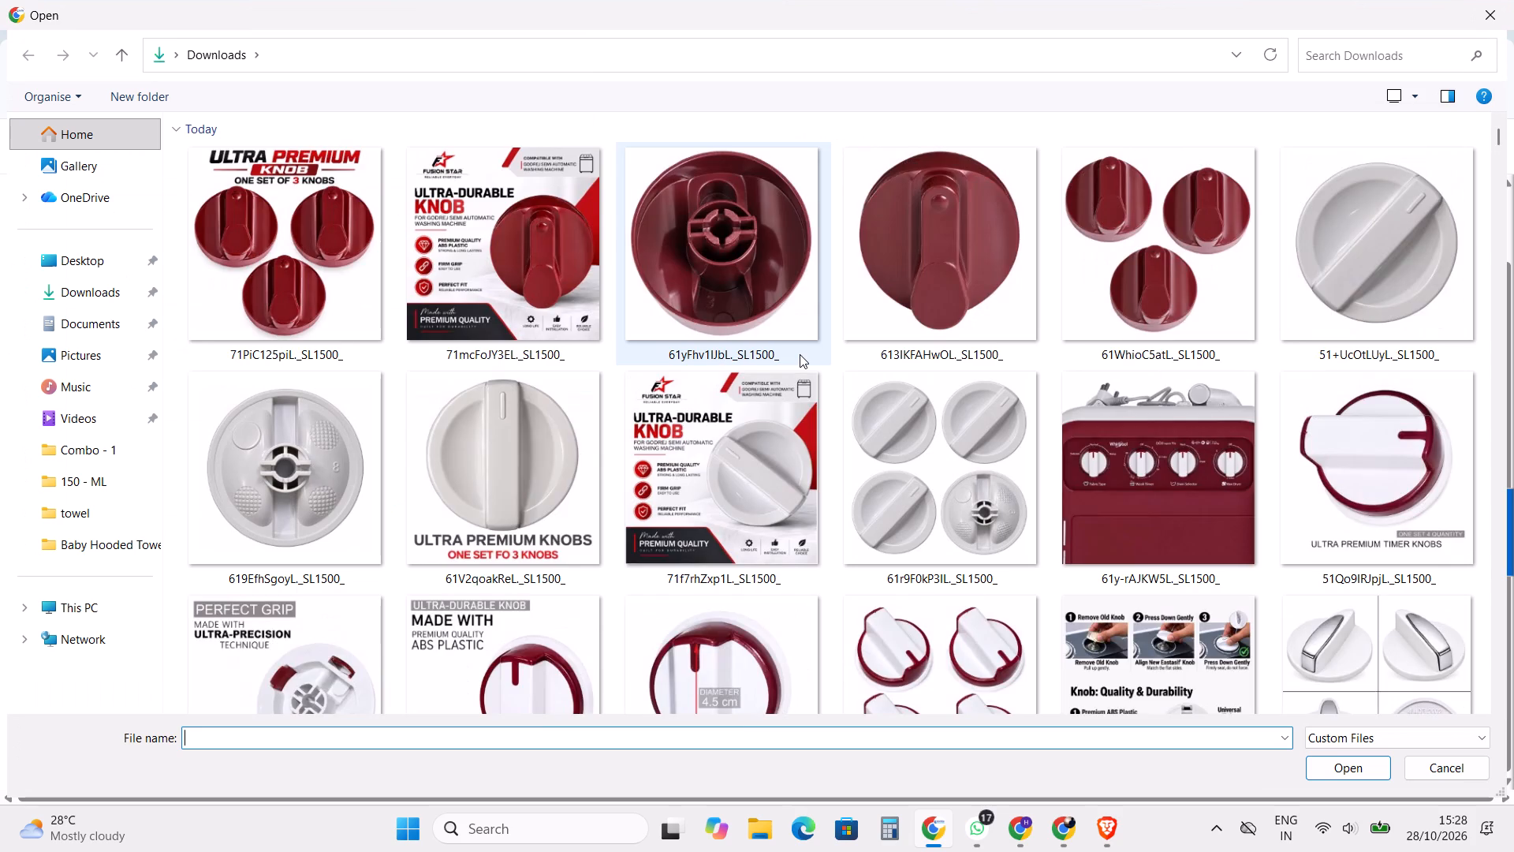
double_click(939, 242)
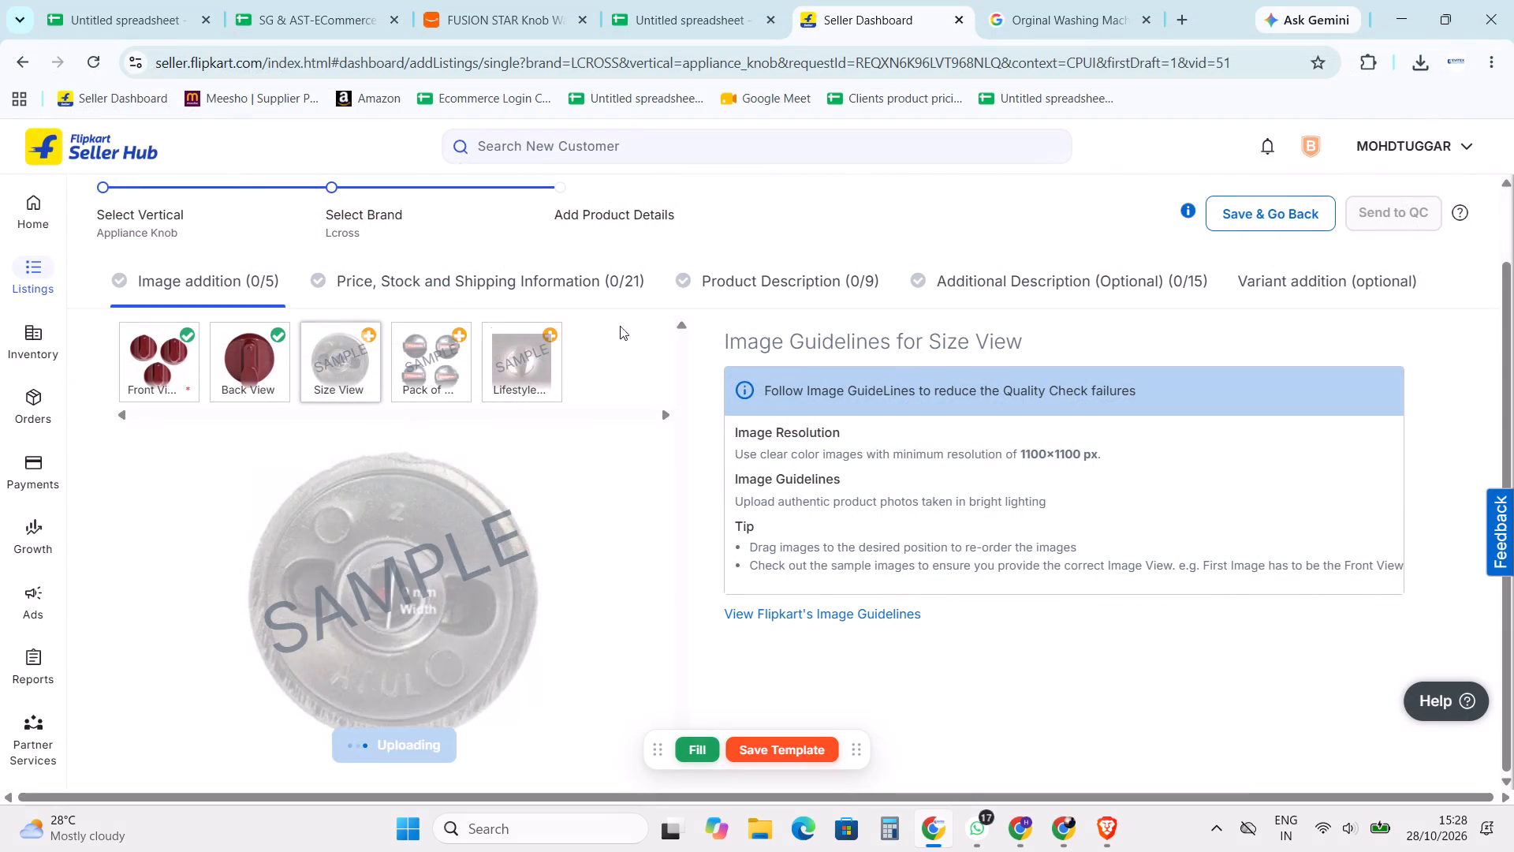
Upload the red knob's underside photo in the Pack of slot and the "Ultra-Durable Knob" infographic as Lifestyle View.
click(402, 338)
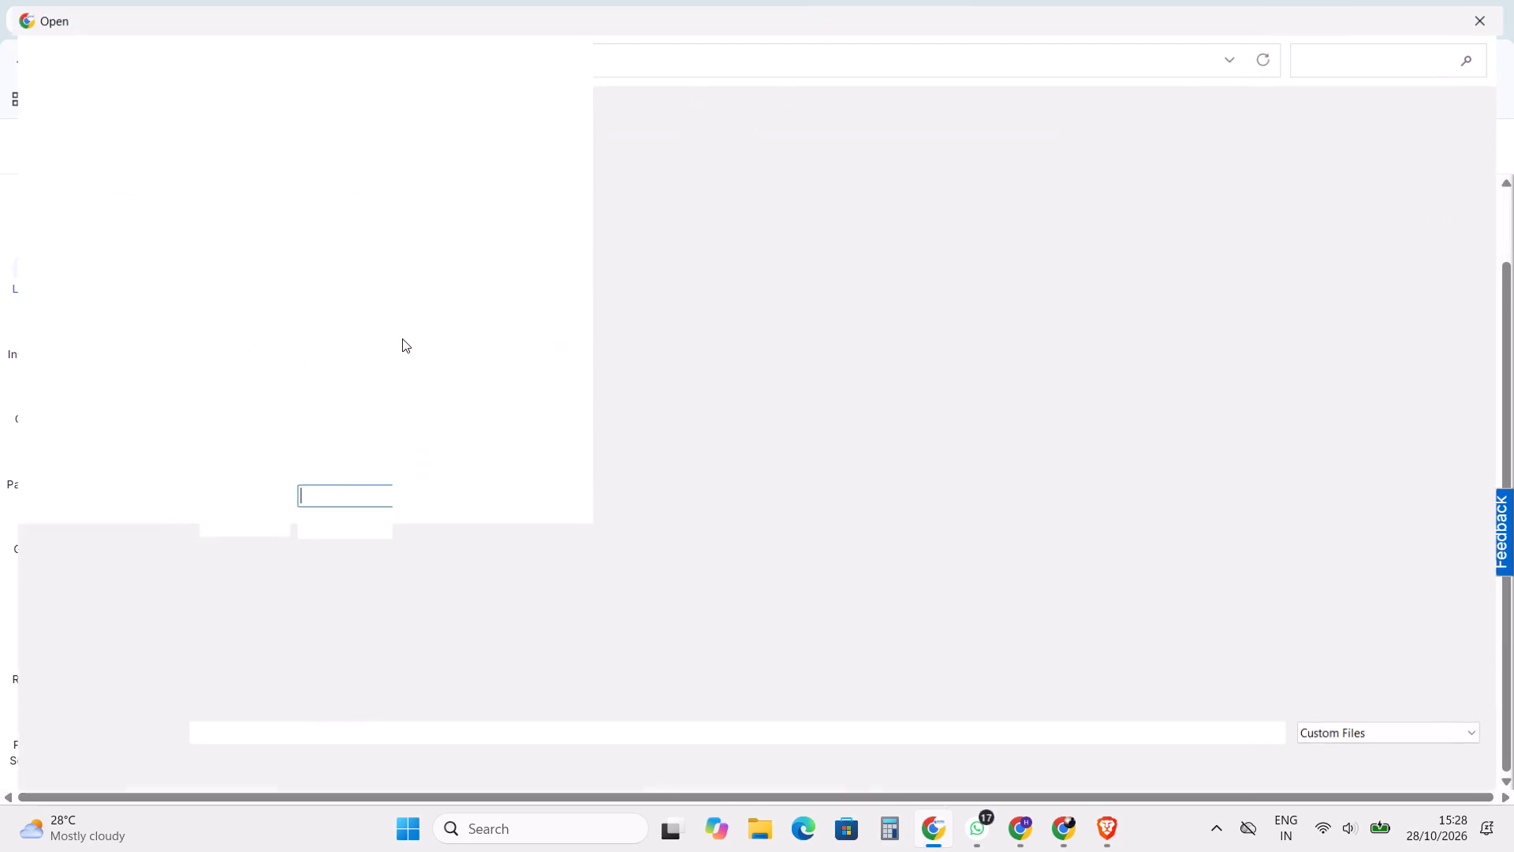
double_click(730, 218)
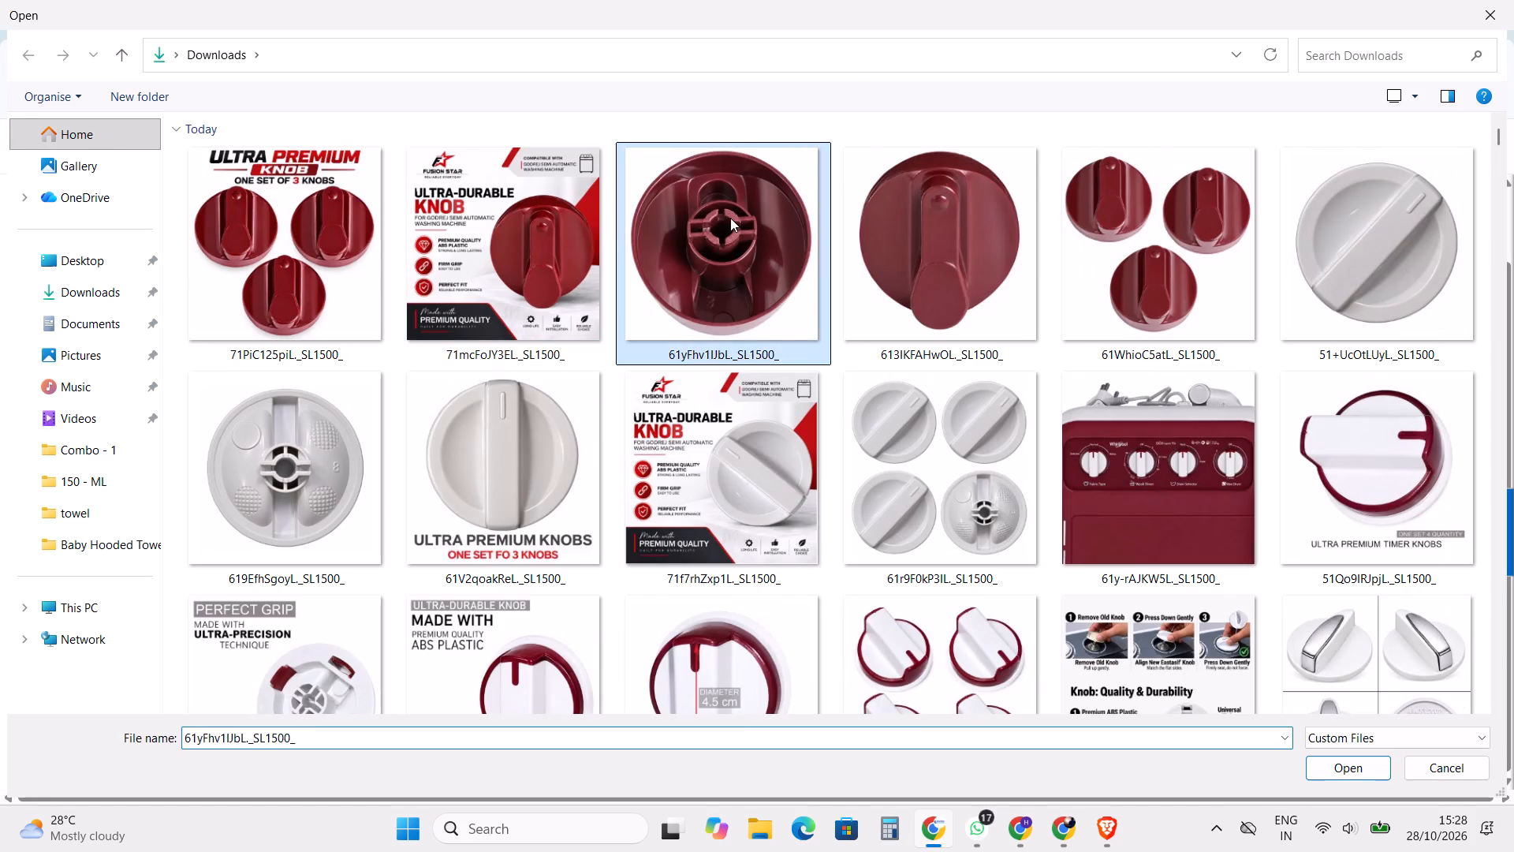
click(496, 338)
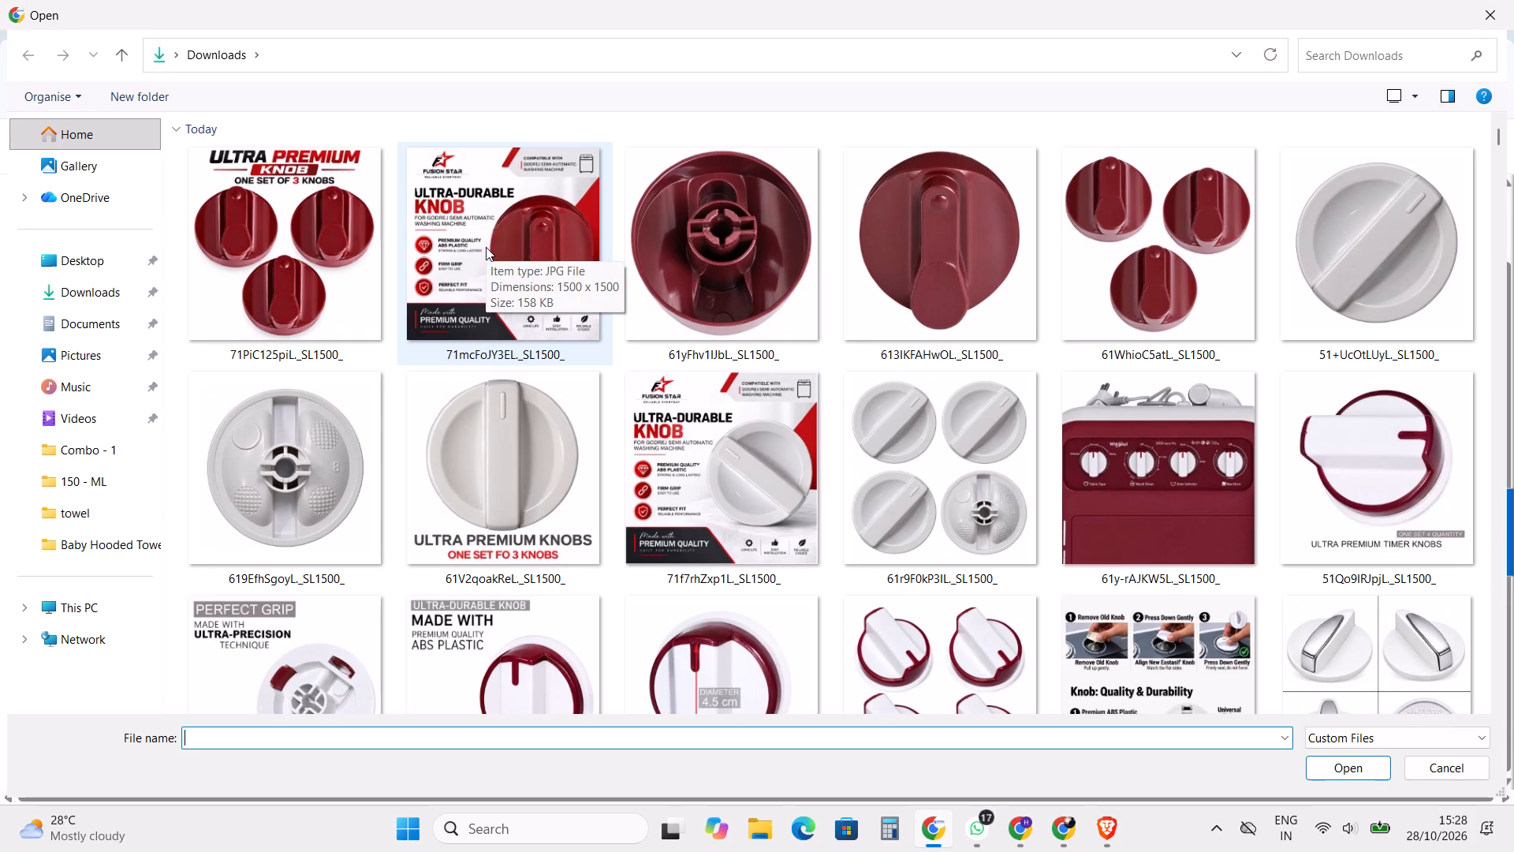
double_click(486, 247)
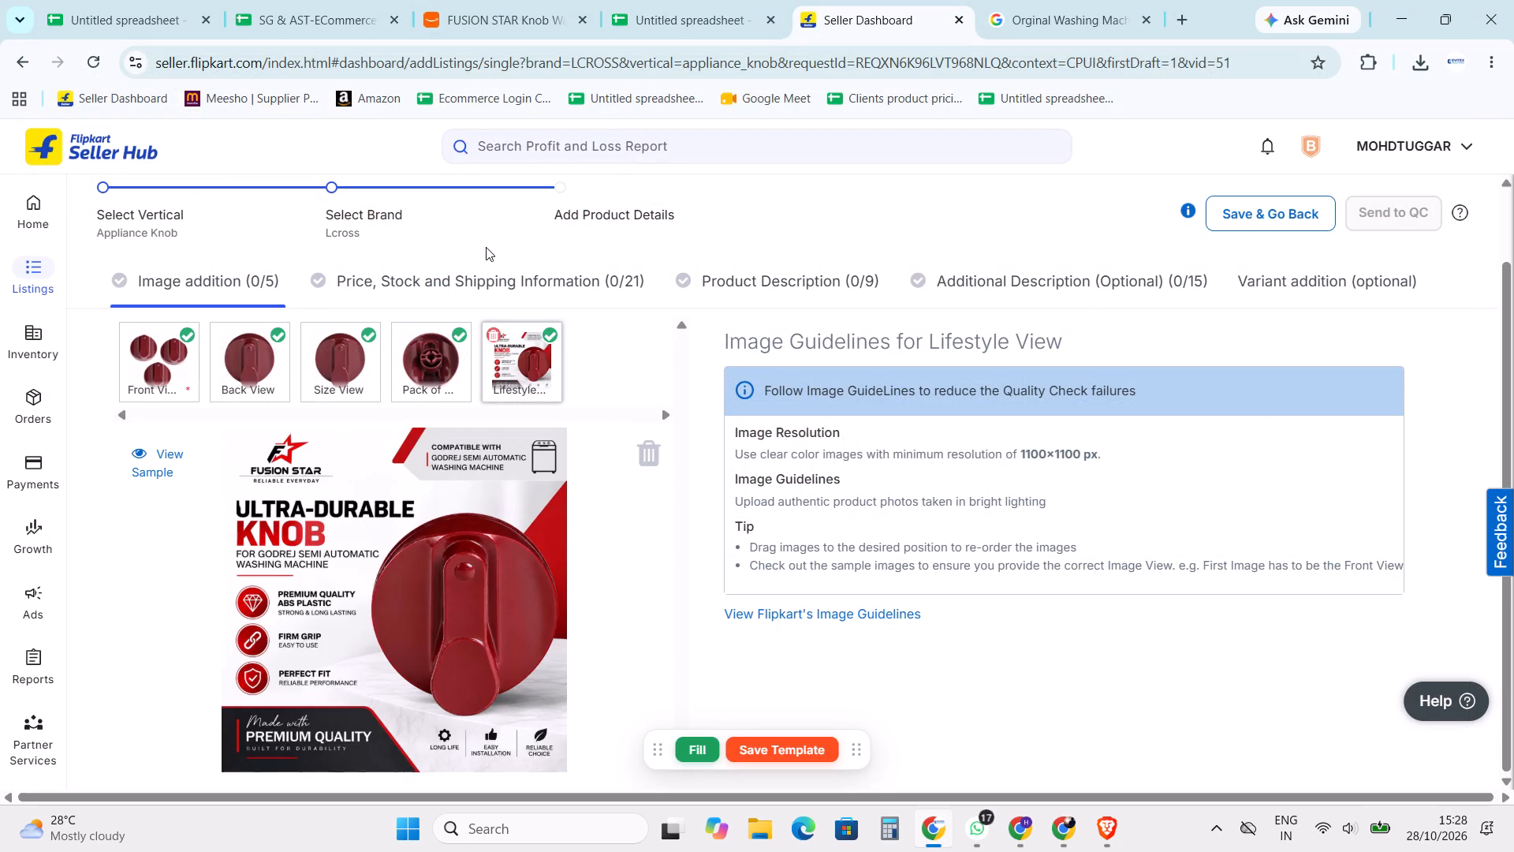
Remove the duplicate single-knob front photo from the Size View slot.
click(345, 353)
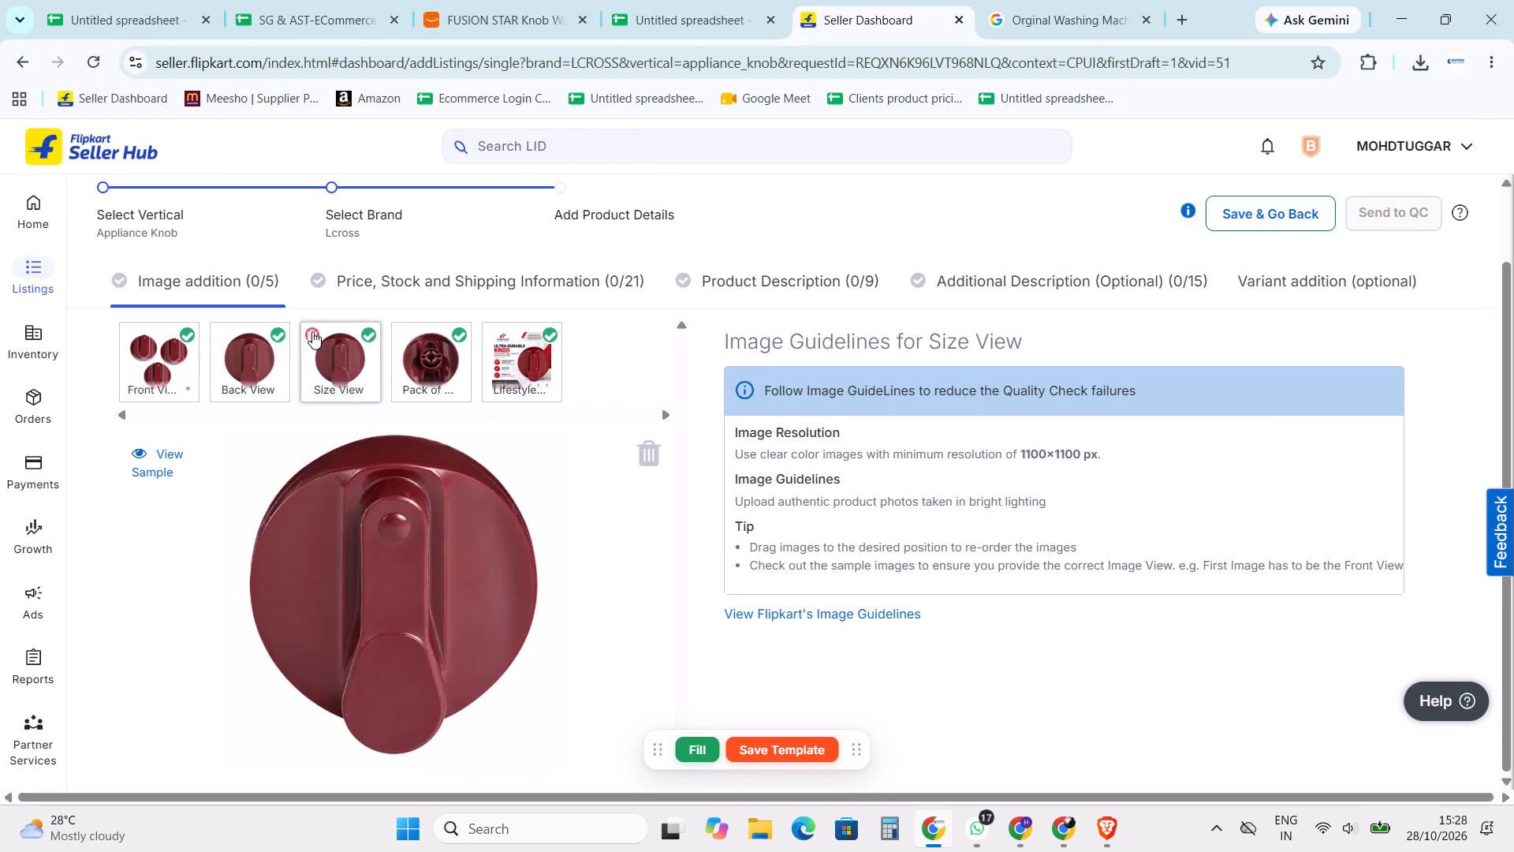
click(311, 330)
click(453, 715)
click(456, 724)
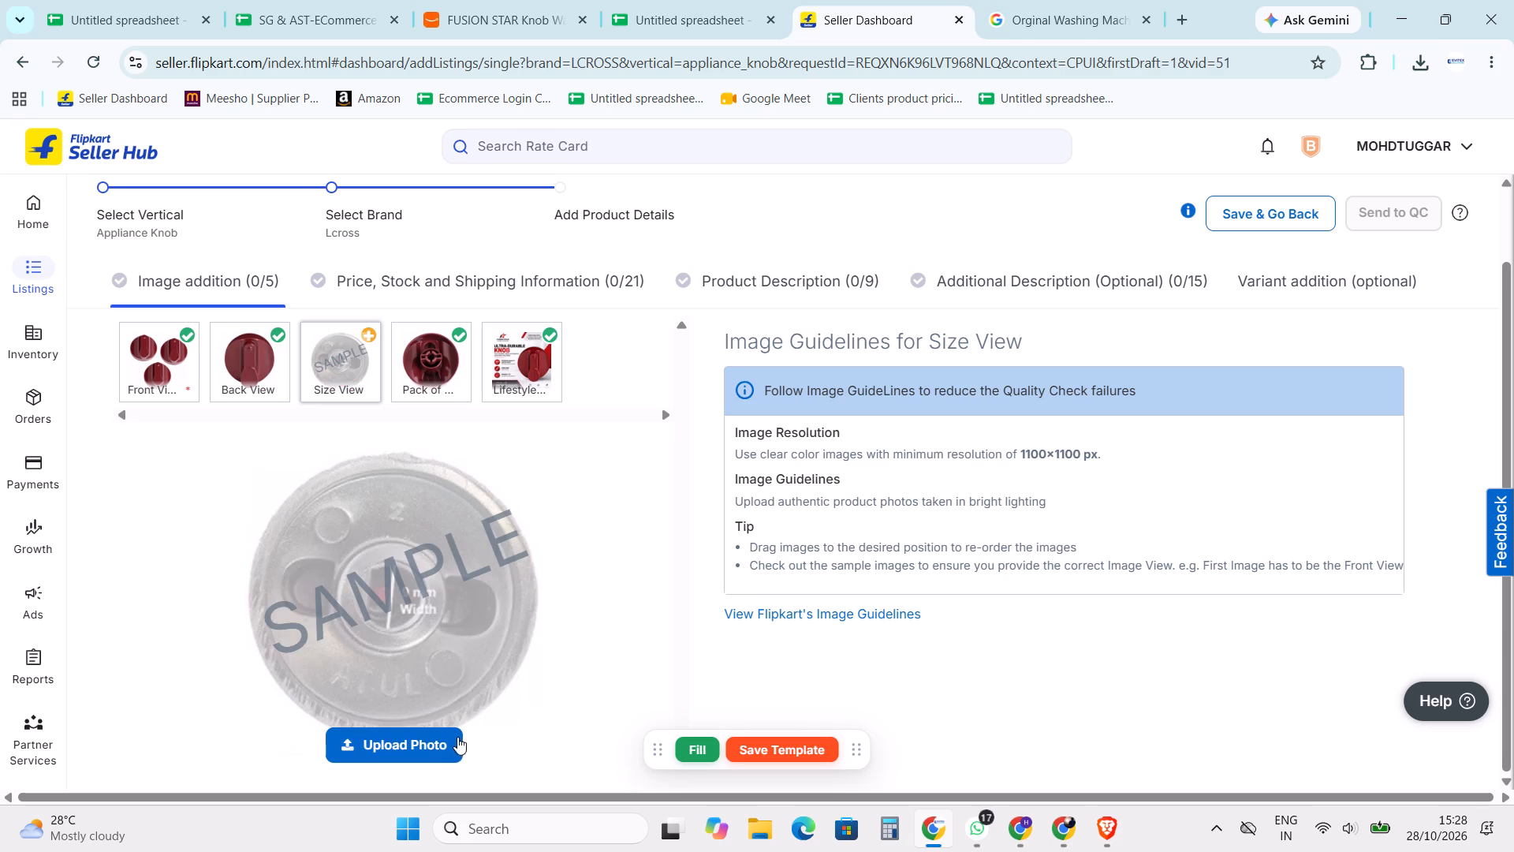
Move the knob underside photo to the Size View slot and the "Ultra-Durable Knob" infographic to the Pack of slot.
drag(438, 353, 347, 353)
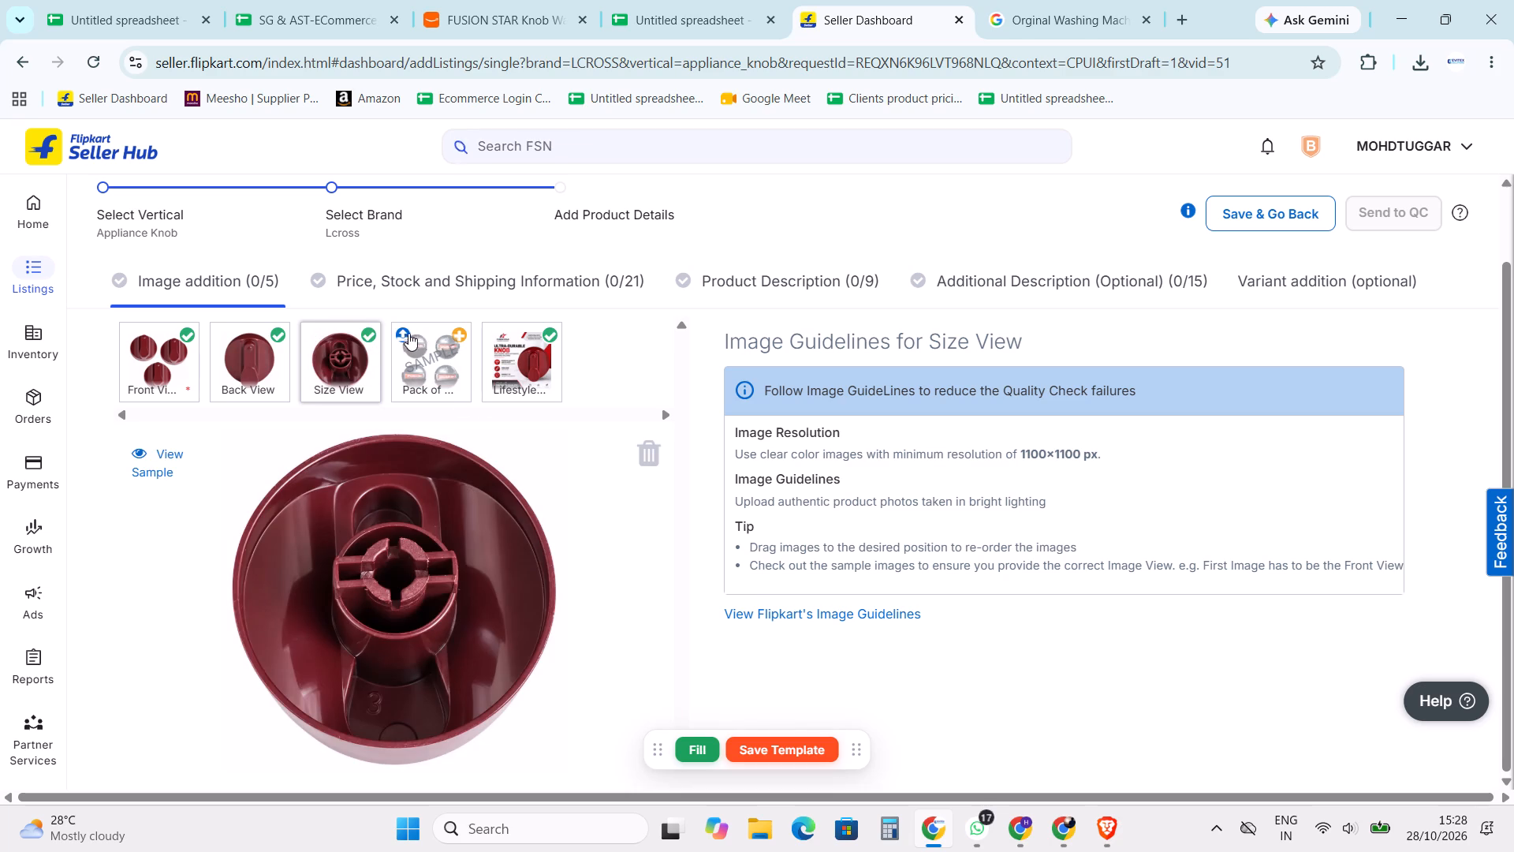
drag(533, 369, 439, 351)
Upload the "Ultra Premium Knob, One Set of 3 Knobs" image as Lifestyle View.
click(499, 338)
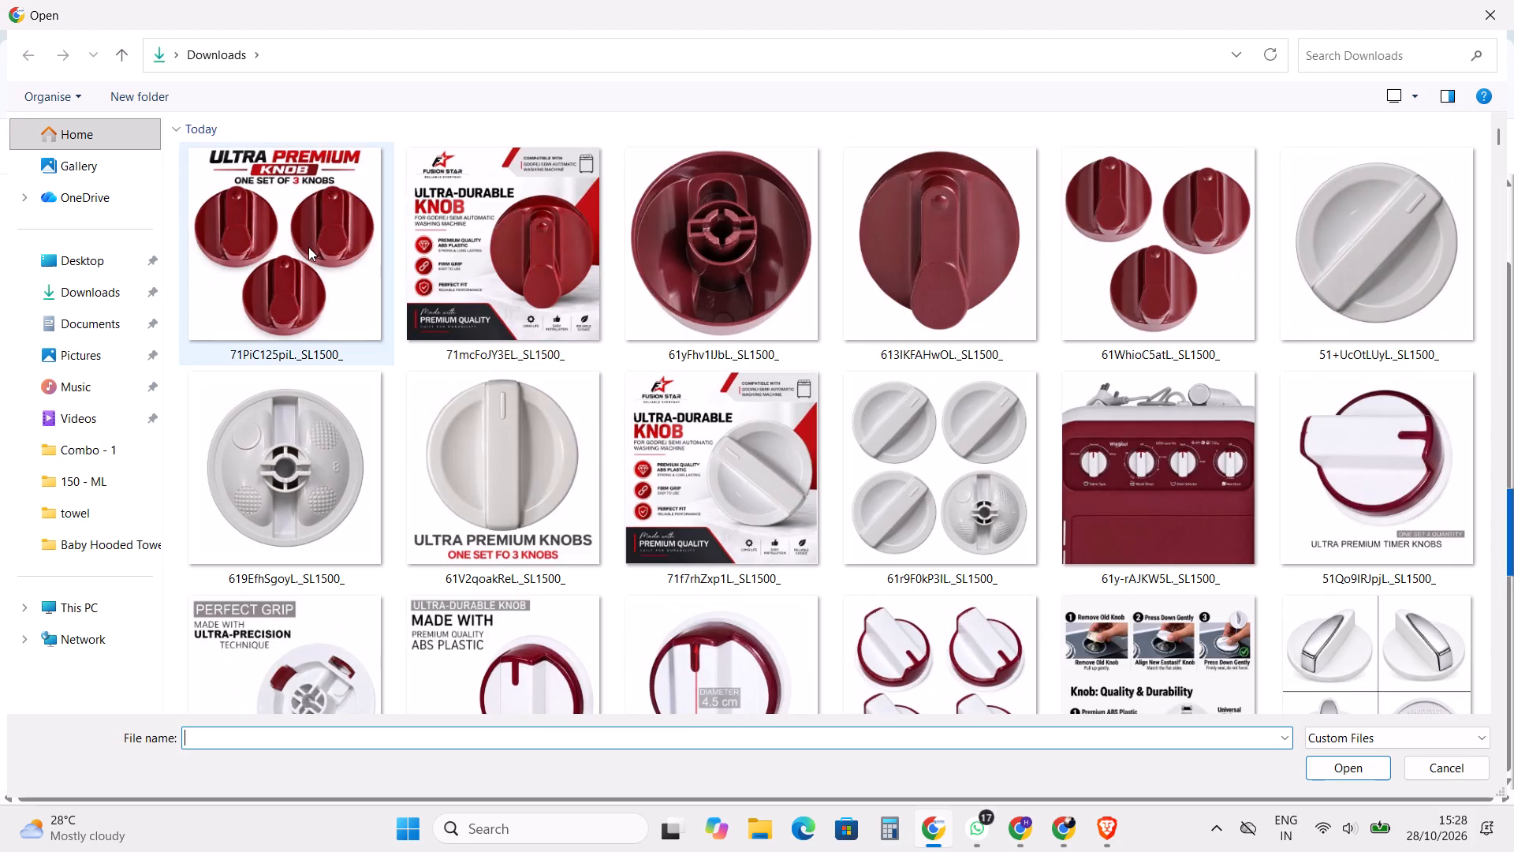
double_click(308, 246)
click(1049, 216)
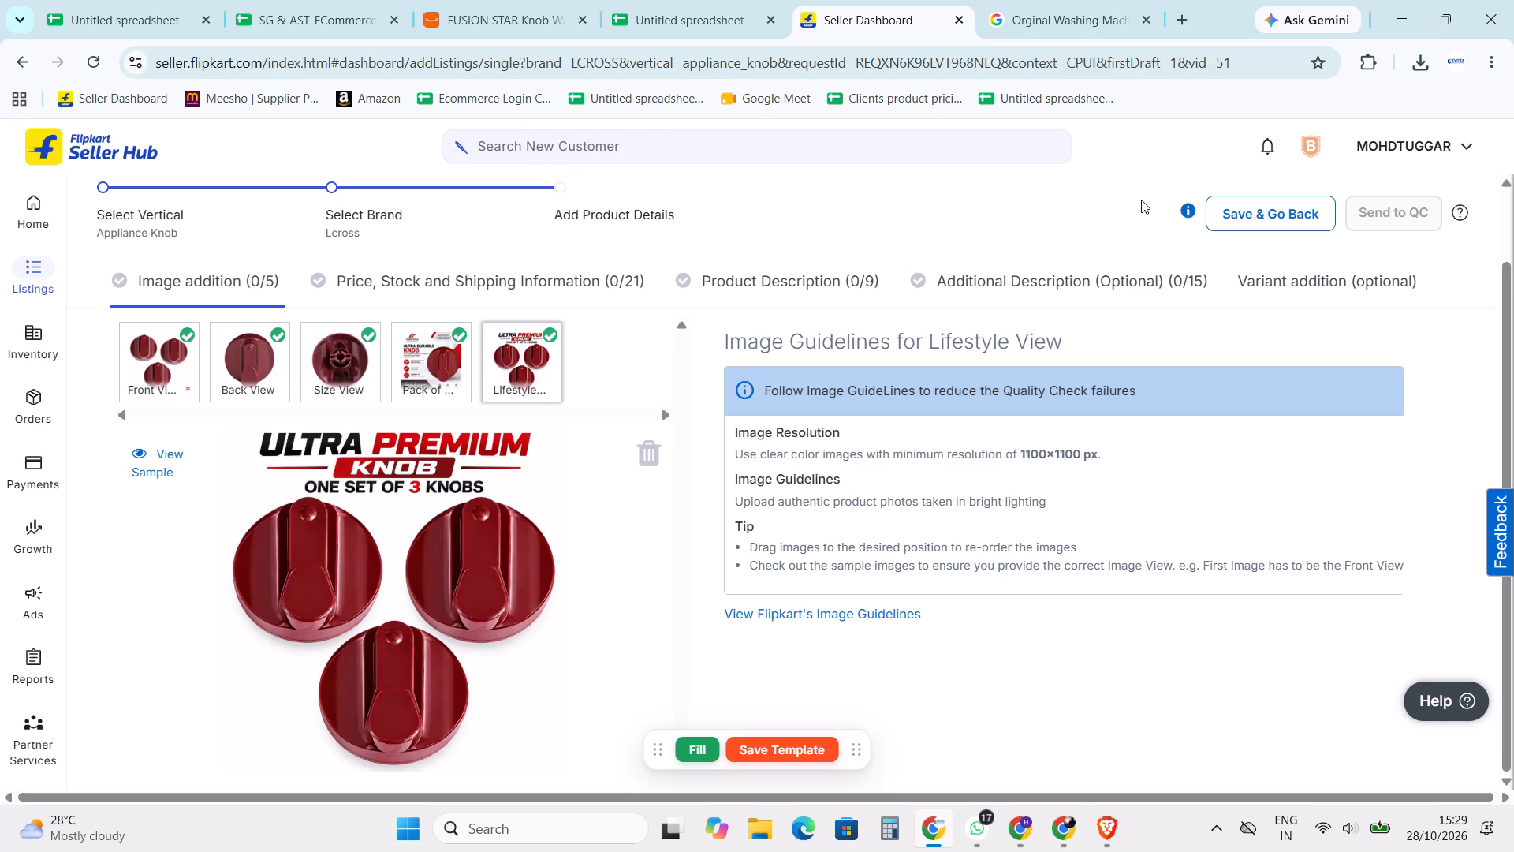
Open the Price, Stock and Shipping Information section of the listing.
click(599, 267)
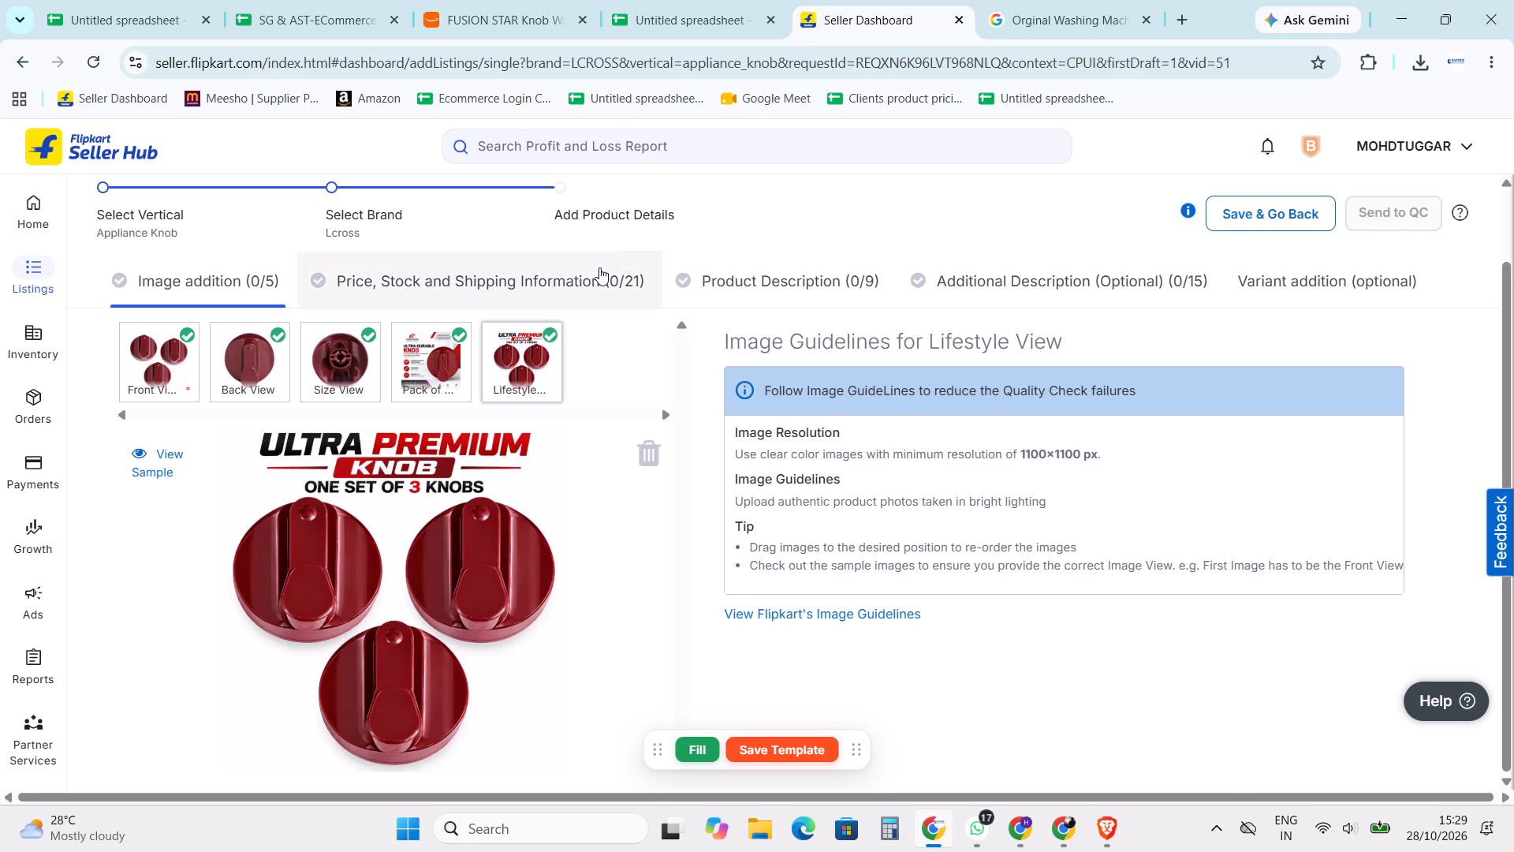
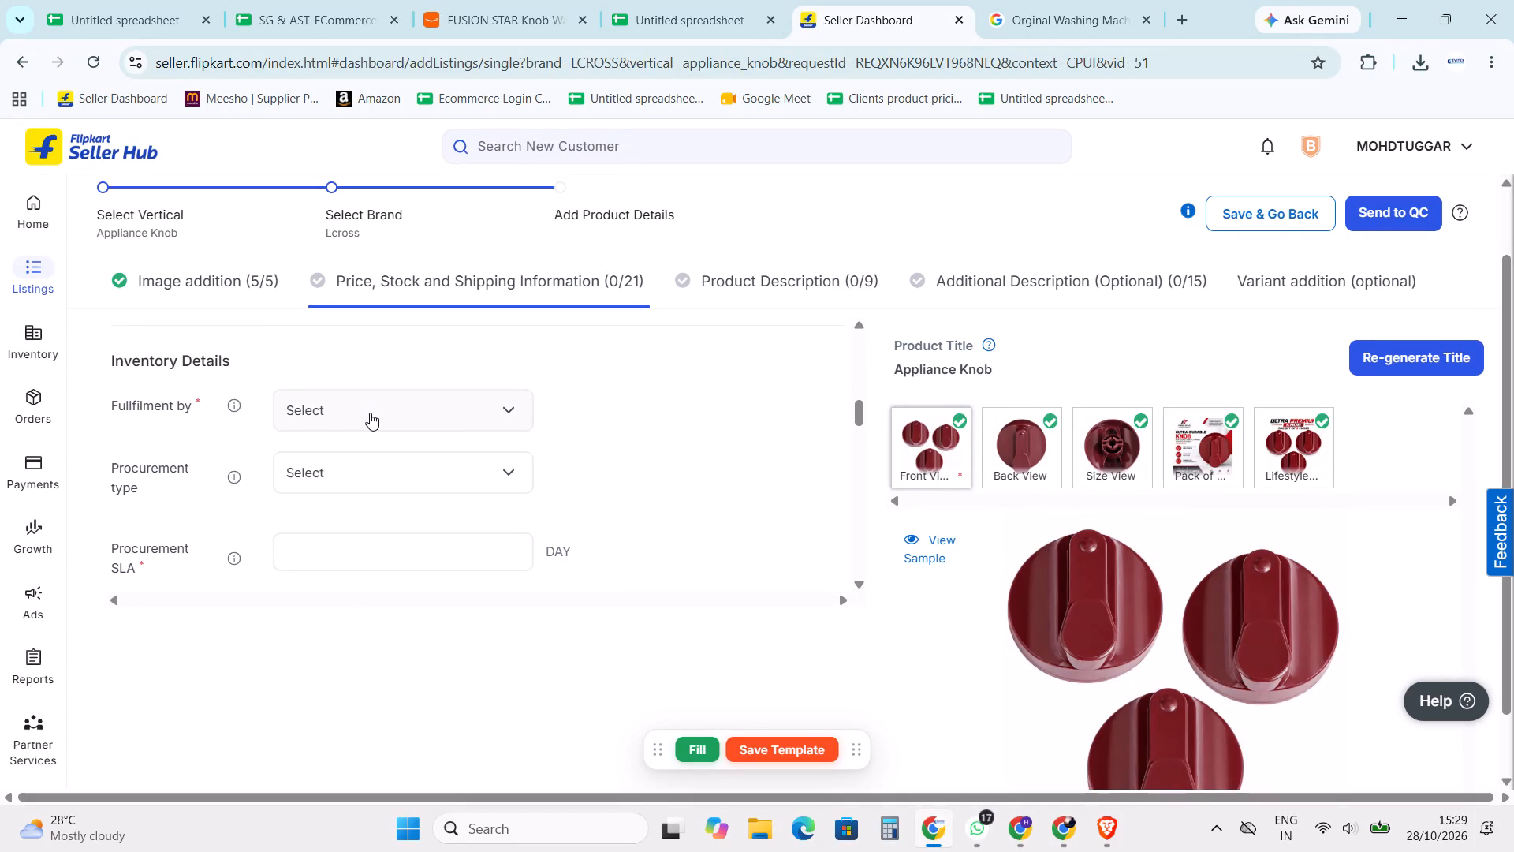
Fill in the inventory details with fulfilment by Seller, procurement type express, procurement SLA 1 HR and stock 200.
click(370, 413)
click(337, 532)
click(337, 543)
click(355, 473)
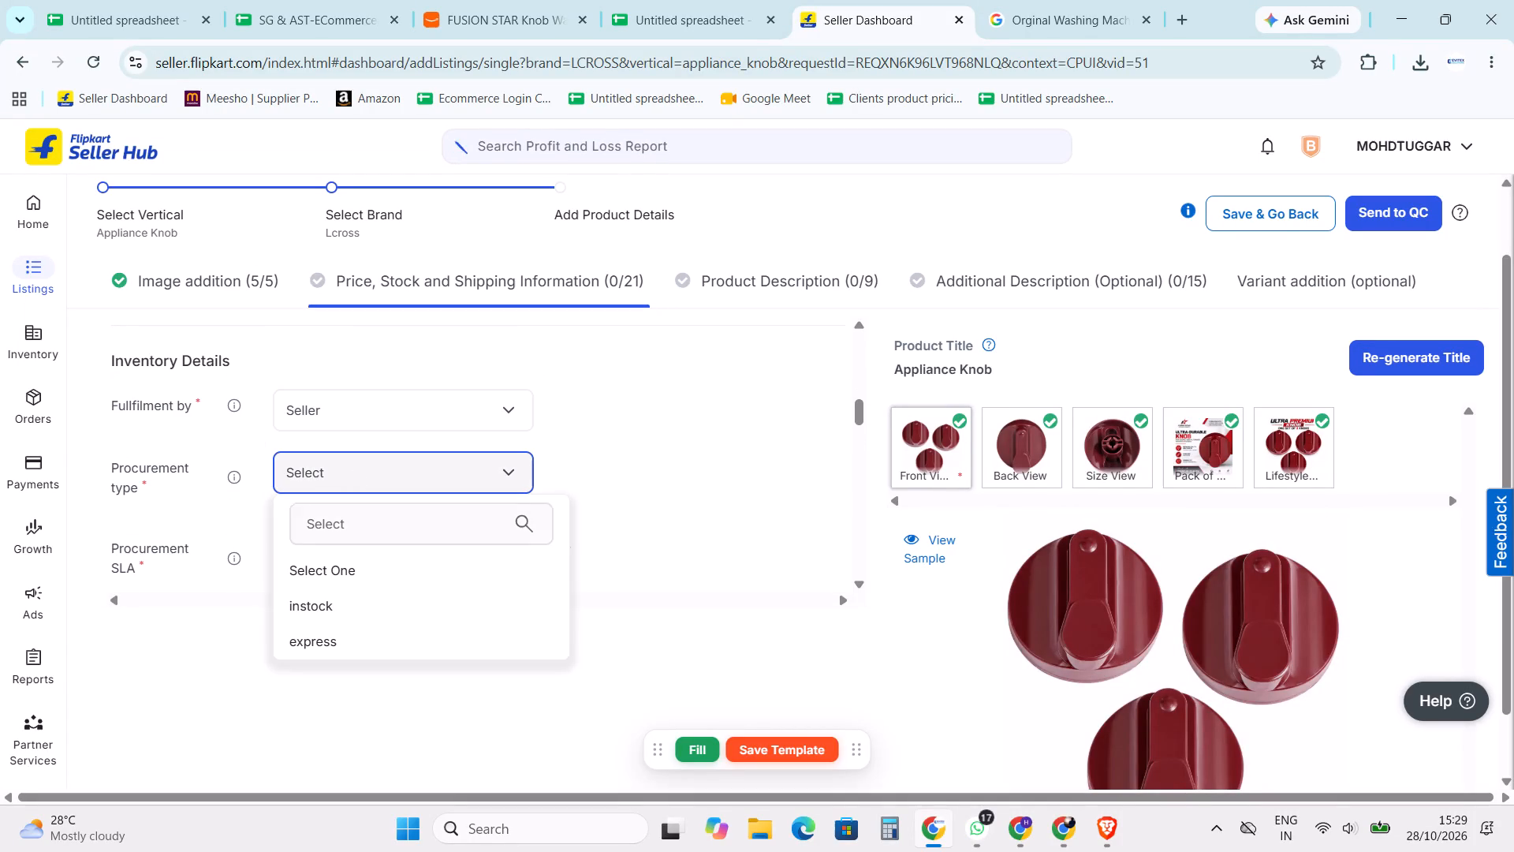
click(346, 637)
click(596, 468)
click(408, 549)
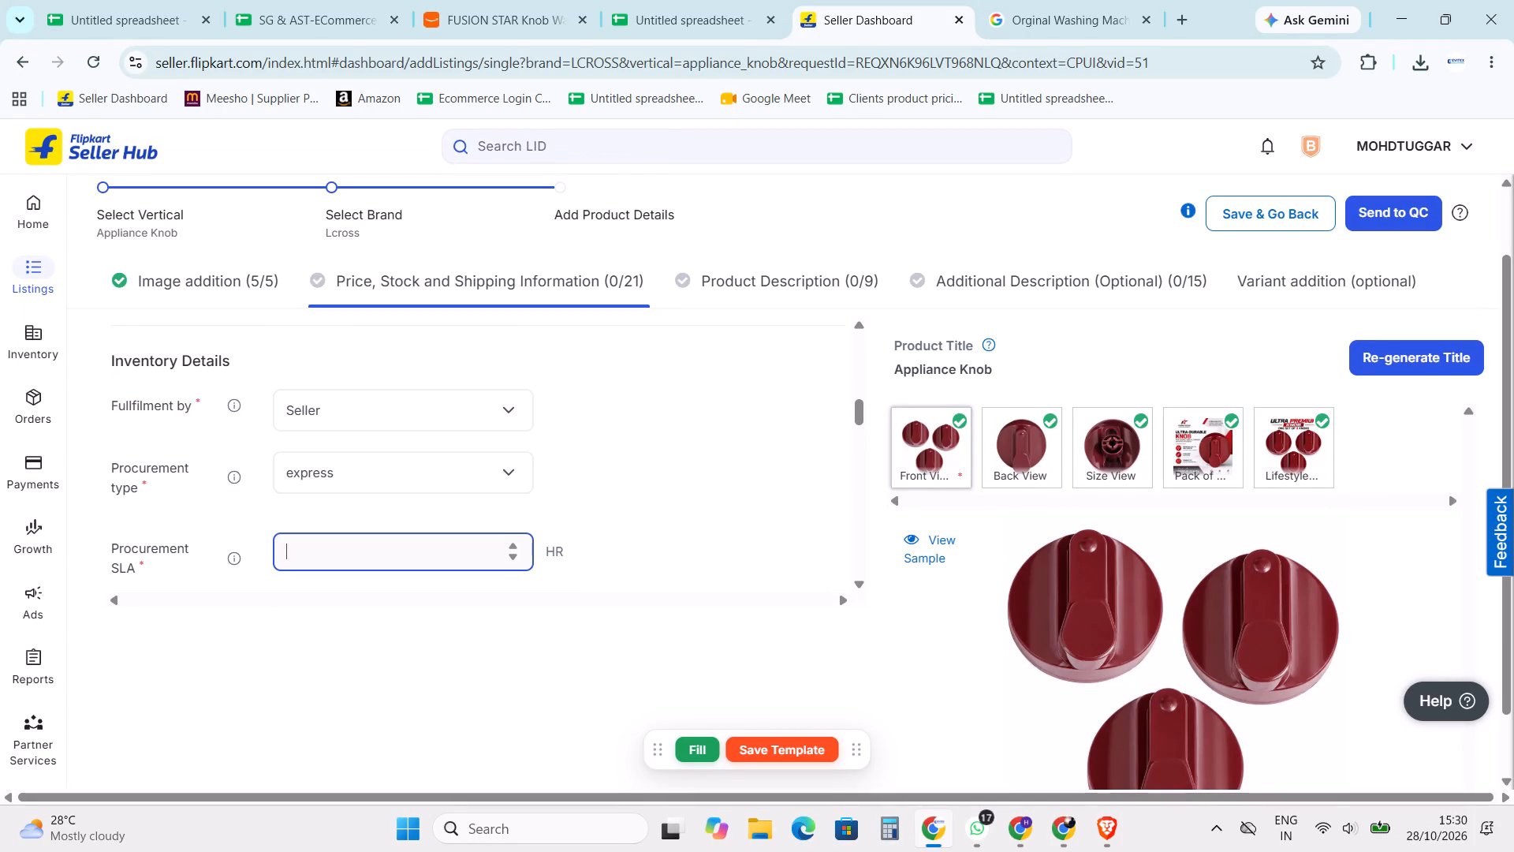
key(1)
click(612, 497)
scroll(599, 465, down, 1)
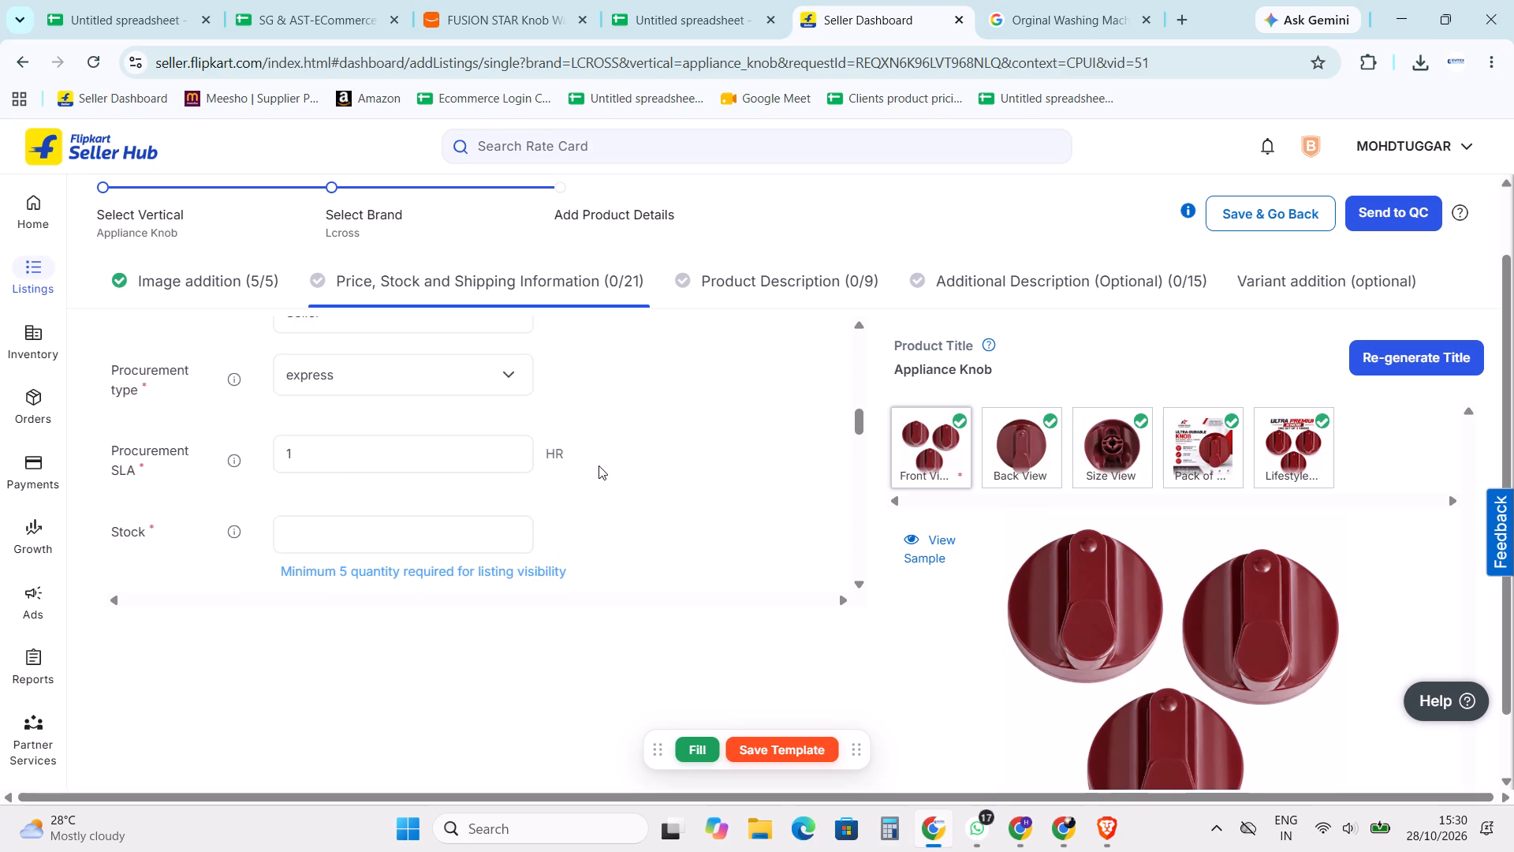
scroll(446, 504, down, 1)
click(384, 427)
text(200)
click(642, 443)
Set the shipping provider to Flipkart.
scroll(733, 419, down, 2)
click(386, 399)
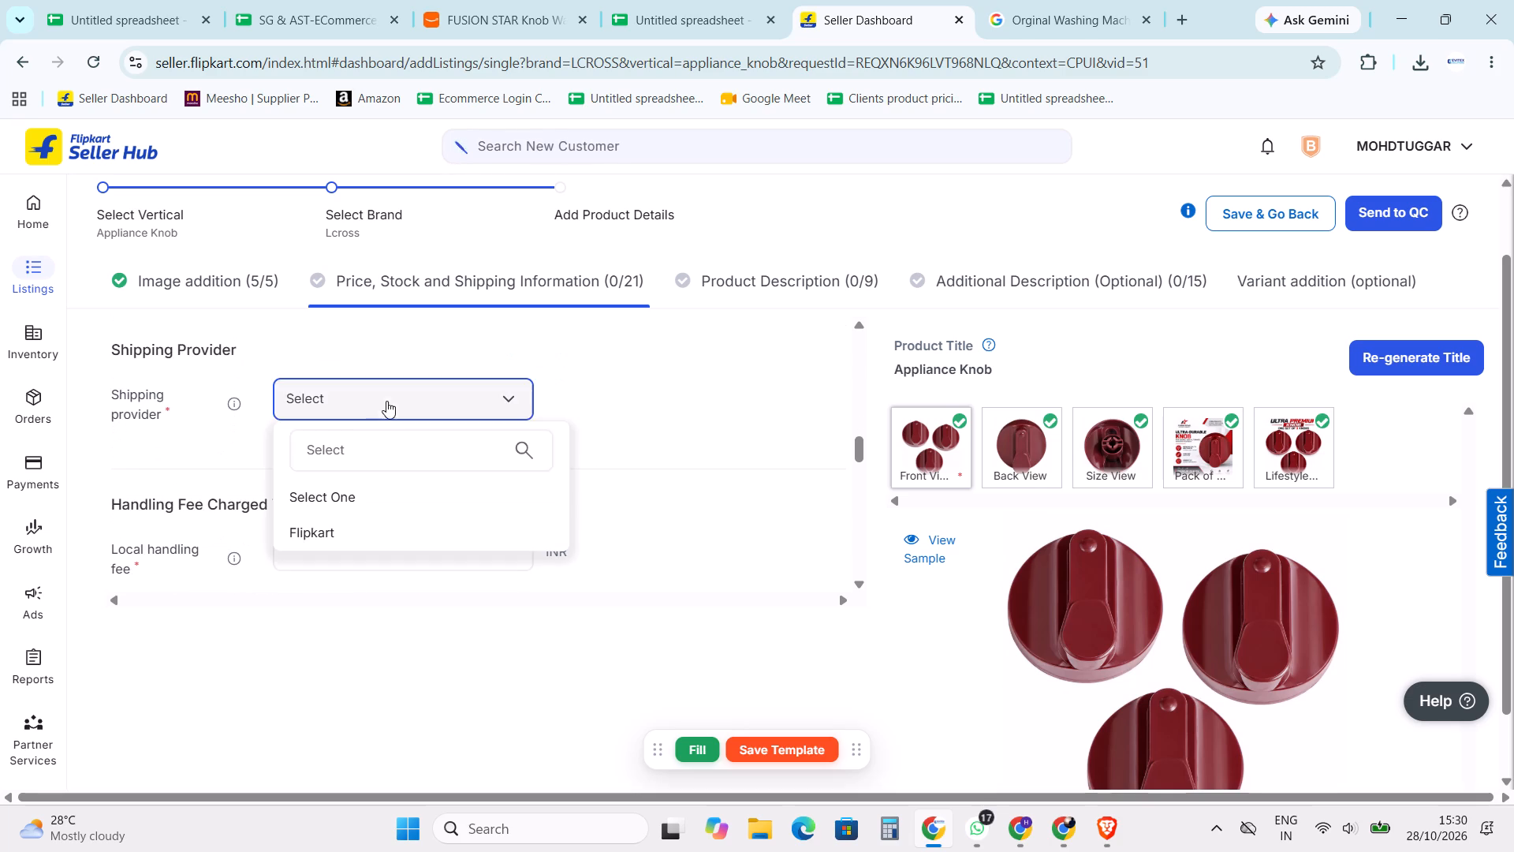
click(349, 521)
click(355, 537)
click(623, 424)
Set the local, zonal and national handling fees to 0 INR.
scroll(596, 426, down, 2)
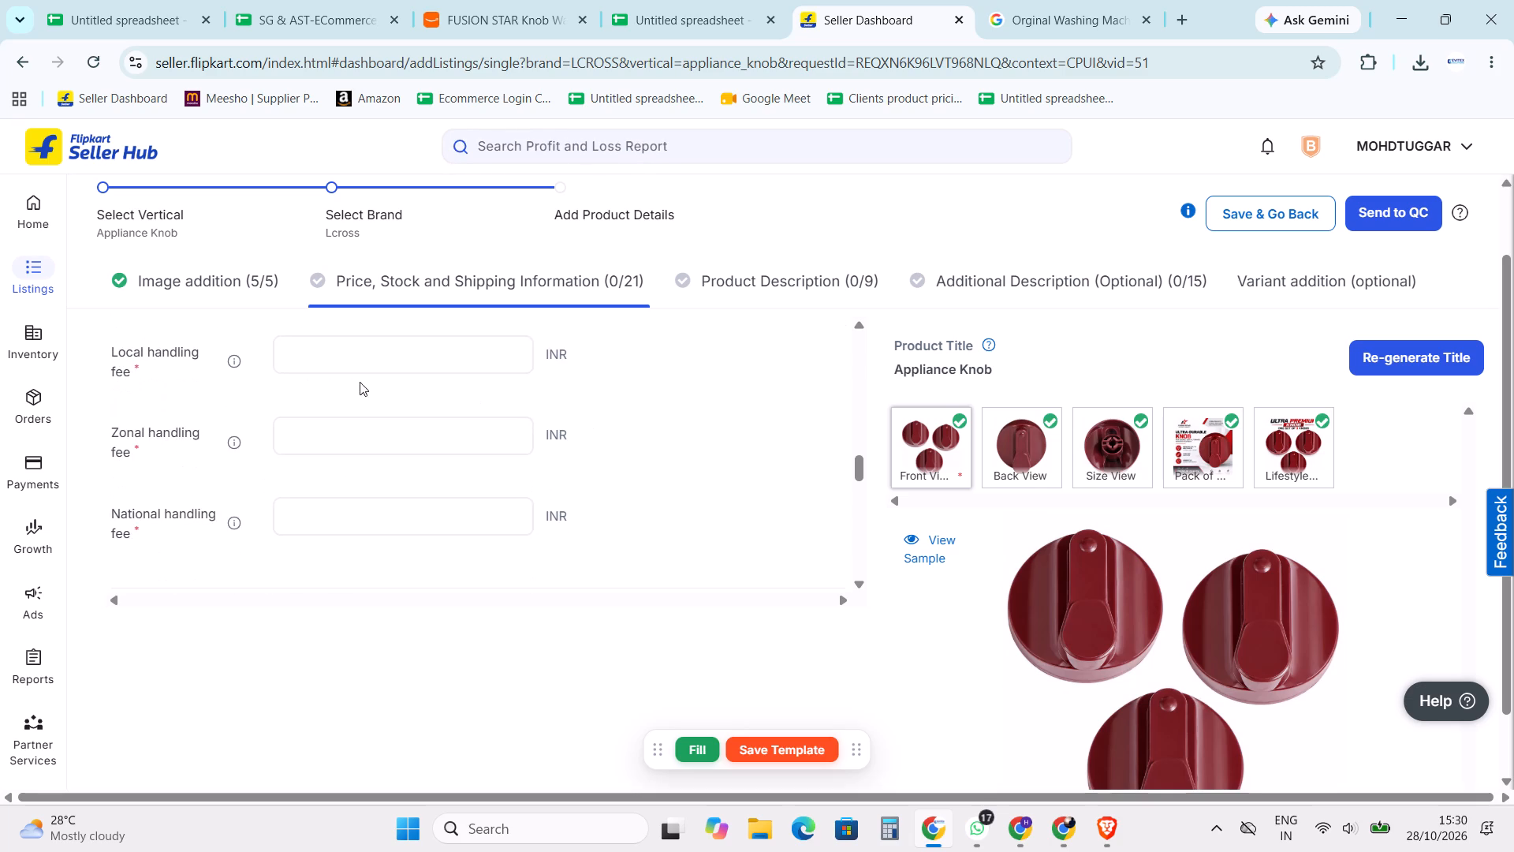
click(352, 355)
key(0)
click(374, 415)
click(384, 431)
key(0)
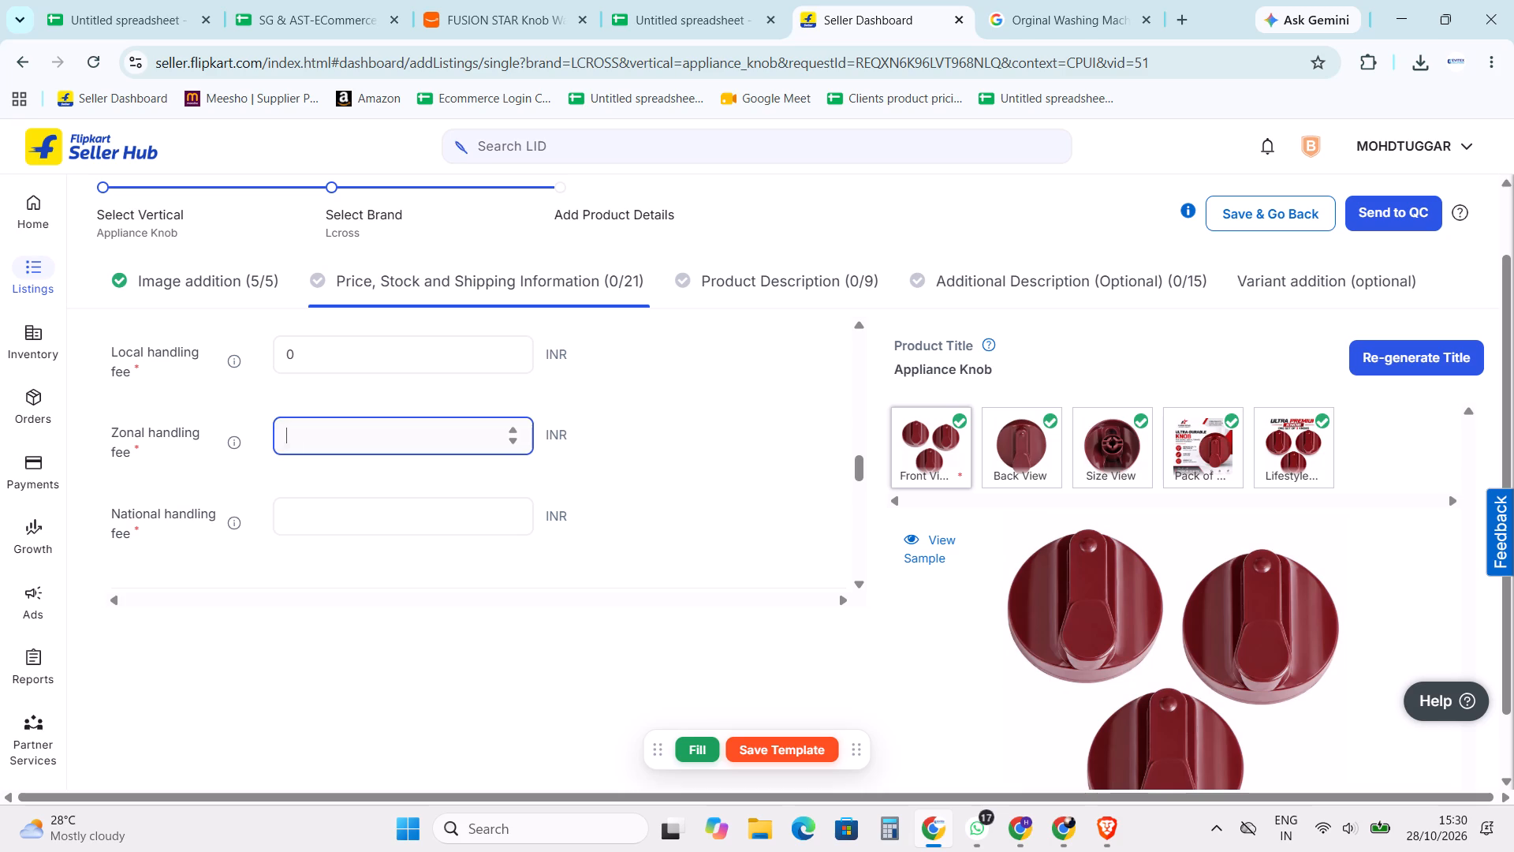
click(695, 407)
click(416, 529)
key(0)
click(615, 480)
Enter the package details with length, breadth and height of 6 cm each and a weight of 0.1 kg.
scroll(464, 465, down, 2)
click(365, 480)
key(6)
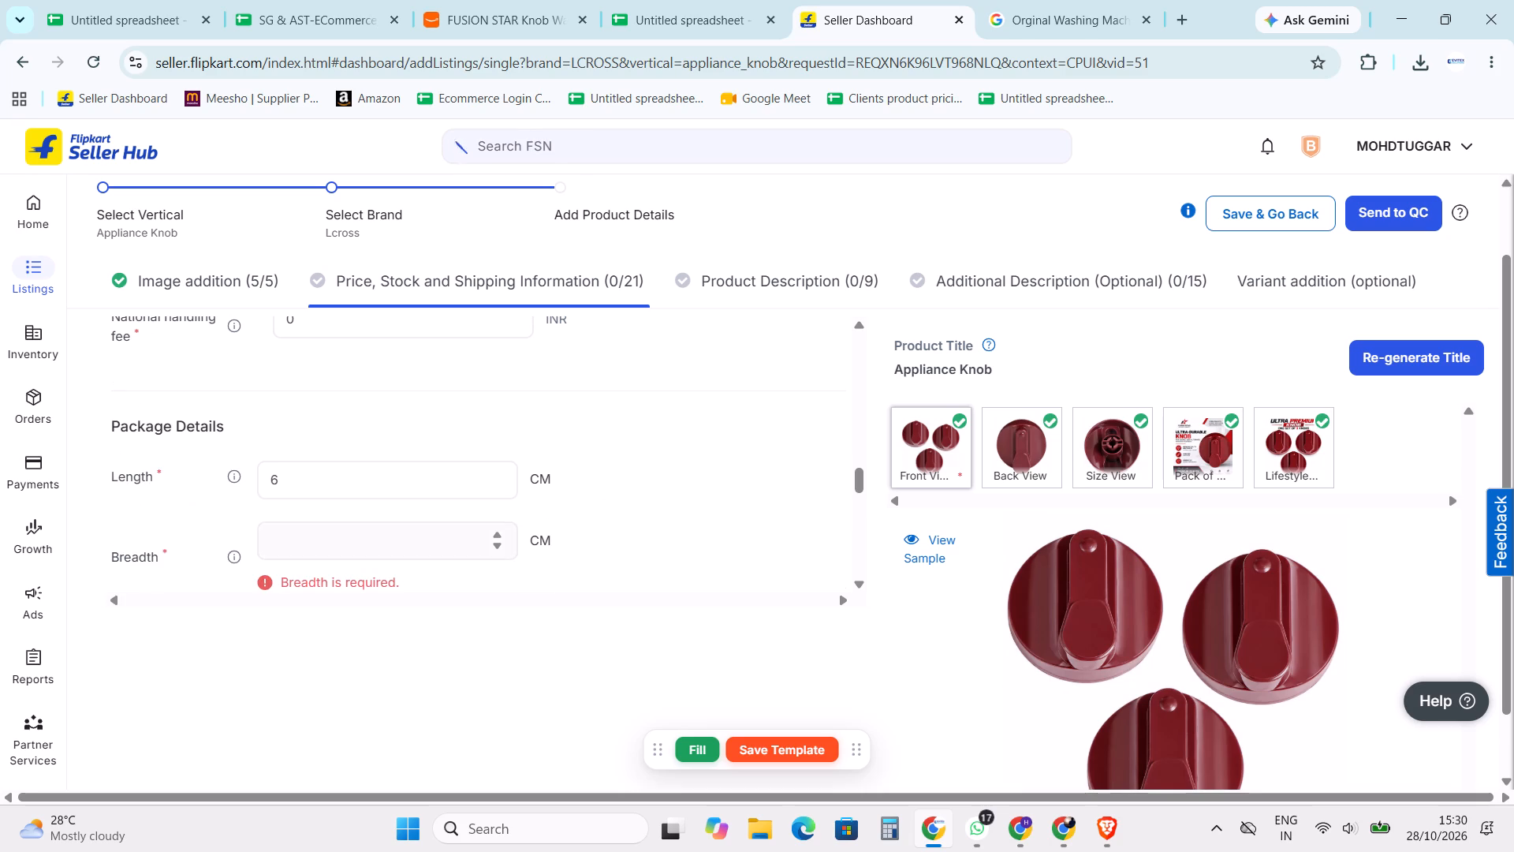
click(377, 538)
key(6)
click(613, 476)
scroll(572, 469, down, 2)
click(396, 405)
key(6)
click(668, 417)
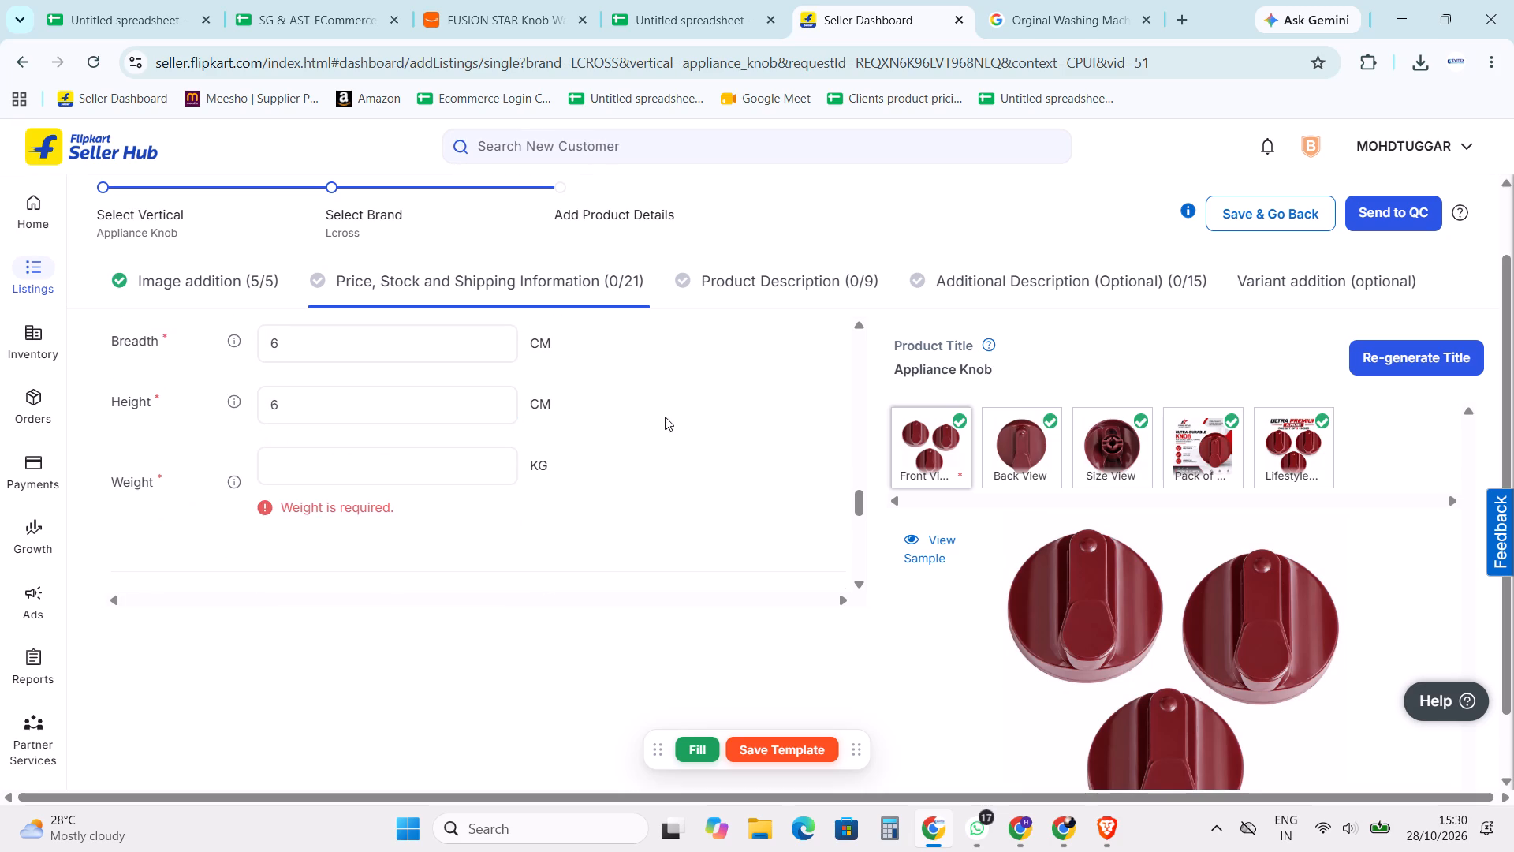
click(359, 474)
text(0.)
key(2)
click(632, 438)
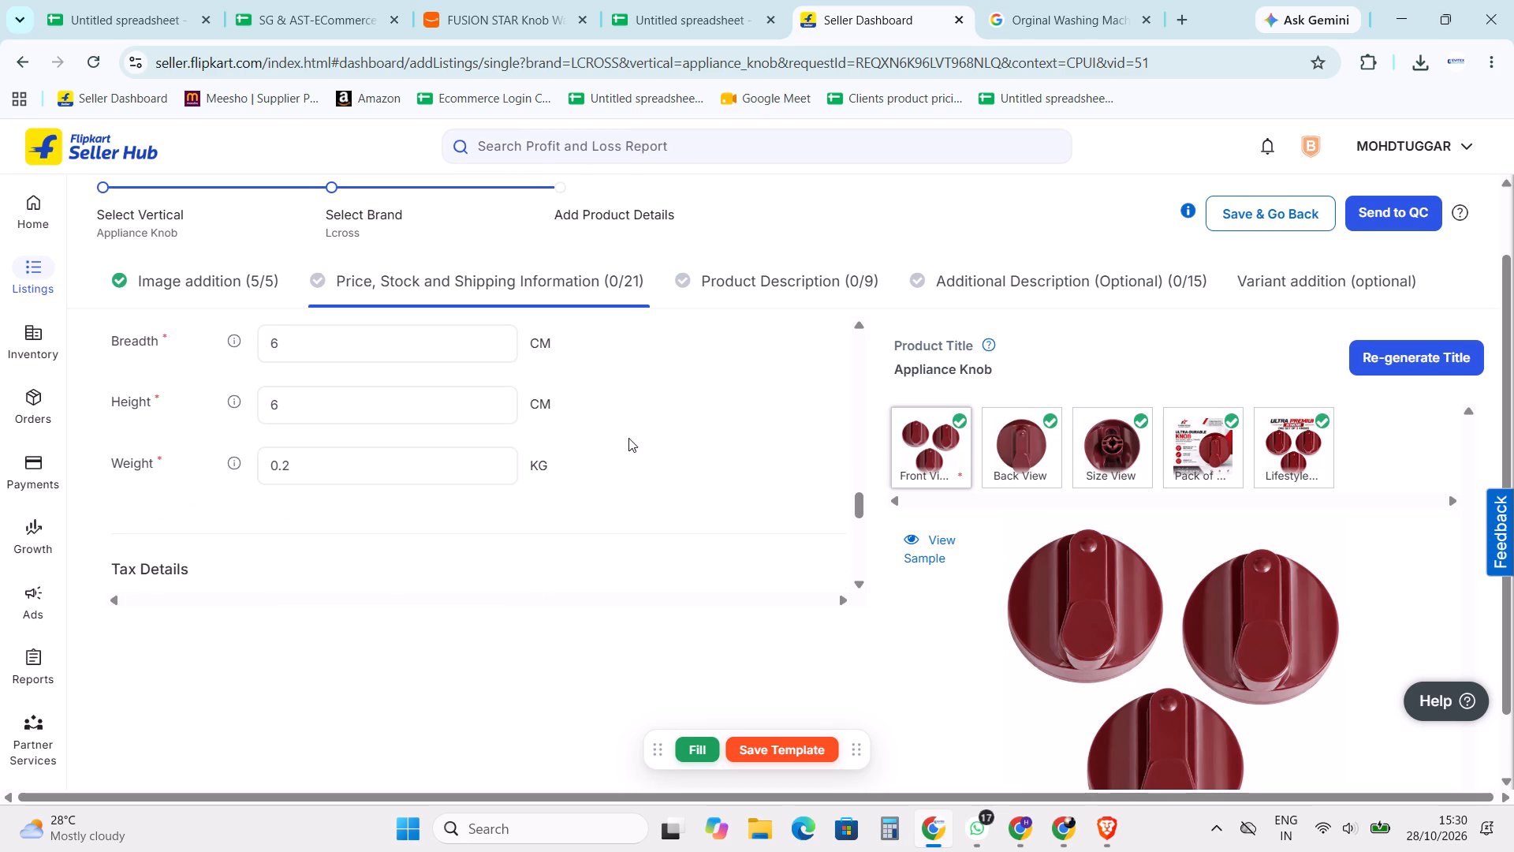
click(341, 466)
key(BackSpace)
key(1)
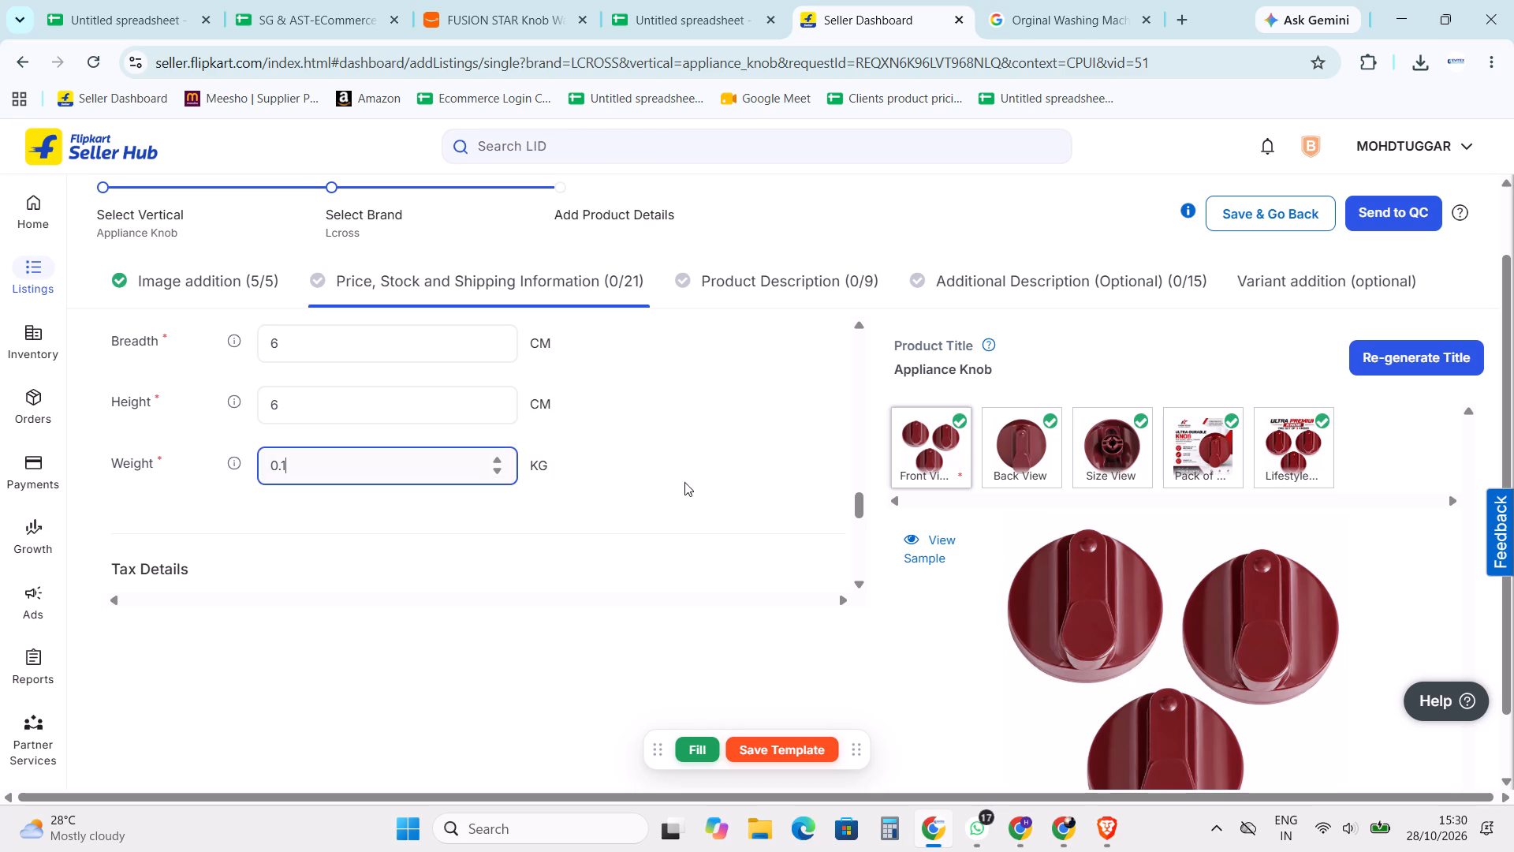
click(684, 482)
Complete the tax details with HSN 84509010 copied from the Google results page and tax code GST_18.
scroll(469, 489, down, 2)
click(395, 422)
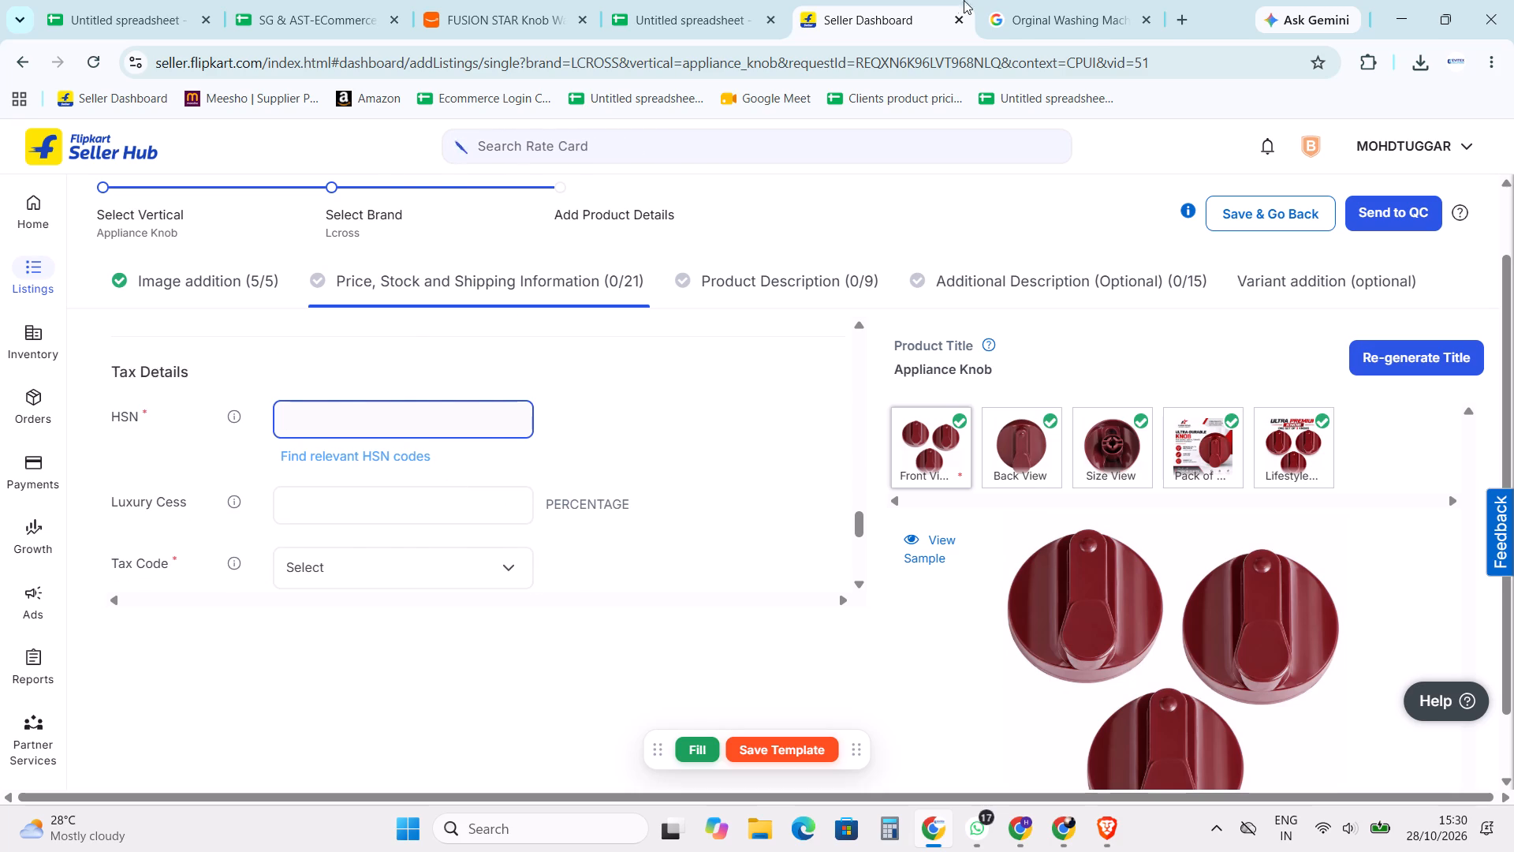
click(1009, 0)
key(ctrl+c)
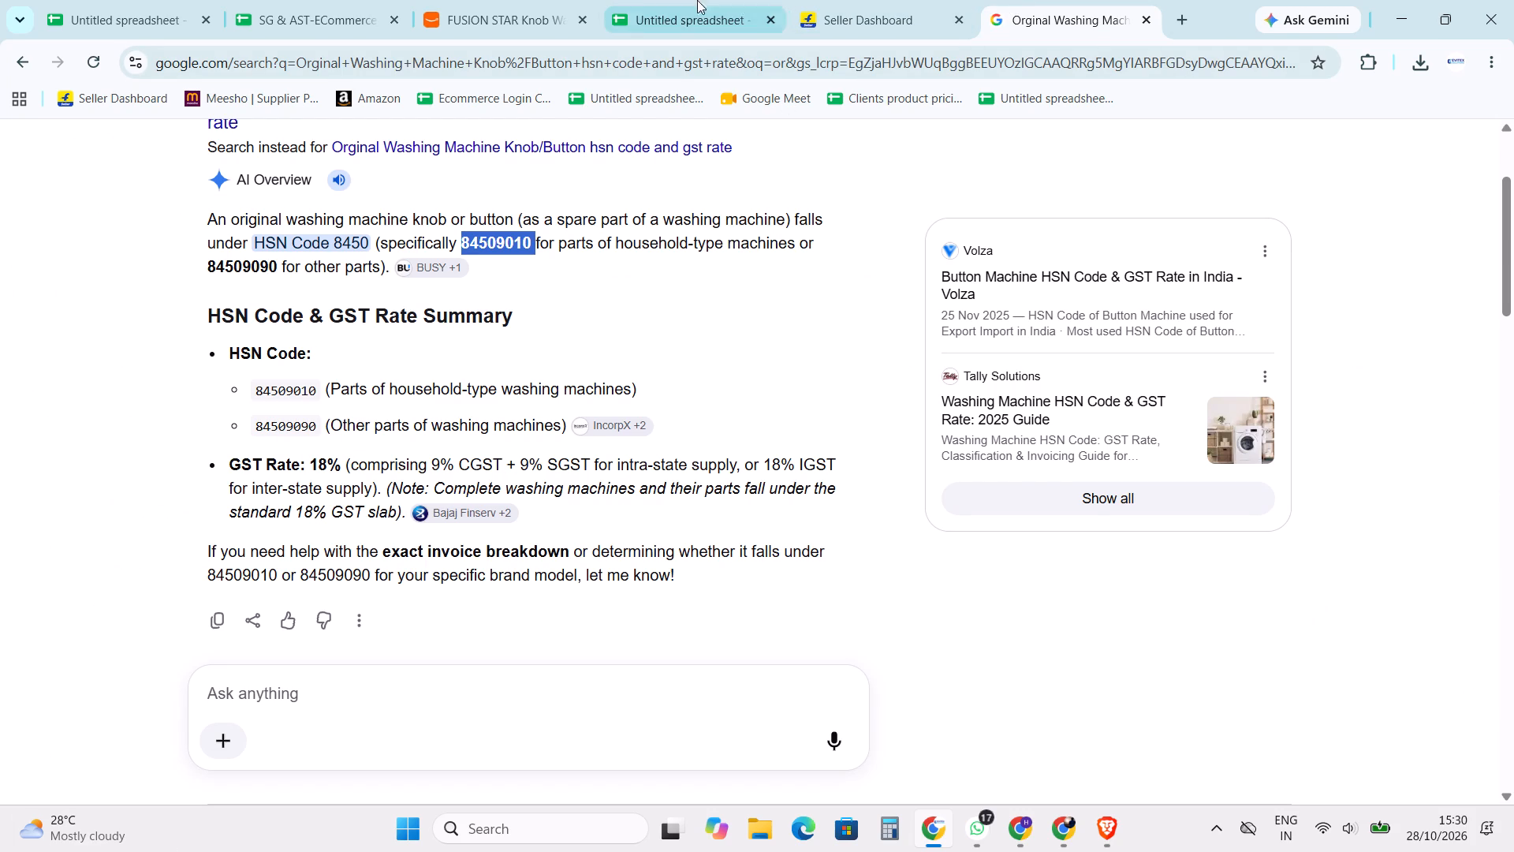
click(826, 0)
key(ctrl+v)
key(BackSpace)
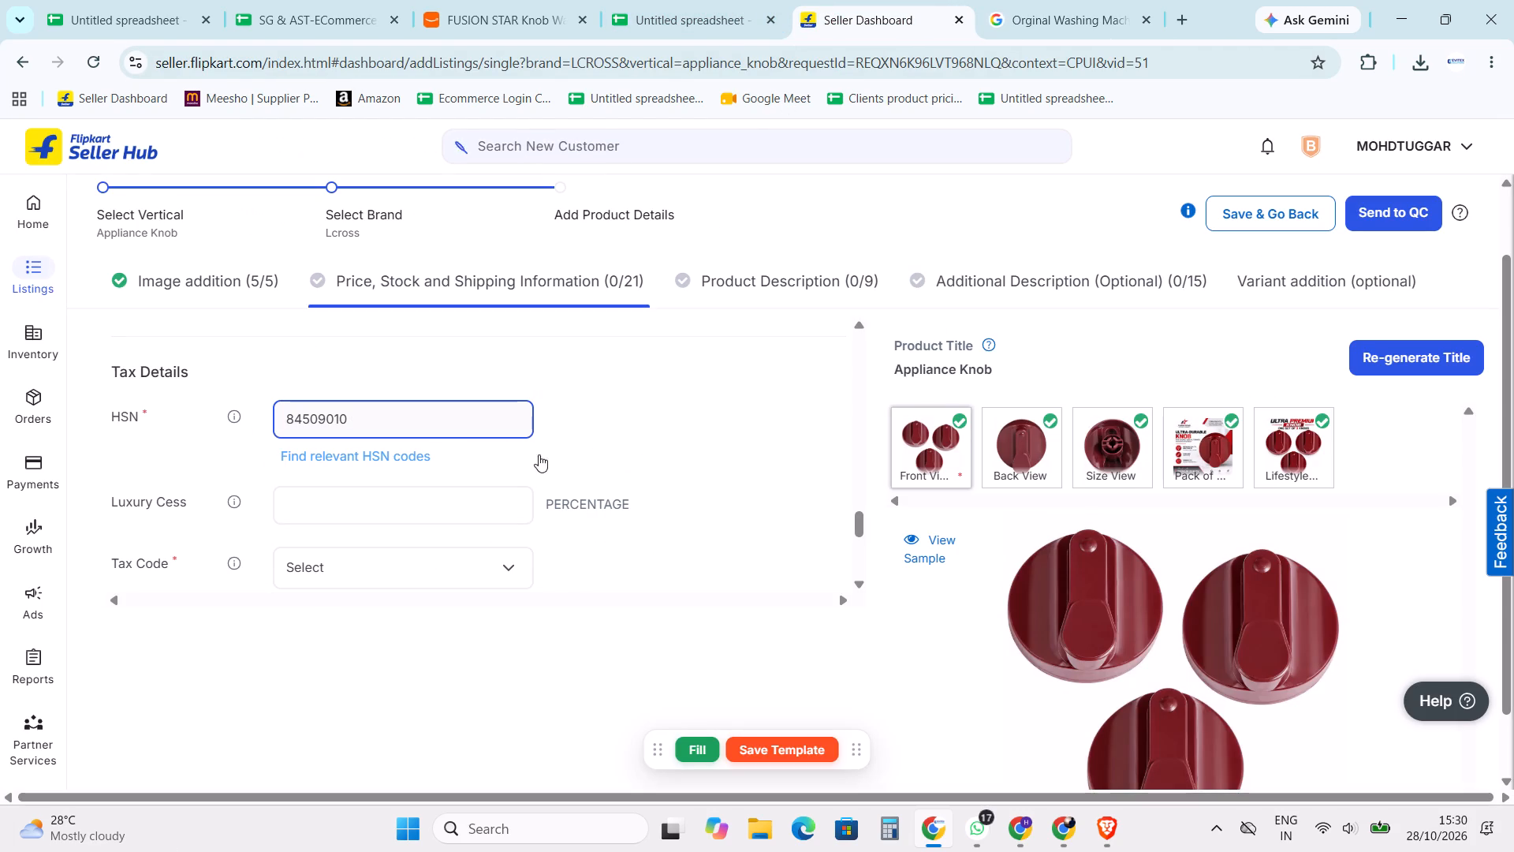
click(613, 430)
scroll(436, 430, down, 2)
click(352, 374)
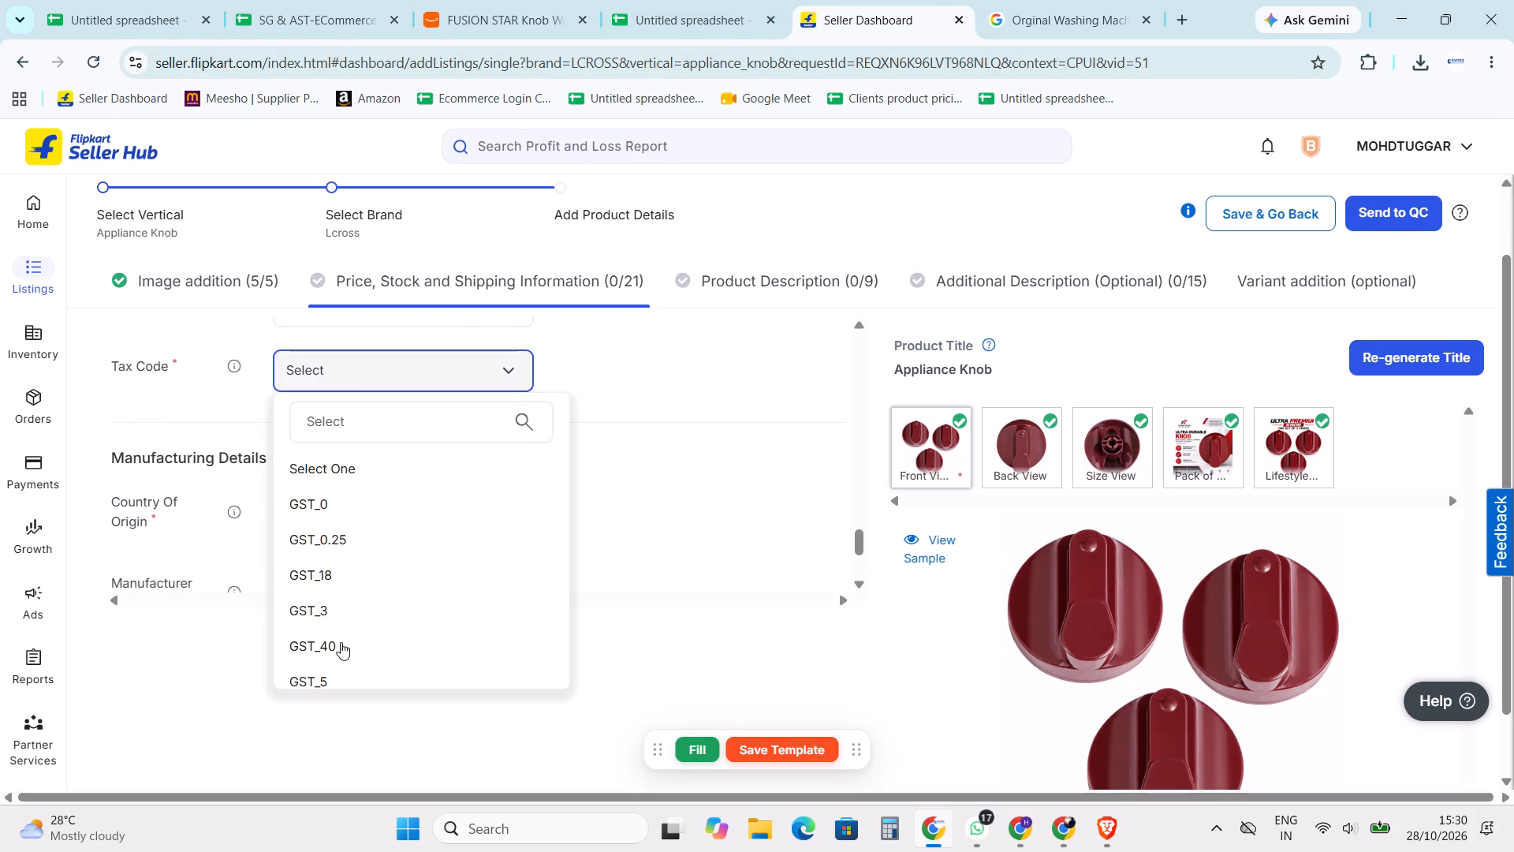
click(328, 568)
click(647, 435)
Set the country of origin to India.
scroll(460, 447, down, 1)
click(386, 409)
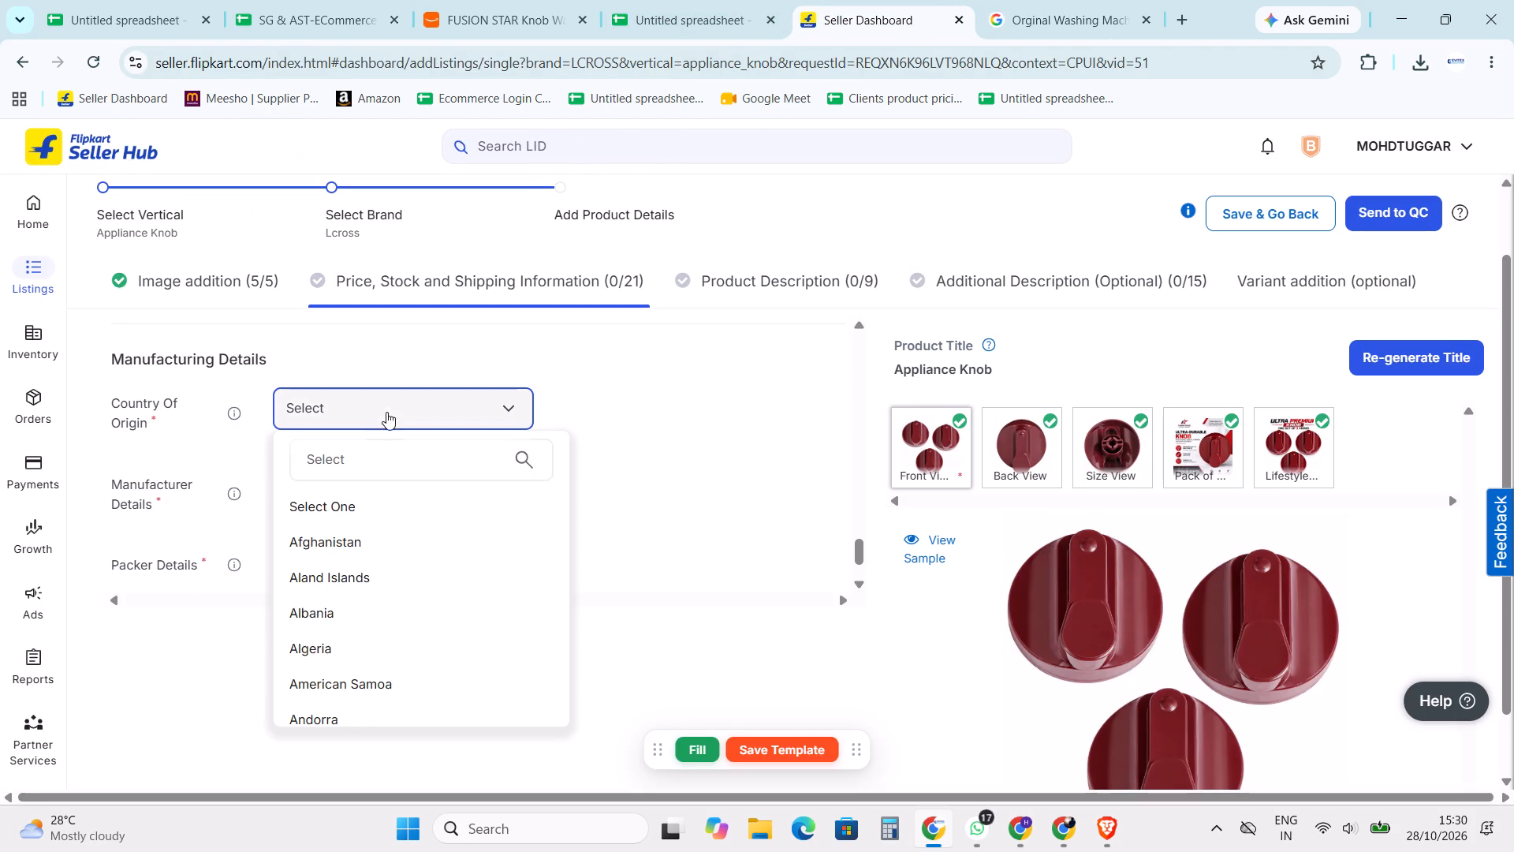
click(378, 455)
click(401, 503)
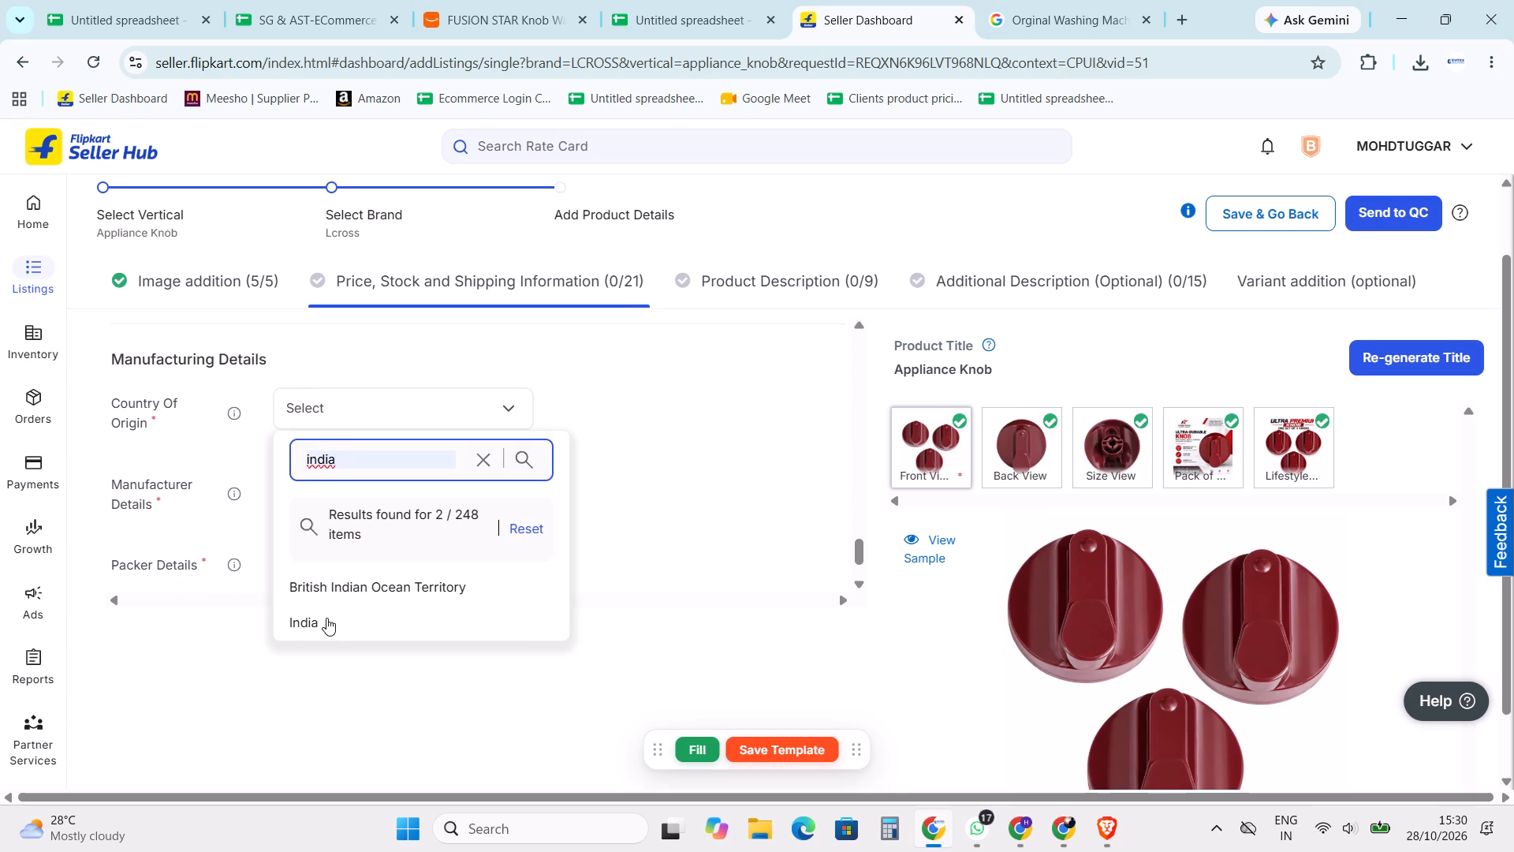
click(325, 617)
click(657, 430)
Enter "LCROSS LCROSS" as both the manufacturer details and the packer details.
click(366, 484)
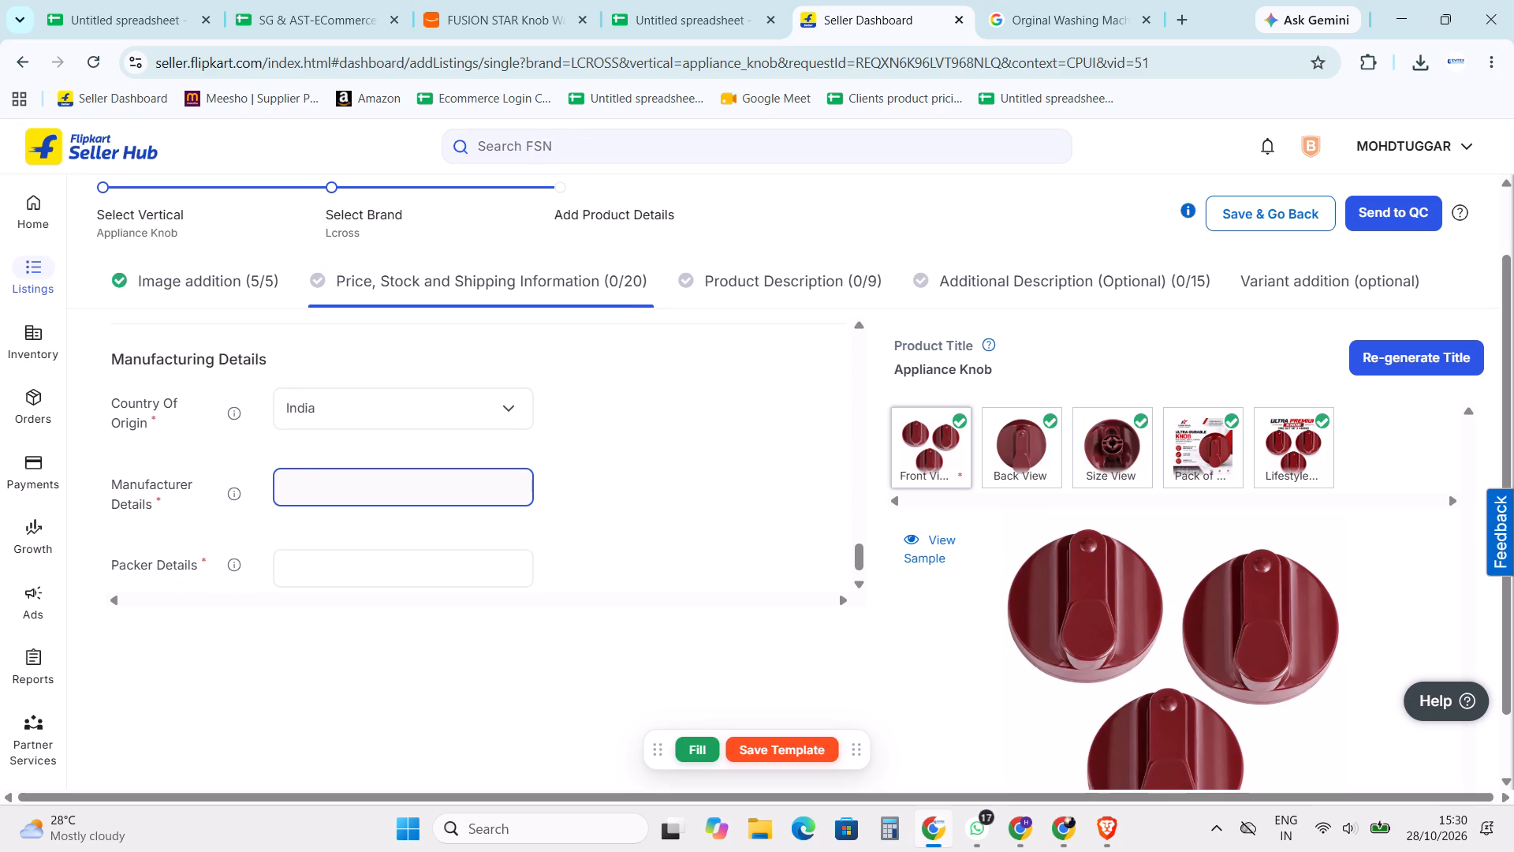
text(LCROSS)
key(space)
key(ctrl+a)
key(ctrl+c)
key(ctrl+c)
click(346, 482)
key(ctrl+v)
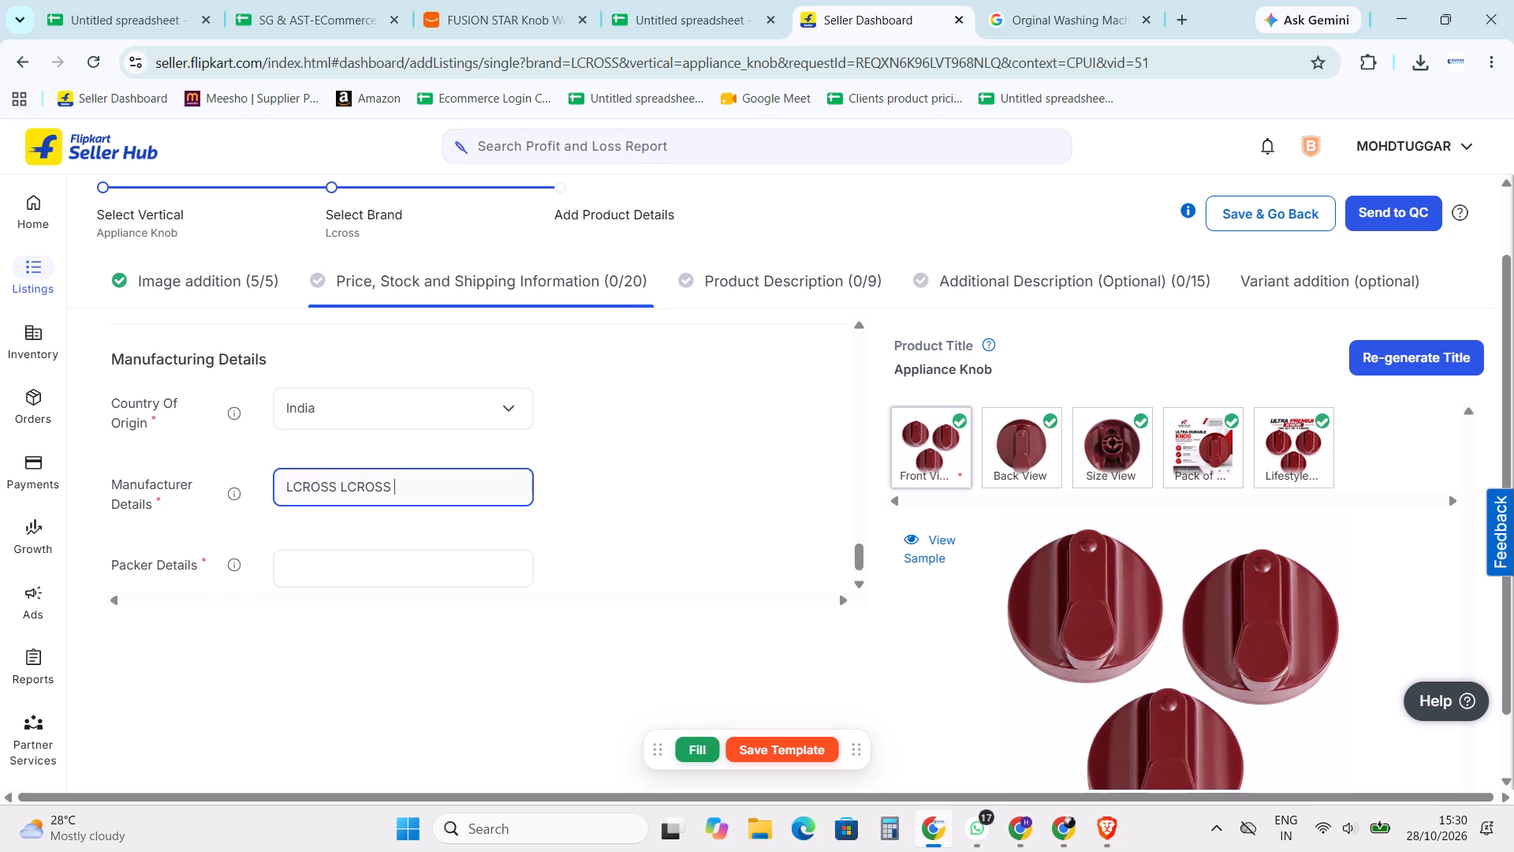
key(BackSpace)
key(ctrl+a)
key(ctrl+c)
key(ctrl+c)
click(468, 566)
key(ctrl+v)
click(655, 510)
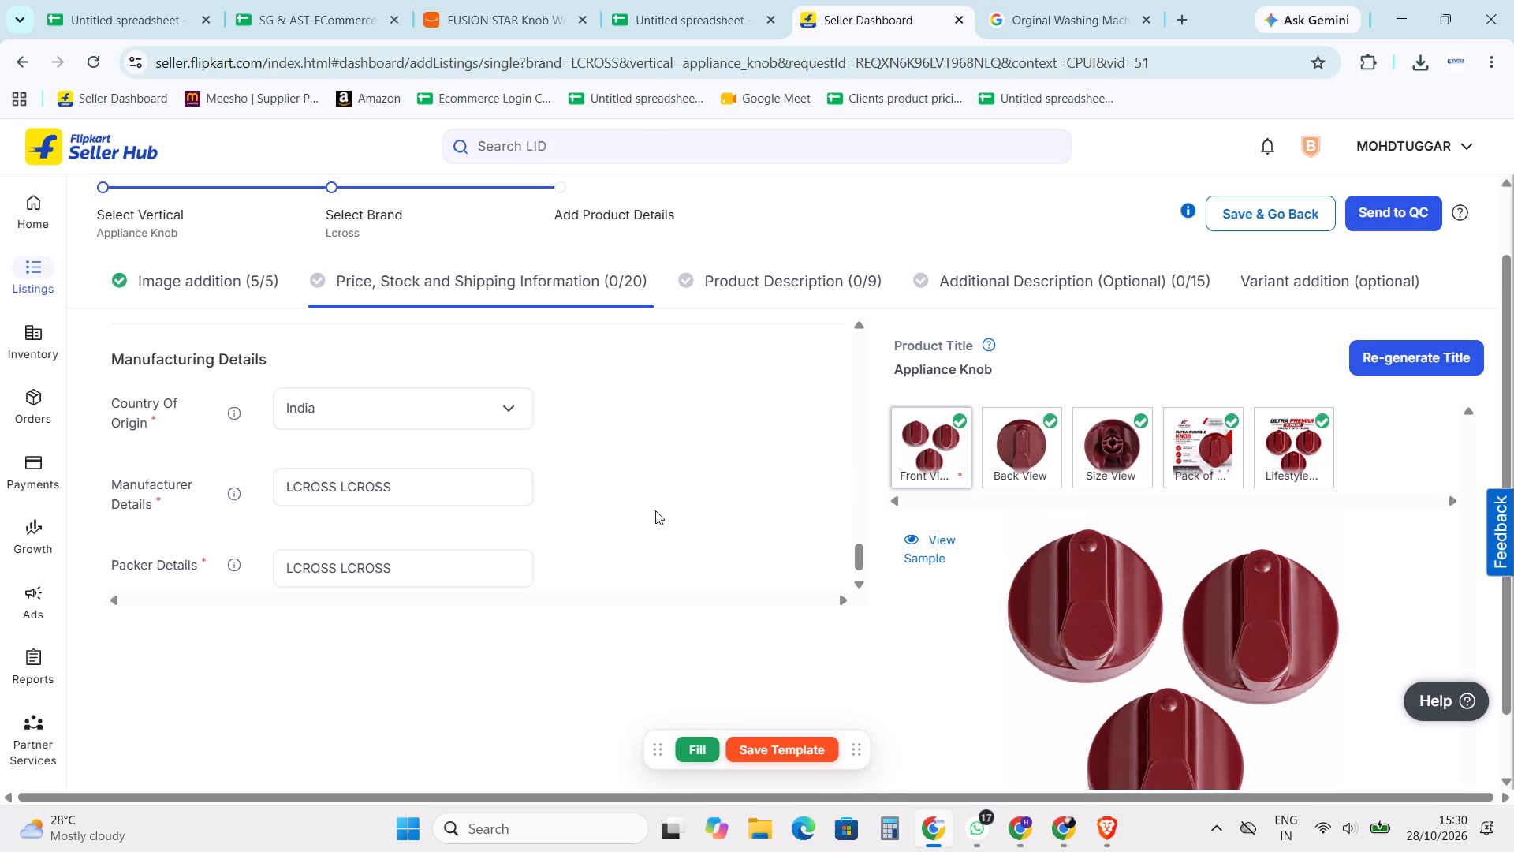
Open the Product Description section of the listing.
scroll(546, 495, down, 5)
click(759, 225)
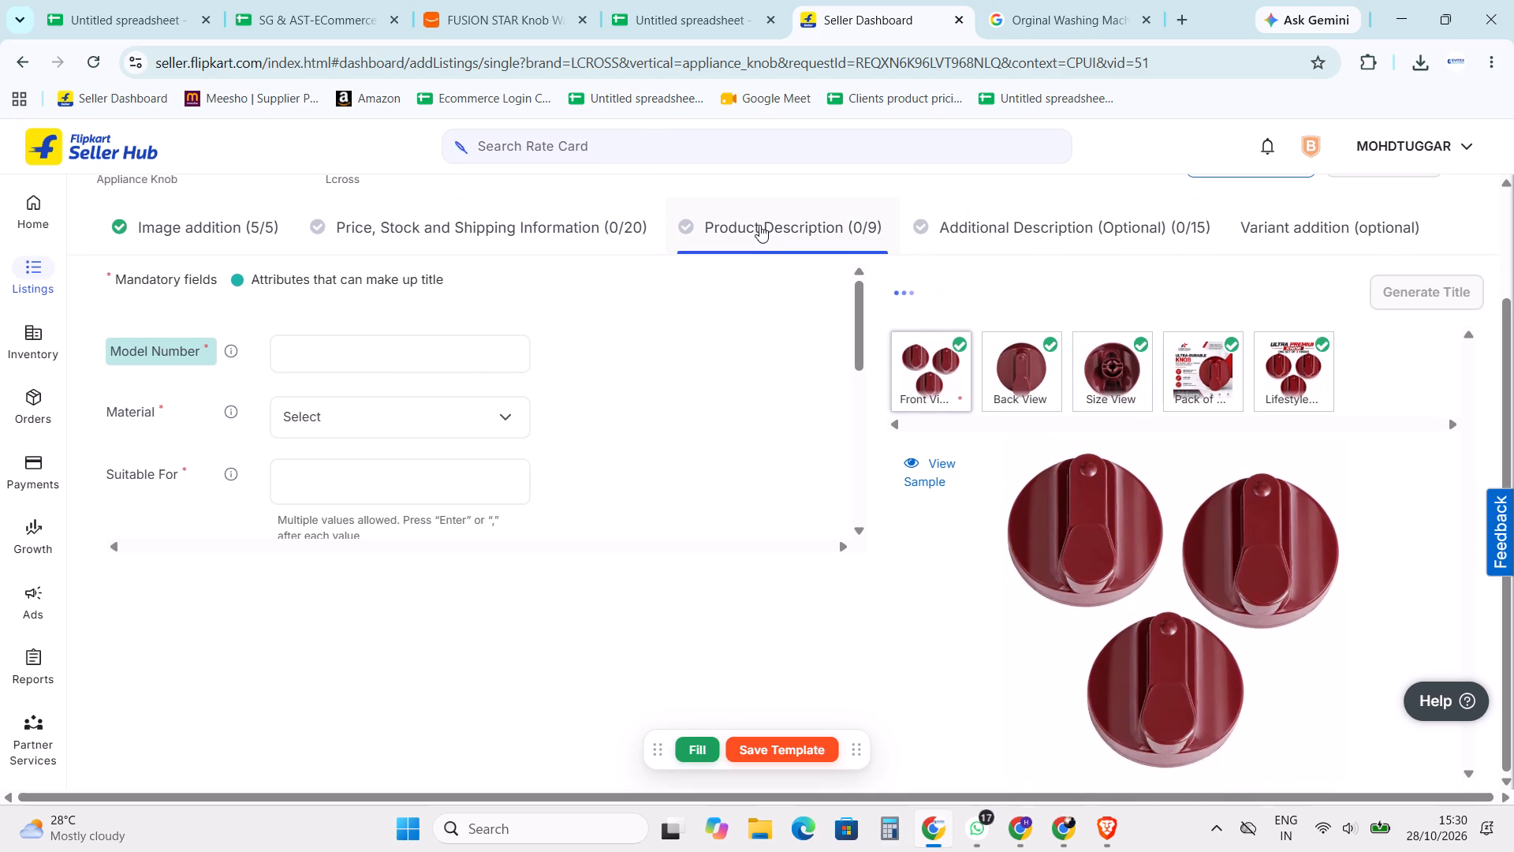
Set the knob material to Plastic.
click(370, 413)
click(374, 463)
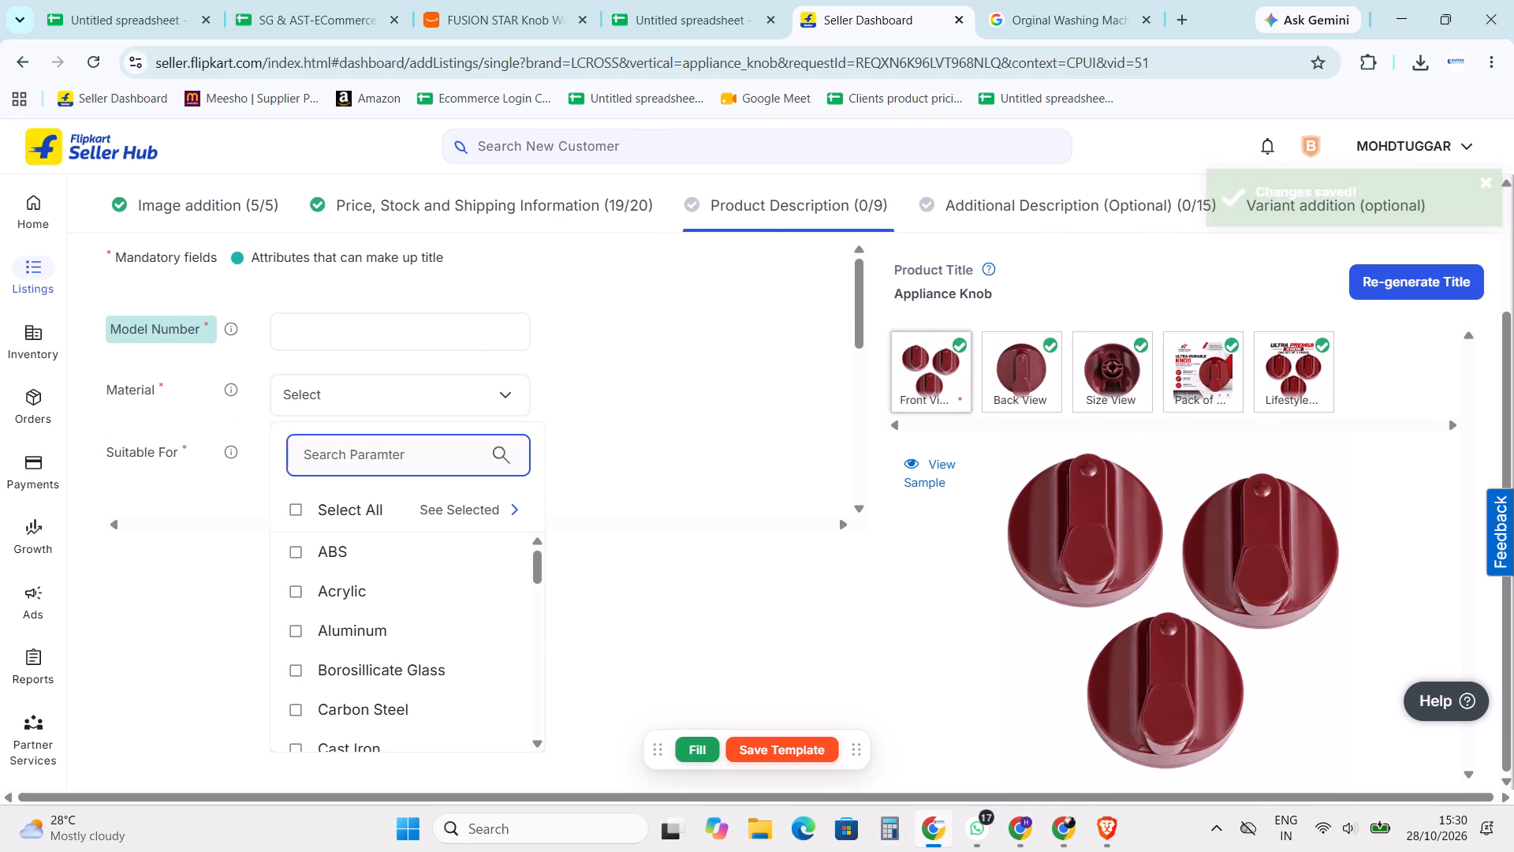
text(plas)
click(353, 558)
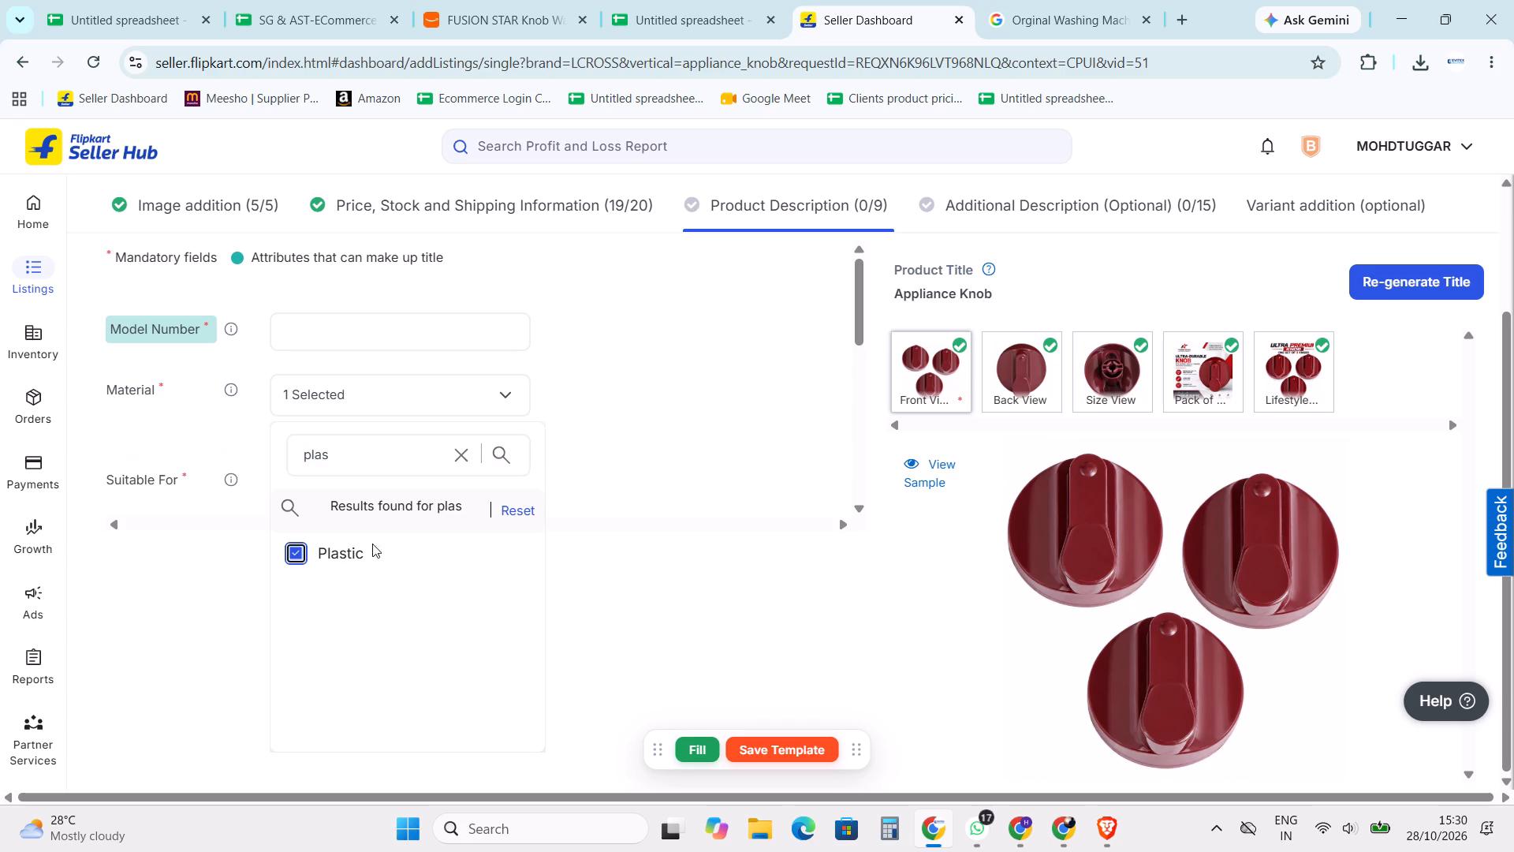
click(584, 374)
Fill Suitable For with "Godrej Semi Automatic Washing Machine", copied from the product title on the Amazon page.
scroll(500, 370, down, 1)
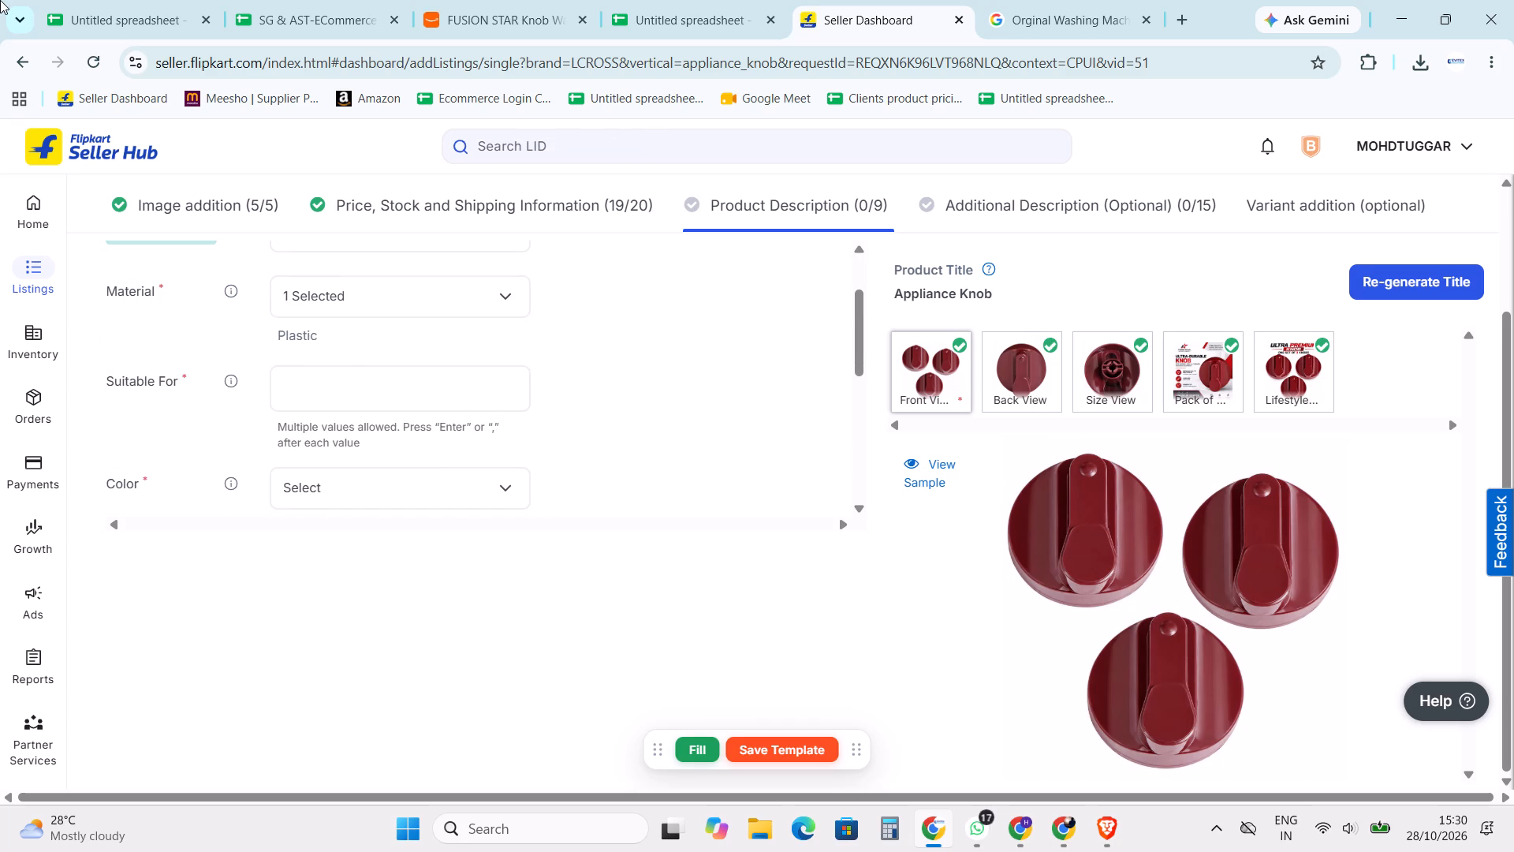
click(533, 0)
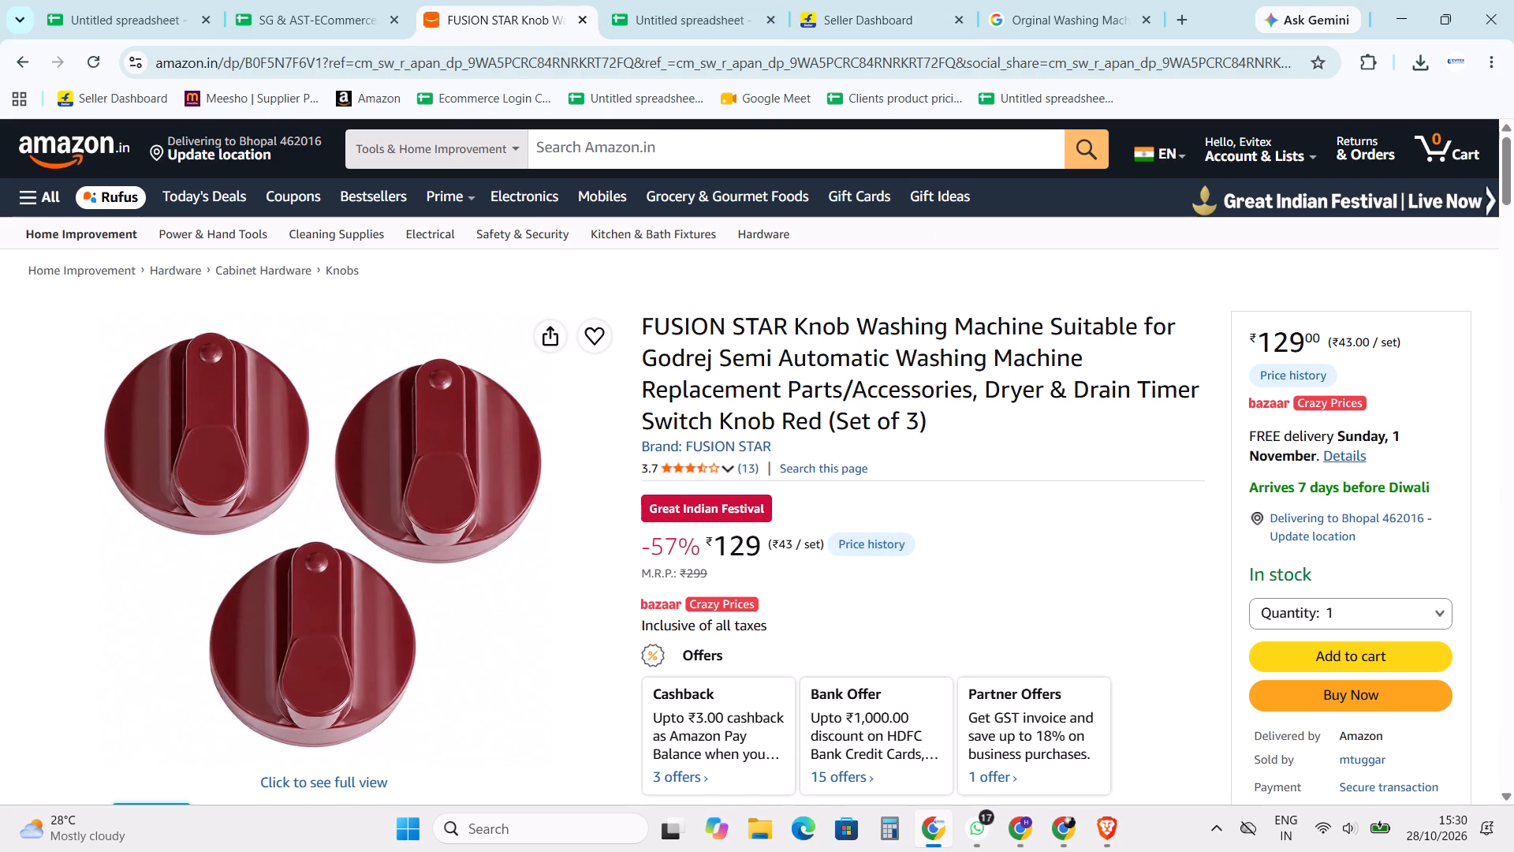
drag(643, 357, 1117, 346)
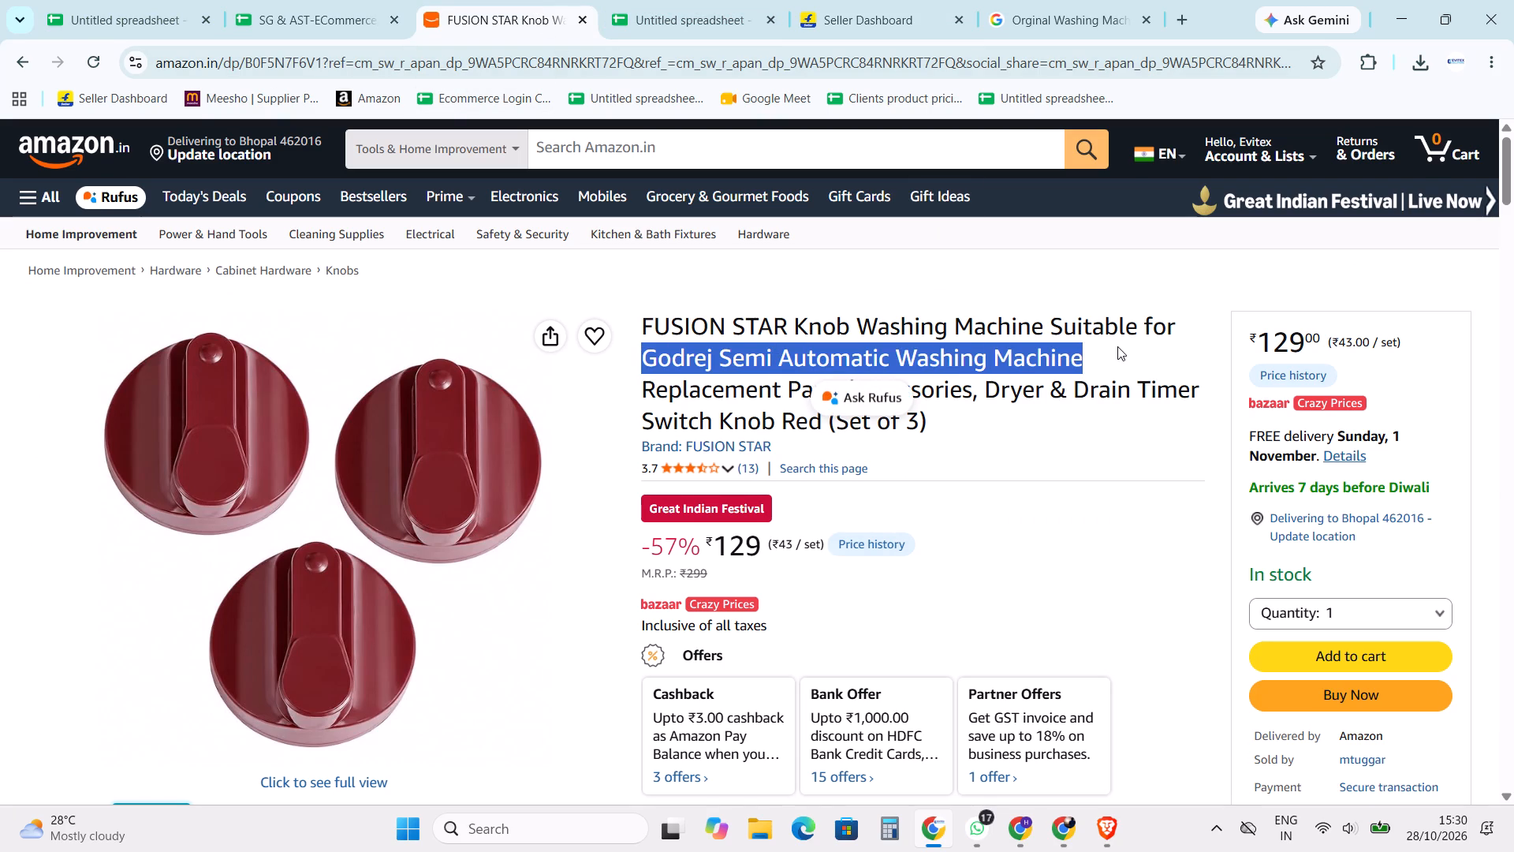
drag(1117, 346, 1117, 346)
key(ctrl+c)
key(ctrl+c)
key(ctrl+c)
click(874, 0)
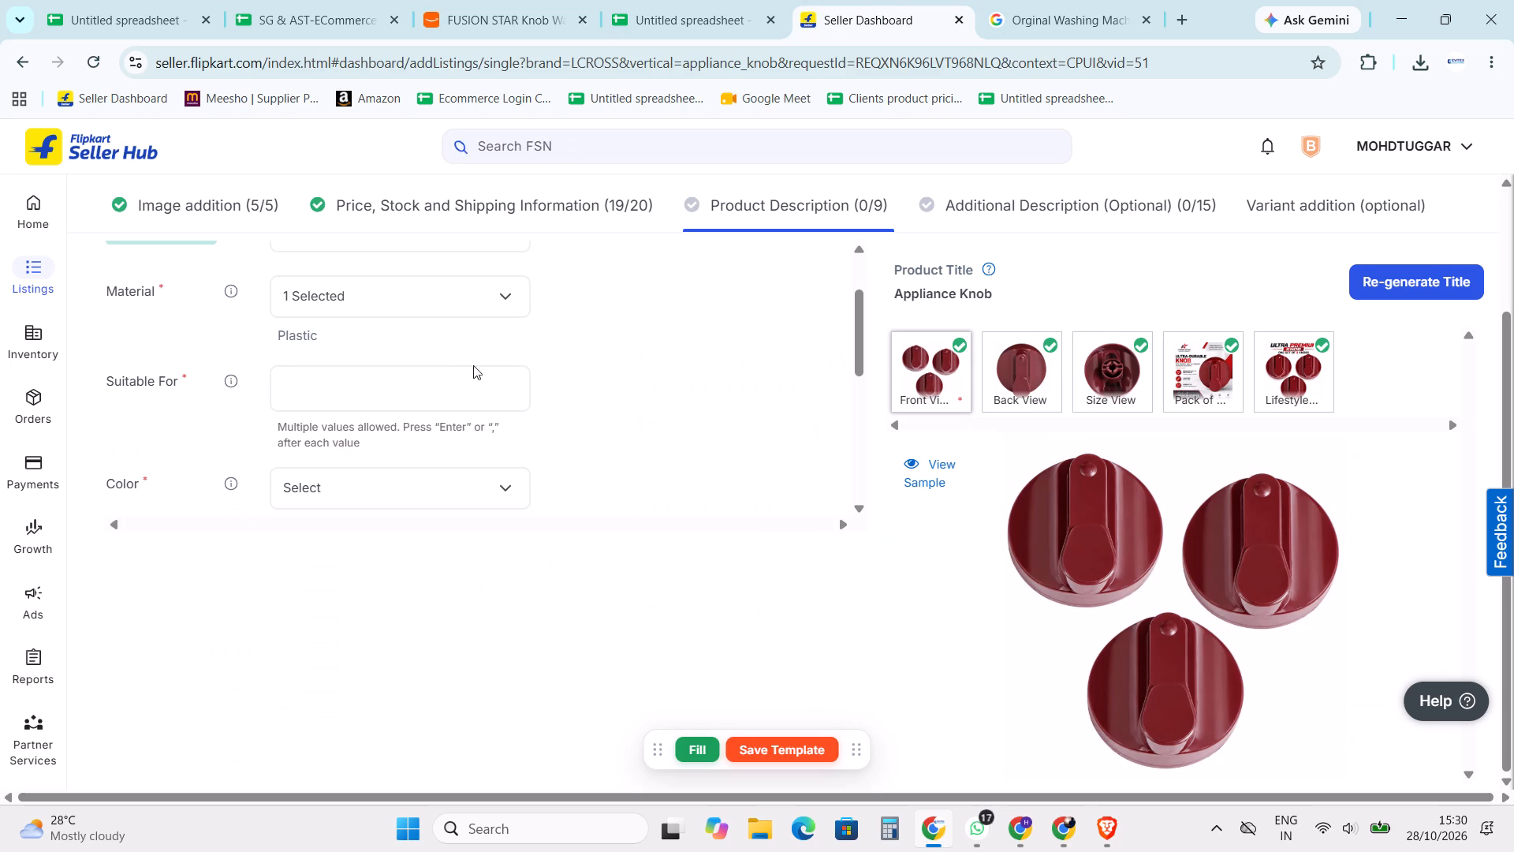
click(430, 367)
click(450, 394)
key(ctrl+v)
click(629, 368)
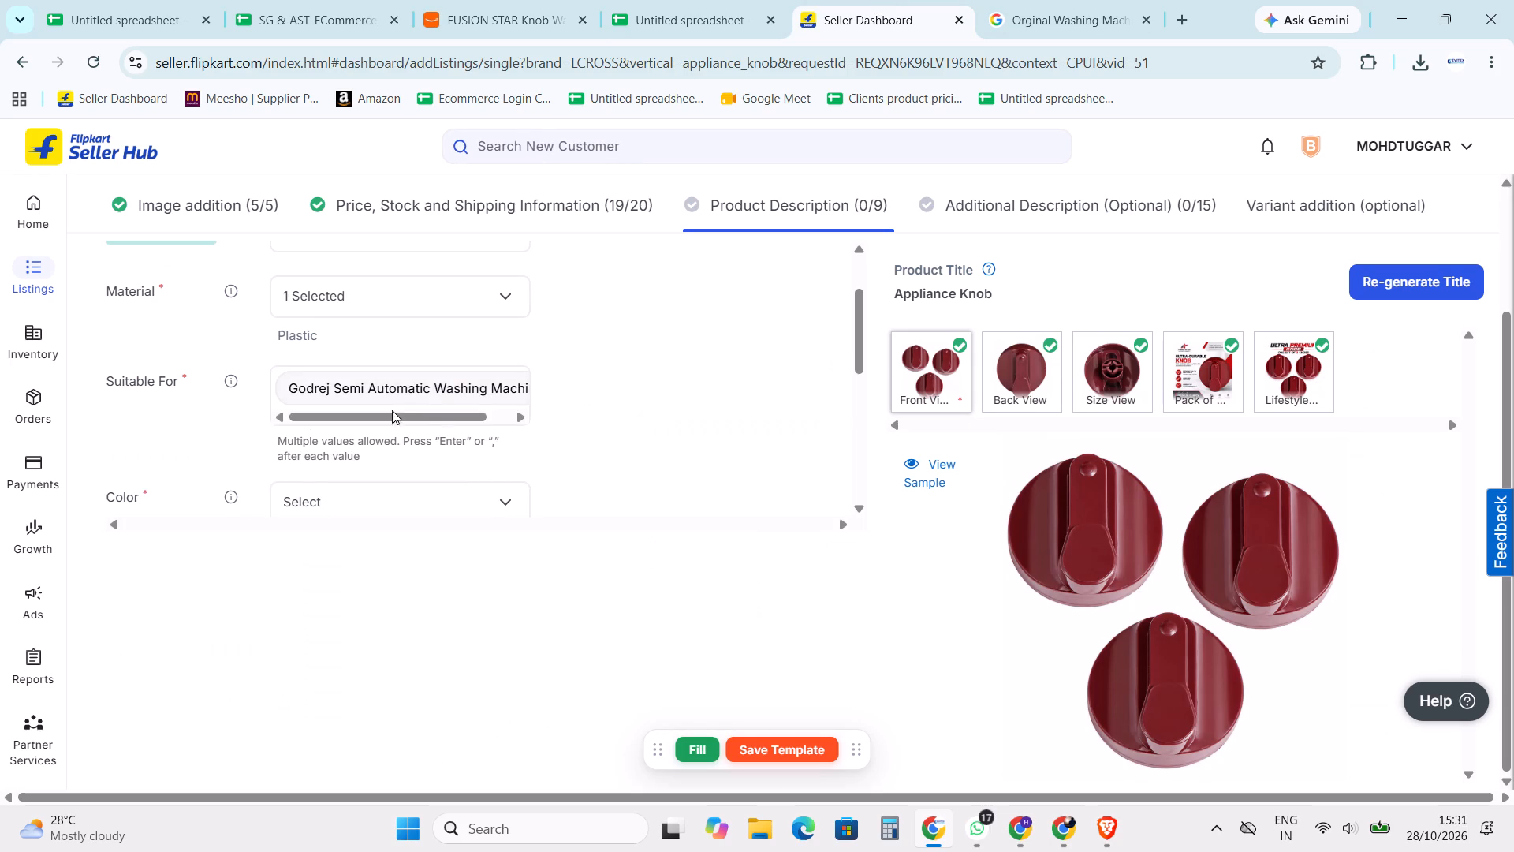
Set the knob color to Maroon.
scroll(387, 403, down, 1)
click(358, 413)
scroll(346, 453, down, 1)
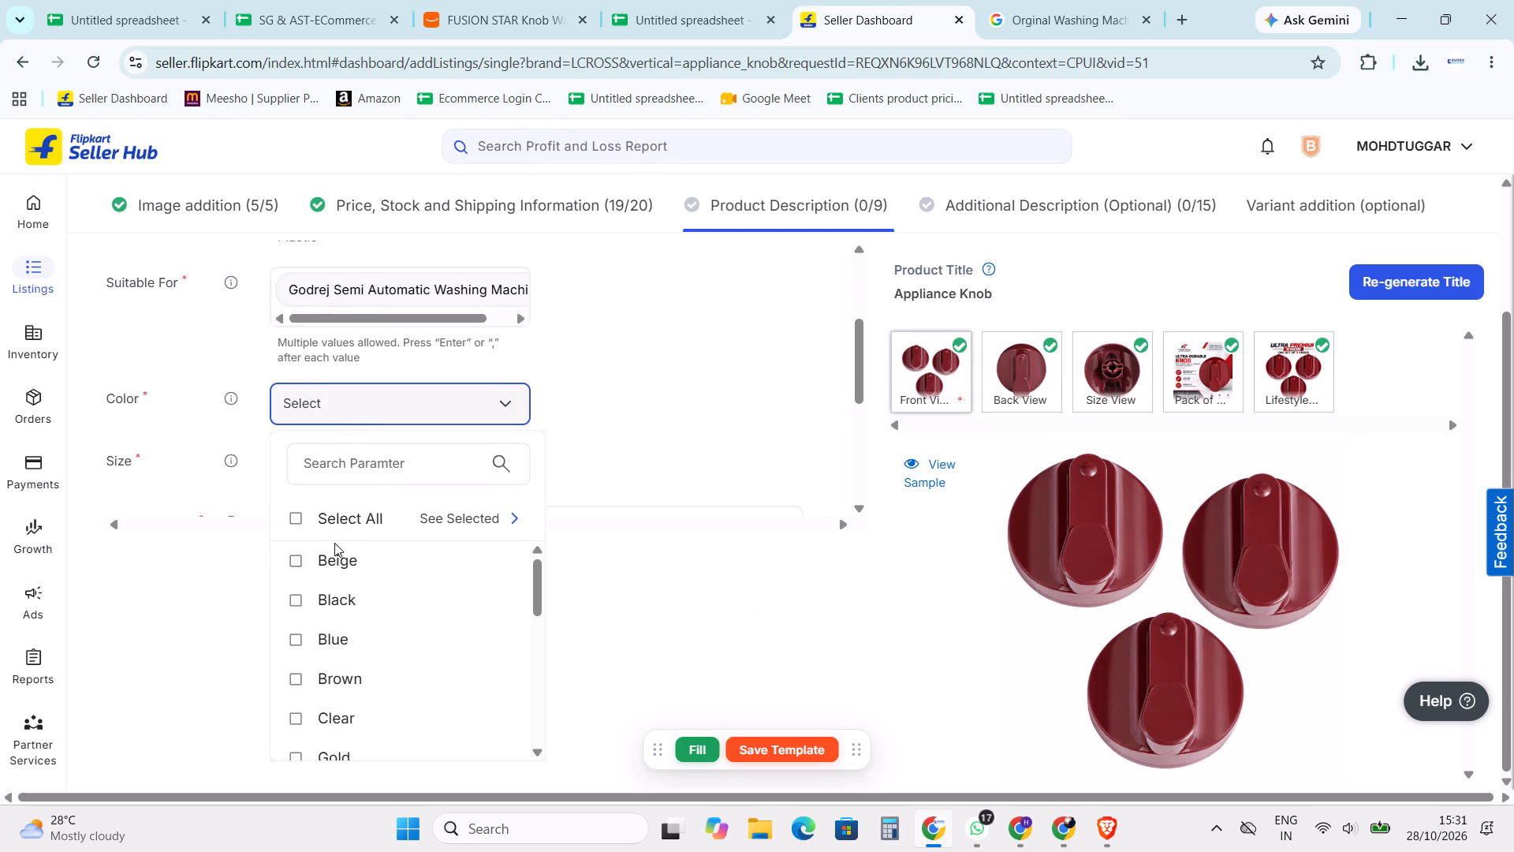
click(367, 461)
text(mar)
click(337, 559)
click(677, 467)
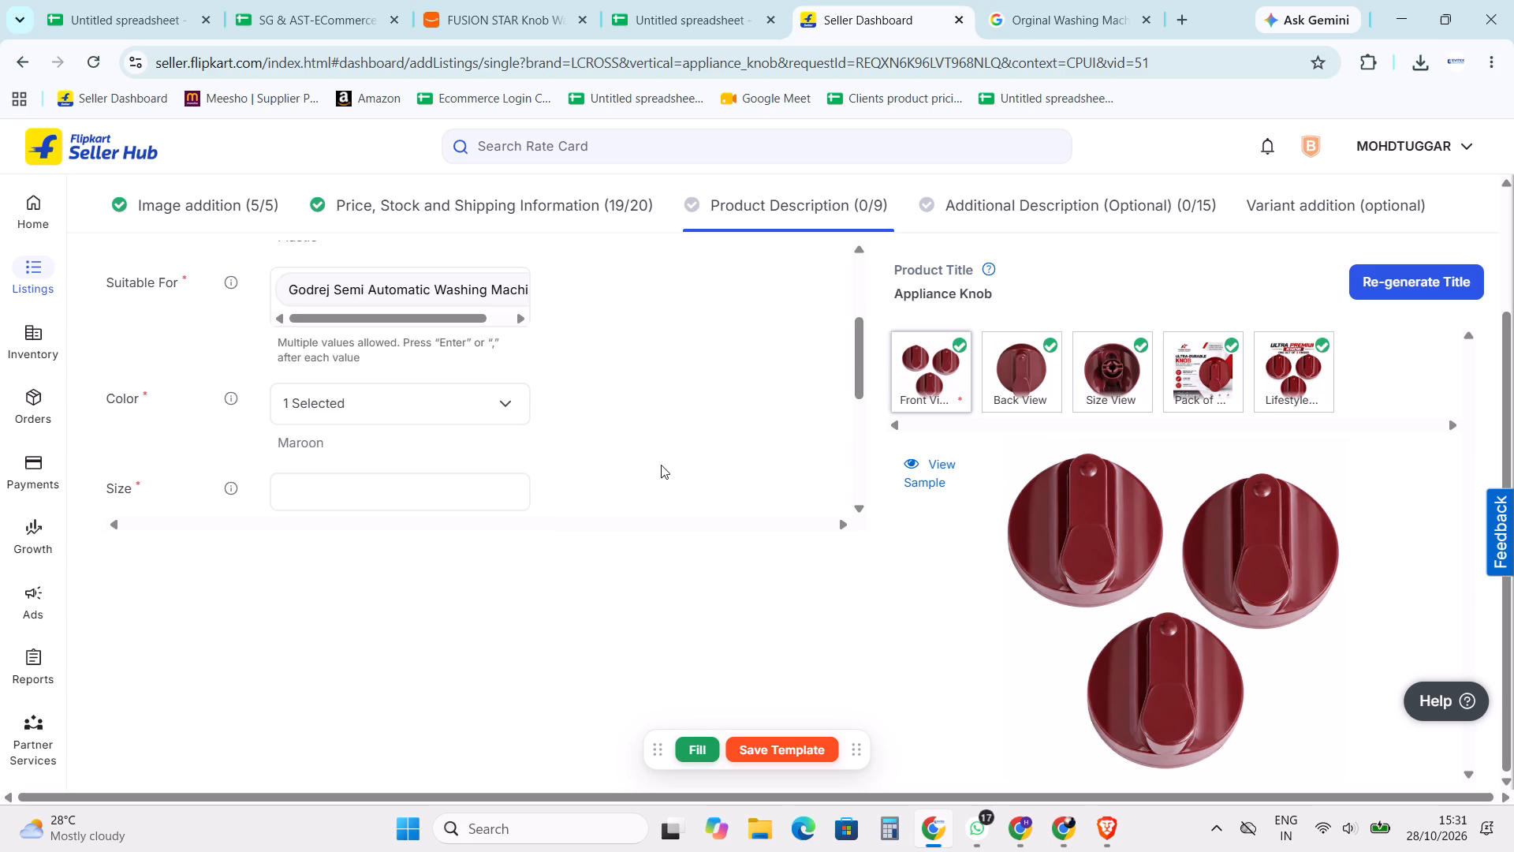
Set the size to Free, the inner diameter and height to 6 cm each, and the number of knobs to 3.
scroll(488, 453, down, 2)
click(308, 290)
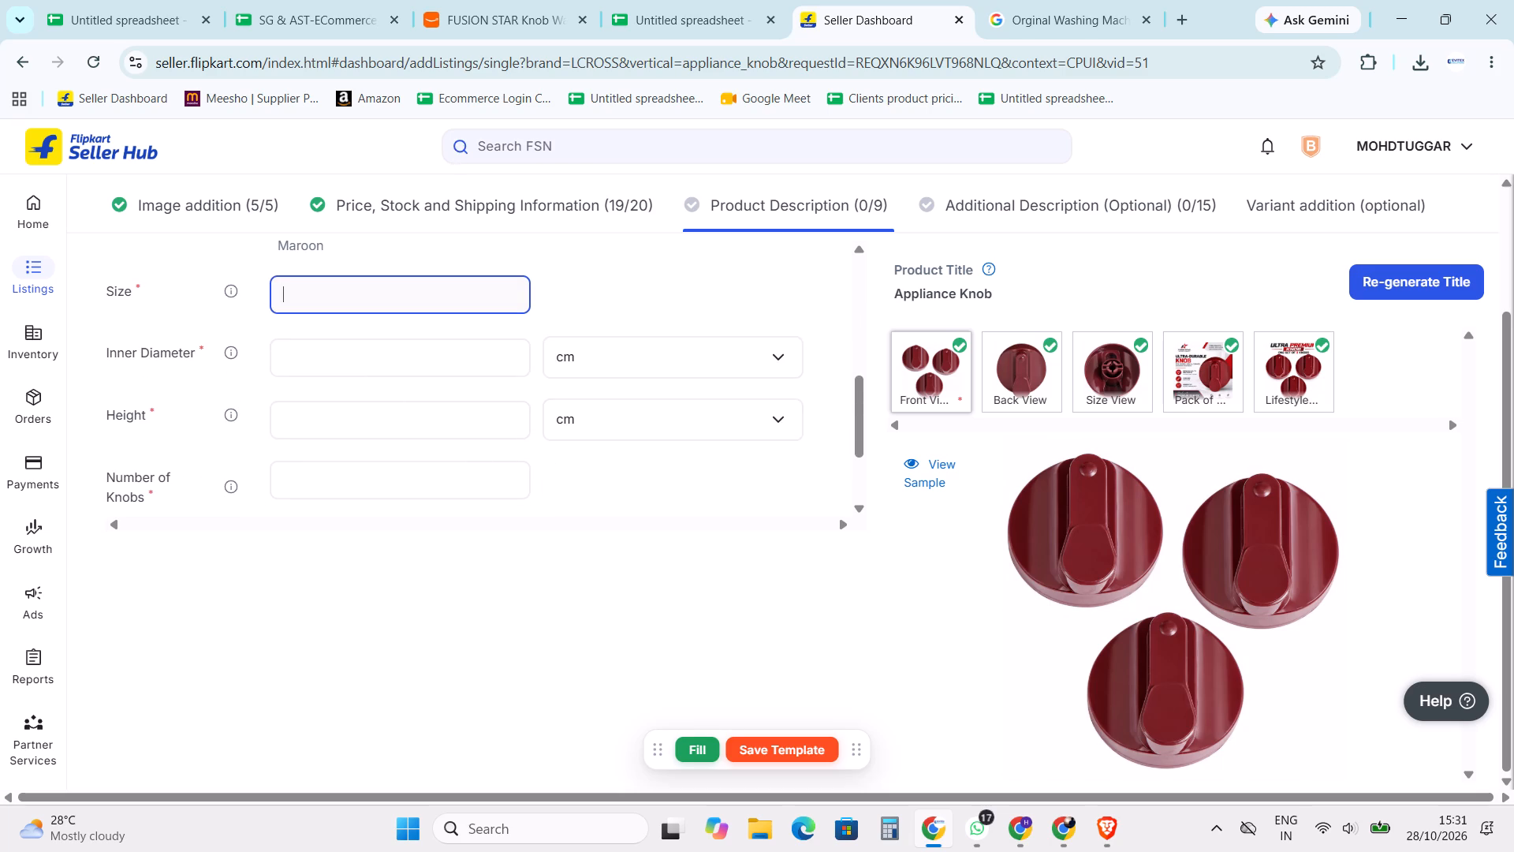
text(Fre)
key(e)
click(559, 279)
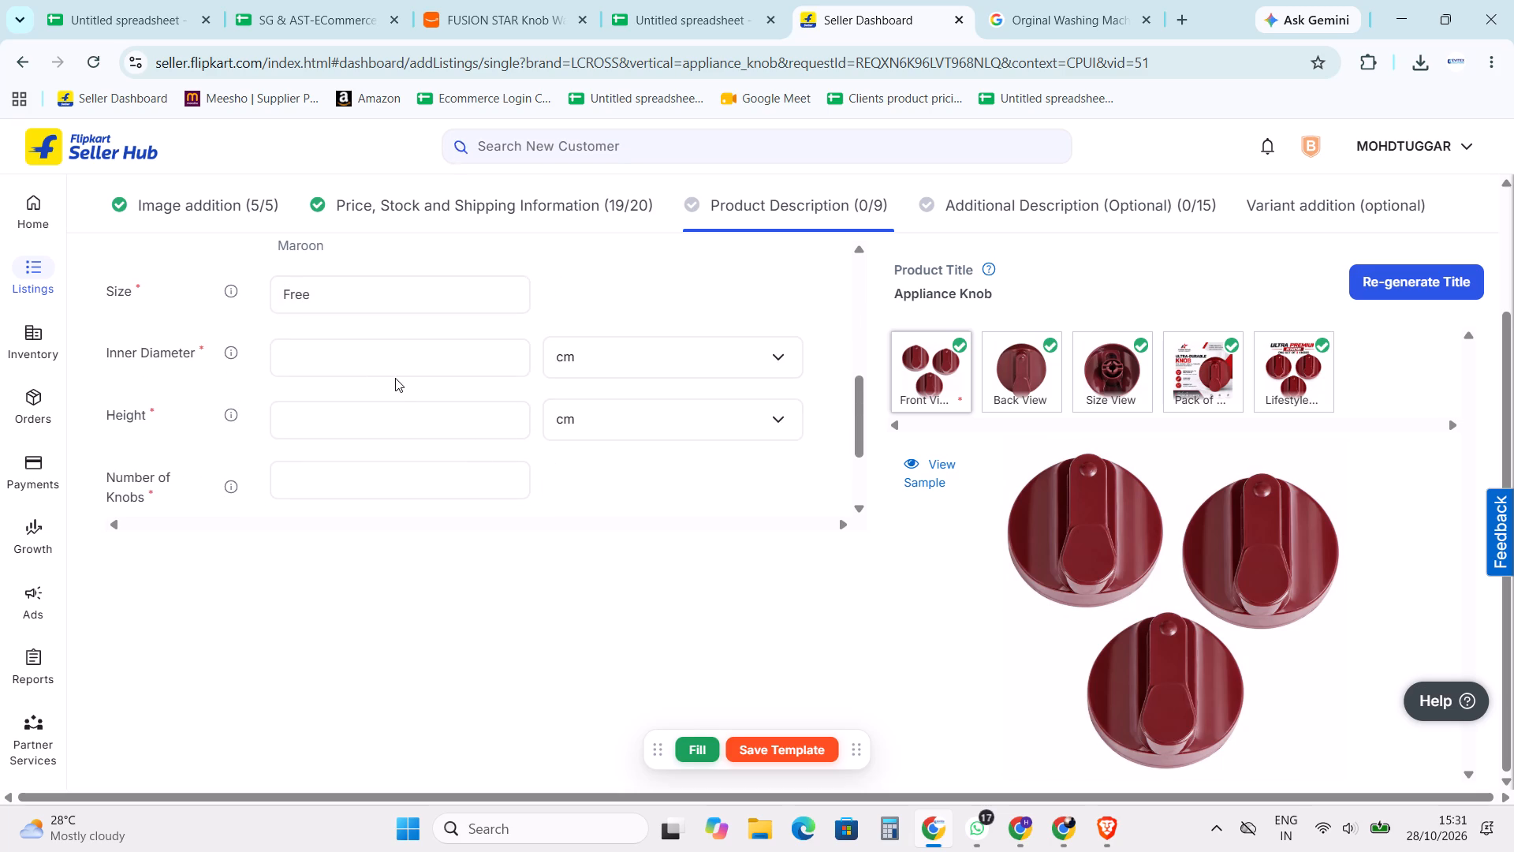
click(393, 356)
key(6)
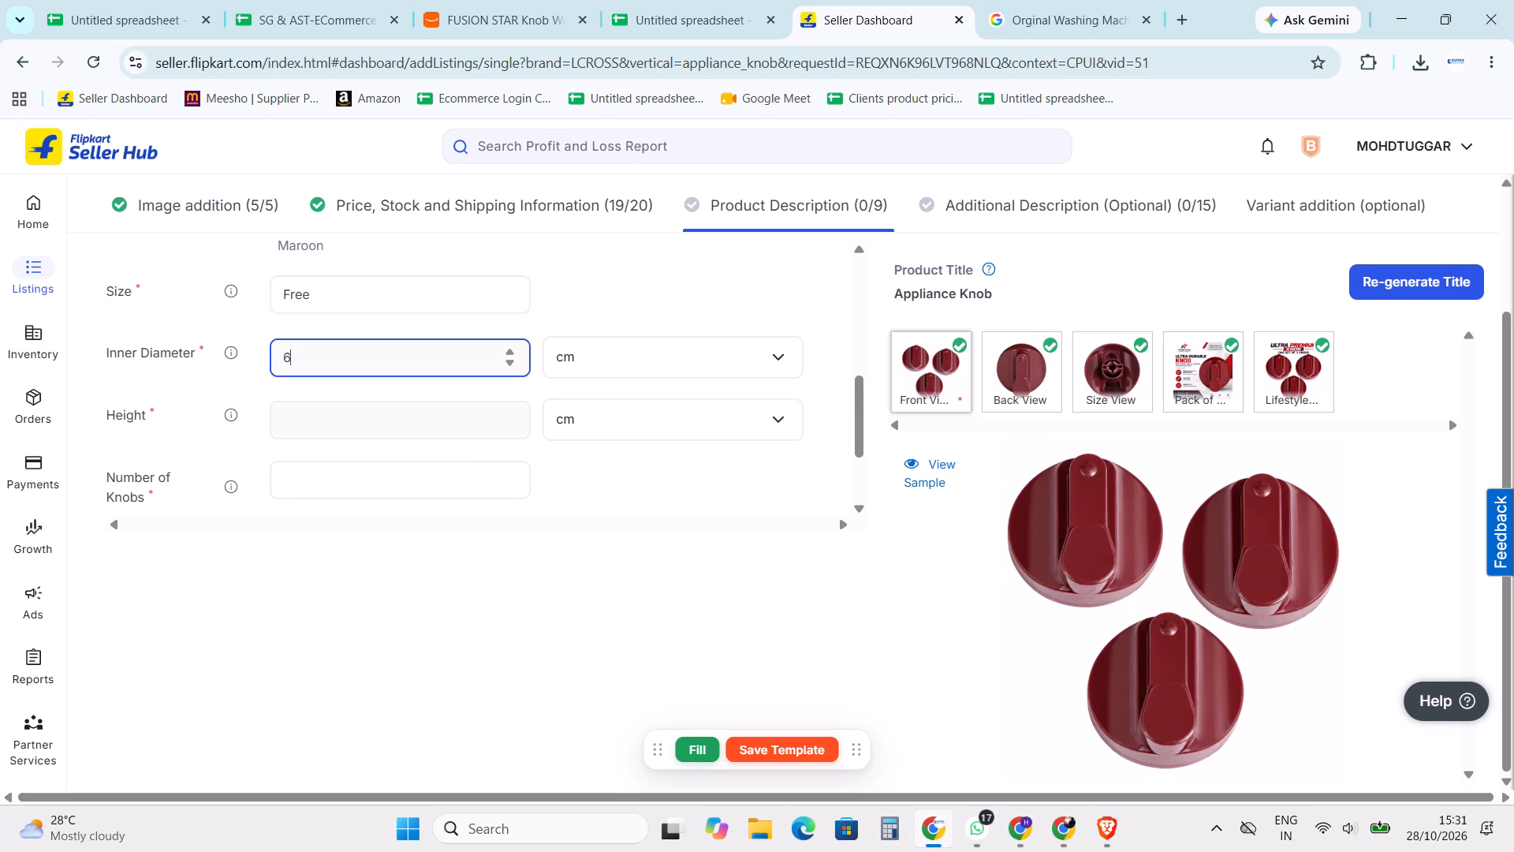
click(412, 415)
key(6)
click(621, 502)
scroll(427, 482, down, 1)
click(398, 381)
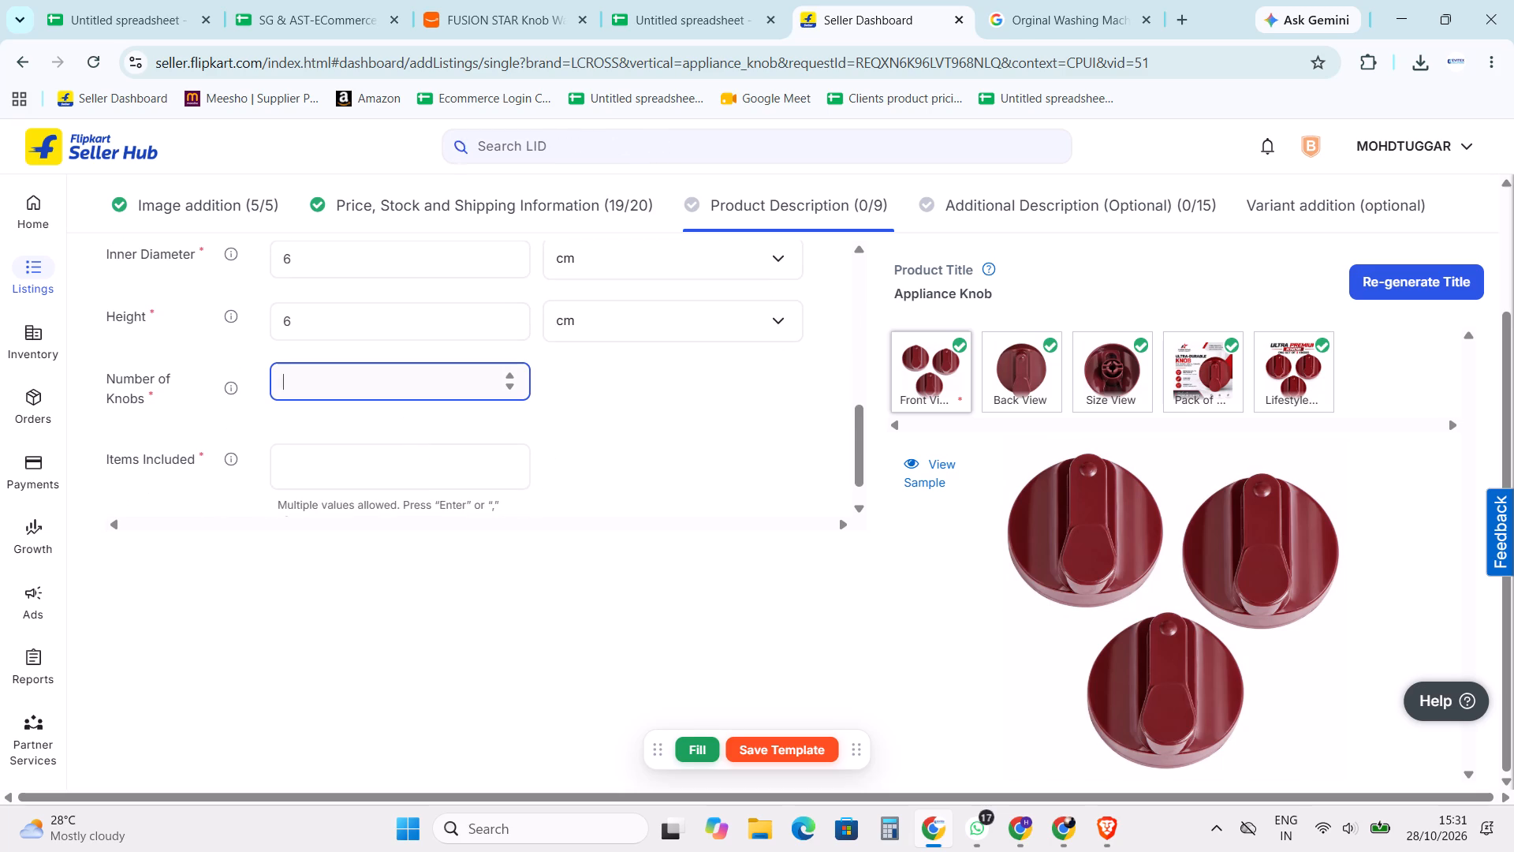
key(3)
Fill Items Included with "Washing Machine Knob Set of 3", copying "Washing Machine" from the product title on the Amazon page.
click(462, 0)
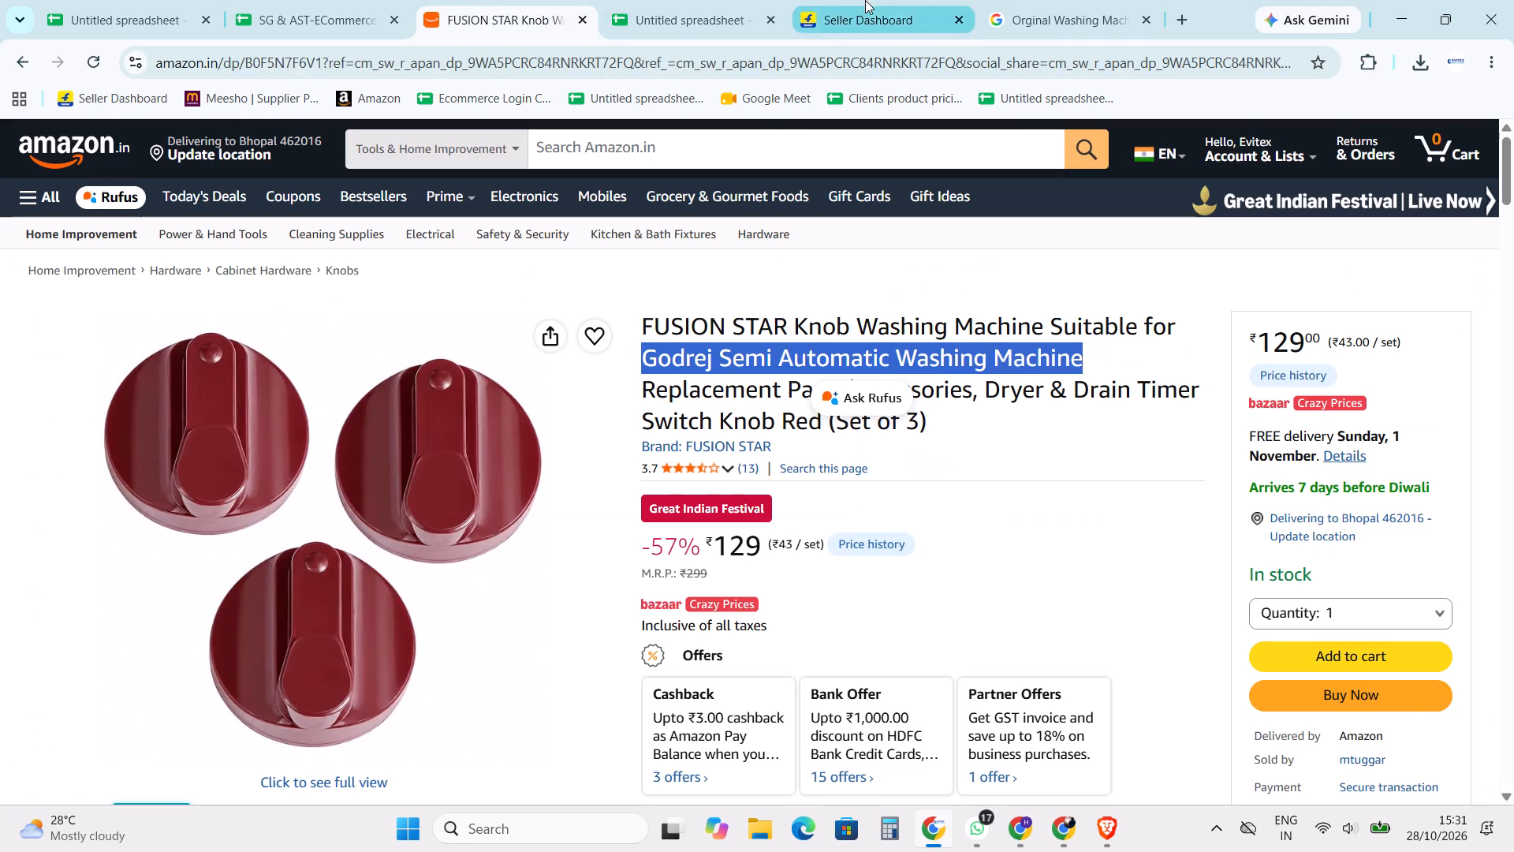
click(865, 0)
click(761, 395)
scroll(541, 450, down, 1)
scroll(477, 439, down, 1)
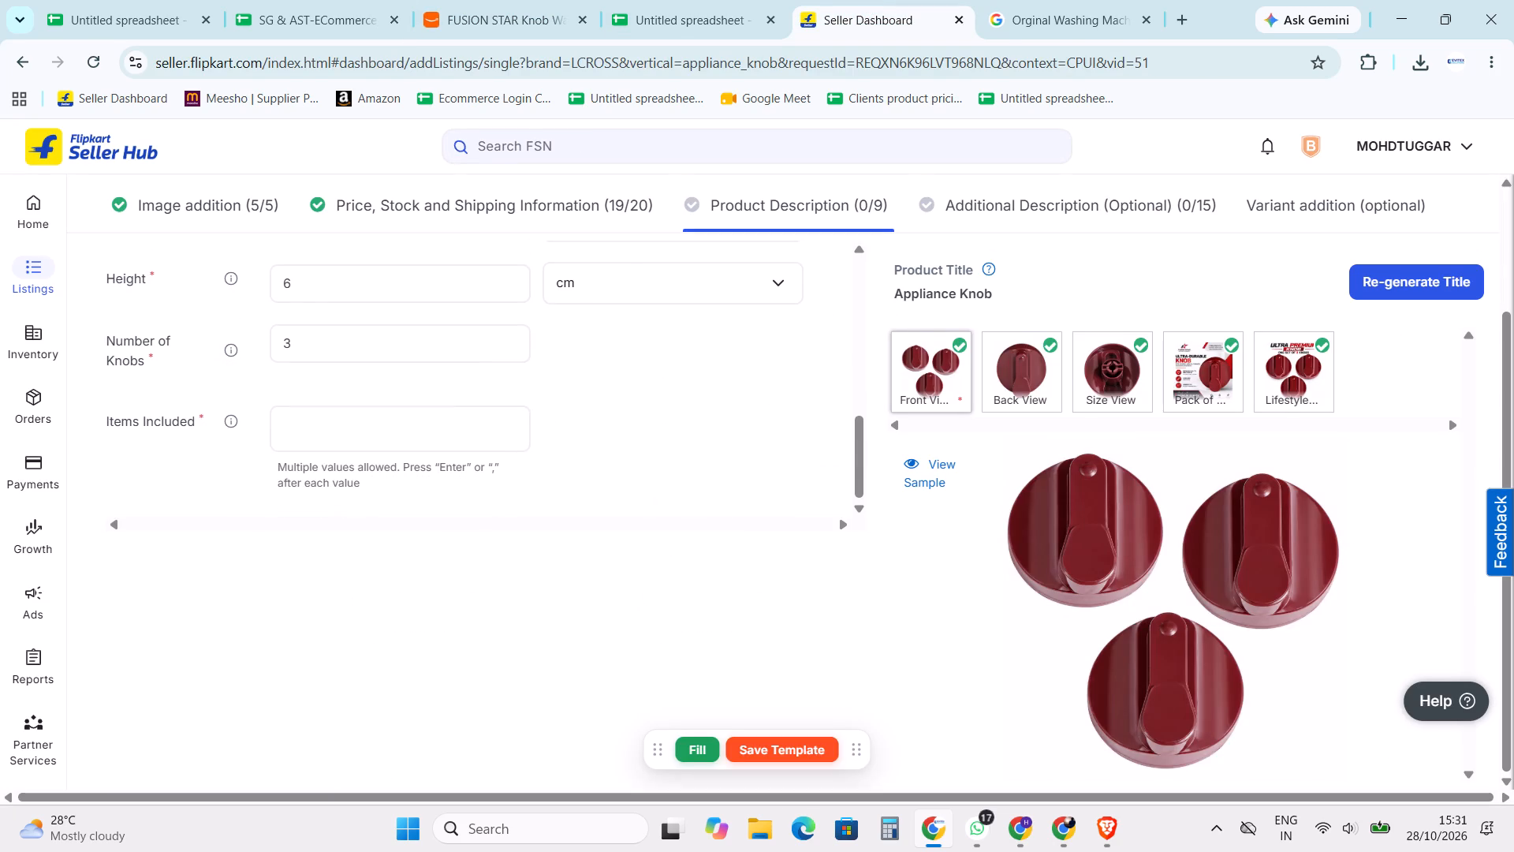
click(469, 0)
click(802, 317)
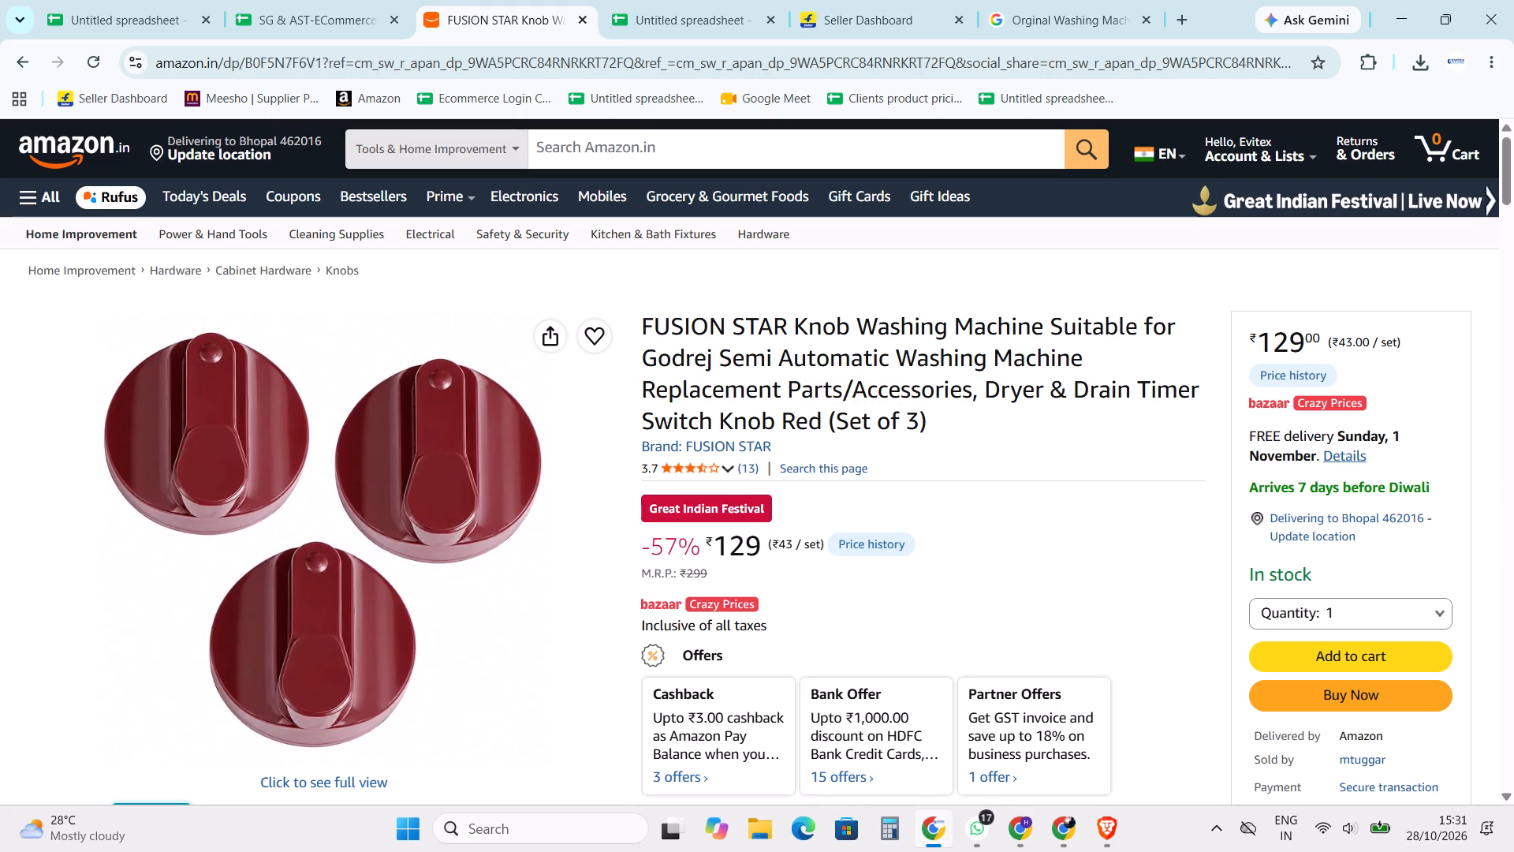
drag(792, 316, 1038, 317)
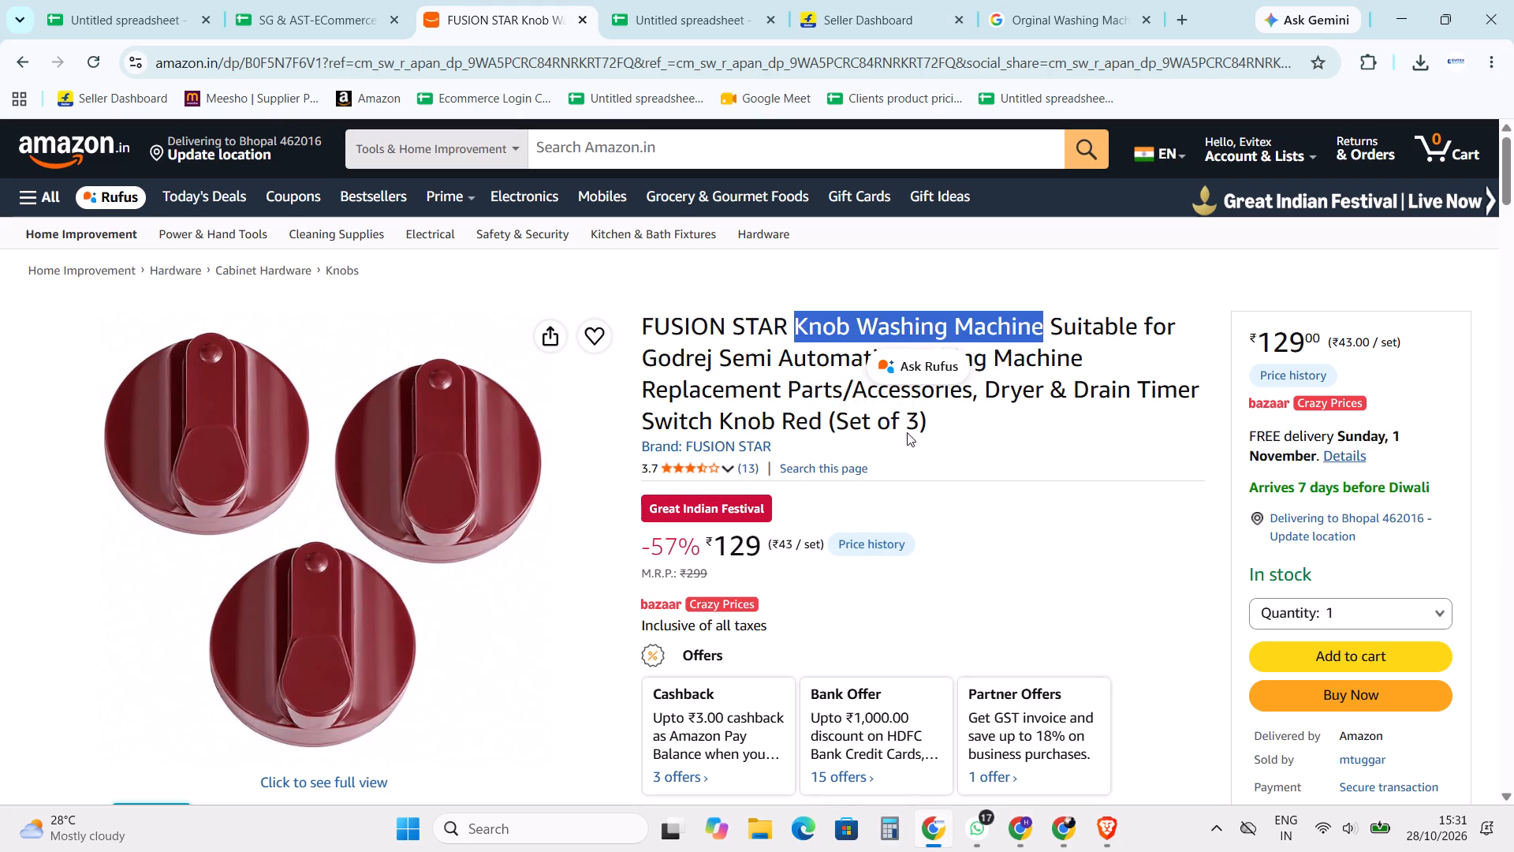
key(ctrl+c)
key(ctrl+c)
key(ctrl+c)
click(860, 338)
drag(862, 328, 973, 328)
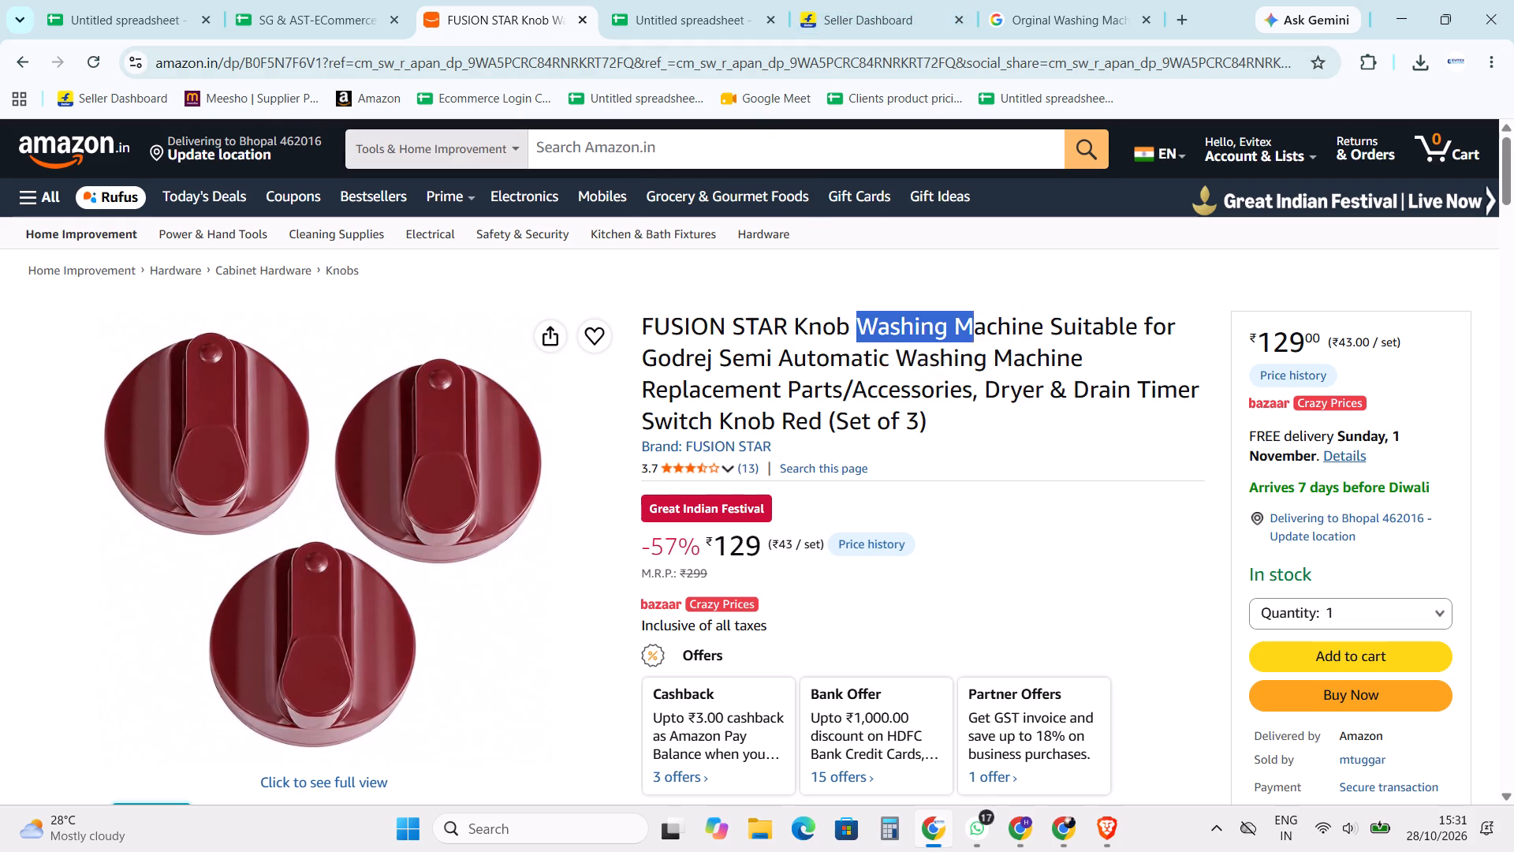
drag(973, 328, 1046, 324)
key(ctrl+c)
click(916, 0)
click(435, 425)
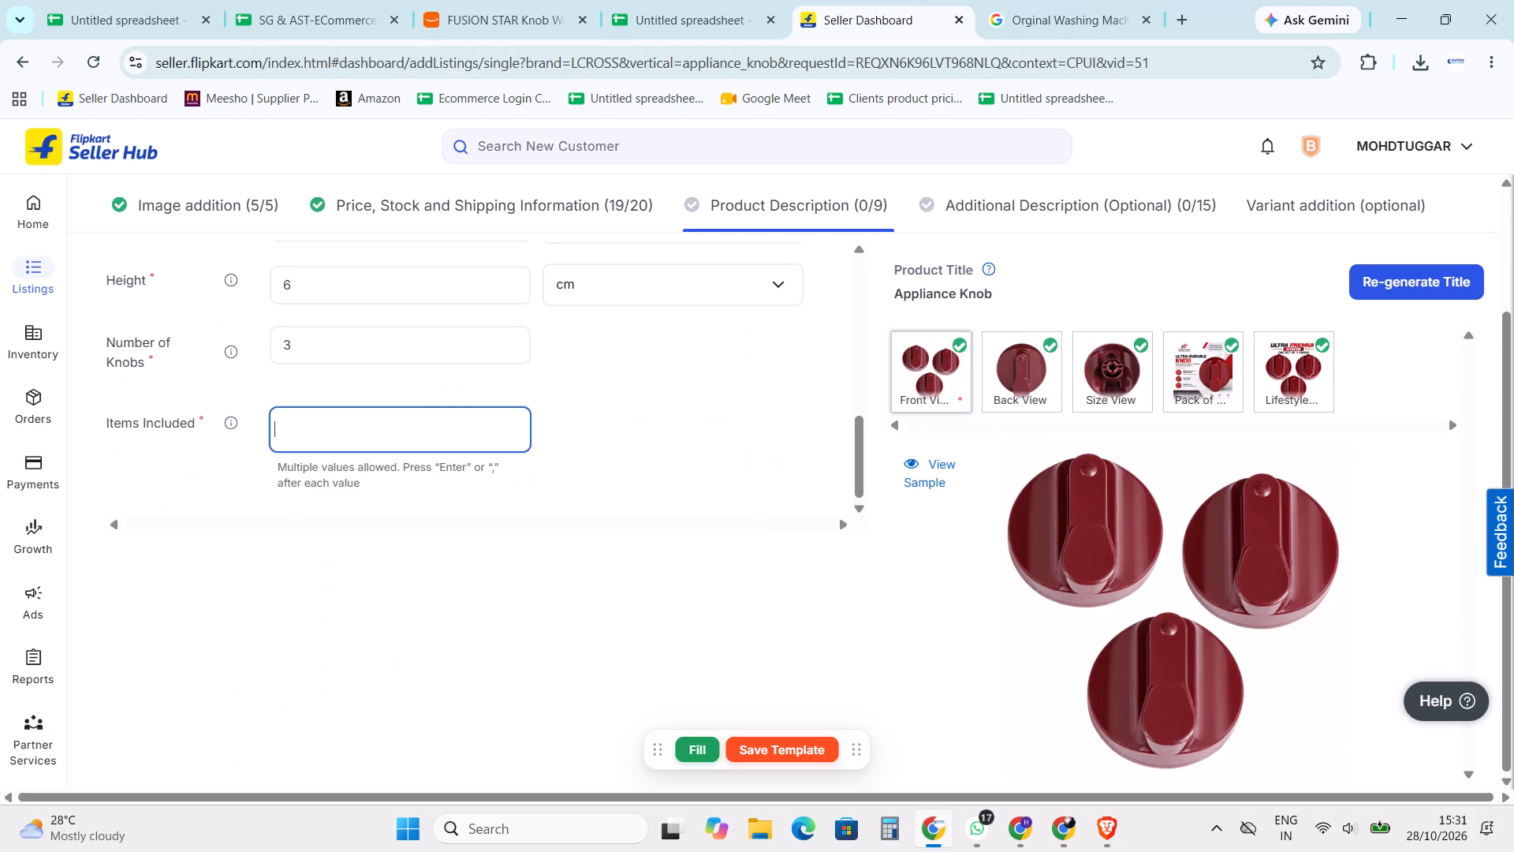
key(ctrl+v)
key(space)
text(KN)
key(BackSpace)
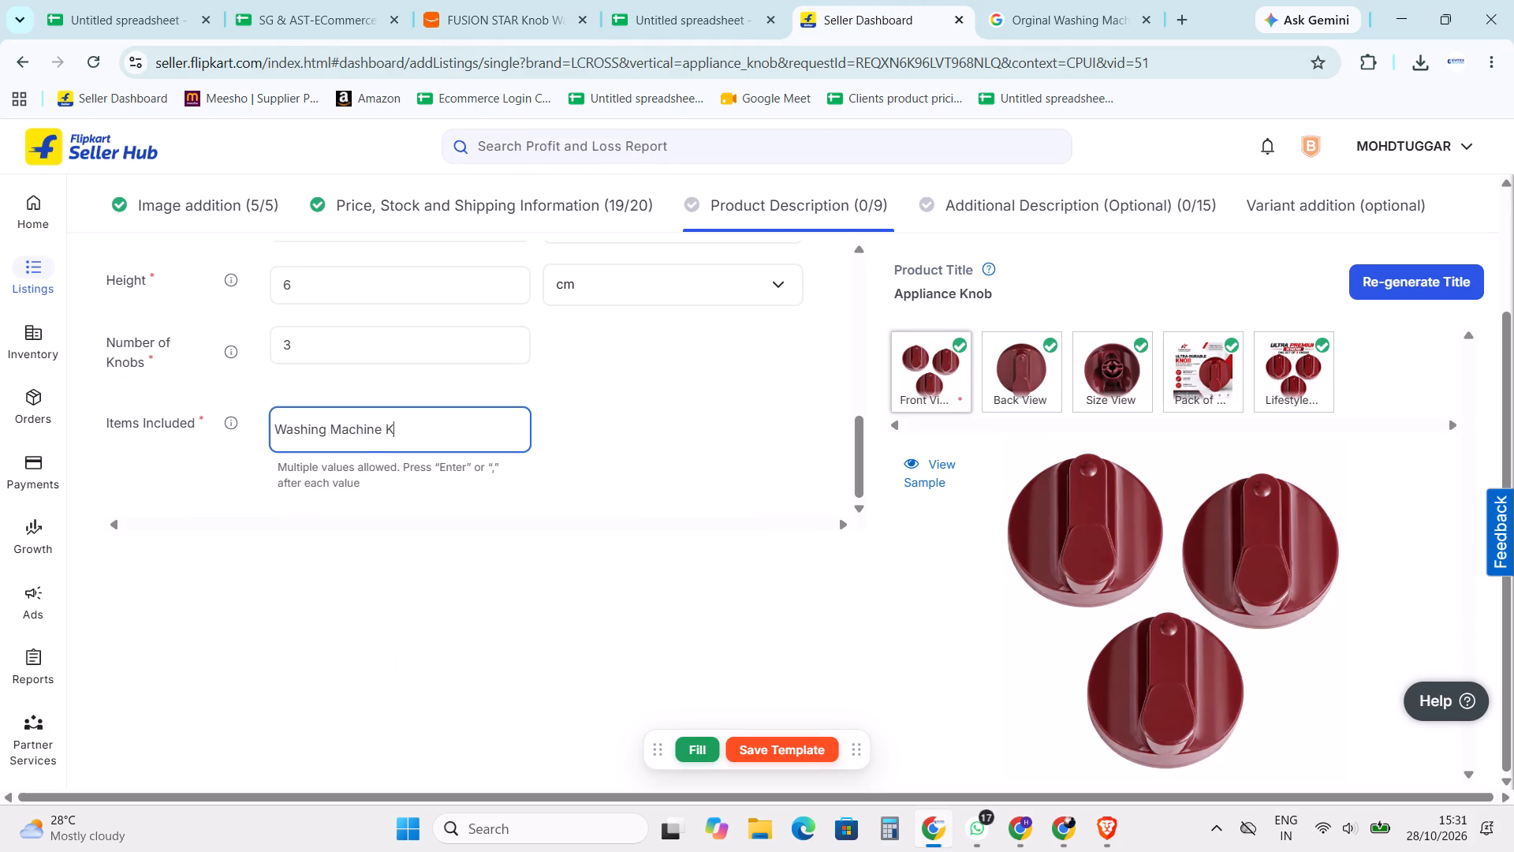
text(niv)
key(BackSpace)
key(BackSpace)
text(ob Set of 3)
click(602, 443)
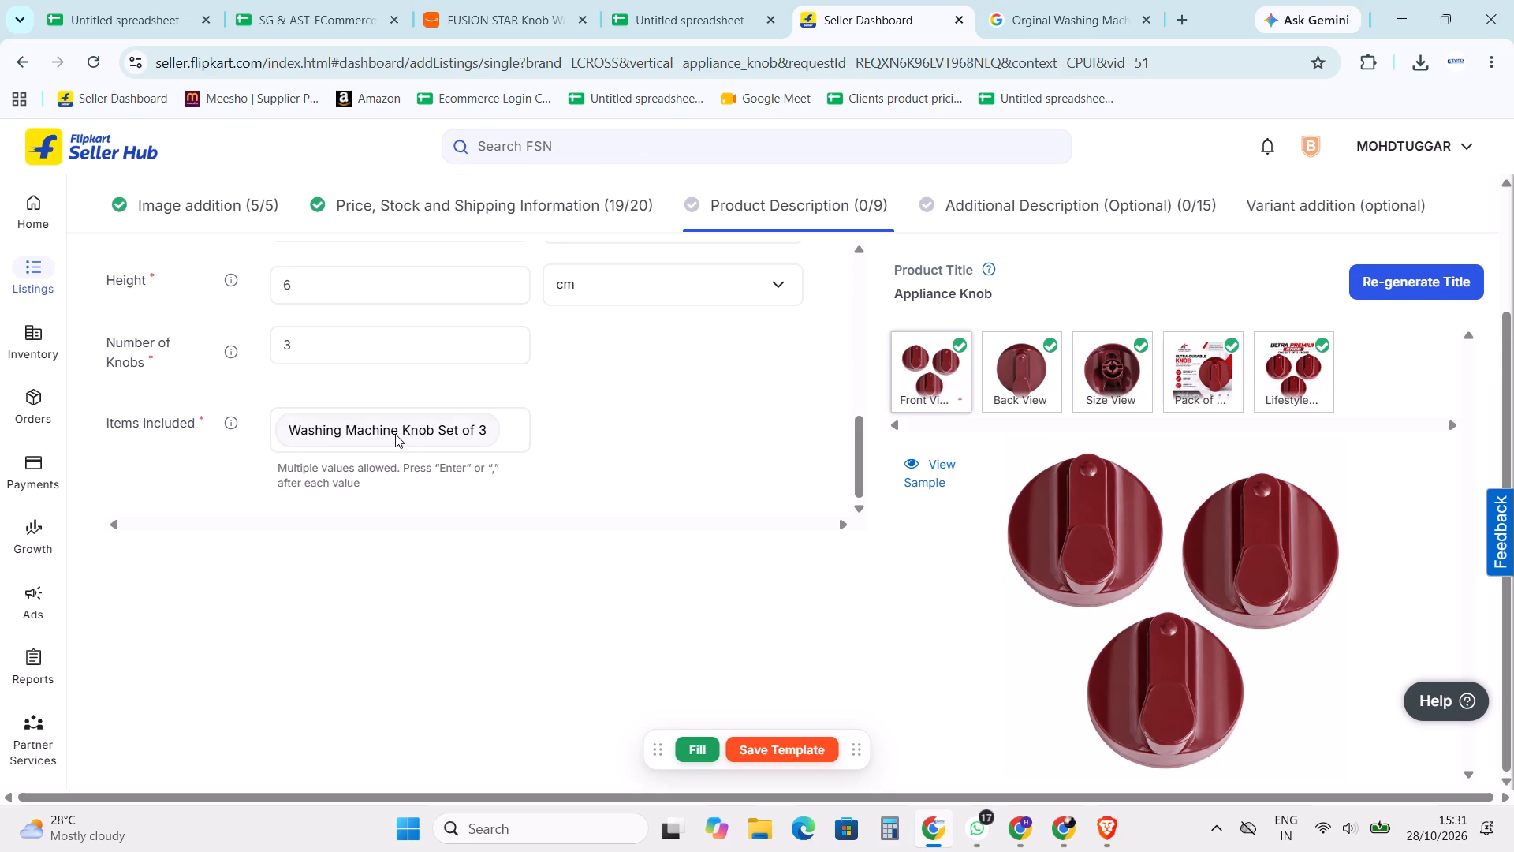
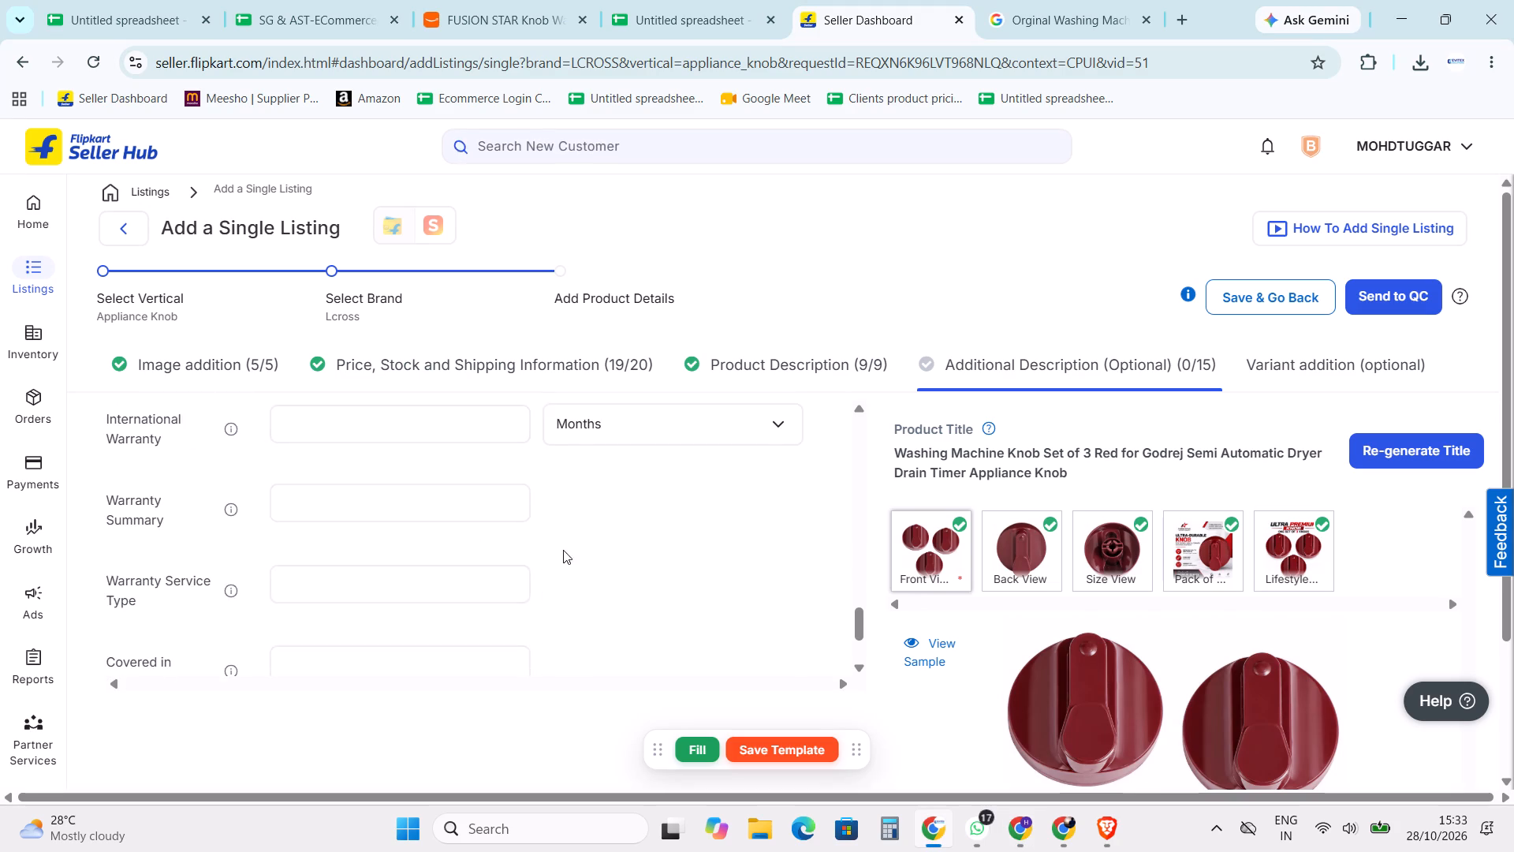
scroll(563, 550, up, 1)
click(333, 443)
key(0)
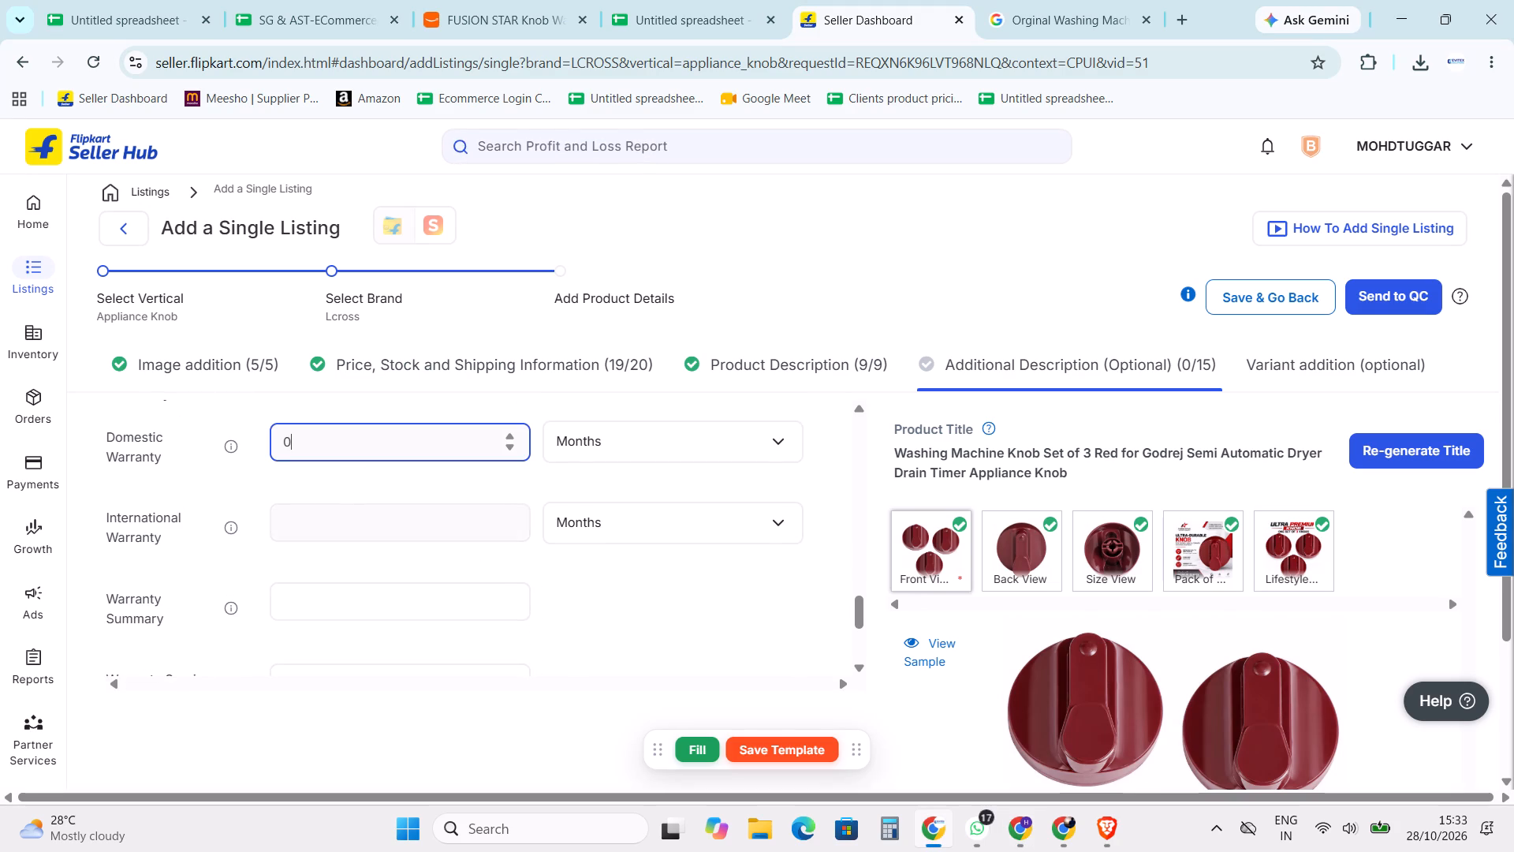
click(367, 528)
key(0)
Fill Warranty Summary, Warranty Service Type, Covered in Warranty and Not Covered in Warranty with NA.
click(368, 587)
text(NA)
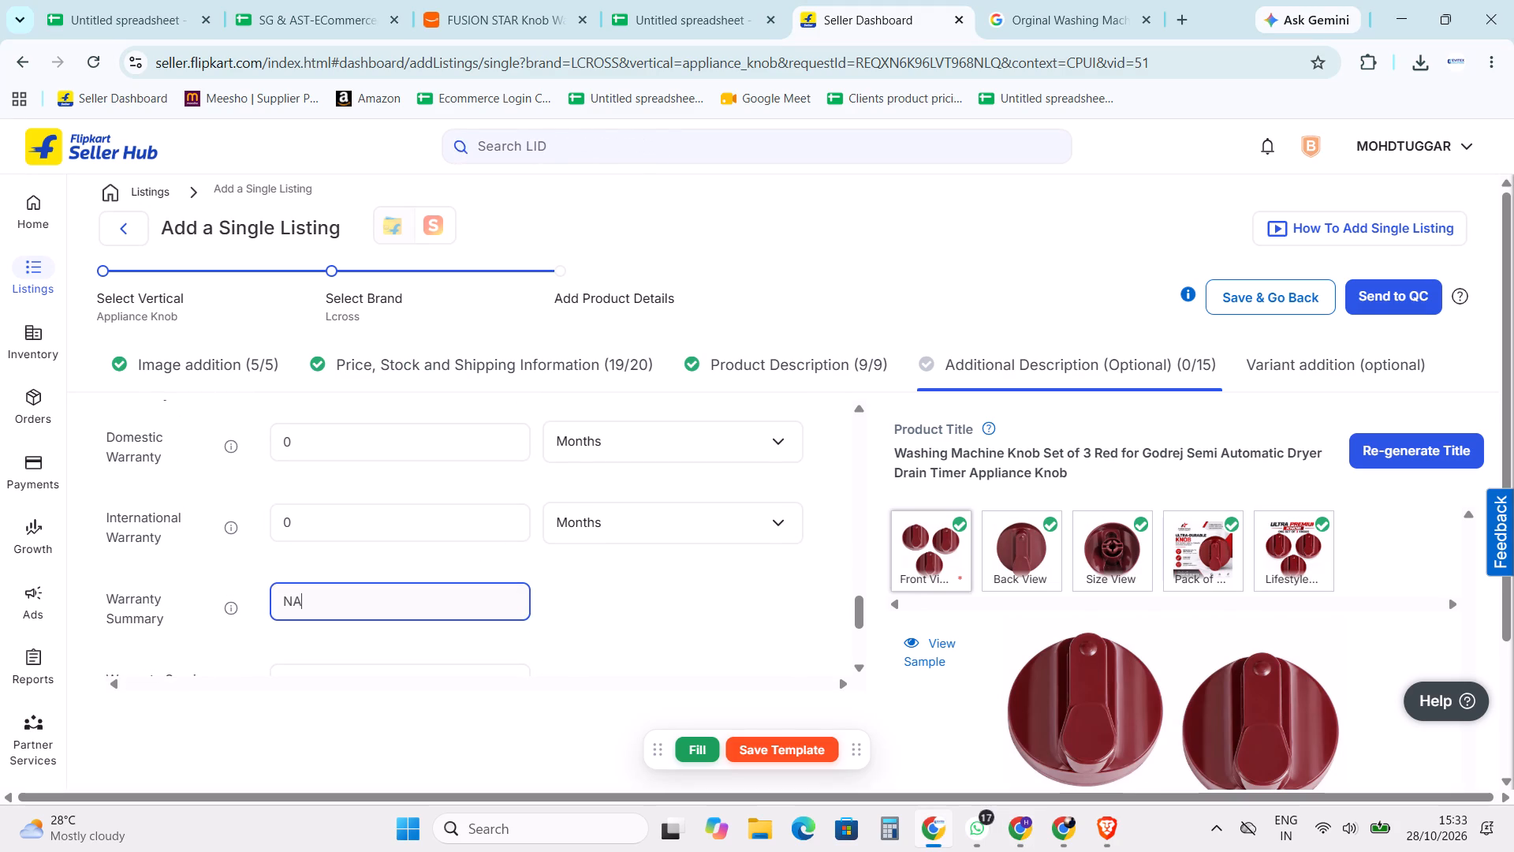
key(ctrl+a)
key(ctrl+c)
key(ctrl+c)
click(1423, 498)
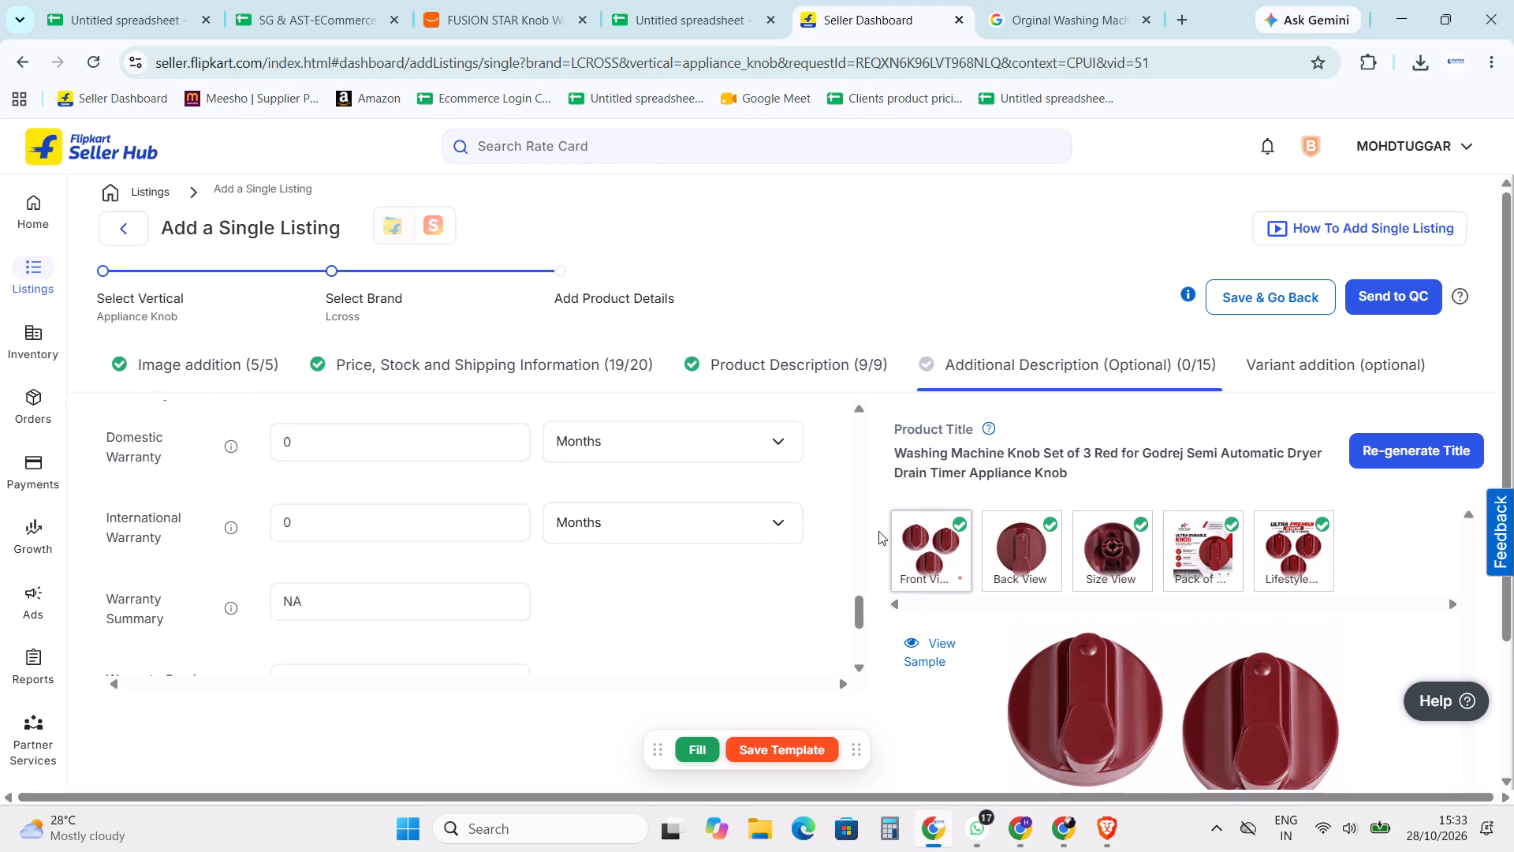
click(762, 615)
scroll(580, 599, down, 1)
click(393, 577)
key(ctrl+v)
click(583, 577)
scroll(557, 577, down, 2)
click(428, 532)
key(ctrl+v)
click(427, 603)
key(ctrl+v)
click(605, 565)
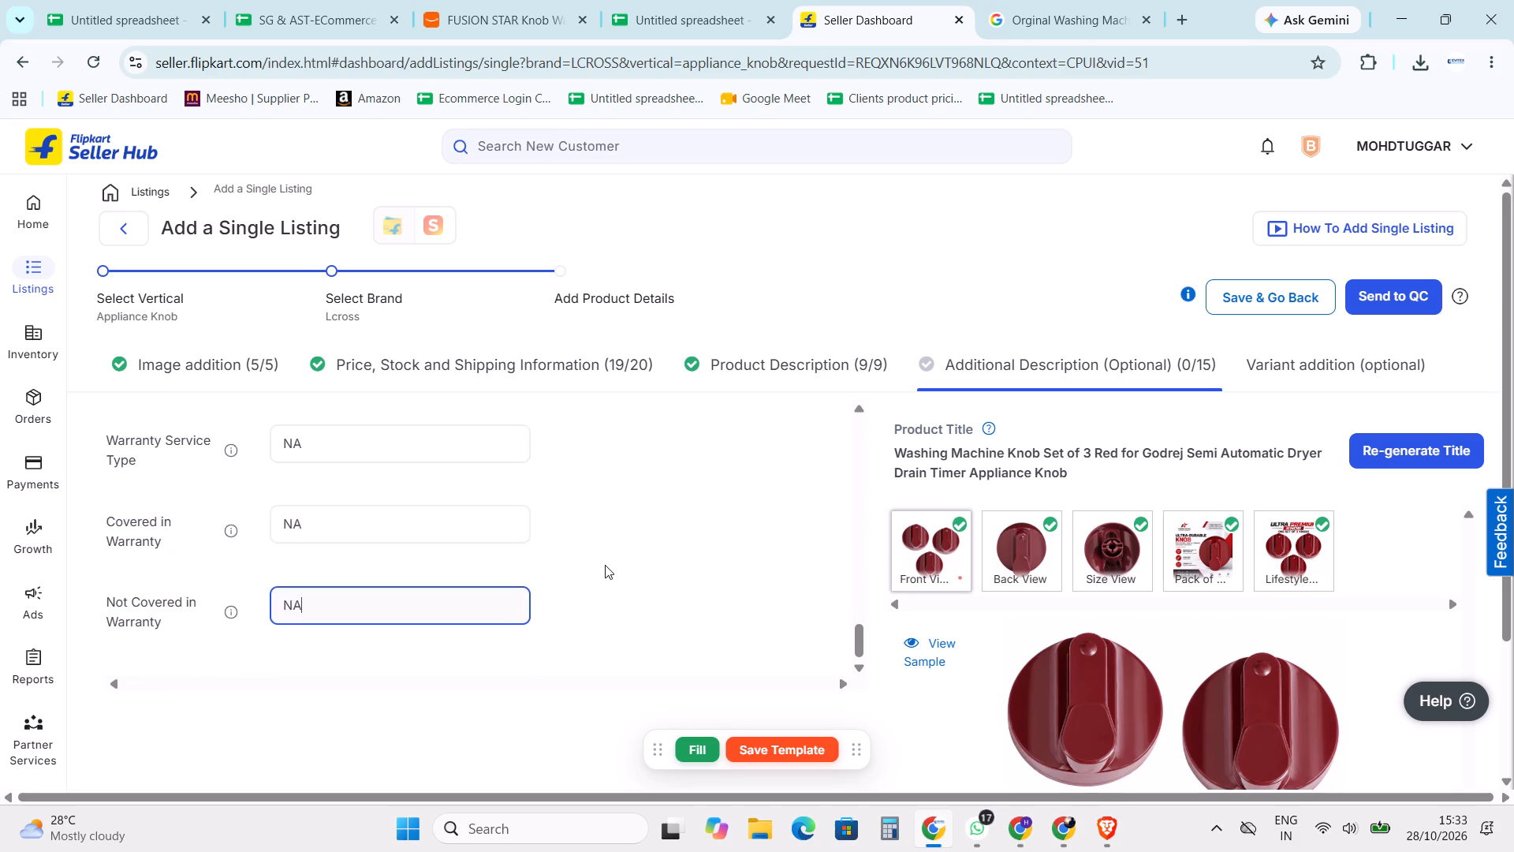
Review the filled-in price, stock and shipping information and the product description of the listing.
scroll(605, 564, down, 8)
click(537, 357)
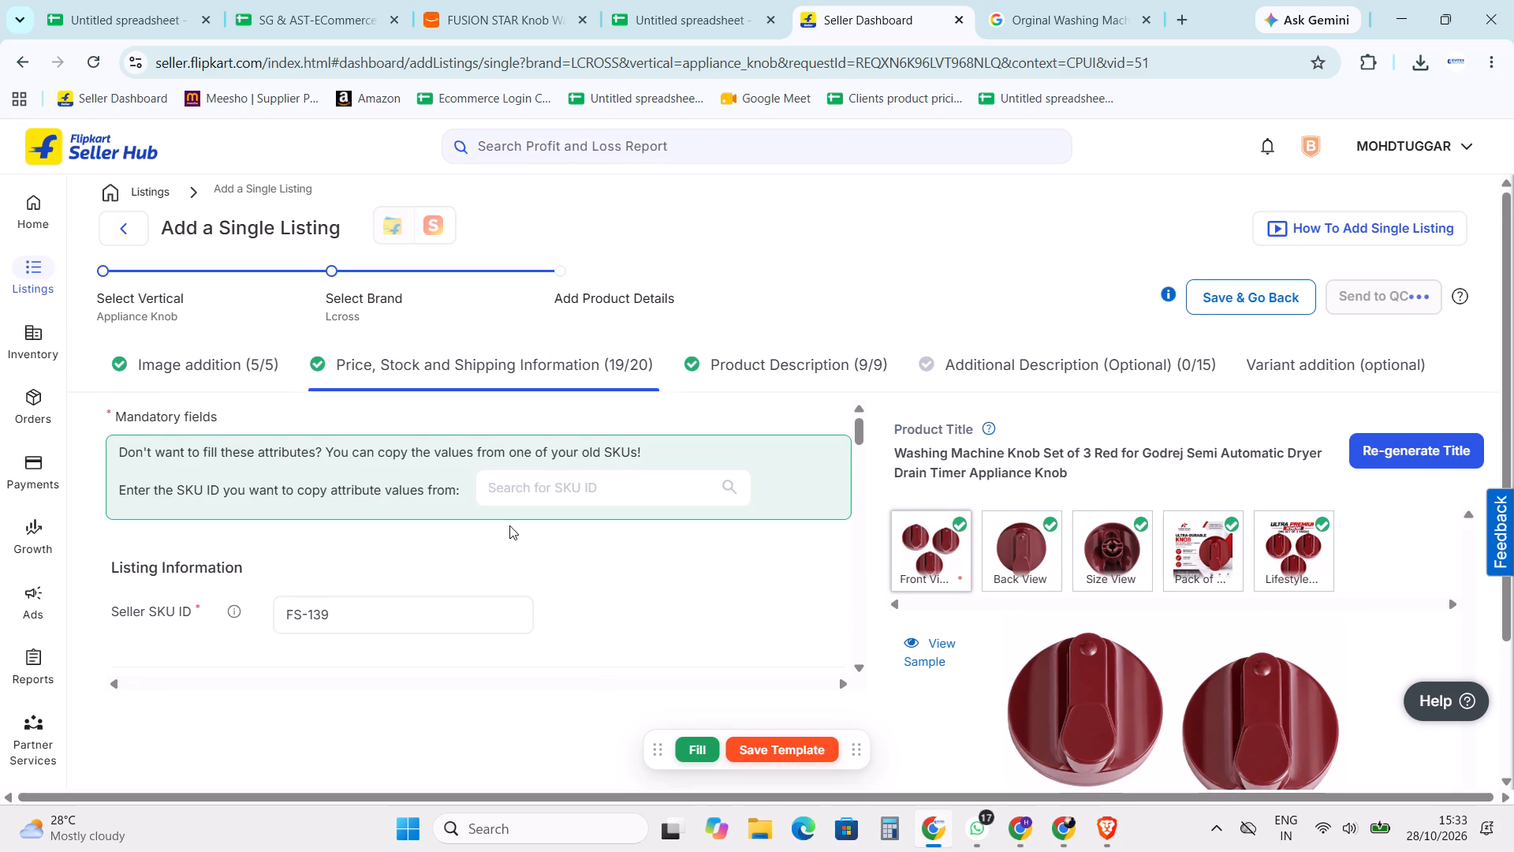
scroll(509, 525, down, 10)
click(716, 363)
scroll(438, 588, down, 3)
Clear Maroon from the product description's Color and select Red instead.
click(401, 467)
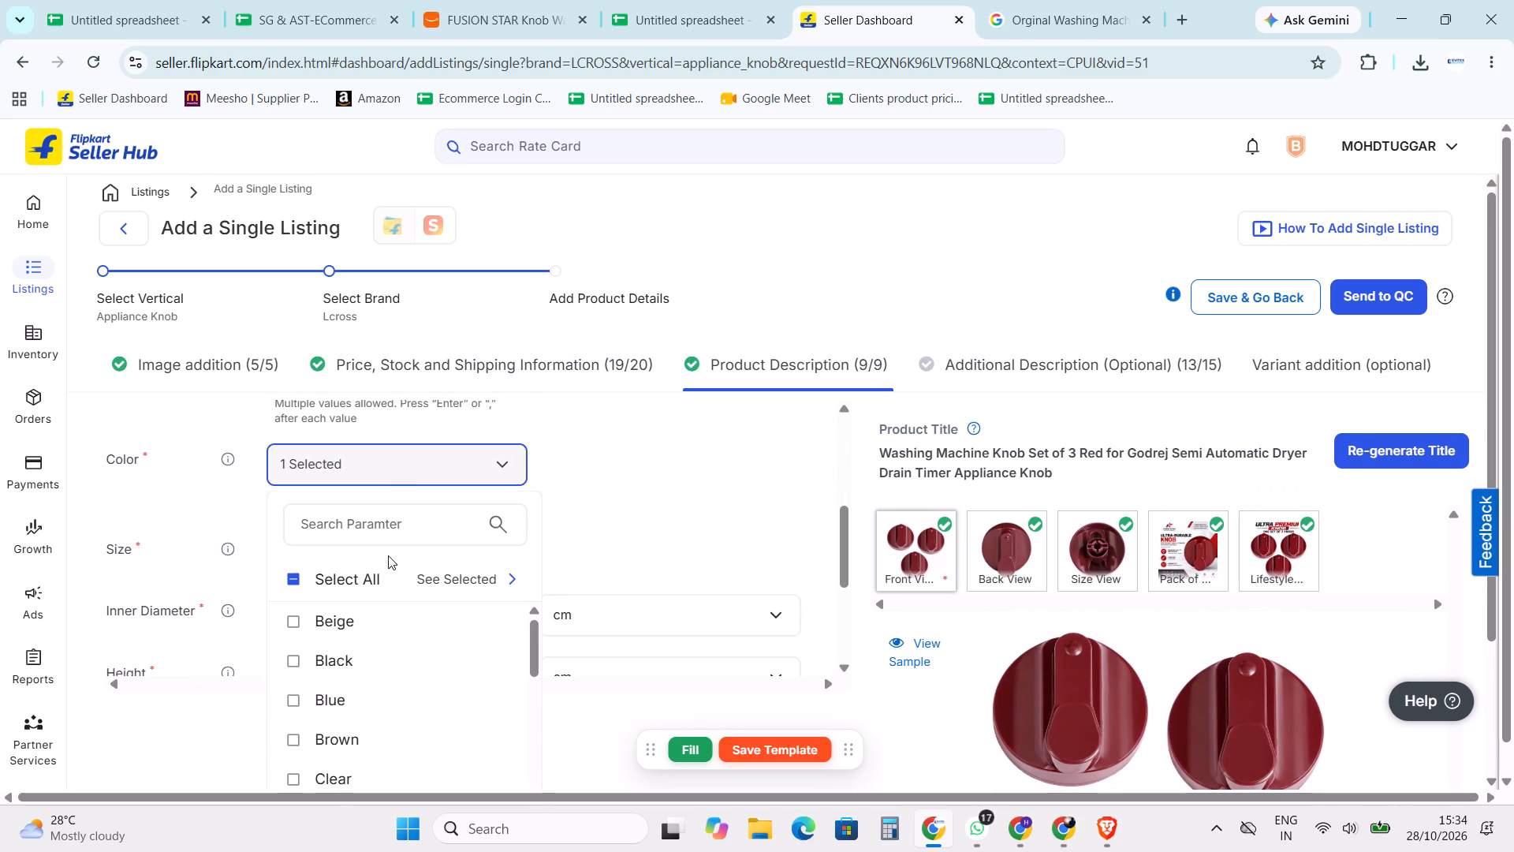
scroll(352, 713, down, 15)
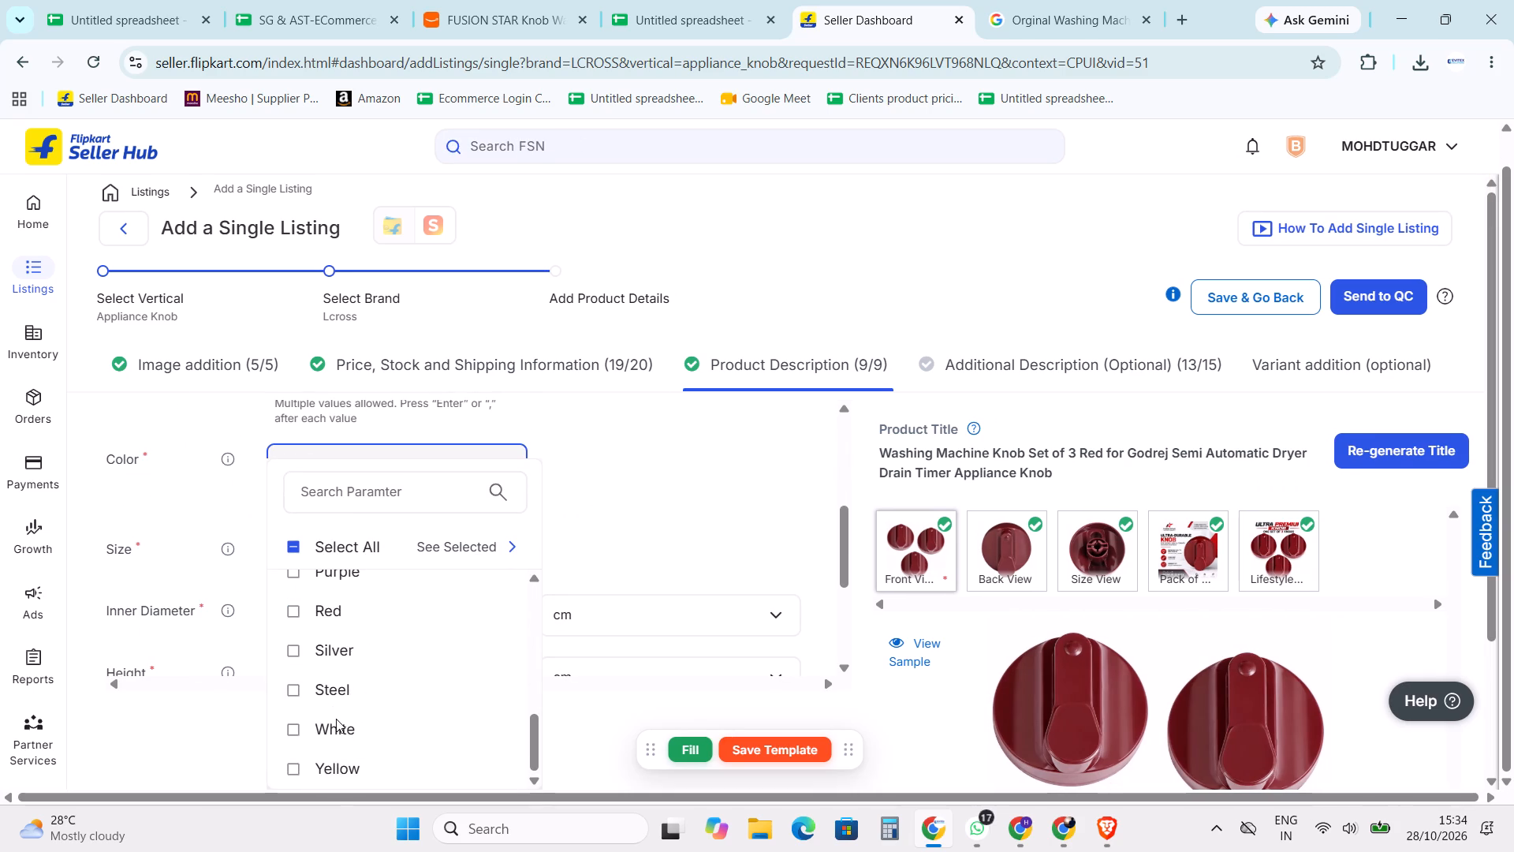
scroll(336, 719, up, 3)
click(335, 704)
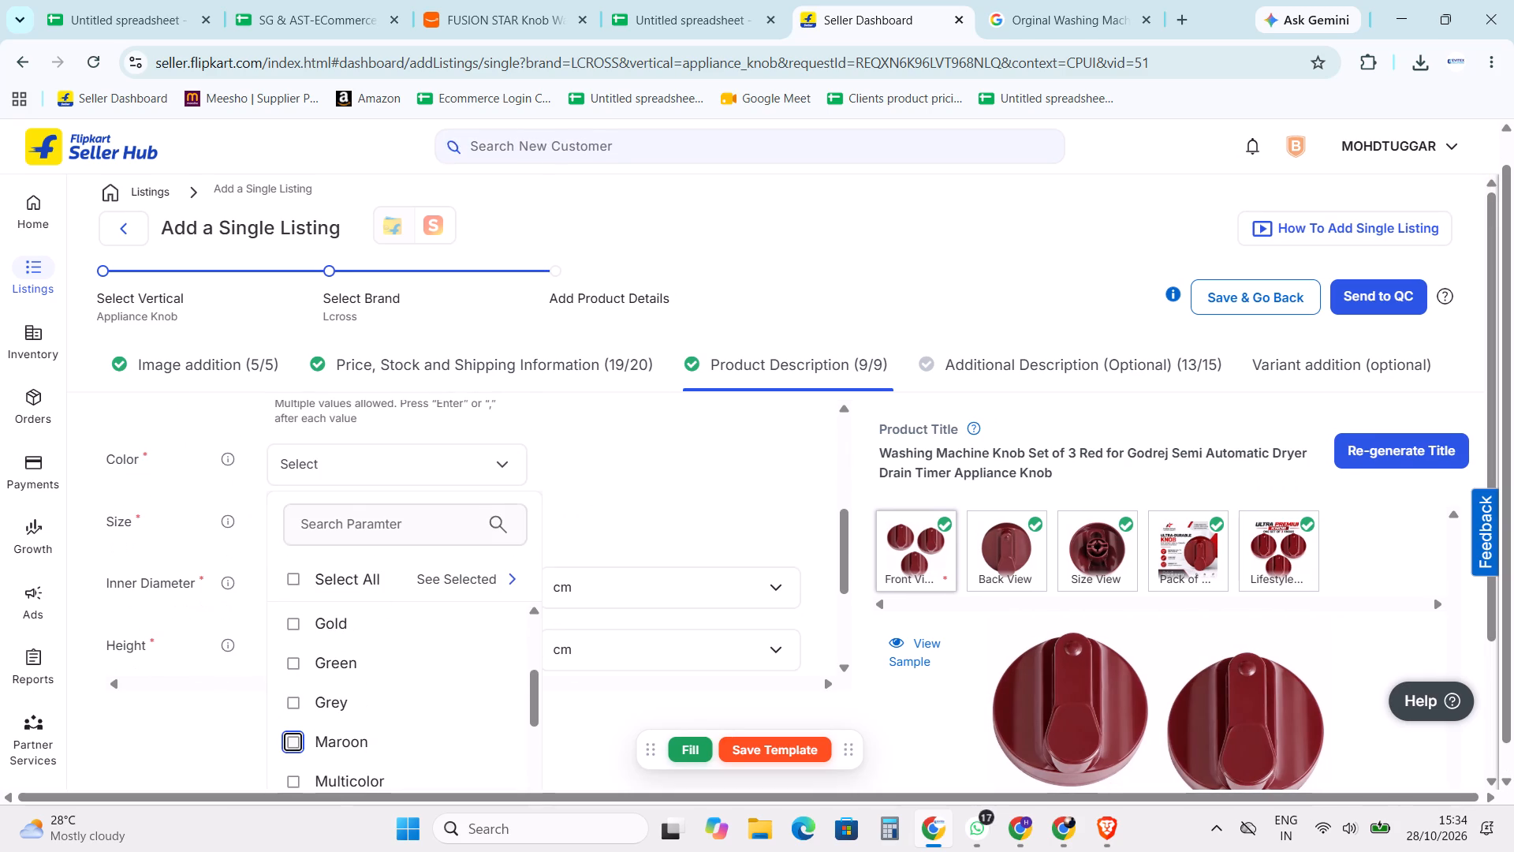
click(367, 521)
key(e)
key(w)
key(s)
key(BackSpace)
key(BackSpace)
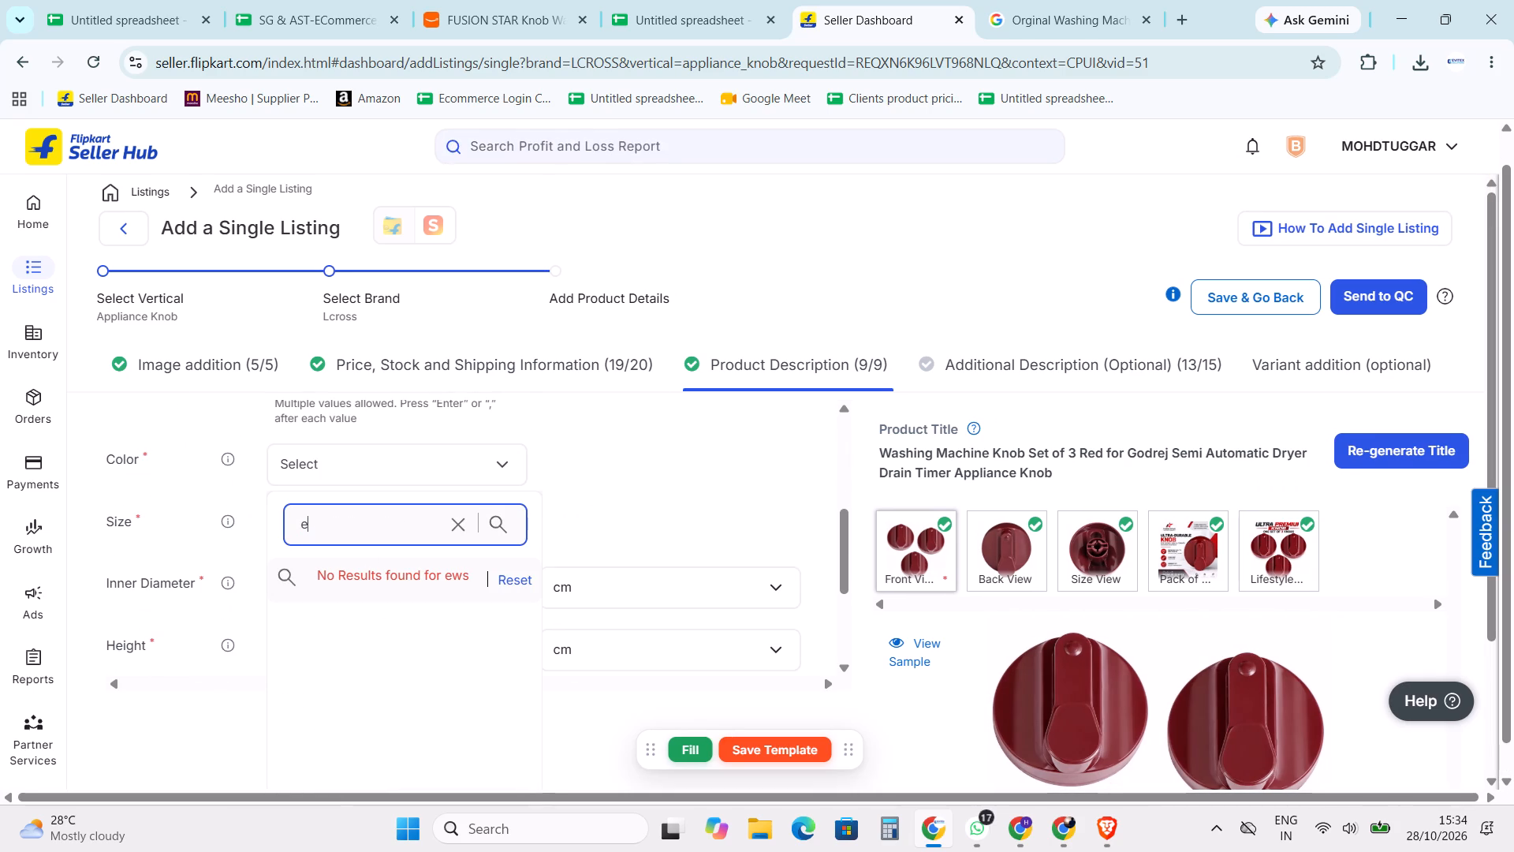
key(BackSpace)
key(BackSpace)
text(red)
click(319, 614)
click(651, 473)
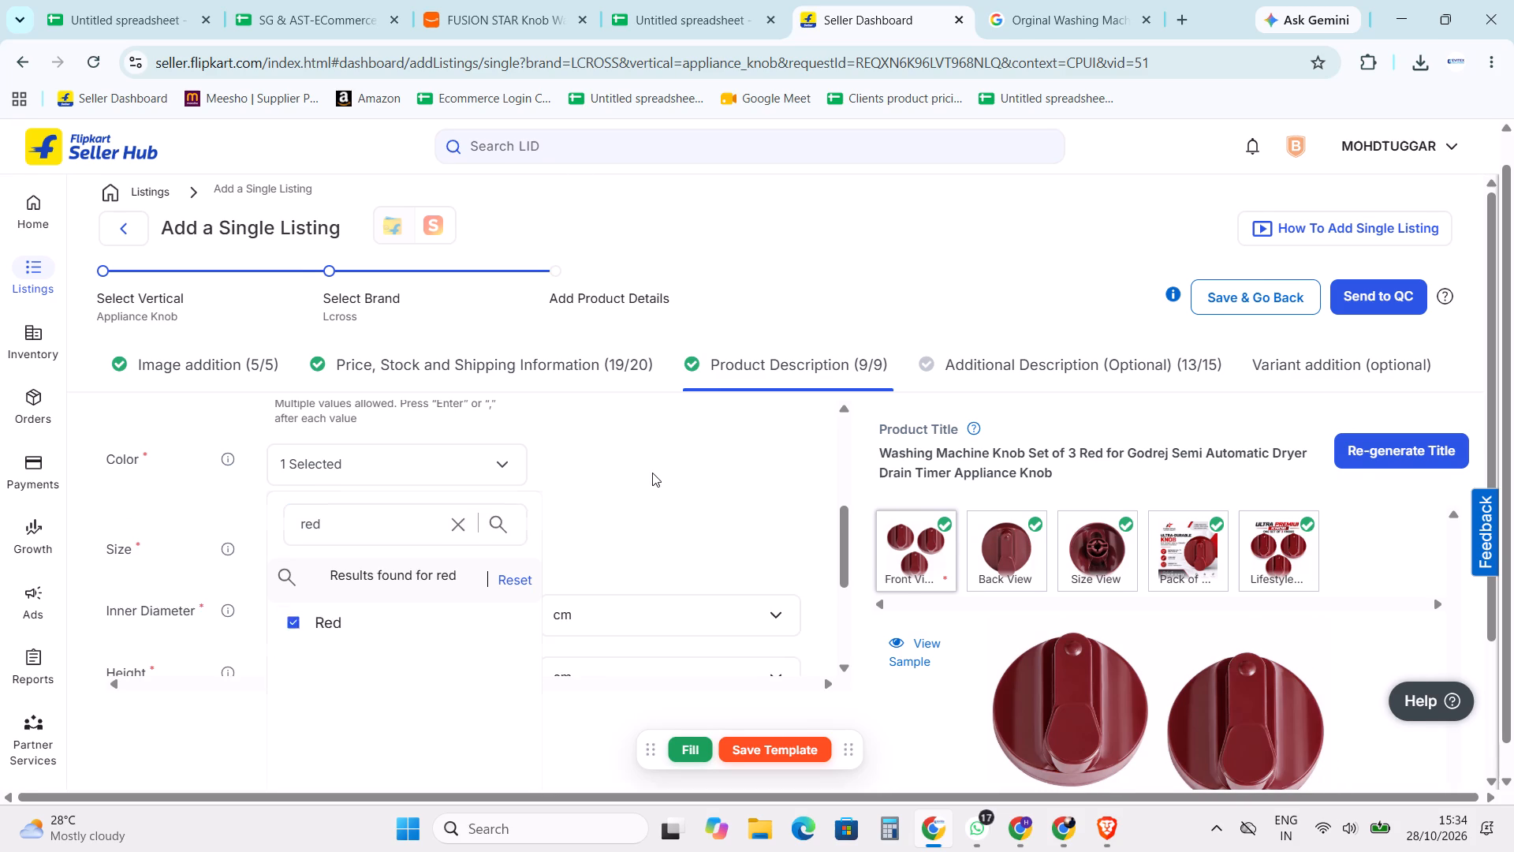
Submit the red knob set listing for quality check.
scroll(662, 469, down, 14)
scroll(1001, 391, up, 3)
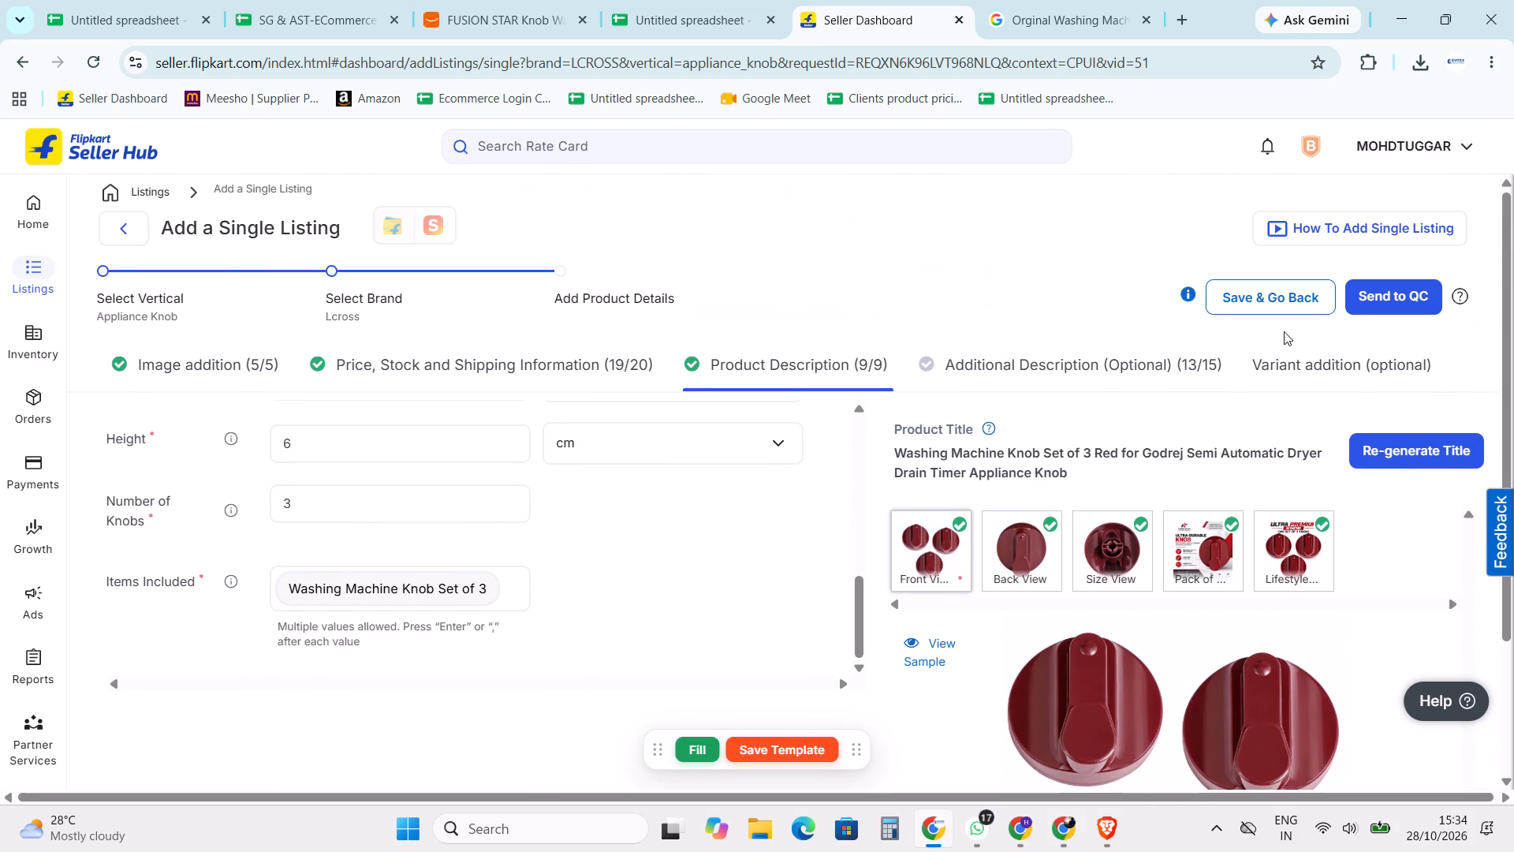
click(1419, 291)
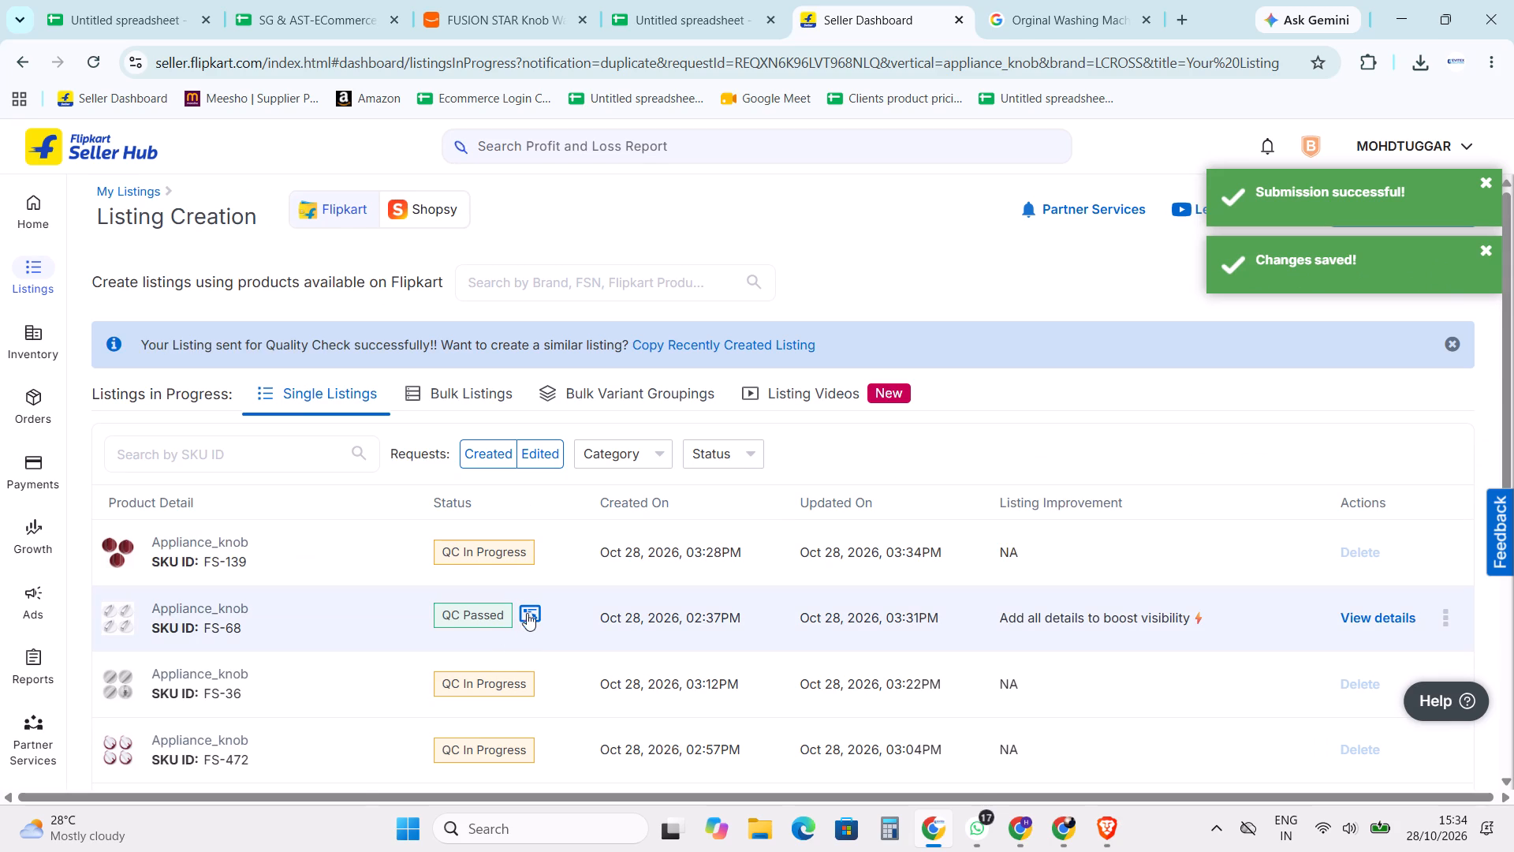
View the live product page of the FS-68 listing, close it and look over the listings in progress.
click(535, 611)
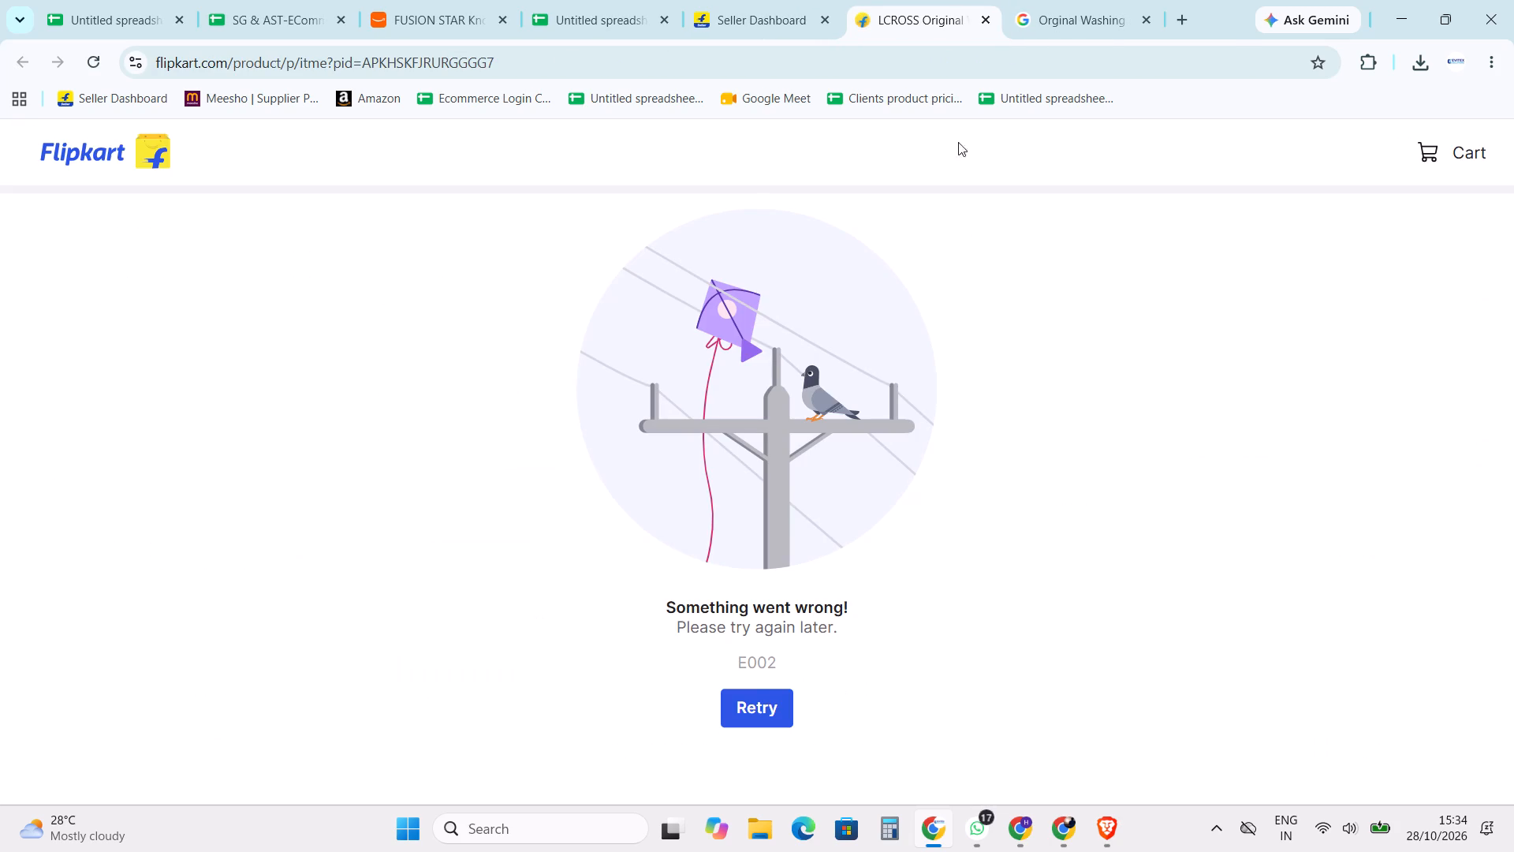
click(992, 22)
scroll(640, 518, down, 3)
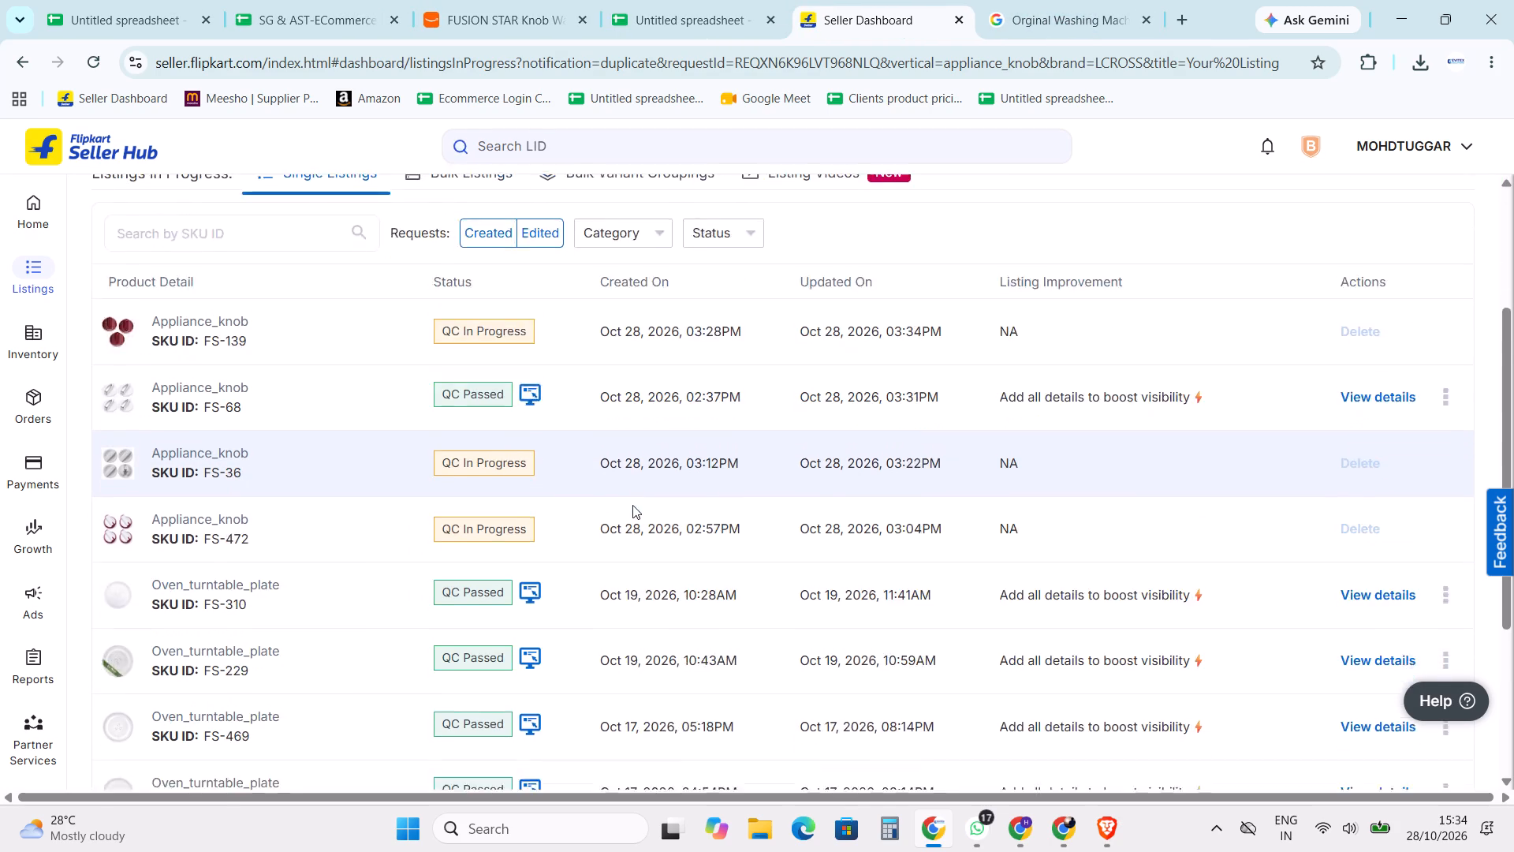
scroll(632, 501, up, 4)
Switch to the Meesho Supplier Panel and reload the catalog uploads to check their QC status.
click(1064, 842)
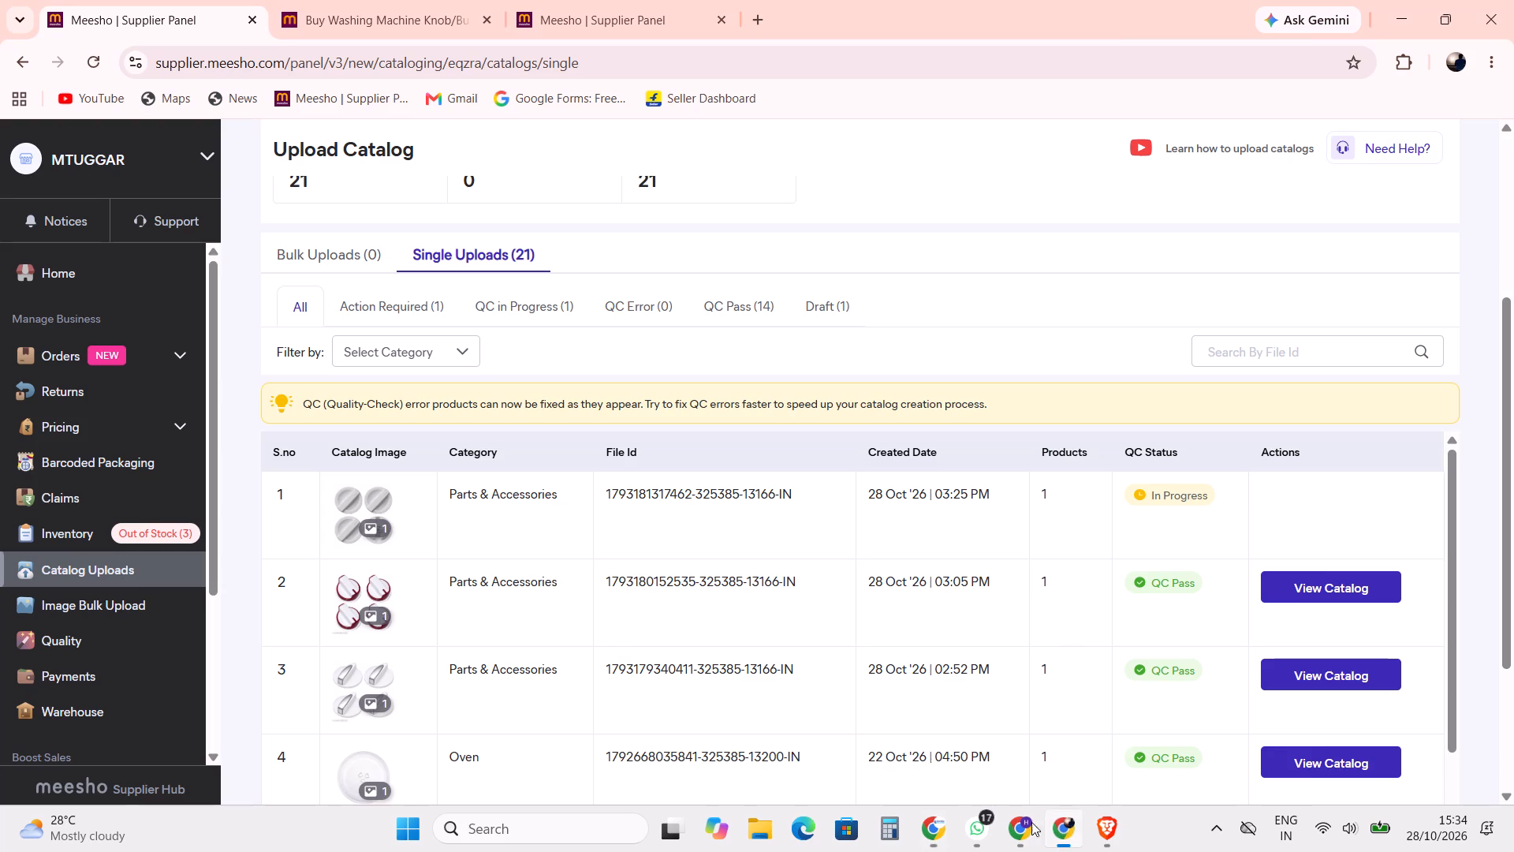
scroll(1016, 529, up, 13)
click(513, 346)
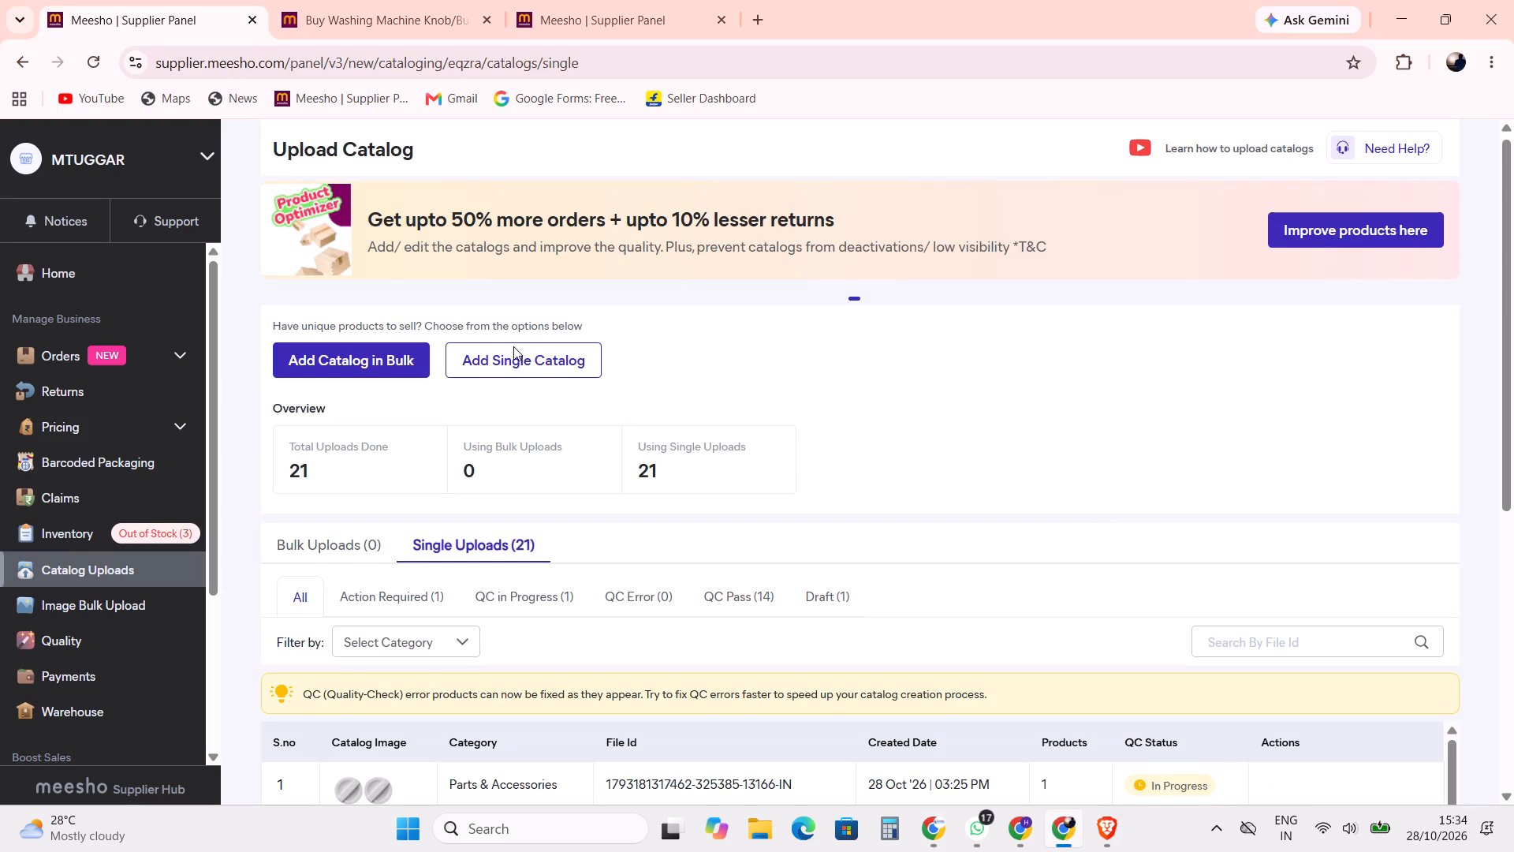
click(108, 69)
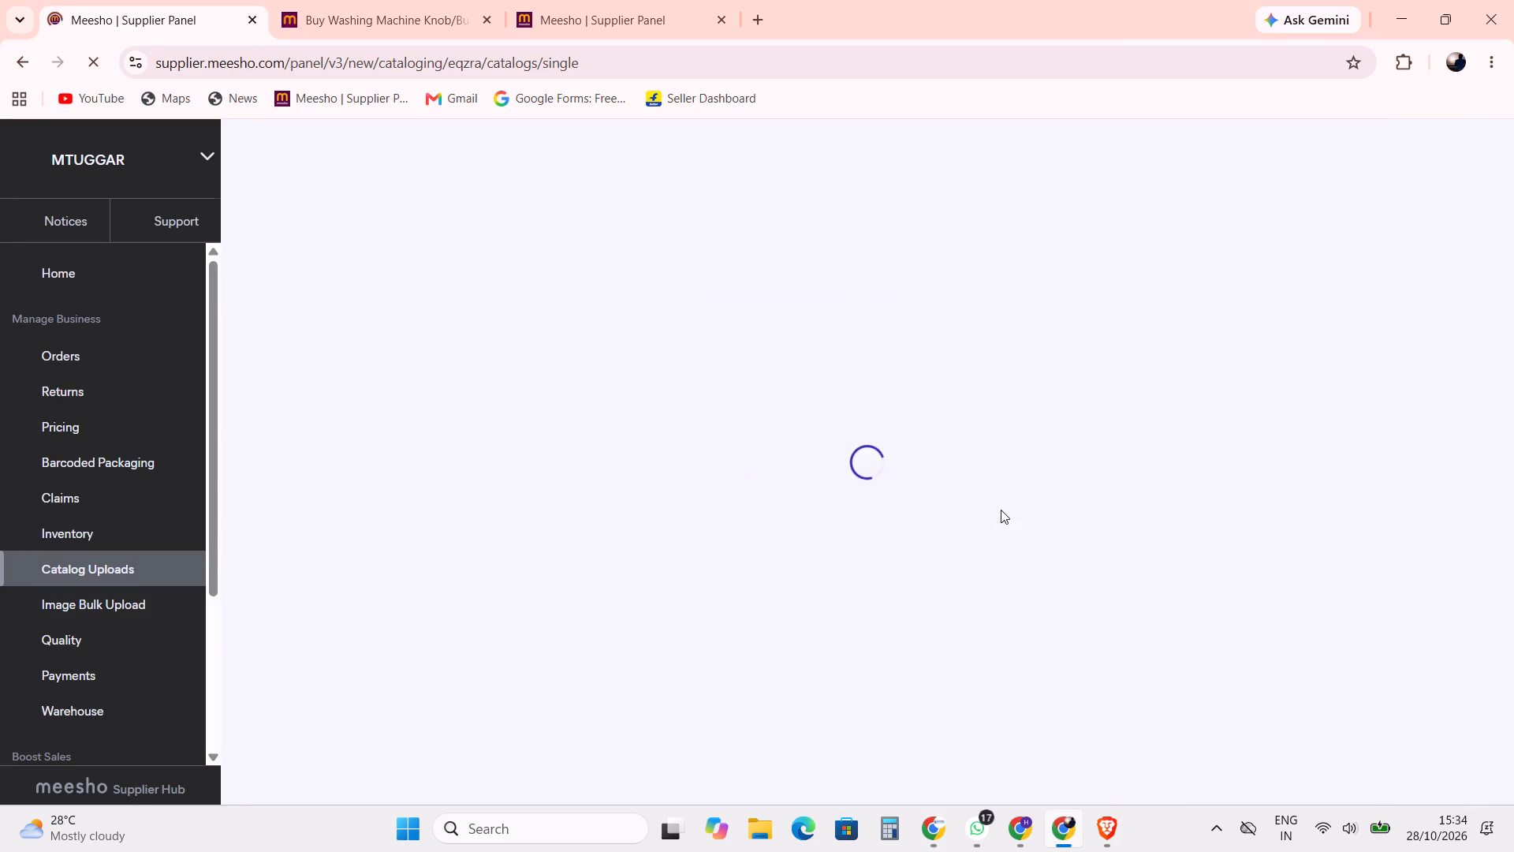
scroll(998, 487, down, 5)
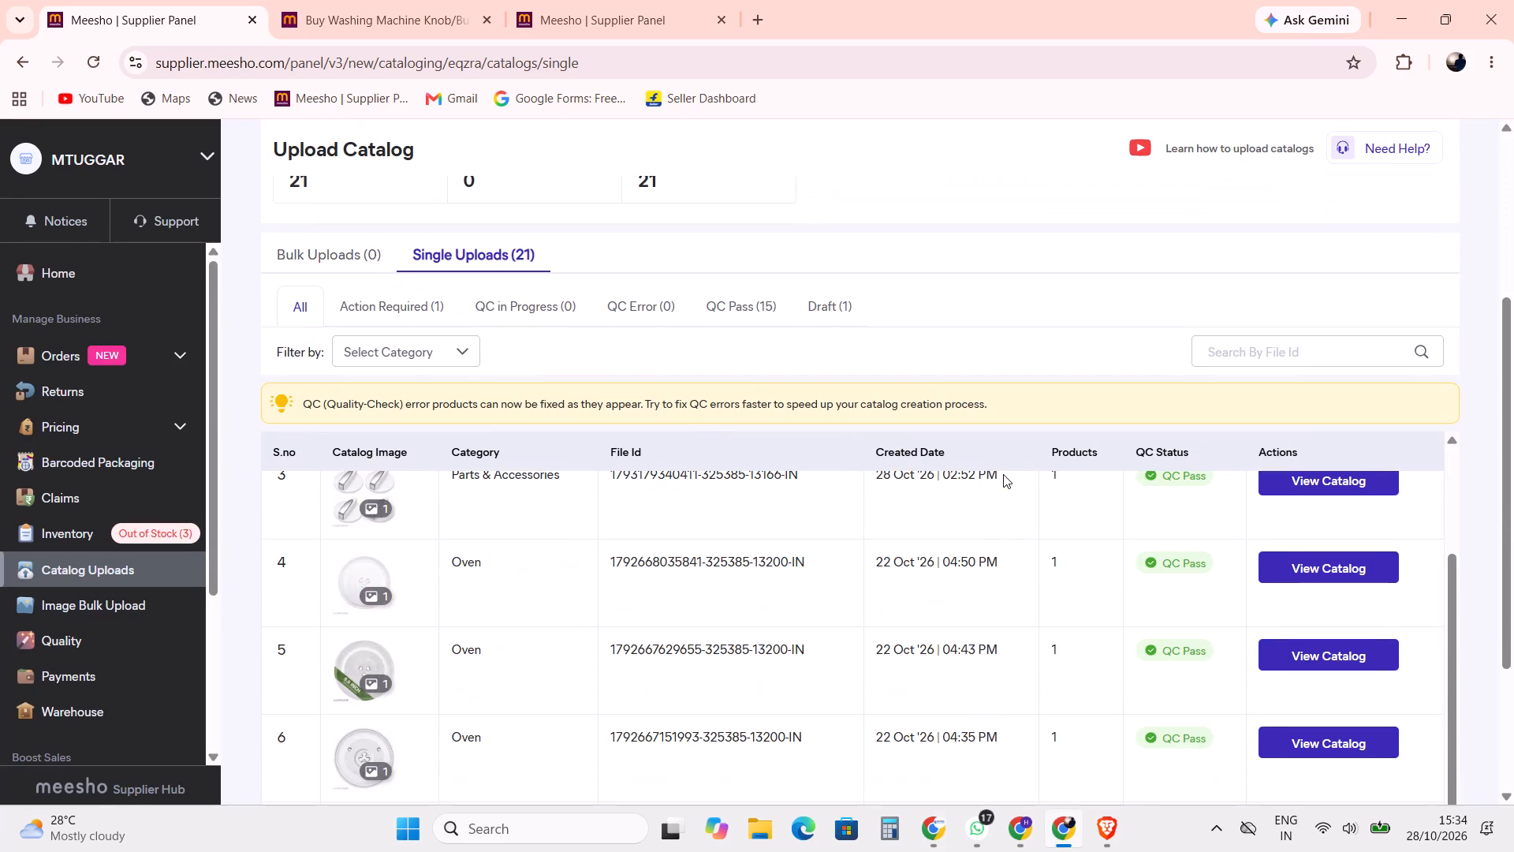
scroll(997, 521, up, 4)
scroll(593, 459, up, 3)
Start a new single catalog under Large Appliances, Parts & Accessories, using the red three-knob picture as the front image.
click(522, 368)
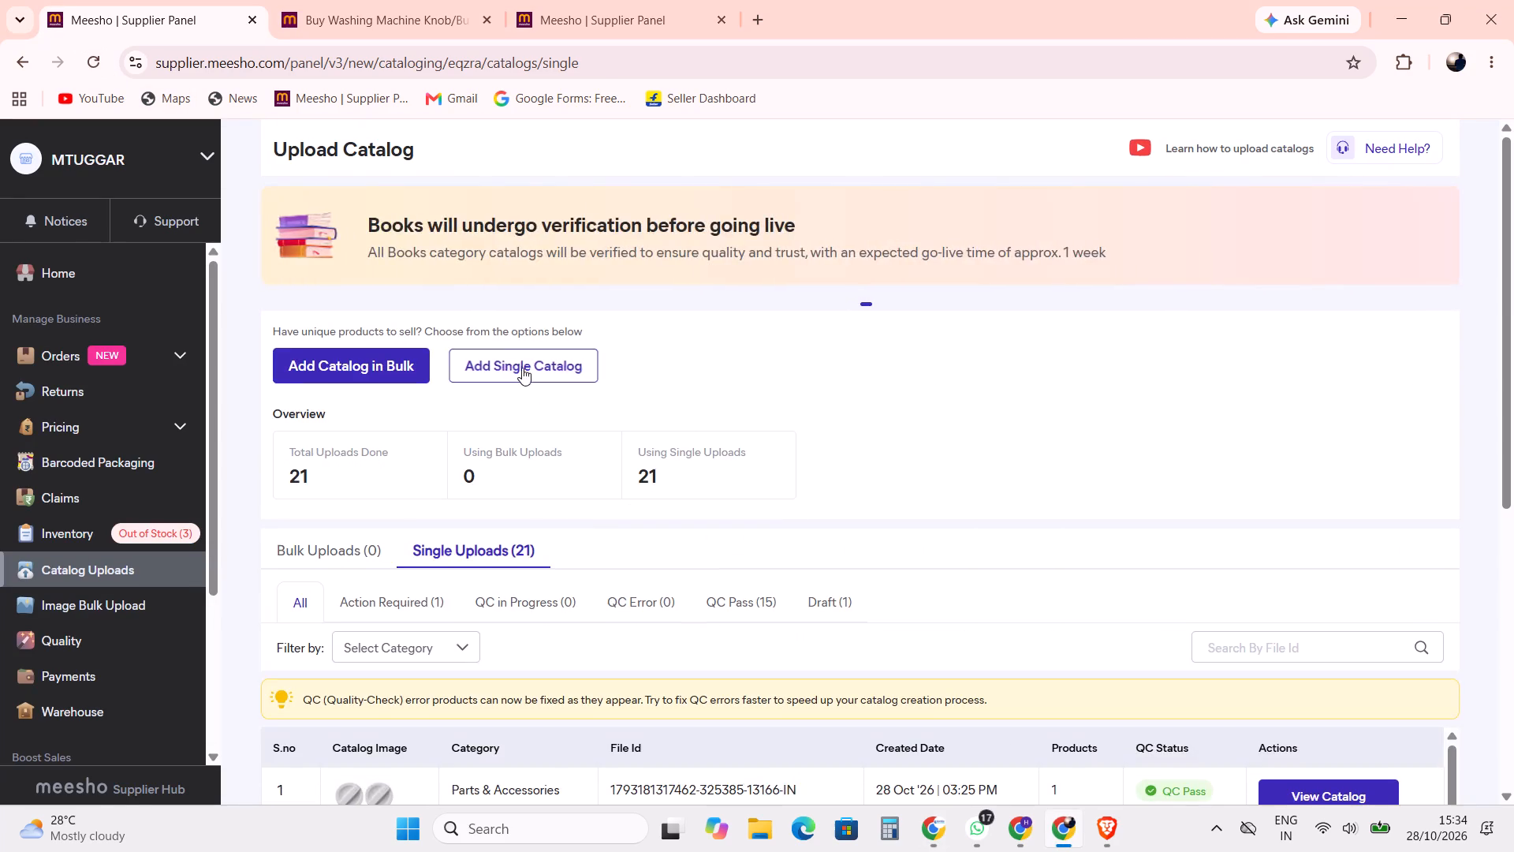
click(518, 383)
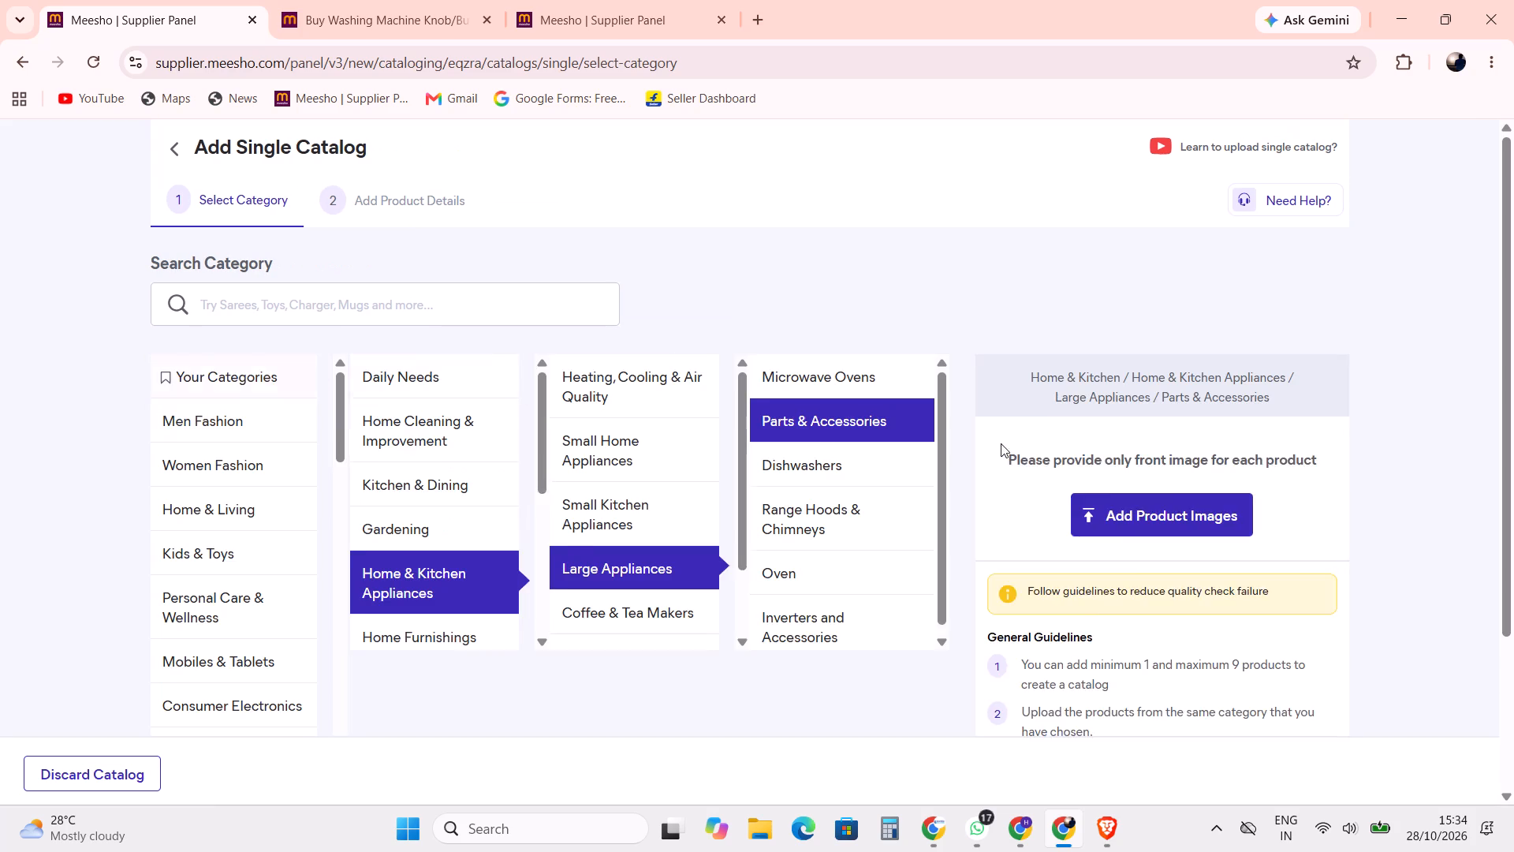
scroll(1030, 425, down, 1)
click(1155, 596)
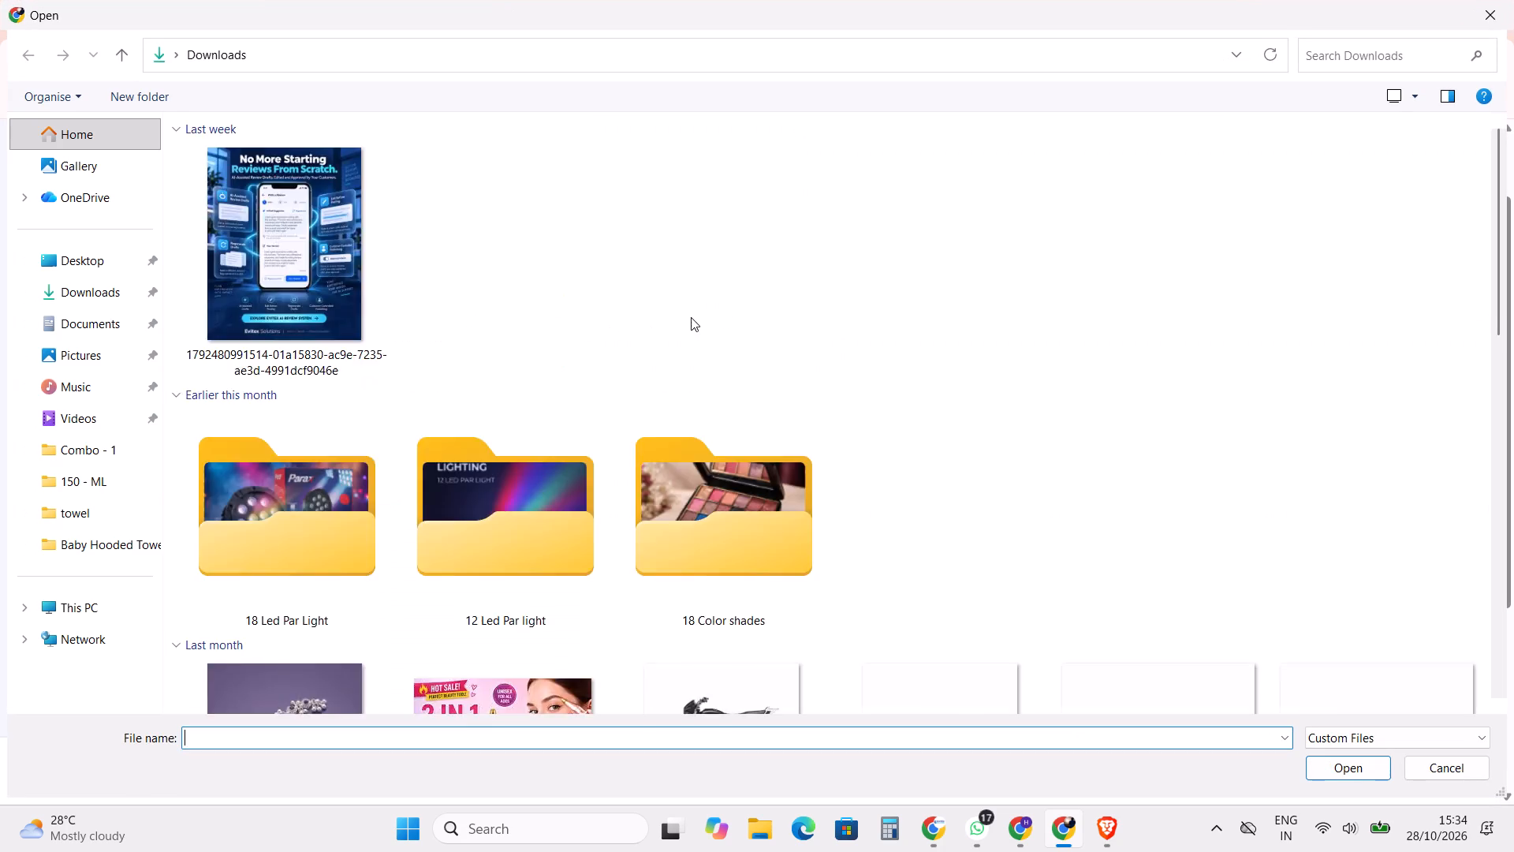
double_click(1091, 211)
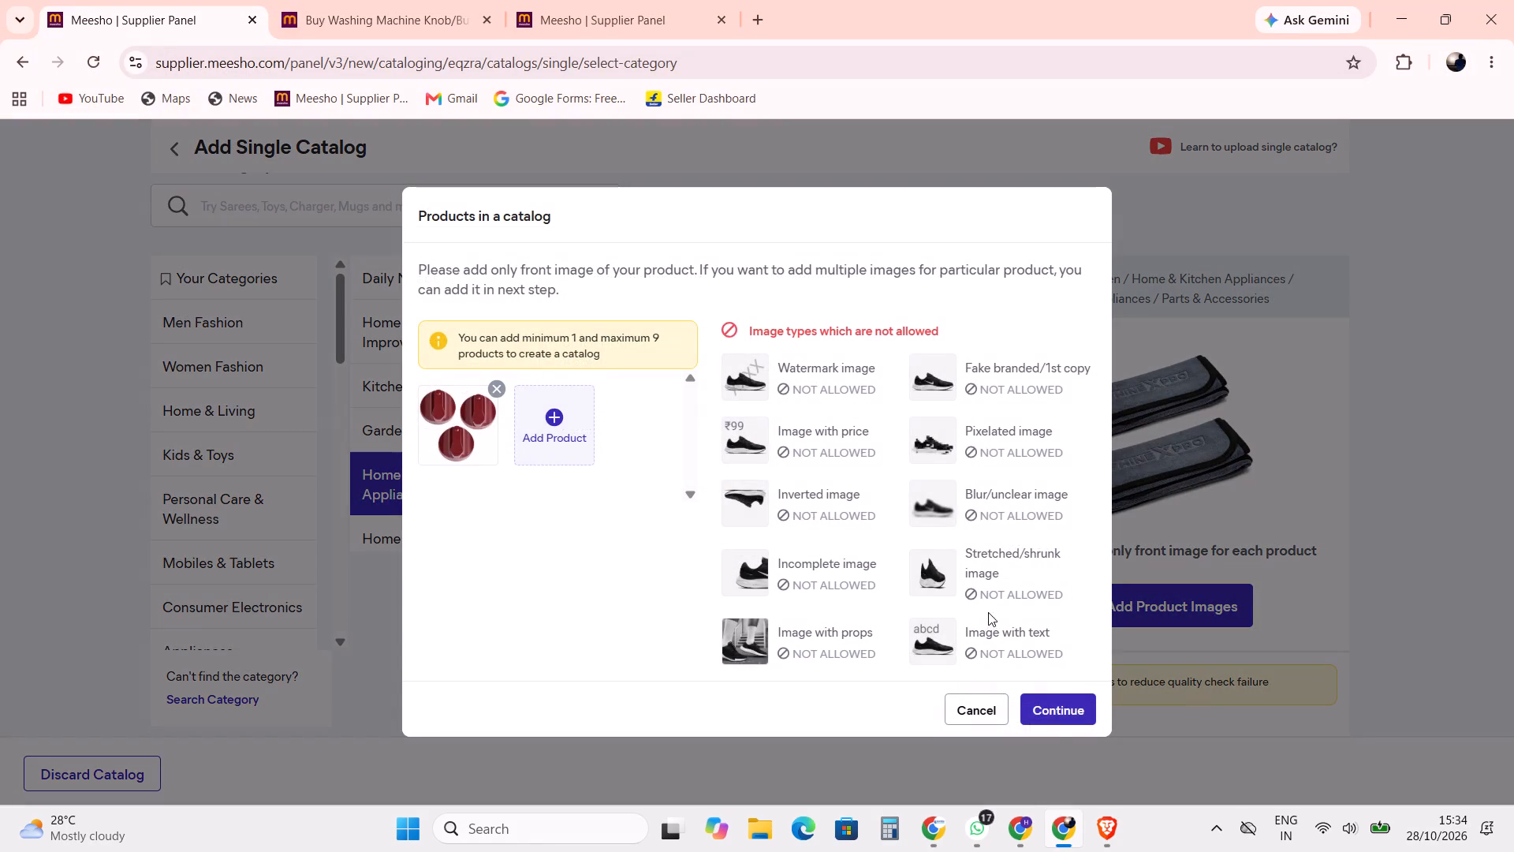
click(1057, 719)
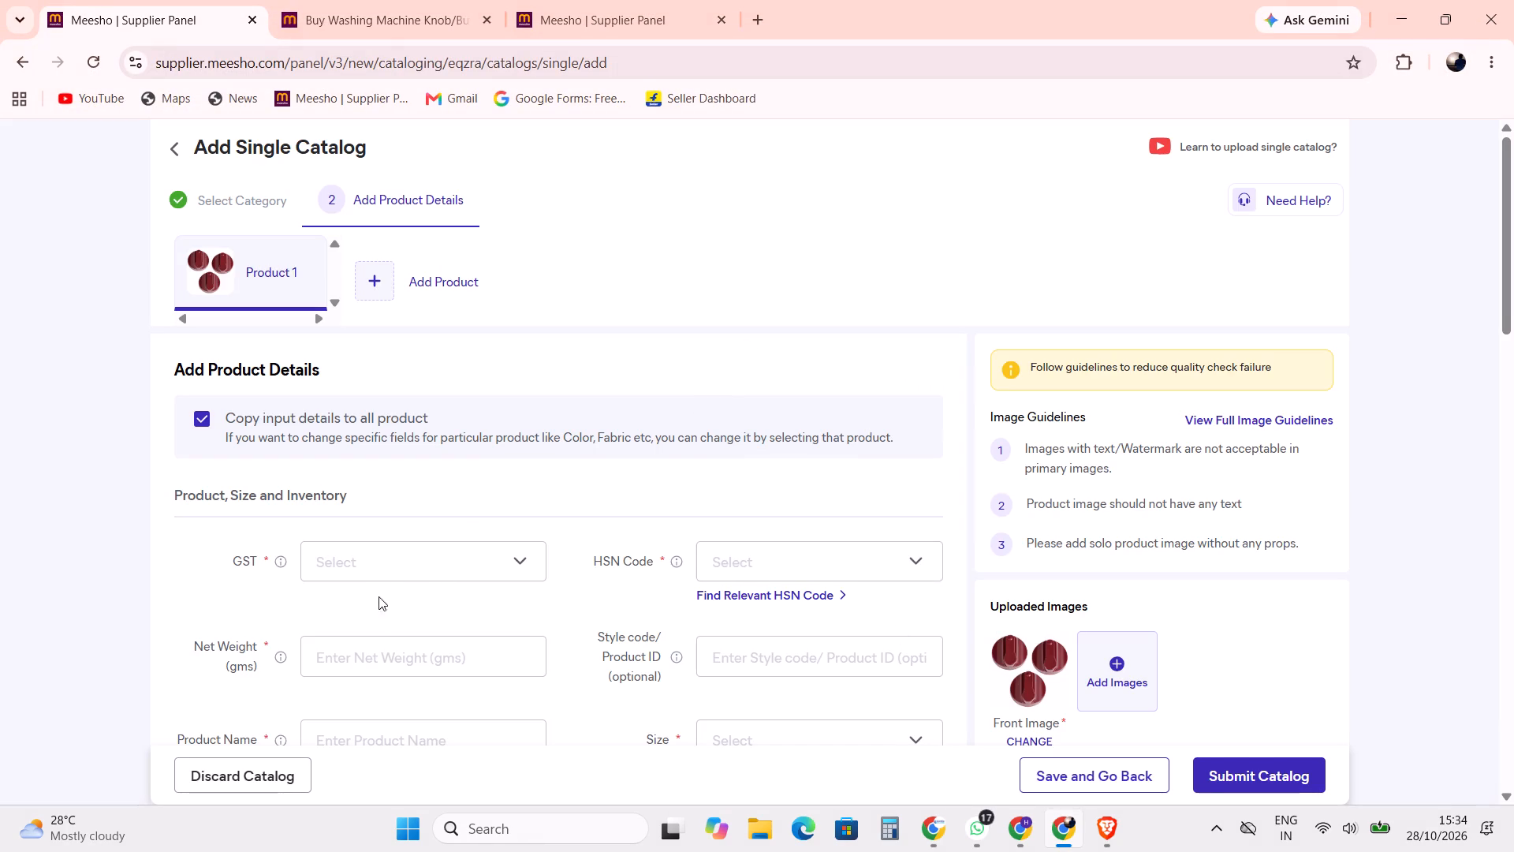
Set the GST to 18 in the new catalog's product details.
click(384, 574)
click(358, 679)
Open the HSN Code choices for the new catalog.
click(749, 562)
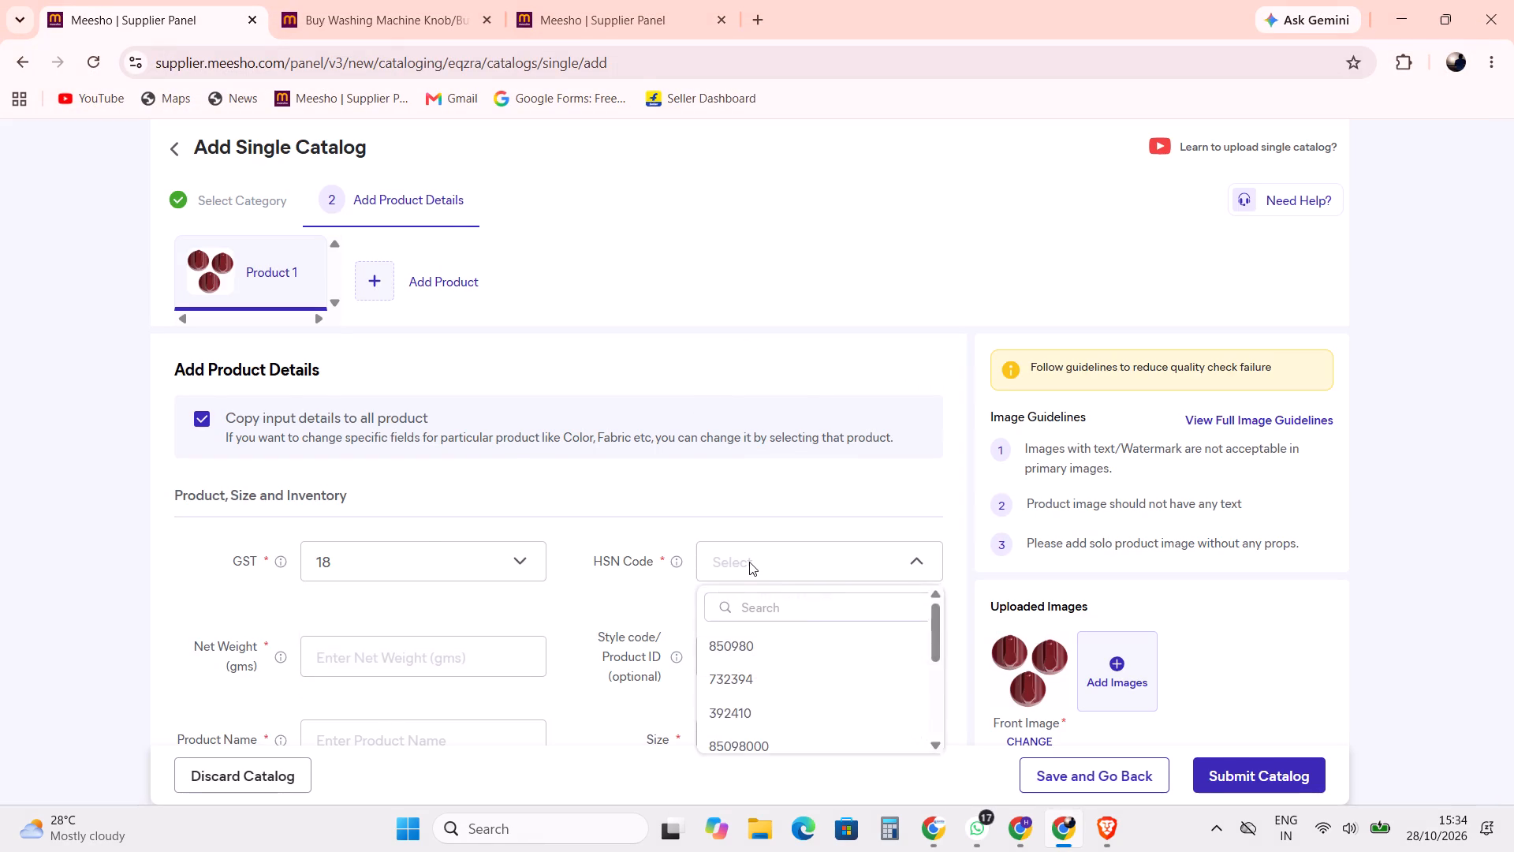
Copy the household-type parts code 84509010 from the Google result and use its first six digits to set the catalog's HSN Code to 845090.
key(alt+Tab)
click(1053, 0)
key(ctrl+c)
key(Tab)
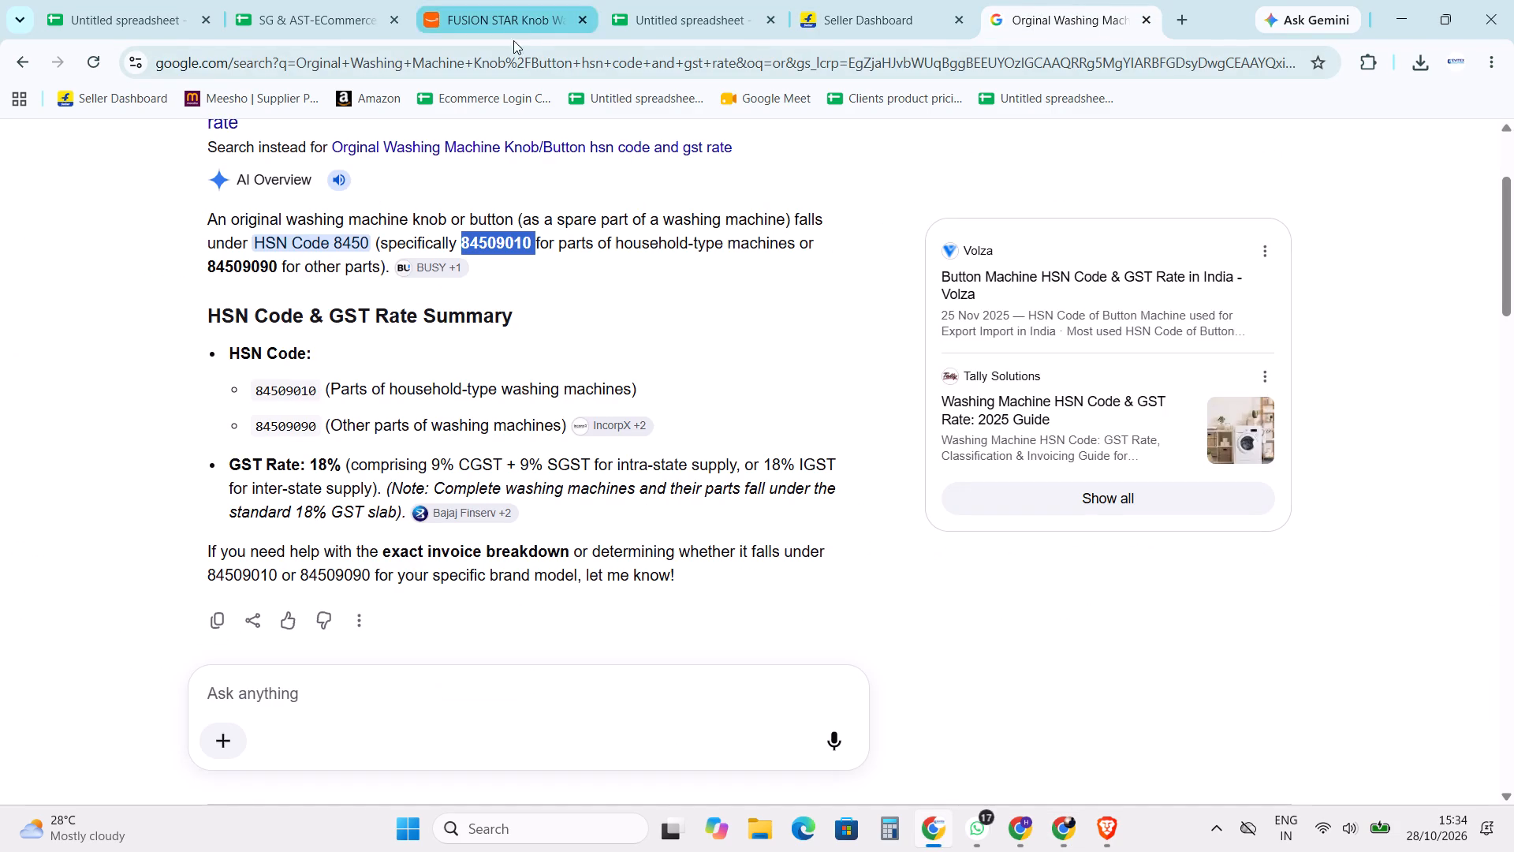
key(alt+Tab)
click(794, 606)
key(ctrl+v)
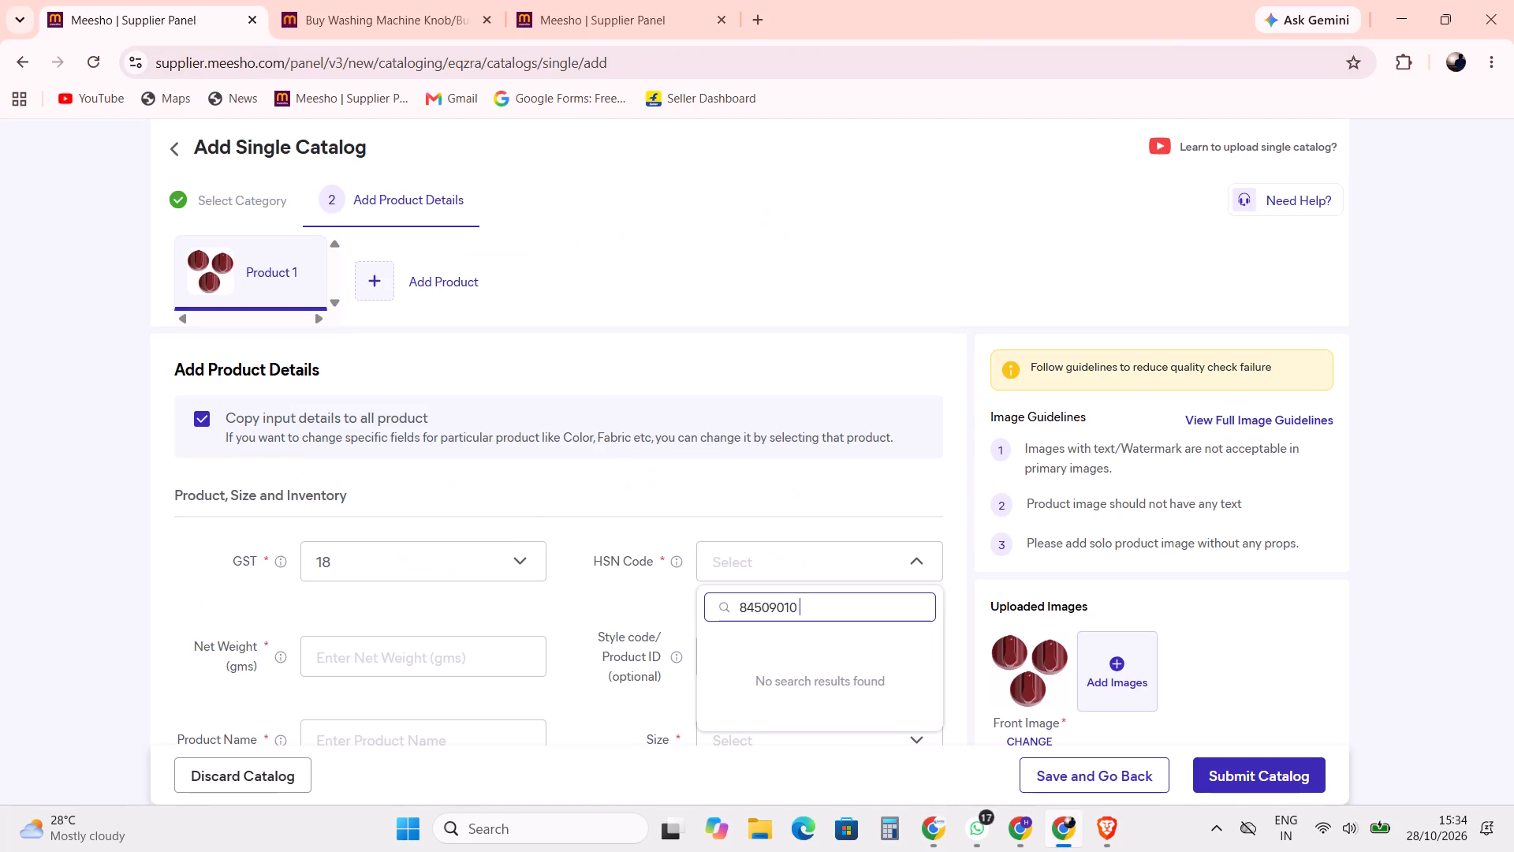
key(BackSpace)
key(BackSpace)
key(BackSpace)
scroll(802, 601, up, 1)
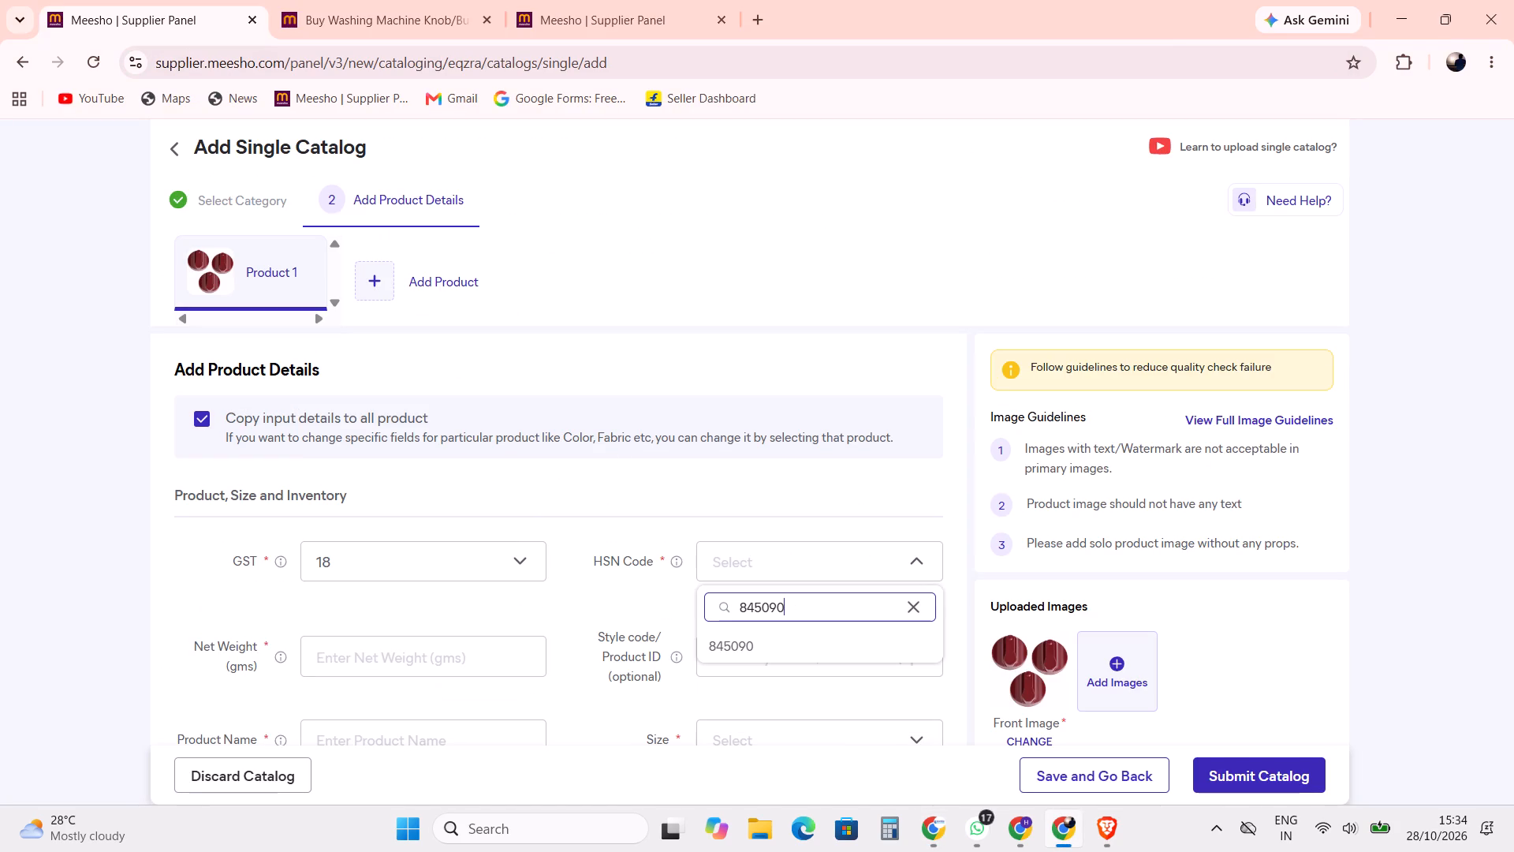
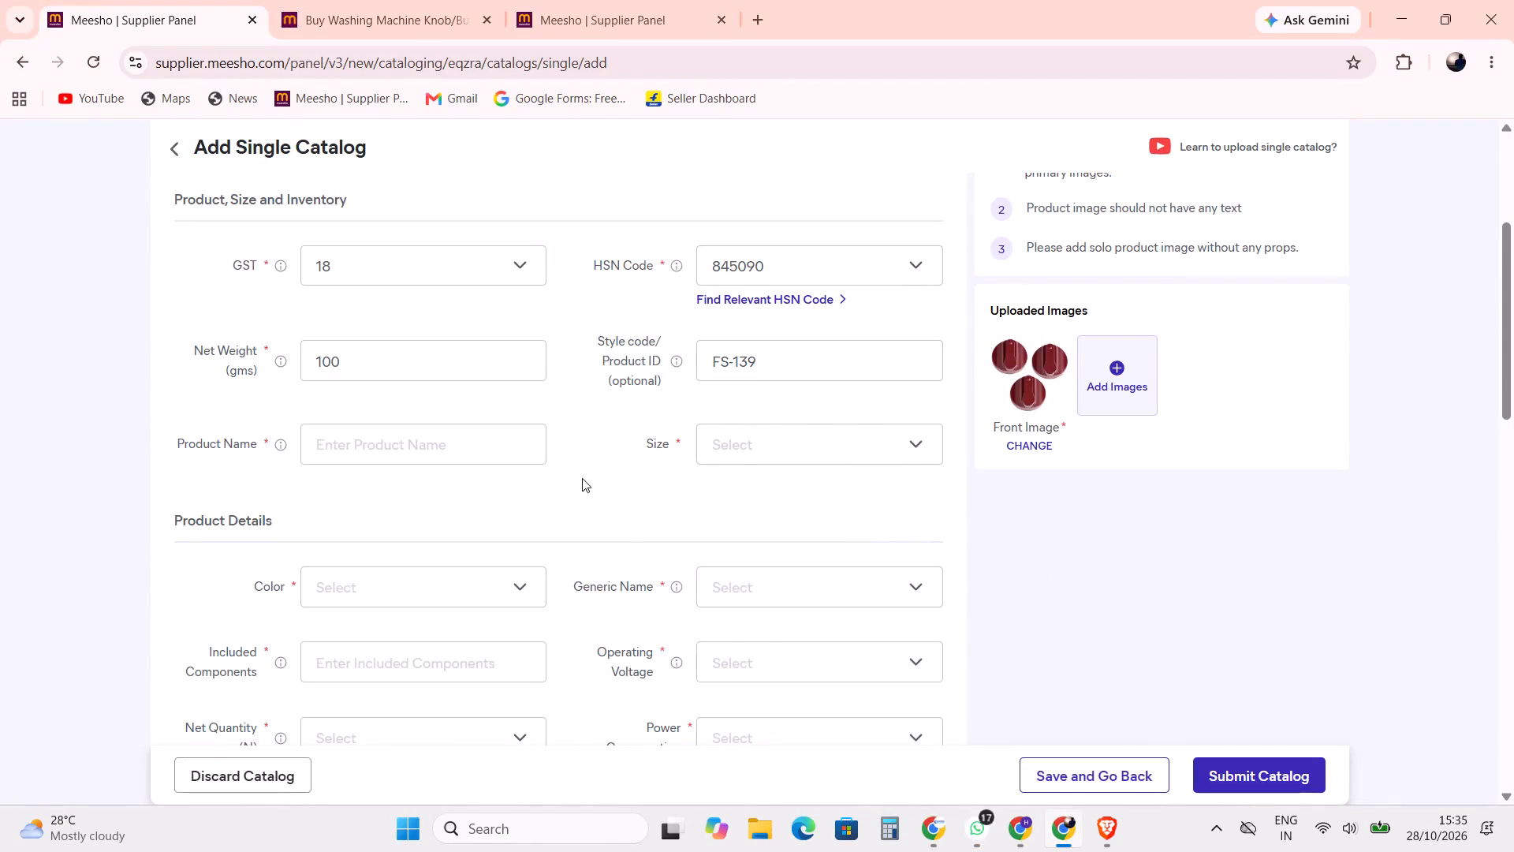
Switch to the Amazon listing of the FUSION STAR red knob set to get the title for the catalog's product name.
scroll(578, 475, down, 1)
click(358, 326)
key(alt+Tab)
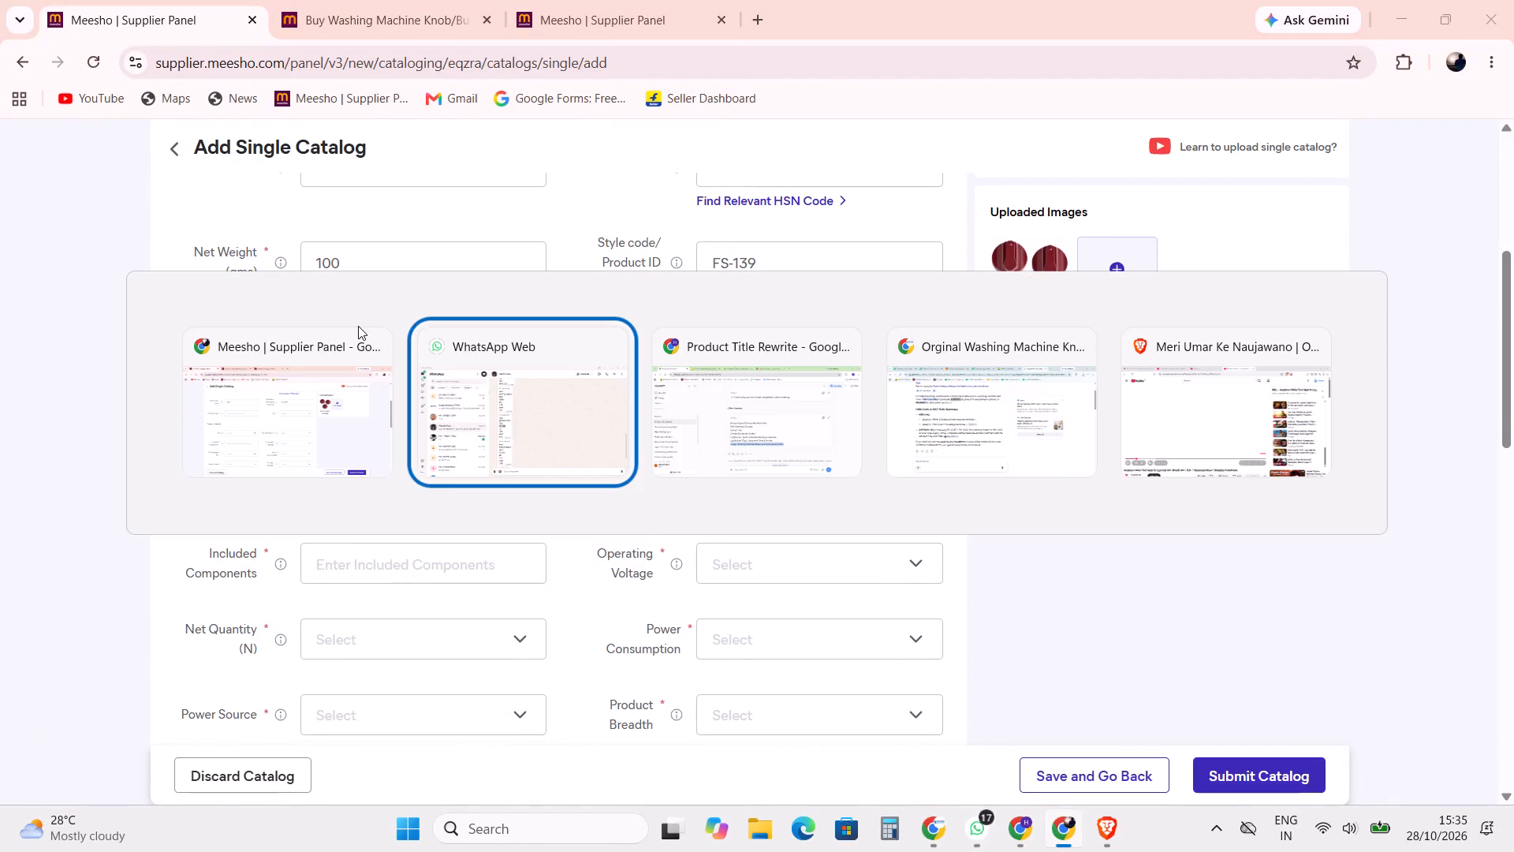
key(alt+Tab)
key(alt+Tab)
click(469, 0)
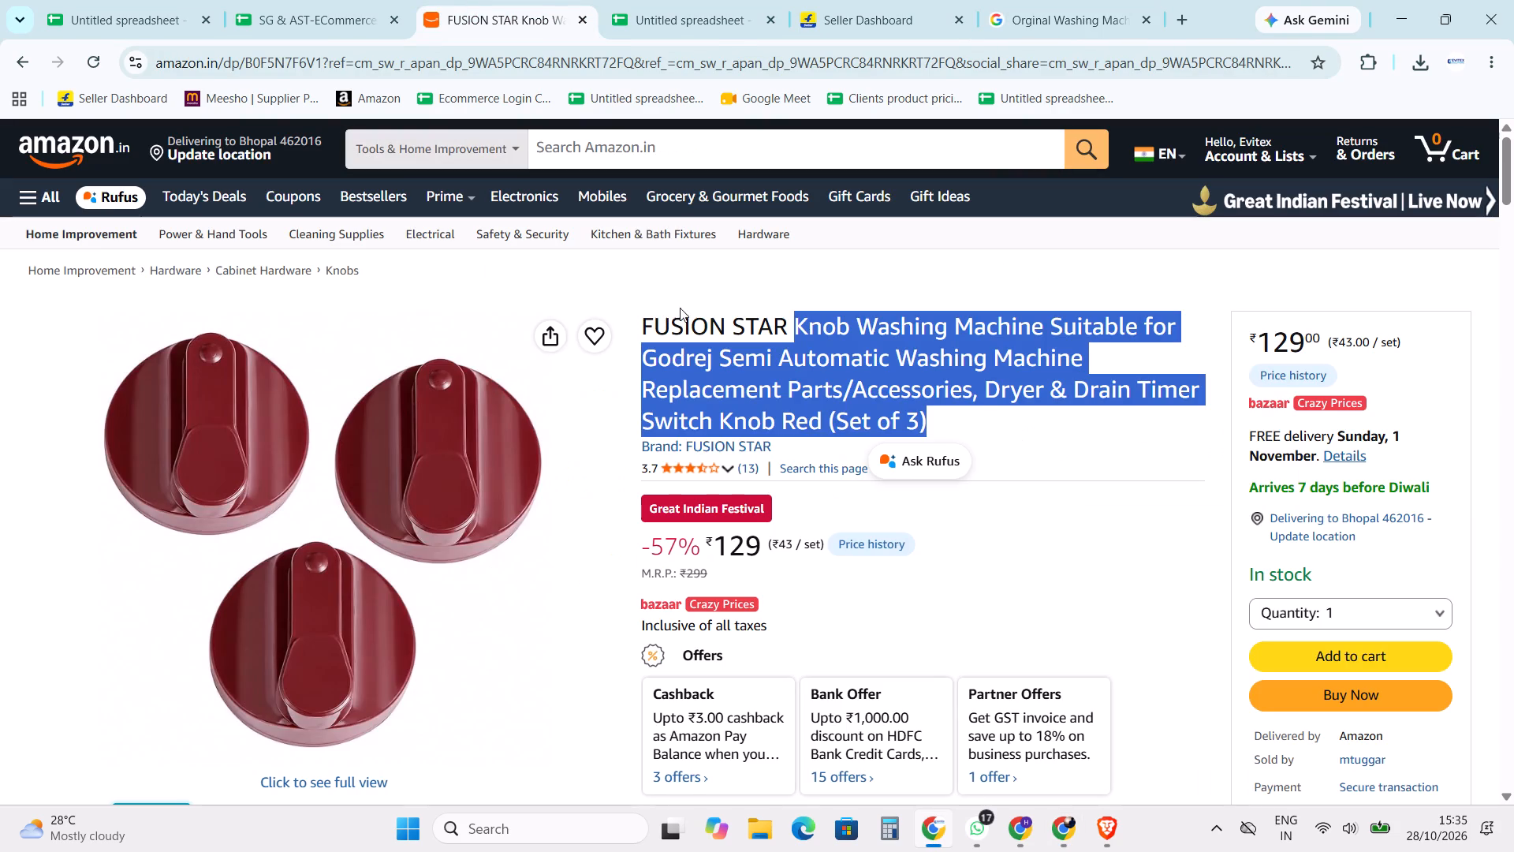
Copy the full title of the red knob set from its Amazon listing into the Meesho catalog's Product Name.
triple_click(696, 330)
key(ctrl+c)
key(ctrl+c)
key(alt+Tab)
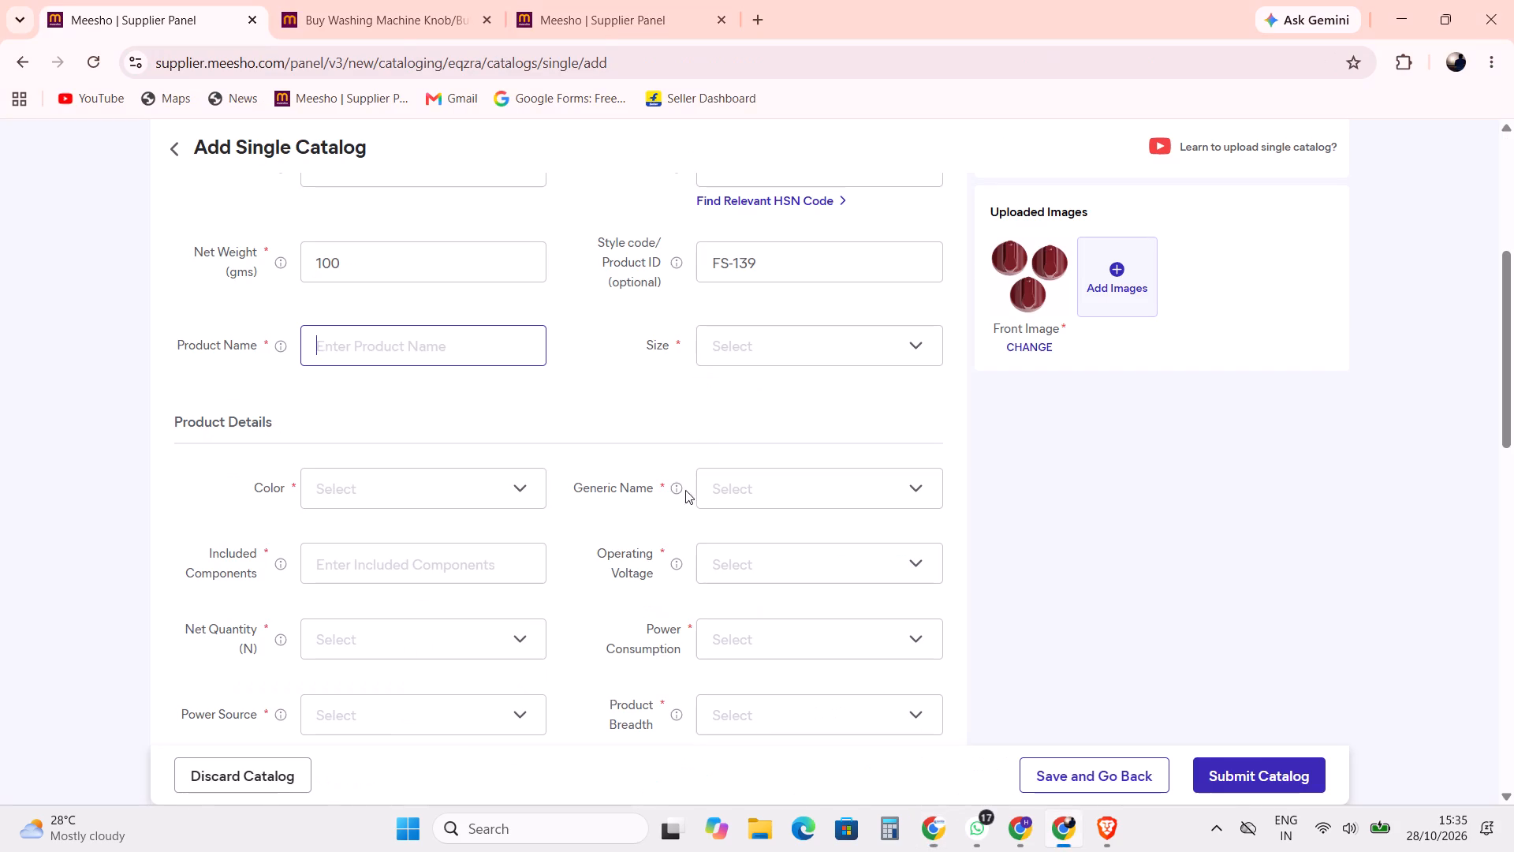
key(ctrl+v)
Replace the brand FUSION STAR at the start of the product name with LCROSS.
key(ctrl+Left)
key(ctrl+Left)
key(ctrl+Left)
key(ctrl+Left)
key(ctrl+Left)
key(ctrl+Left)
key(ctrl+Left)
key(ctrl+Left)
key(ctrl+Left)
key(ctrl+Left)
key(ctrl+Left)
key(ctrl+Left)
key(ctrl+Left)
key(ctrl+Left)
key(ctrl+Left)
key(ctrl+Left)
key(ctrl+Left)
key(ctrl+Left)
key(ctrl+Left)
key(ctrl+Left)
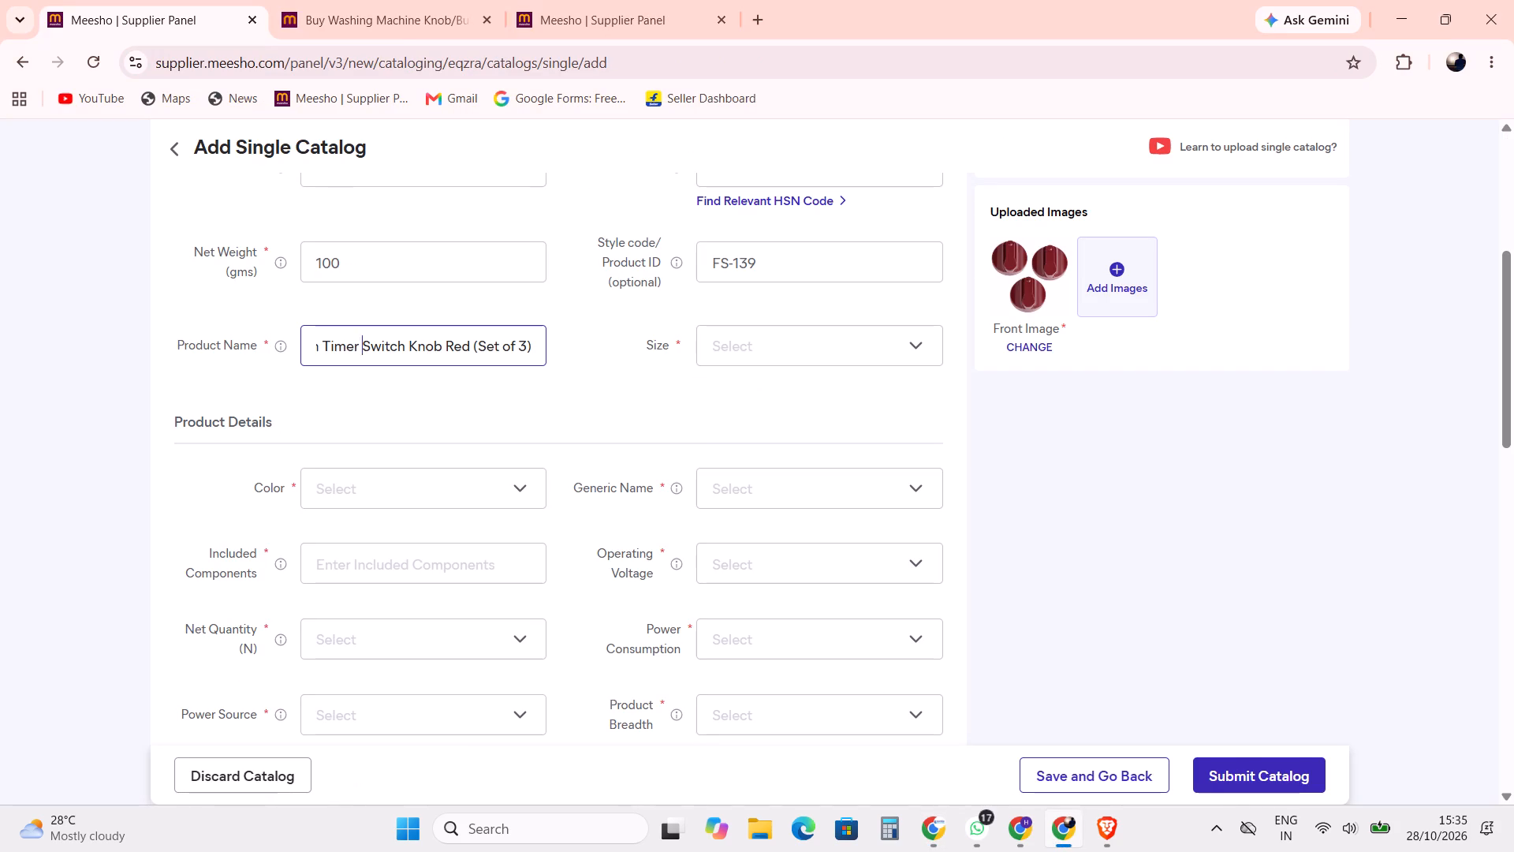
key(ctrl+shift+Right)
key(ctrl+shift+Right)
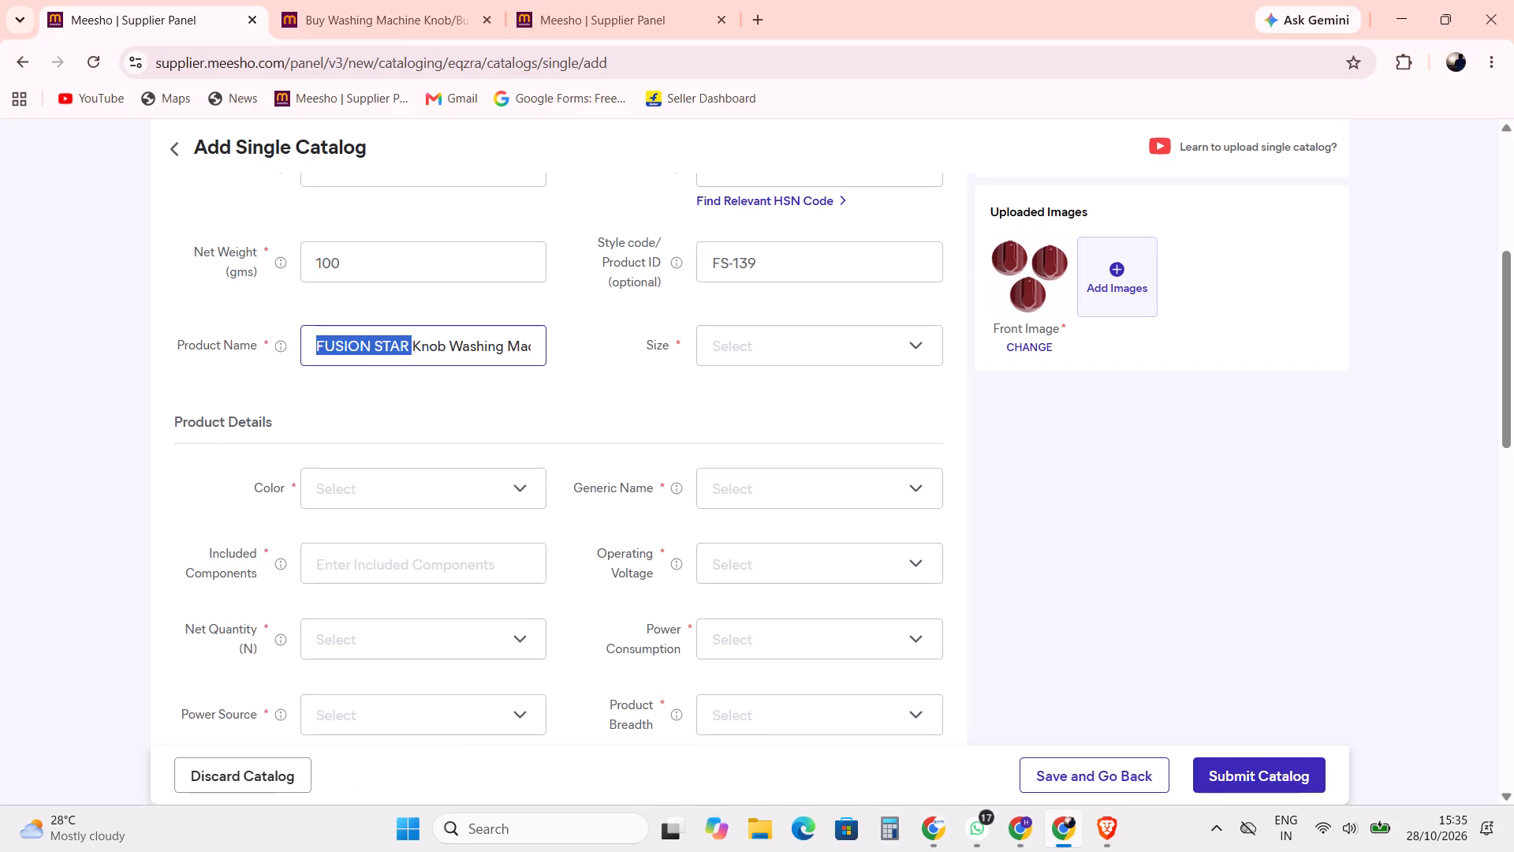
text(LCROSS)
key(space)
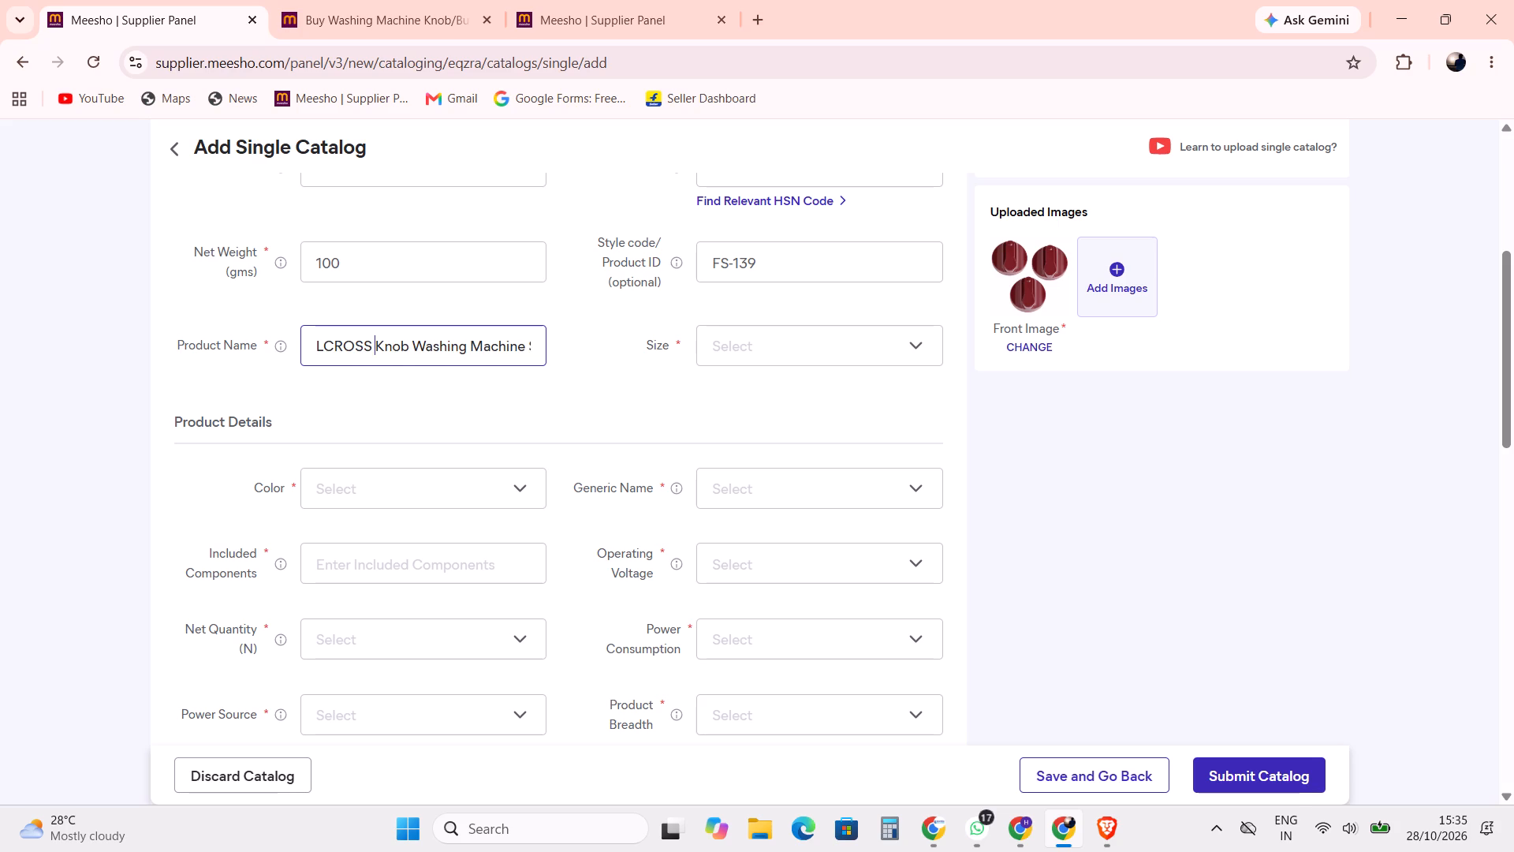
click(1188, 390)
Set the catalog's size to Free Size and apply it.
click(788, 352)
click(722, 403)
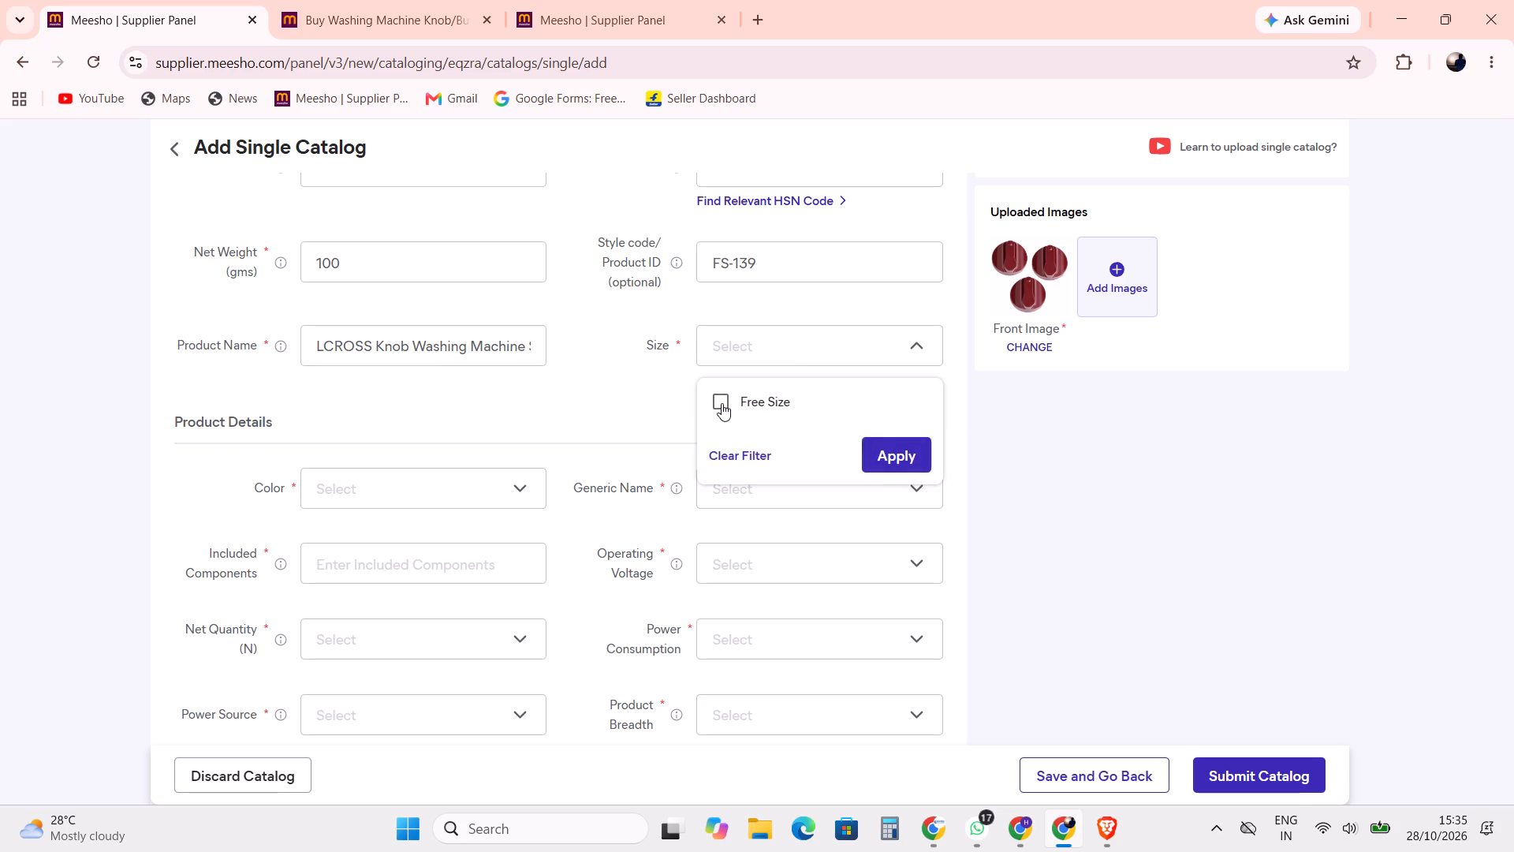
click(927, 461)
click(1144, 496)
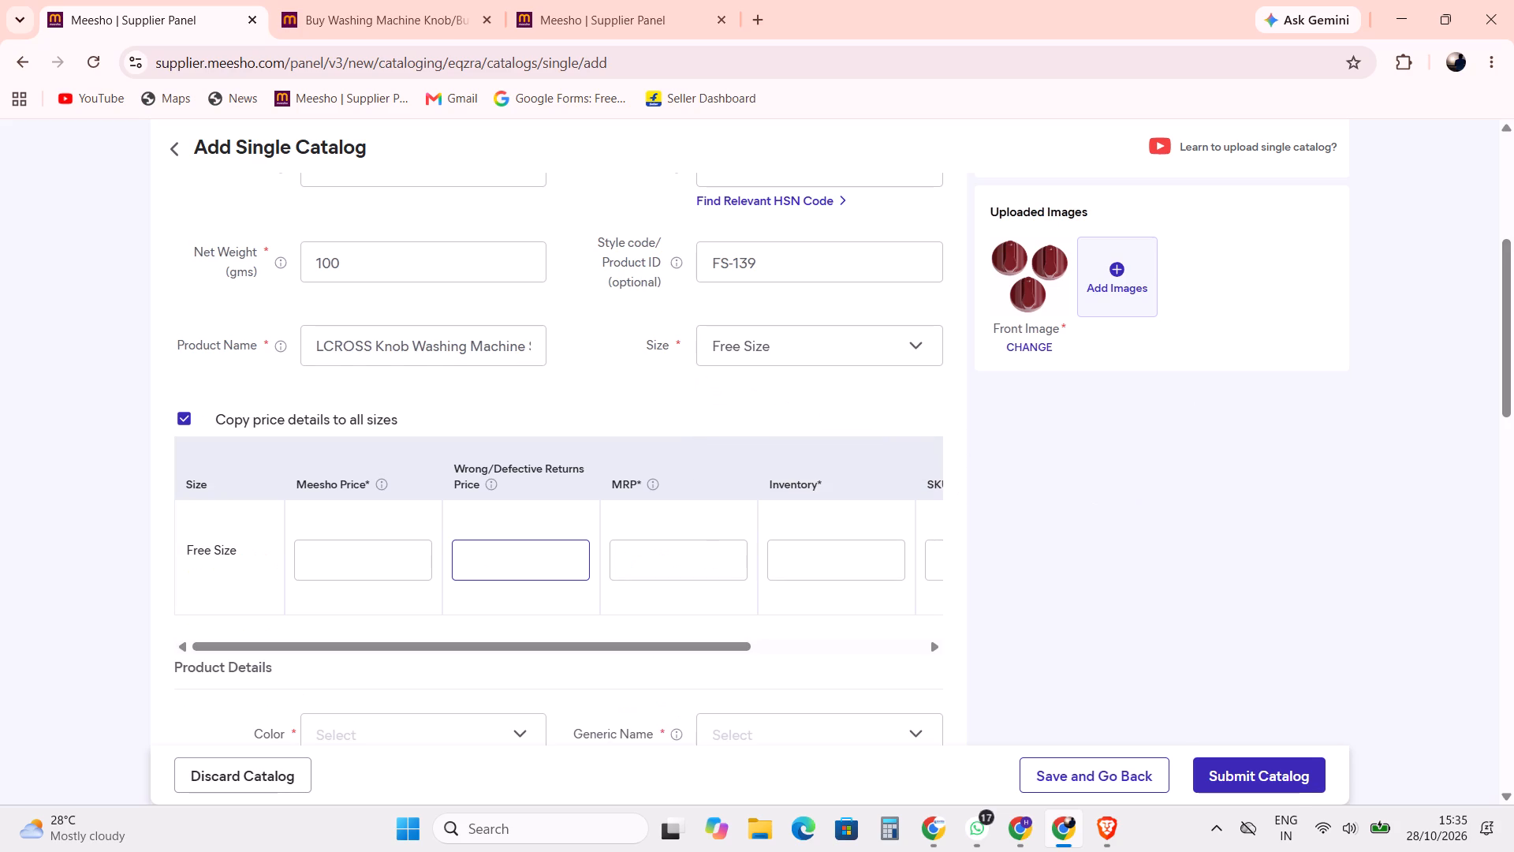
Switch back to the Amazon listing of the red Godrej knob set.
key(alt+Tab)
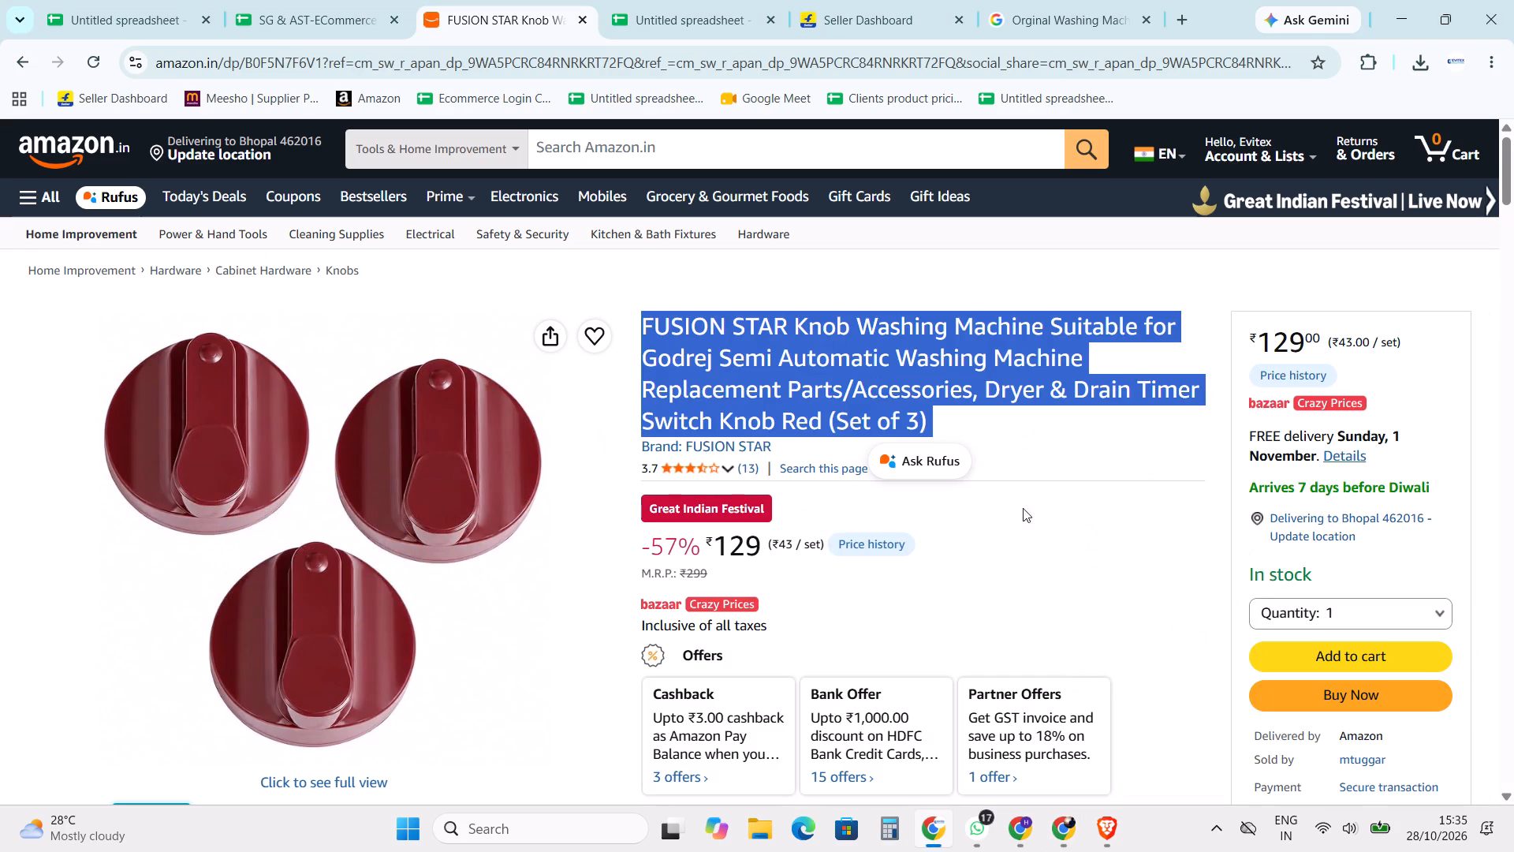
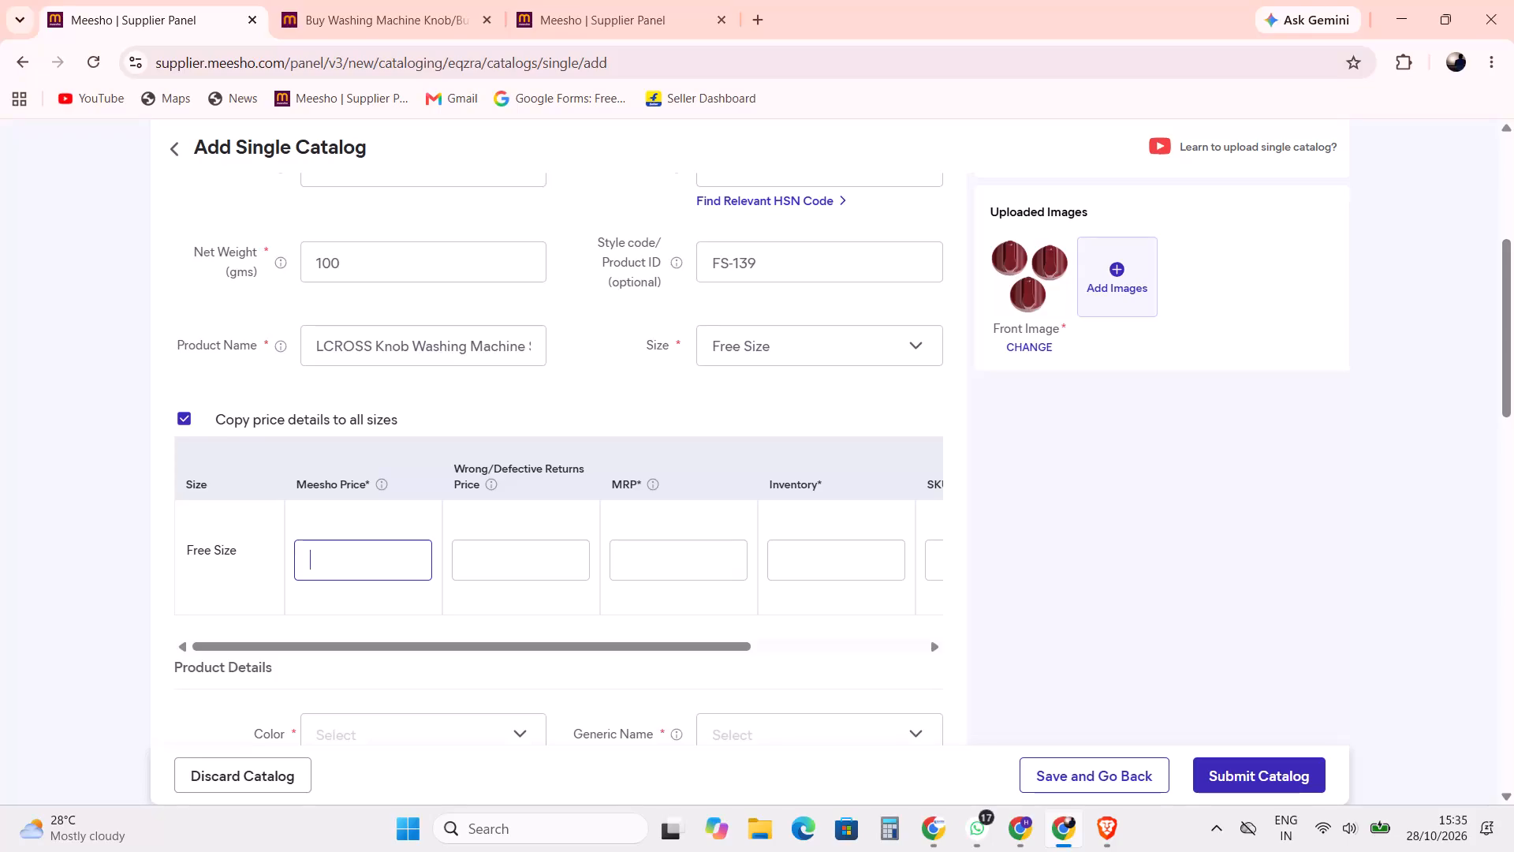
Set the Free Size row's Meesho price to 110, wrong/defective returns price to 109, MRP to 300 and inventory to 200.
text(10)
click(524, 562)
double_click(480, 555)
text(109)
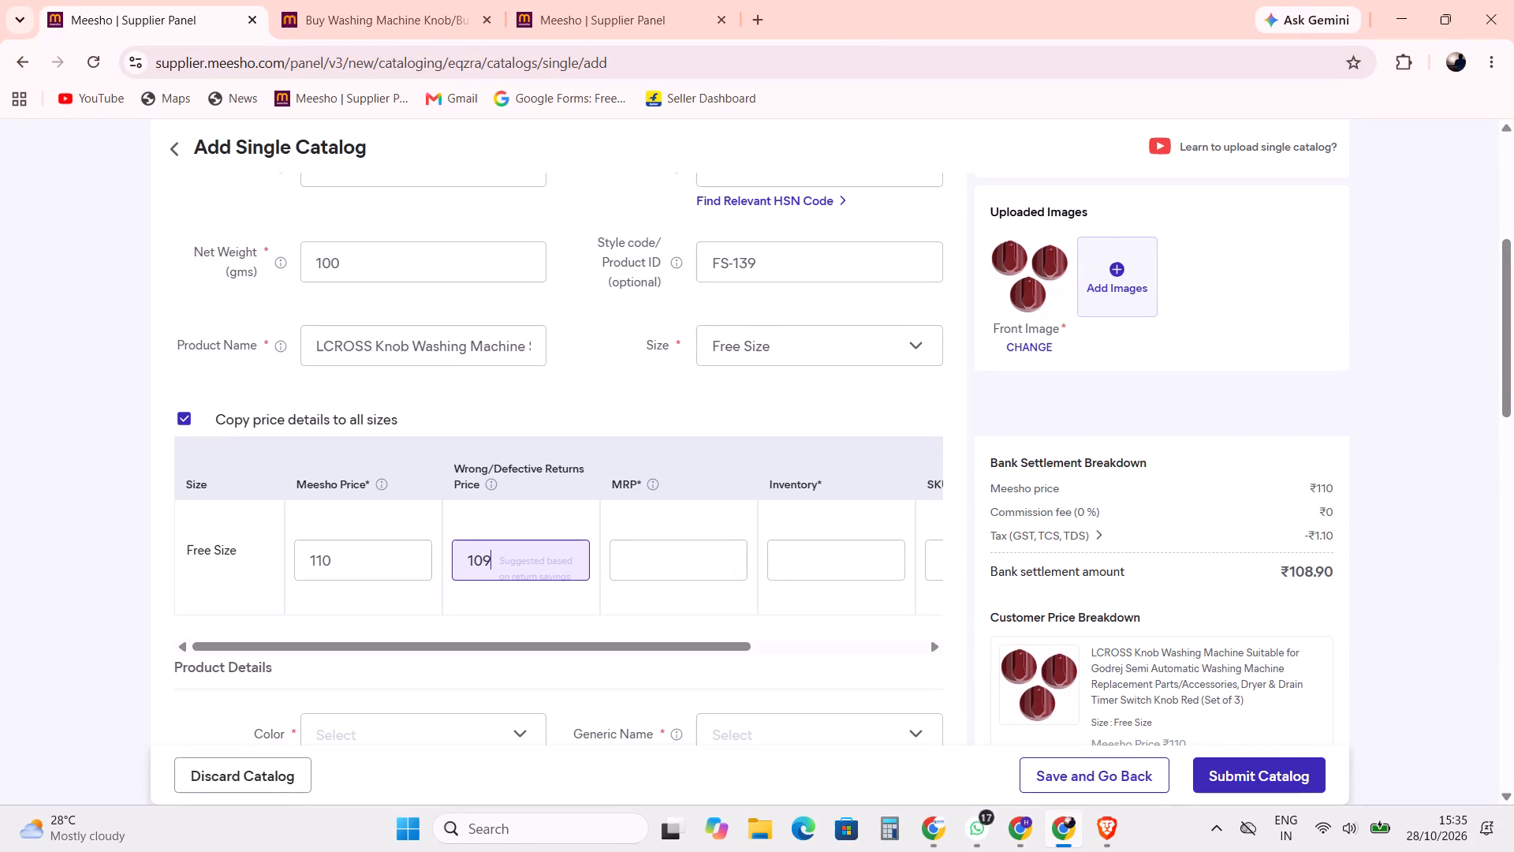
click(663, 544)
text(300)
click(830, 544)
text(12)
key(BackSpace)
key(BackSpace)
text(200)
click(119, 510)
Set the color to Red, generic name to Parts & Accessories and included components to Washing Machine Knob Set of 3.
scroll(635, 373, down, 4)
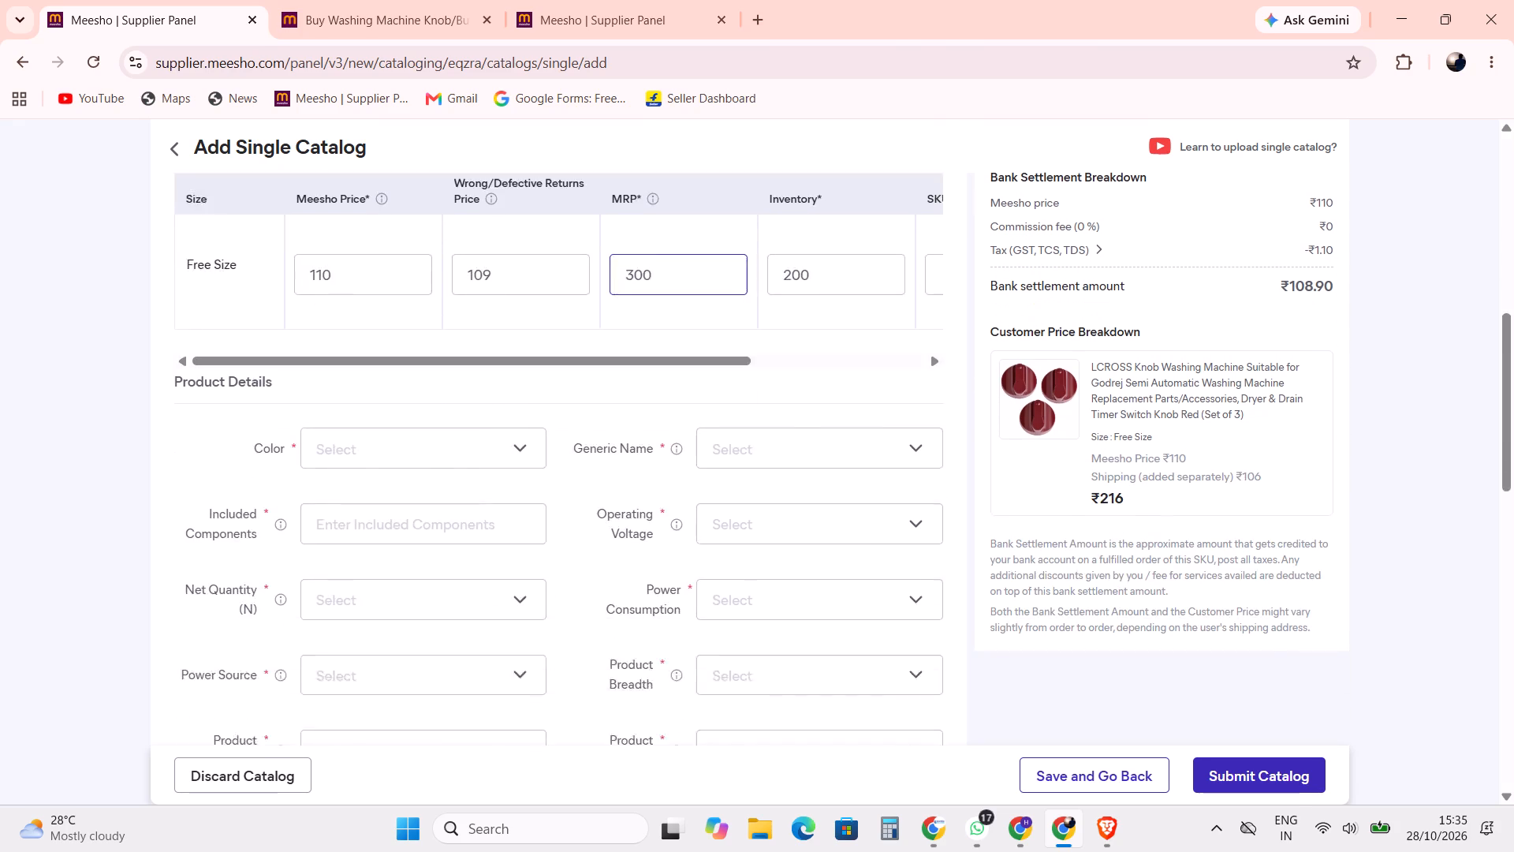
click(459, 335)
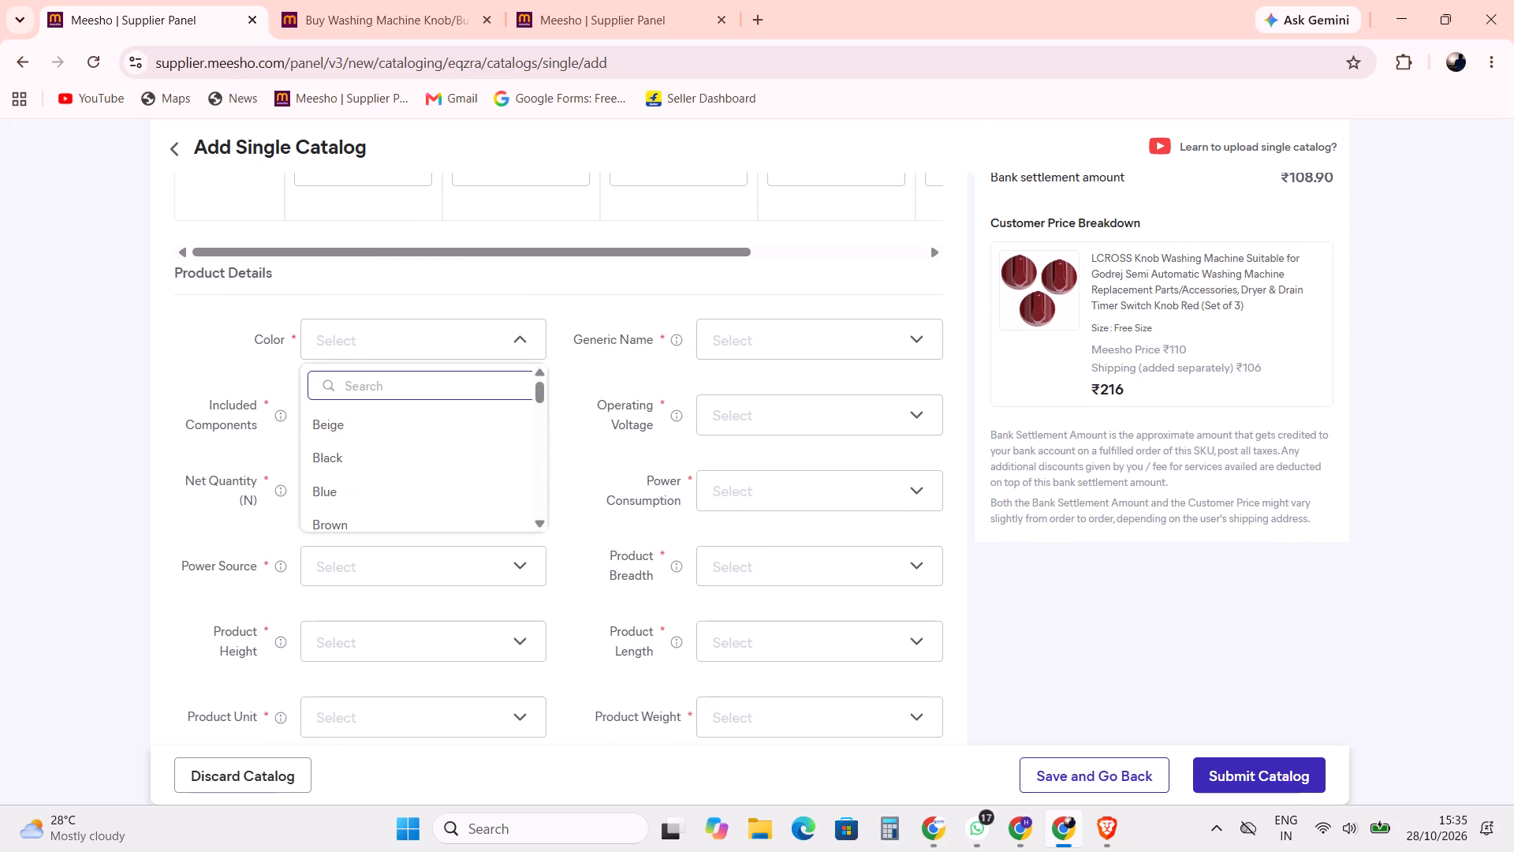
click(375, 389)
text(re)
key(d)
click(378, 424)
click(744, 331)
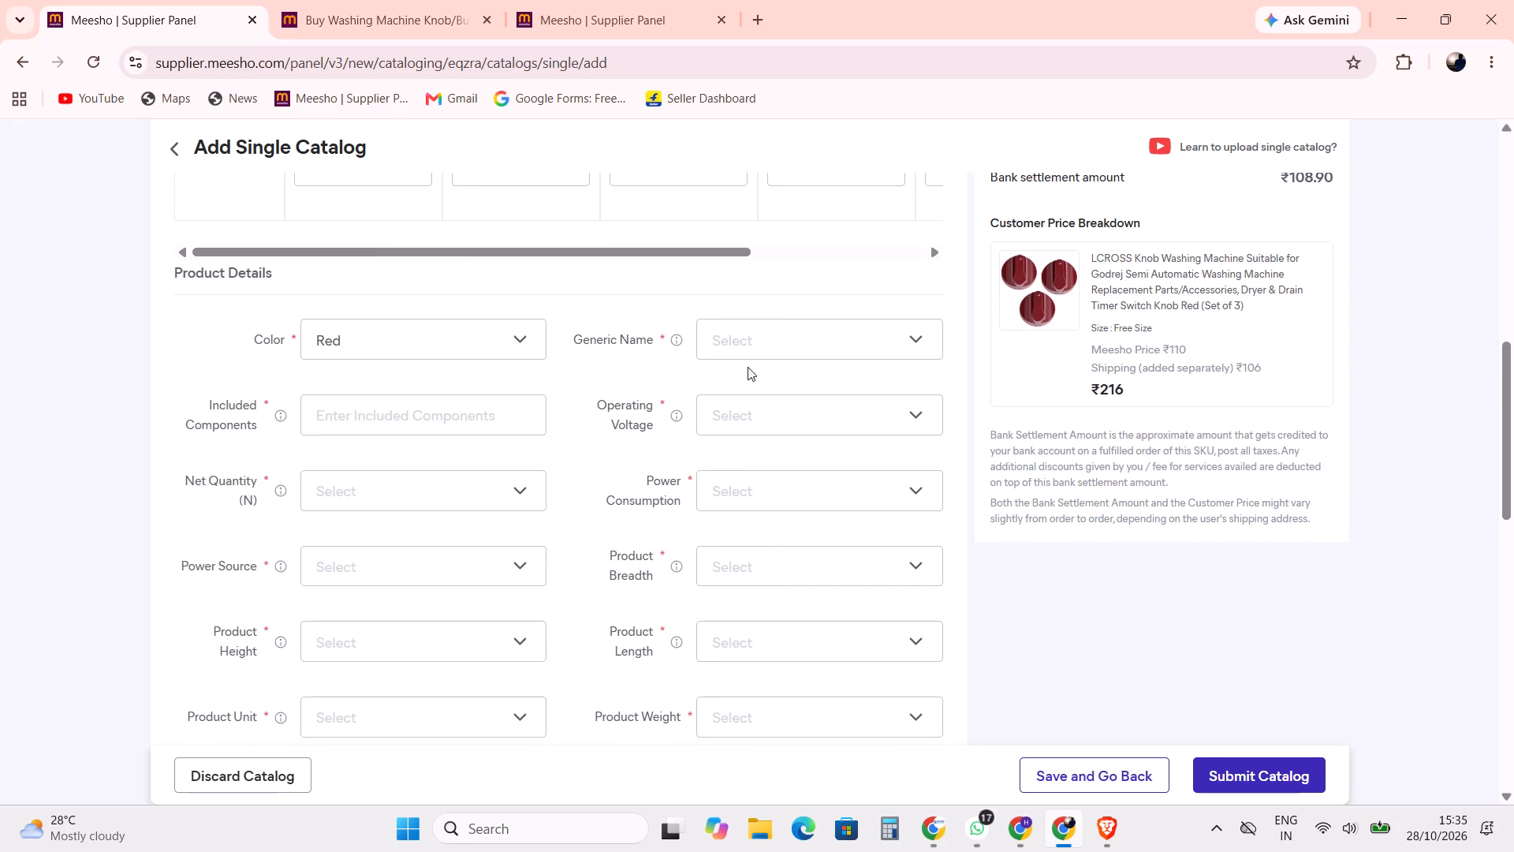
click(767, 343)
scroll(810, 508, down, 10)
click(815, 509)
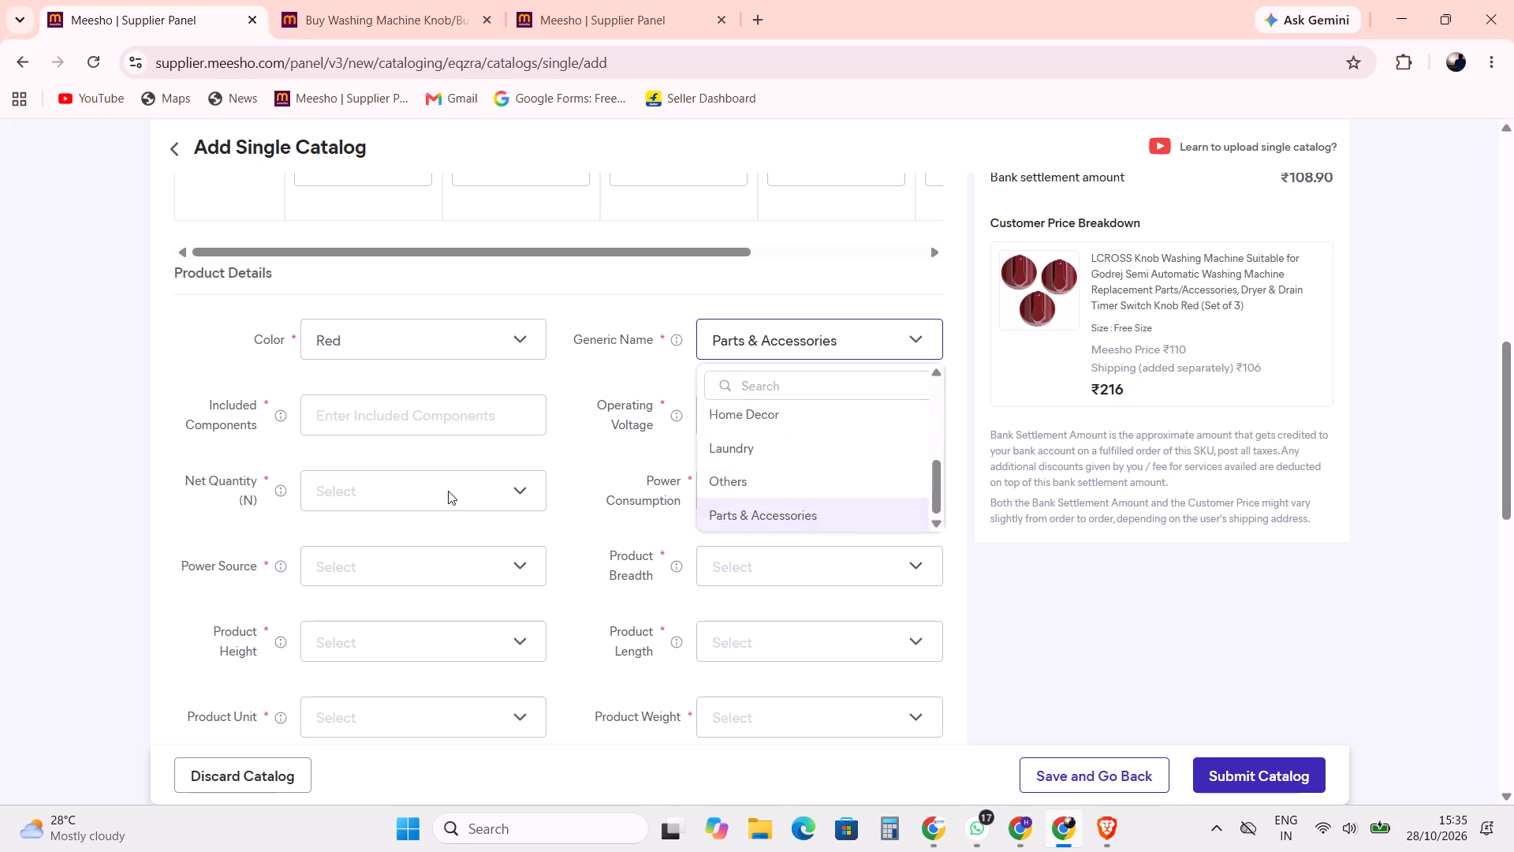
click(401, 404)
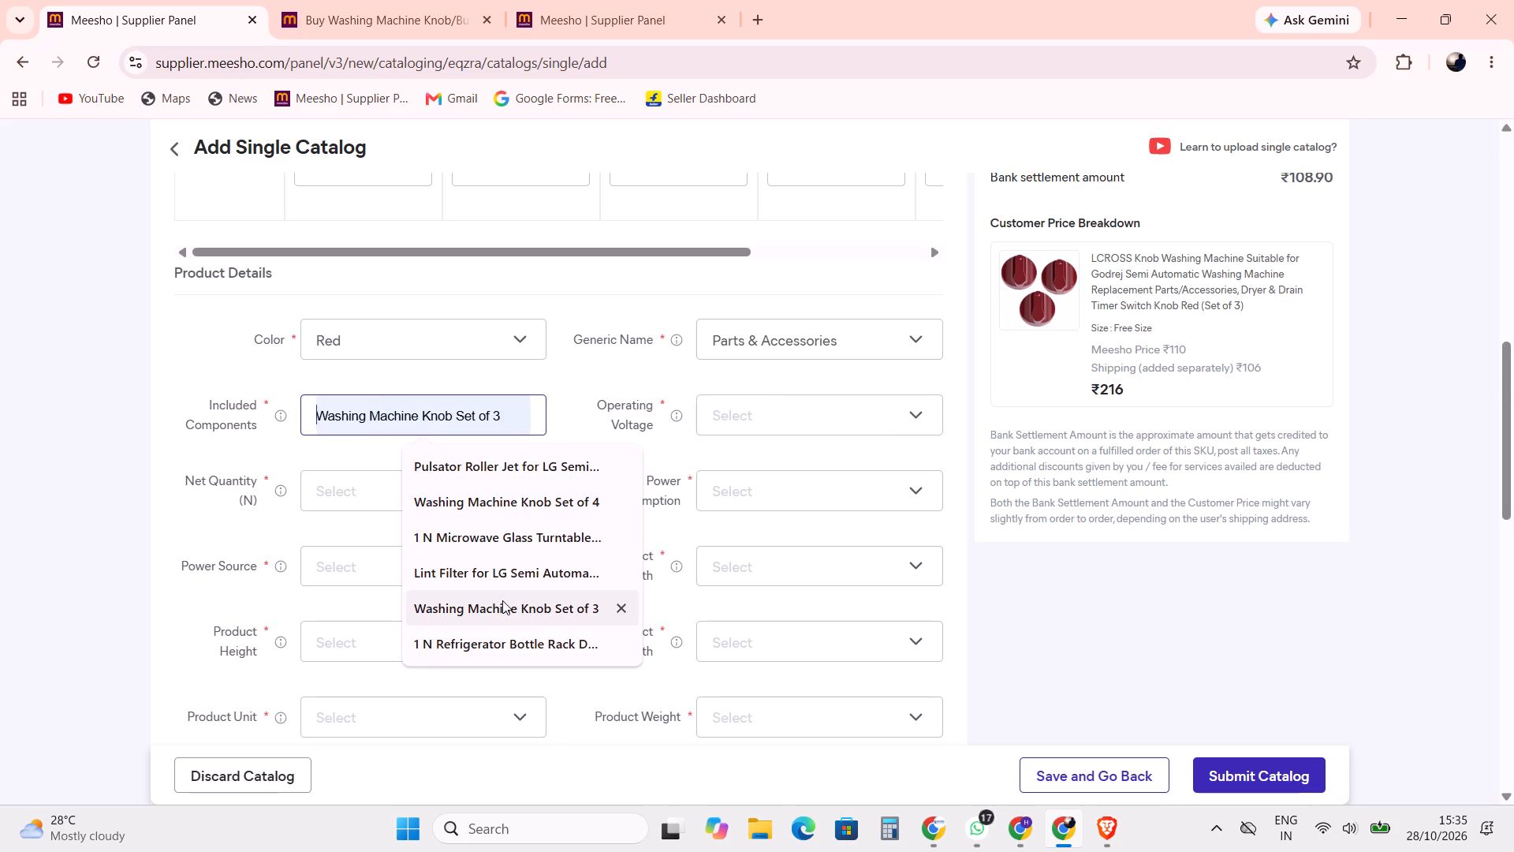
click(502, 600)
click(1211, 589)
Set operating voltage to 100 Volts, net quantity to Pack Of 3, power consumption to 100 Watts and power source to AC Powered.
click(736, 417)
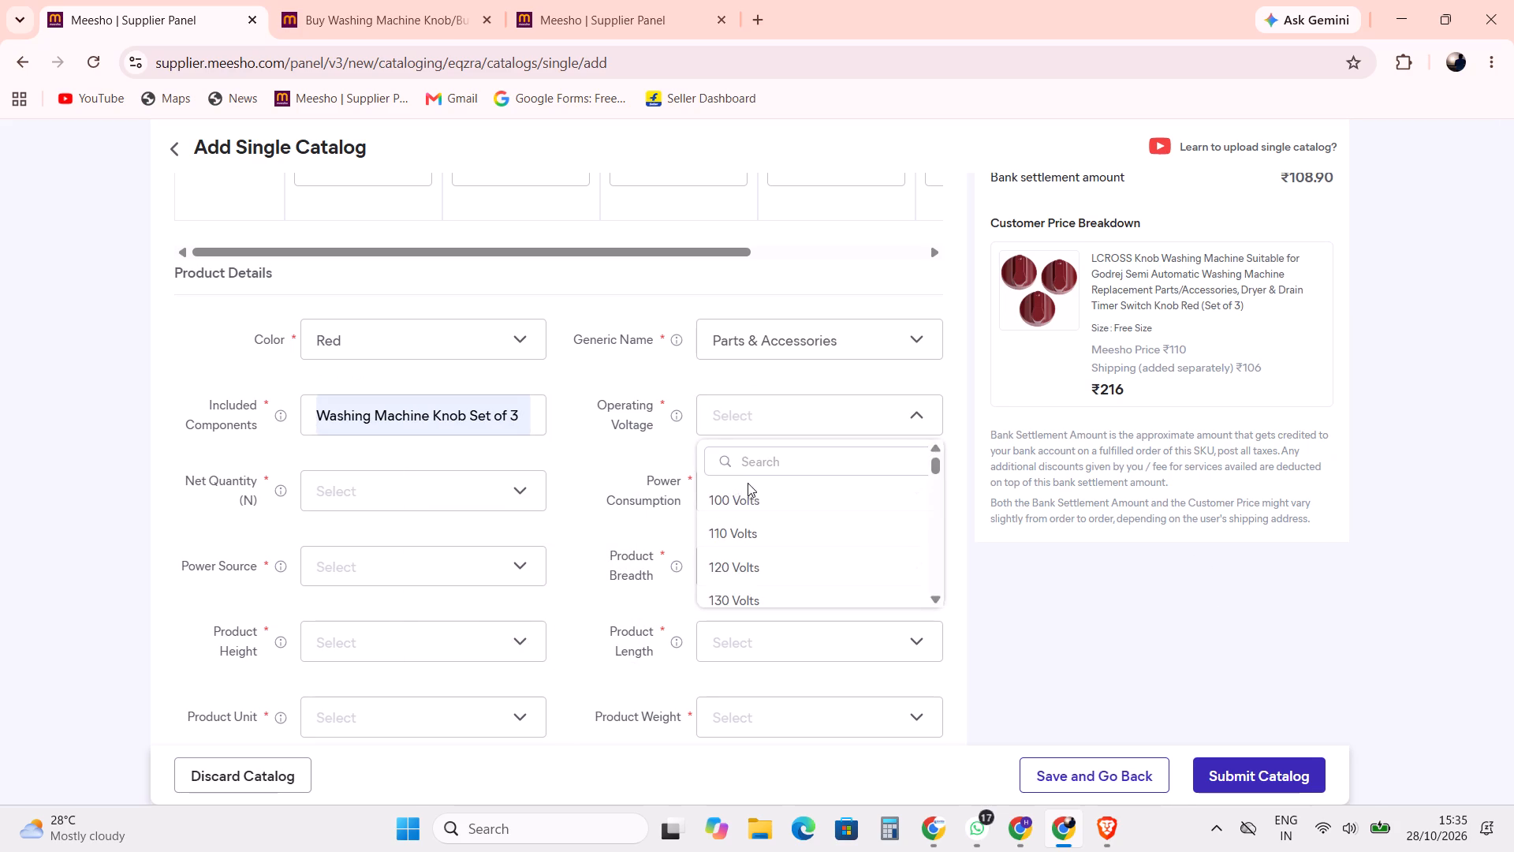
click(757, 500)
click(352, 493)
click(383, 534)
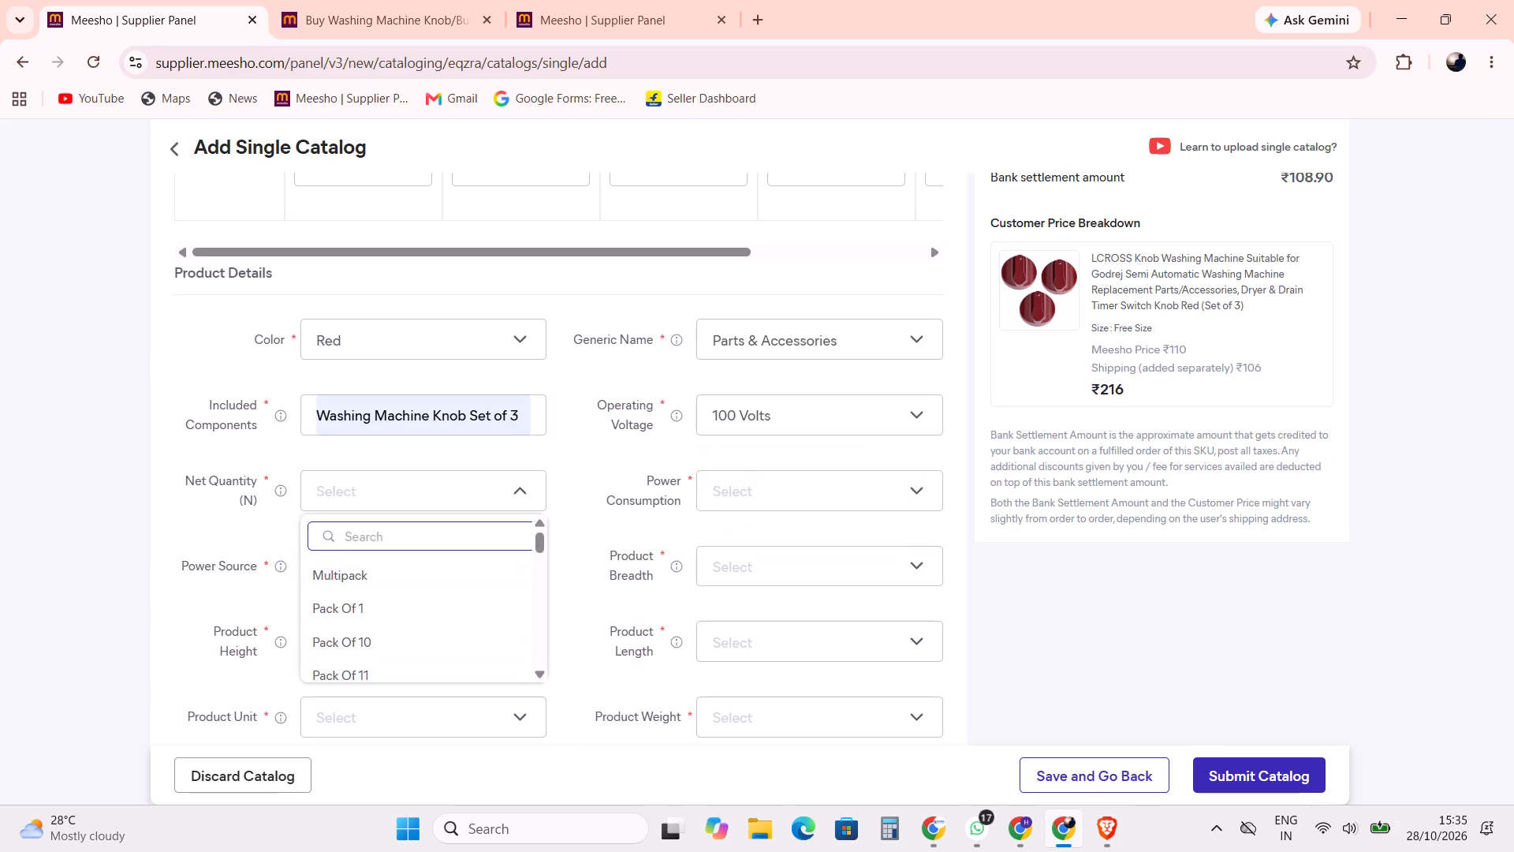
key(3)
click(393, 634)
click(748, 487)
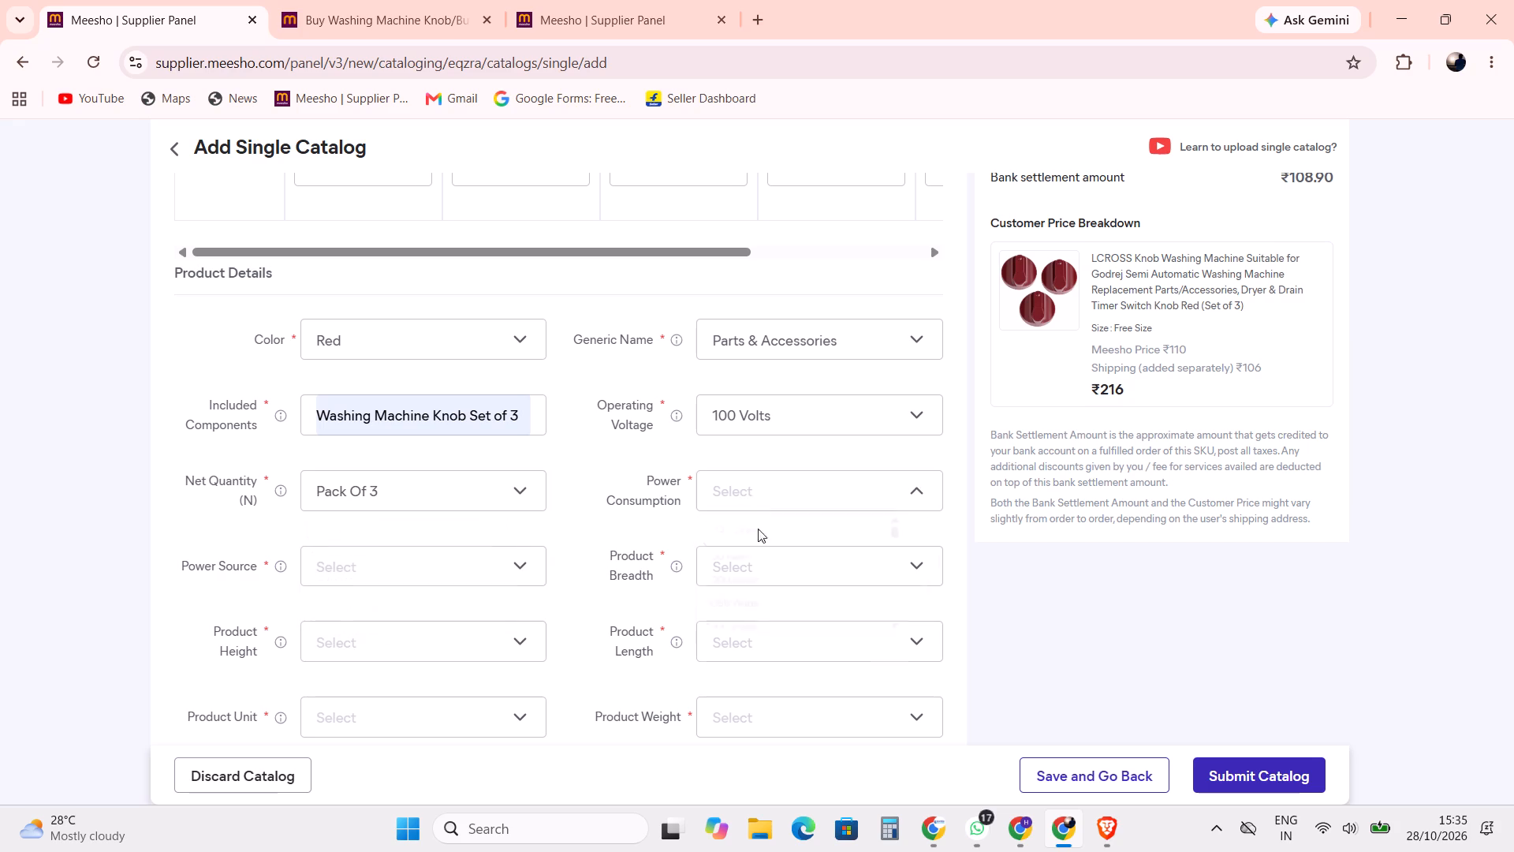
click(766, 576)
click(404, 578)
click(399, 663)
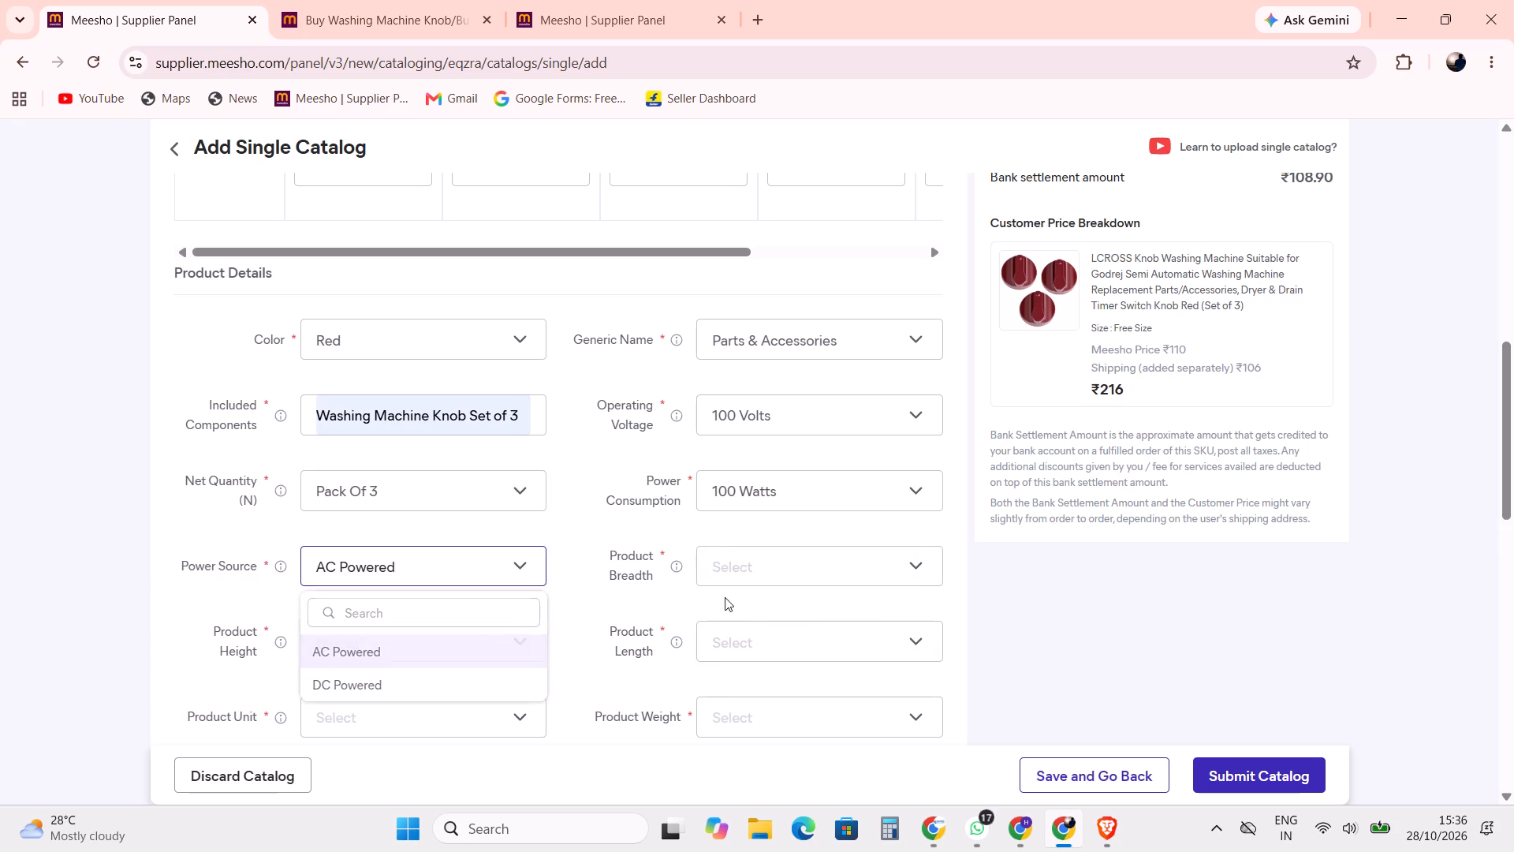
Set the product breadth, height and length to 1.5 each, with Cm as the product unit.
click(796, 565)
click(767, 715)
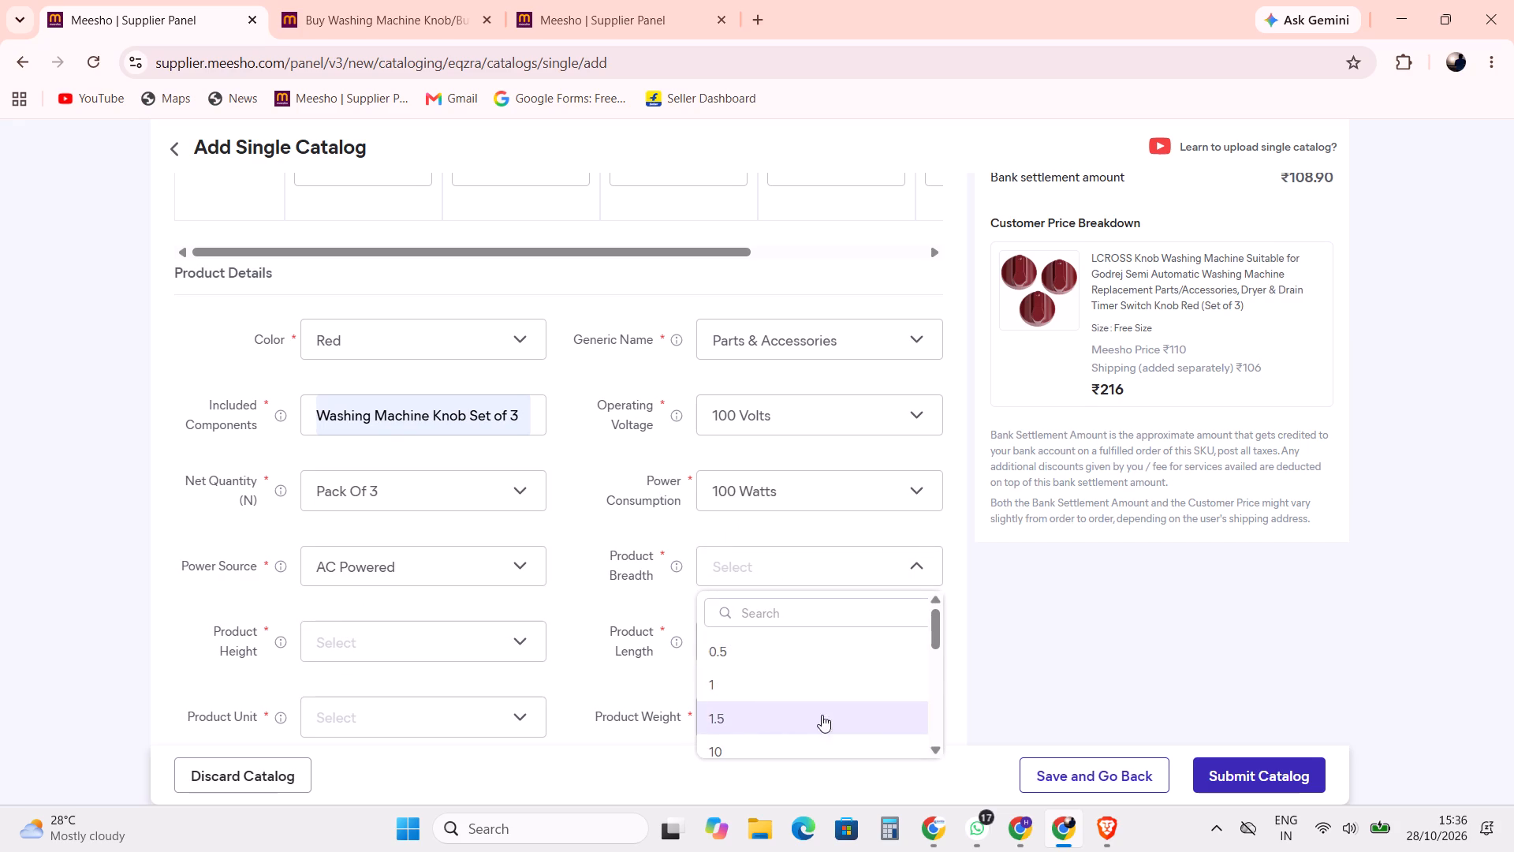
click(975, 683)
scroll(711, 623, down, 1)
click(401, 542)
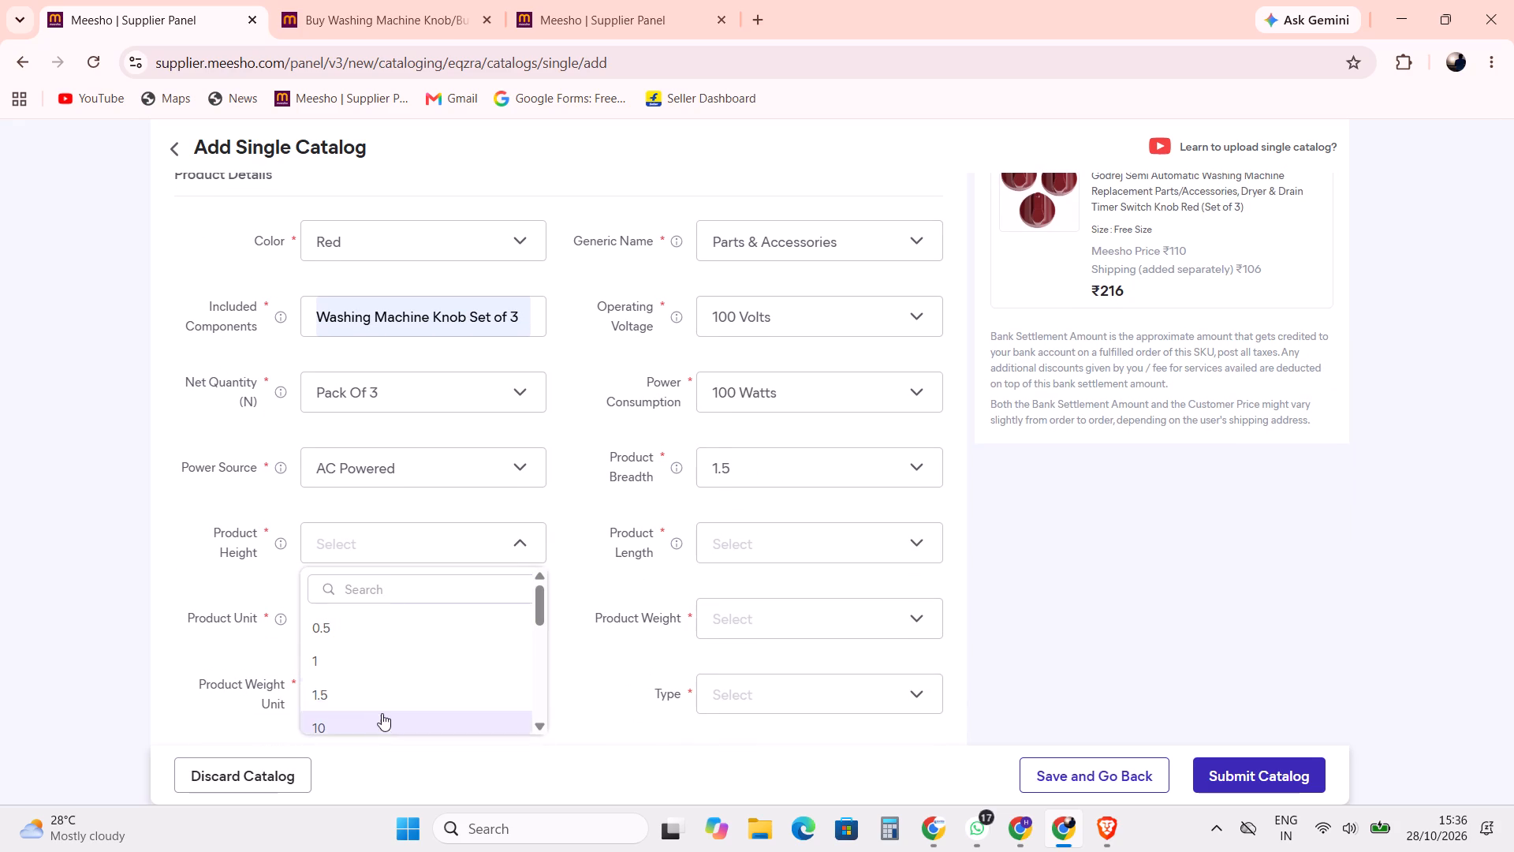
click(376, 686)
click(718, 544)
click(759, 697)
click(1109, 575)
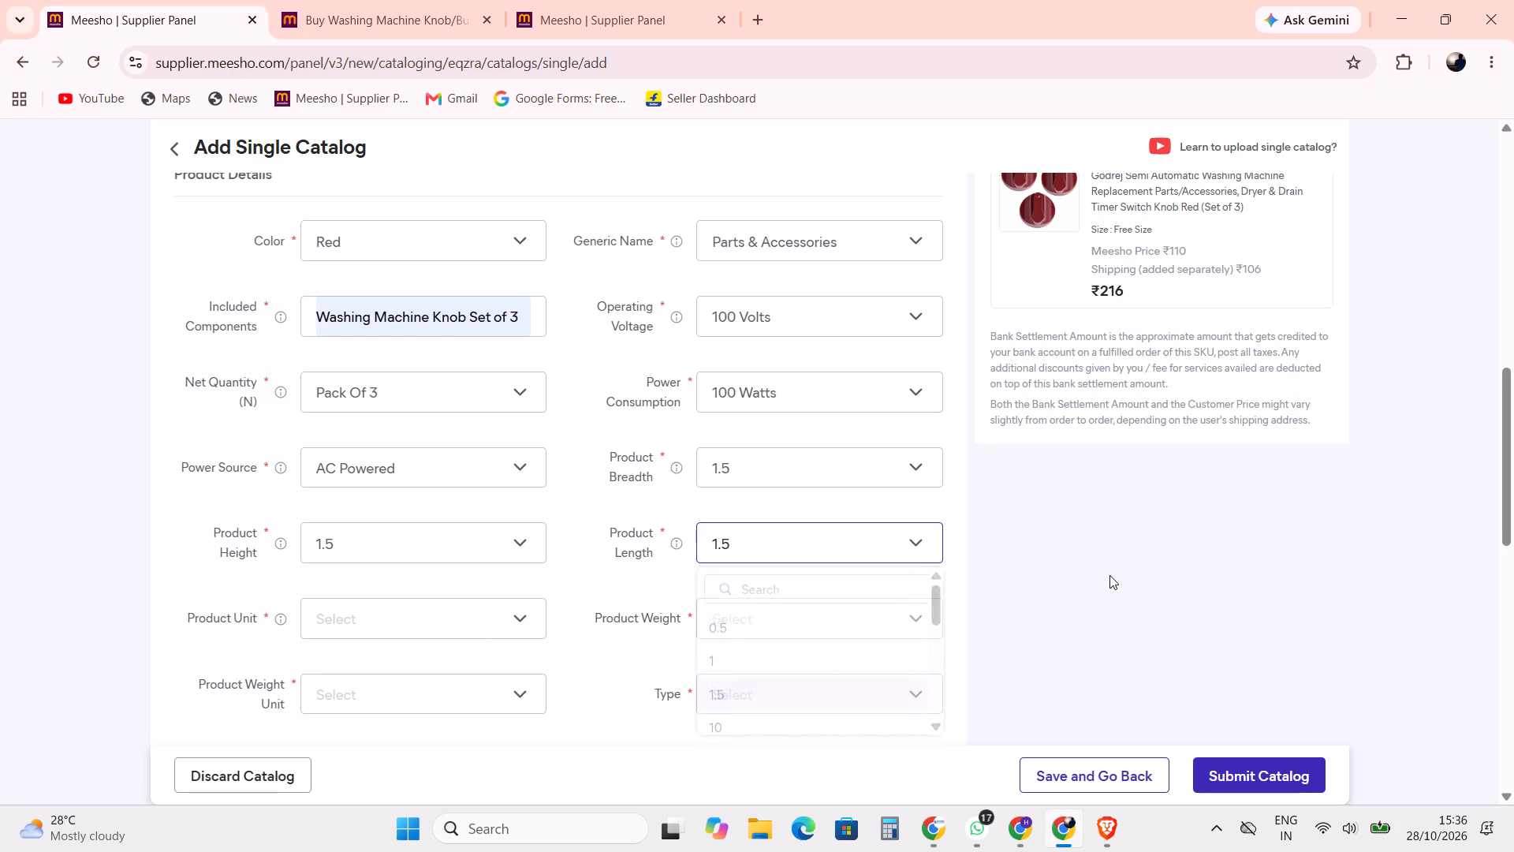
scroll(678, 575, down, 1)
click(437, 508)
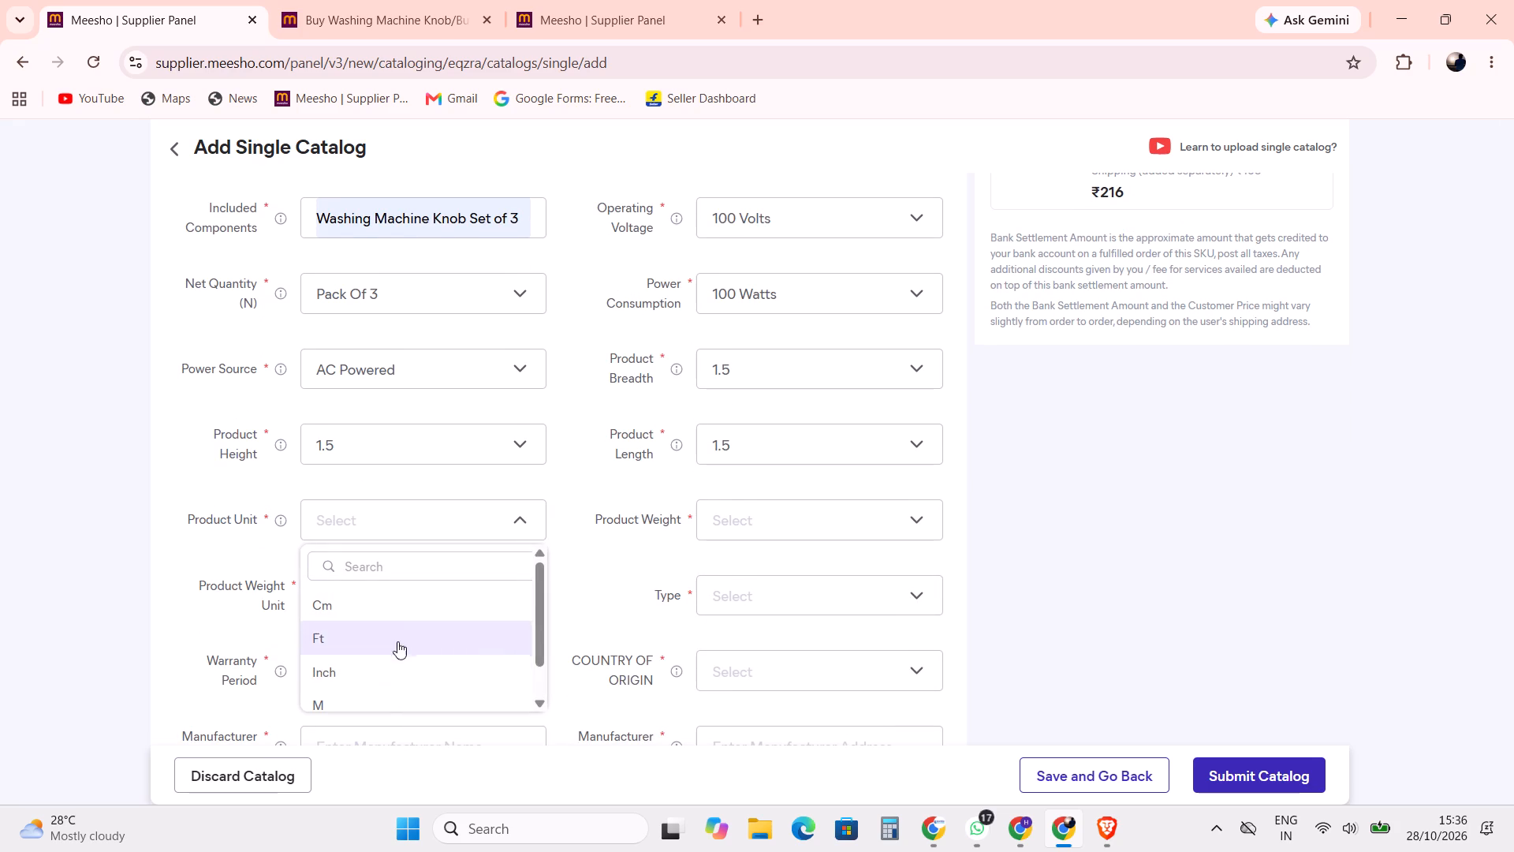
click(398, 591)
click(1040, 515)
Set the product weight to 0.1 and its weight unit to G.
click(738, 520)
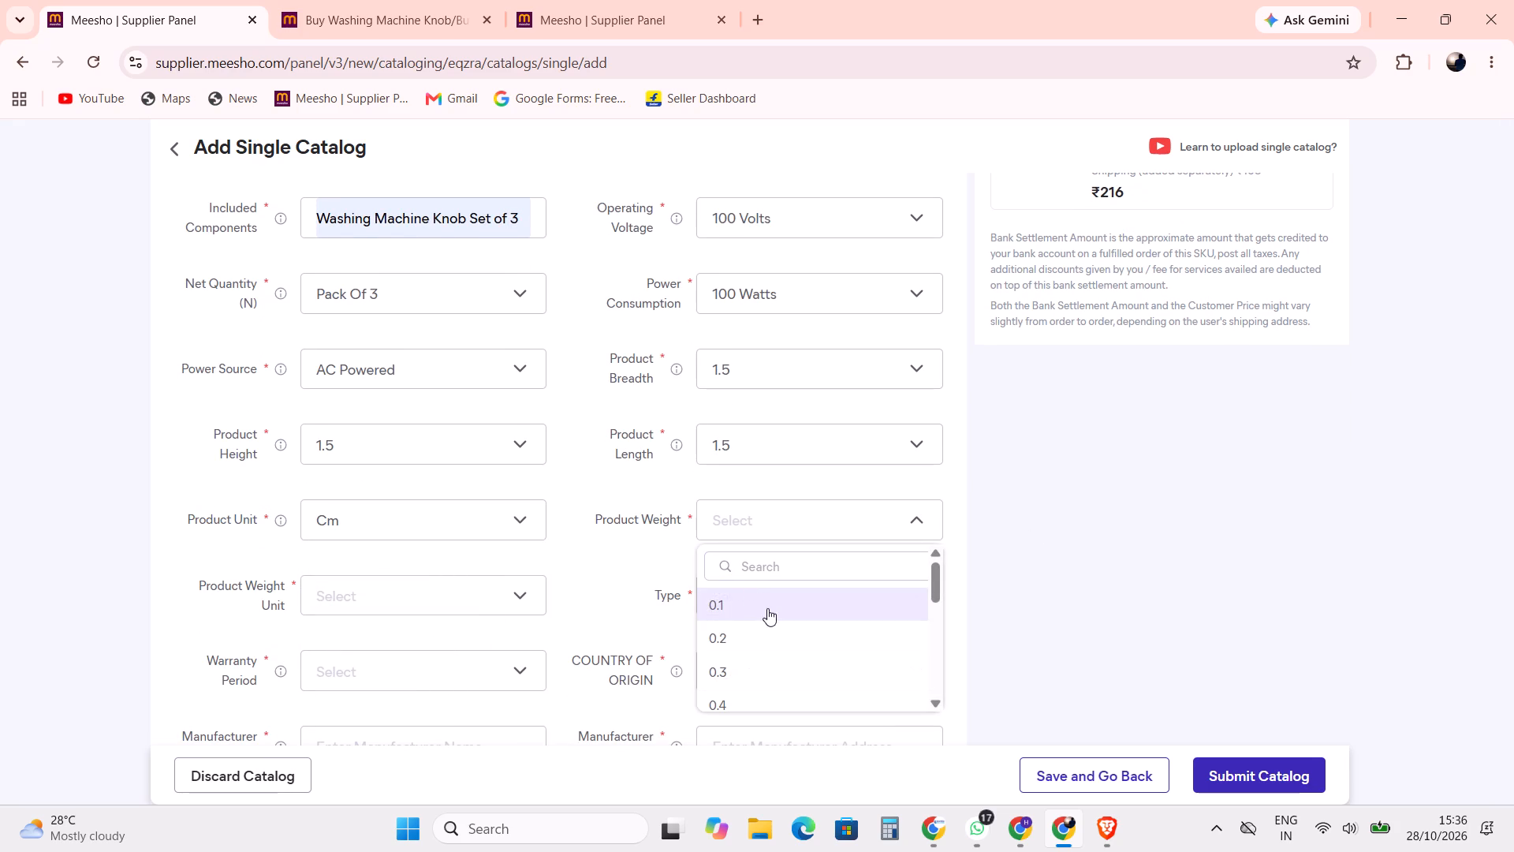
click(767, 608)
click(1027, 529)
scroll(625, 525, down, 1)
click(412, 497)
click(385, 578)
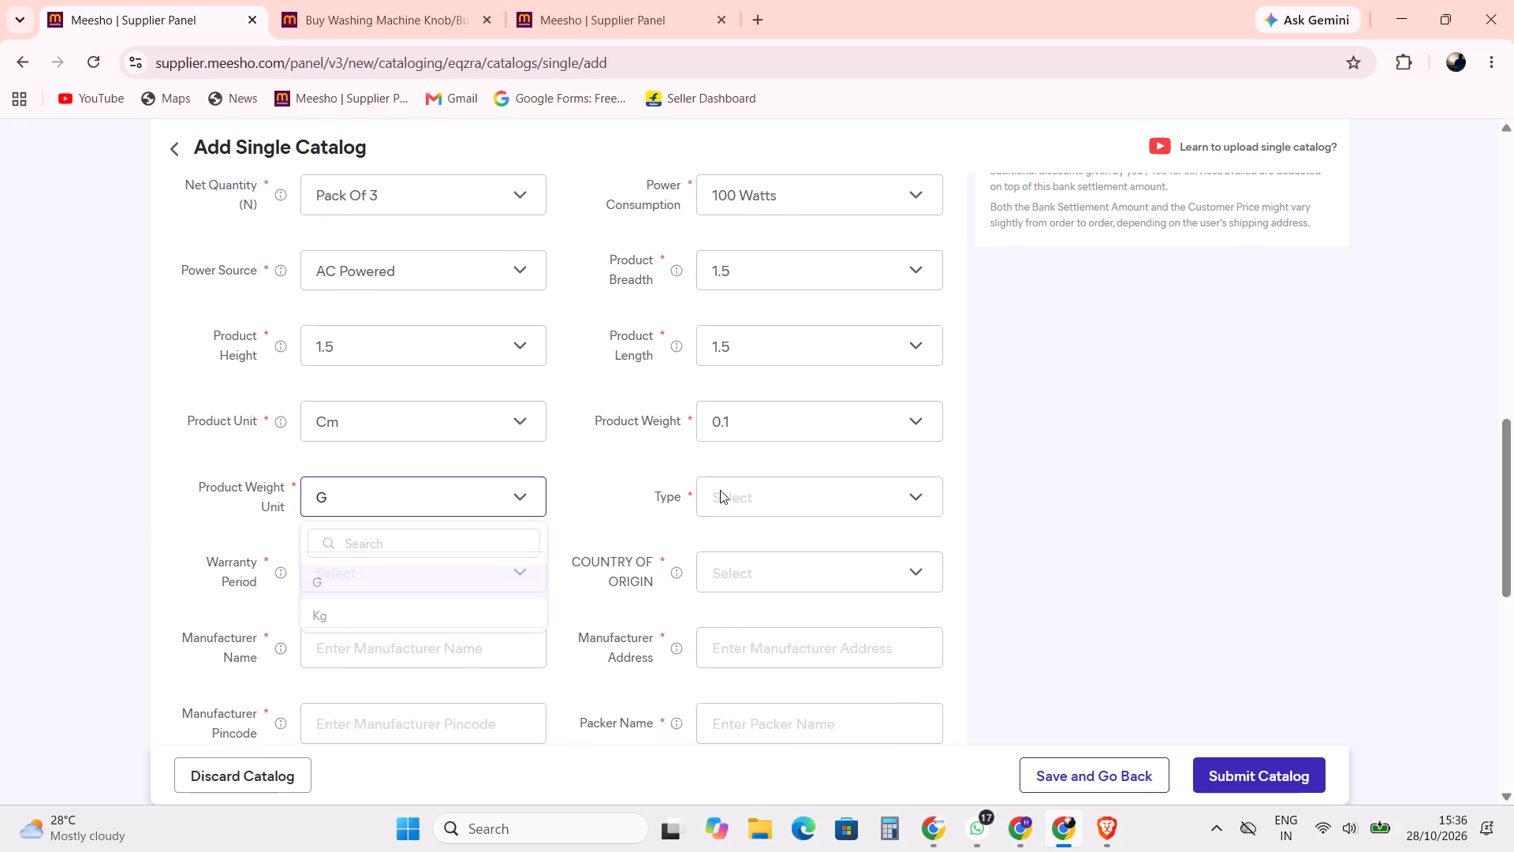
Set the type to Drying Machine Timing Belts, the warranty period to No Warranty and the country of origin to India.
click(766, 481)
scroll(811, 626, down, 1)
scroll(829, 603, up, 1)
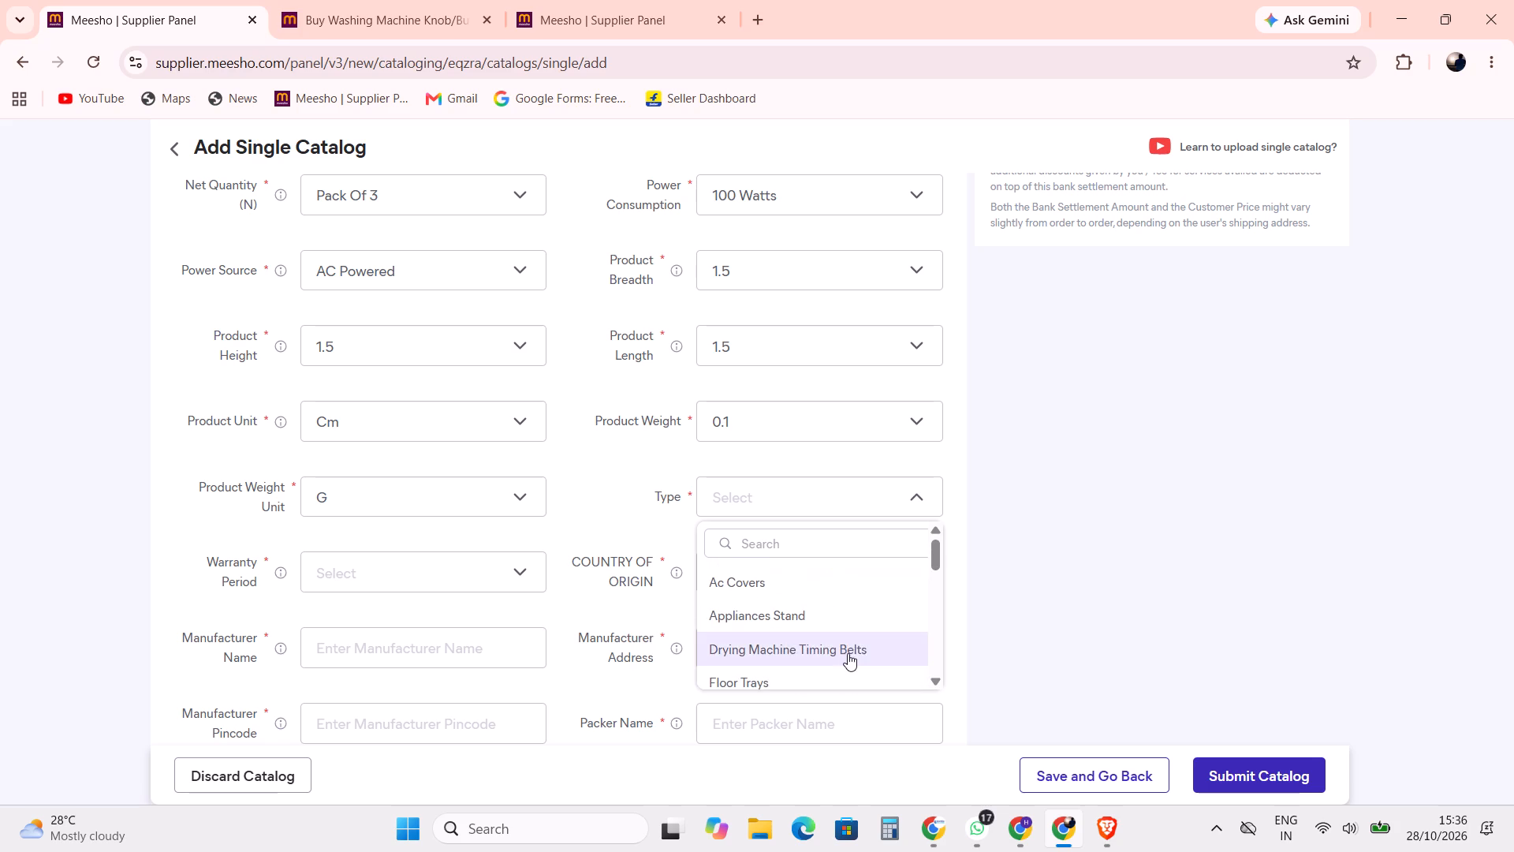
click(847, 647)
click(1055, 548)
scroll(723, 491, down, 1)
click(423, 469)
scroll(418, 600, down, 7)
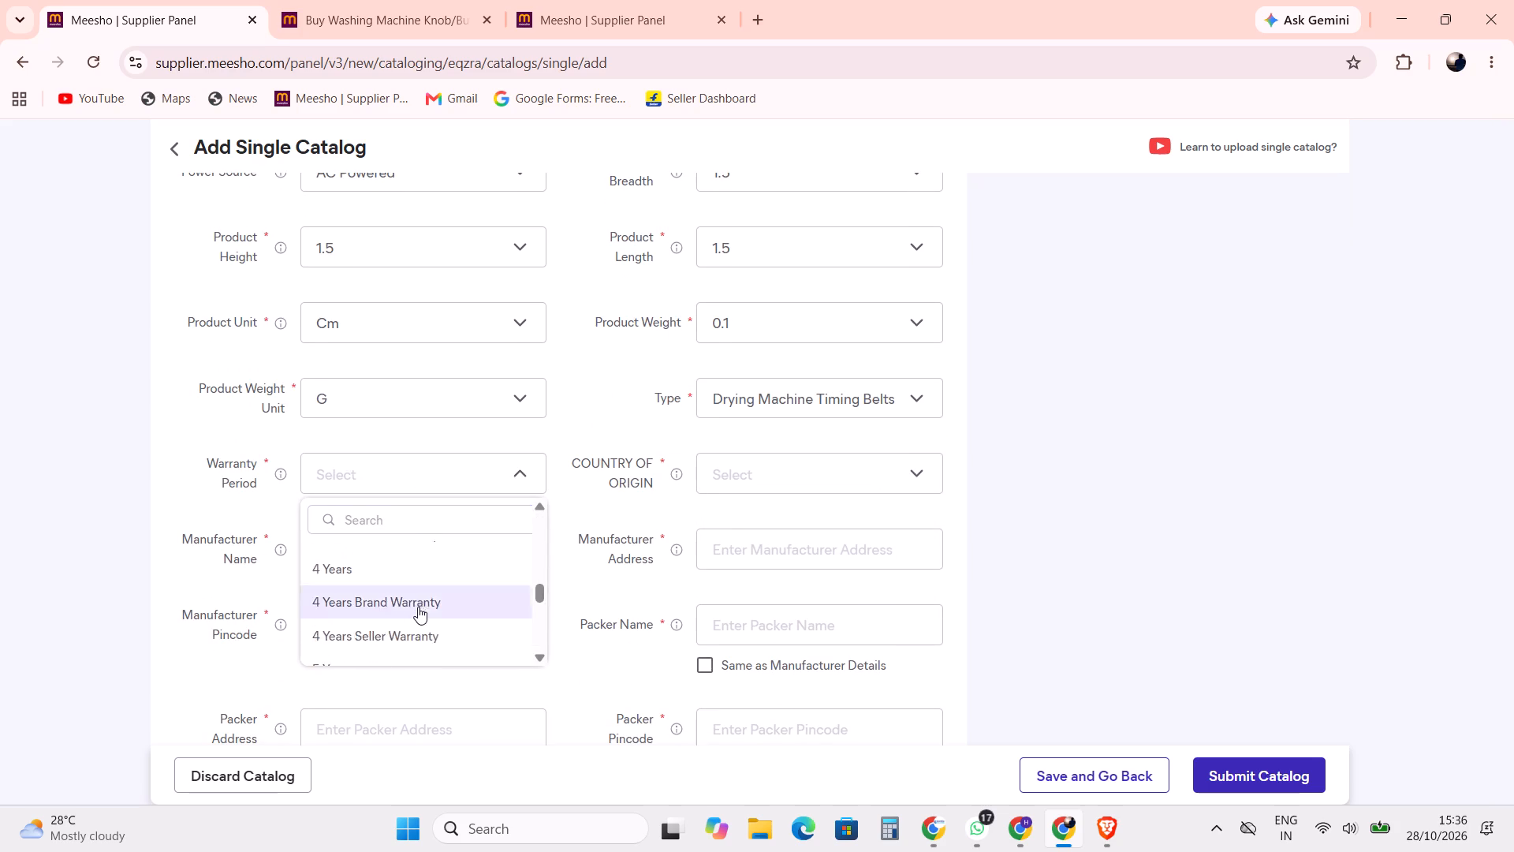
scroll(418, 607, down, 10)
click(426, 638)
click(769, 484)
click(778, 553)
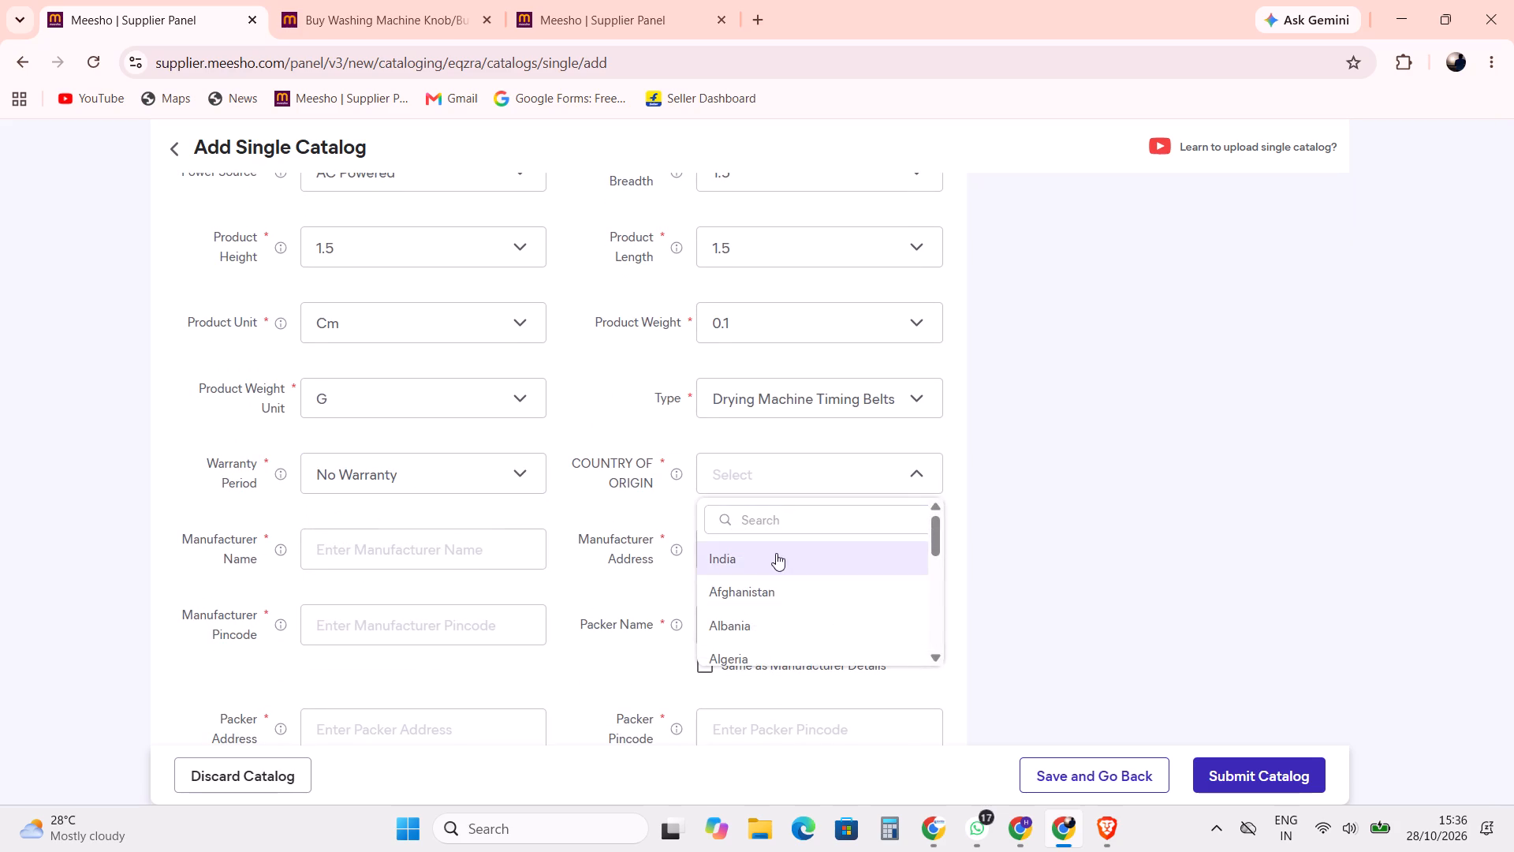
Enter mtuggar as the manufacturer name and copy it into the manufacturer address.
click(415, 542)
click(445, 597)
drag(391, 551, 217, 533)
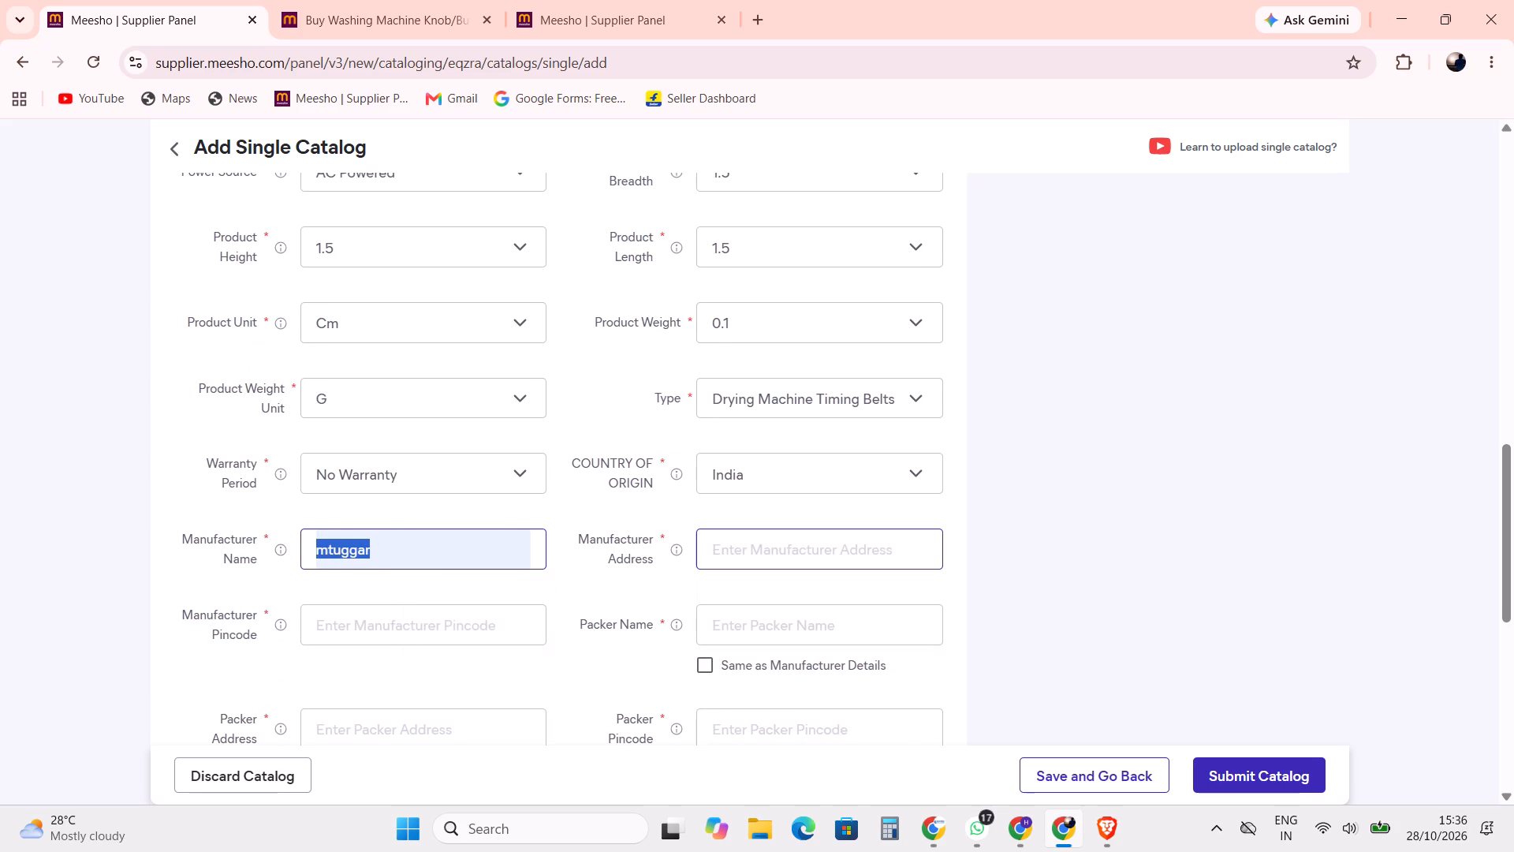
key(ctrl+c)
click(800, 553)
key(ctrl+v)
click(1008, 531)
Copy the manufacturer pincode from the other Meesho Supplier Panel tab and make the packer details the same as the manufacturer's.
click(382, 637)
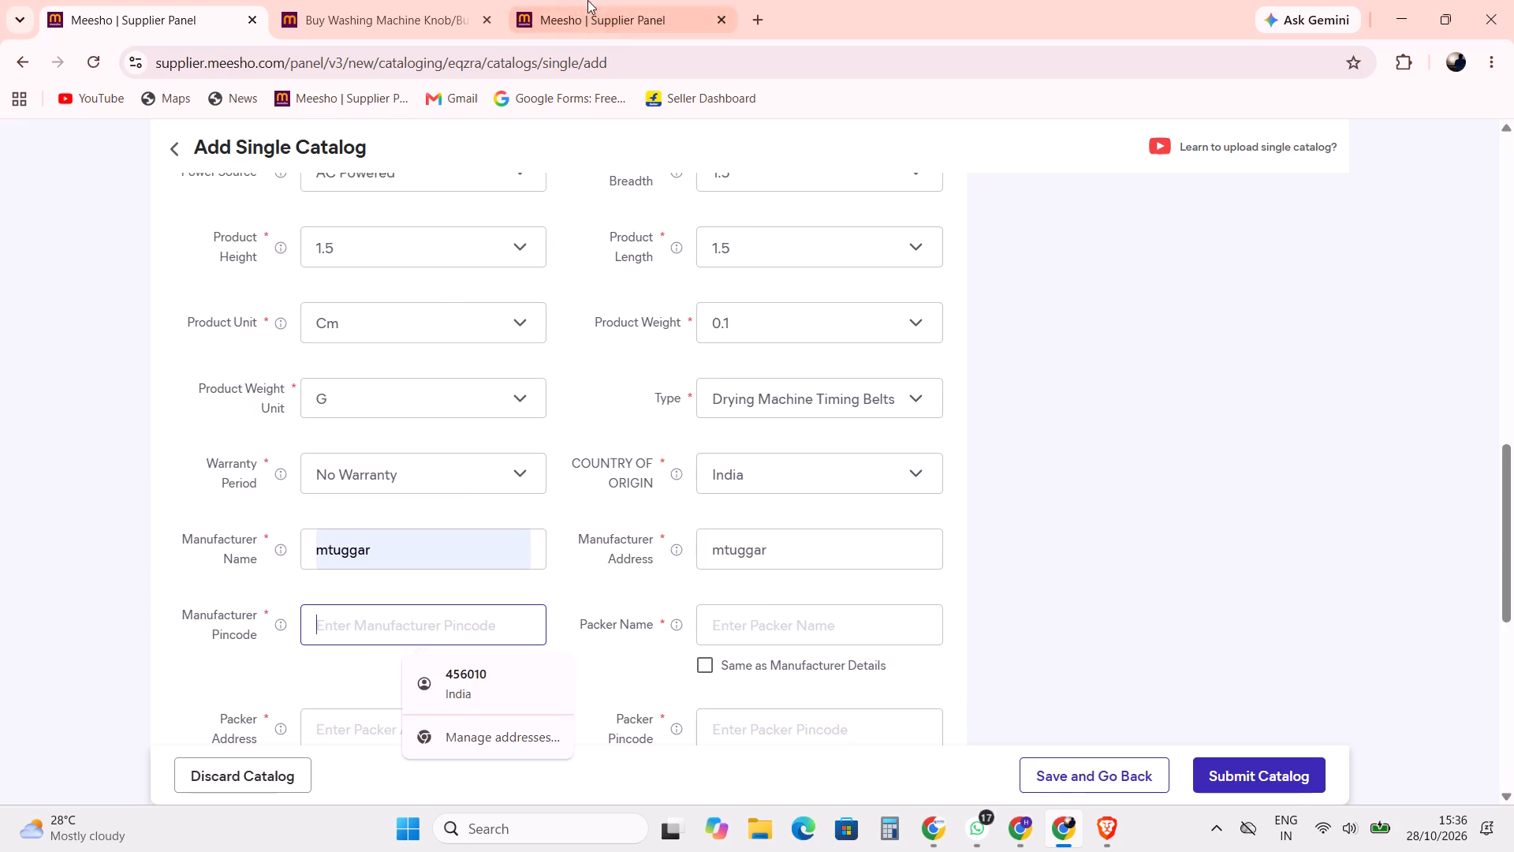
click(587, 0)
key(ctrl+c)
click(173, 0)
key(ctrl+v)
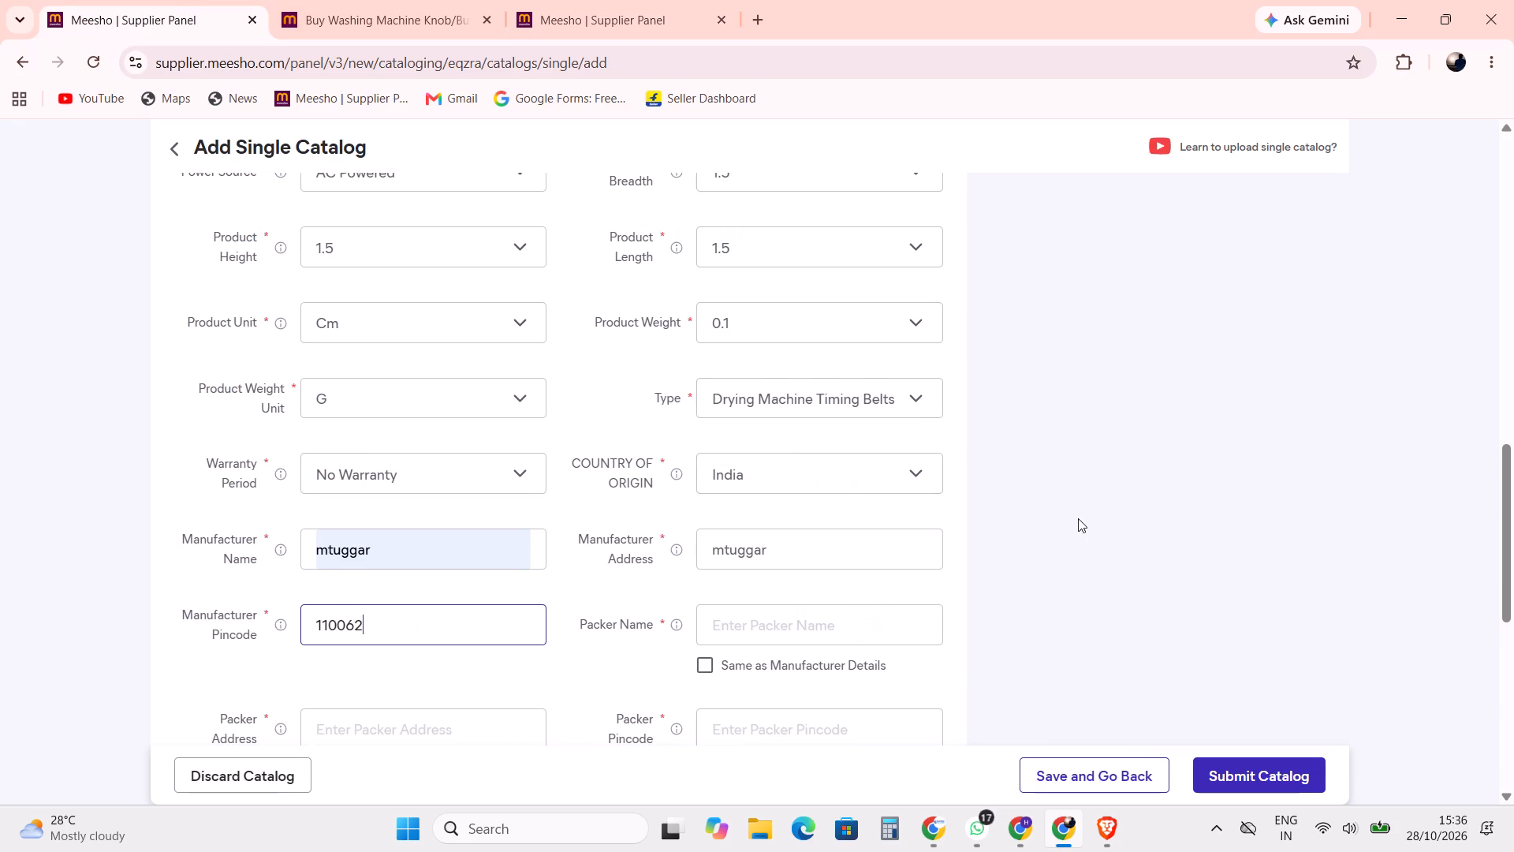
click(1078, 518)
click(706, 664)
scroll(826, 595, down, 8)
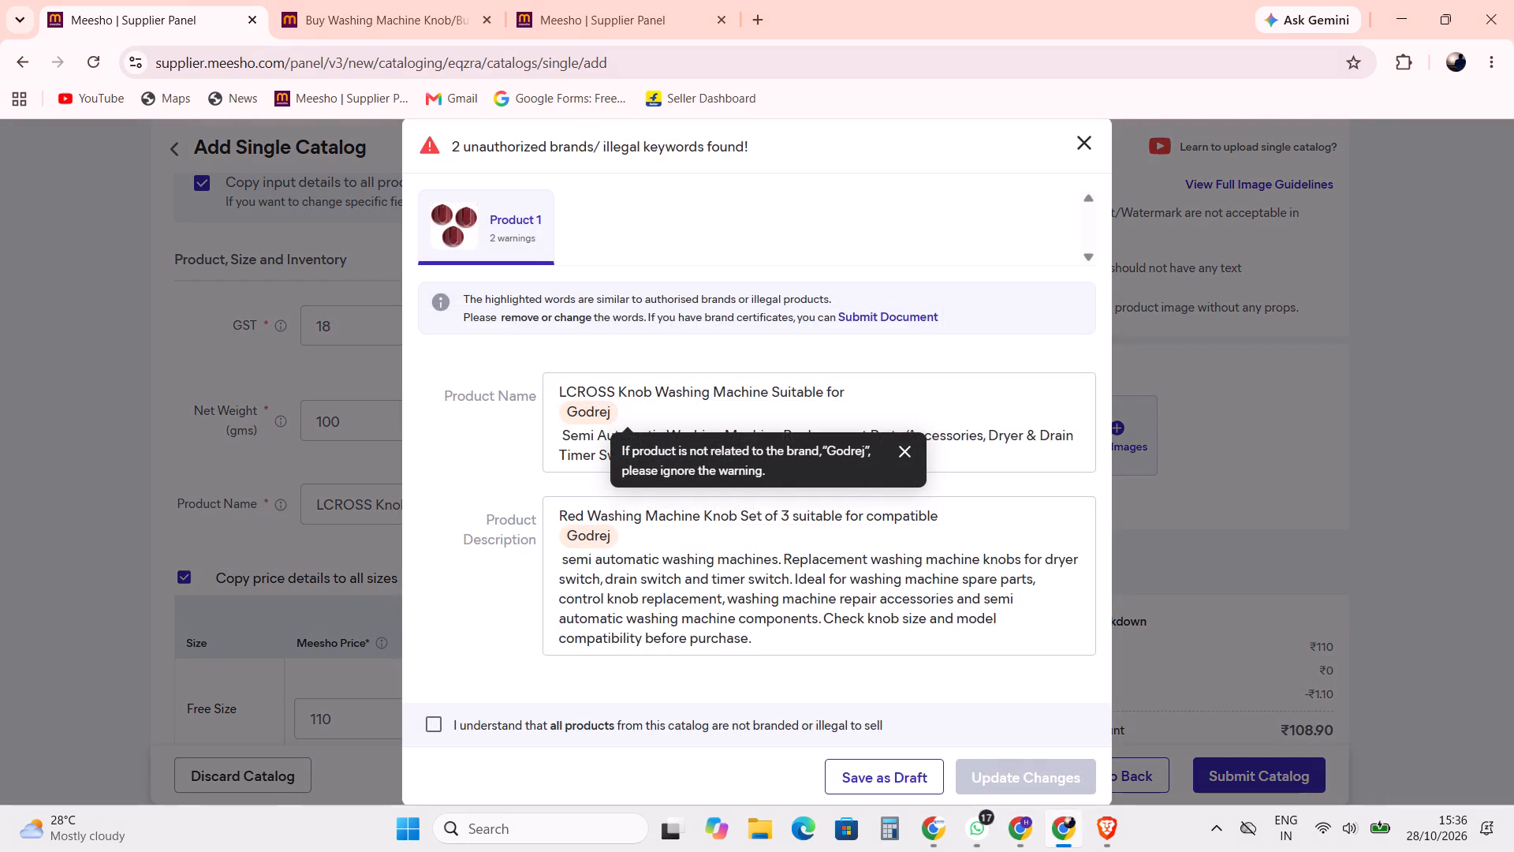
click(904, 450)
scroll(644, 512, down, 13)
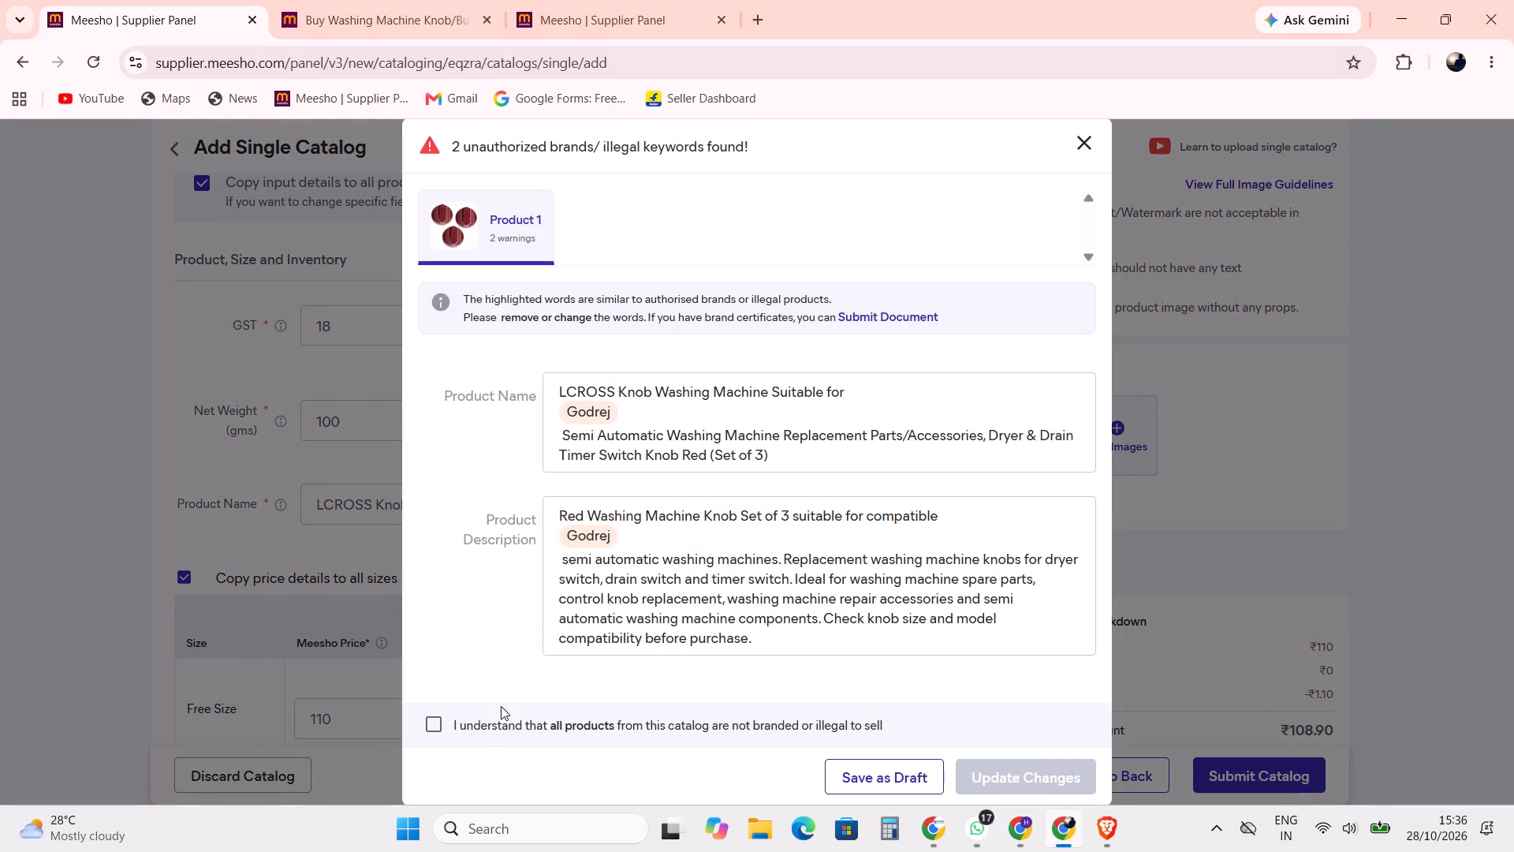
click(433, 725)
scroll(866, 616, down, 6)
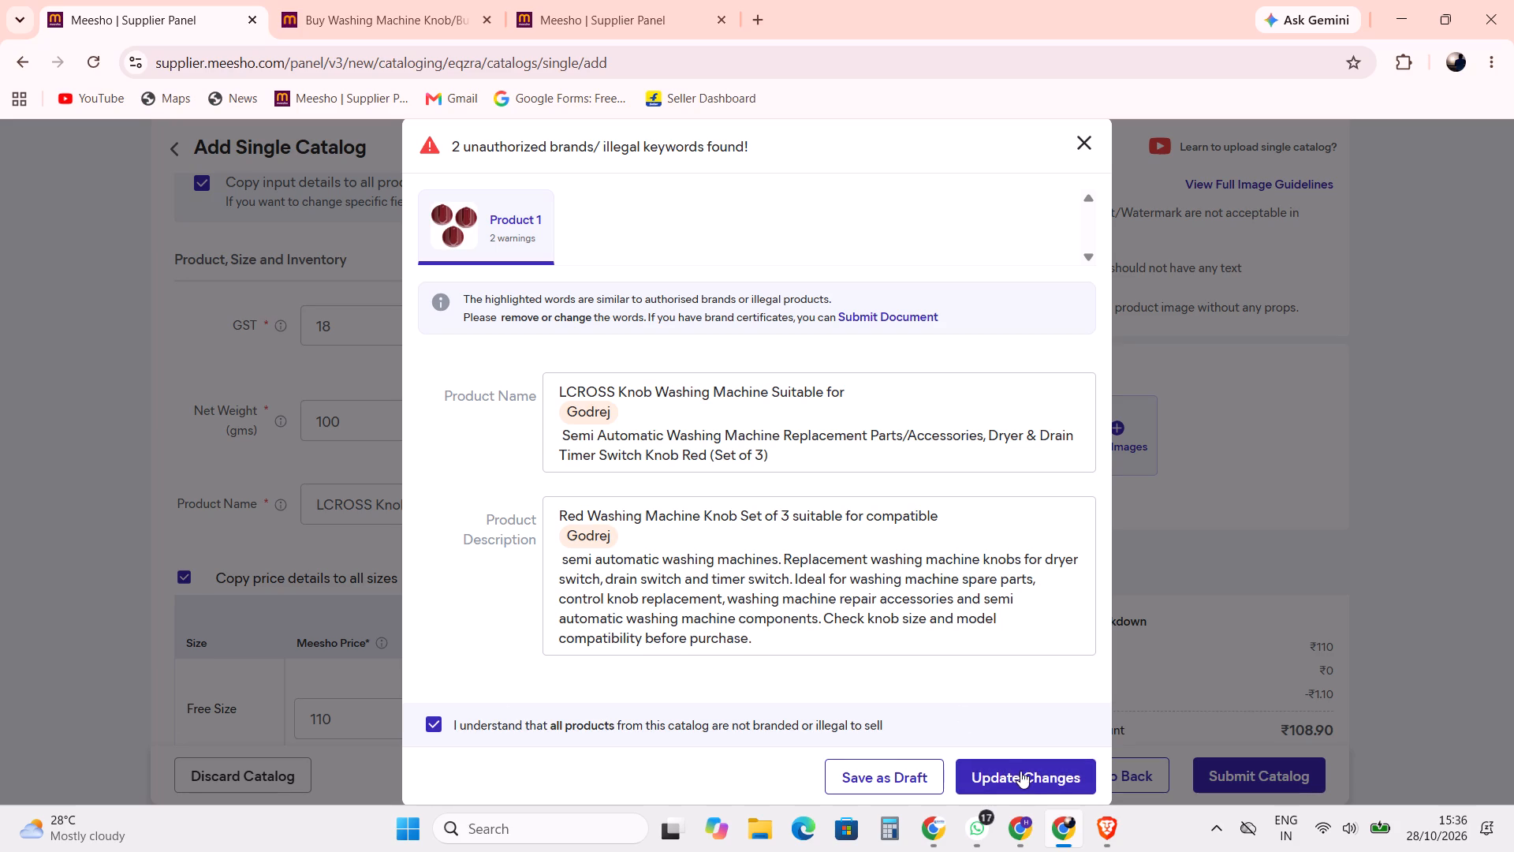
click(1029, 774)
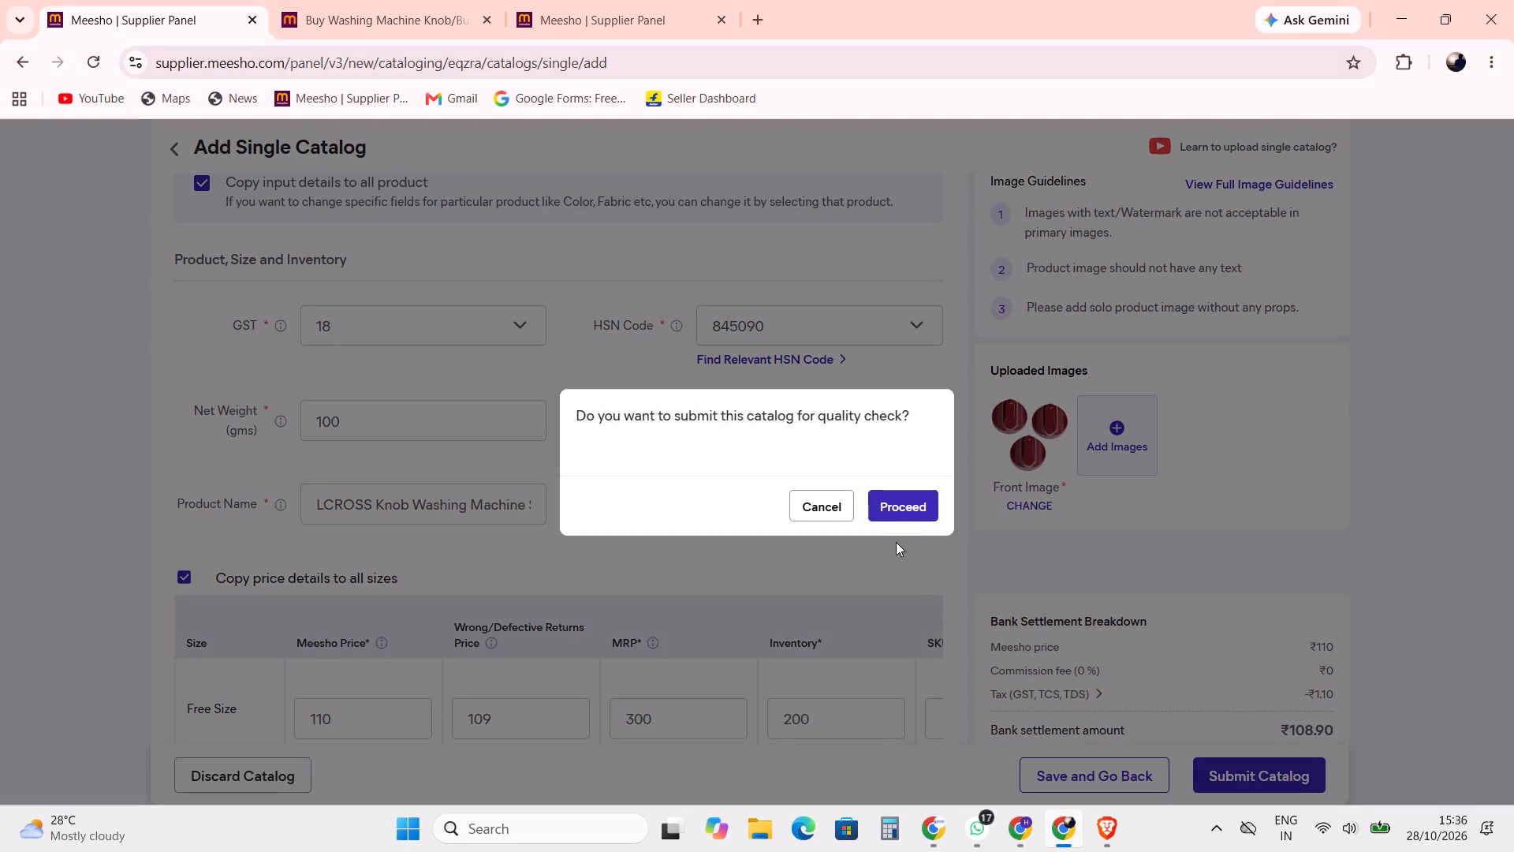
click(898, 497)
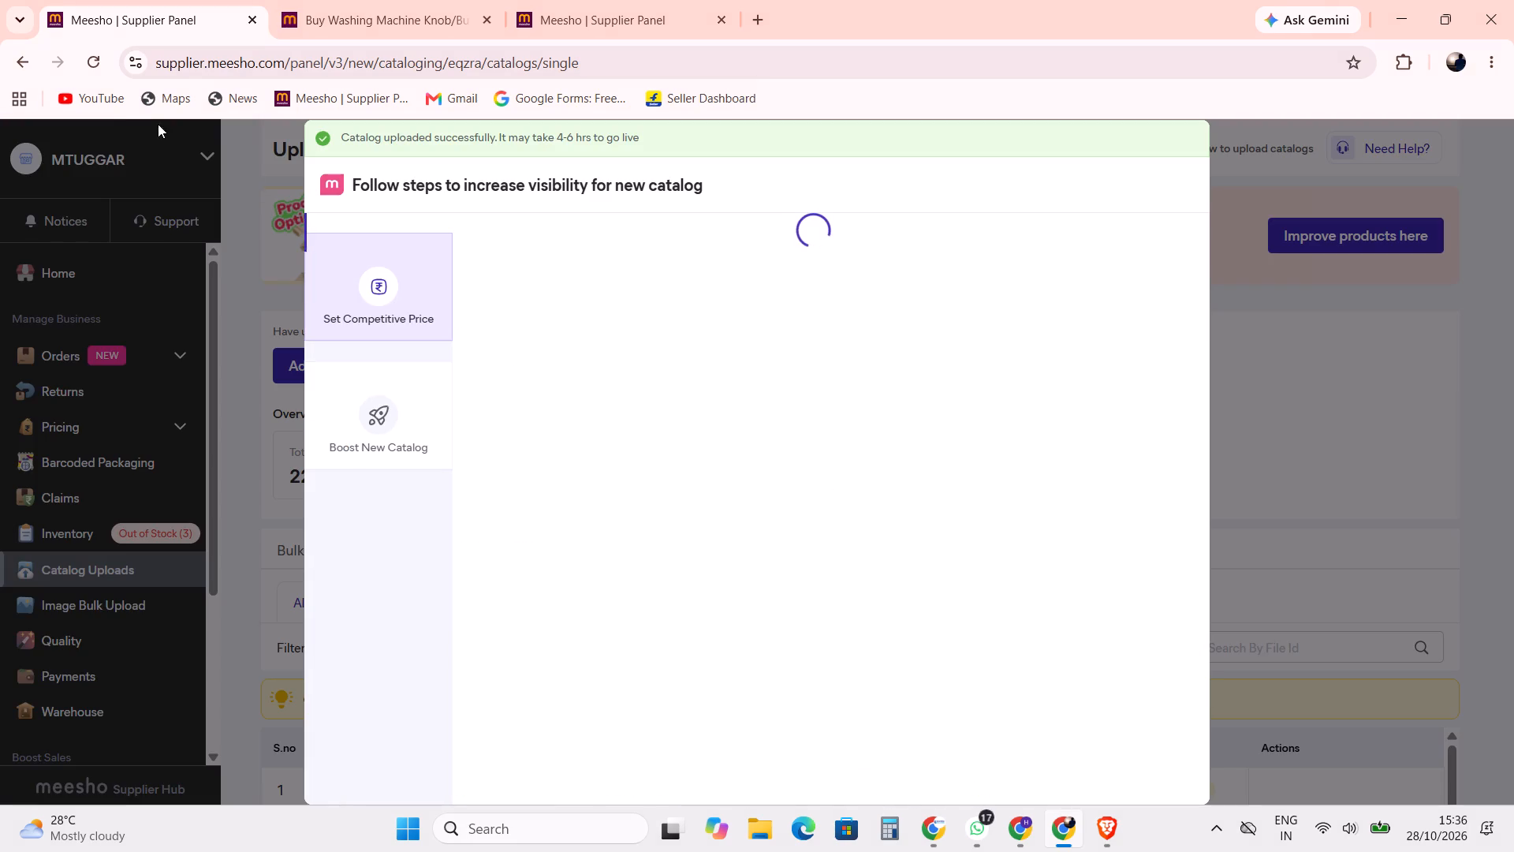
Reload the Catalog Uploads page and look through the single uploads and their QC status.
click(90, 64)
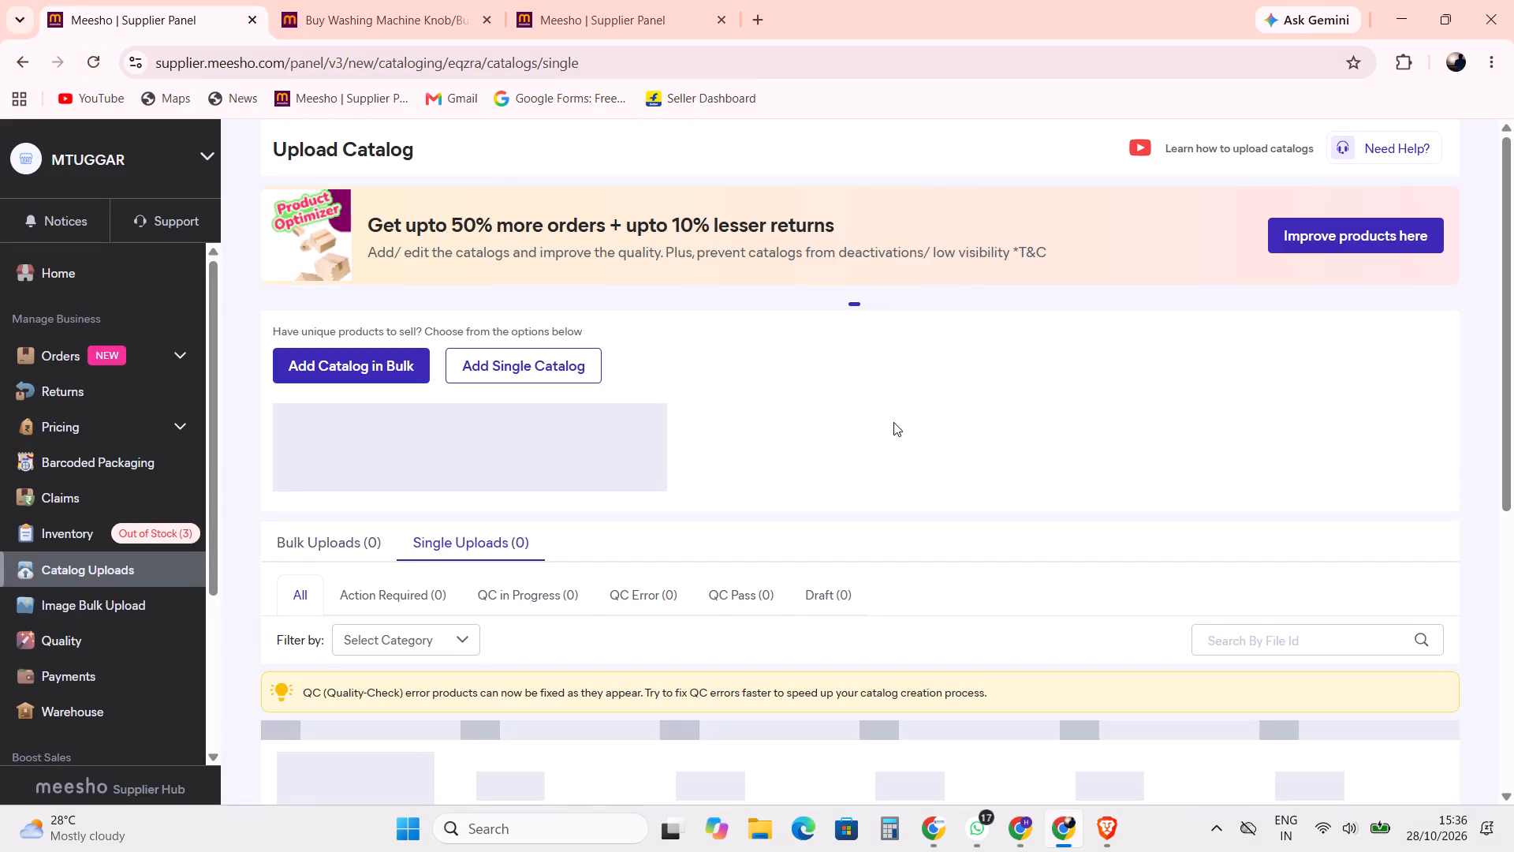
scroll(890, 408, down, 8)
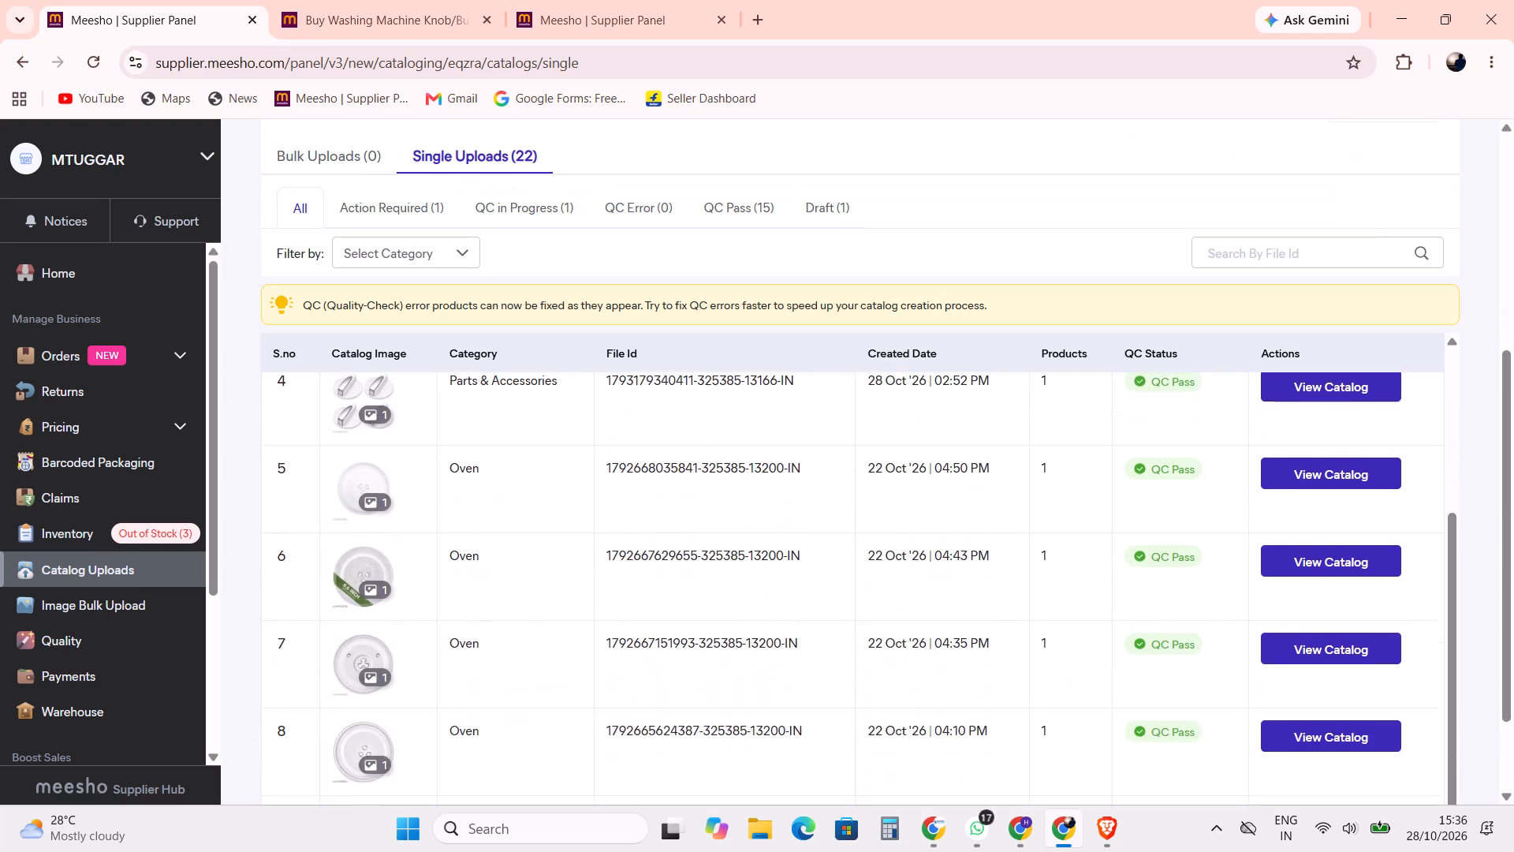
Look through the older and newer single catalog uploads, examining their created dates and QC status.
scroll(821, 585, up, 9)
scroll(821, 565, down, 20)
scroll(821, 565, down, 8)
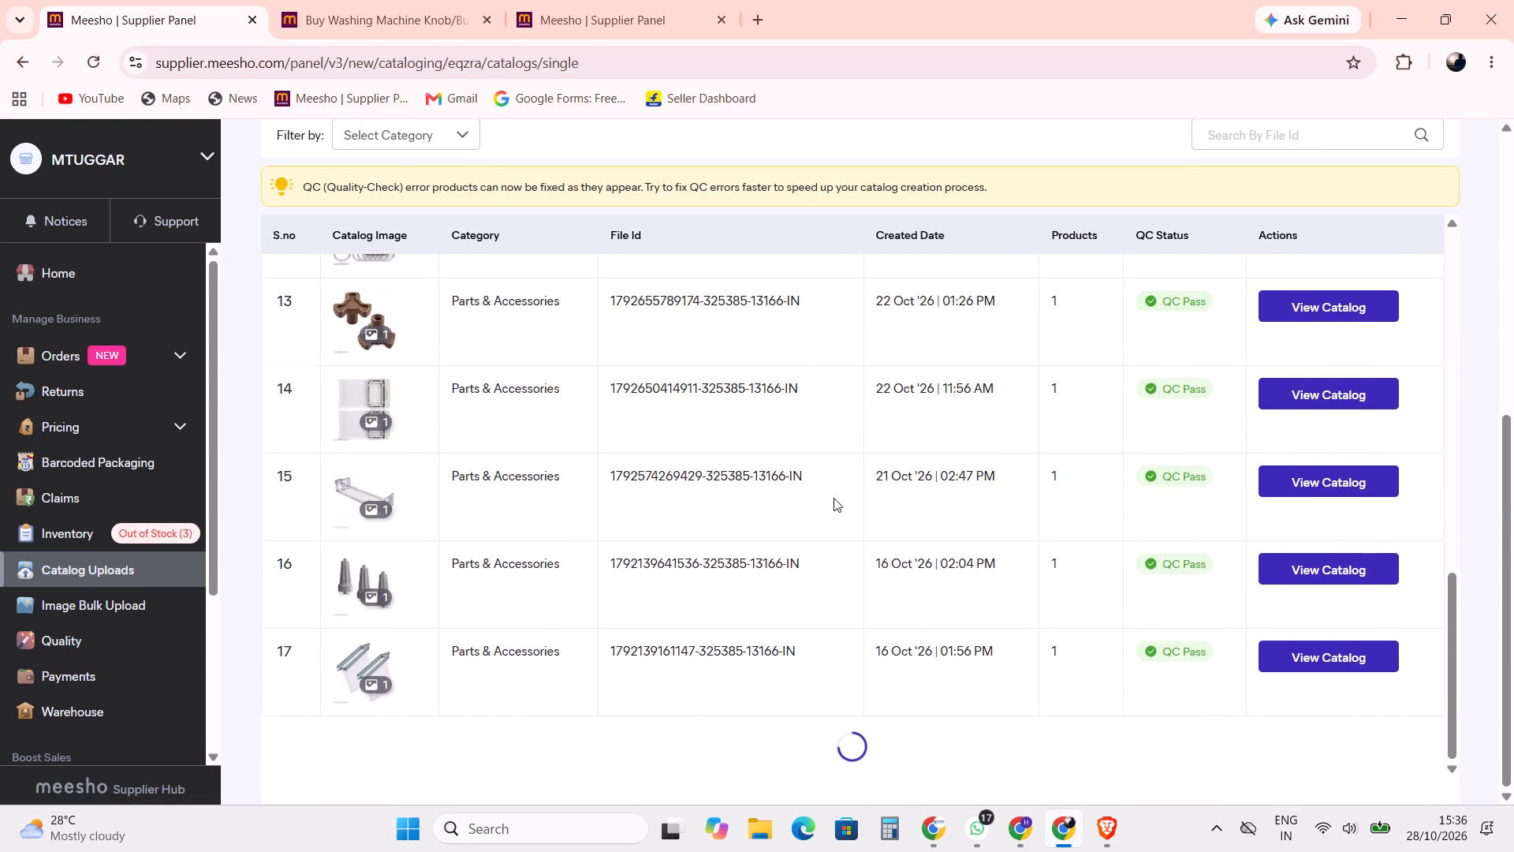
scroll(833, 498, down, 8)
scroll(876, 558, up, 12)
scroll(878, 559, down, 14)
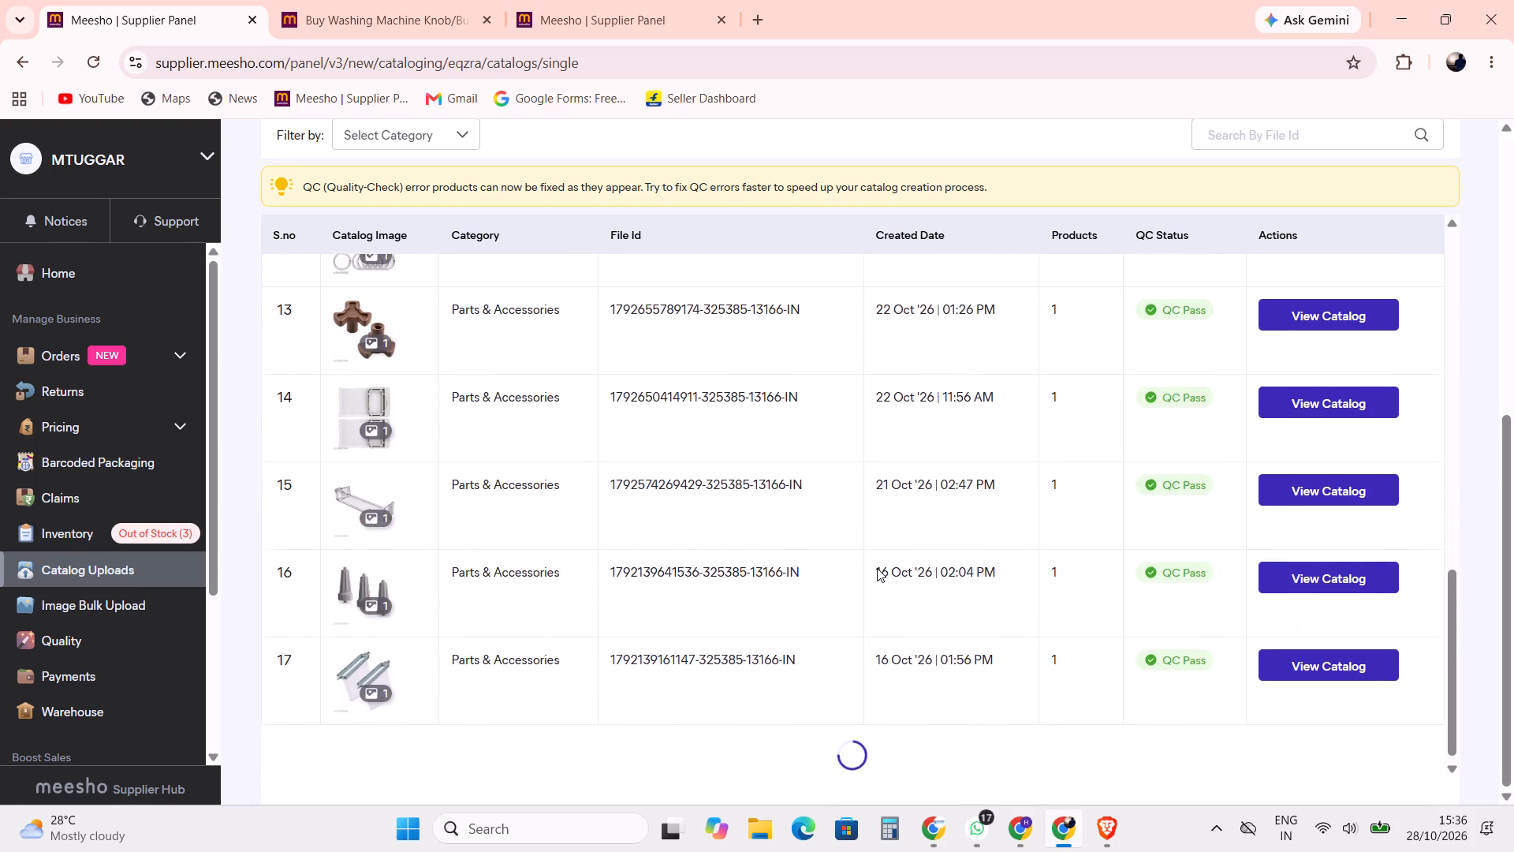
scroll(877, 568, down, 20)
scroll(877, 568, down, 10)
scroll(874, 571, up, 2)
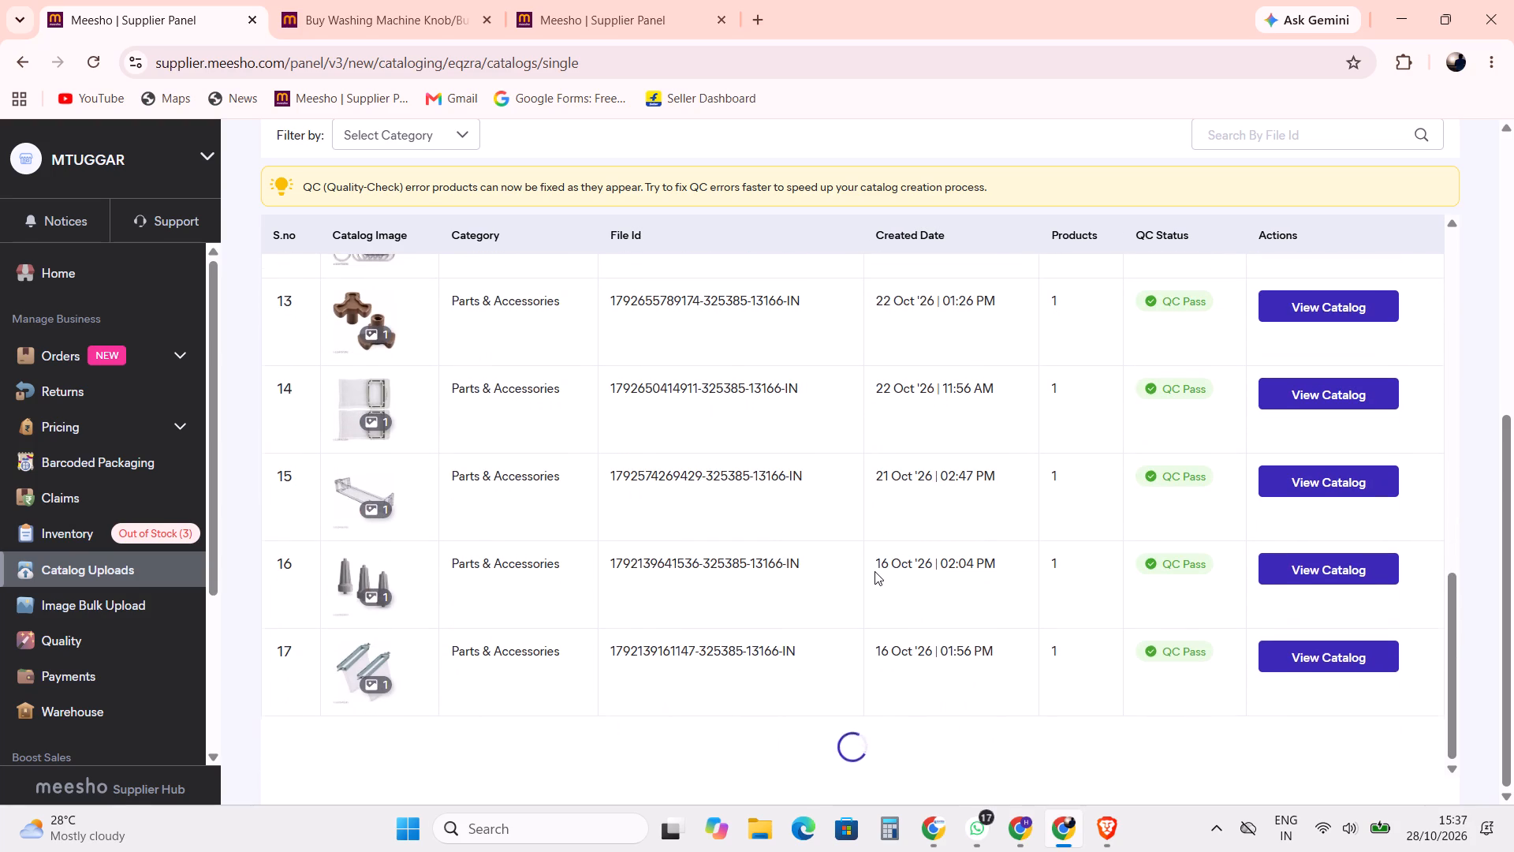
scroll(874, 571, up, 20)
scroll(874, 571, up, 12)
scroll(892, 559, down, 8)
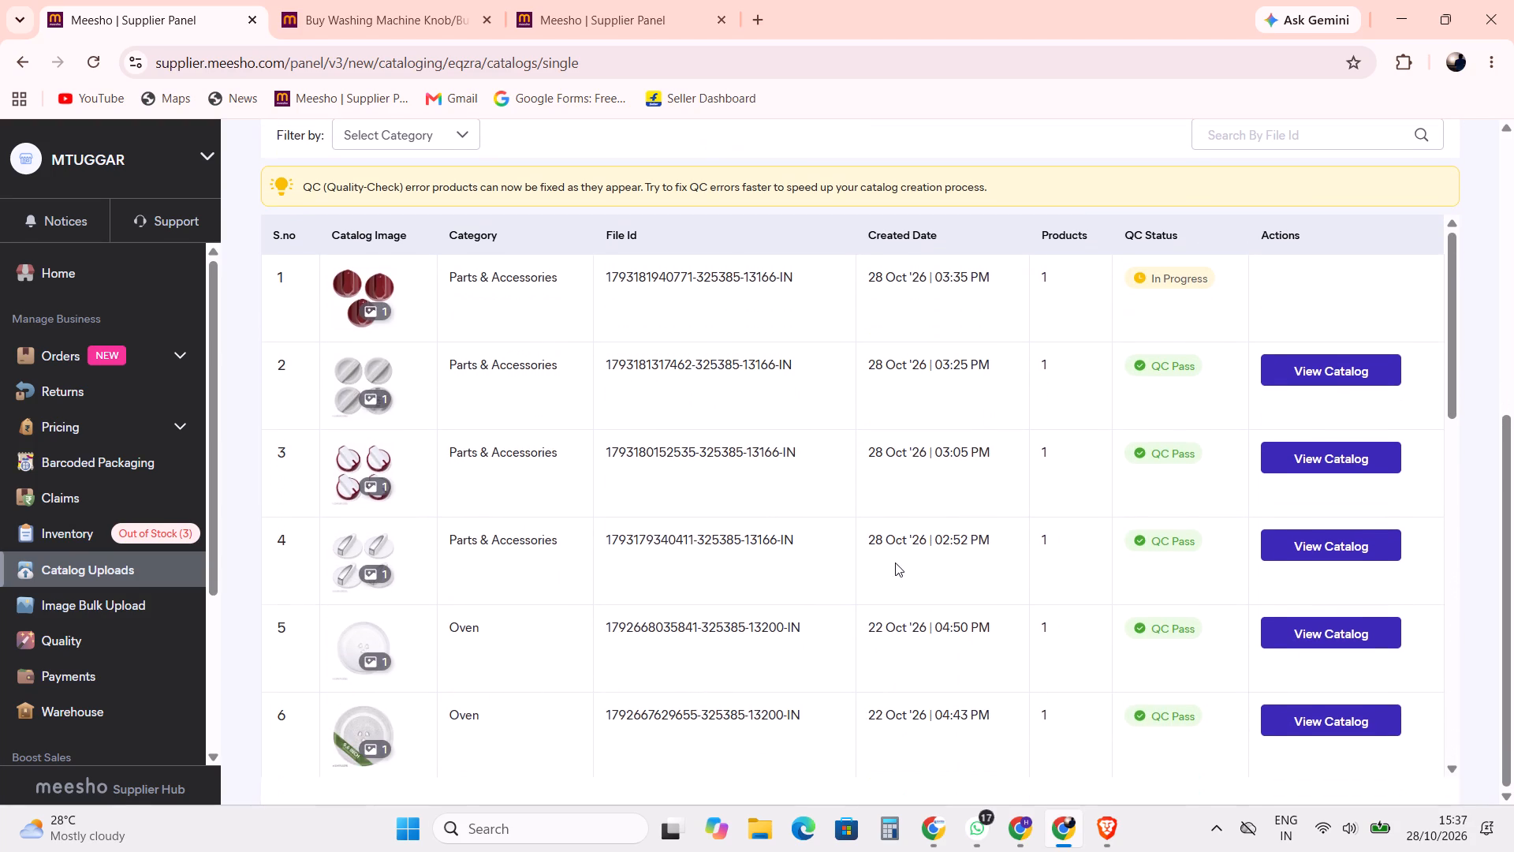
scroll(895, 562, down, 20)
scroll(895, 562, down, 14)
scroll(920, 548, up, 3)
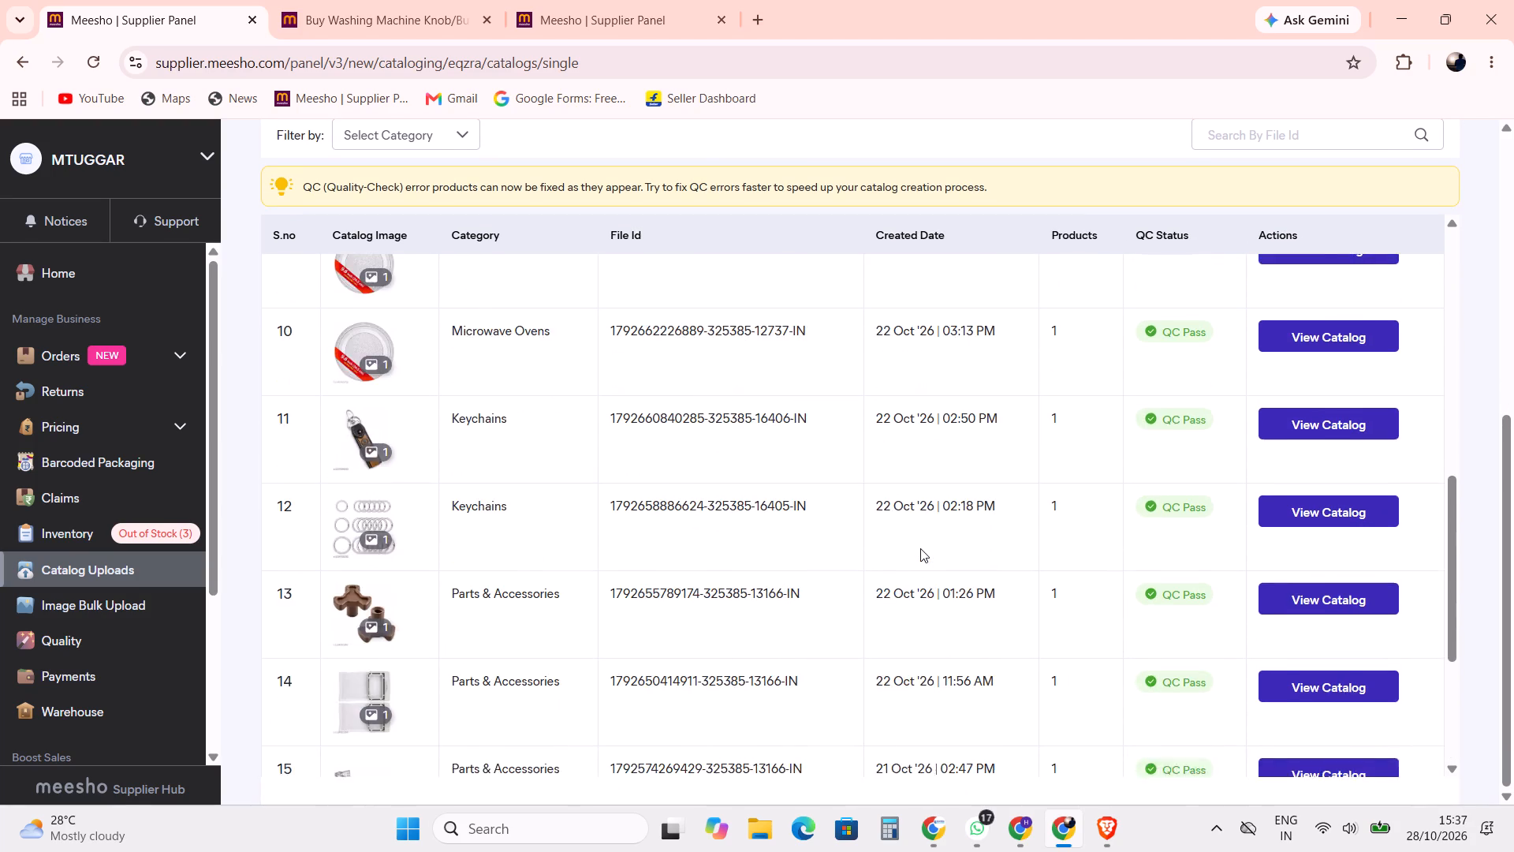
scroll(920, 548, up, 4)
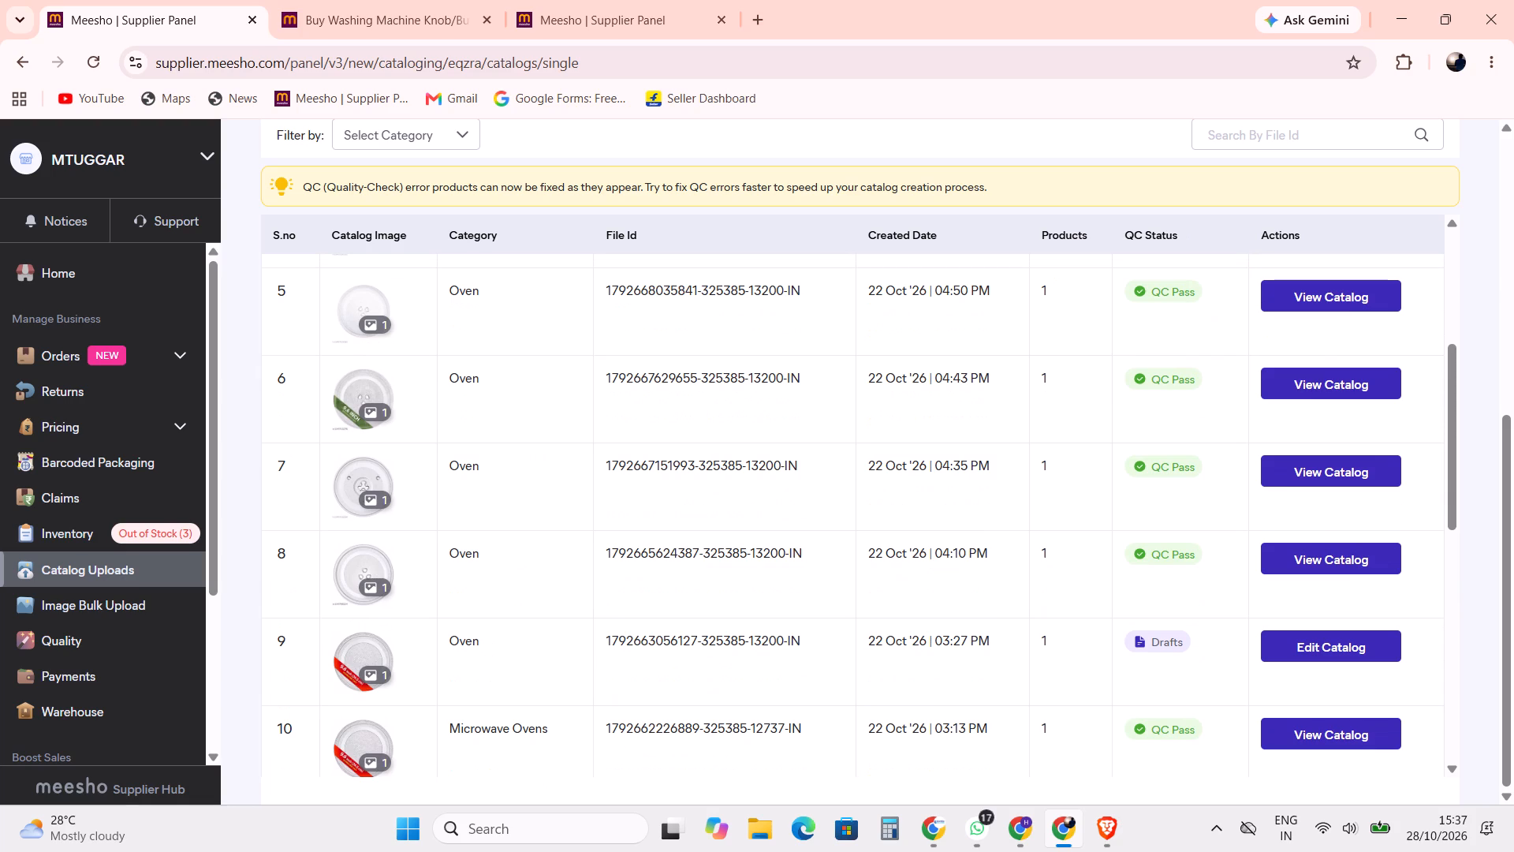
scroll(874, 557, up, 15)
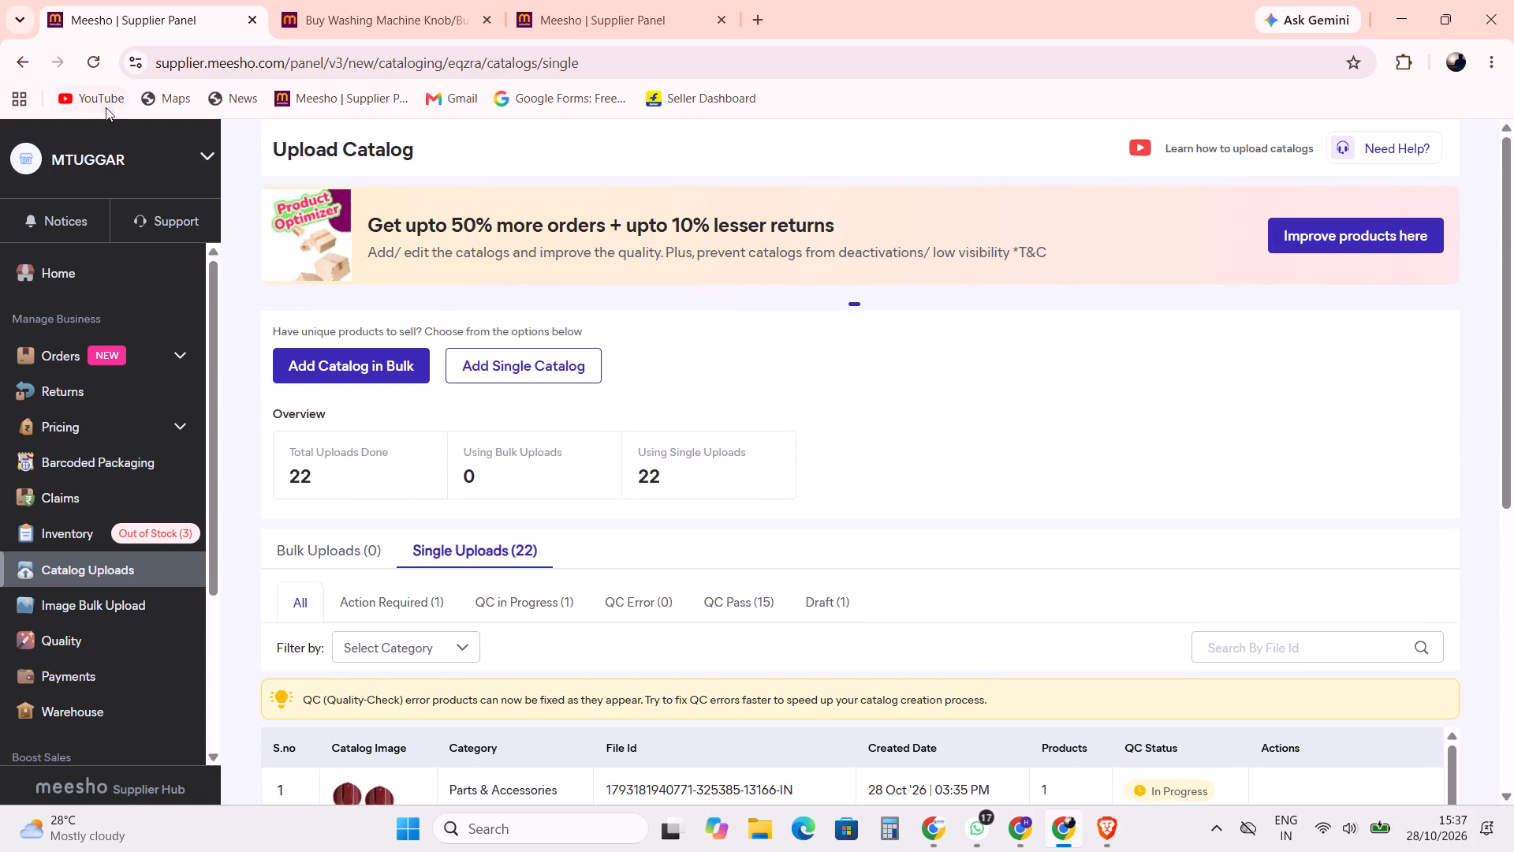
Reload the Catalog Uploads page repeatedly and recheck the QC status of the red knob set and the other single uploads.
click(97, 59)
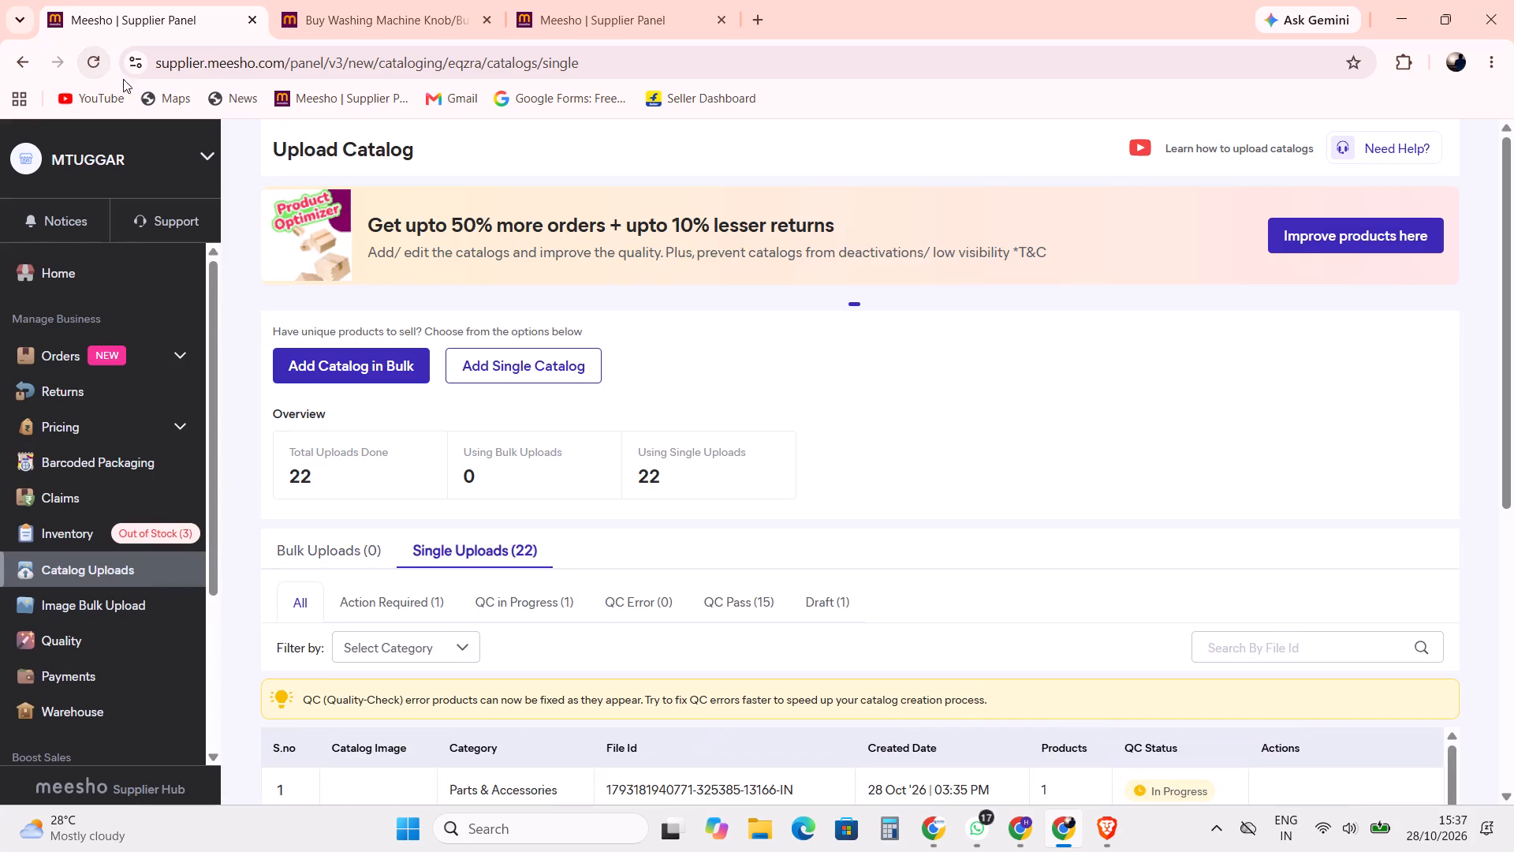
scroll(898, 415, down, 5)
scroll(509, 402, up, 8)
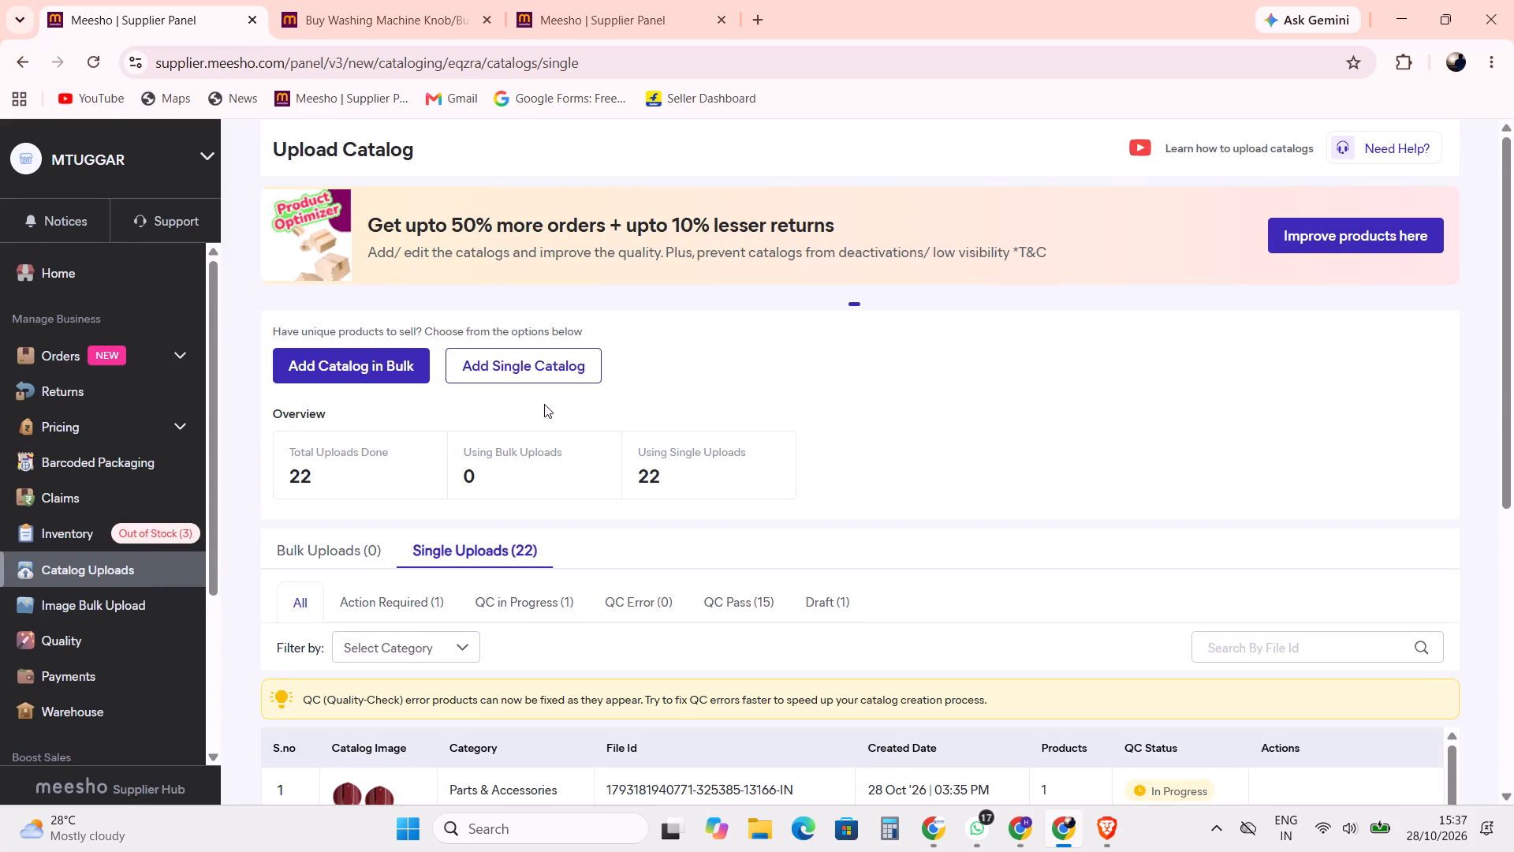
scroll(544, 404, up, 6)
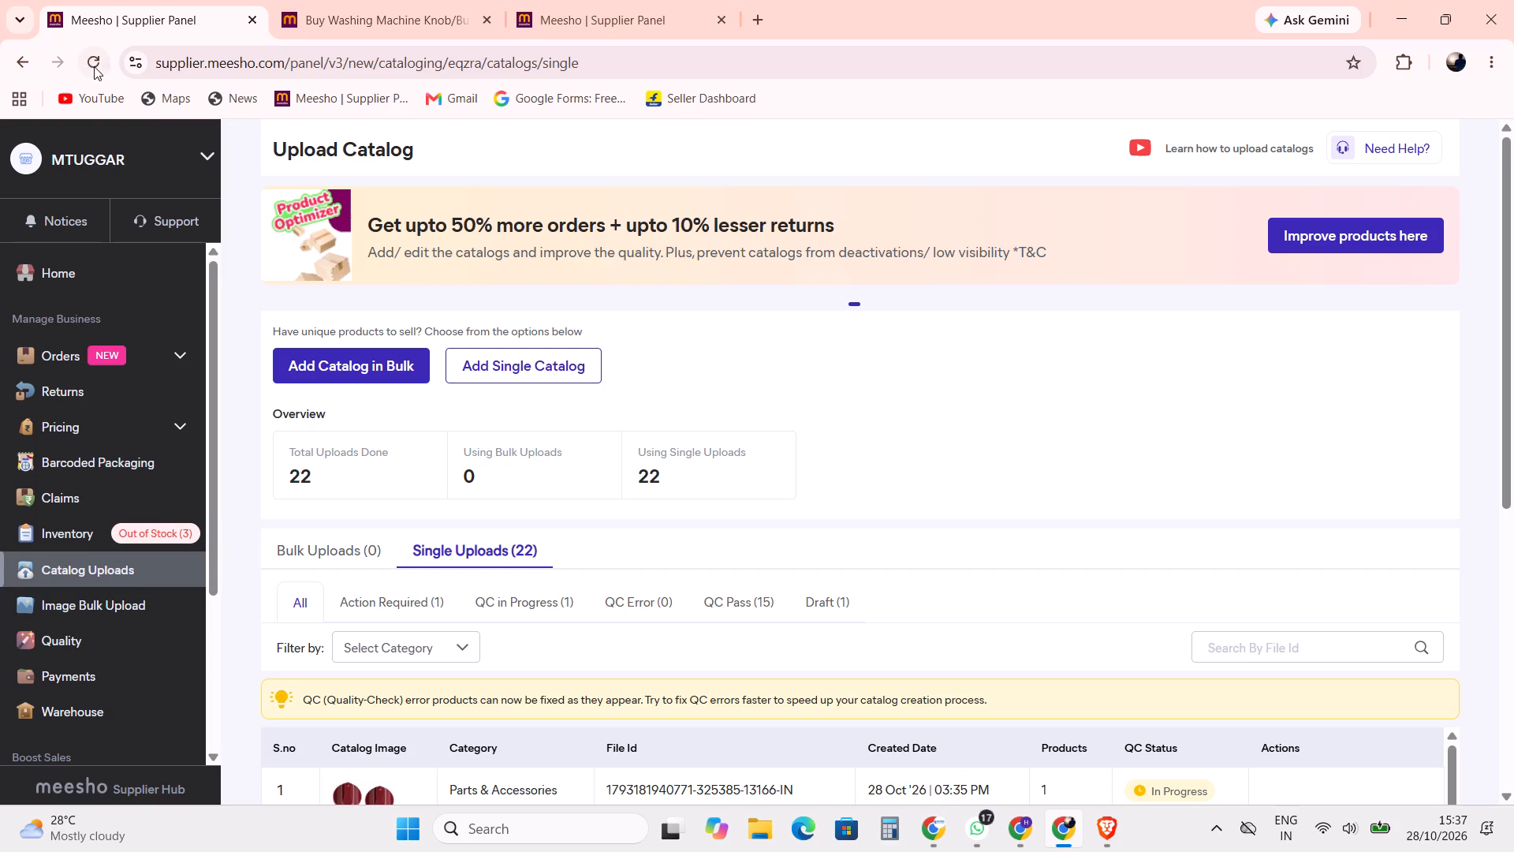
click(99, 66)
scroll(854, 417, down, 4)
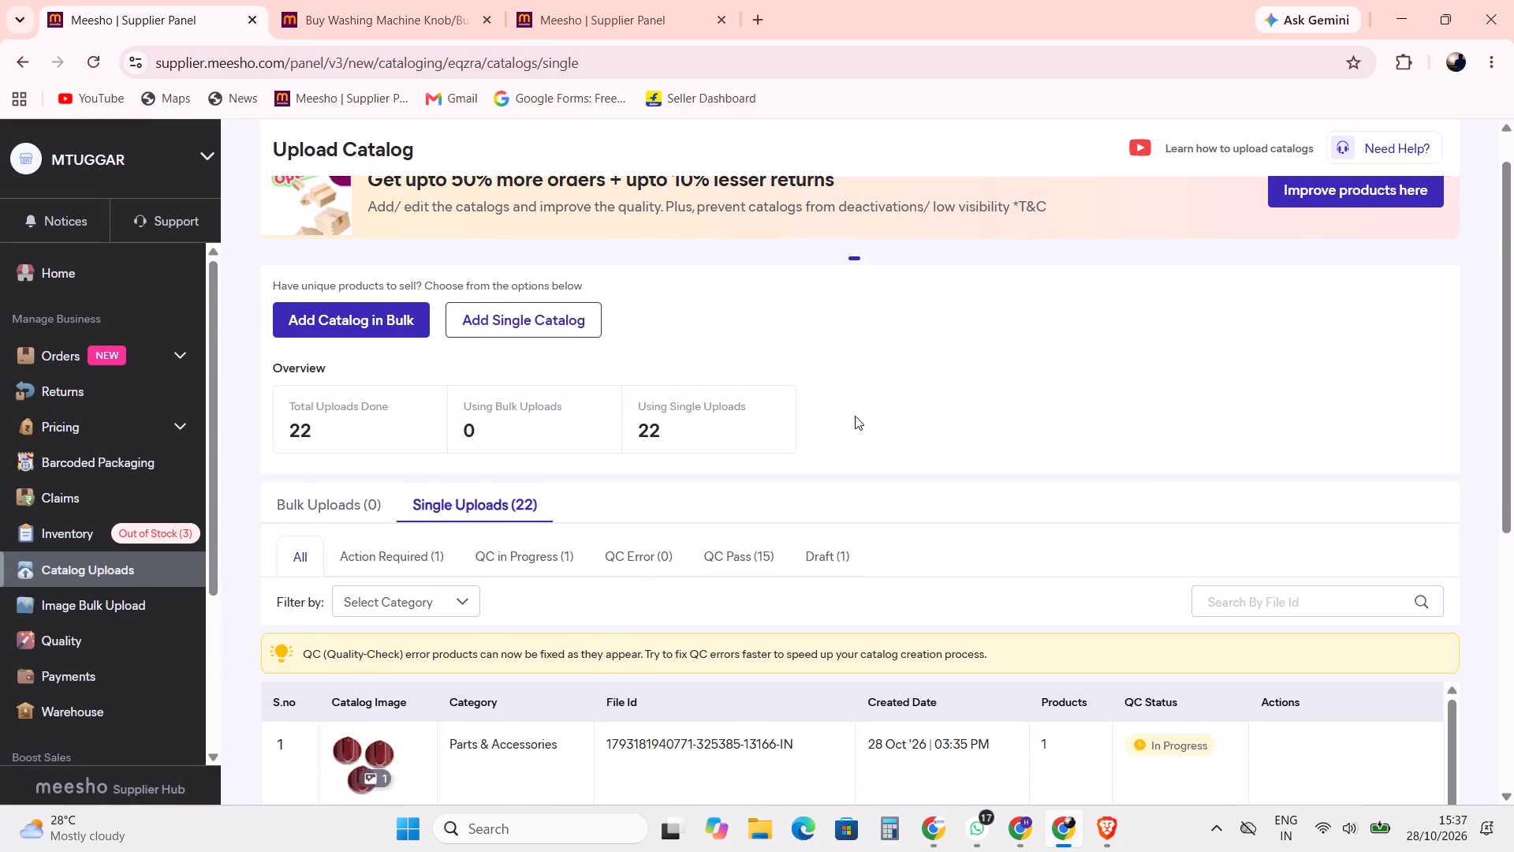
scroll(855, 416, down, 2)
scroll(855, 414, down, 20)
scroll(855, 414, down, 5)
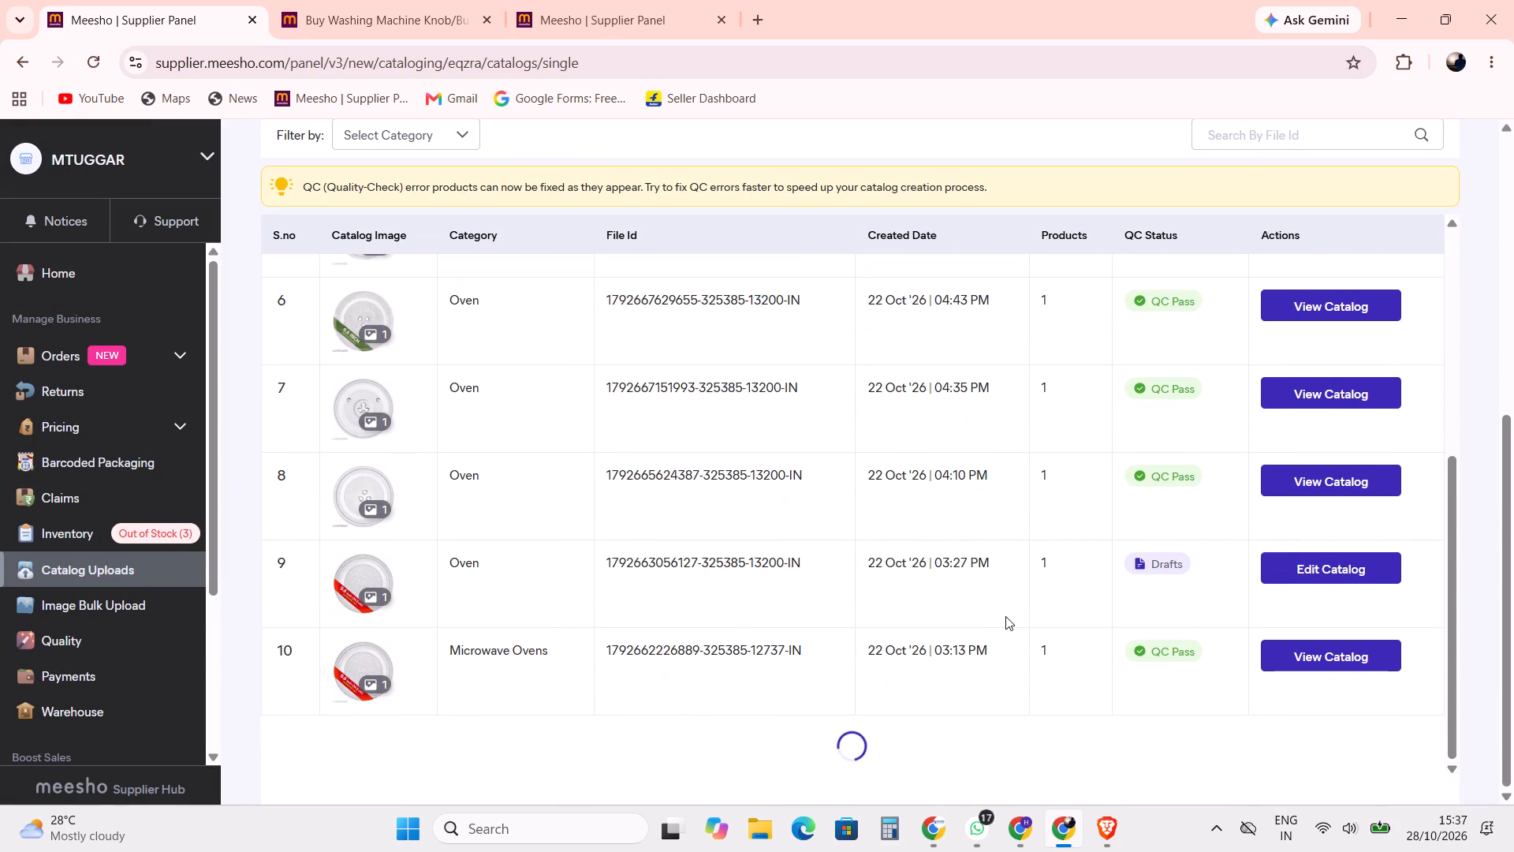
scroll(1005, 616, up, 17)
click(92, 62)
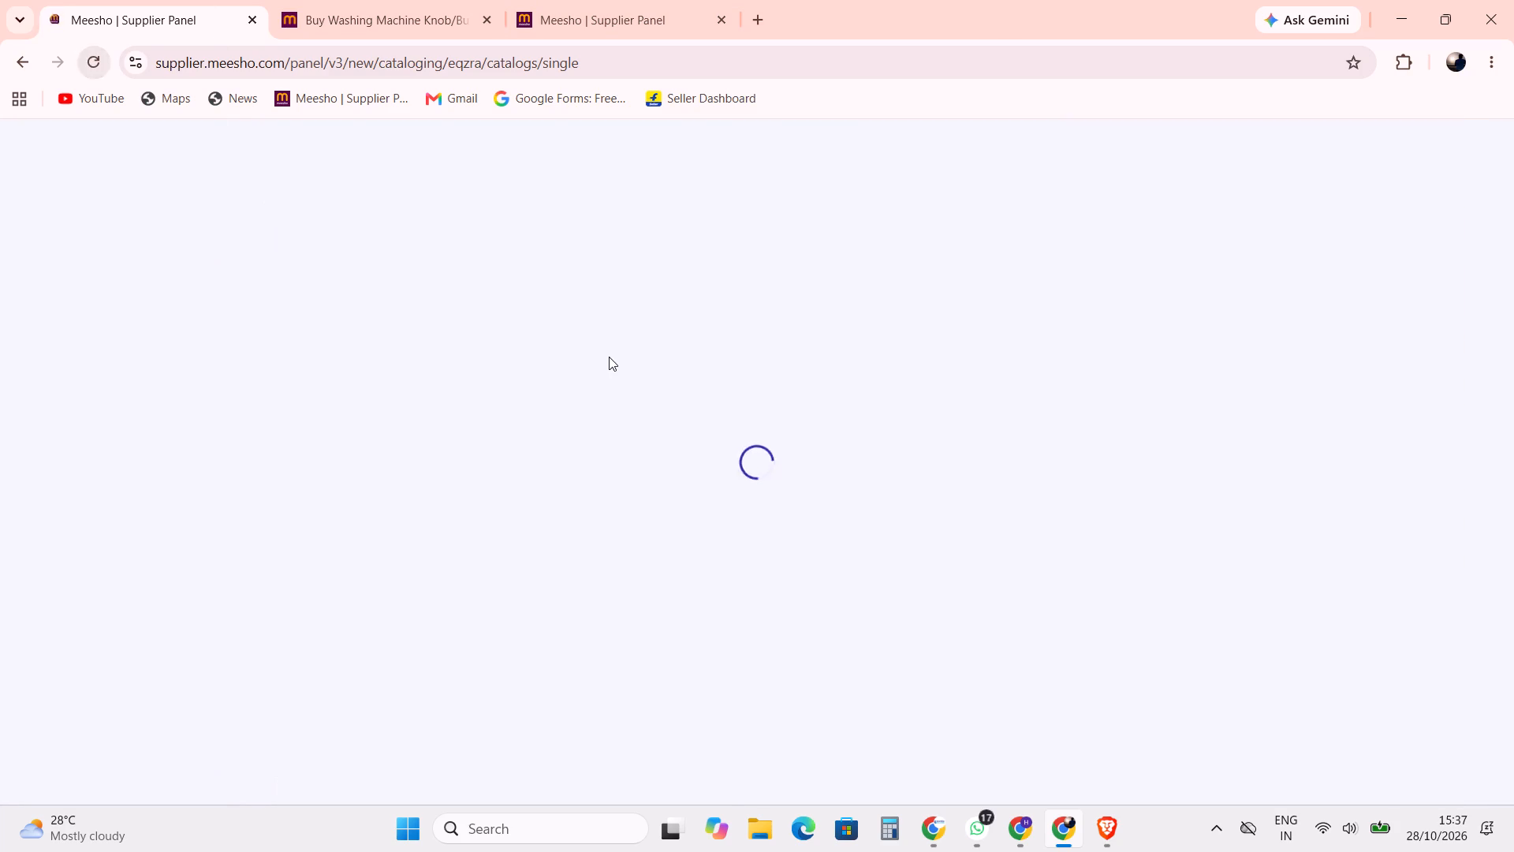
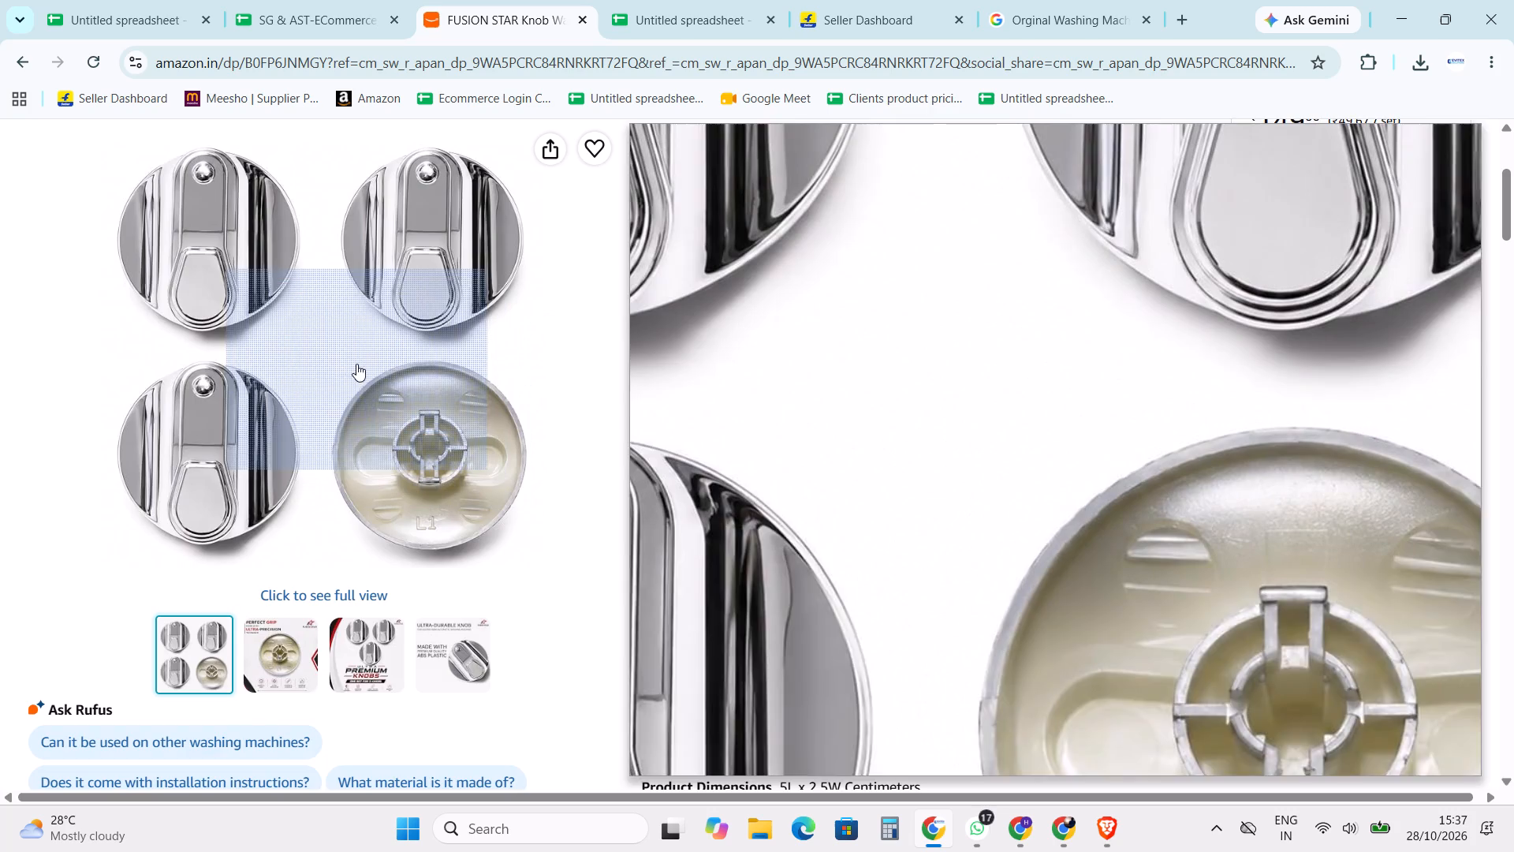
Save the silver Godrej knob set's front image and the Perfect Grip back-view image from the Amazon listing to Downloads.
click(339, 338)
right_click(625, 406)
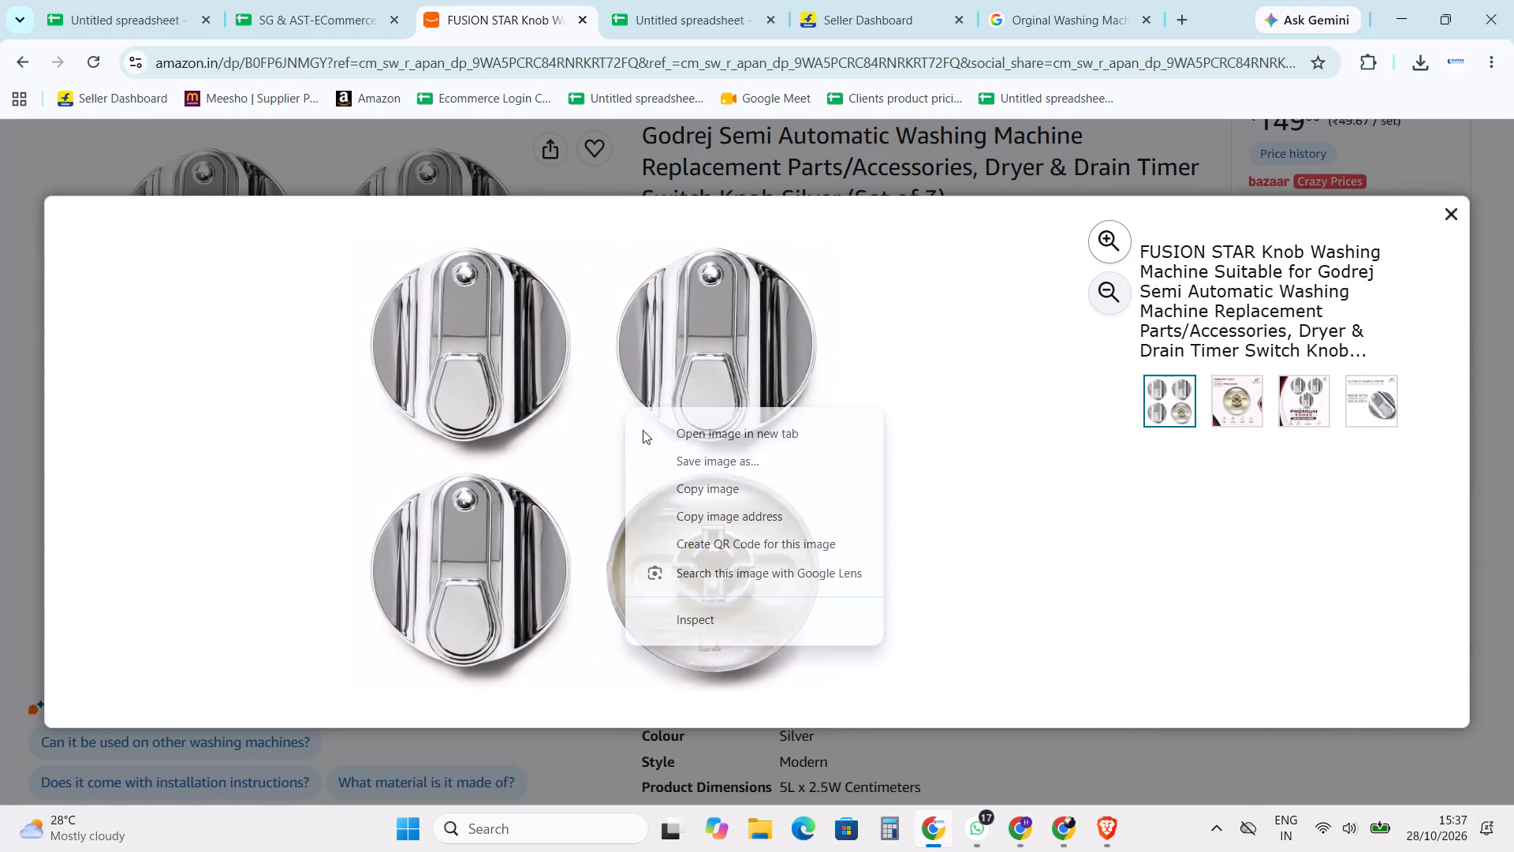
click(676, 473)
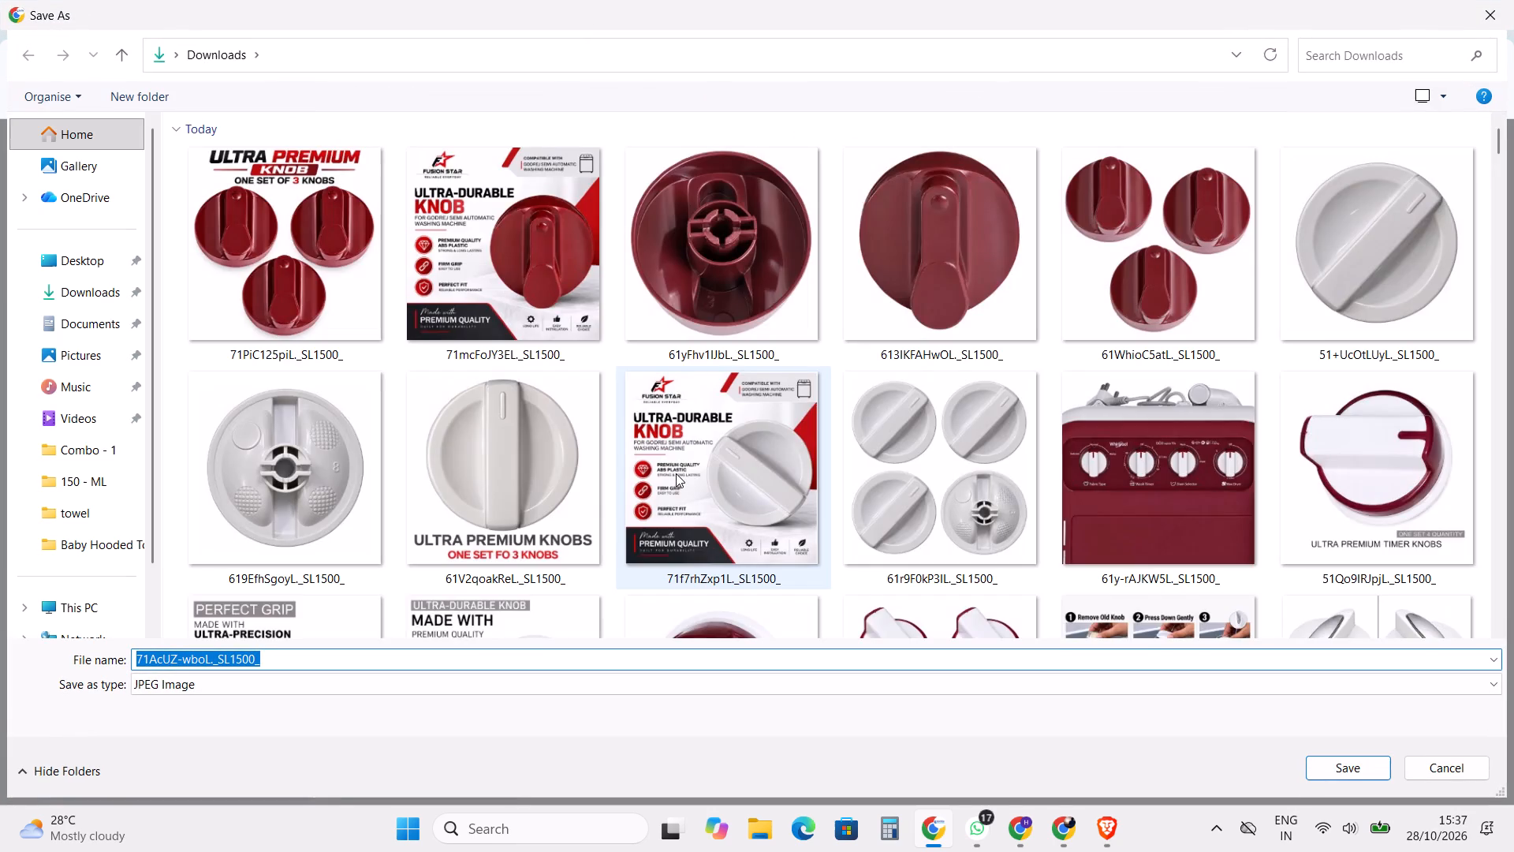
key(Return)
click(1228, 403)
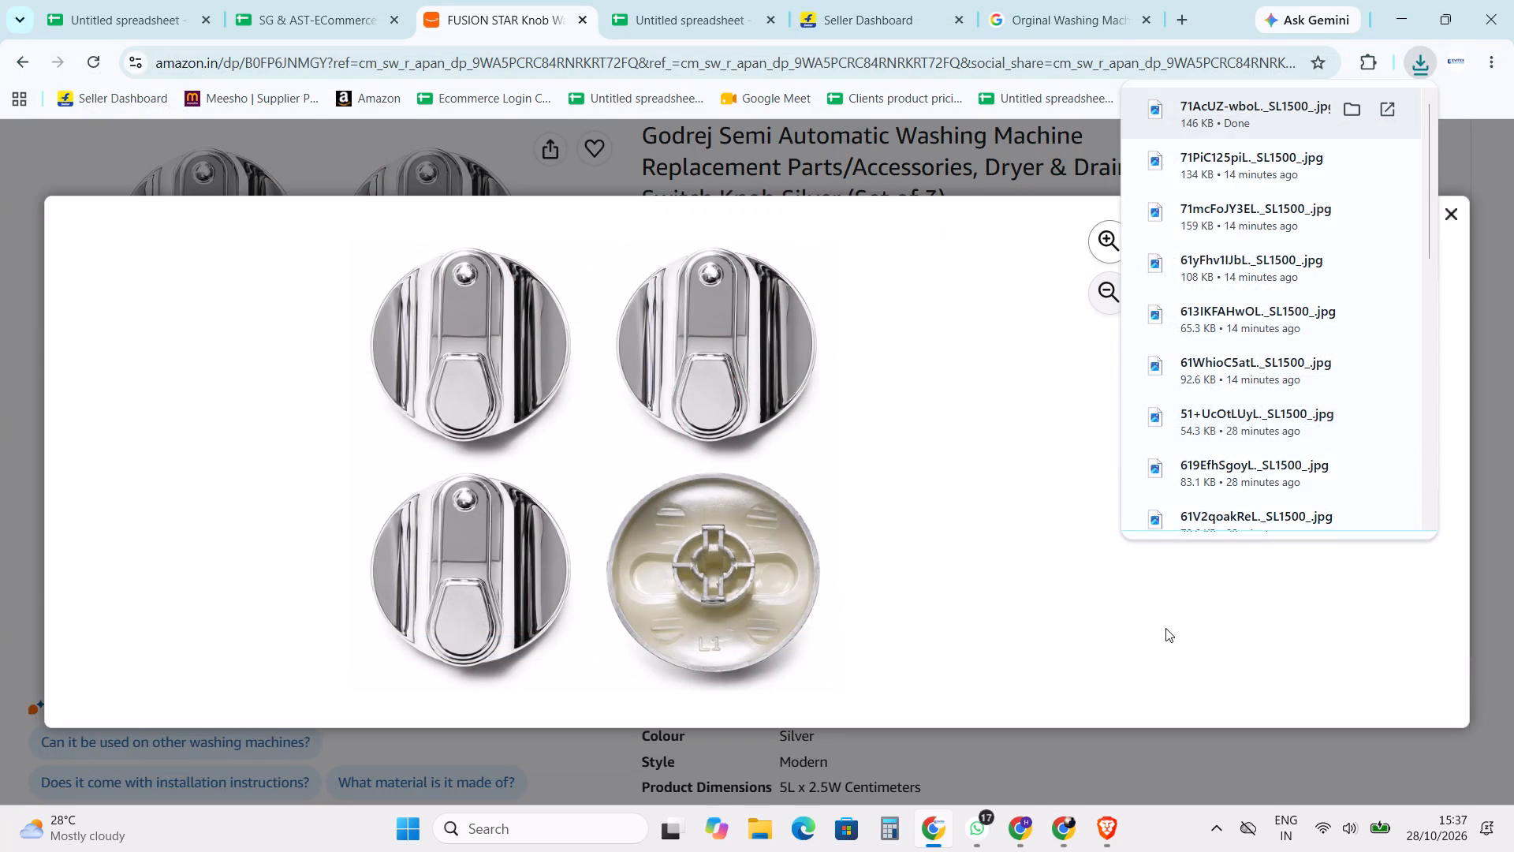
click(1165, 628)
click(1251, 397)
right_click(583, 398)
click(634, 452)
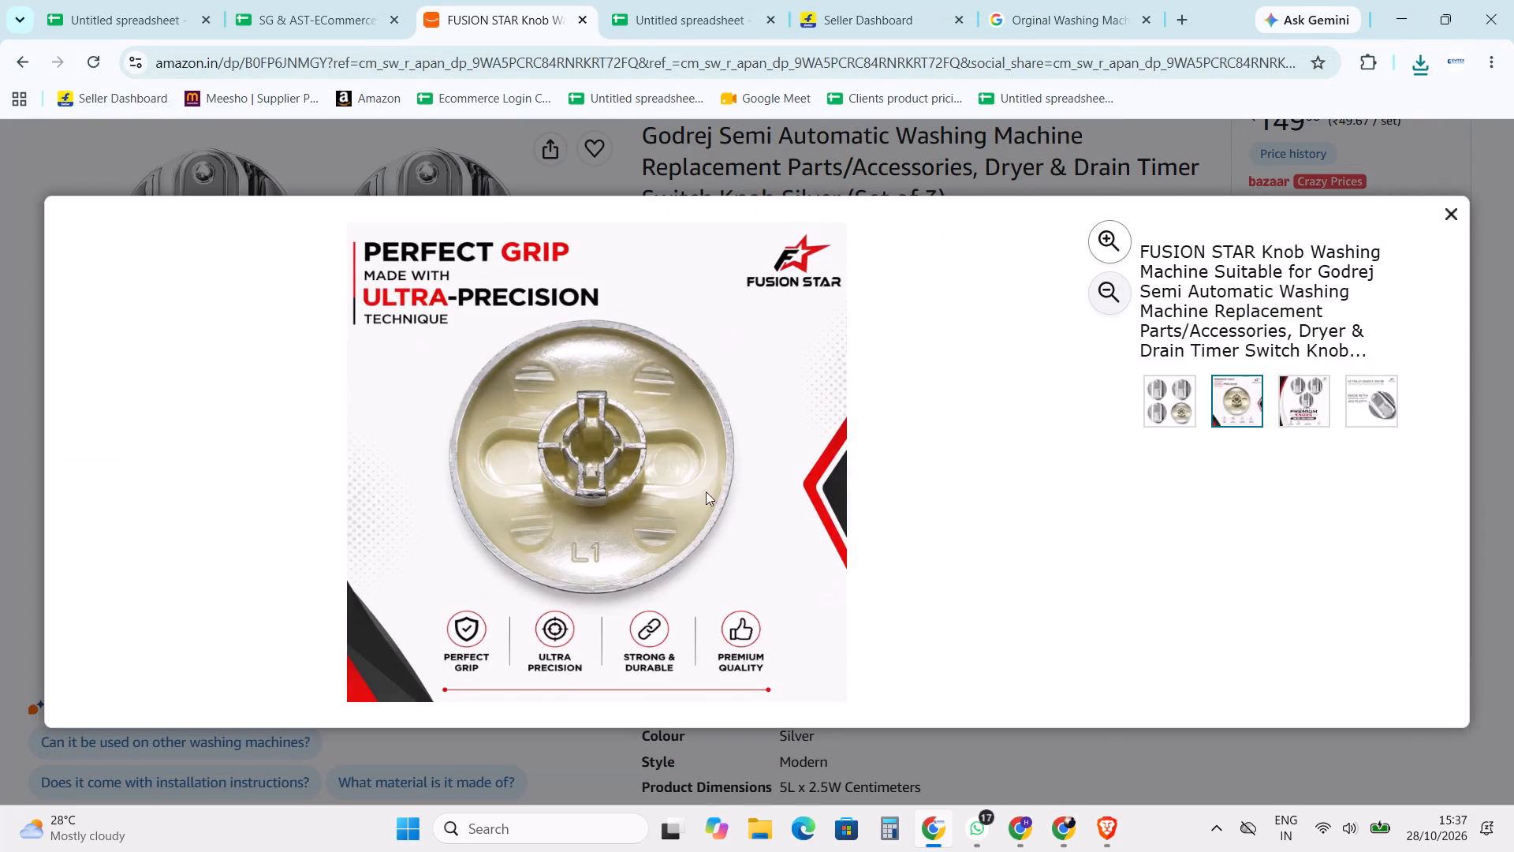
key(Return)
Save the Ultra Premium Knobs set image and the Ultra-Durable Knob image to Downloads, then close the image viewer.
click(1304, 377)
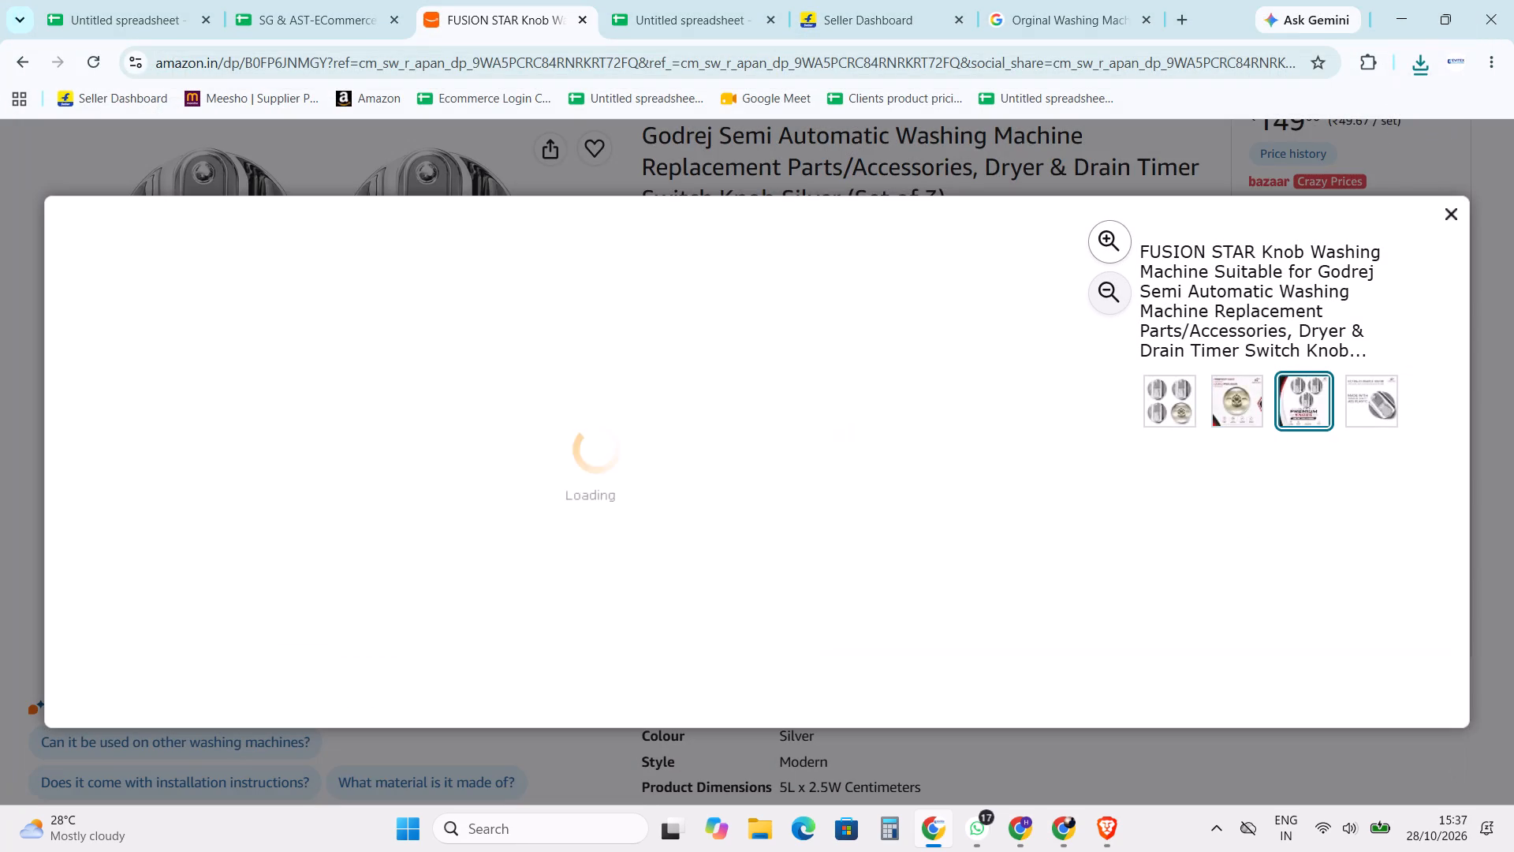
right_click(594, 440)
click(657, 499)
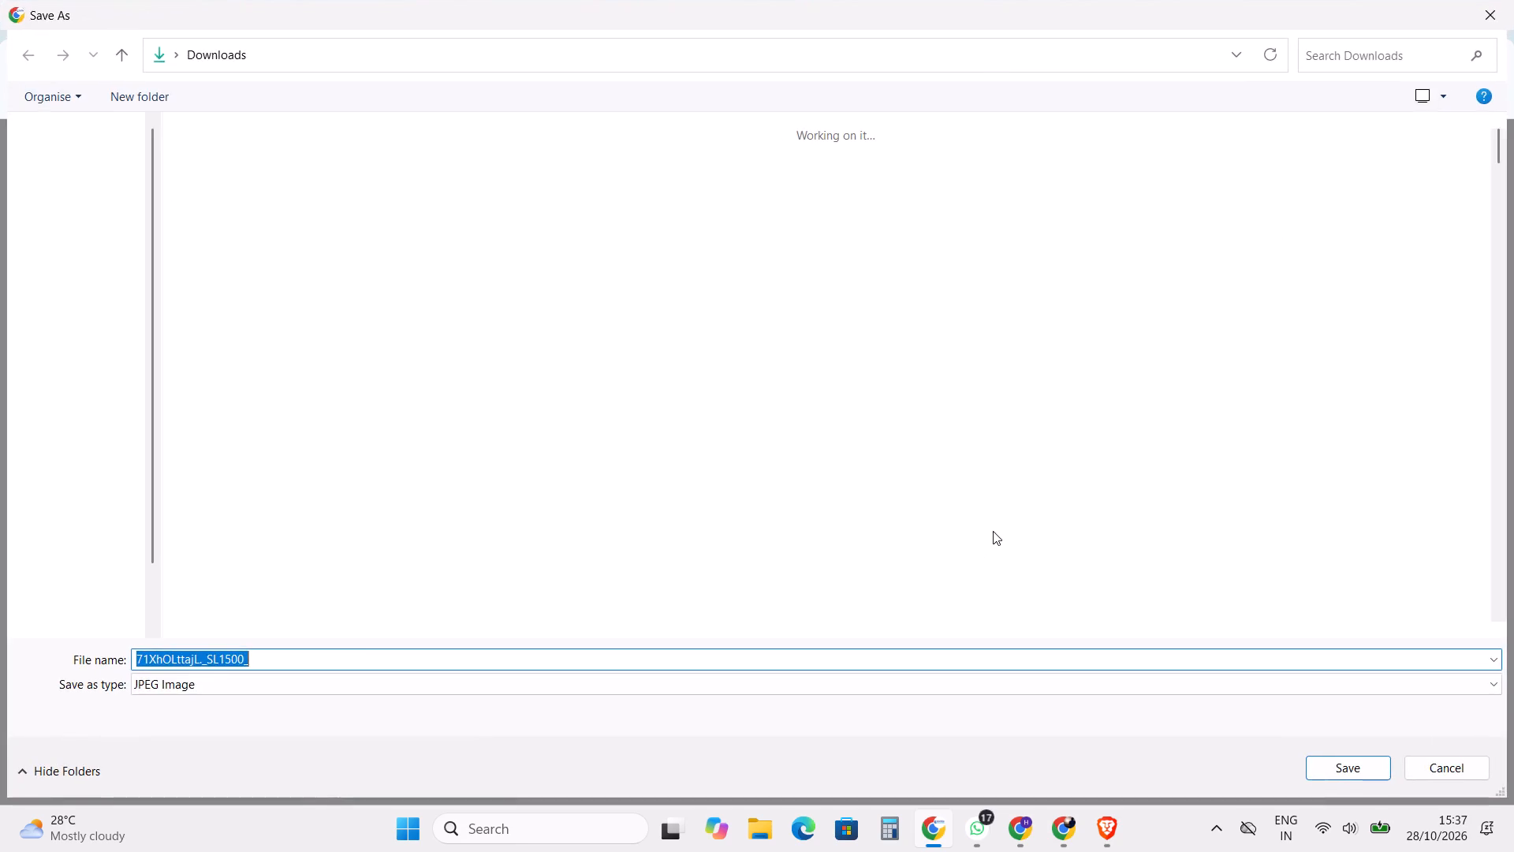
key(Return)
click(1373, 396)
right_click(602, 424)
click(654, 484)
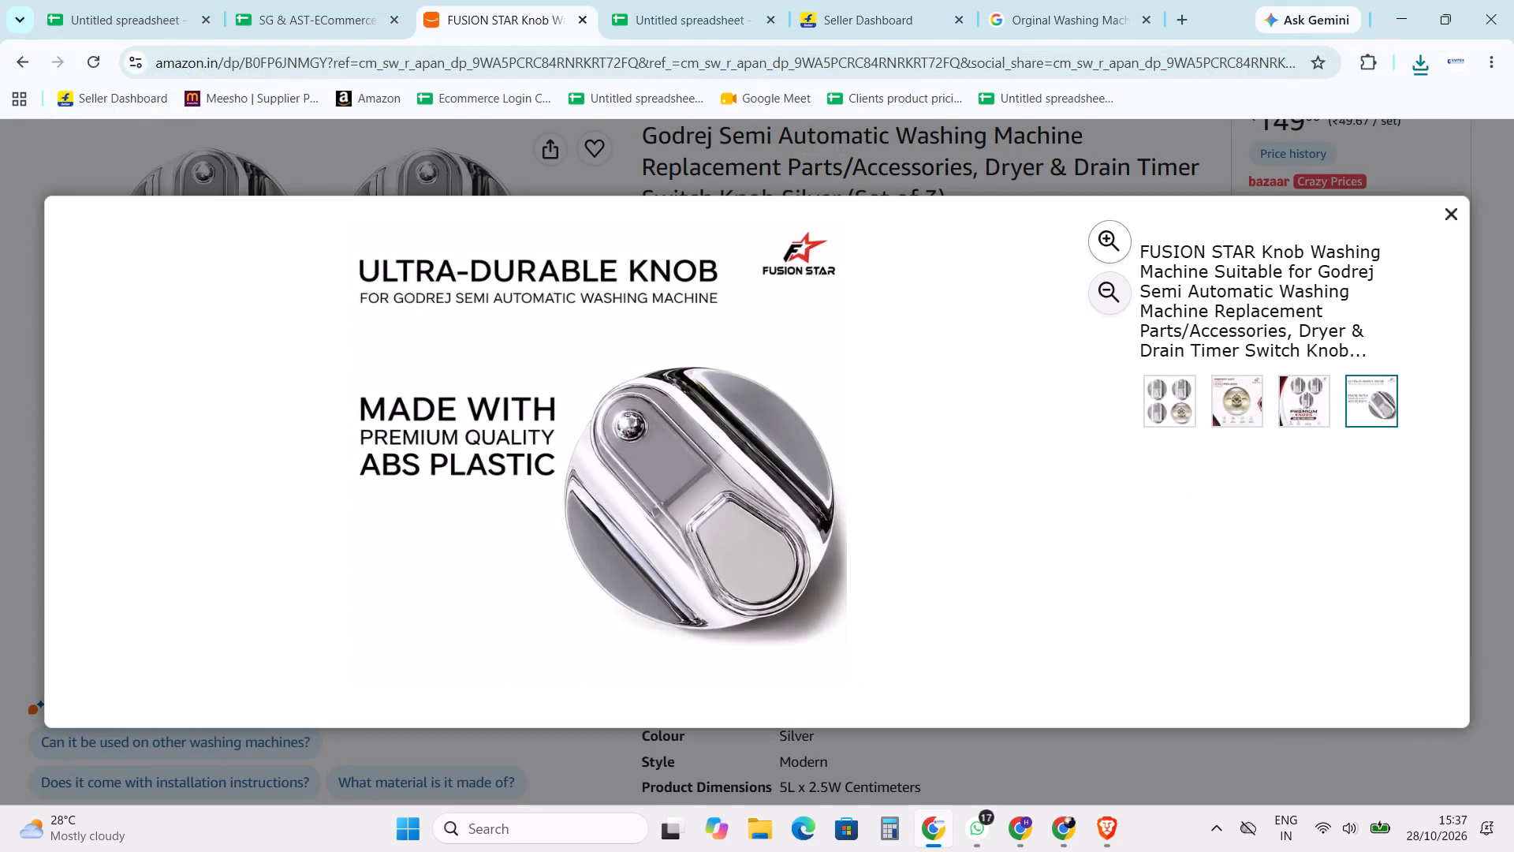
key(Return)
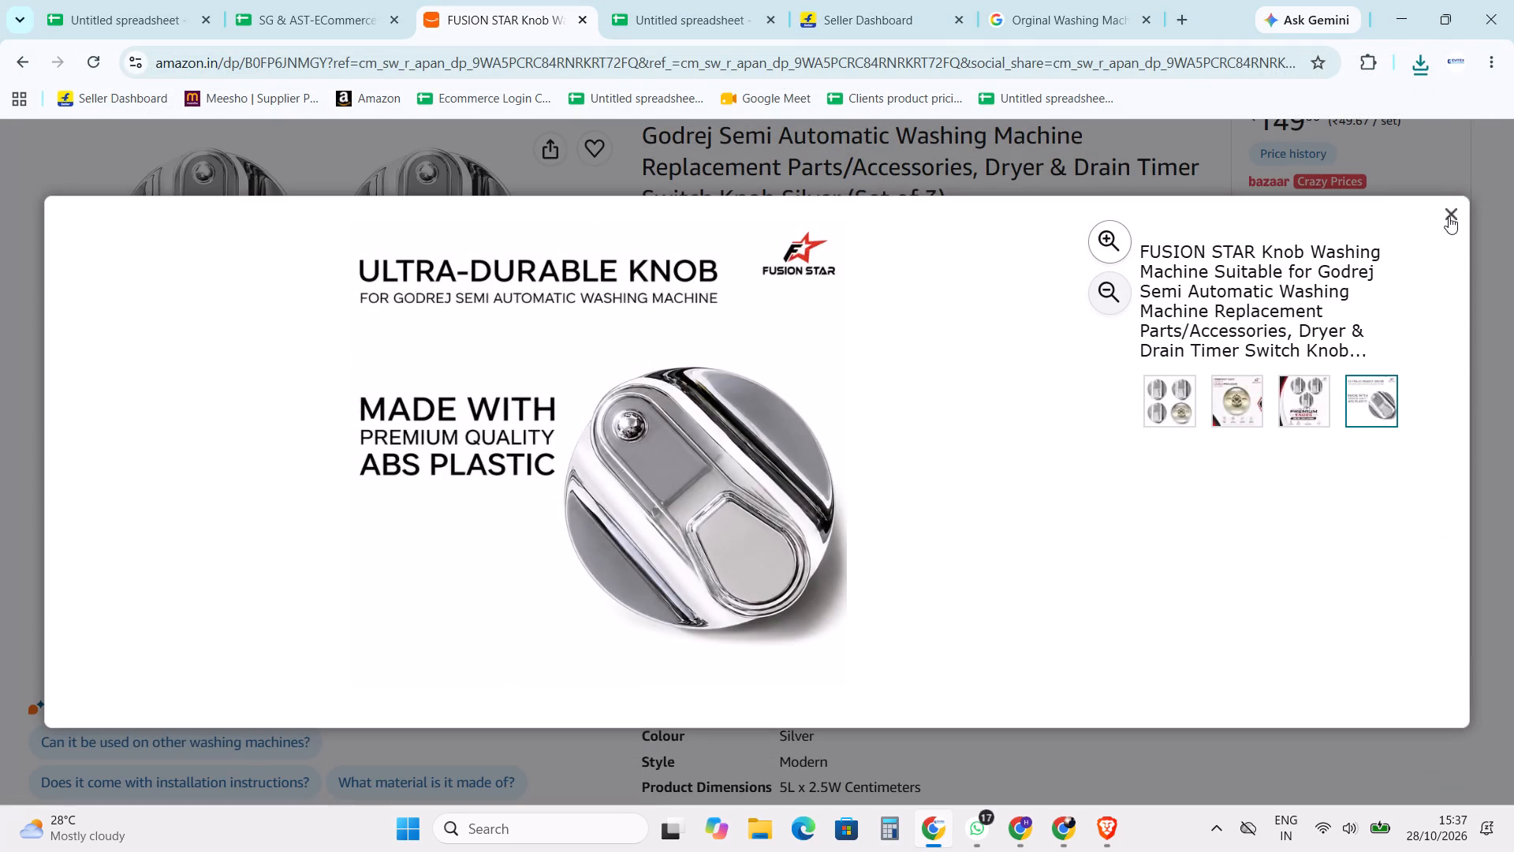
click(1450, 212)
Switch to the Flipkart Seller Hub, reload the listings in progress, check their QC status and view SKU FS-68's live product page.
click(852, 0)
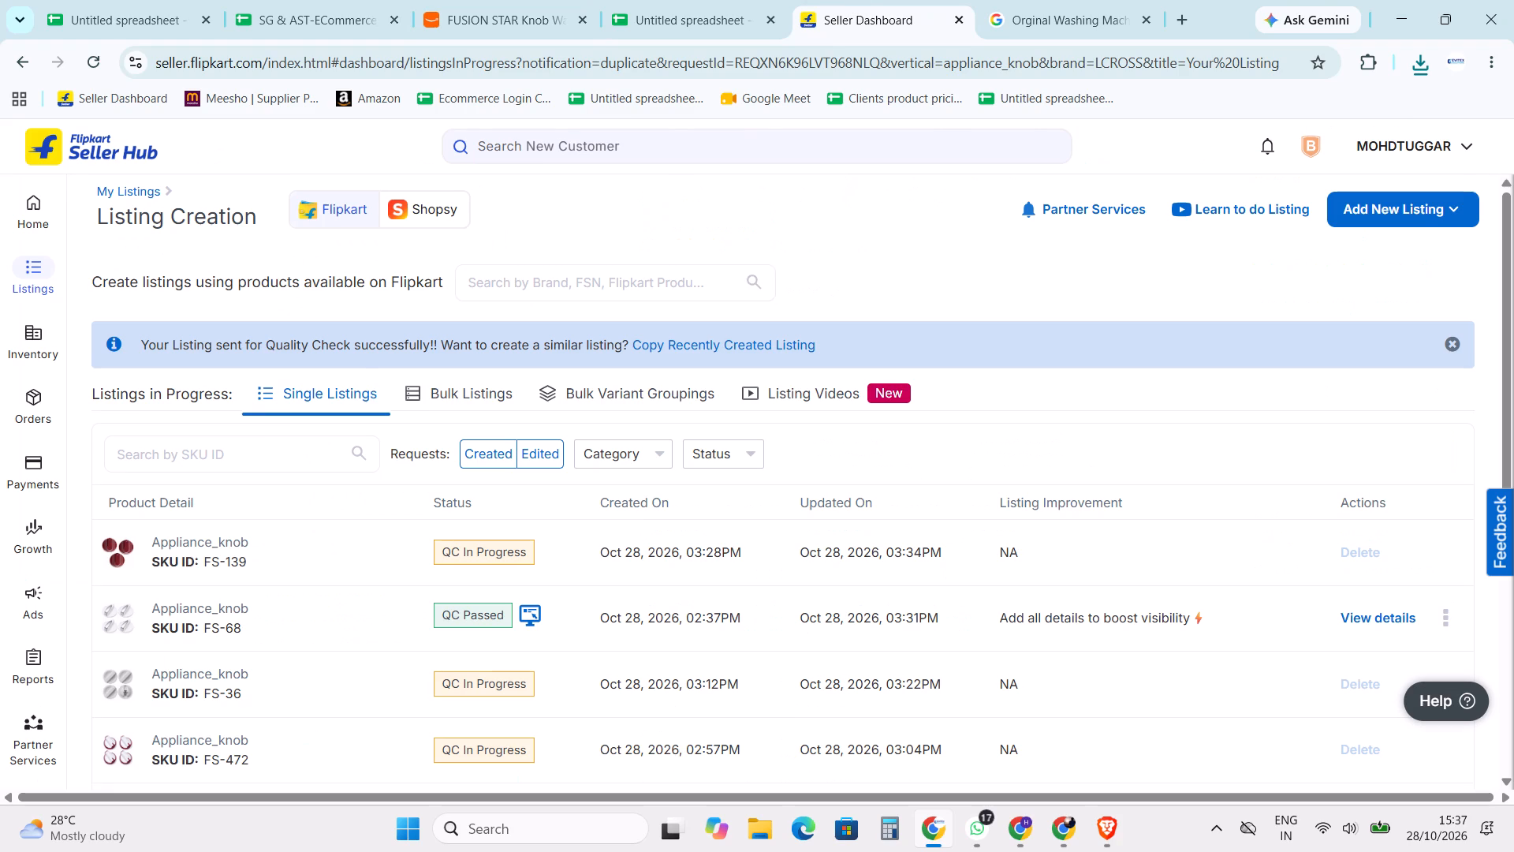
click(92, 64)
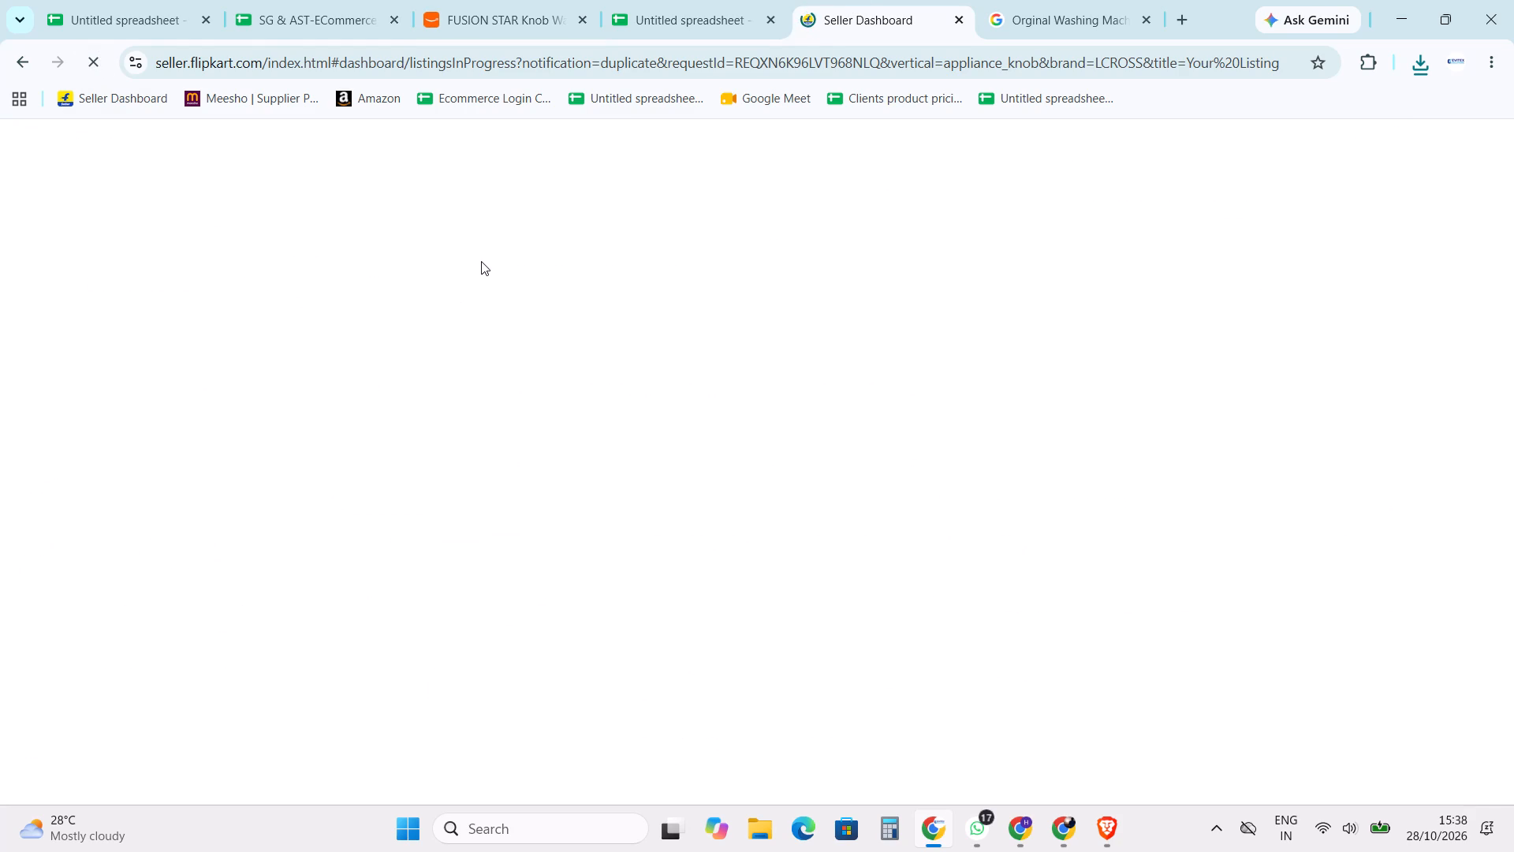
scroll(738, 350, down, 2)
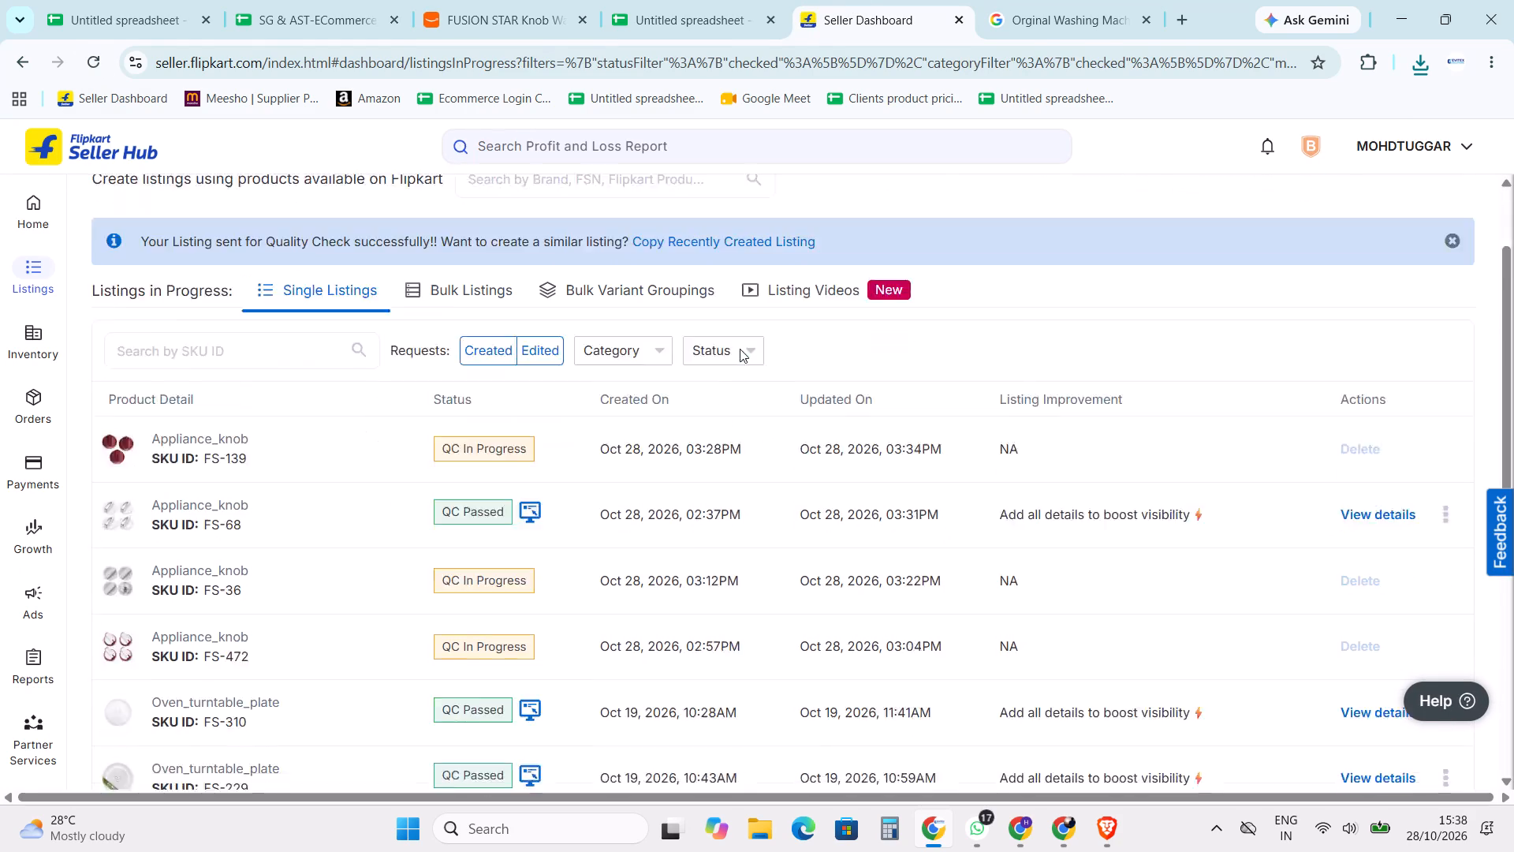
click(523, 419)
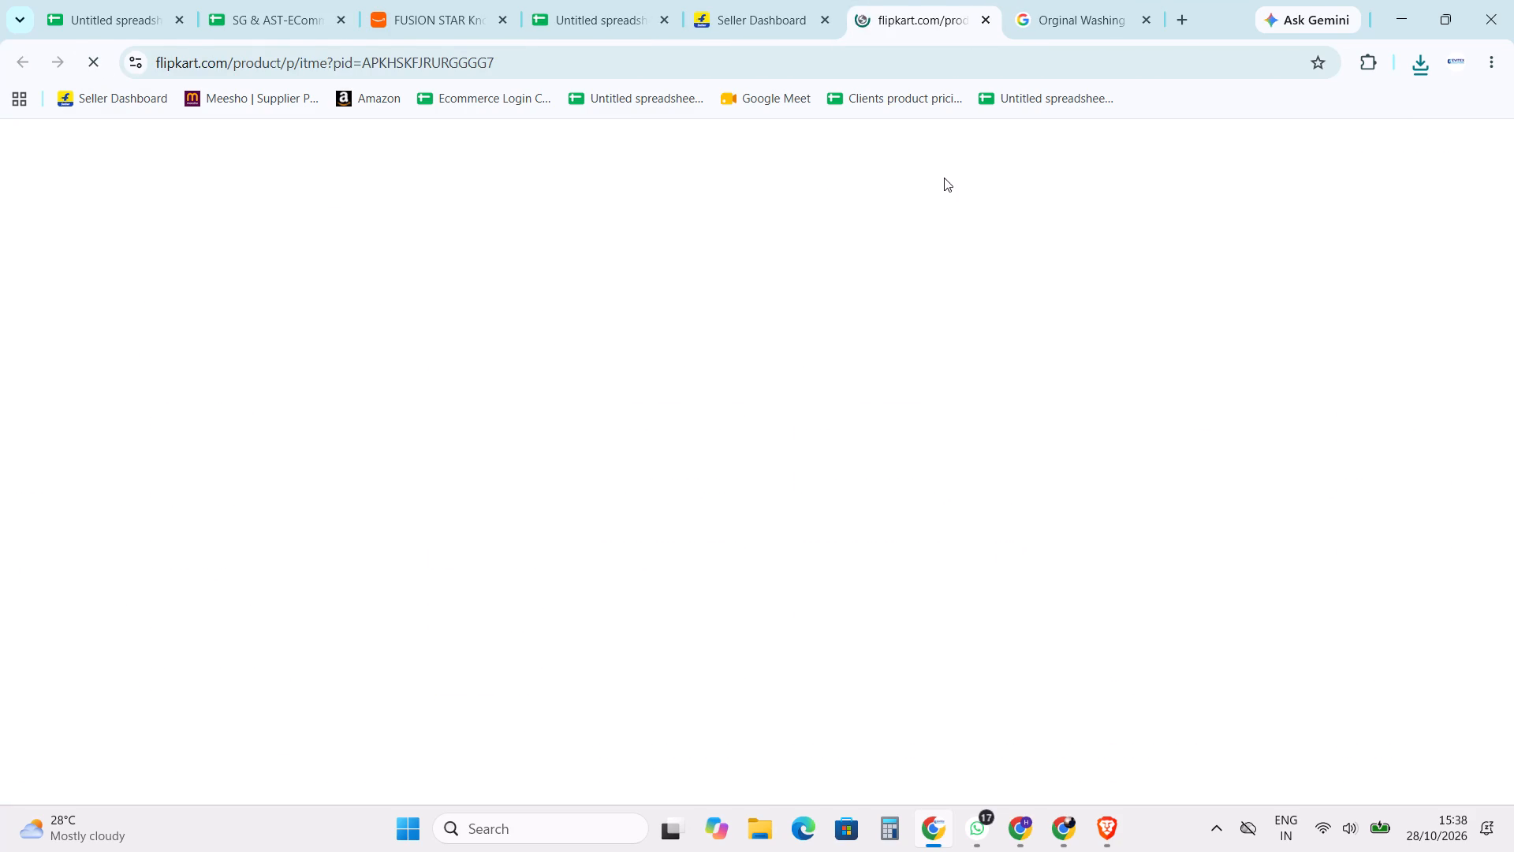
click(993, 25)
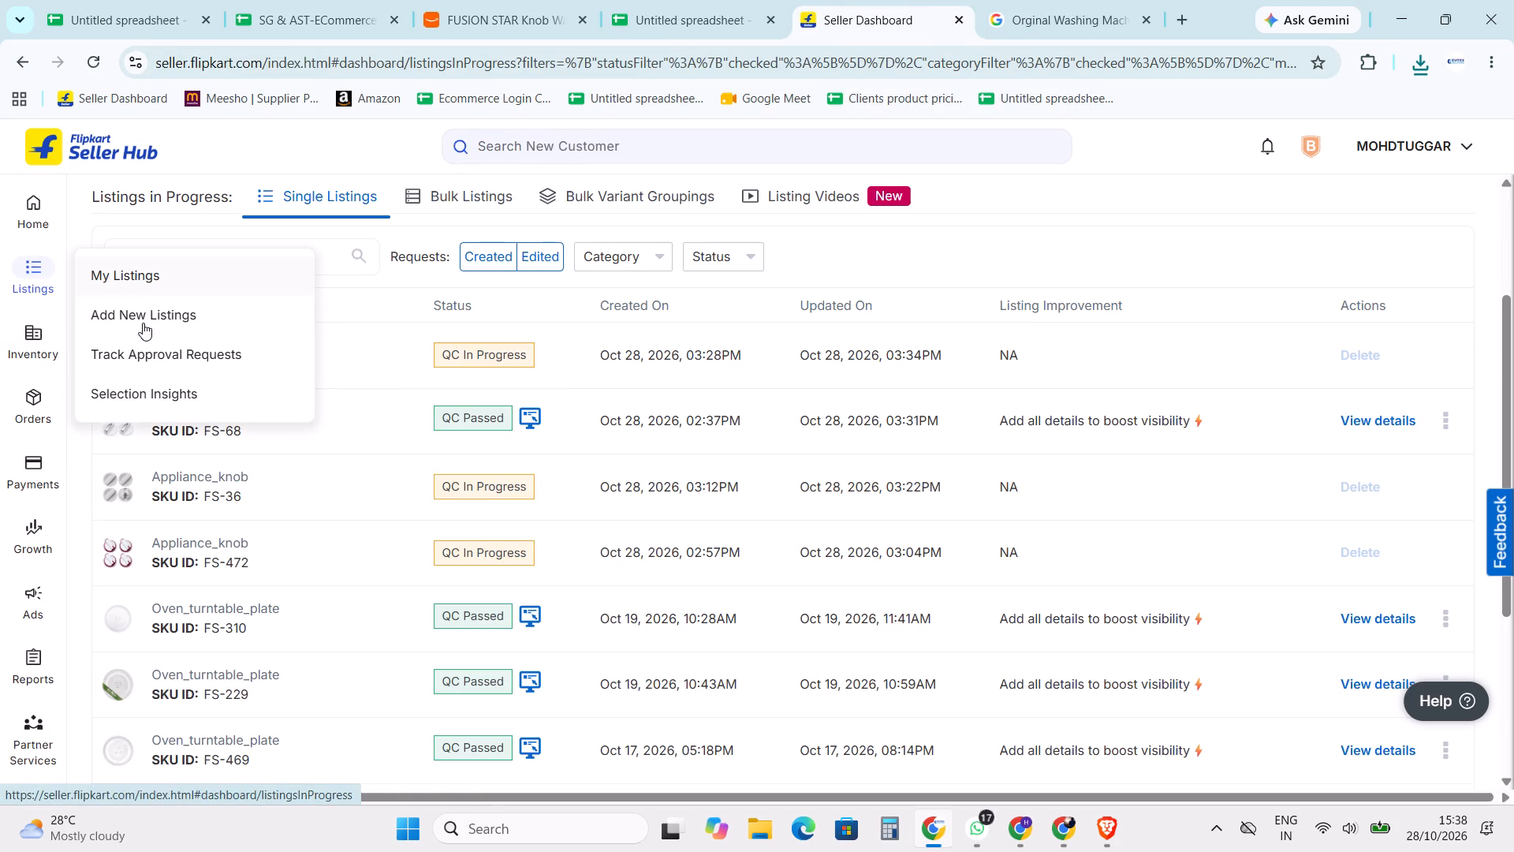
Start a new single listing and find its vertical by searching knob, choosing Home & Kitchen Accessories / Appliance Accessories / Appliance Knobs.
click(144, 323)
scroll(1128, 301, up, 2)
click(1385, 204)
click(1358, 253)
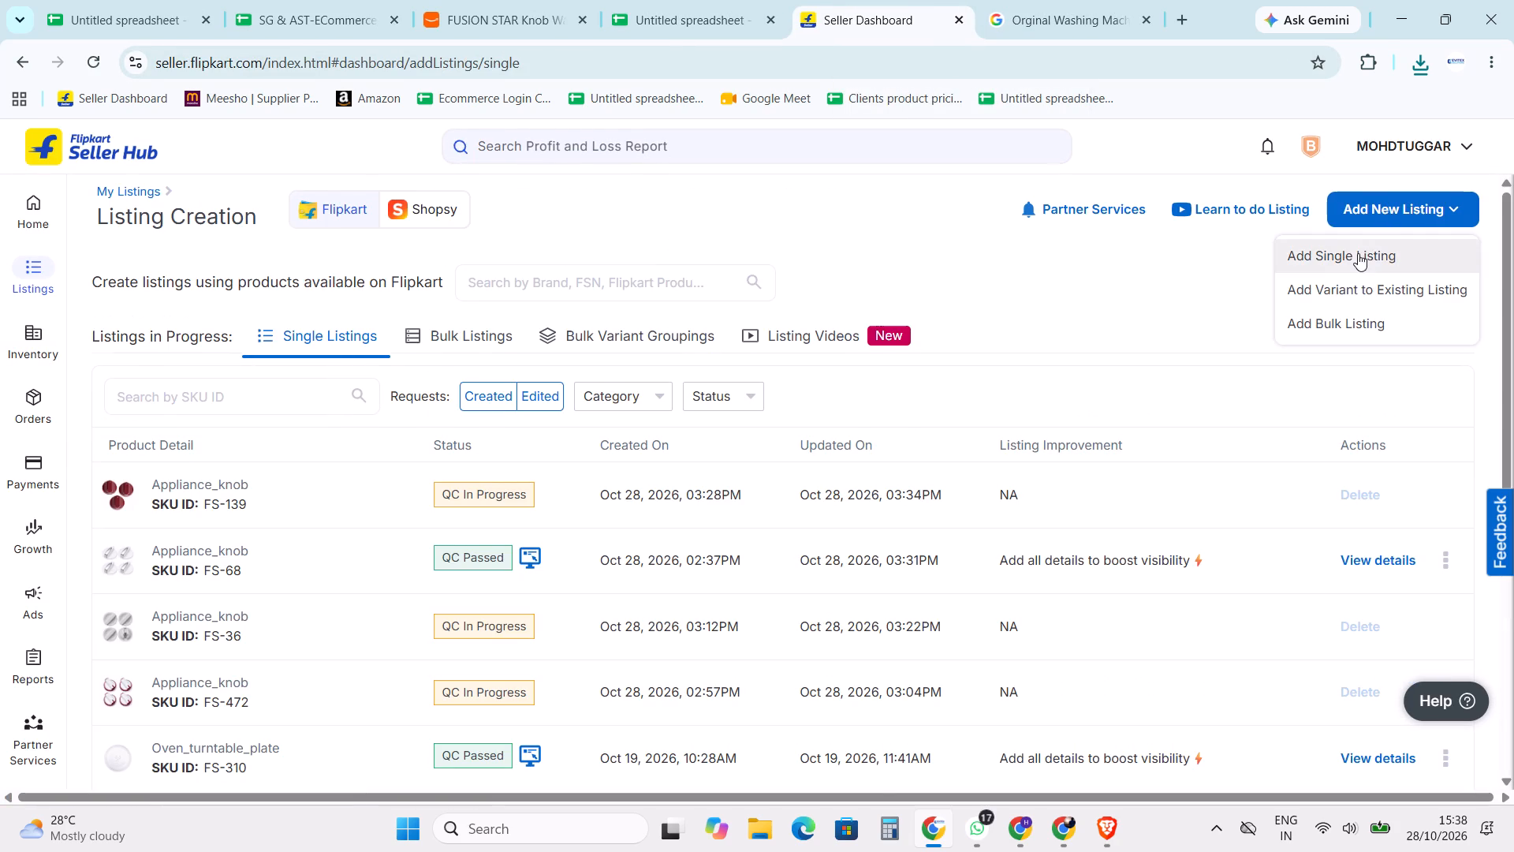
click(827, 431)
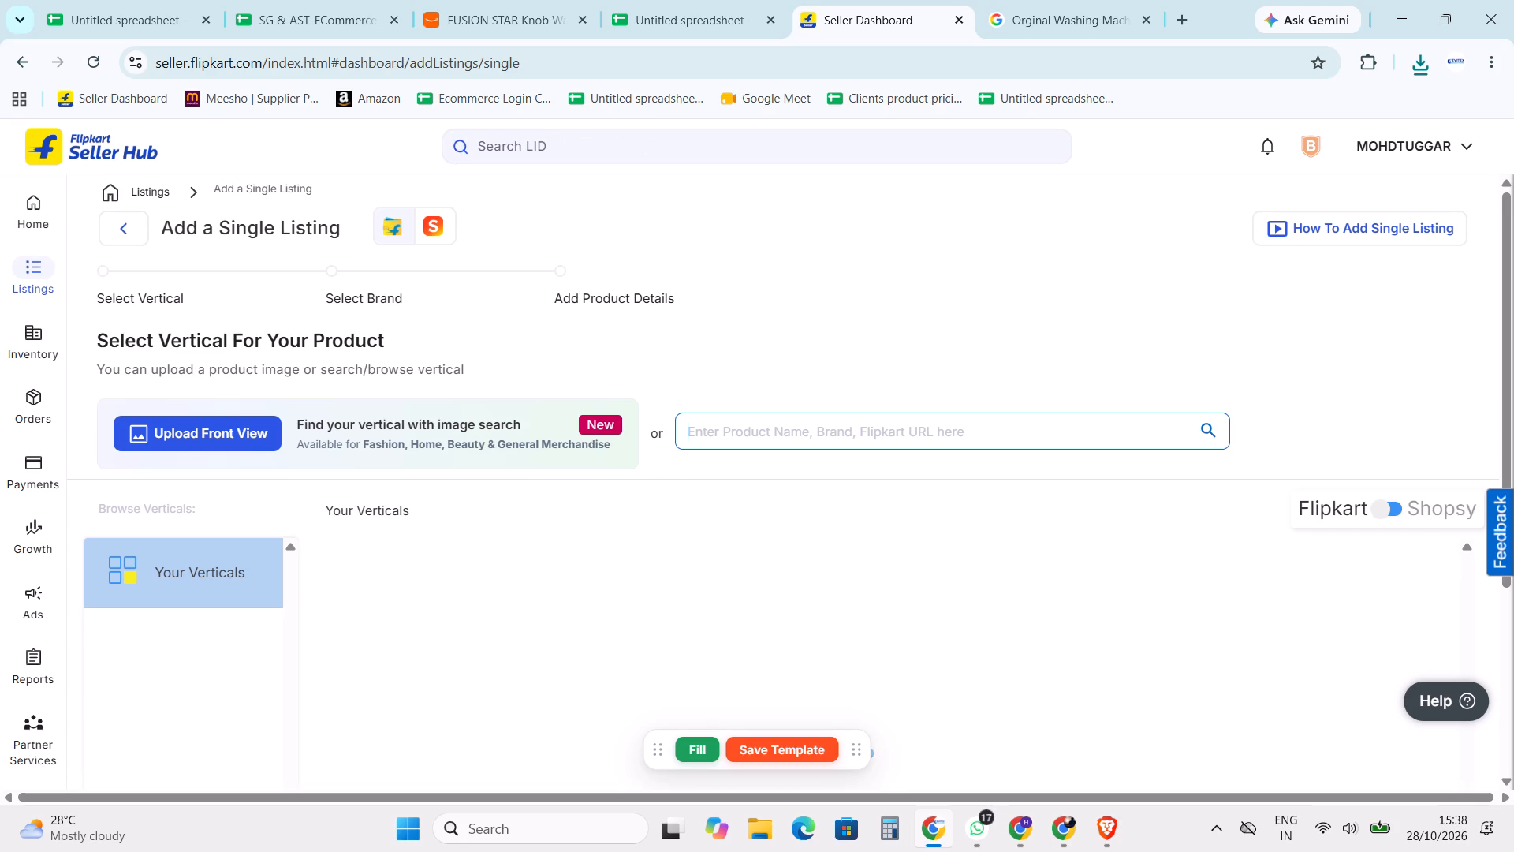
text(knob)
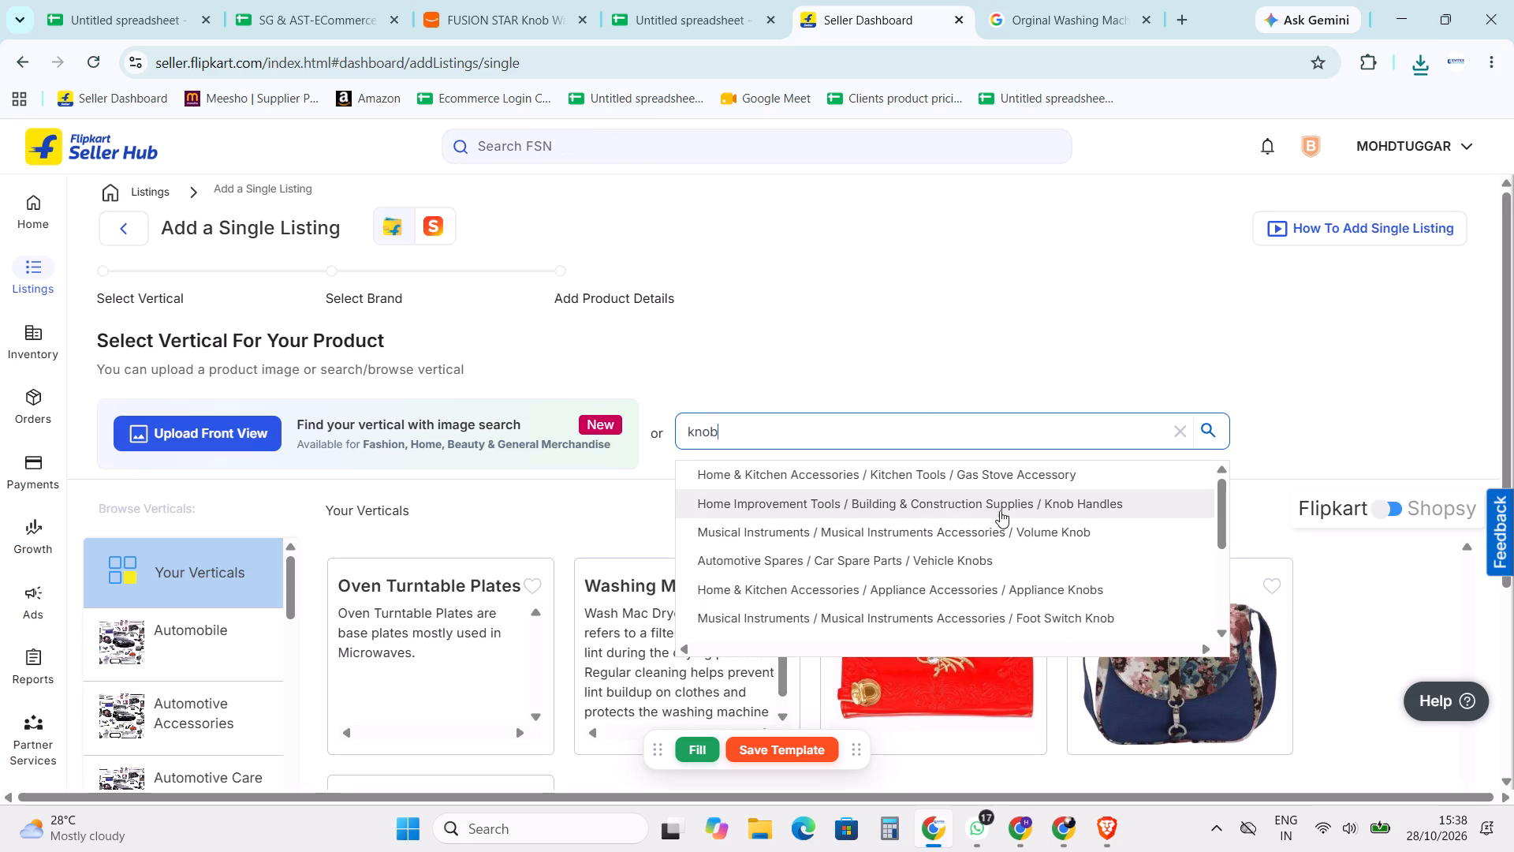
click(1066, 585)
Check the brand LCROSS for the Appliance Knobs vertical and create the new listing under it.
scroll(951, 279, down, 2)
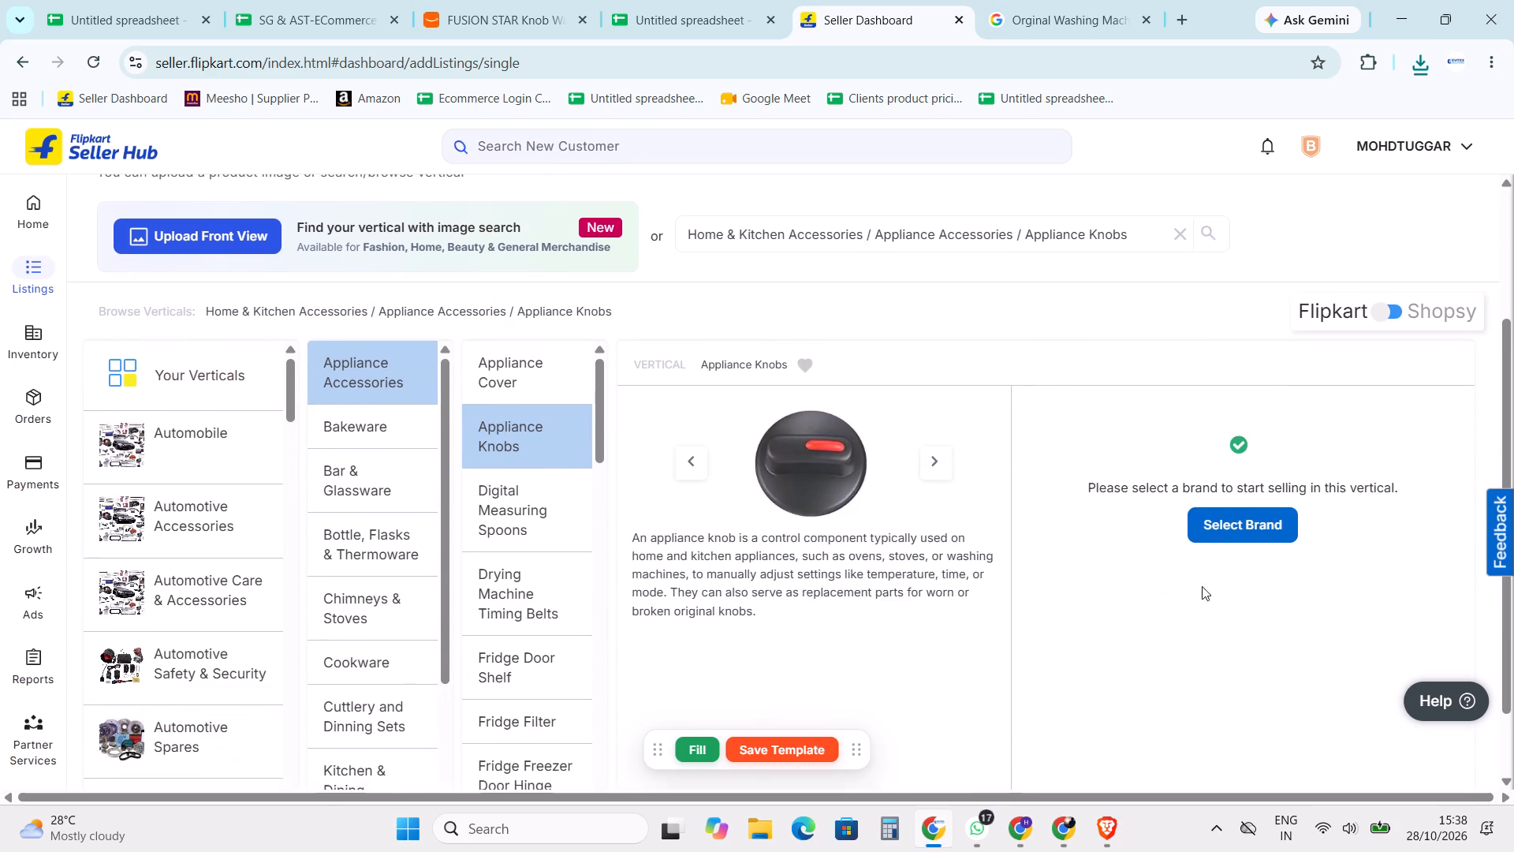
click(1253, 519)
click(196, 358)
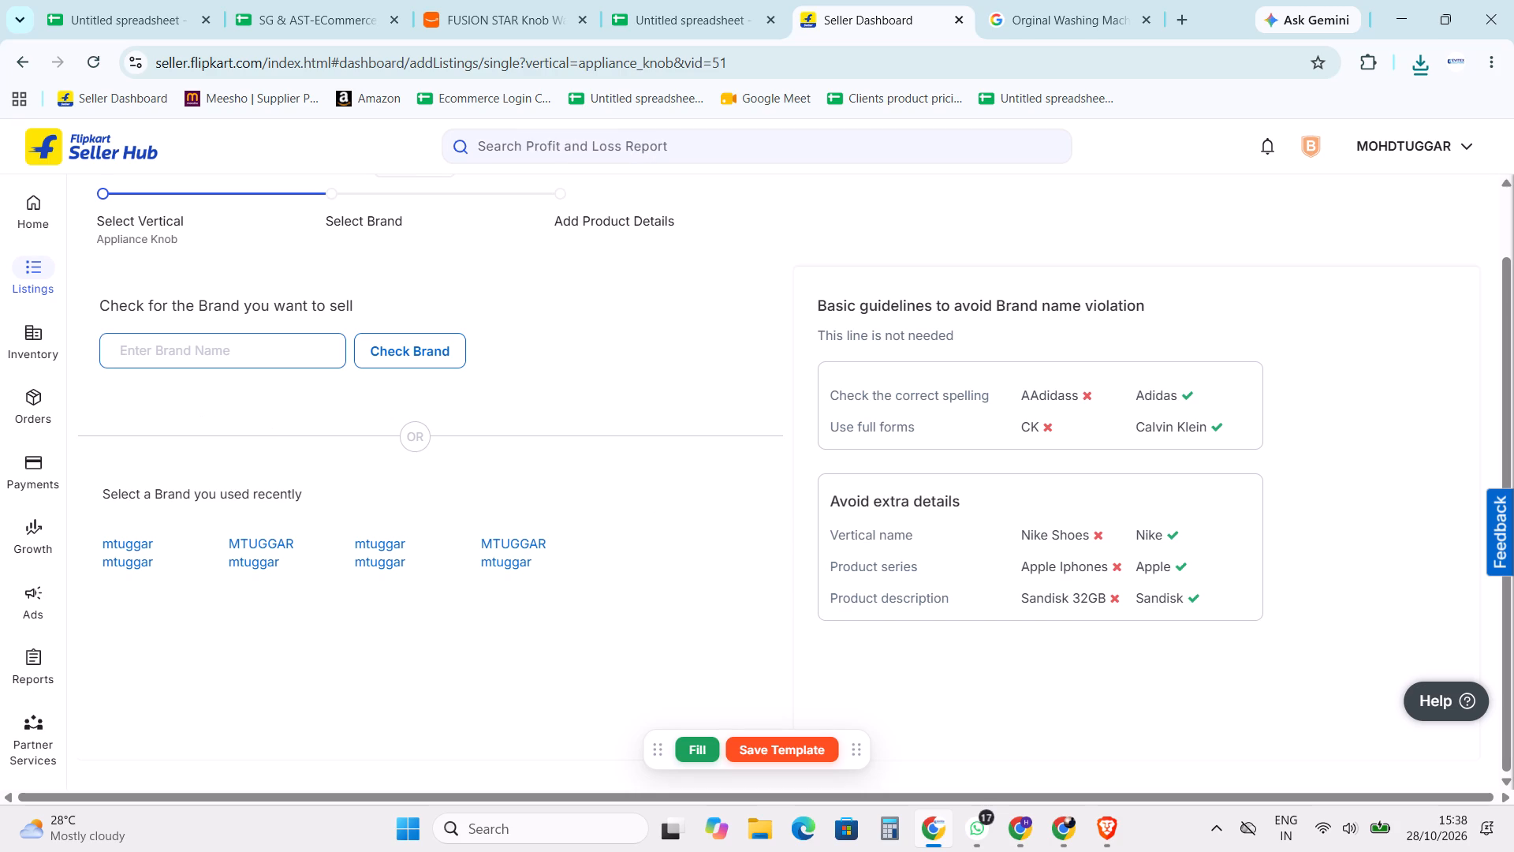
text(LCROSS)
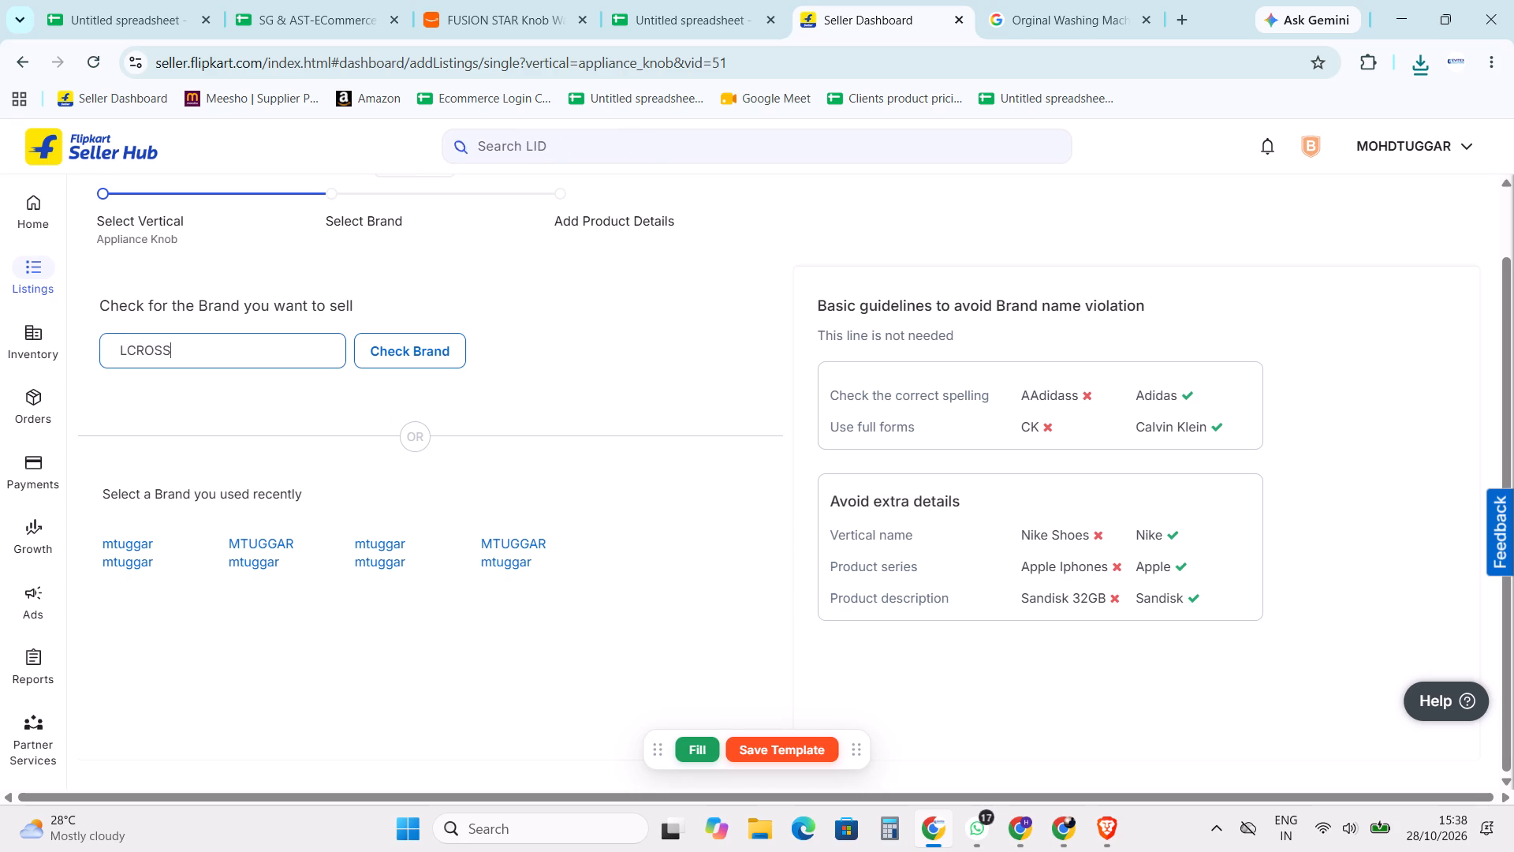
key(Return)
click(207, 454)
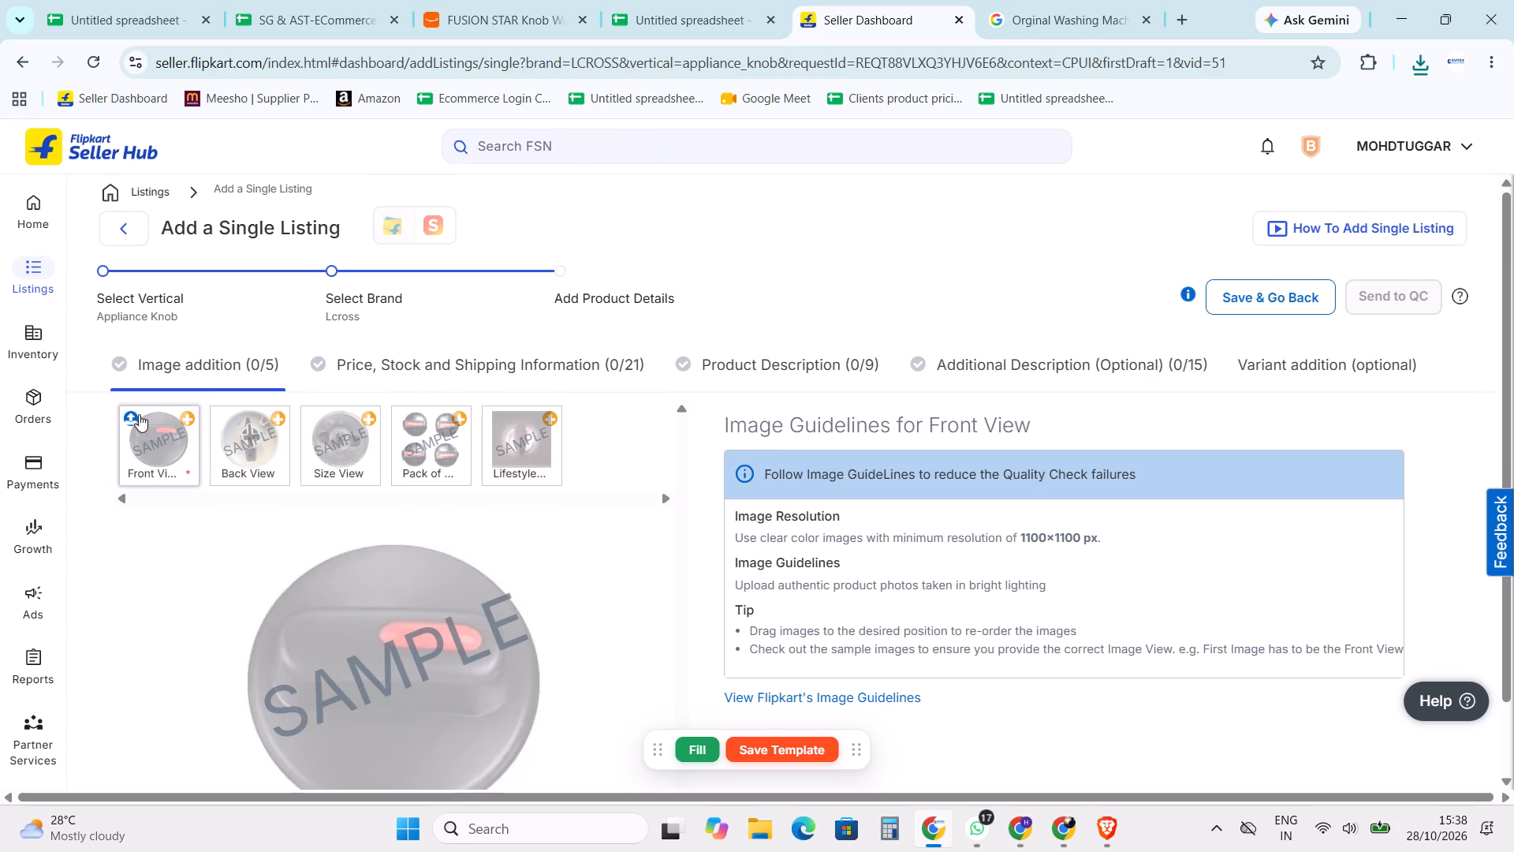
Upload the silver knob images: four-knob image as Front View, Perfect Grip as Back View, Premium Knobs as Size View, Ultra-Durable as Pack of View.
click(132, 413)
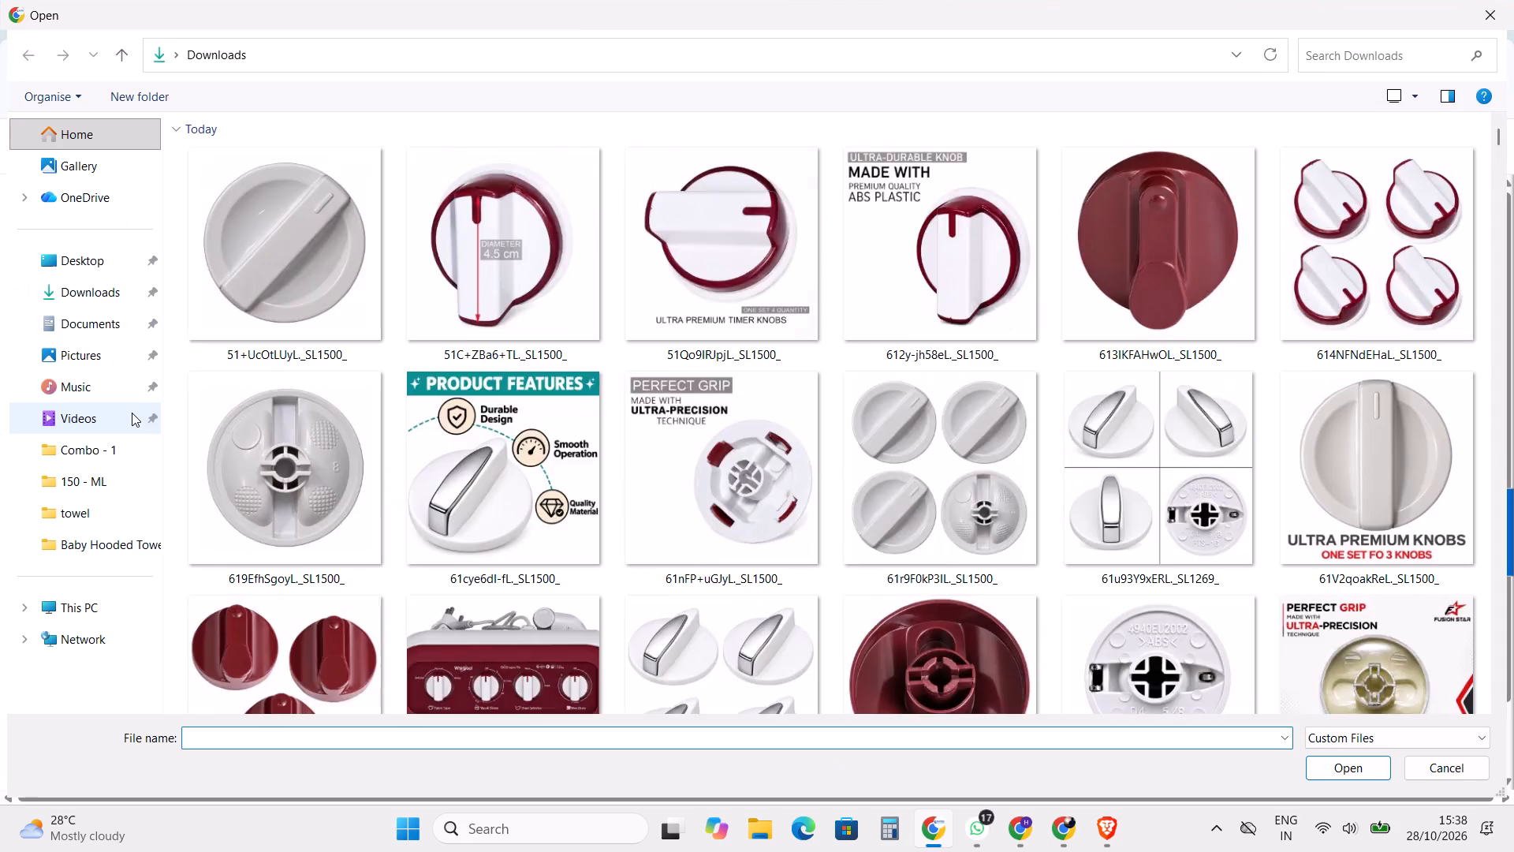
double_click(1002, 236)
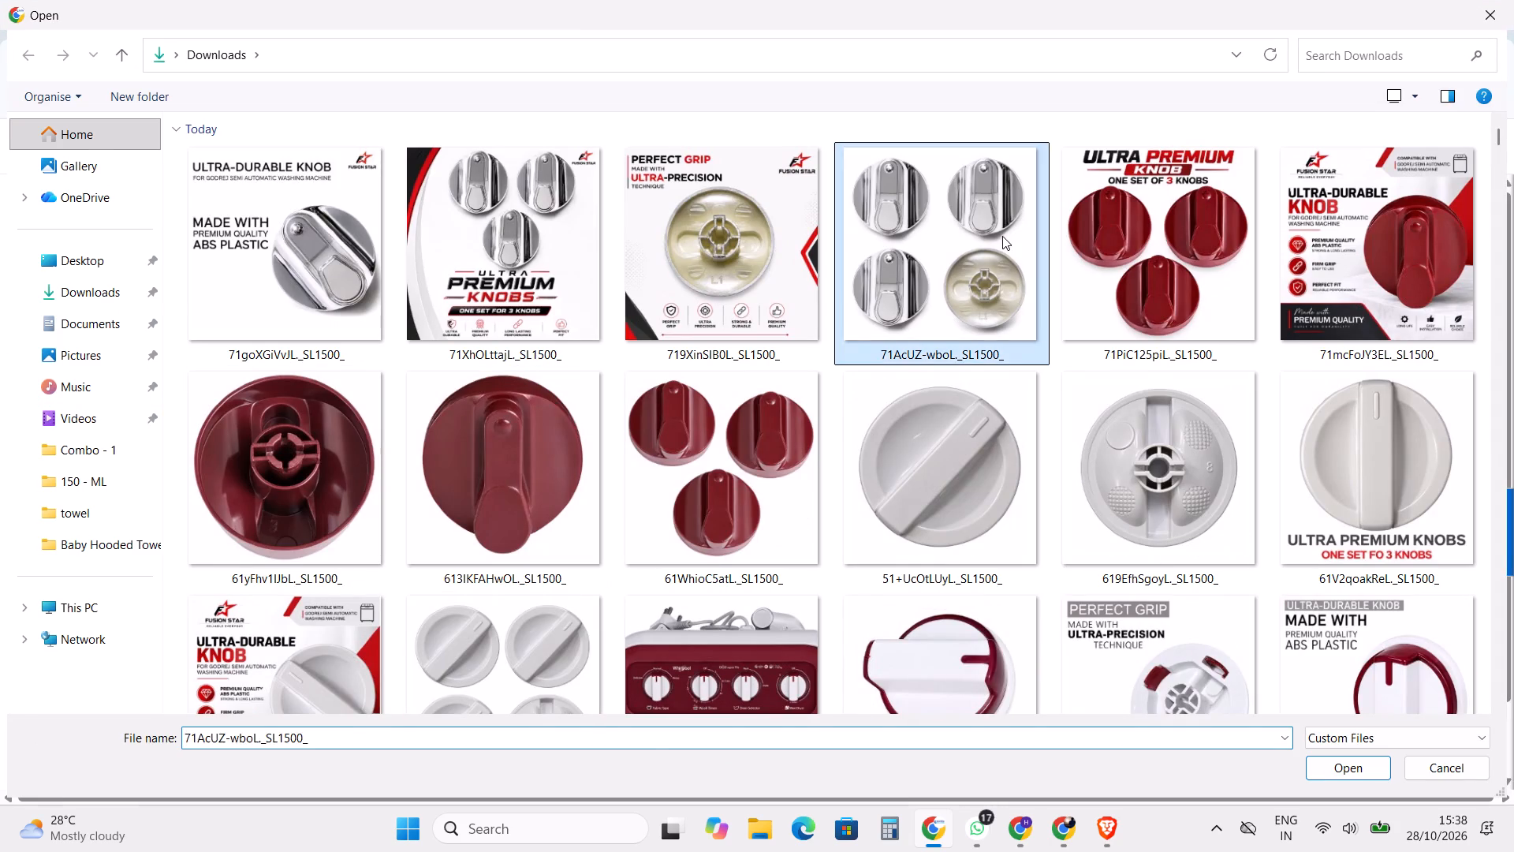
click(226, 417)
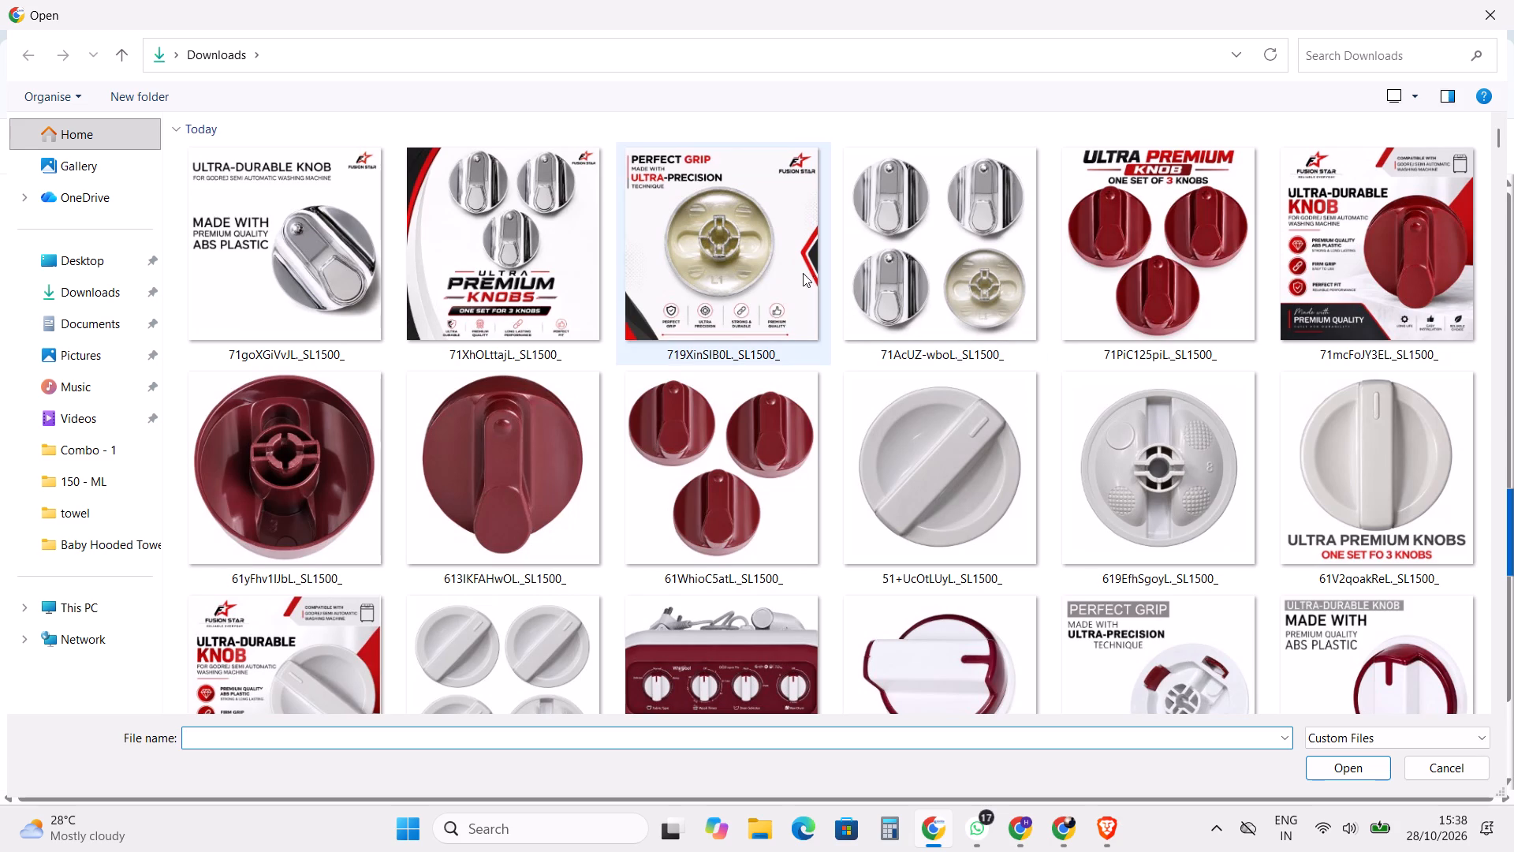
double_click(797, 263)
click(314, 419)
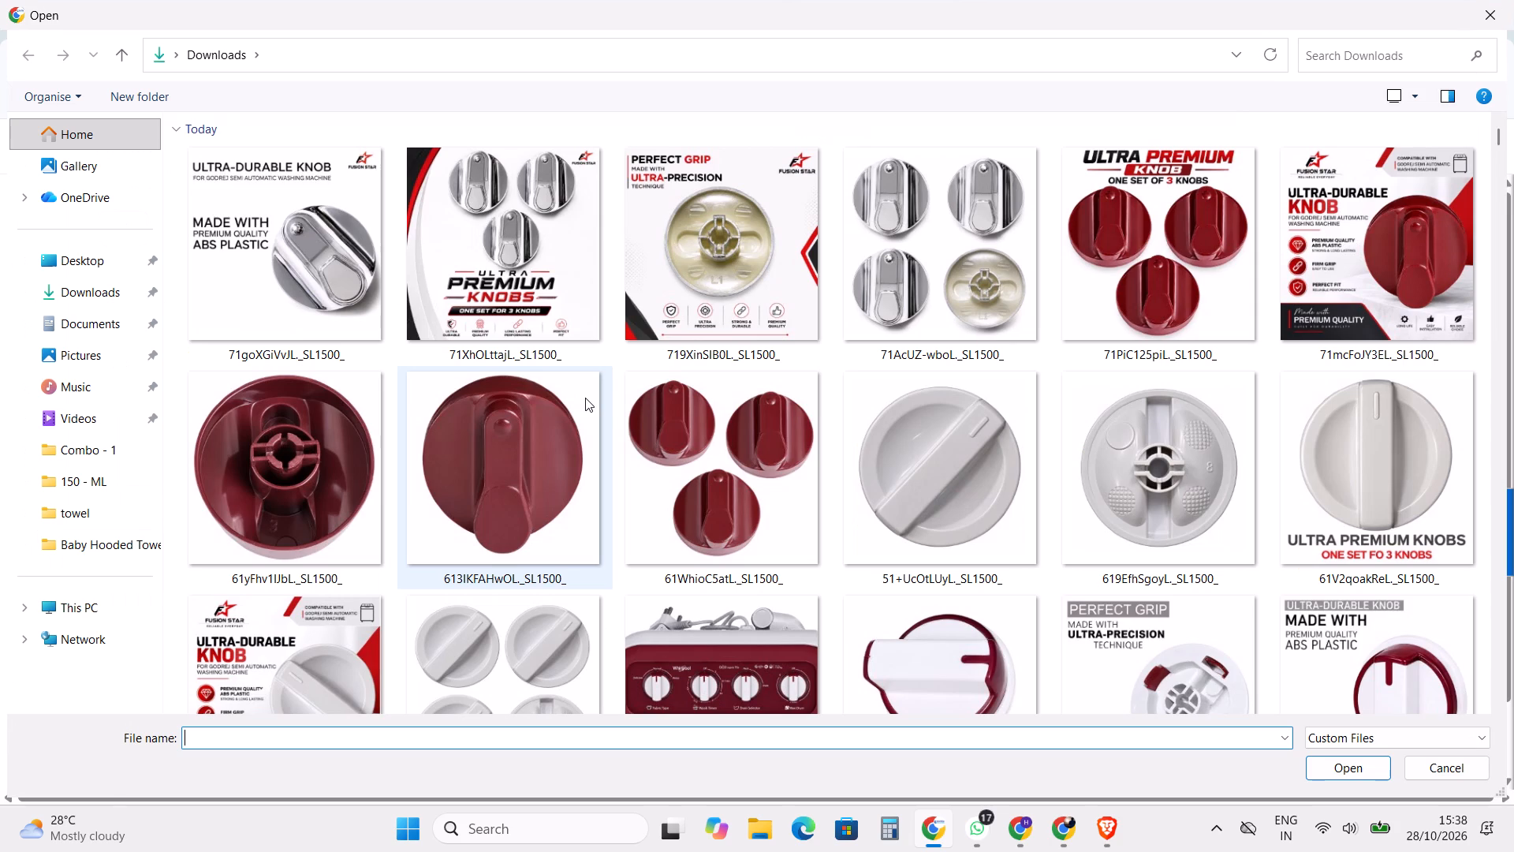
double_click(543, 270)
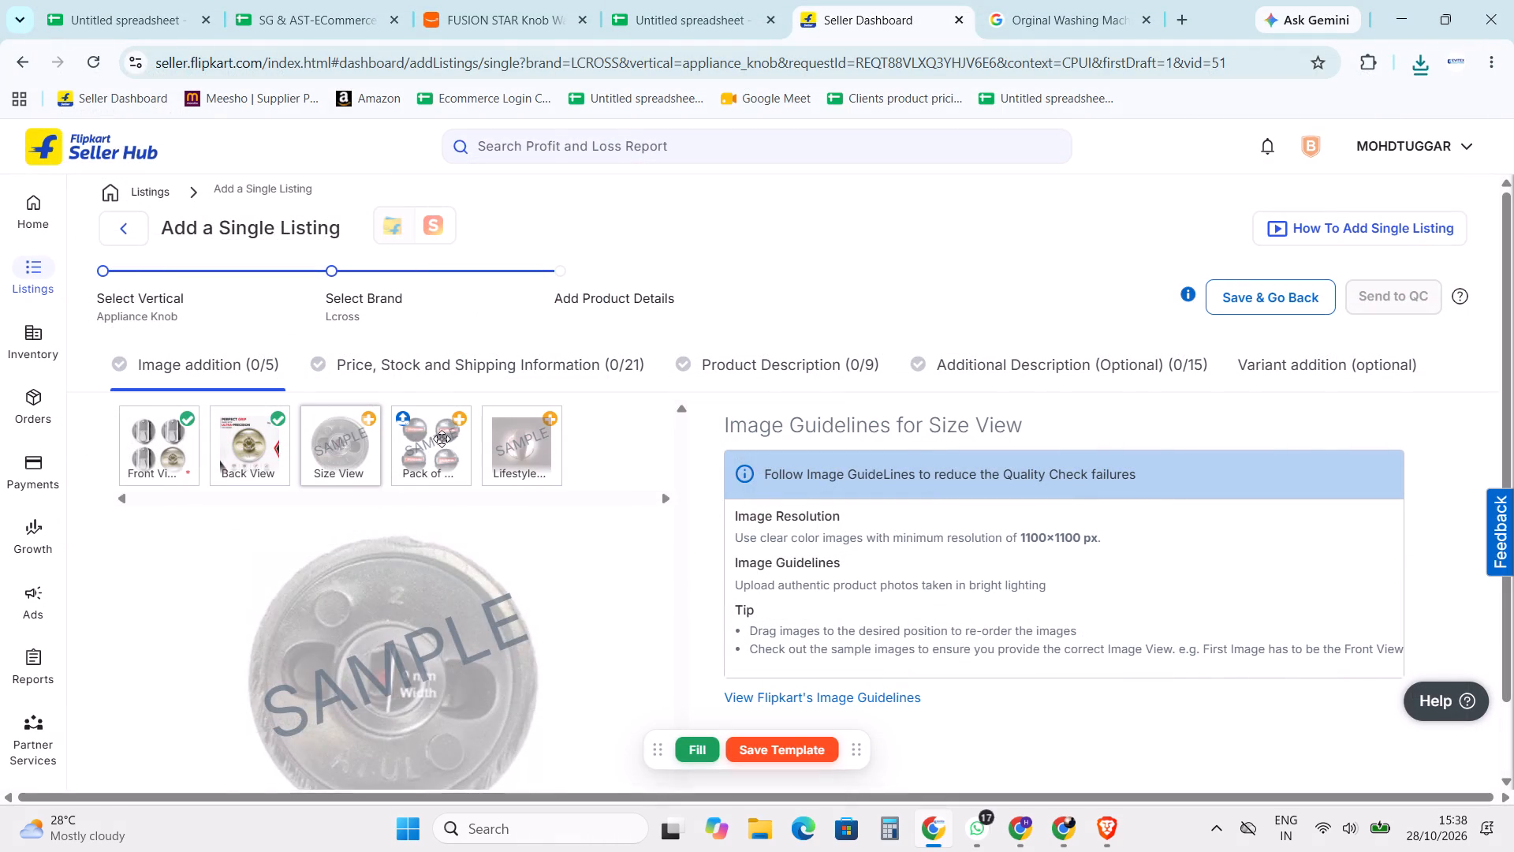
click(404, 423)
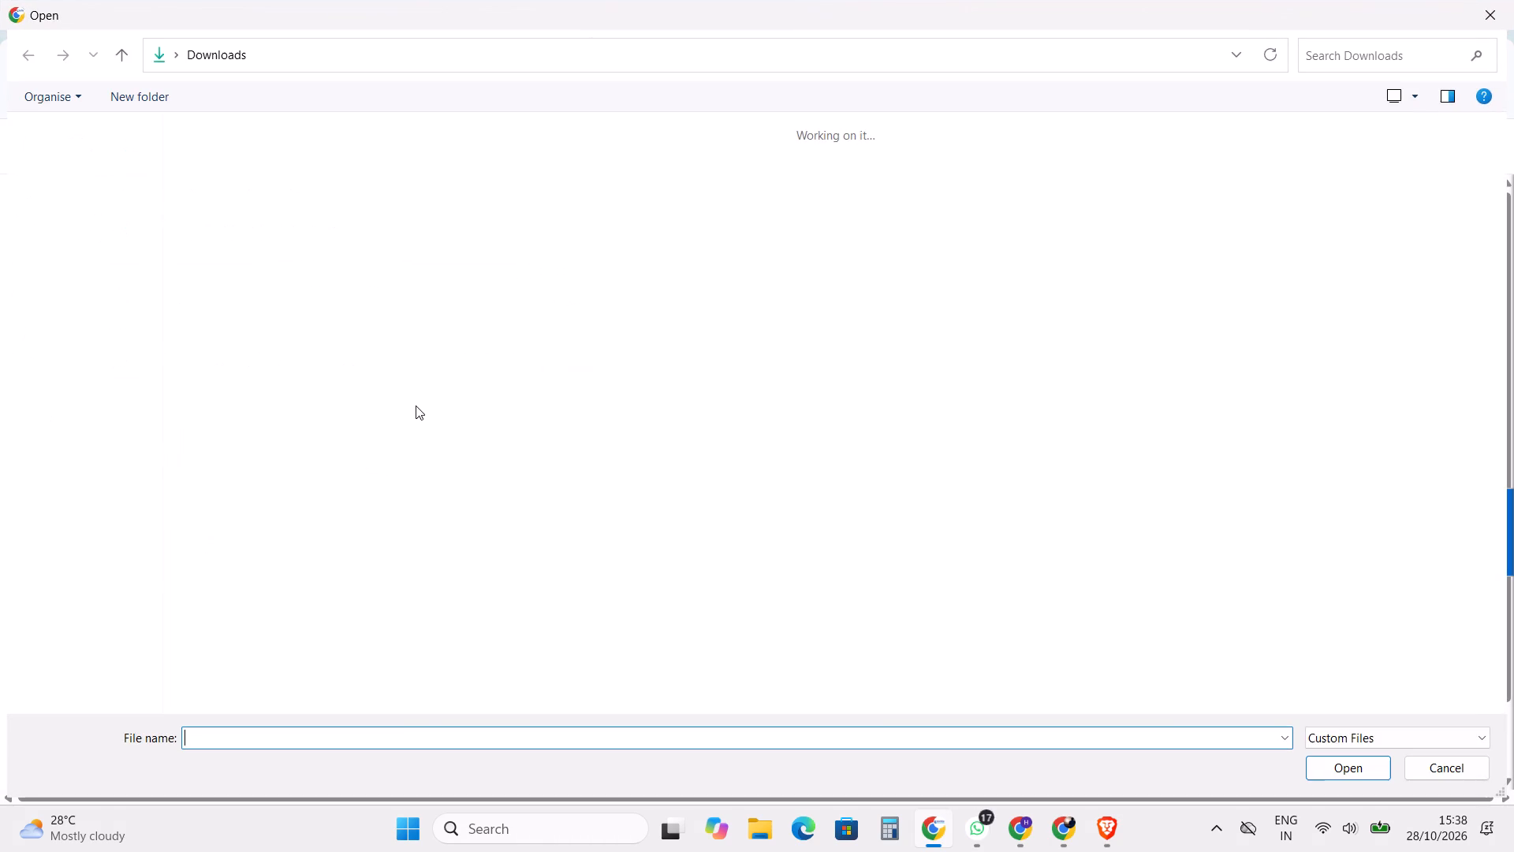
double_click(357, 263)
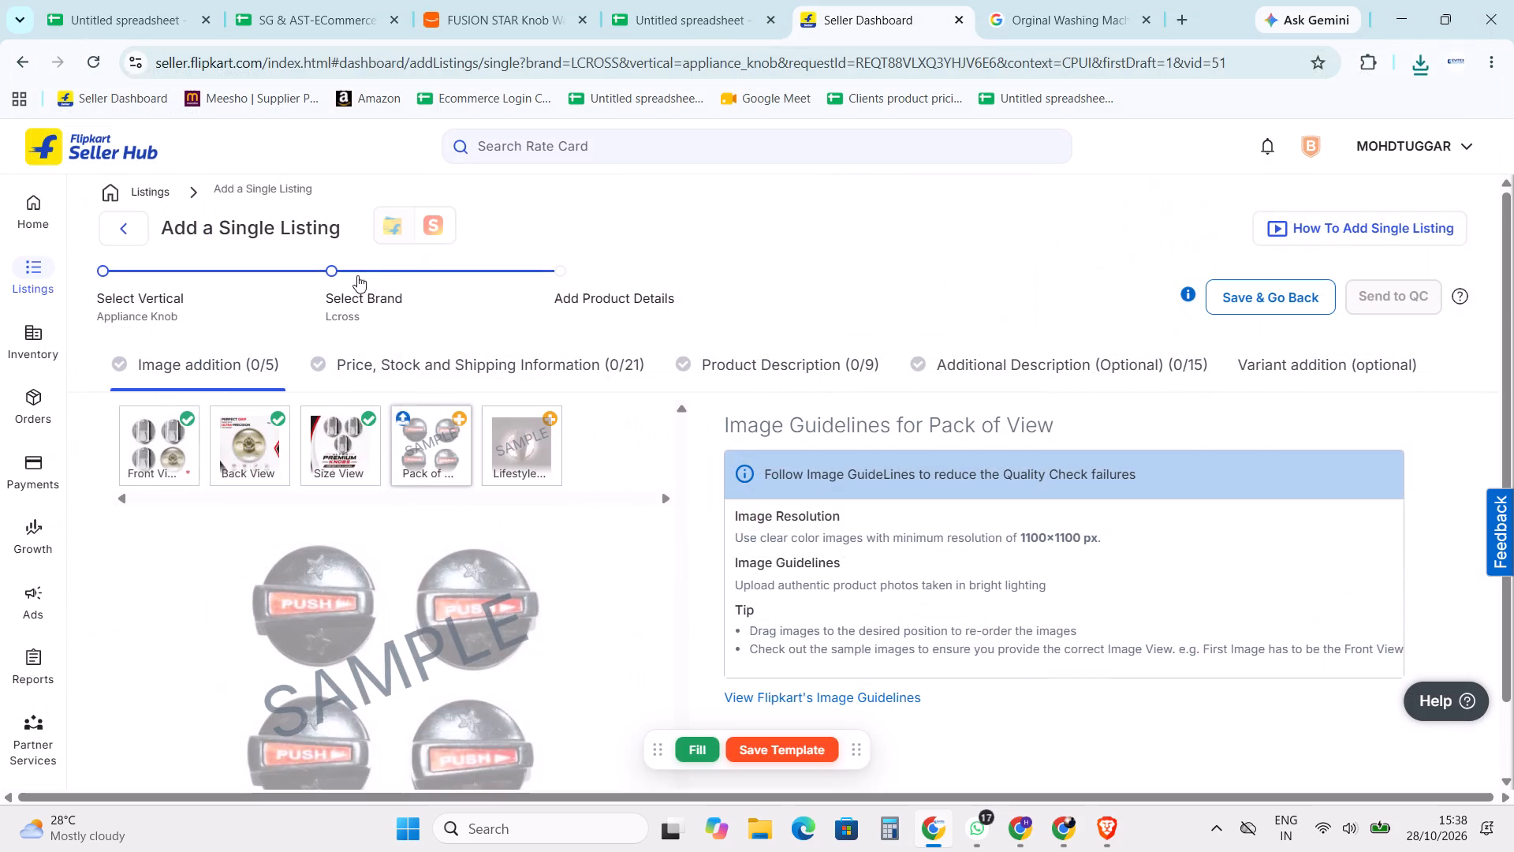
Open the listing's Price, Stock and Shipping Information section.
click(537, 379)
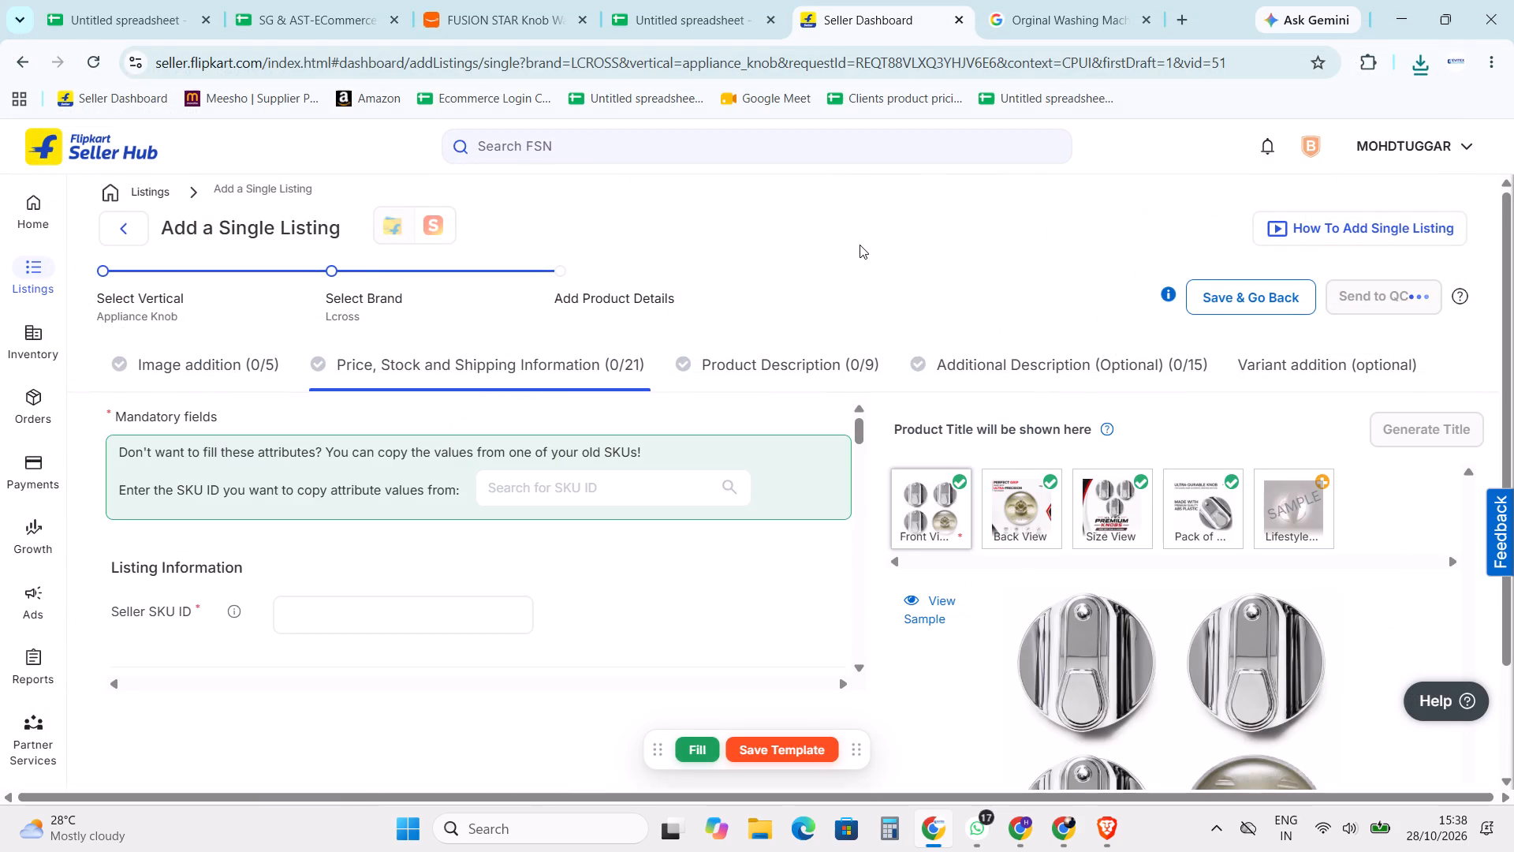
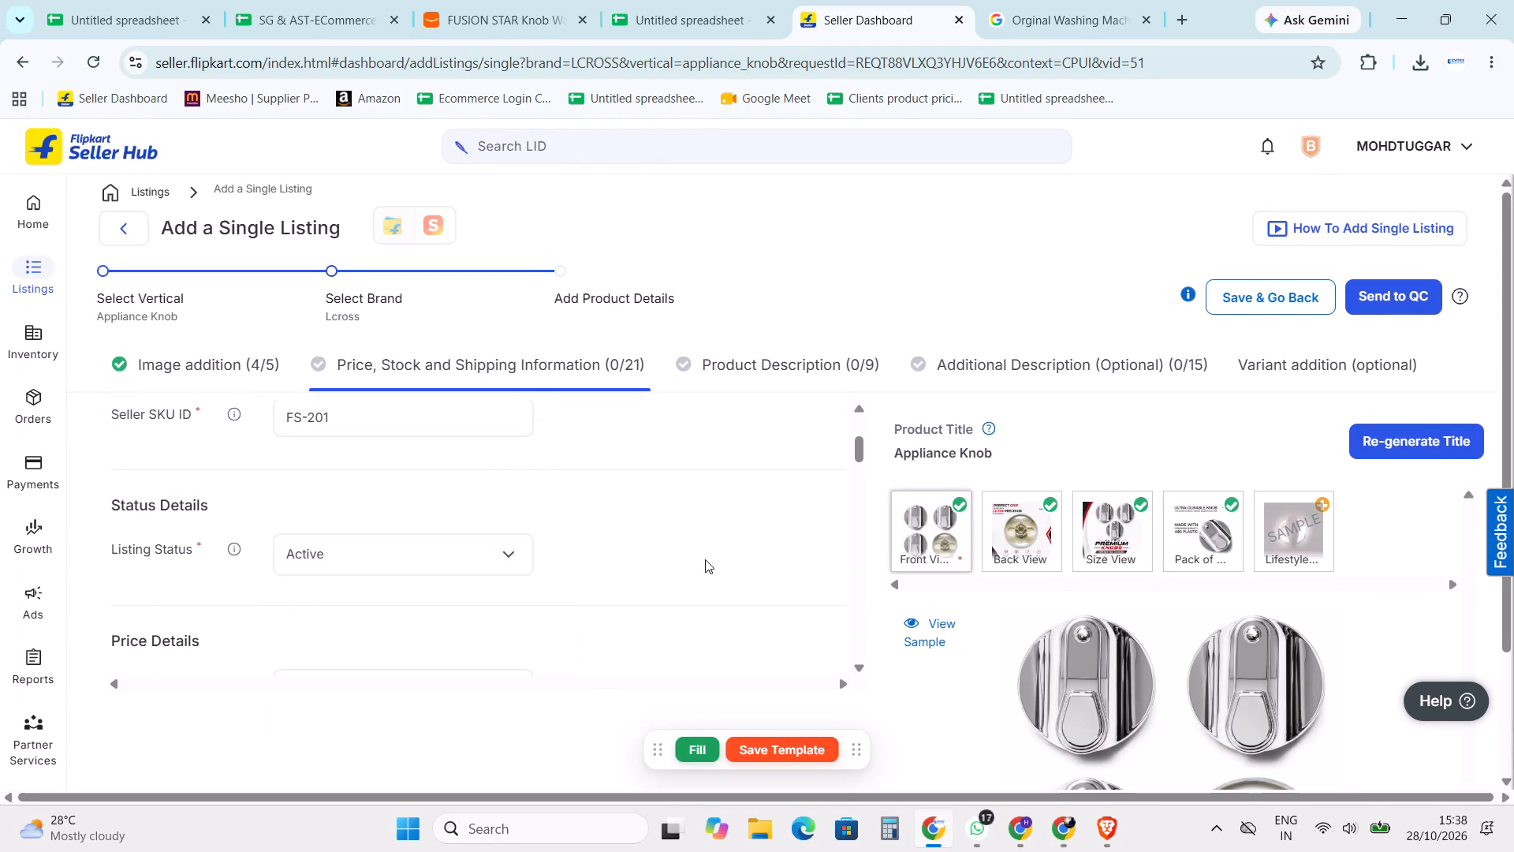
Activate the MRP field in the Price Details of the Appliance Knob listing for entry.
scroll(516, 541, down, 2)
click(390, 491)
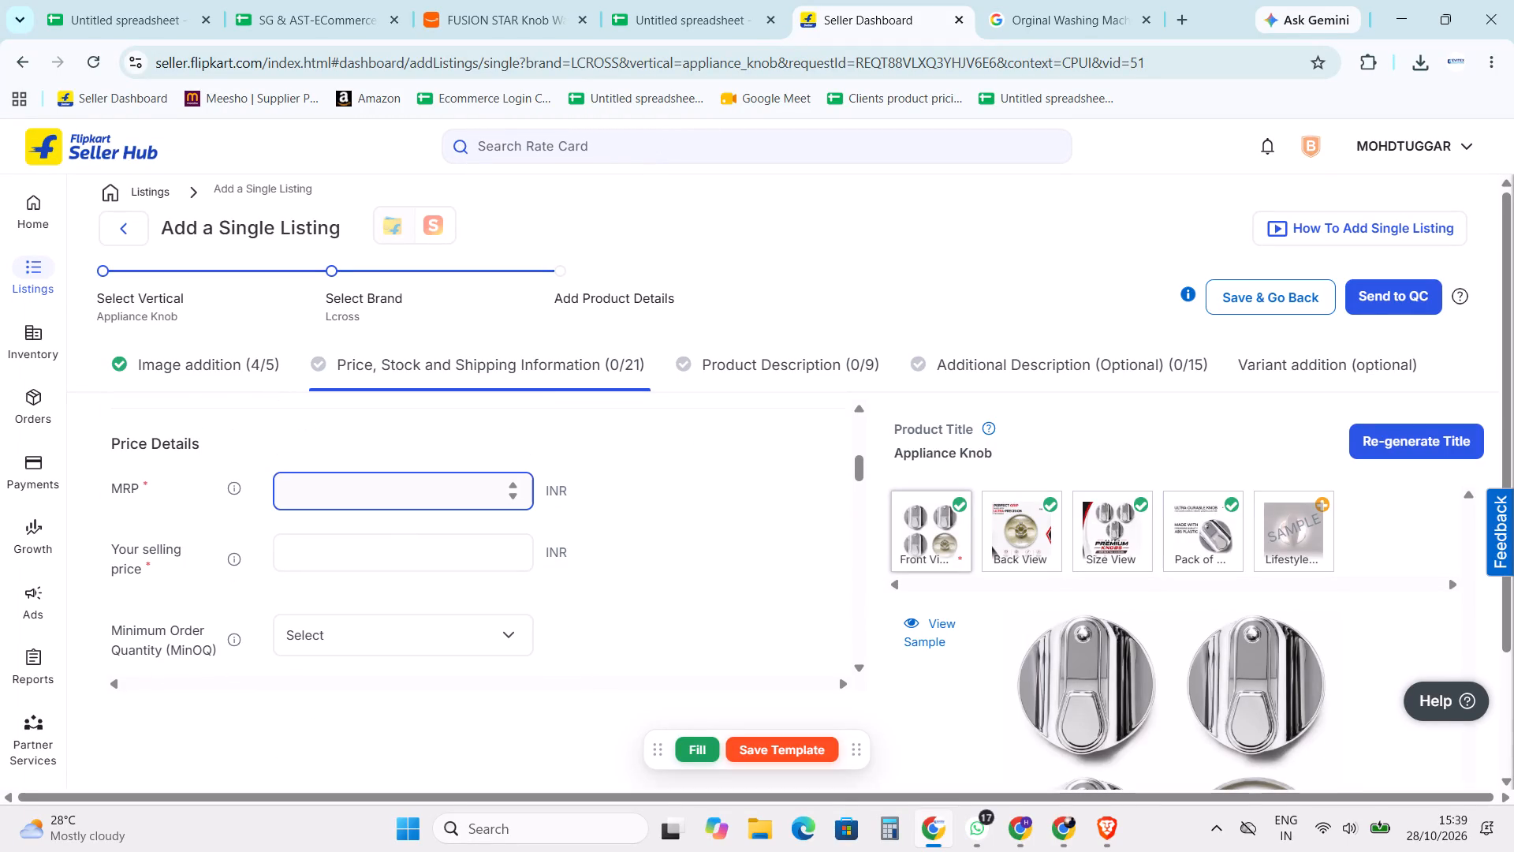
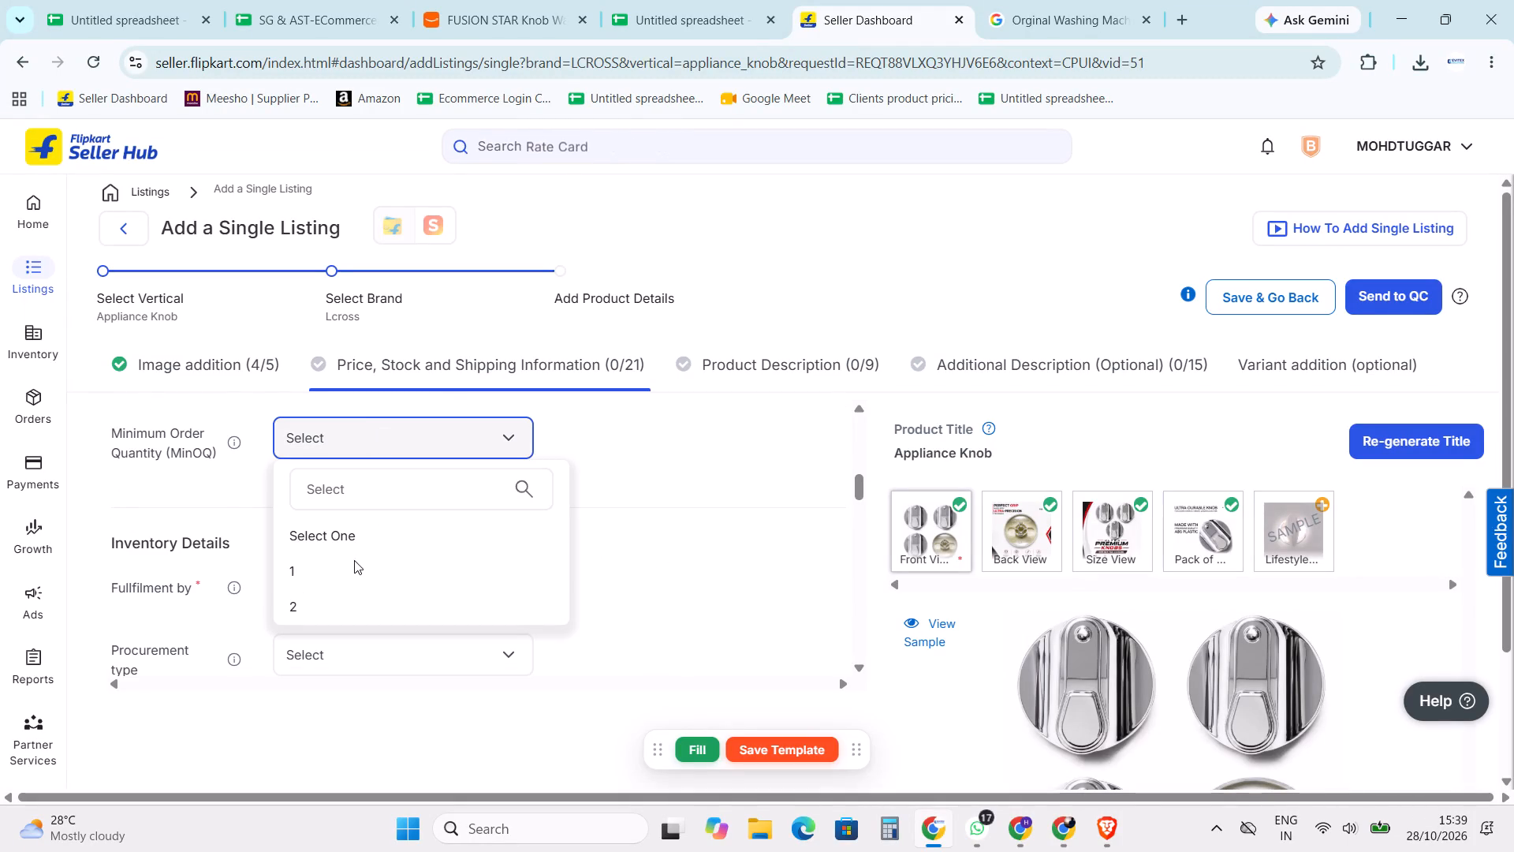
Set the Minimum Order Quantity of the Appliance Knob listing to 1.
click(353, 583)
click(287, 563)
click(321, 574)
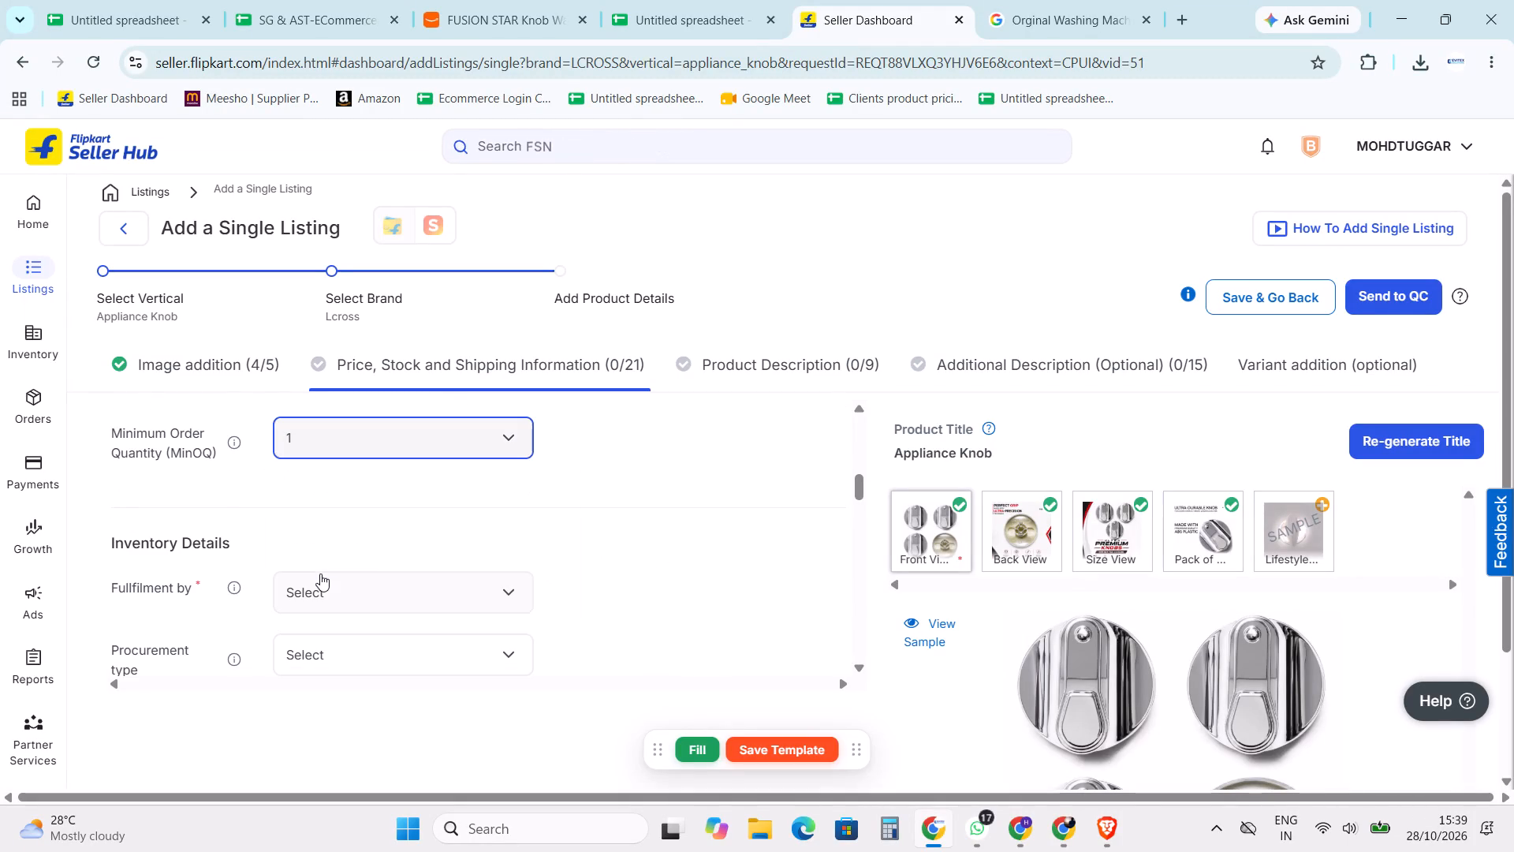
click(601, 559)
In the Inventory Details, set fulfilment by to Seller and the procurement type to express.
scroll(474, 544, down, 1)
click(393, 503)
click(371, 623)
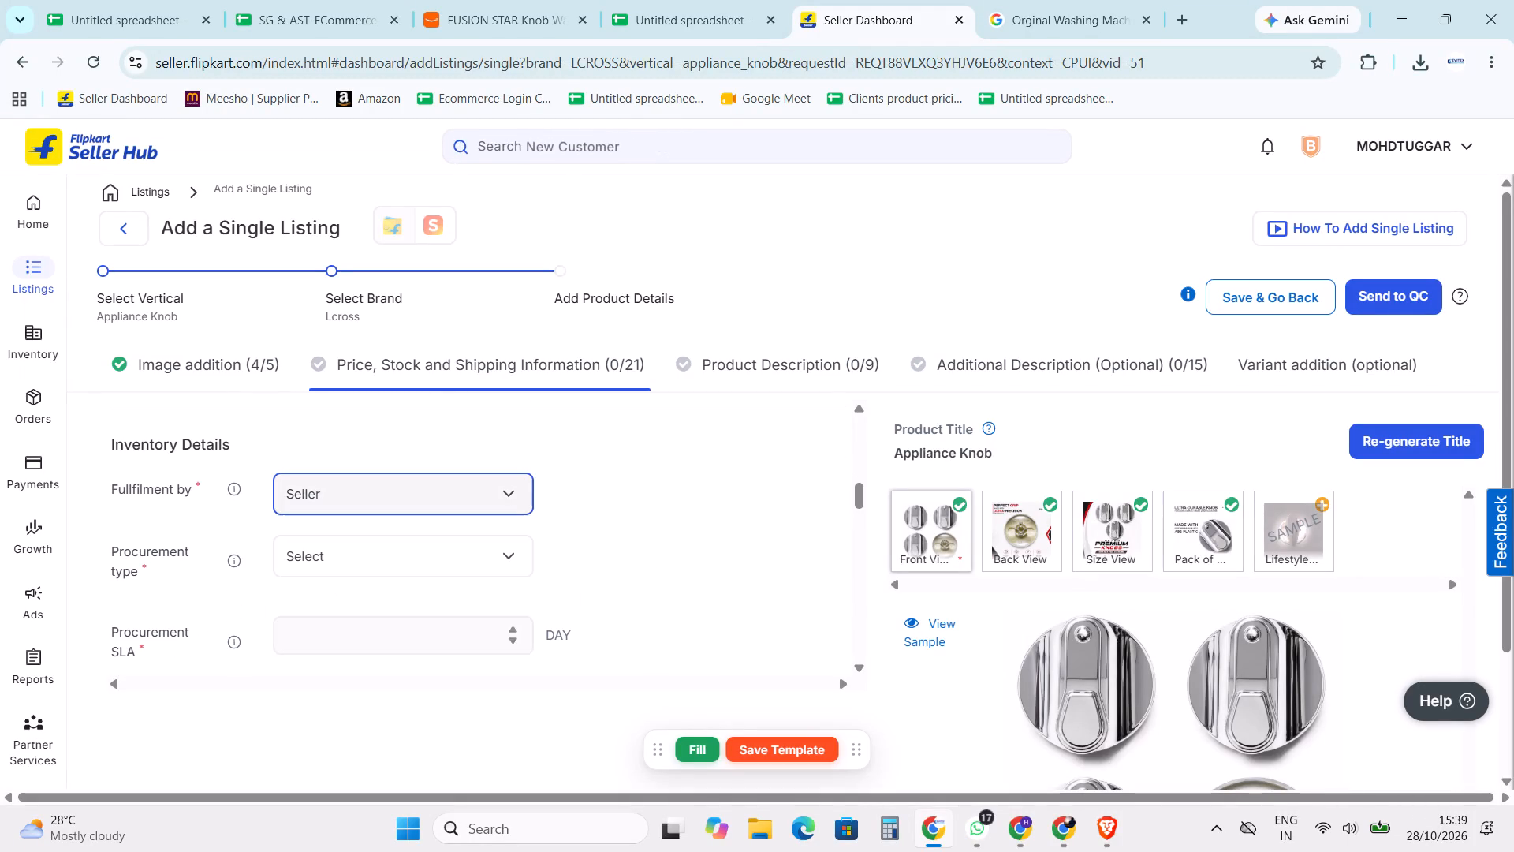
click(604, 567)
click(412, 551)
double_click(371, 715)
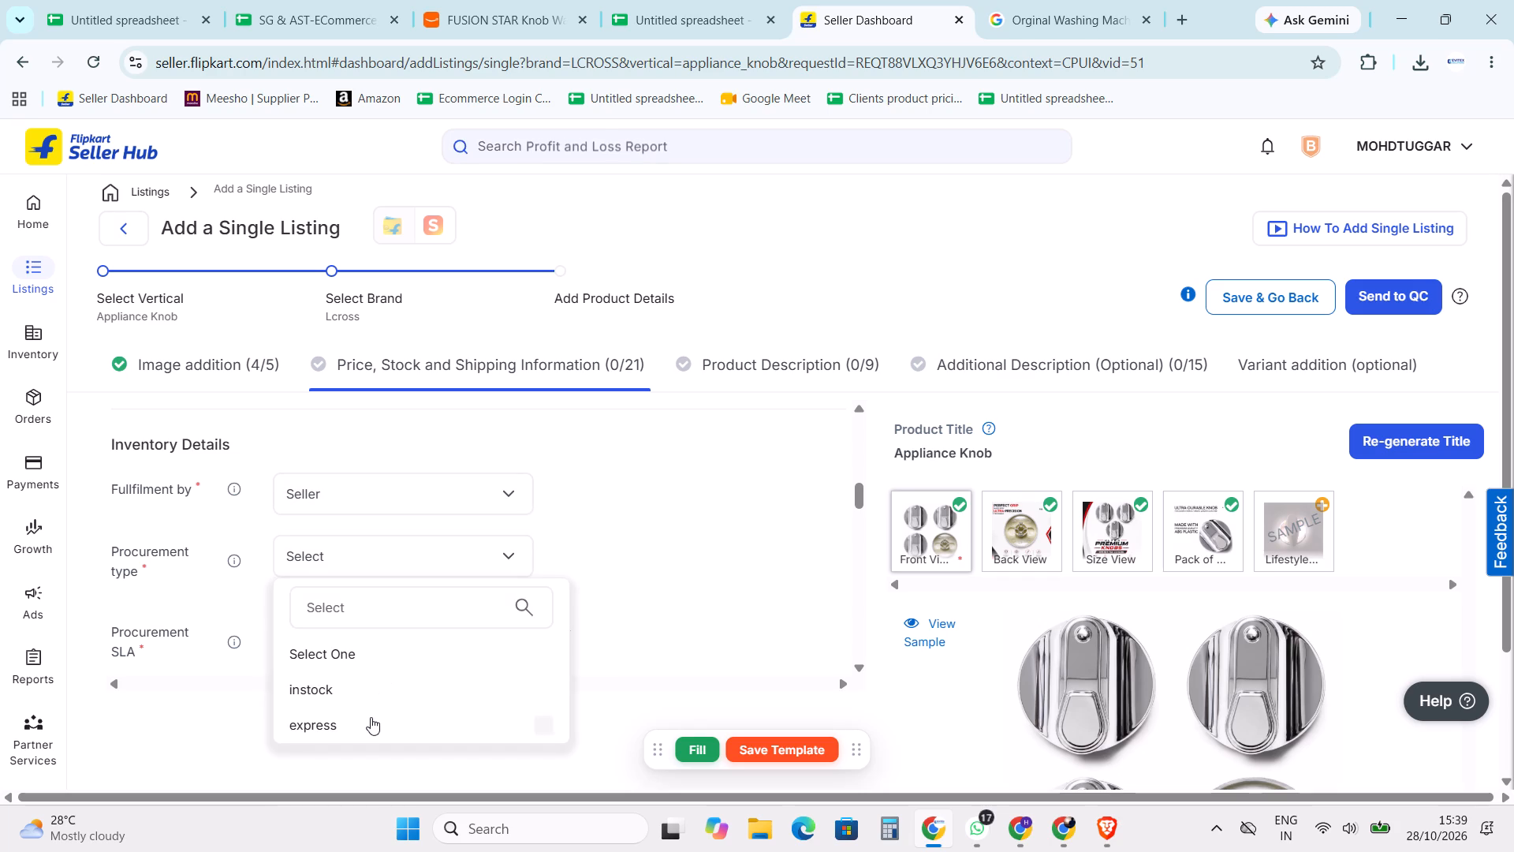
click(649, 618)
Set the procurement SLA to 1 hour and the stock to 200.
scroll(475, 605, down, 2)
click(390, 441)
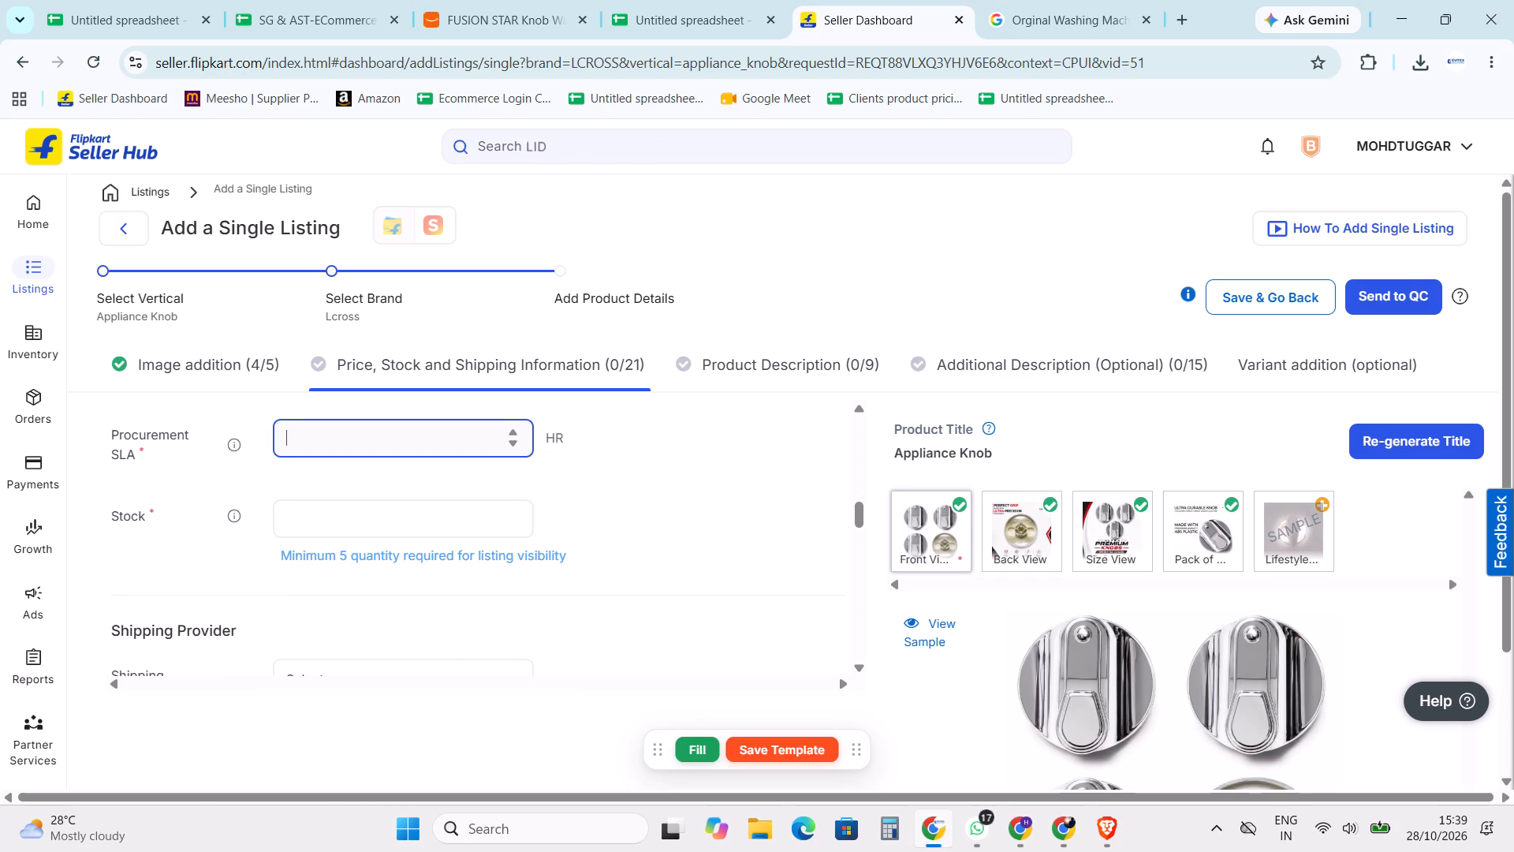
key(1)
click(776, 527)
click(374, 525)
text(200)
click(678, 525)
Choose Flipkart as the shipping provider.
scroll(520, 537, down, 1)
click(365, 585)
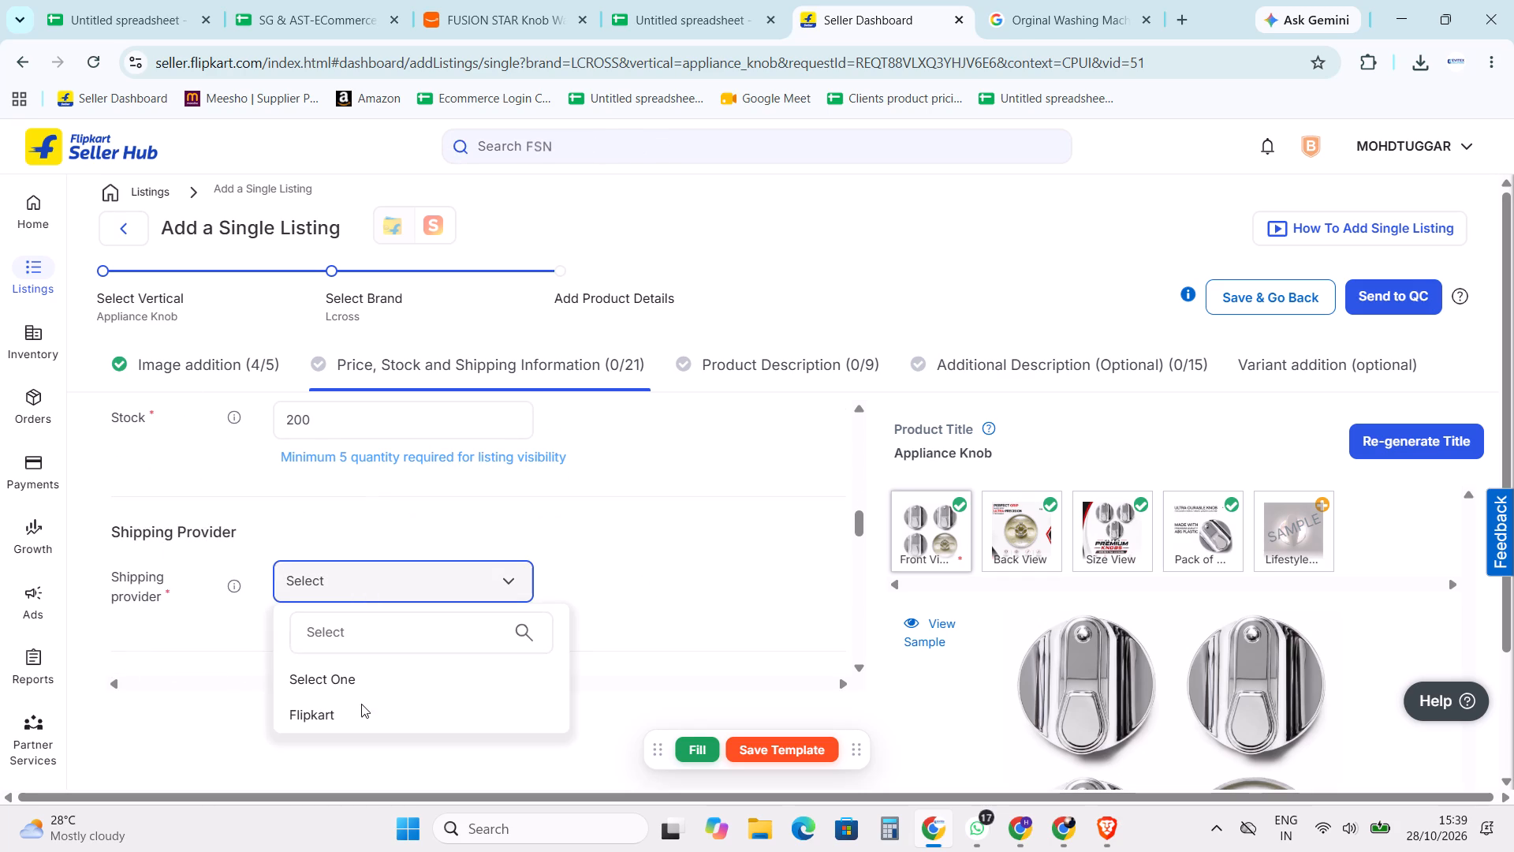
click(361, 716)
click(615, 566)
Set the local, zonal and national handling fees charged to the customer to 0 INR each.
scroll(457, 537, down, 3)
scroll(410, 514, up, 1)
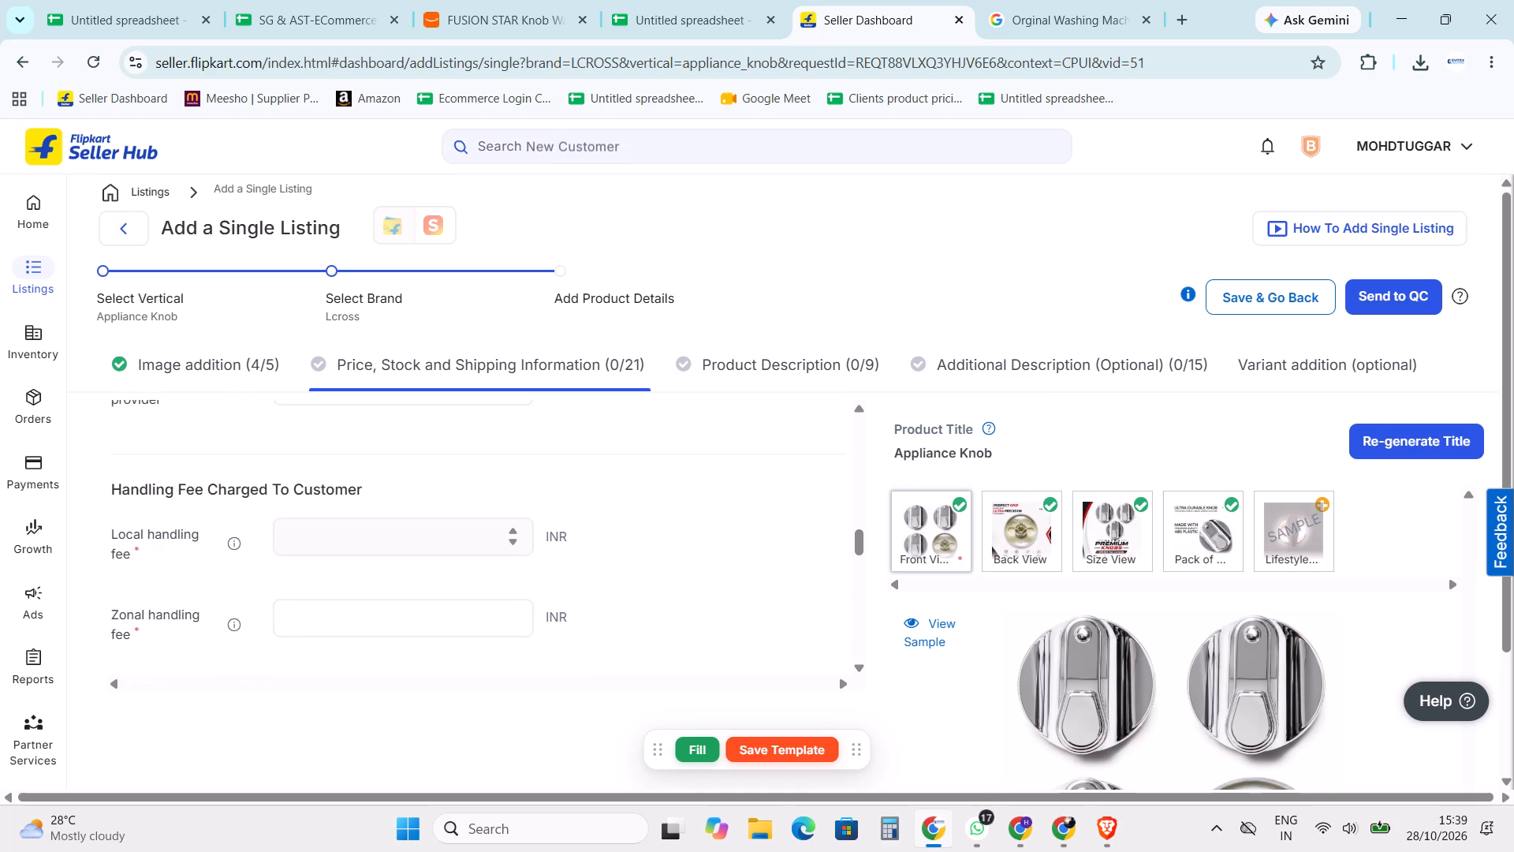
click(398, 533)
key(0)
click(422, 624)
key(0)
click(677, 562)
scroll(660, 562, up, 2)
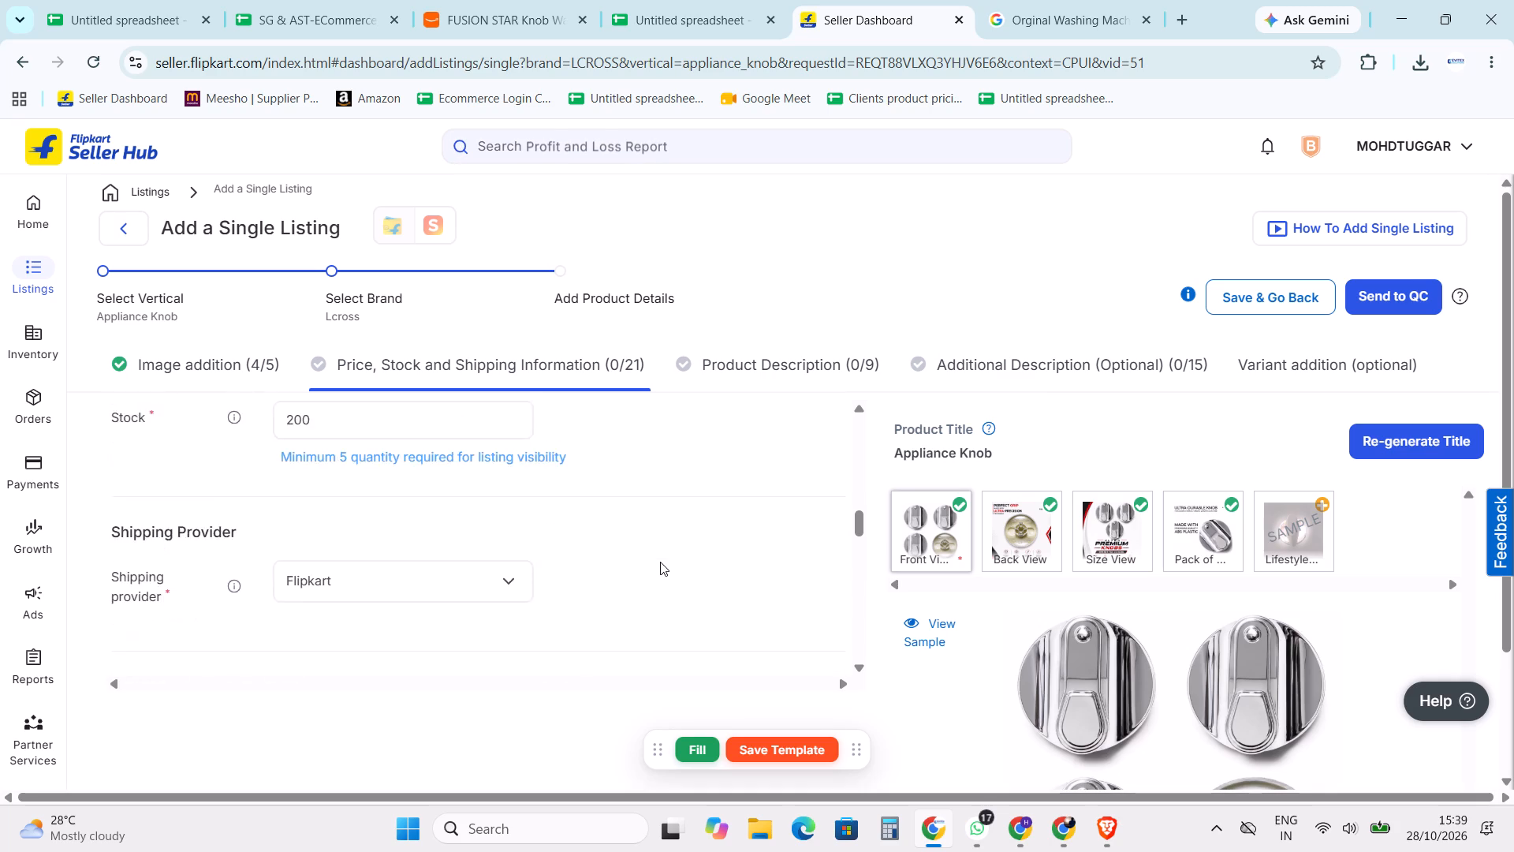
scroll(660, 562, down, 4)
click(409, 488)
key(0)
click(683, 497)
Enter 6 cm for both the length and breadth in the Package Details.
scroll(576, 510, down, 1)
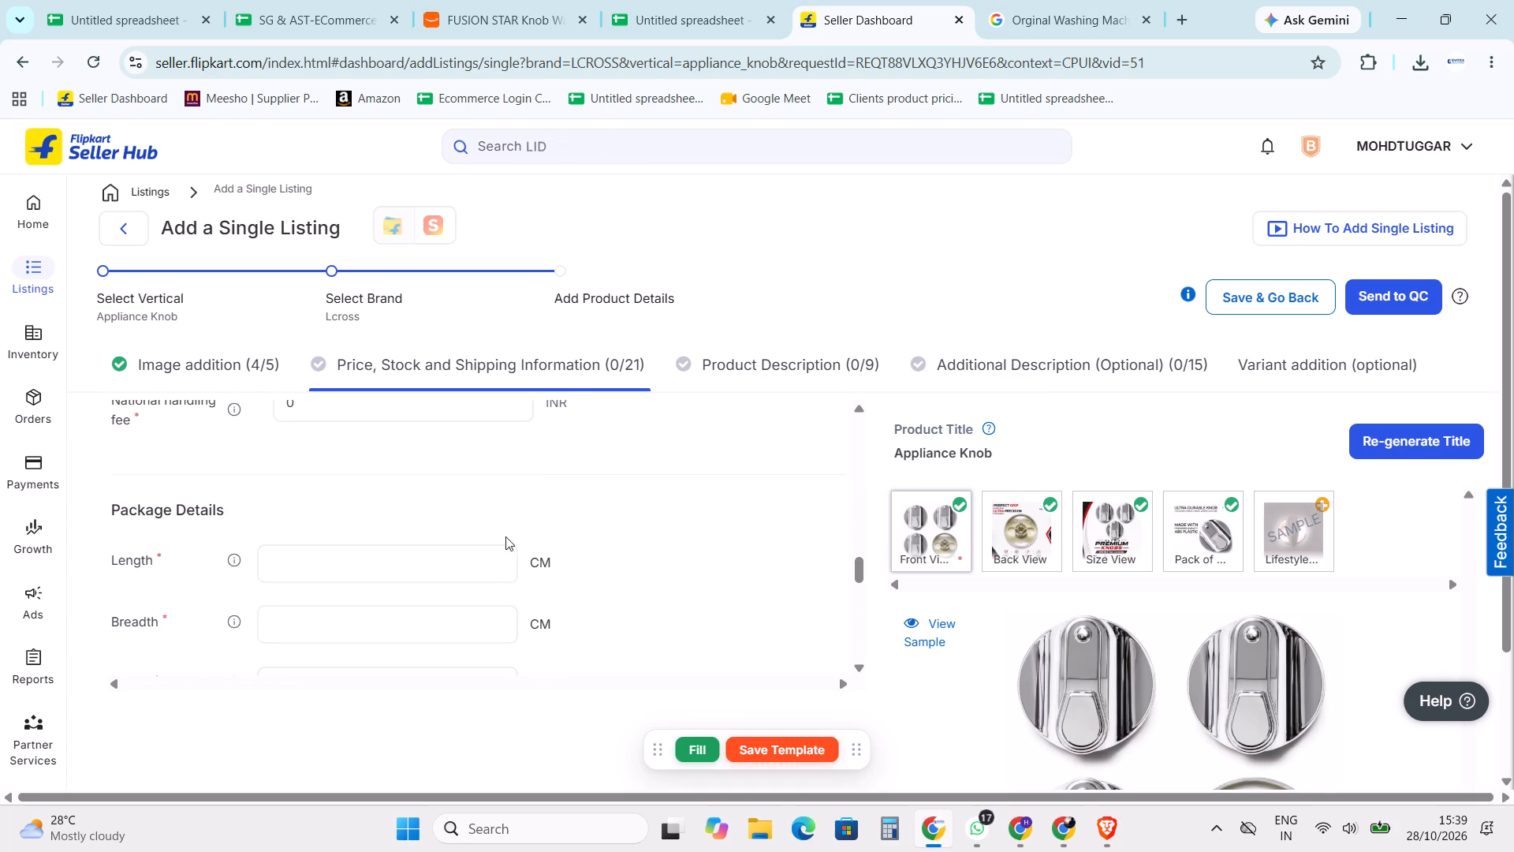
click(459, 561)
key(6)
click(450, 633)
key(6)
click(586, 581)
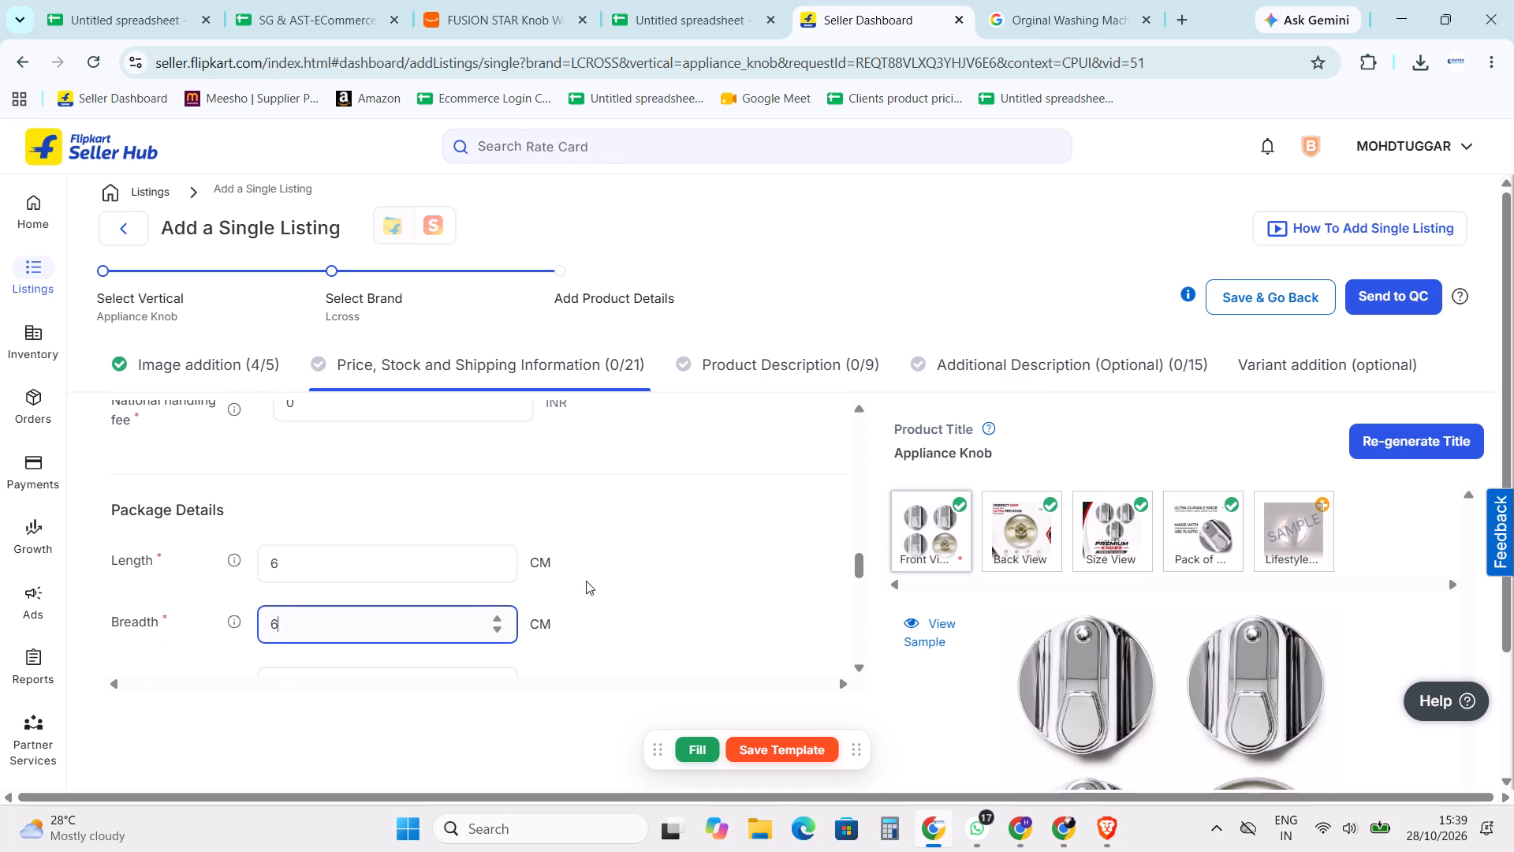
Set the package length and breadth to 10 cm each in the Package Details.
drag(341, 553, 212, 569)
key(1)
key(0)
drag(431, 616, 285, 632)
key(1)
drag(391, 617, 140, 618)
key(1)
key(0)
click(611, 586)
Set the package height to 10 cm and the weight to 0.1 kg.
scroll(408, 612, down, 1)
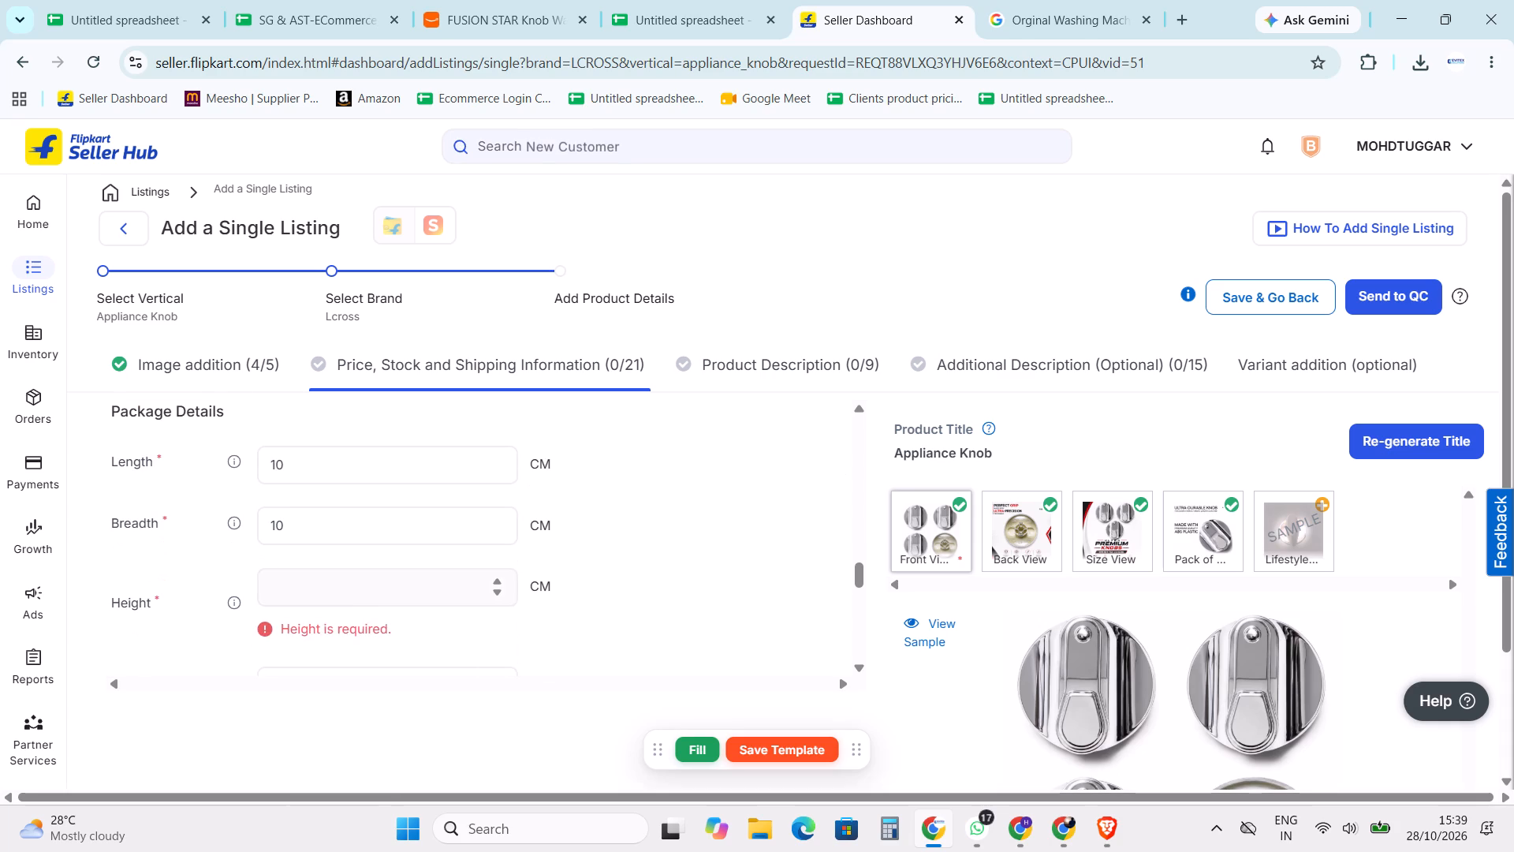
click(354, 588)
key(1)
key(0)
click(688, 537)
click(371, 631)
text(0.)
key(1)
click(738, 589)
Copy HSN code 84509010 from the Google results about washing machine knobs into the listing's HSN field, without trailing characters.
scroll(460, 587, down, 2)
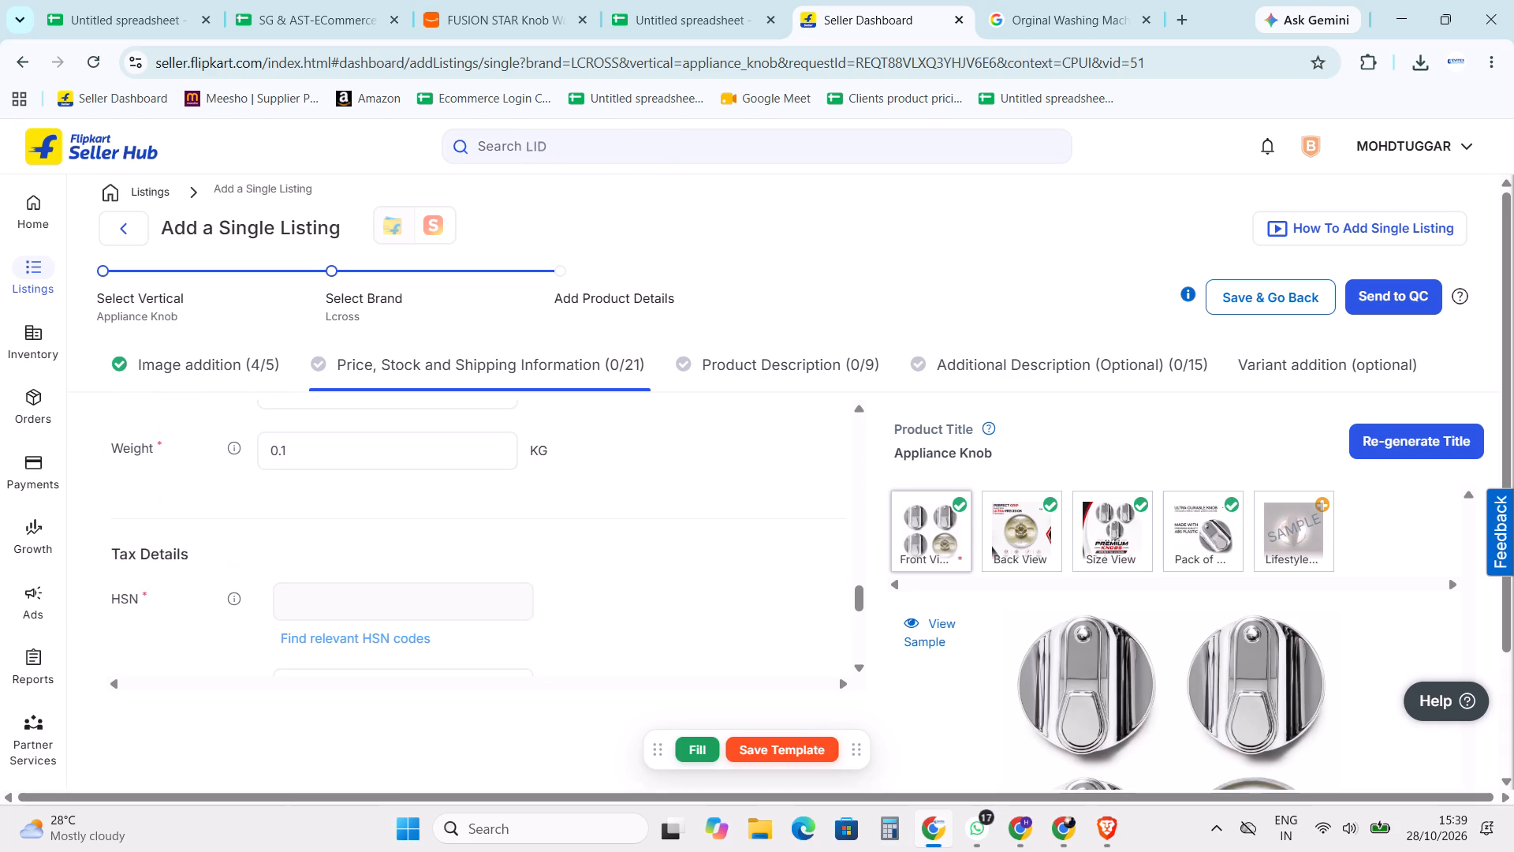
click(408, 602)
click(1068, 0)
key(ctrl+c)
key(ctrl+c)
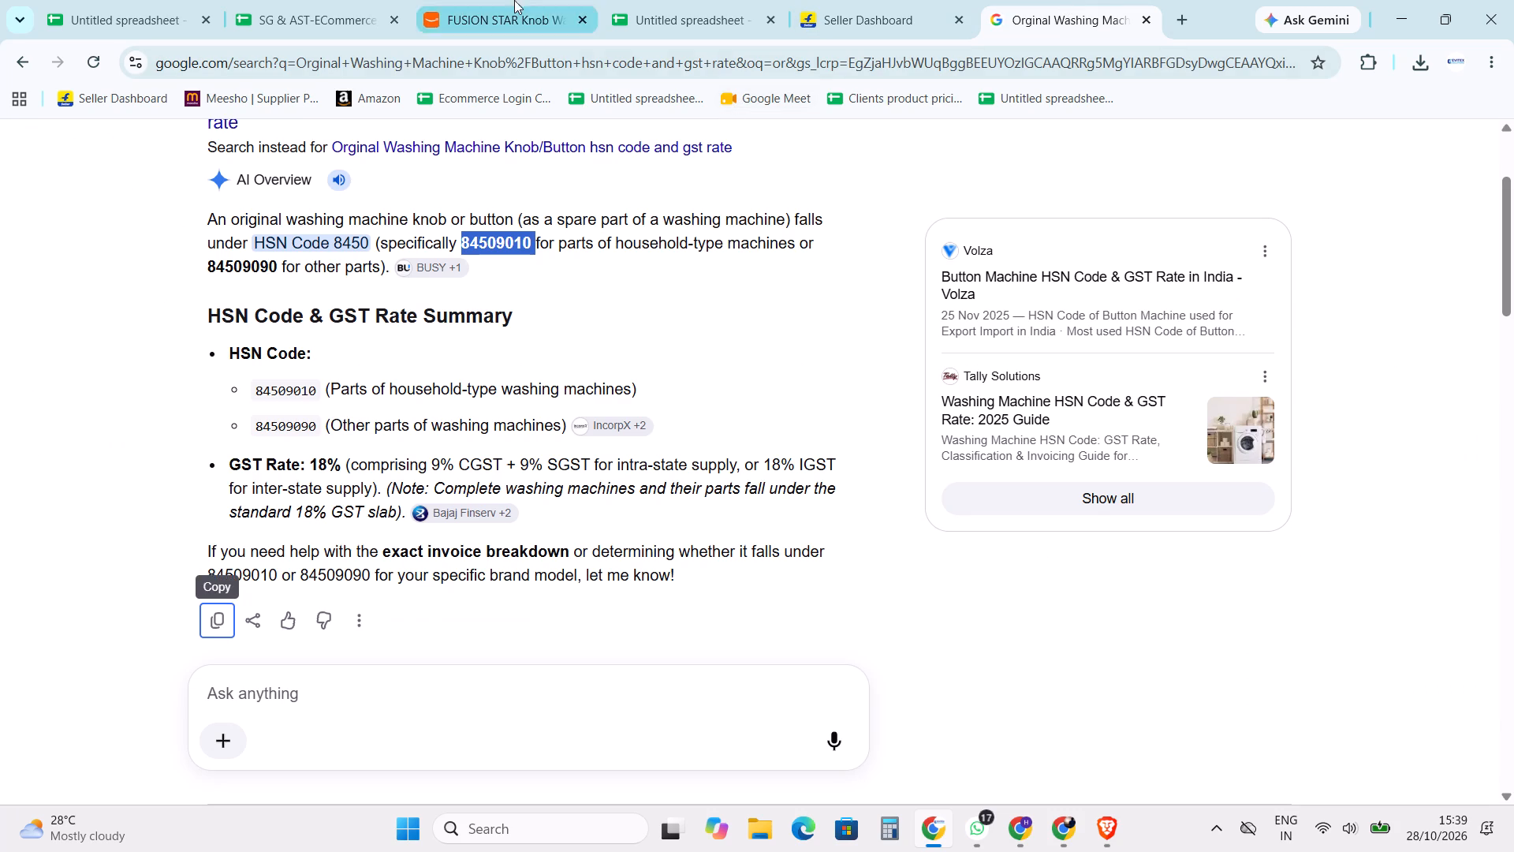
click(775, 0)
click(832, 0)
key(ctrl+v)
key(BackSpace)
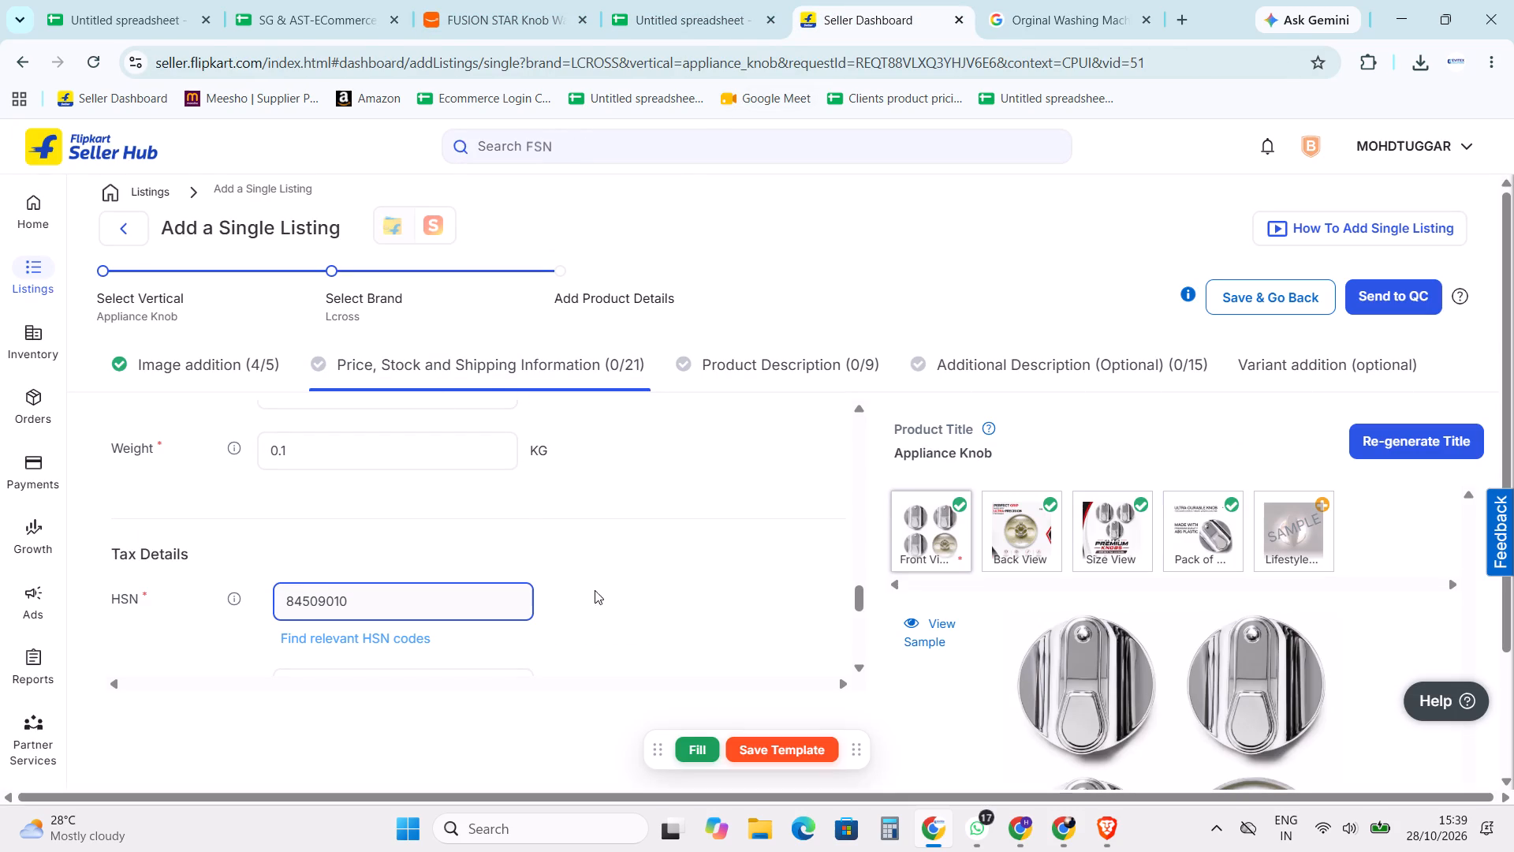
click(619, 557)
Set the tax code in the Tax Details to GST_18.
scroll(517, 540, down, 2)
click(390, 553)
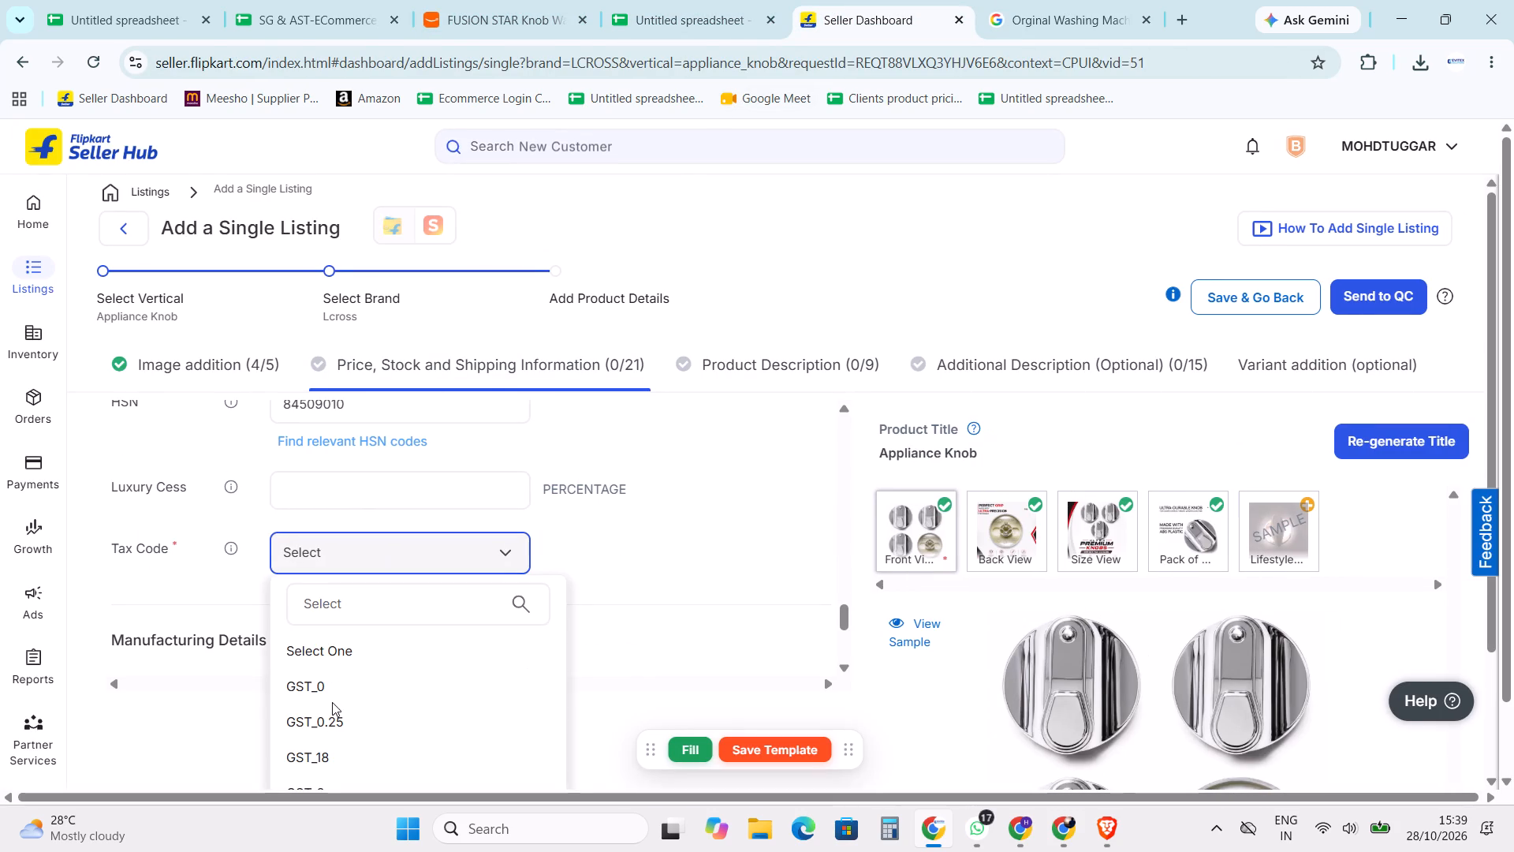
click(337, 749)
click(640, 595)
Set the Country Of Origin in the Manufacturing Details to India, searching the country list for india.
scroll(433, 544, down, 2)
click(379, 488)
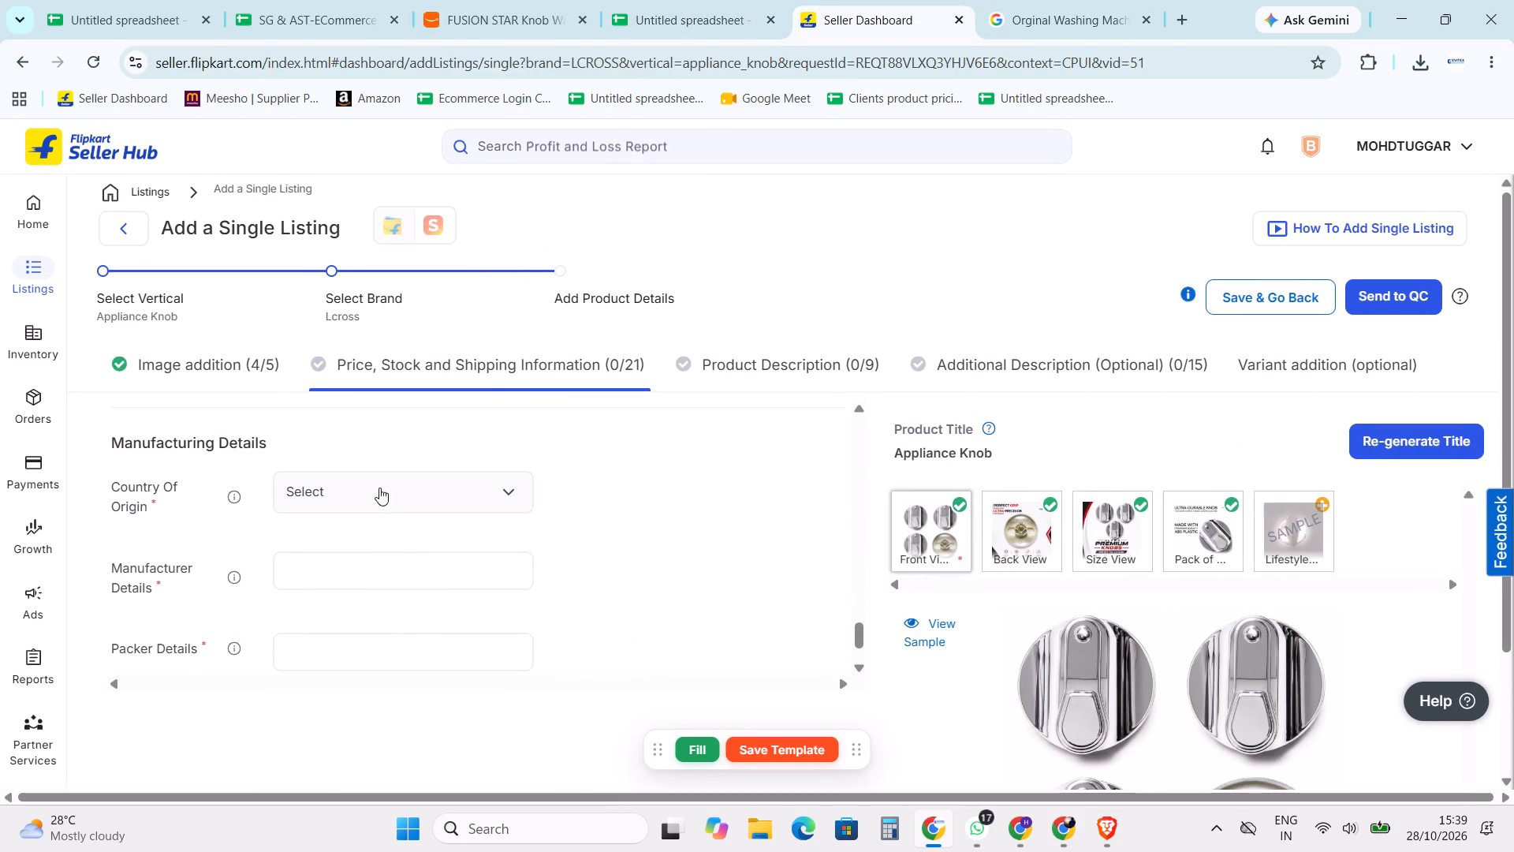
click(368, 540)
click(402, 587)
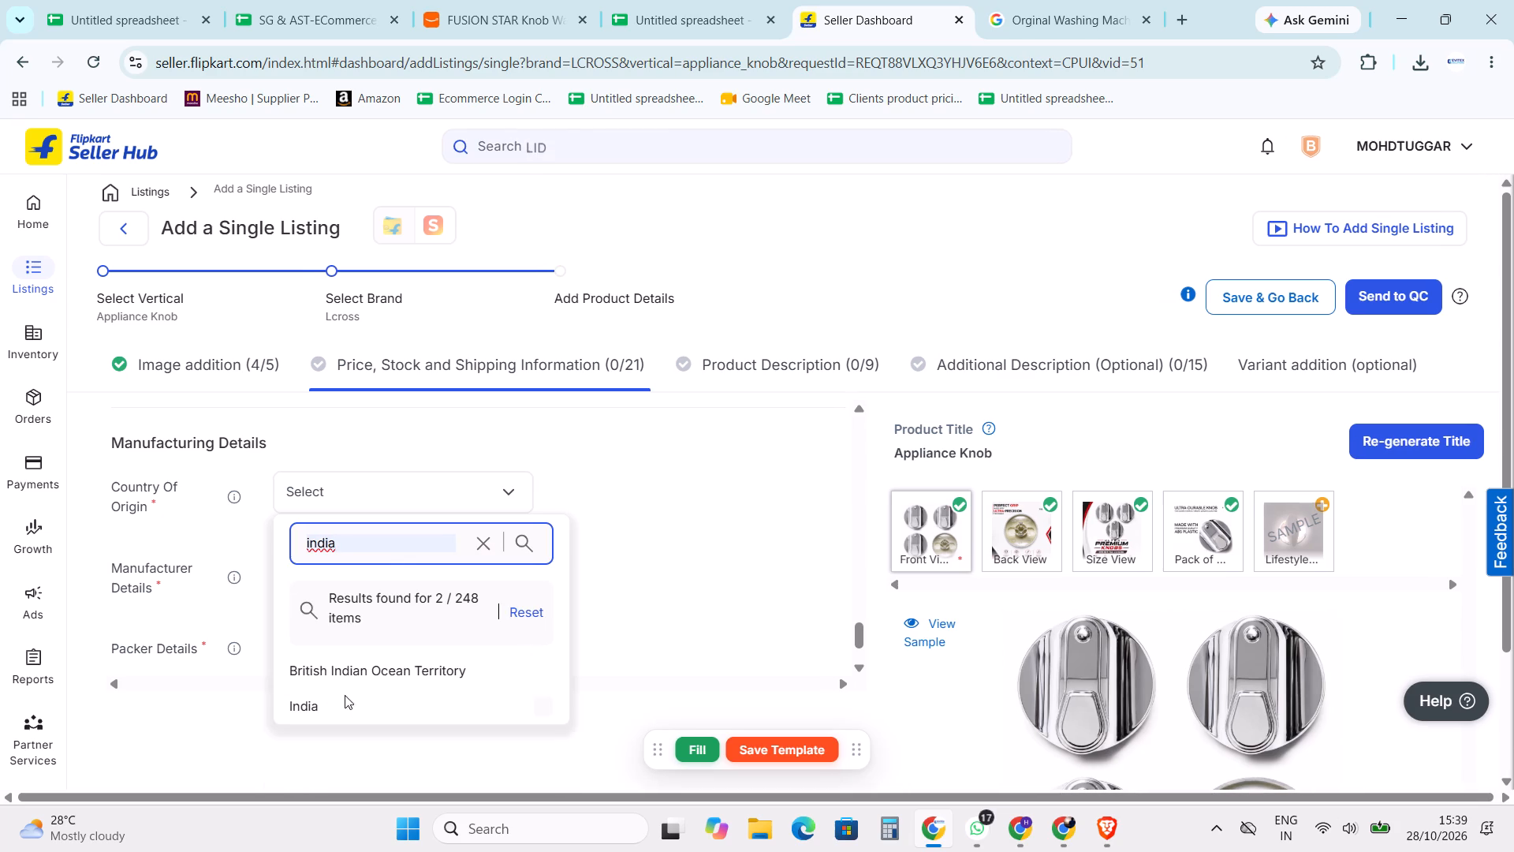
click(337, 699)
click(684, 570)
Fill in the Manufacturer Details with LCROSS LCROSS.
scroll(463, 568, down, 1)
click(367, 528)
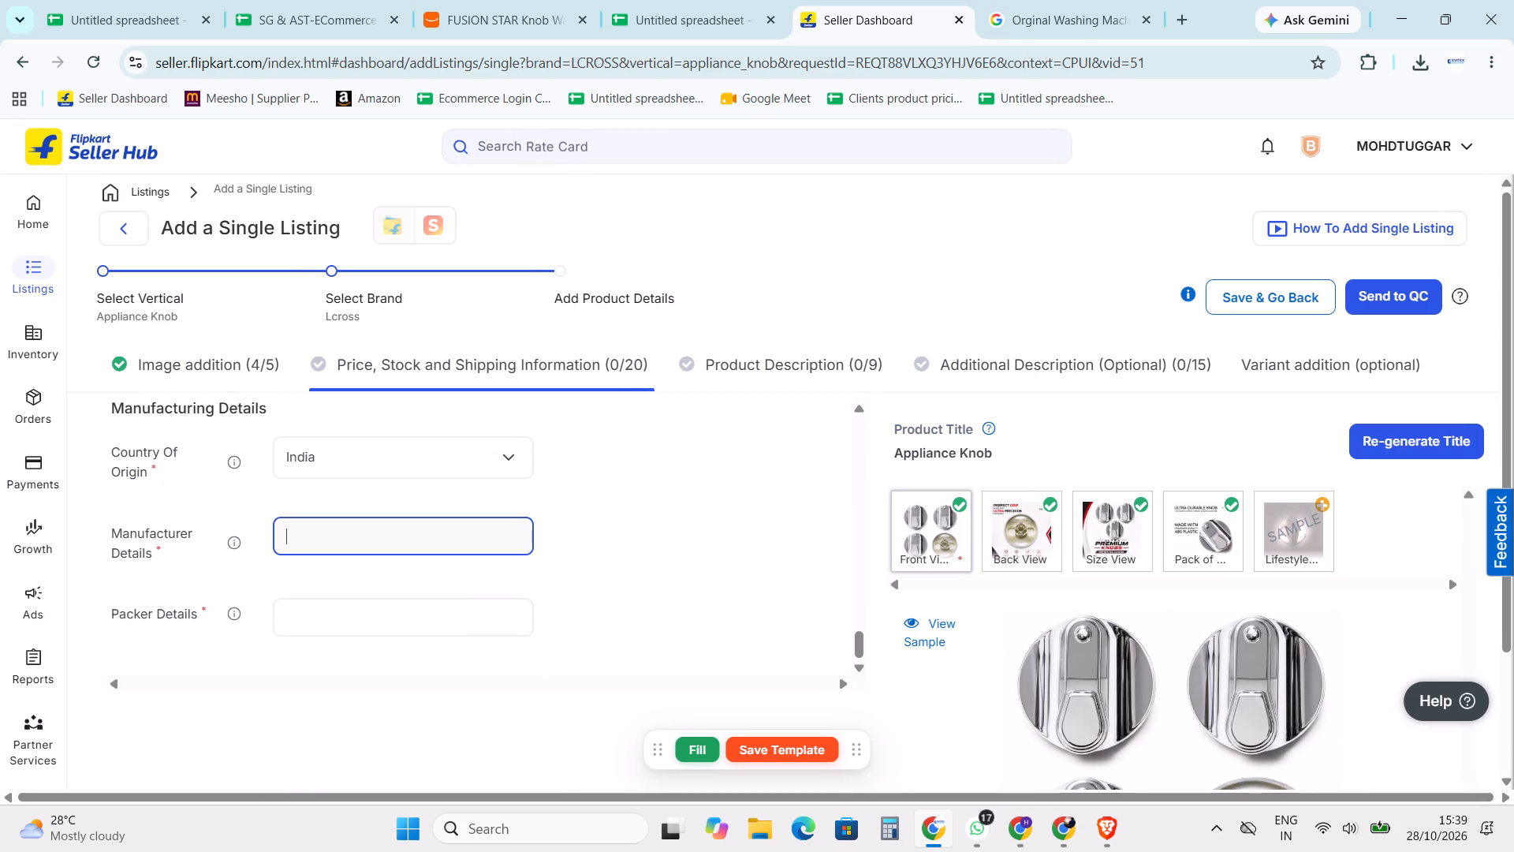
text(LCROSS)
key(space)
key(ctrl+a)
key(ctrl+c)
key(Right)
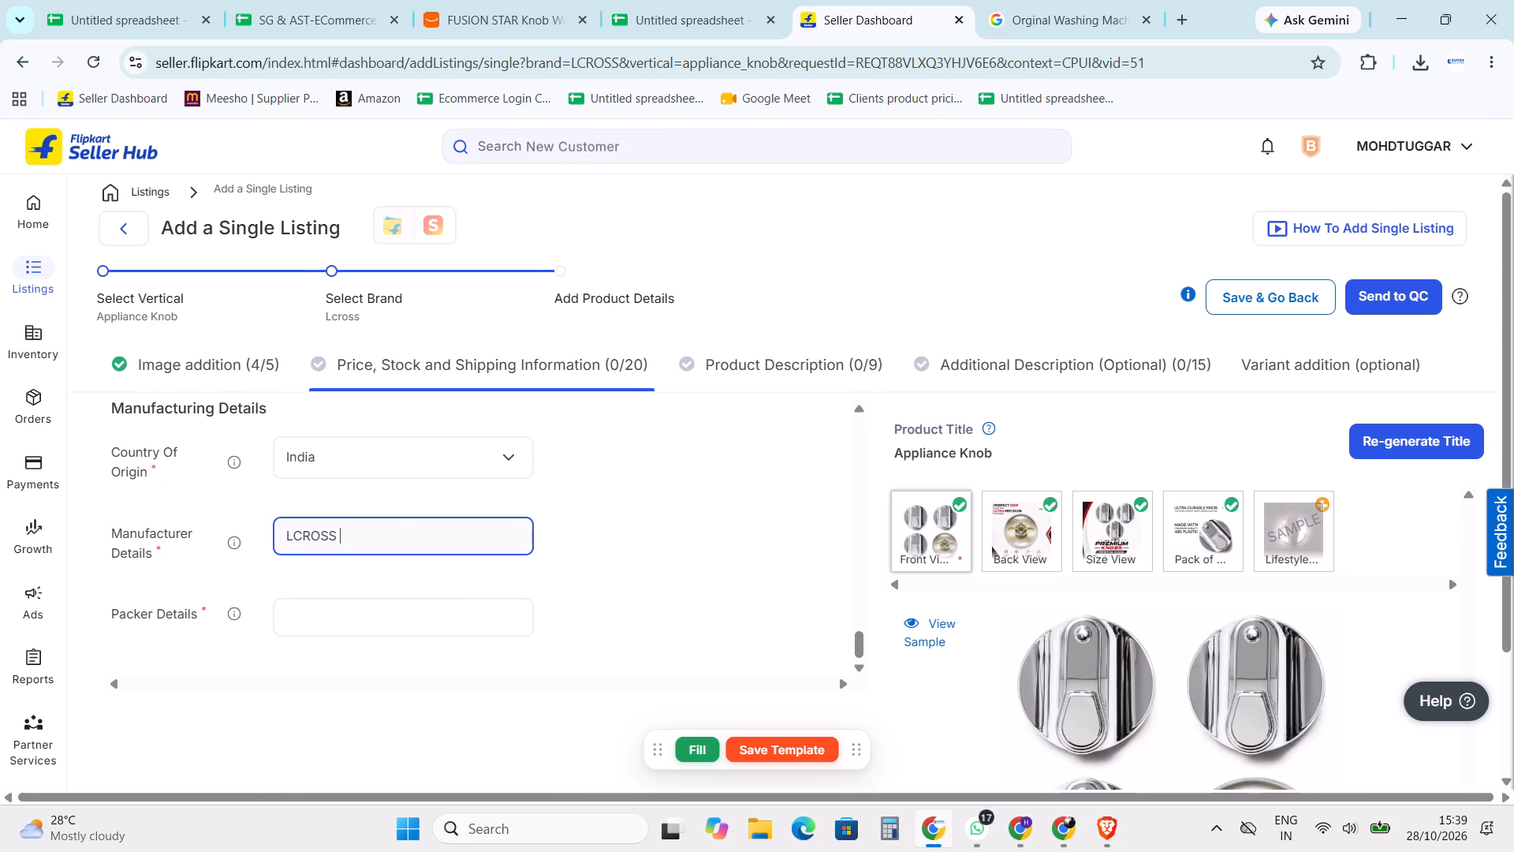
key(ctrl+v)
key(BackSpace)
Copy the entire Manufacturer Details text.
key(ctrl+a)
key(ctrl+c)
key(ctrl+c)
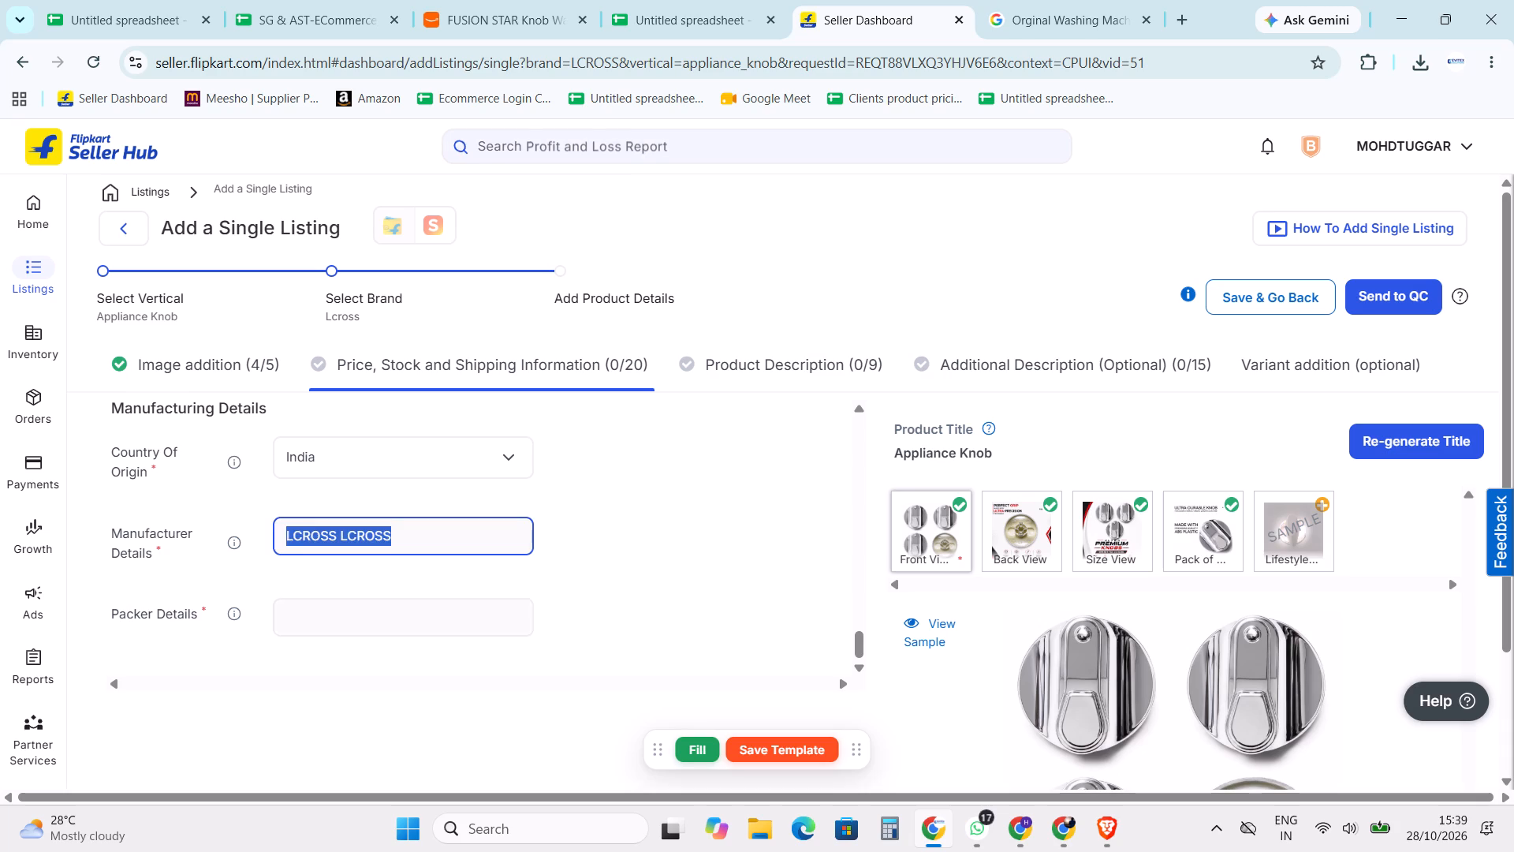
Fill in the Packer Details with the copied manufacturer text, LCROSS LCROSS.
click(405, 611)
key(ctrl+v)
click(726, 529)
scroll(621, 525, down, 10)
Set the Material in the Product Description section to Plastic, searching the material list for plas.
click(766, 205)
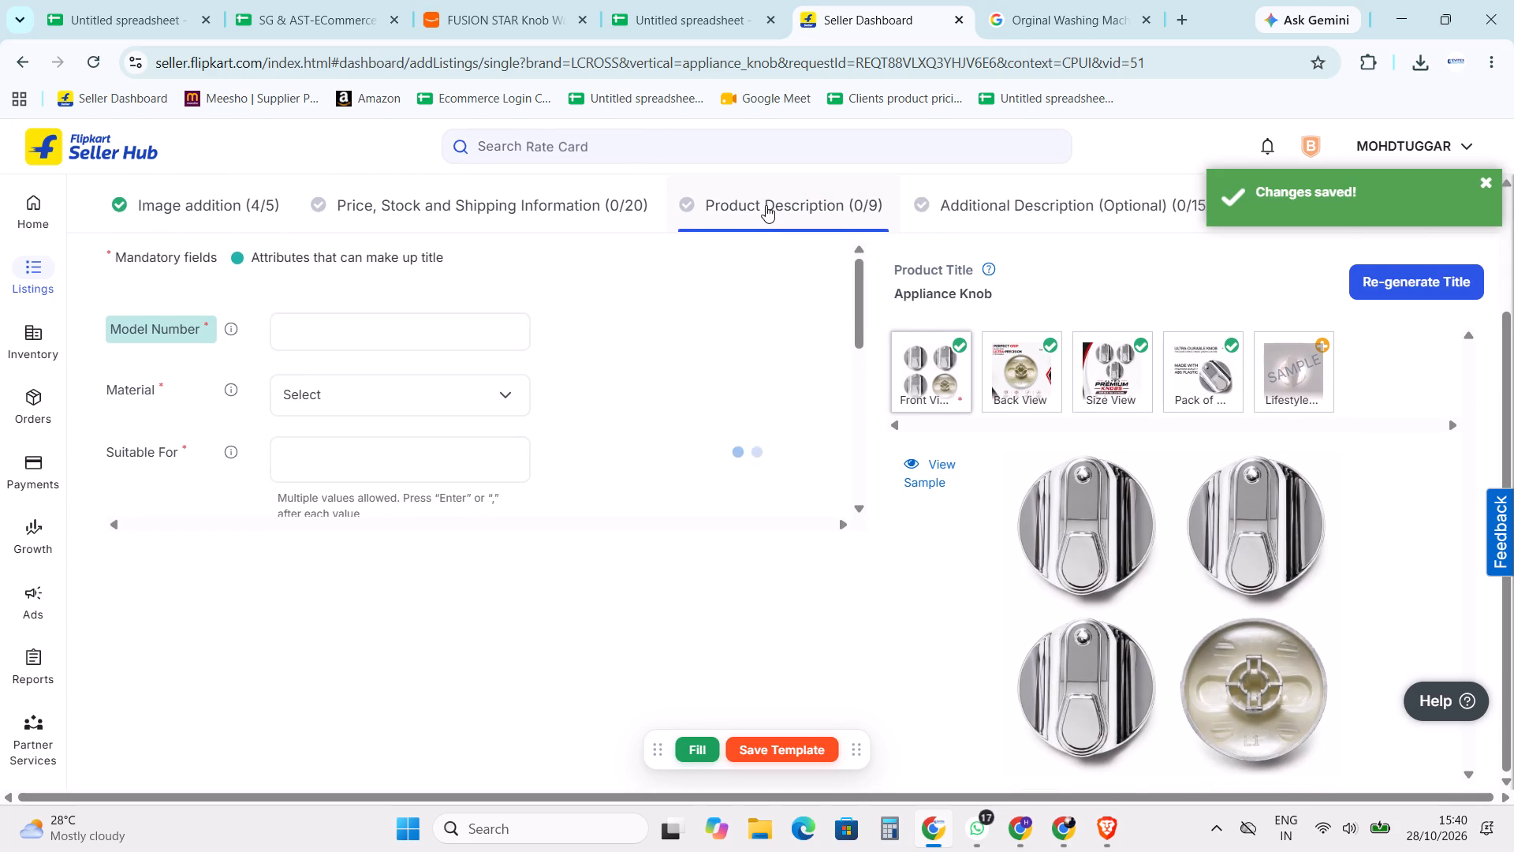
click(457, 391)
click(375, 462)
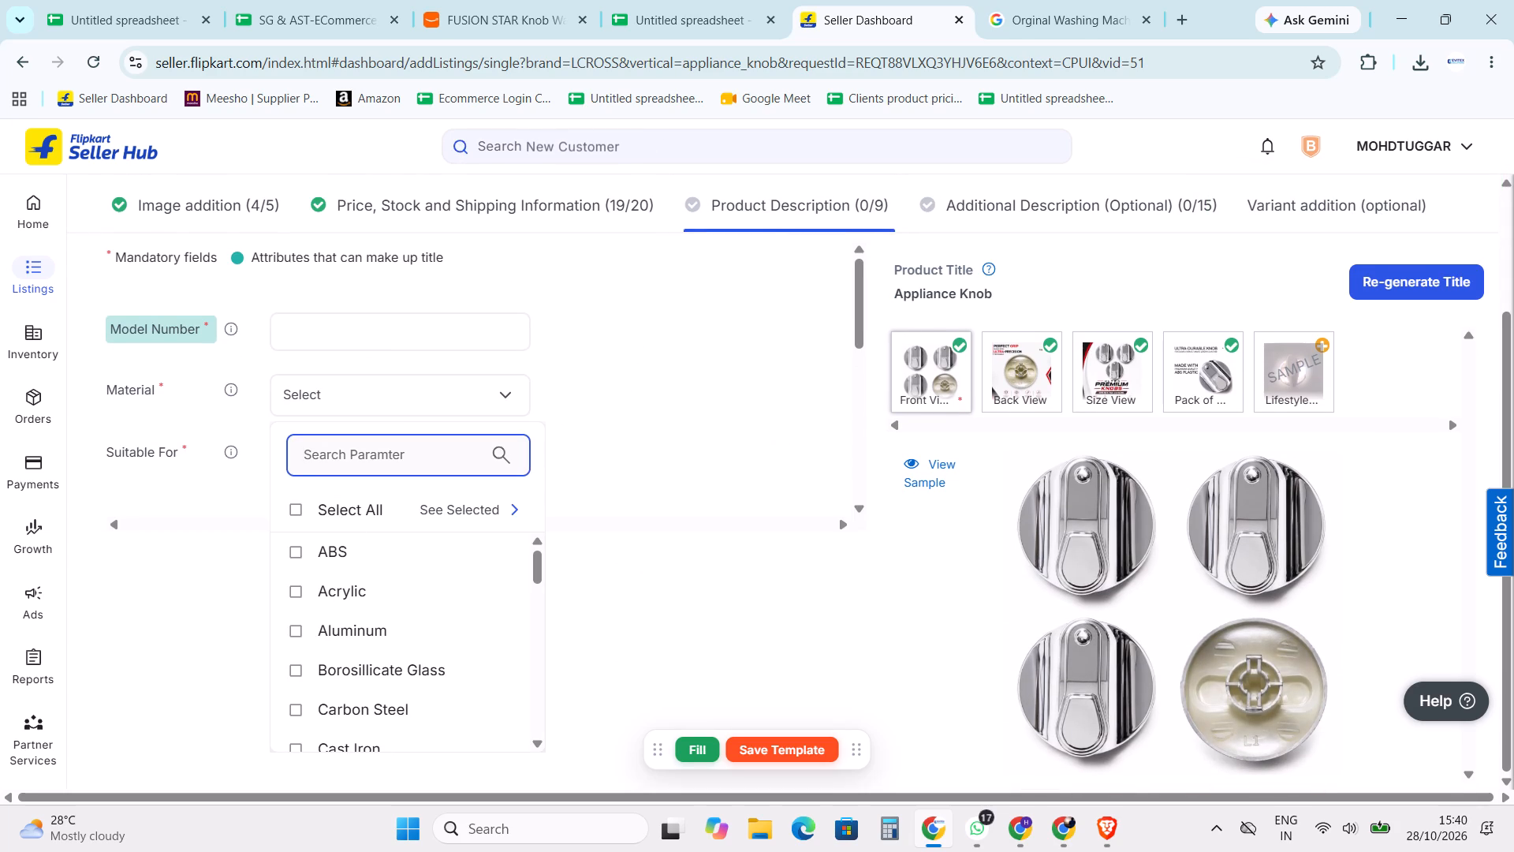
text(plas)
click(350, 557)
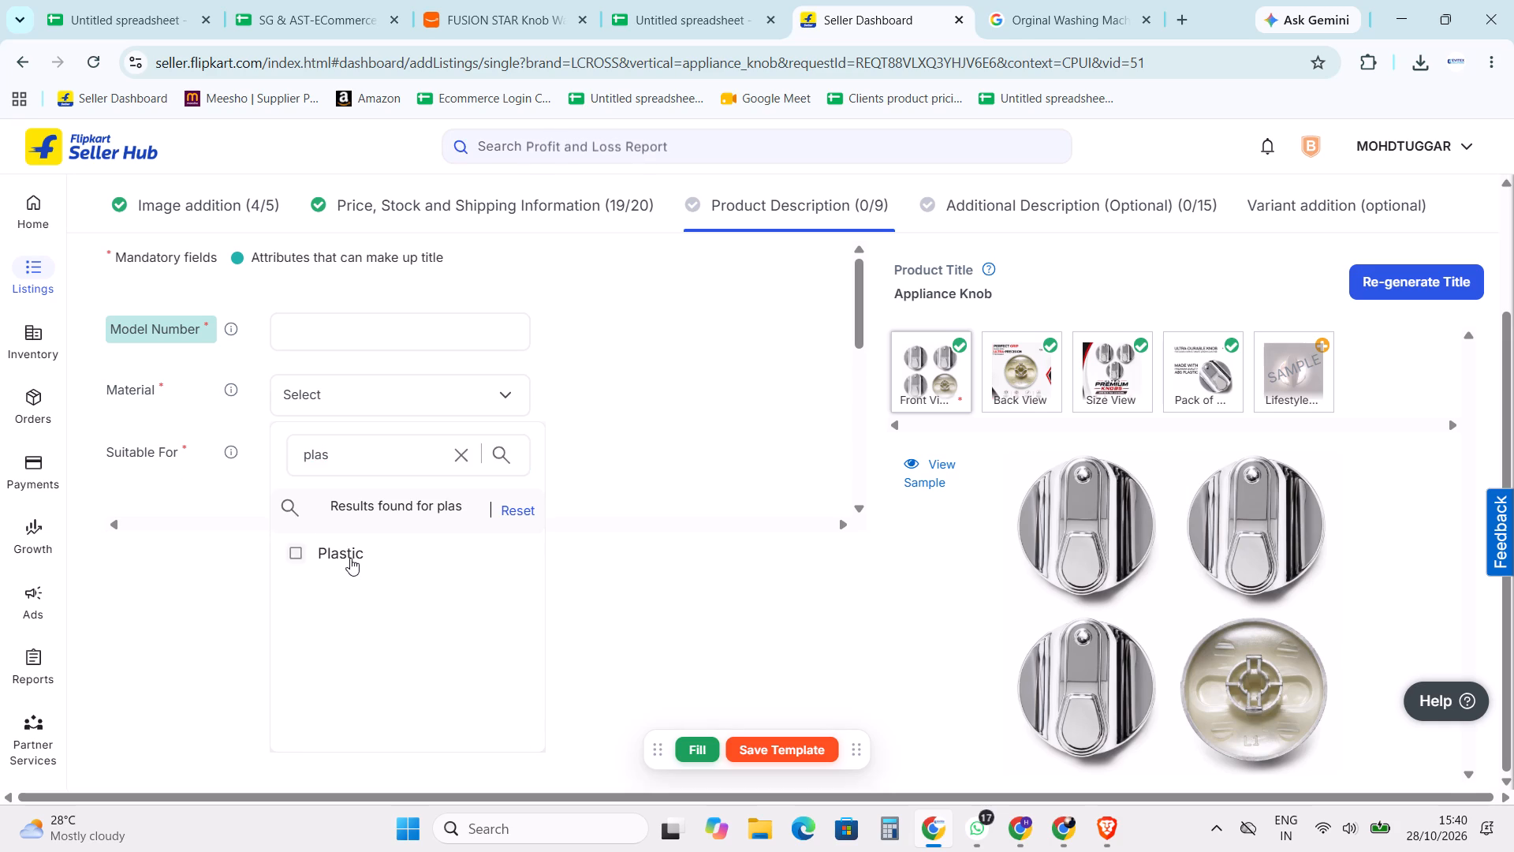
click(638, 421)
For the Suitable For field, switch to the Amazon product page and select the Godrej Semi Automatic Washing wording in the product title.
click(390, 474)
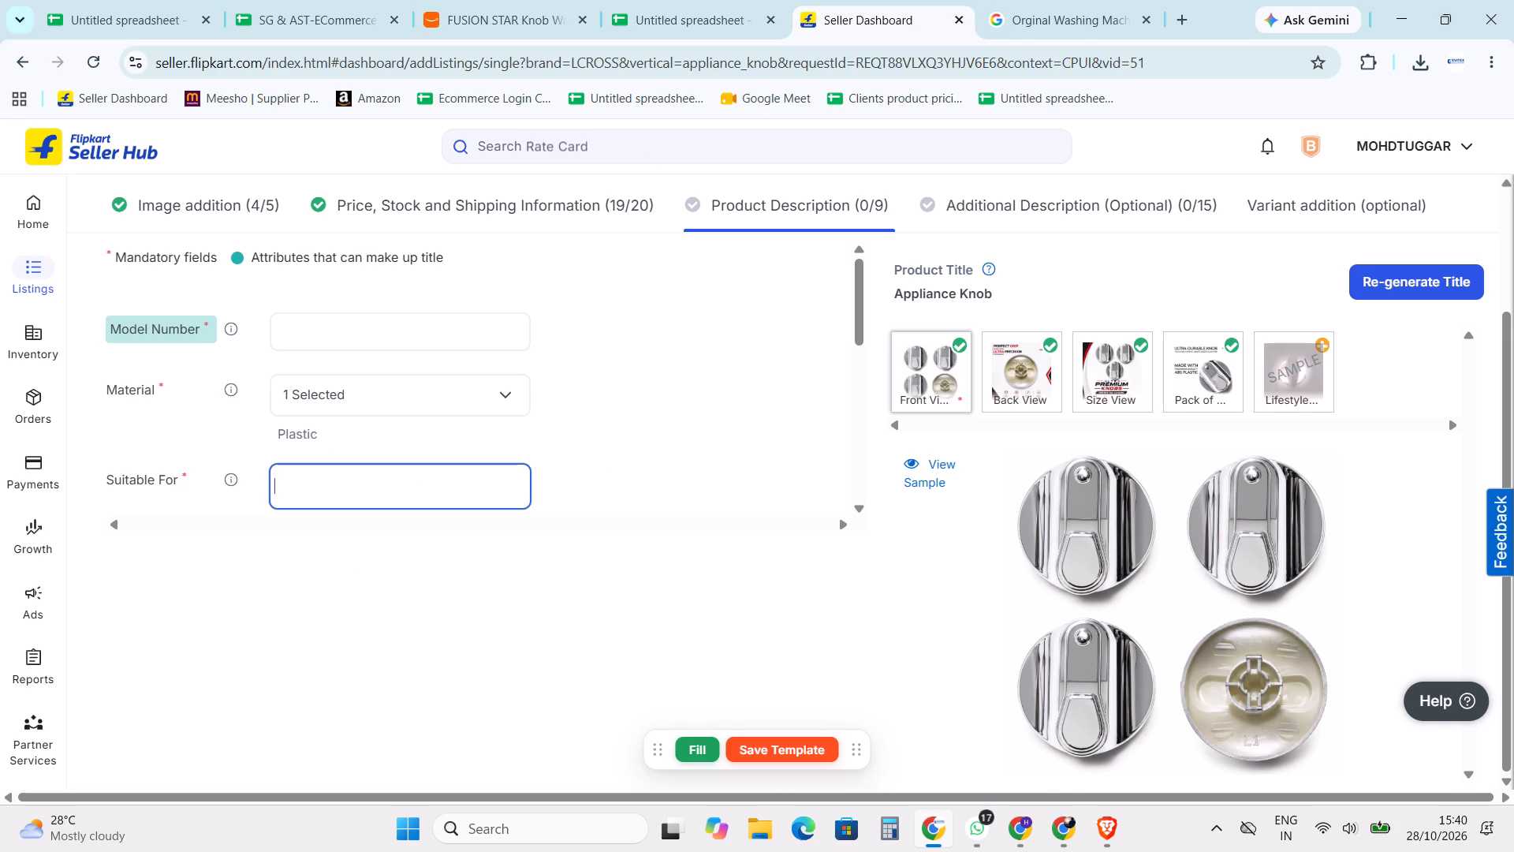
click(507, 0)
scroll(1021, 203, up, 2)
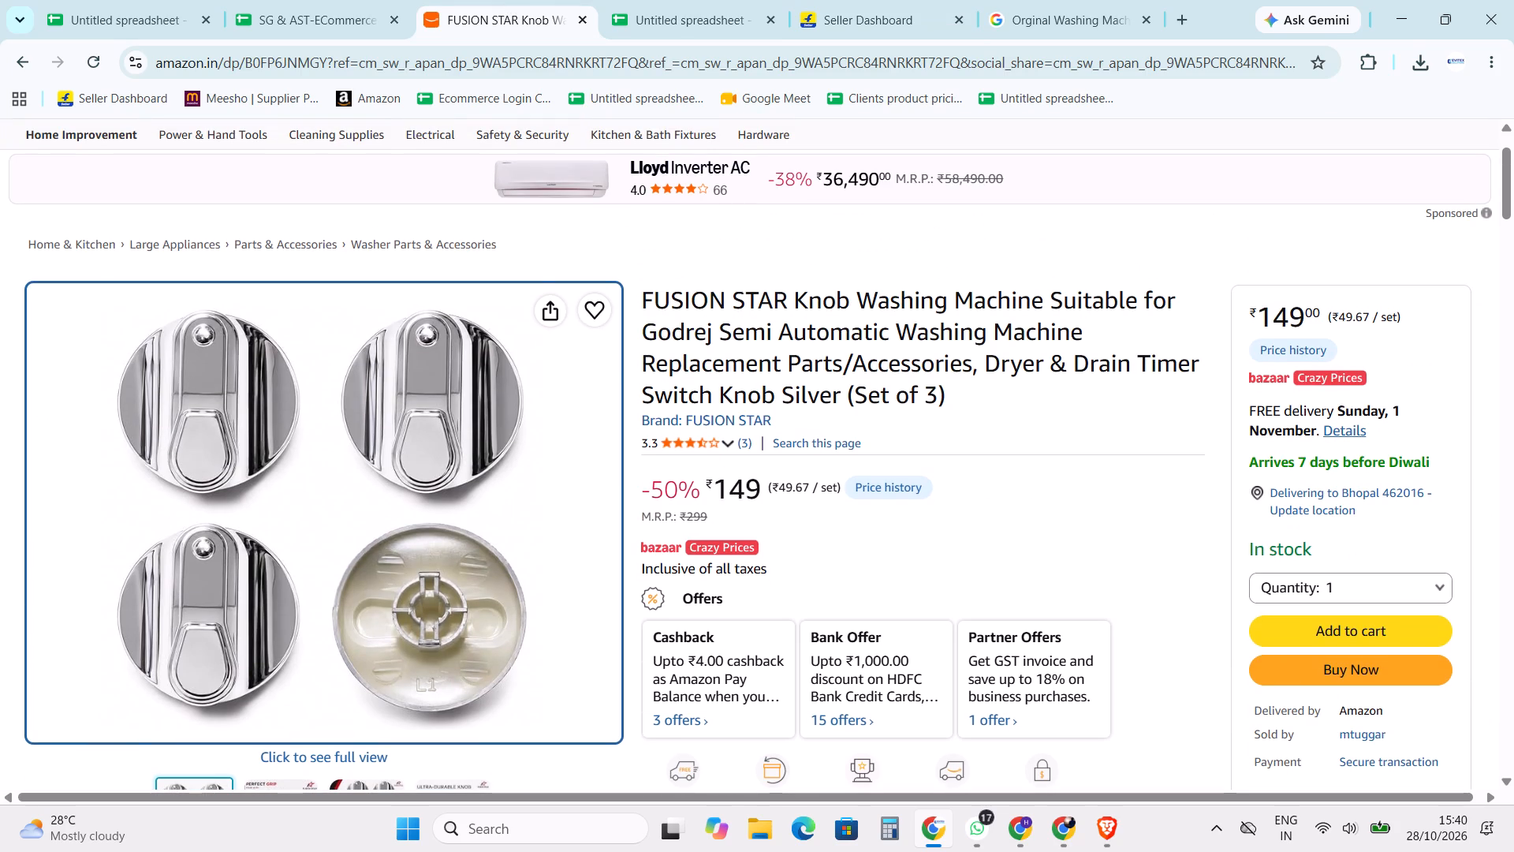
drag(644, 328, 1020, 335)
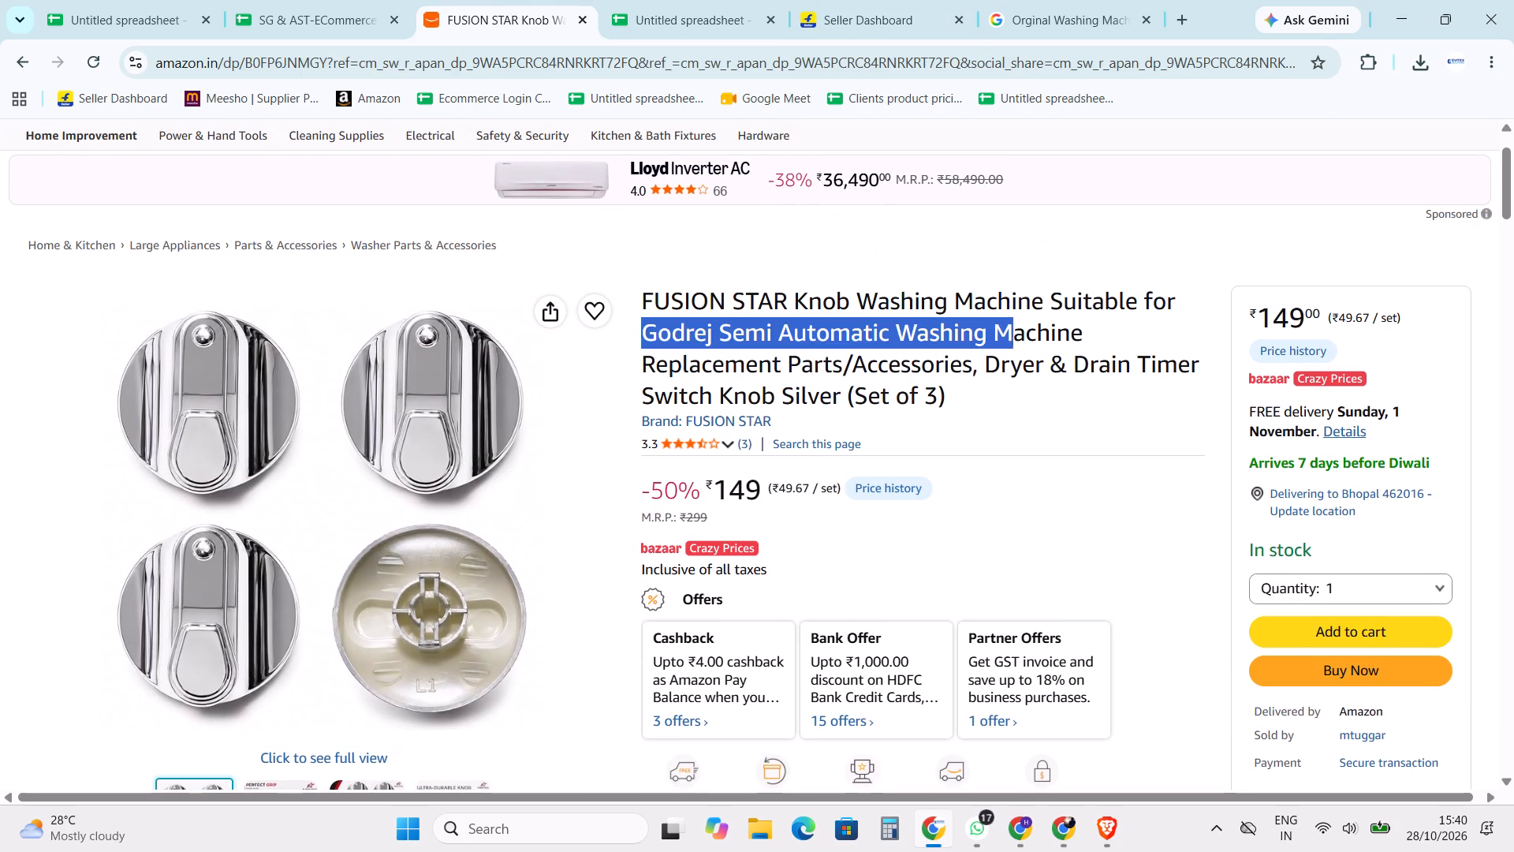
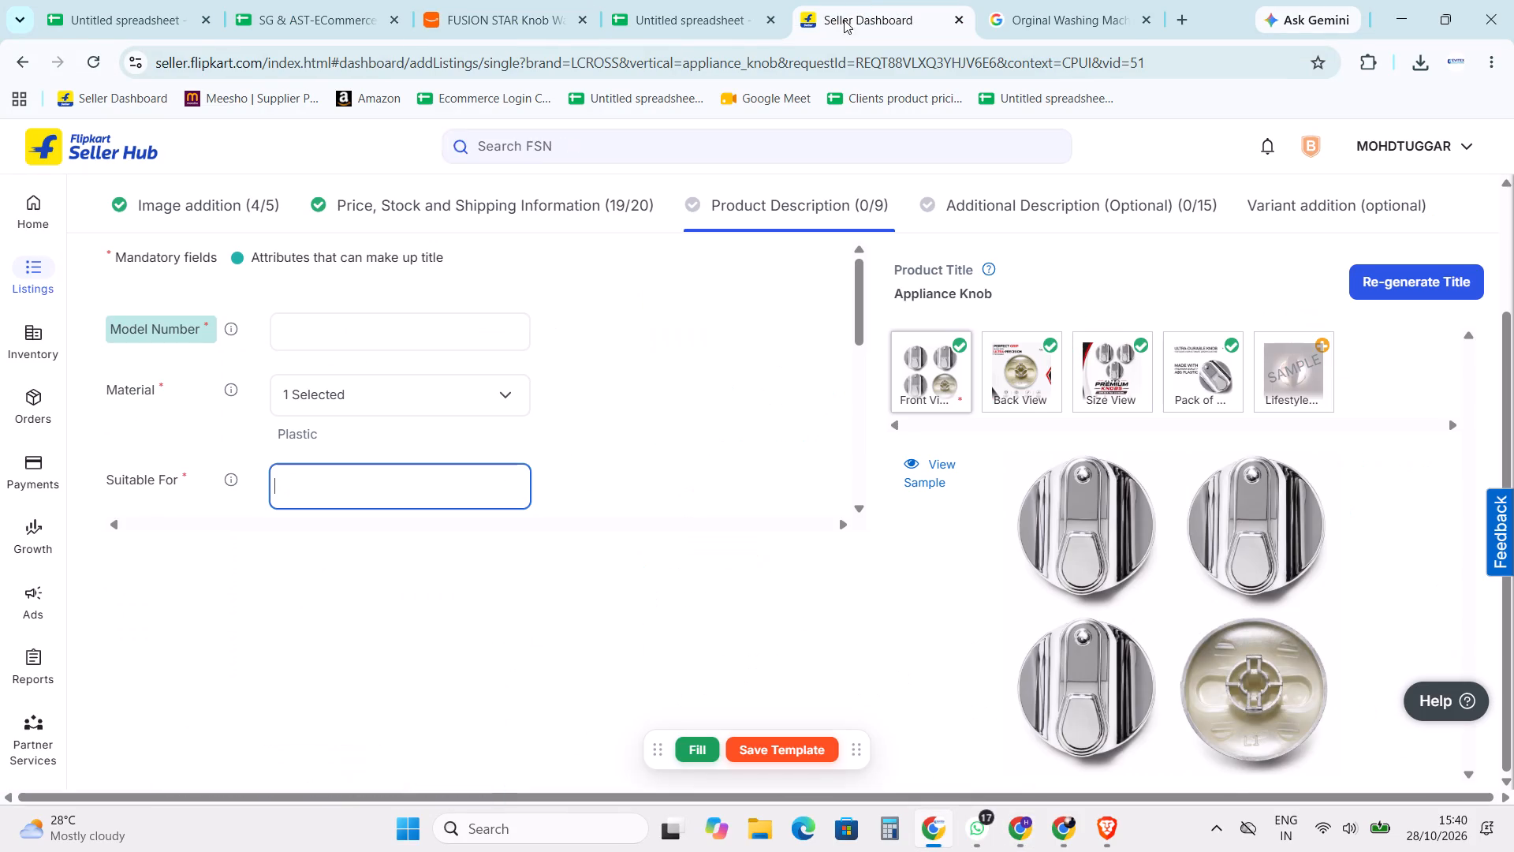
Fill in Suitable For with the copied text Godrej Semi Automatic Washing Machine.
key(ctrl+v)
click(610, 439)
Set the product Color to Silver, searching the color list for sil.
scroll(445, 412, down, 2)
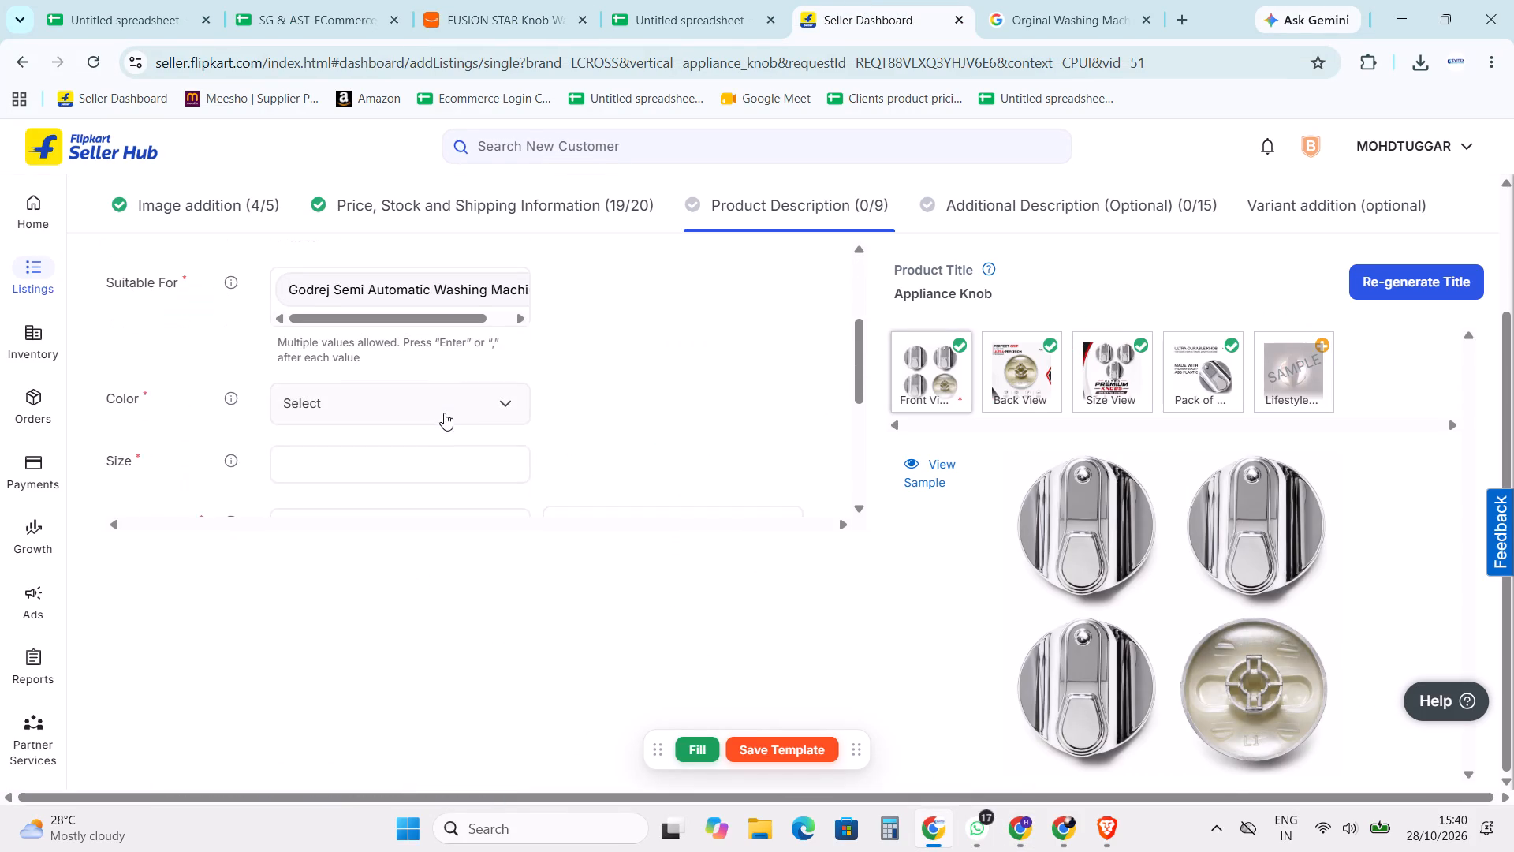
scroll(445, 412, down, 1)
click(386, 320)
click(389, 363)
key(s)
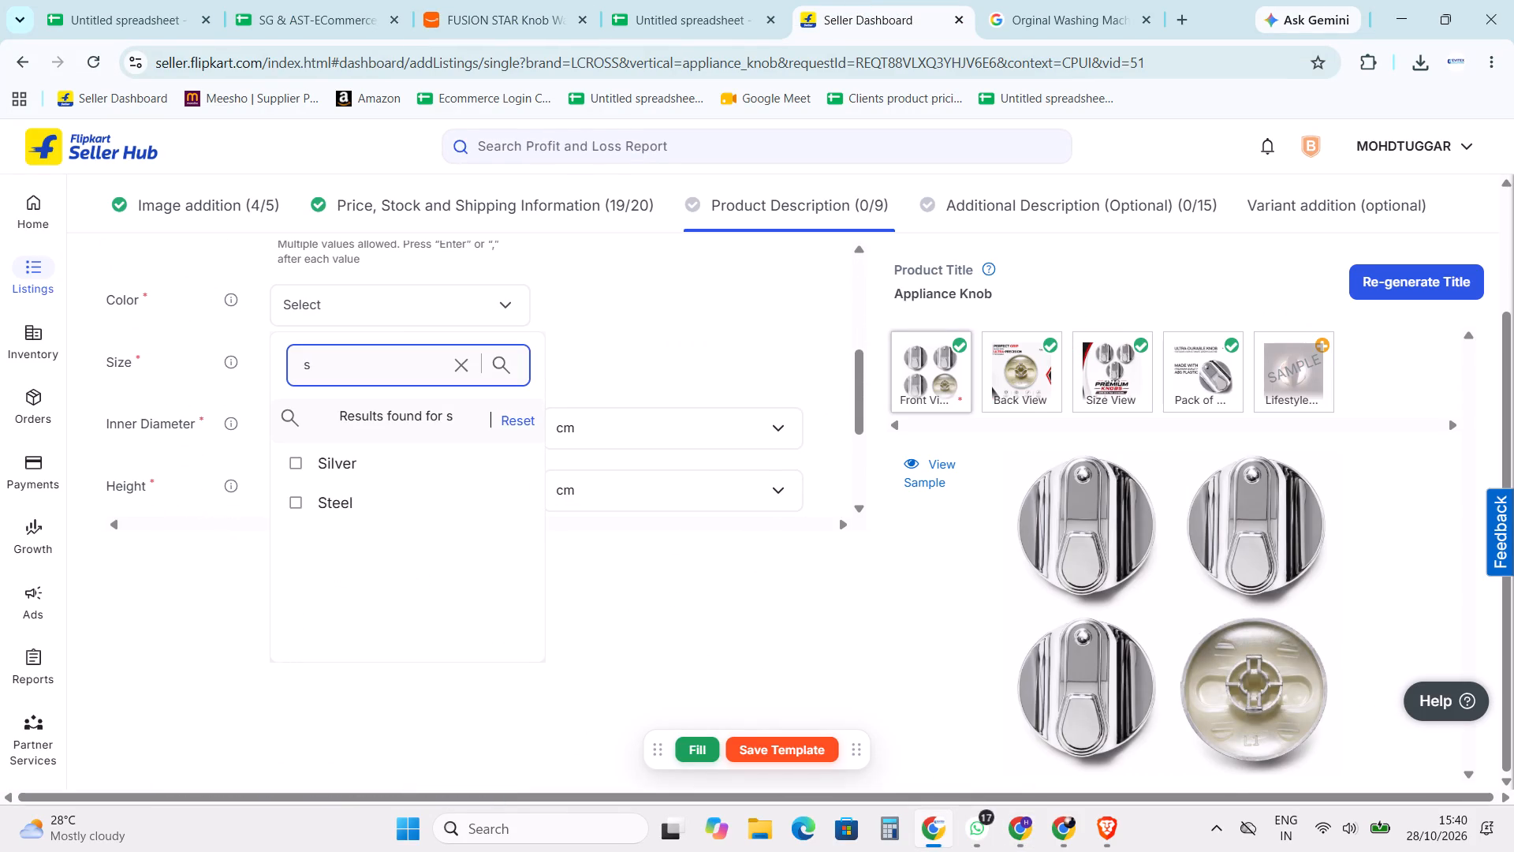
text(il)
click(346, 469)
click(683, 297)
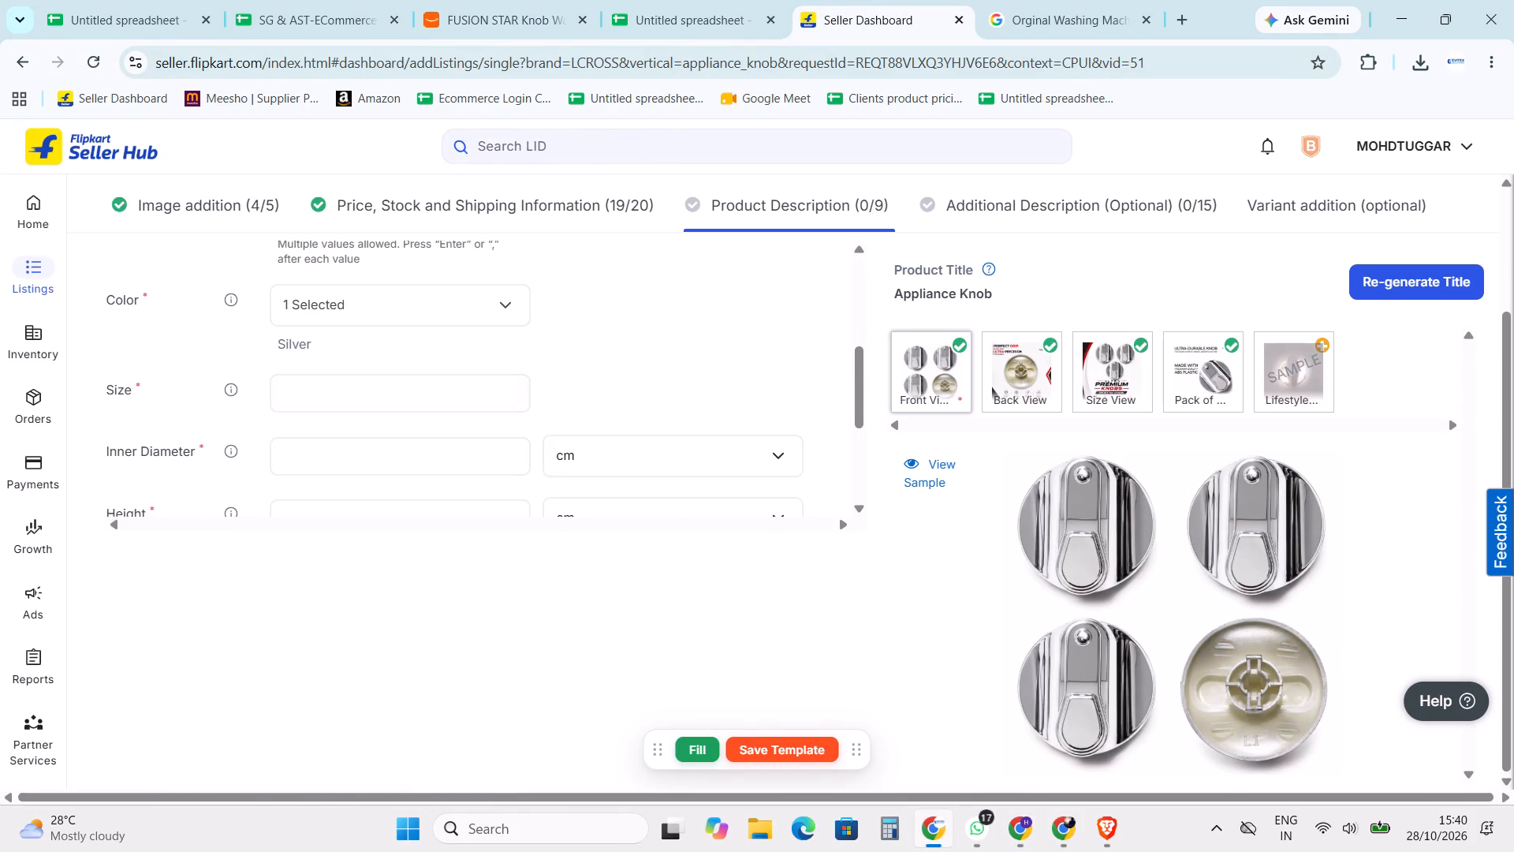
Fill in the product Size as Free.
scroll(408, 387, down, 1)
click(354, 305)
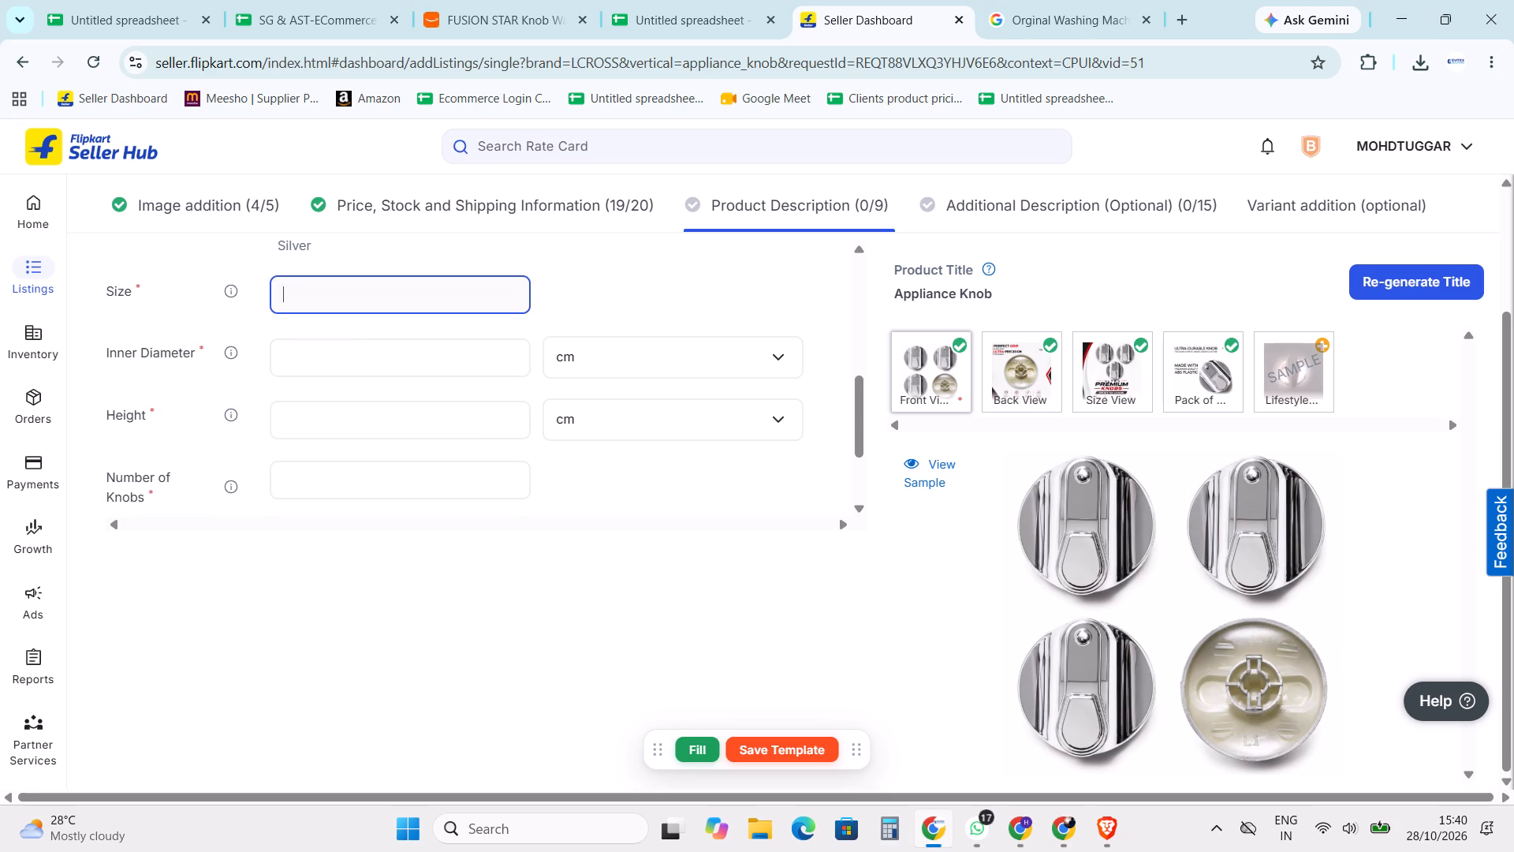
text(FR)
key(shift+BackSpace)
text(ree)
click(593, 298)
Set both the Inner Diameter and the Height of the knob to 6 cm.
click(395, 370)
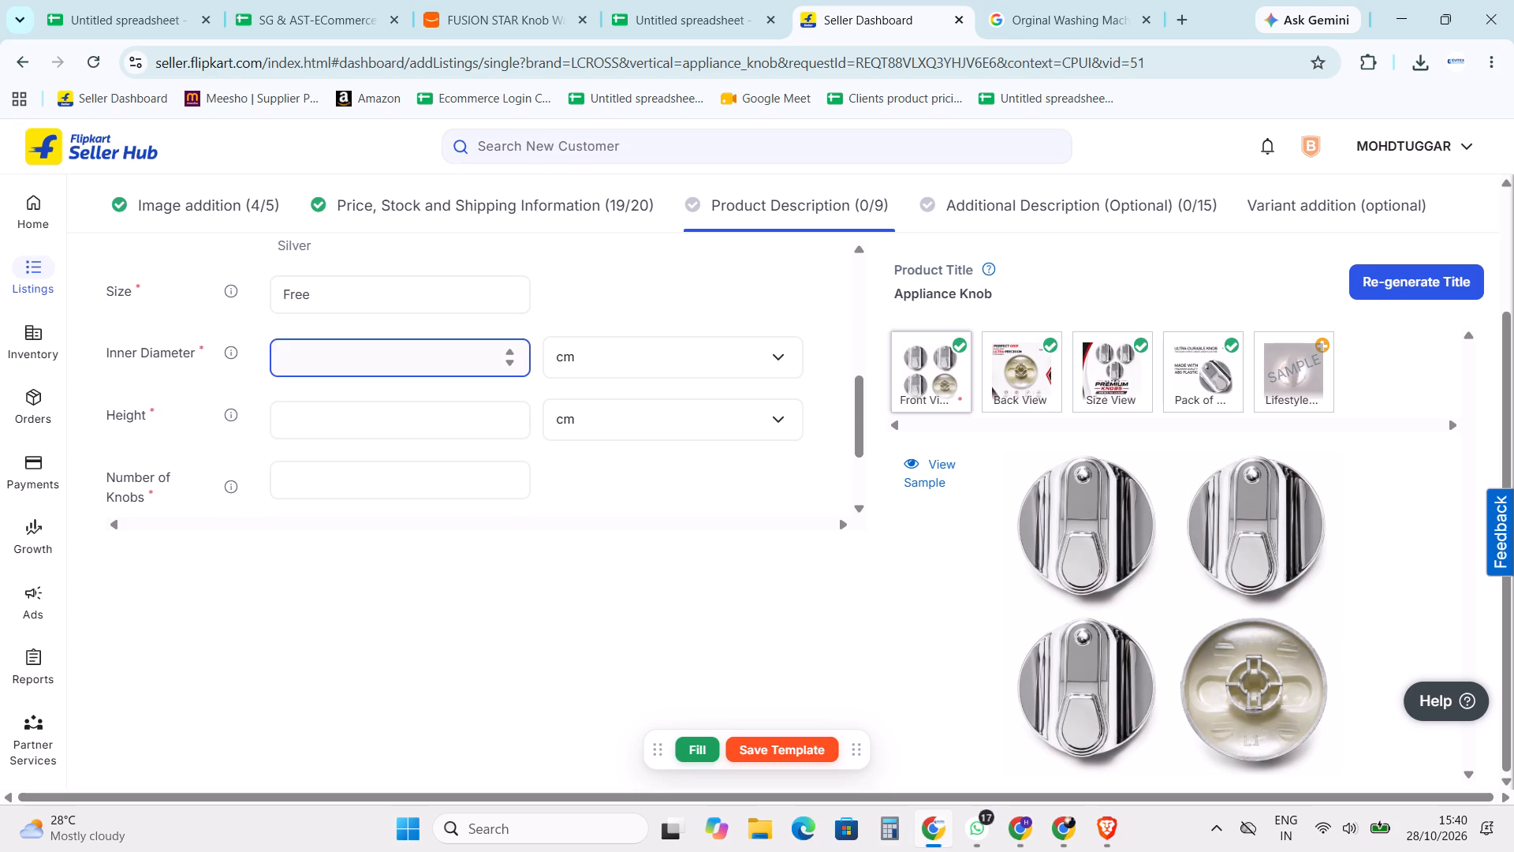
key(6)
click(390, 413)
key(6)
Set the Number of Knobs to 3.
click(392, 491)
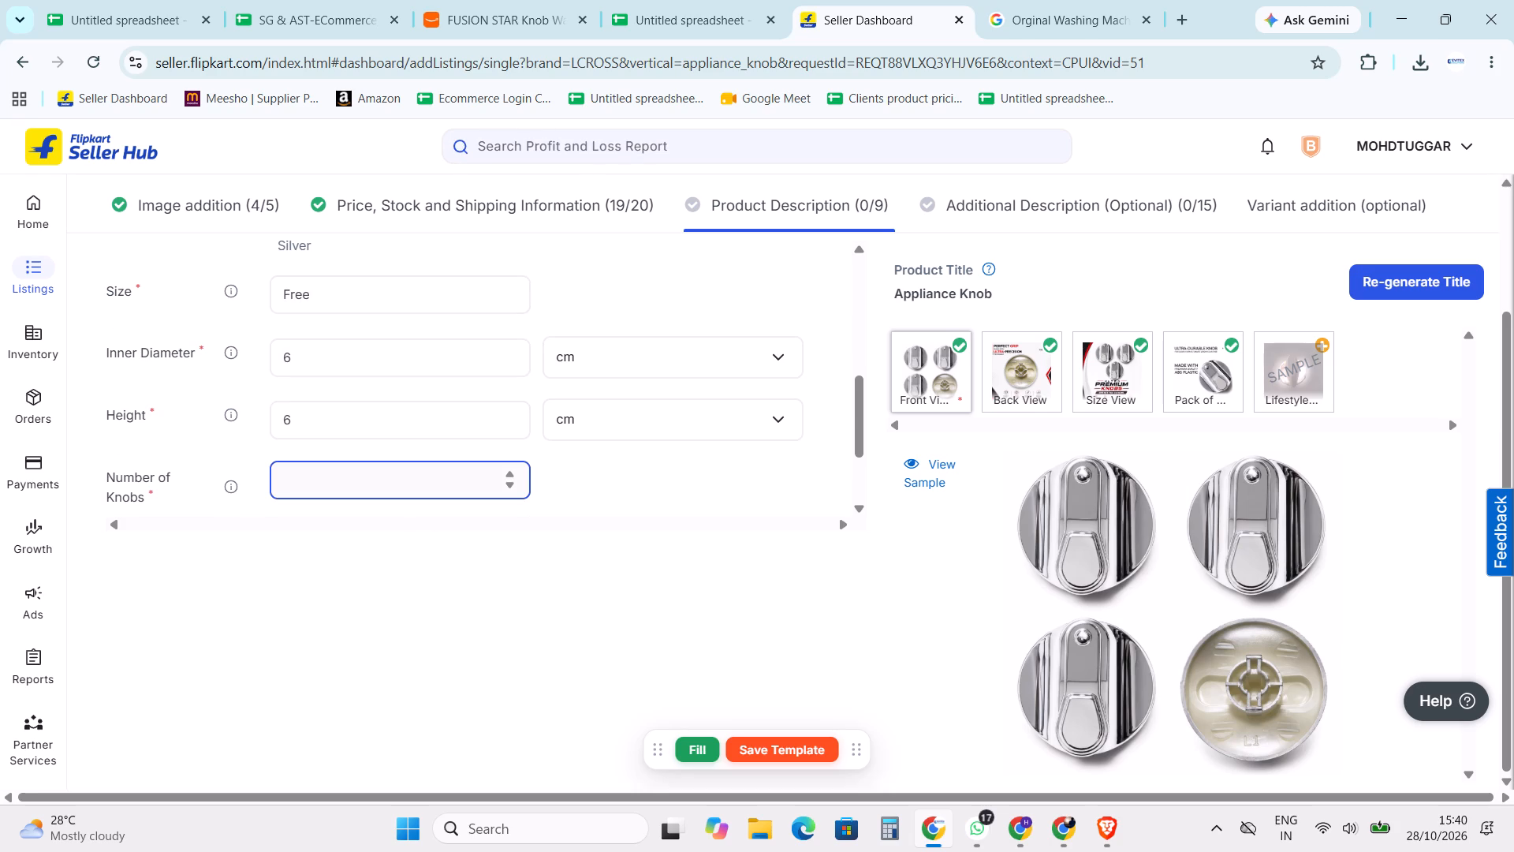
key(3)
click(647, 498)
Switch to the Amazon product page of the FUSION STAR washing machine knob.
click(542, 0)
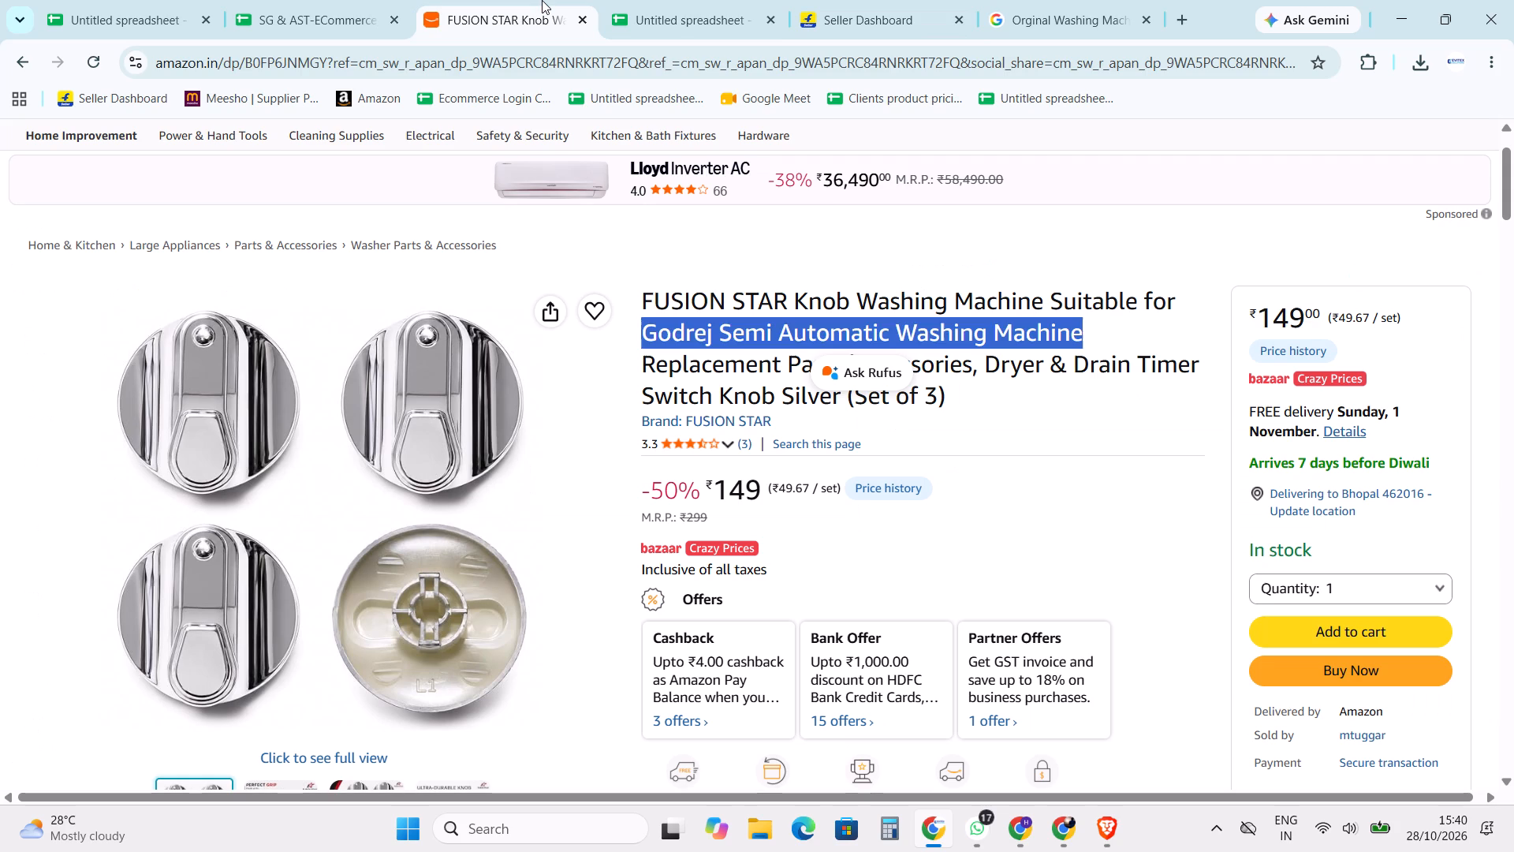
Fill in Items Included in the Flipkart listing's Product Description with Washing Machine Knobs Set of 3.
click(904, 0)
click(688, 462)
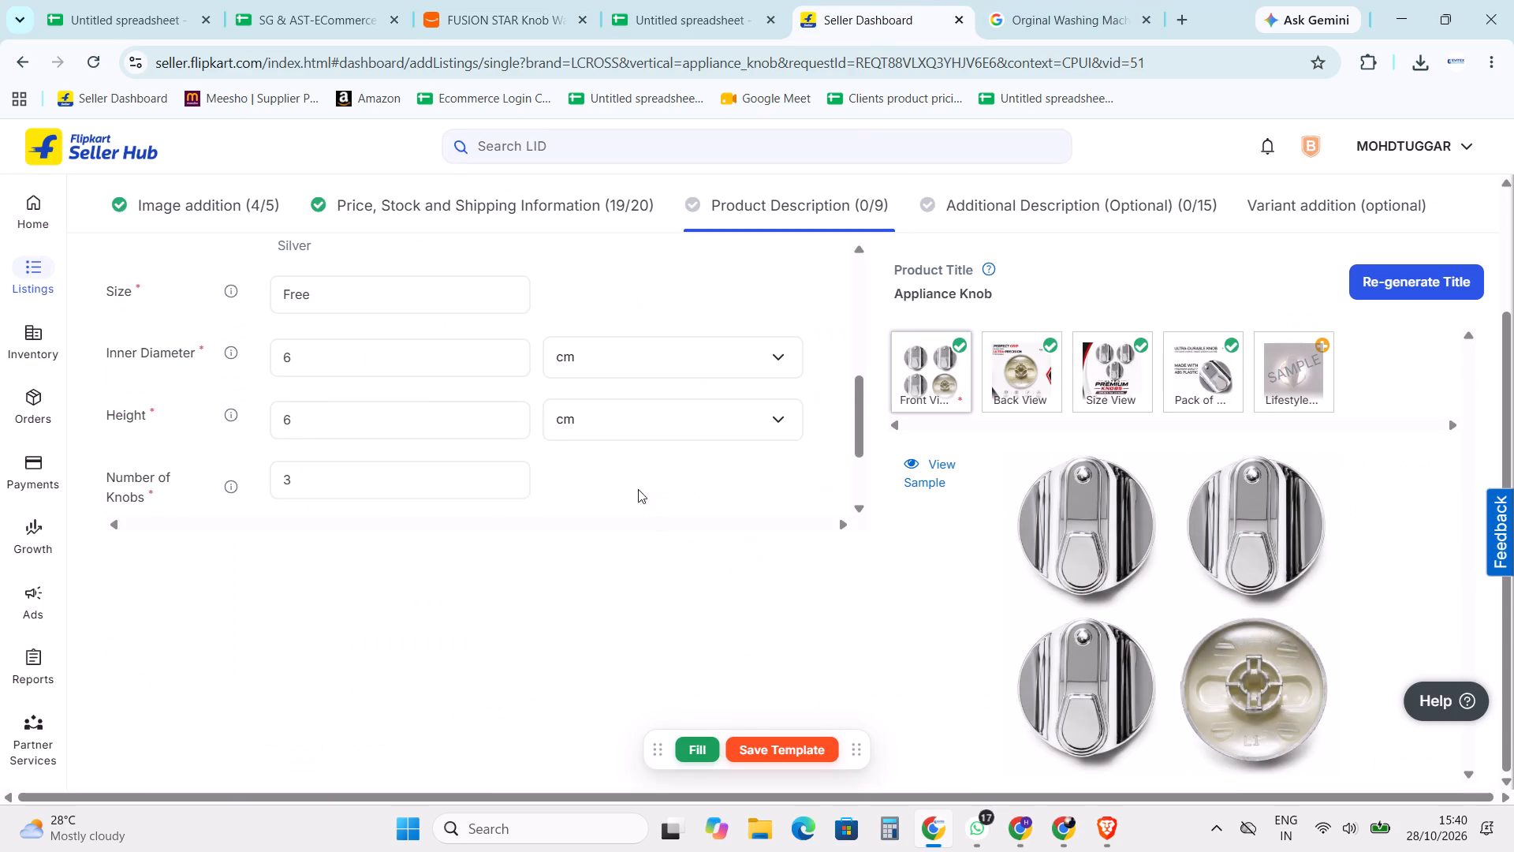
scroll(485, 470, down, 2)
click(377, 432)
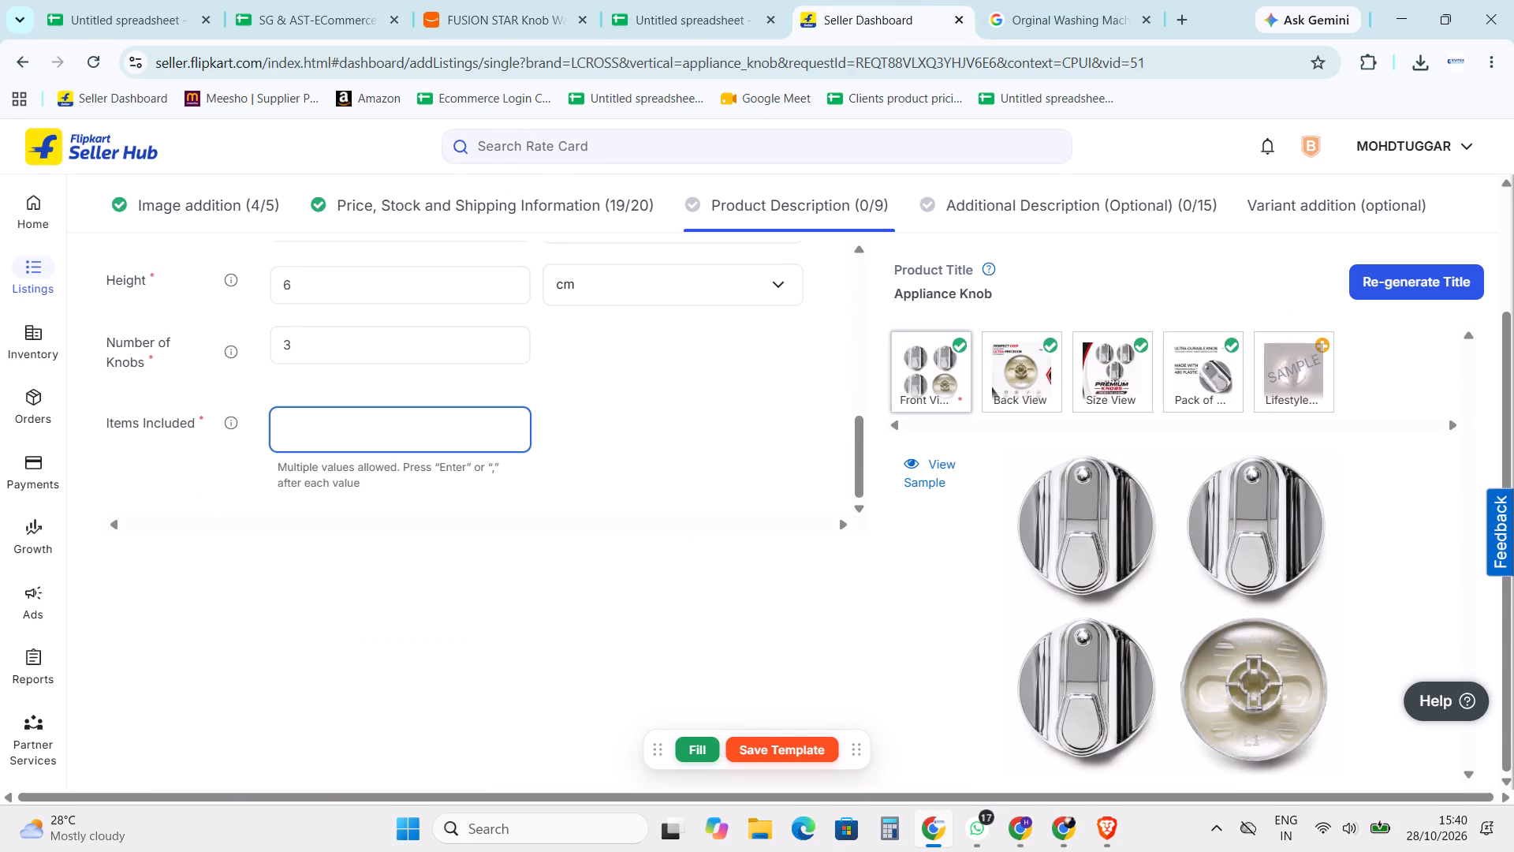
text(Washing Machine Know)
key(BackSpace)
text(vb)
key(BackSpace)
key(BackSpace)
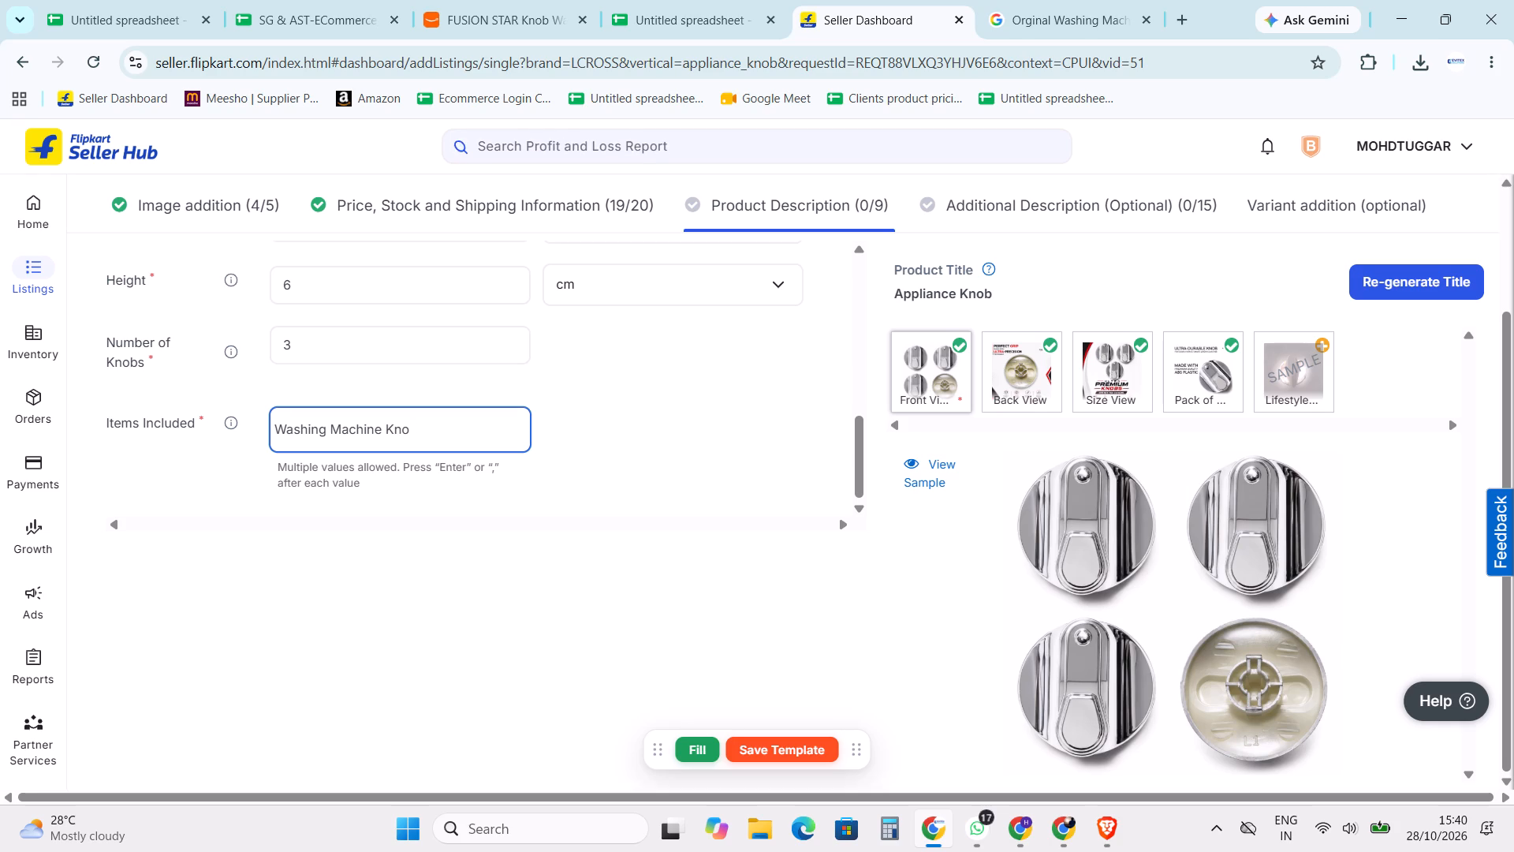
text(vb)
key(space)
key(BackSpace)
key(BackSpace)
key(BackSpace)
text(bs Set)
key(space)
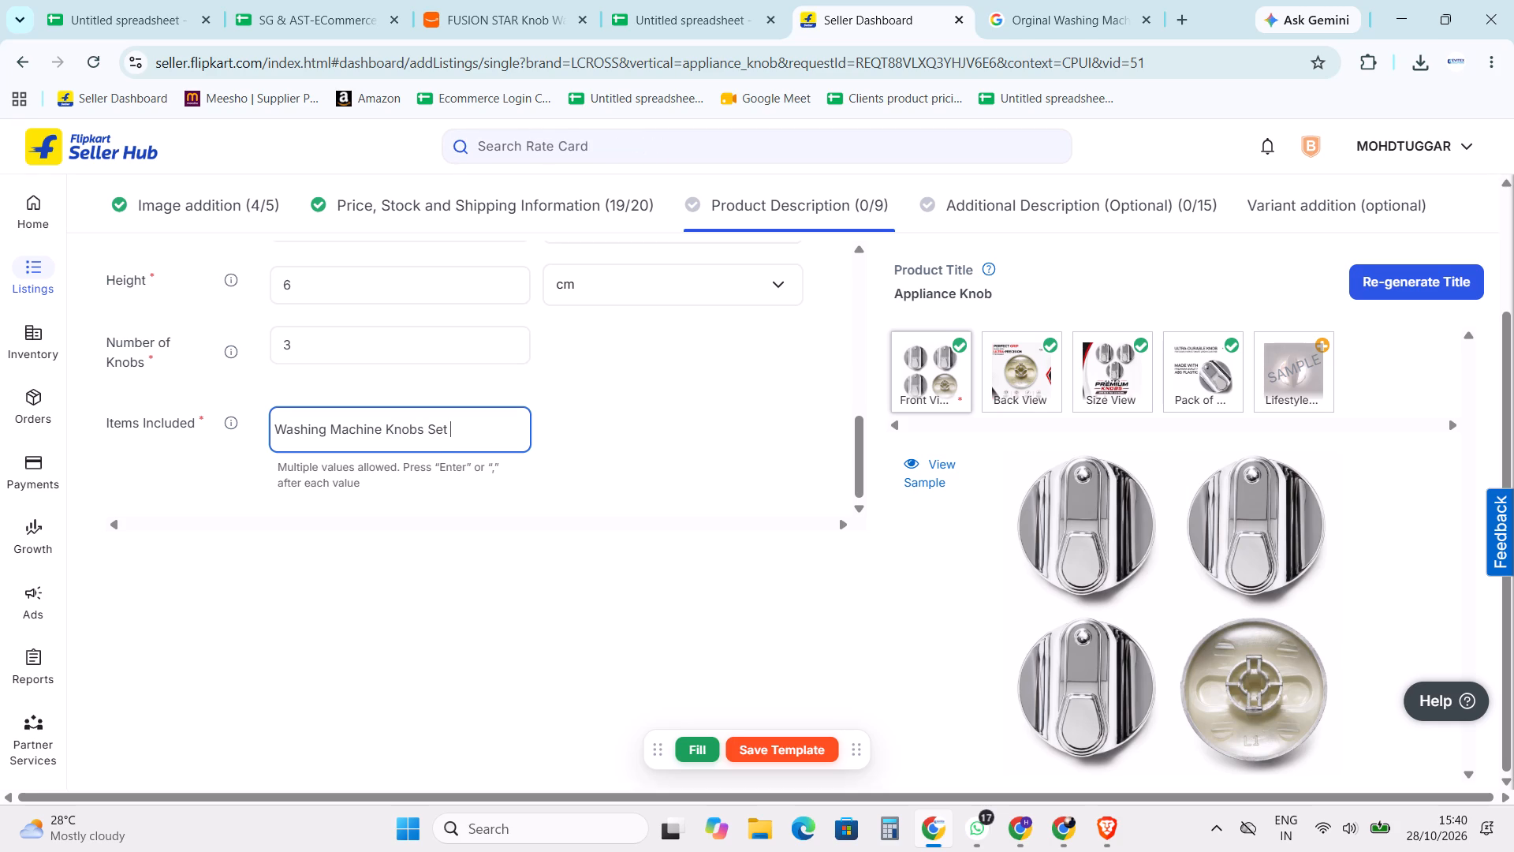
text(iof)
key(space)
key(BackSpace)
key(BackSpace)
key(BackSpace)
key(BackSpace)
text(of 3)
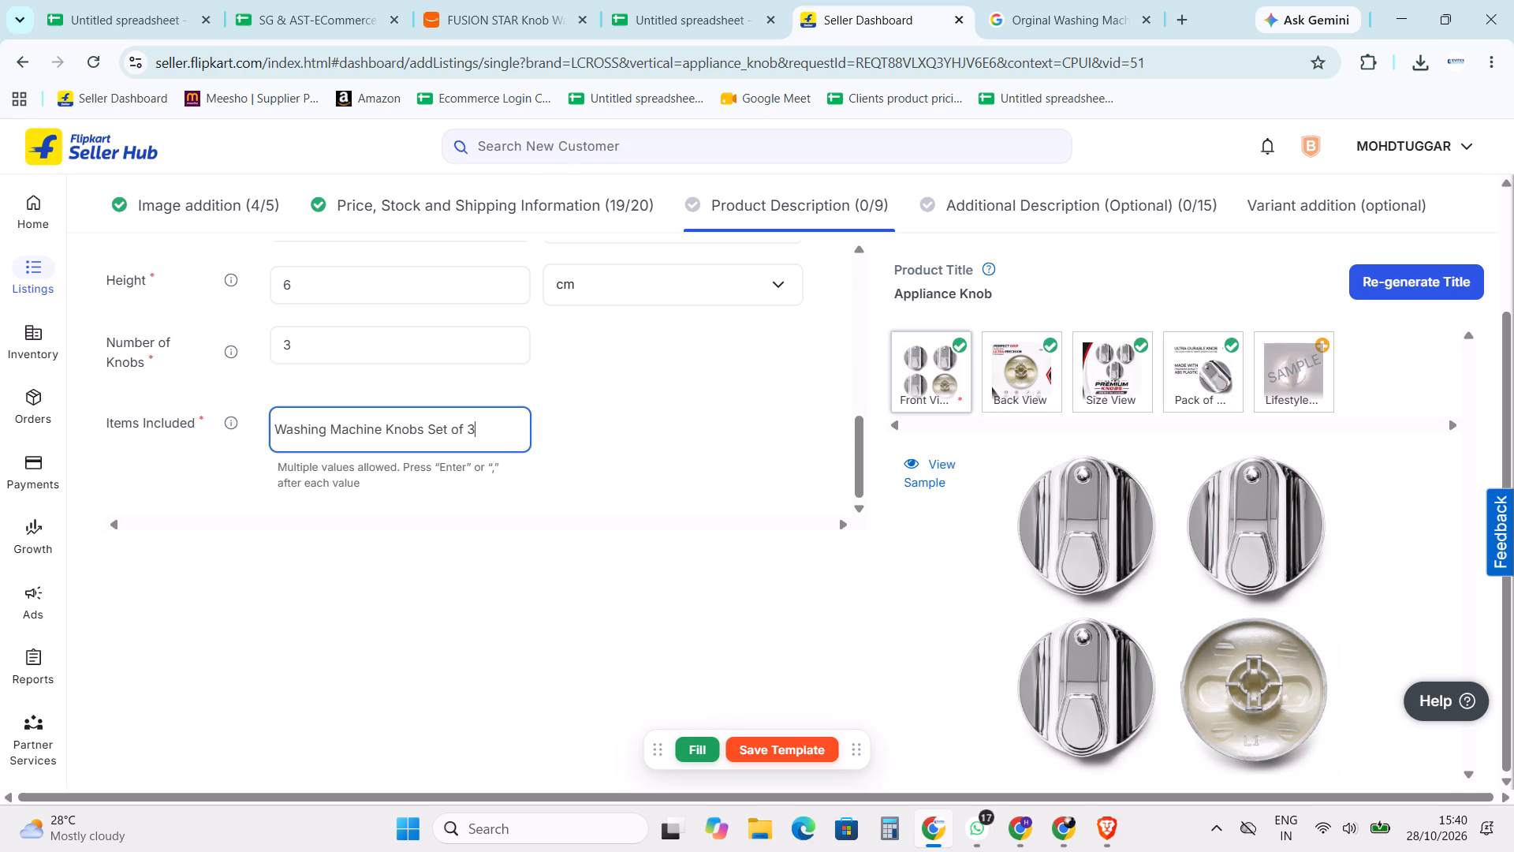
click(662, 379)
scroll(586, 392, down, 5)
scroll(586, 384, up, 2)
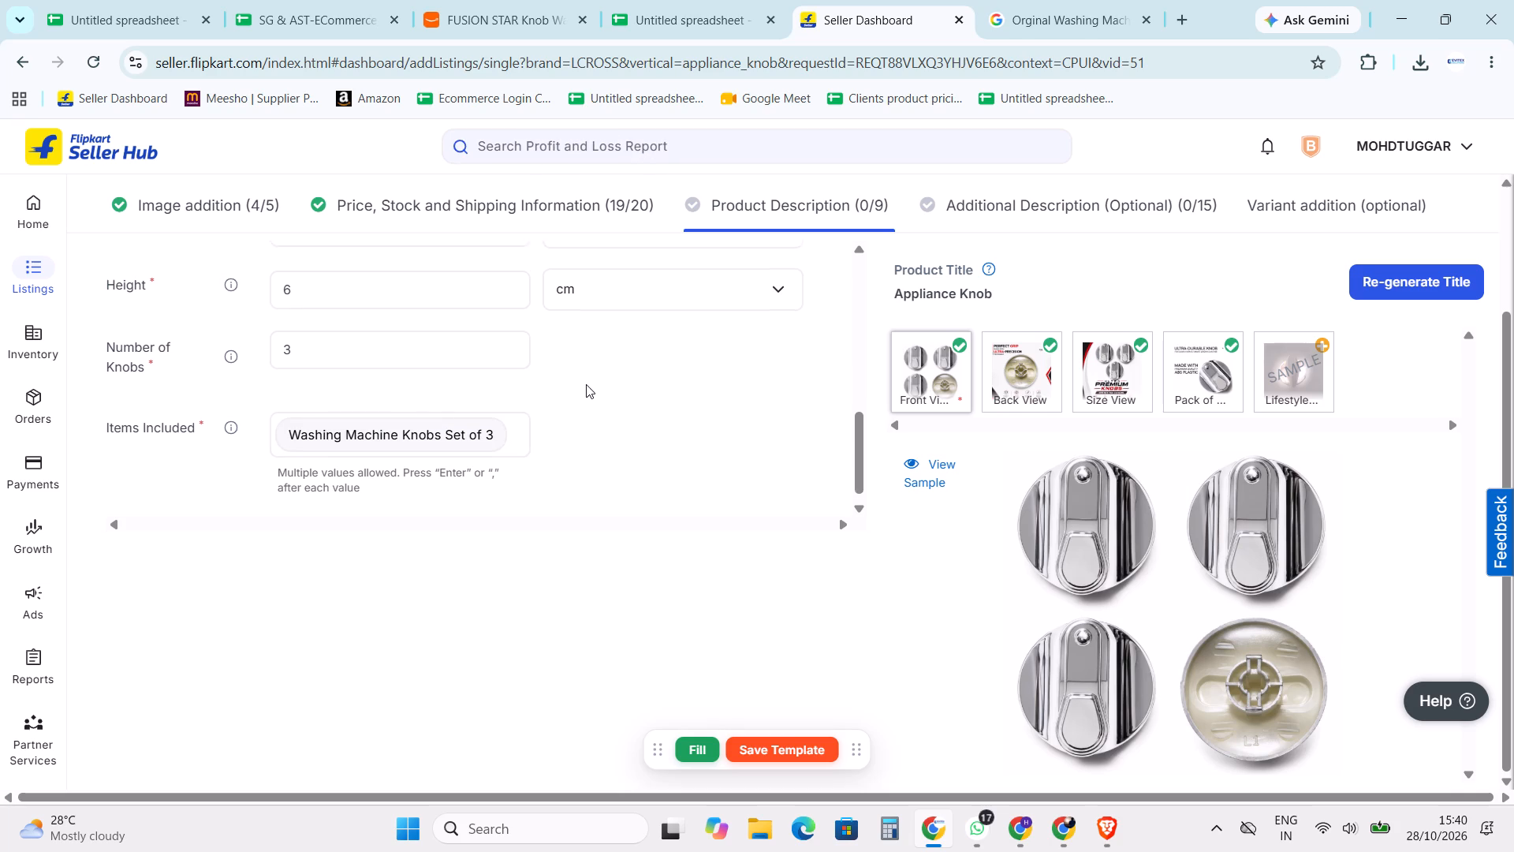
scroll(586, 384, up, 11)
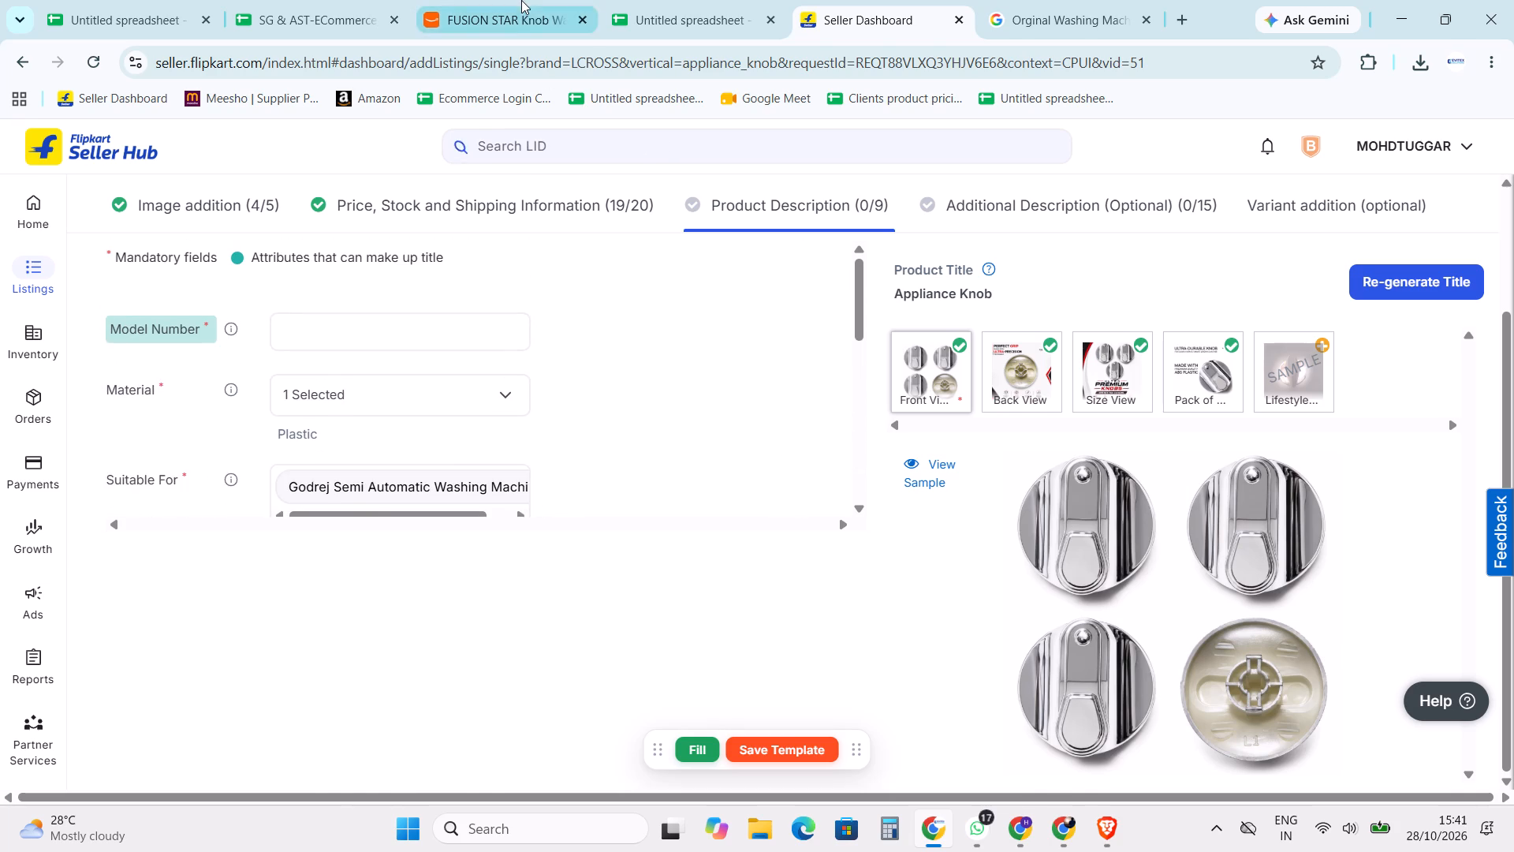
click(521, 0)
triple_click(826, 305)
key(ctrl+c)
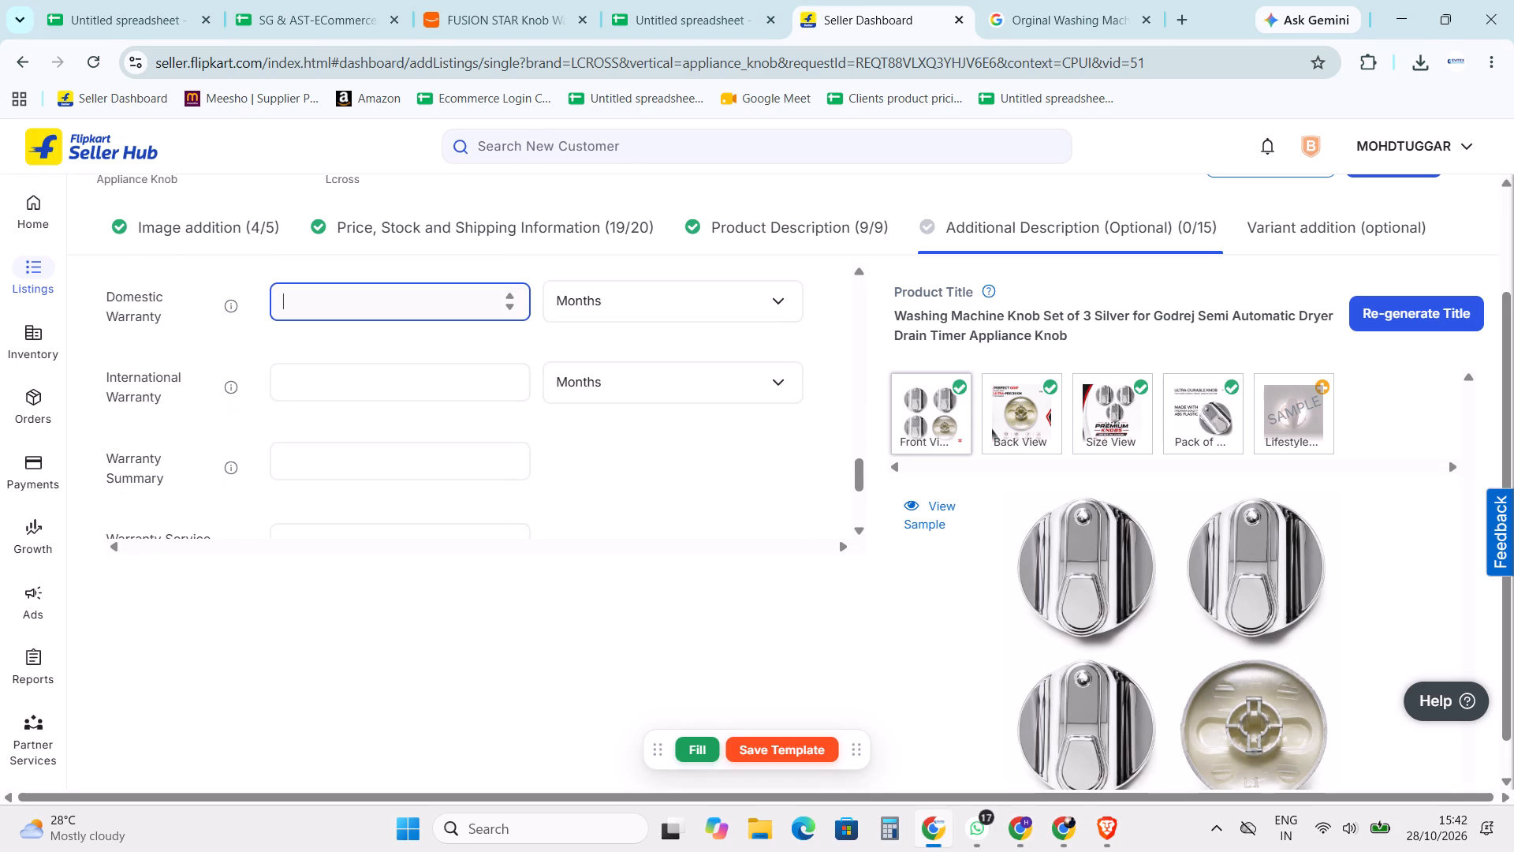
key(0)
click(427, 379)
key(0)
click(543, 435)
Fill the Warranty Summary and Warranty Service Type with NA.
click(383, 469)
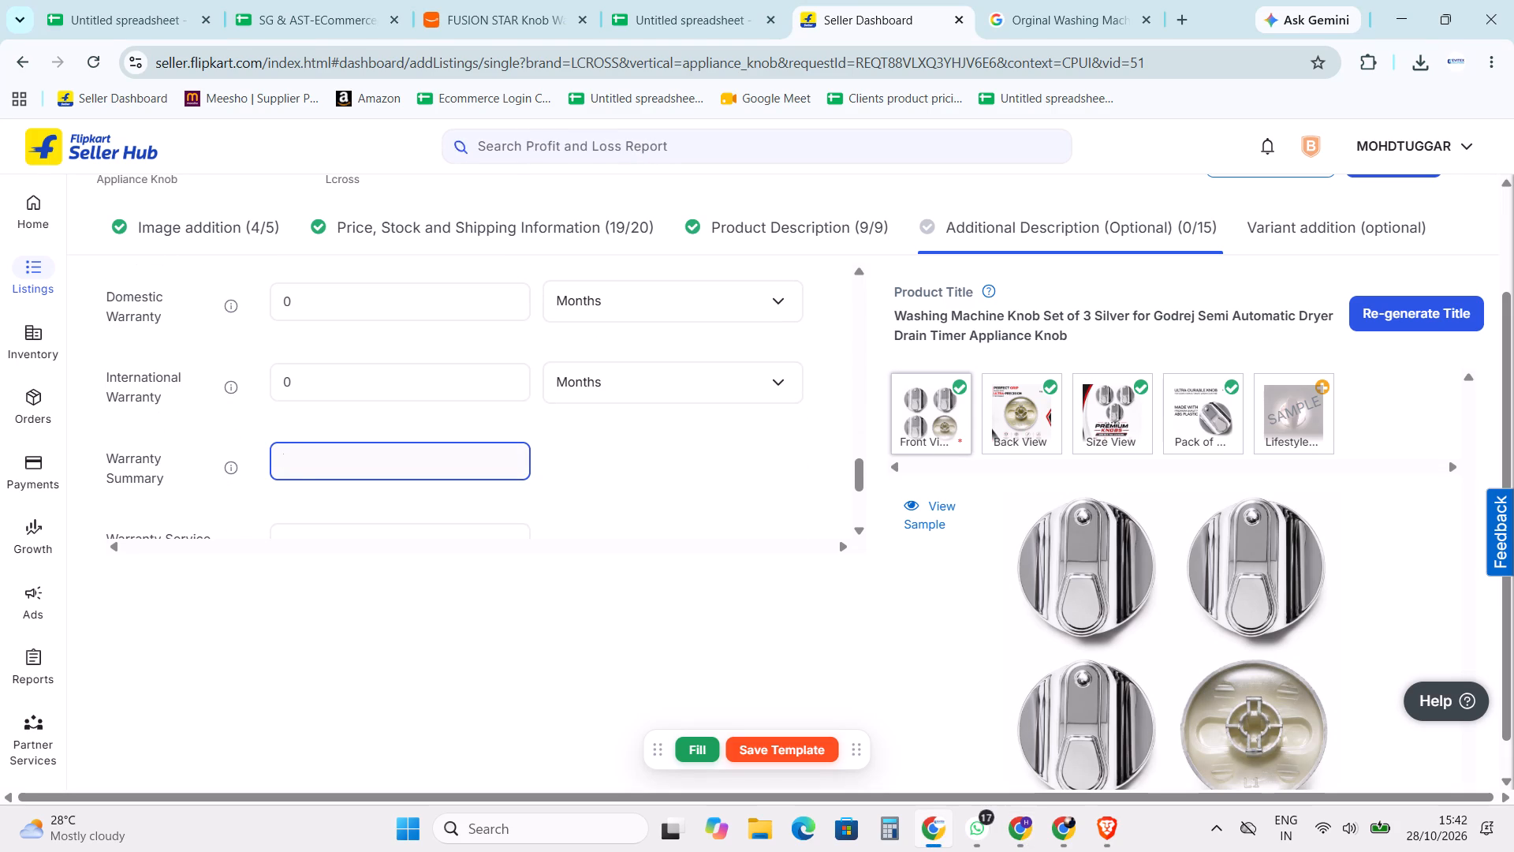
text(NA)
key(ctrl+a)
key(ctrl+v)
key(ctrl+c)
key(ctrl+c)
click(600, 490)
scroll(507, 464, down, 1)
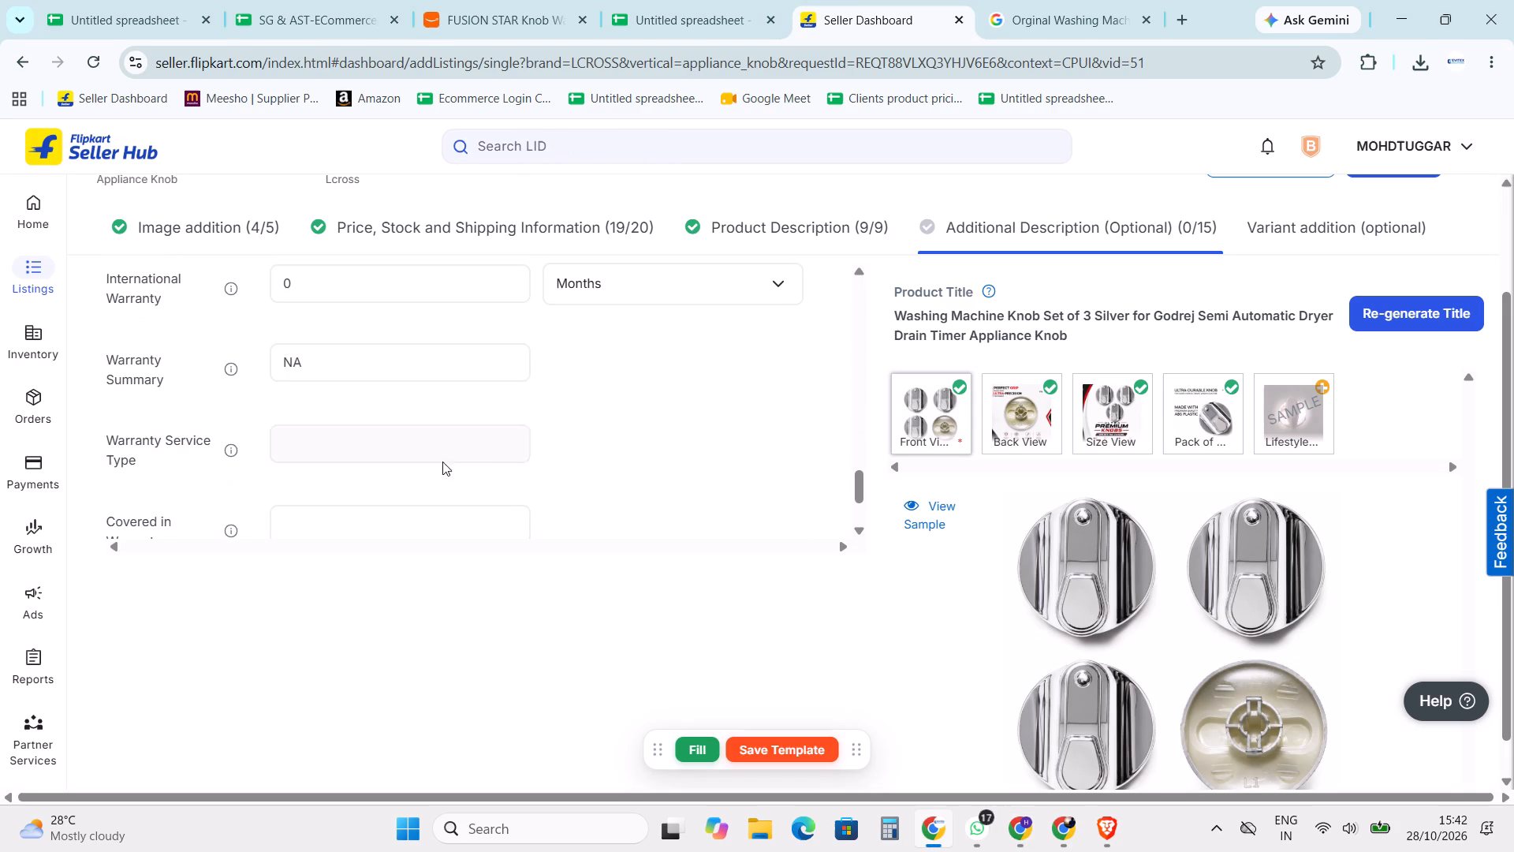
click(416, 461)
key(ctrl+v)
click(579, 412)
click(409, 454)
key(ctrl+v)
click(606, 434)
Fill Covered in Warranty and Not Covered in Warranty with NA.
scroll(534, 454, down, 2)
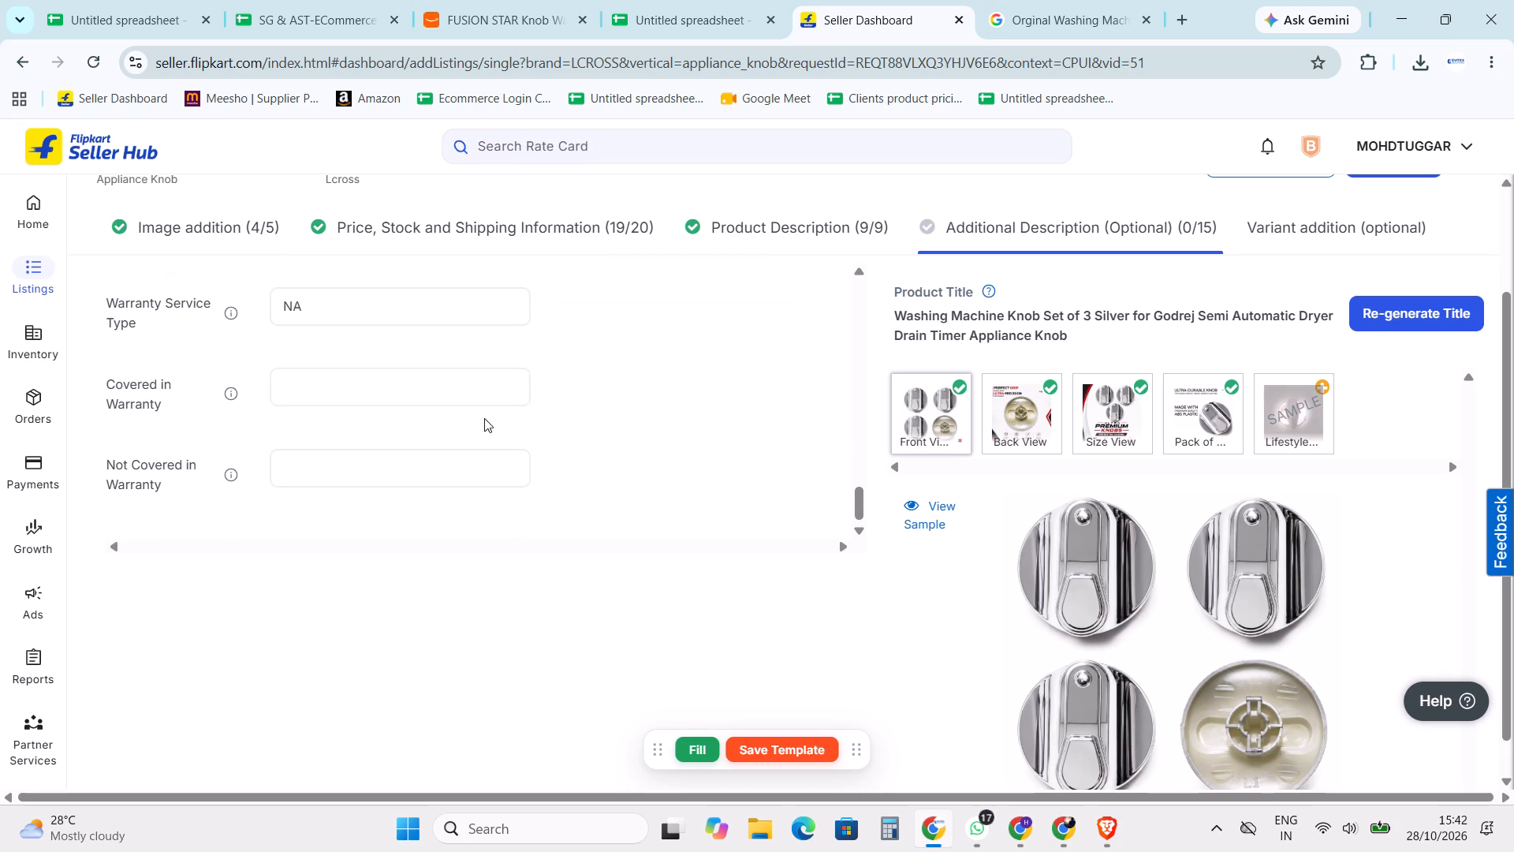
click(431, 393)
key(ctrl+v)
click(627, 402)
click(409, 454)
key(v)
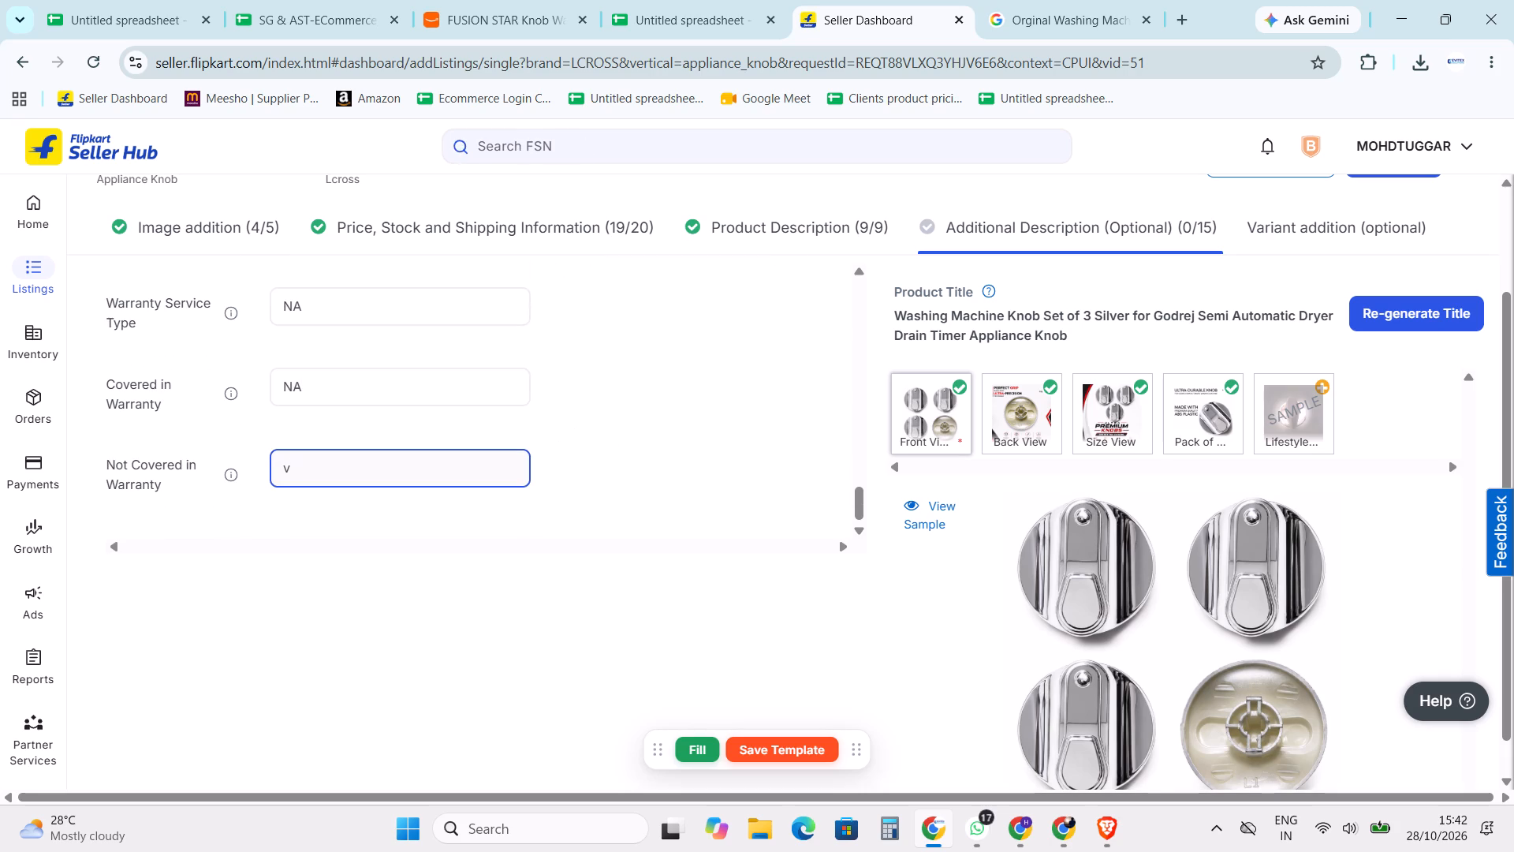
drag(423, 457, 143, 419)
key(ctrl+v)
click(583, 406)
Return to the Product Description section to save the additional details, and send the listing to QC.
scroll(514, 415, down, 7)
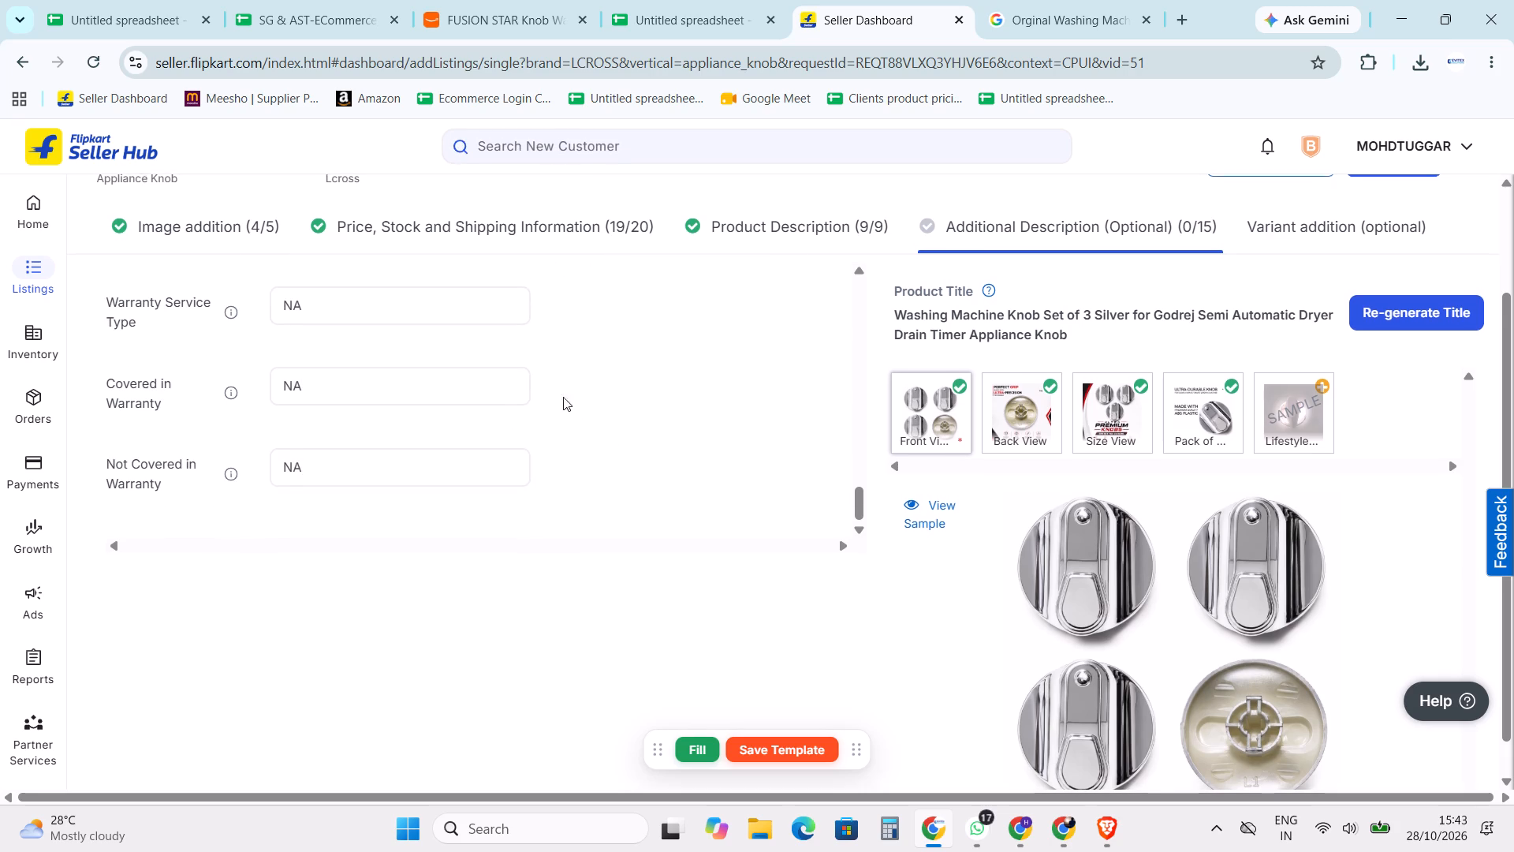
scroll(563, 397, down, 1)
click(875, 199)
scroll(957, 526, up, 1)
scroll(1006, 623, up, 1)
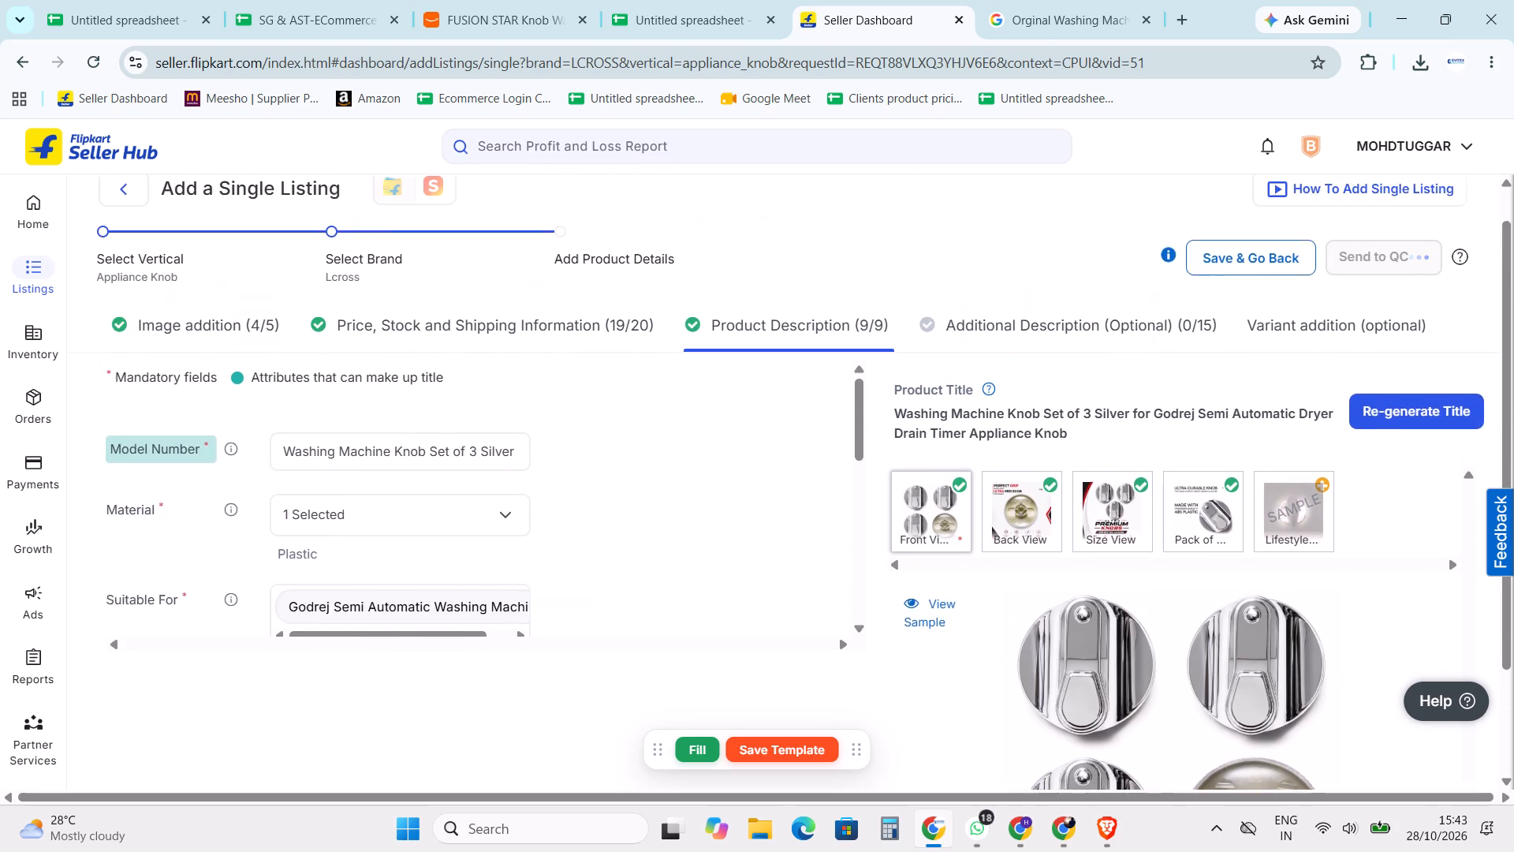
scroll(1016, 637, up, 14)
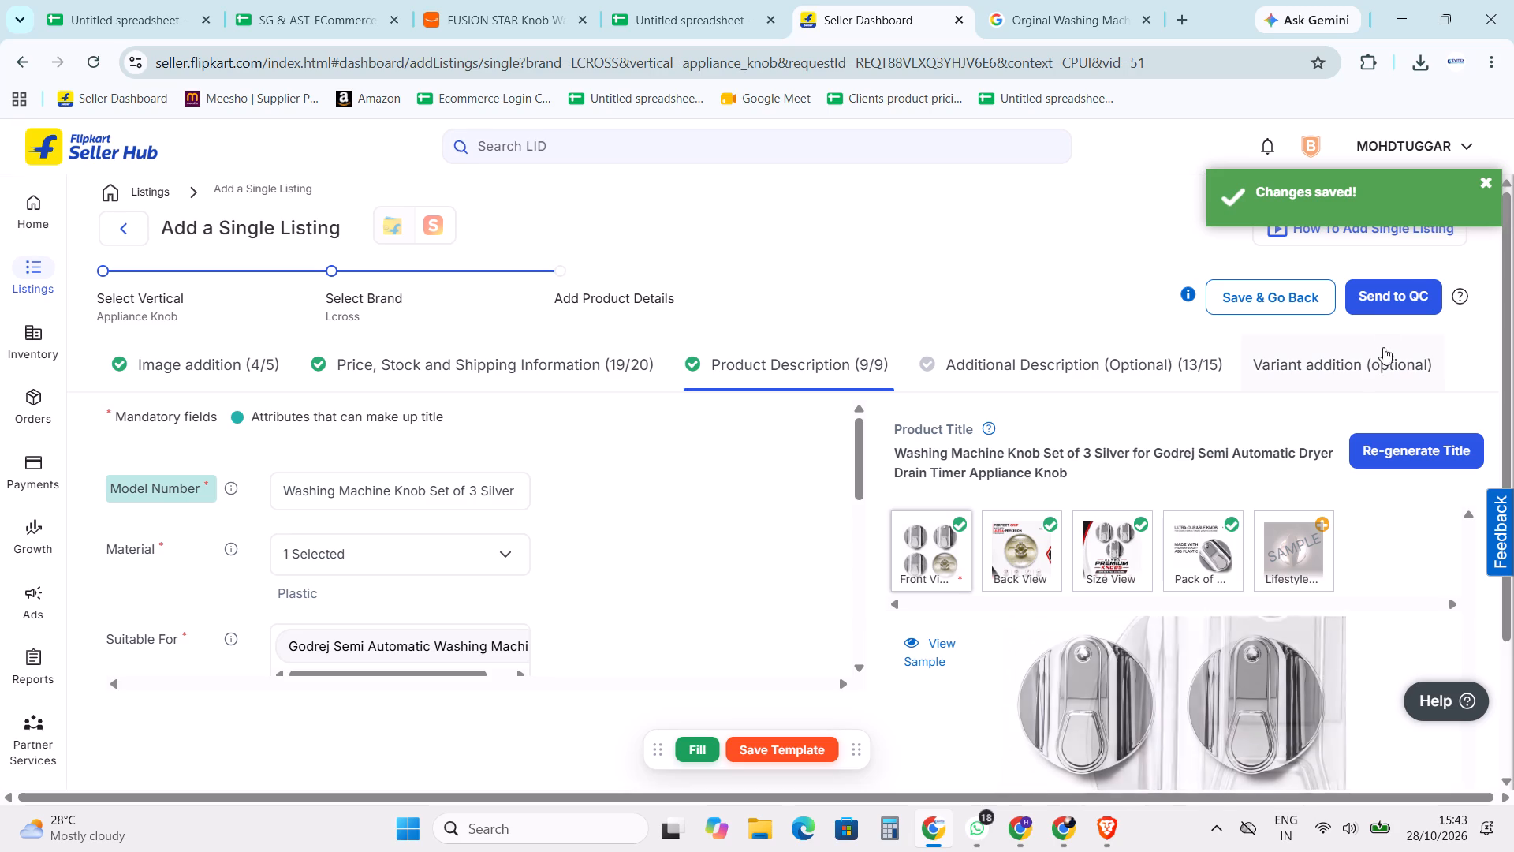
click(1389, 297)
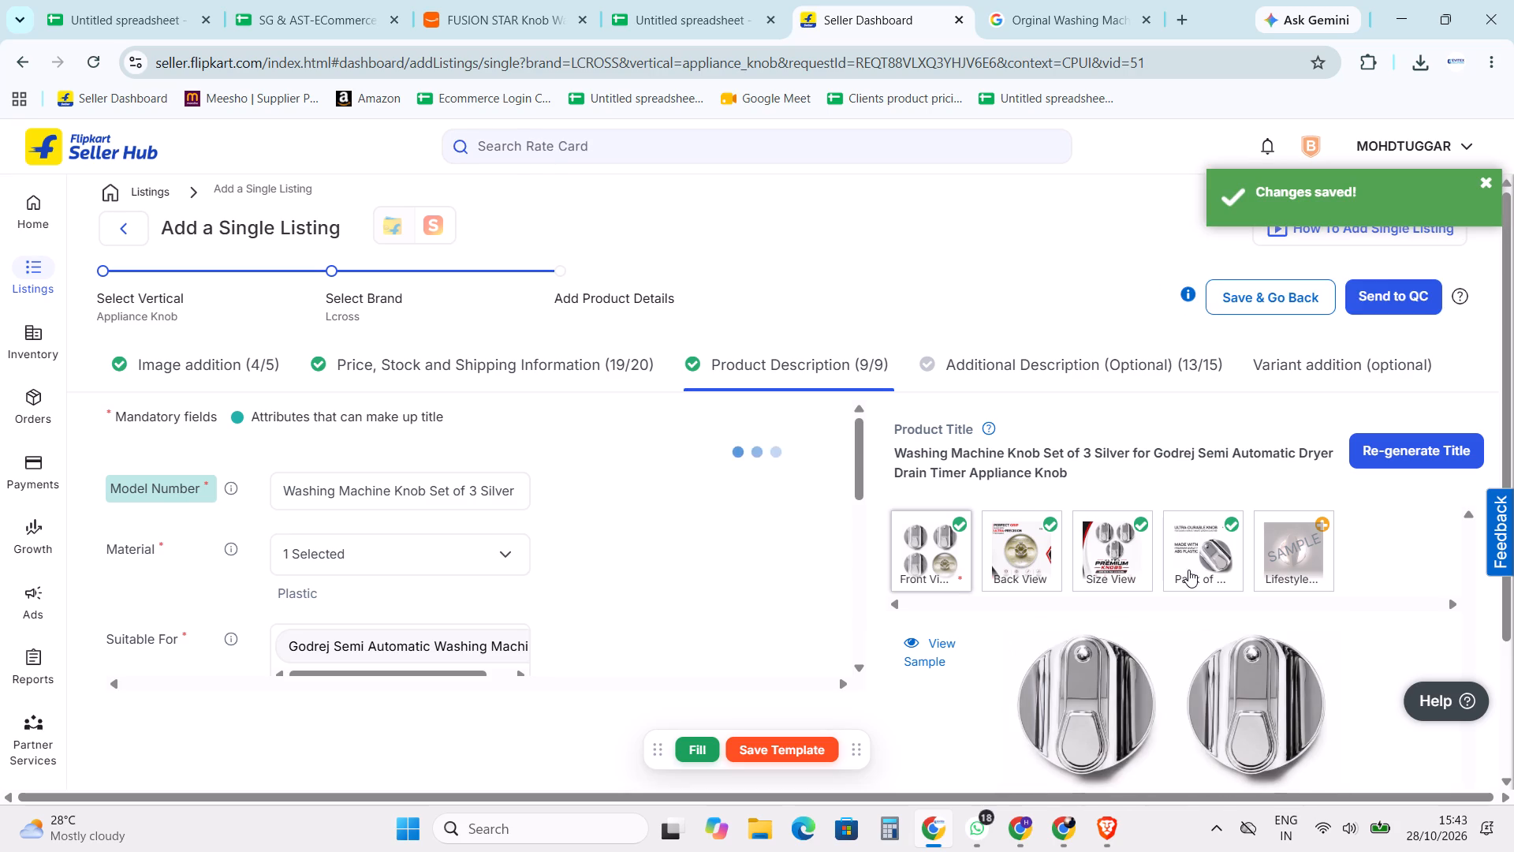
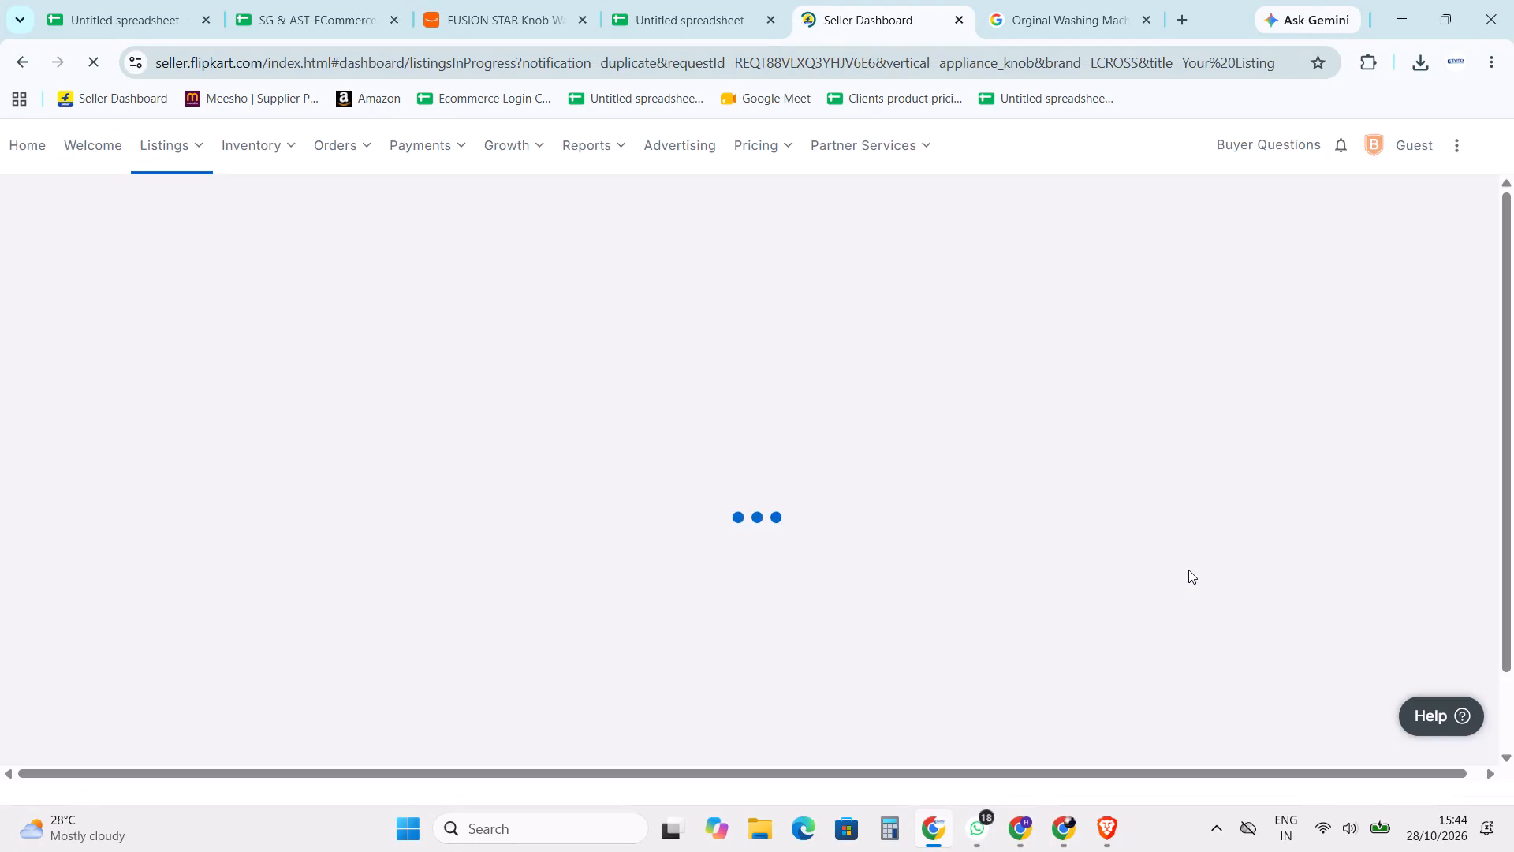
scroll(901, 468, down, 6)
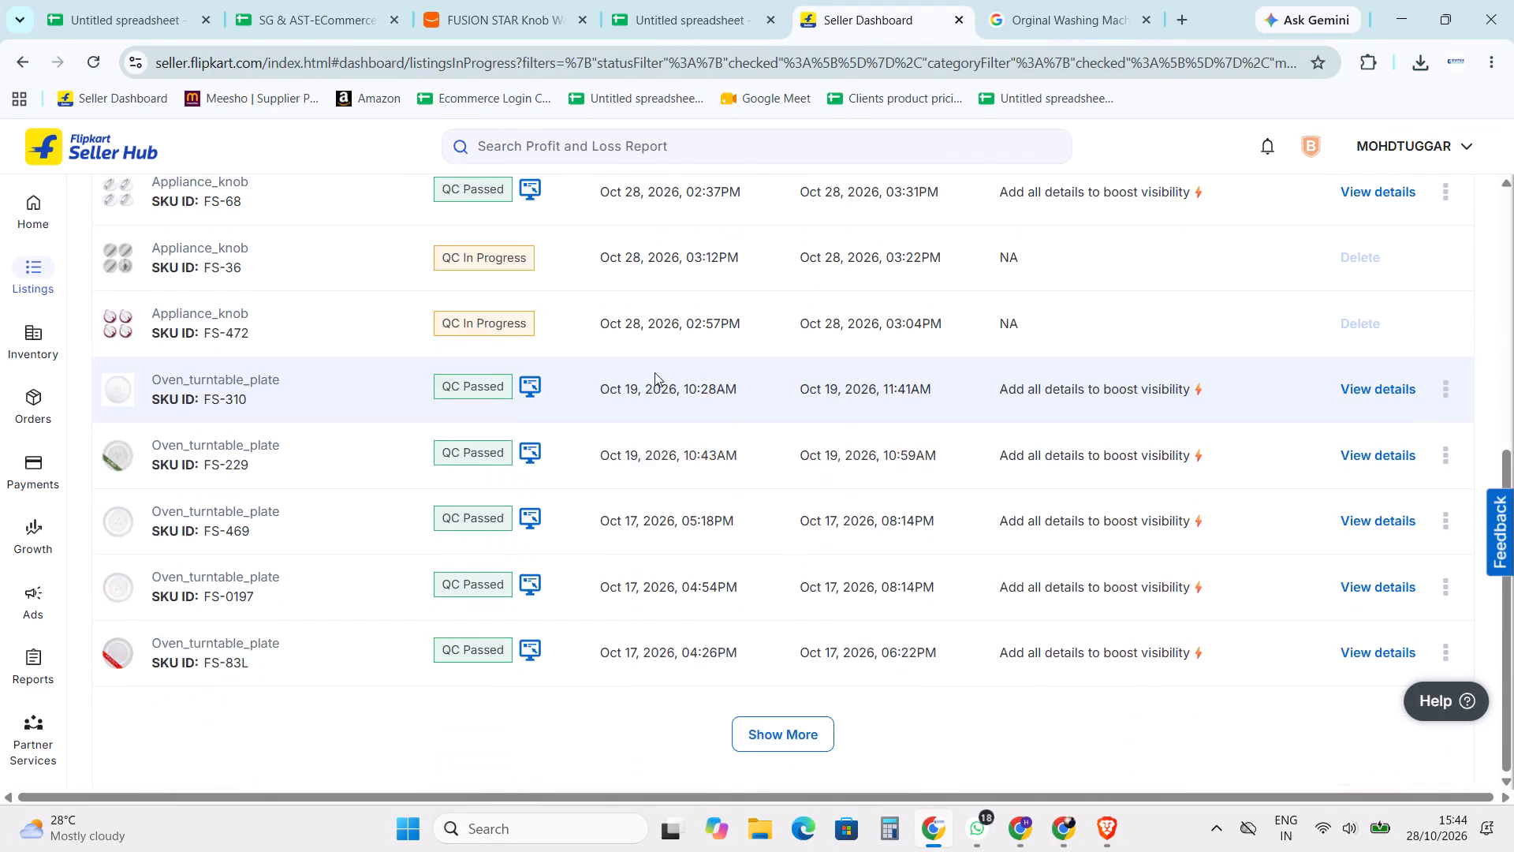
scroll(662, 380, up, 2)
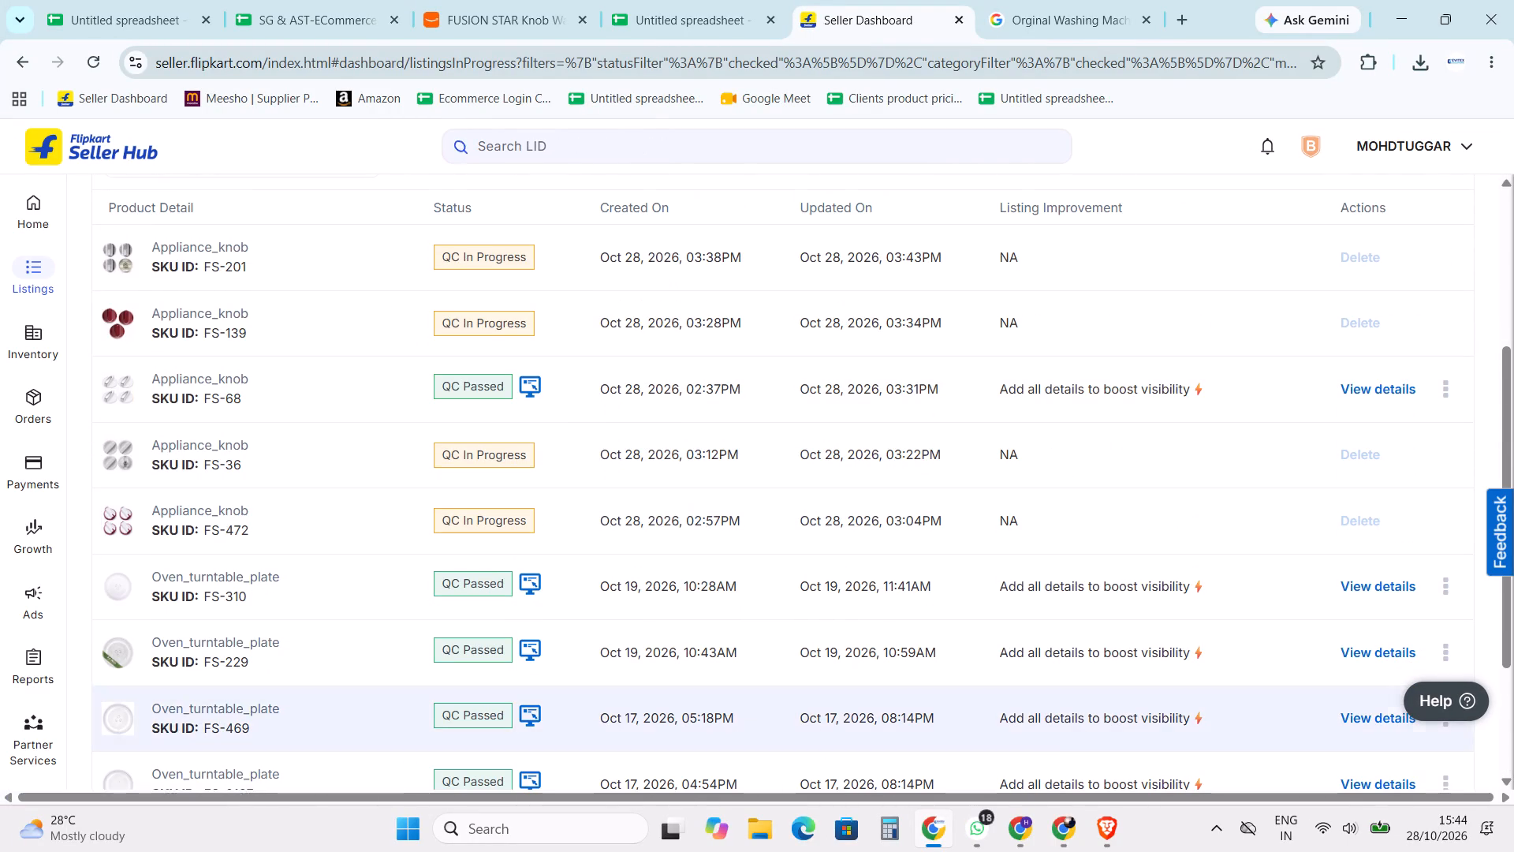
Switch to the Meesho supplier panel and start a new single catalog in the Large Appliances / Parts & Accessories category.
click(1065, 822)
scroll(471, 370, up, 7)
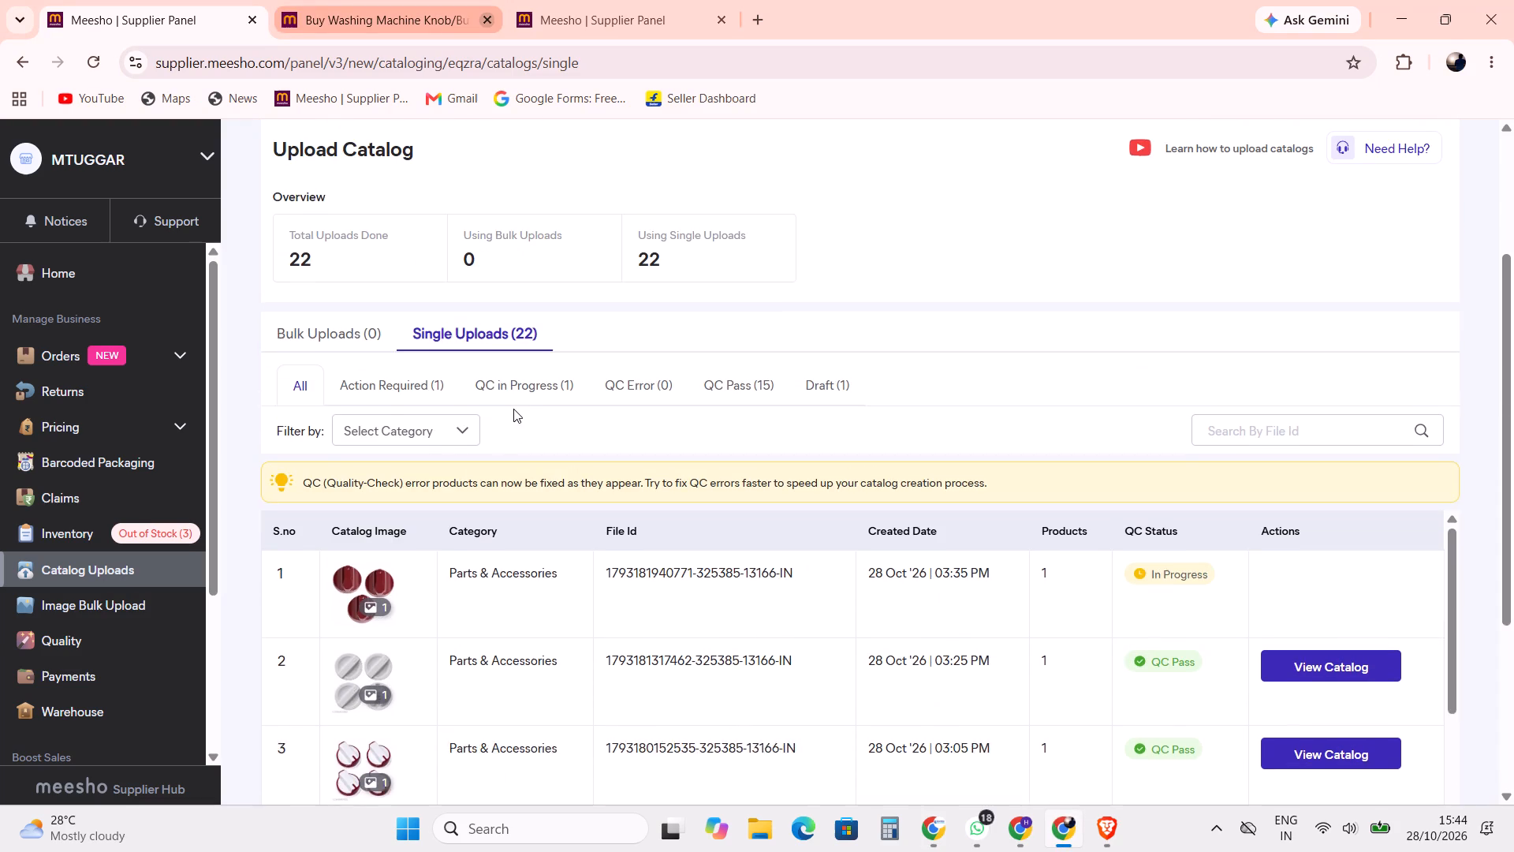
scroll(519, 408, down, 1)
scroll(681, 417, up, 4)
click(535, 364)
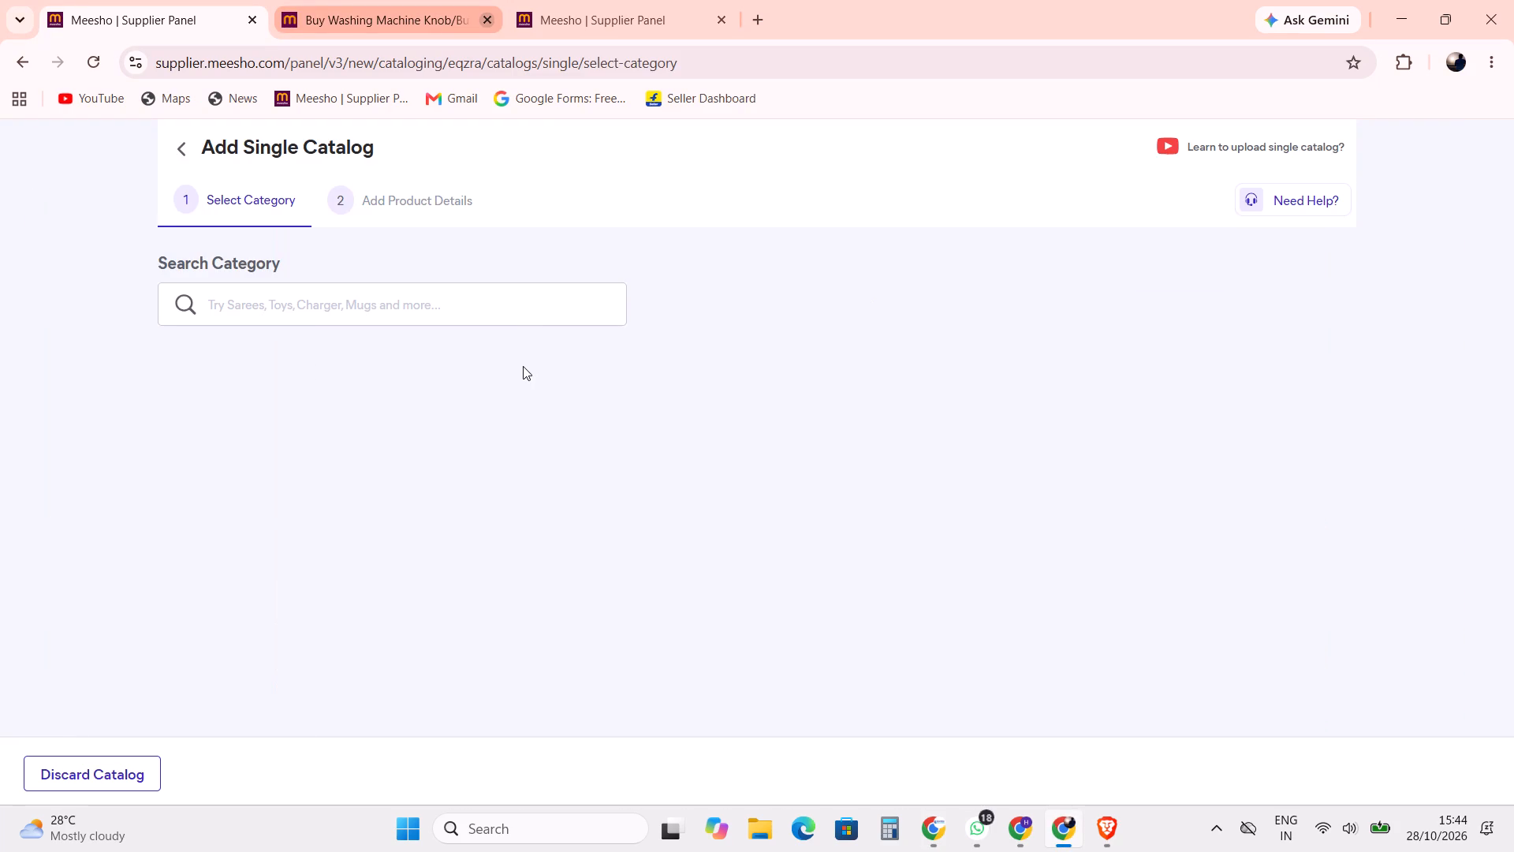
click(522, 394)
scroll(1001, 419, down, 1)
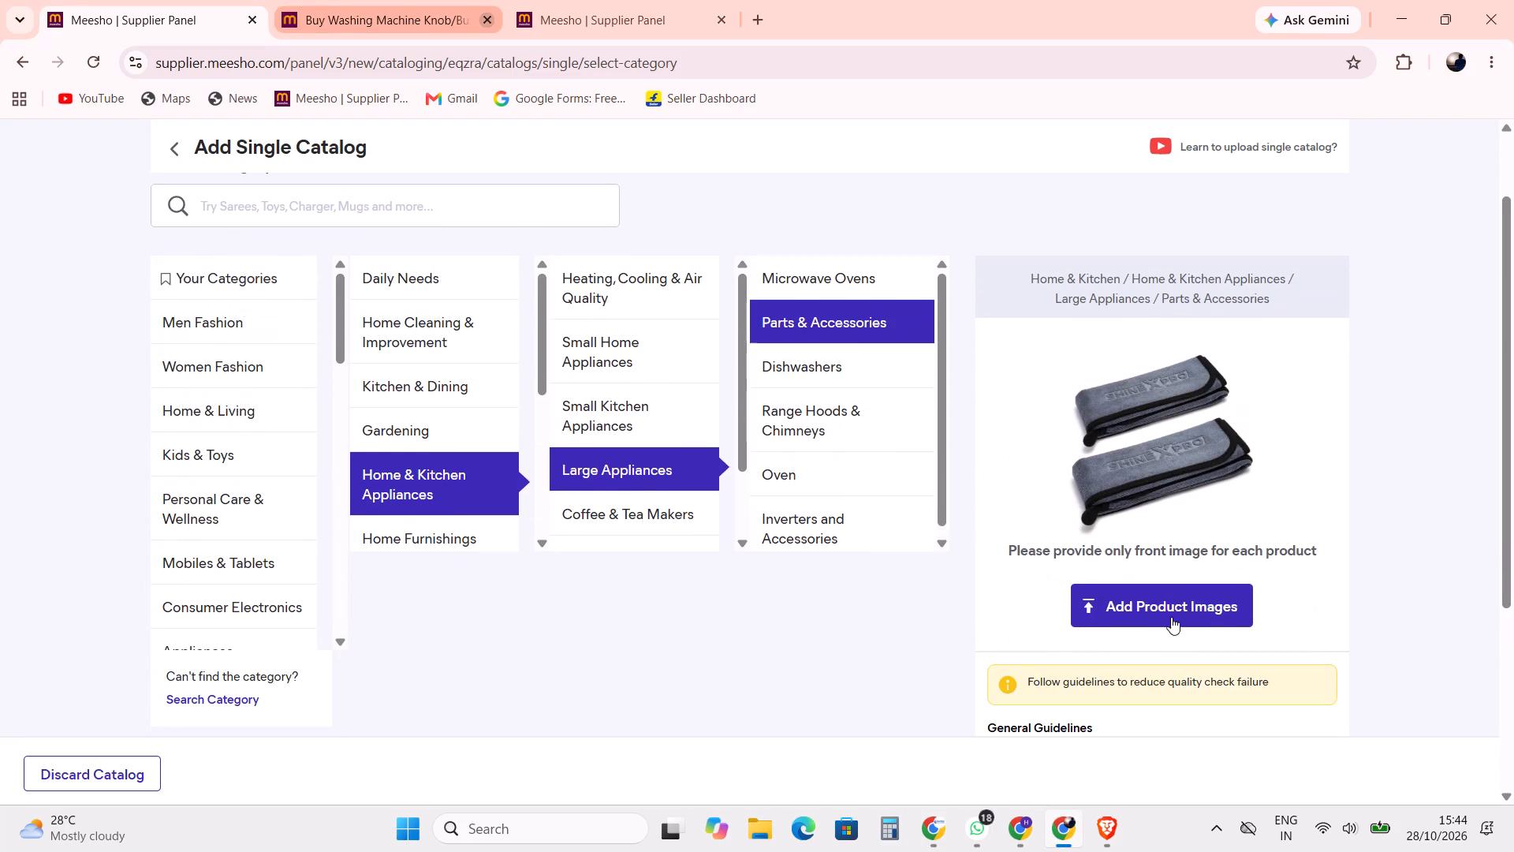
Add the four-view silver knob picture 71AcUZ-wboL._SL1500_ as the catalog's front image and continue to the product details.
click(1171, 617)
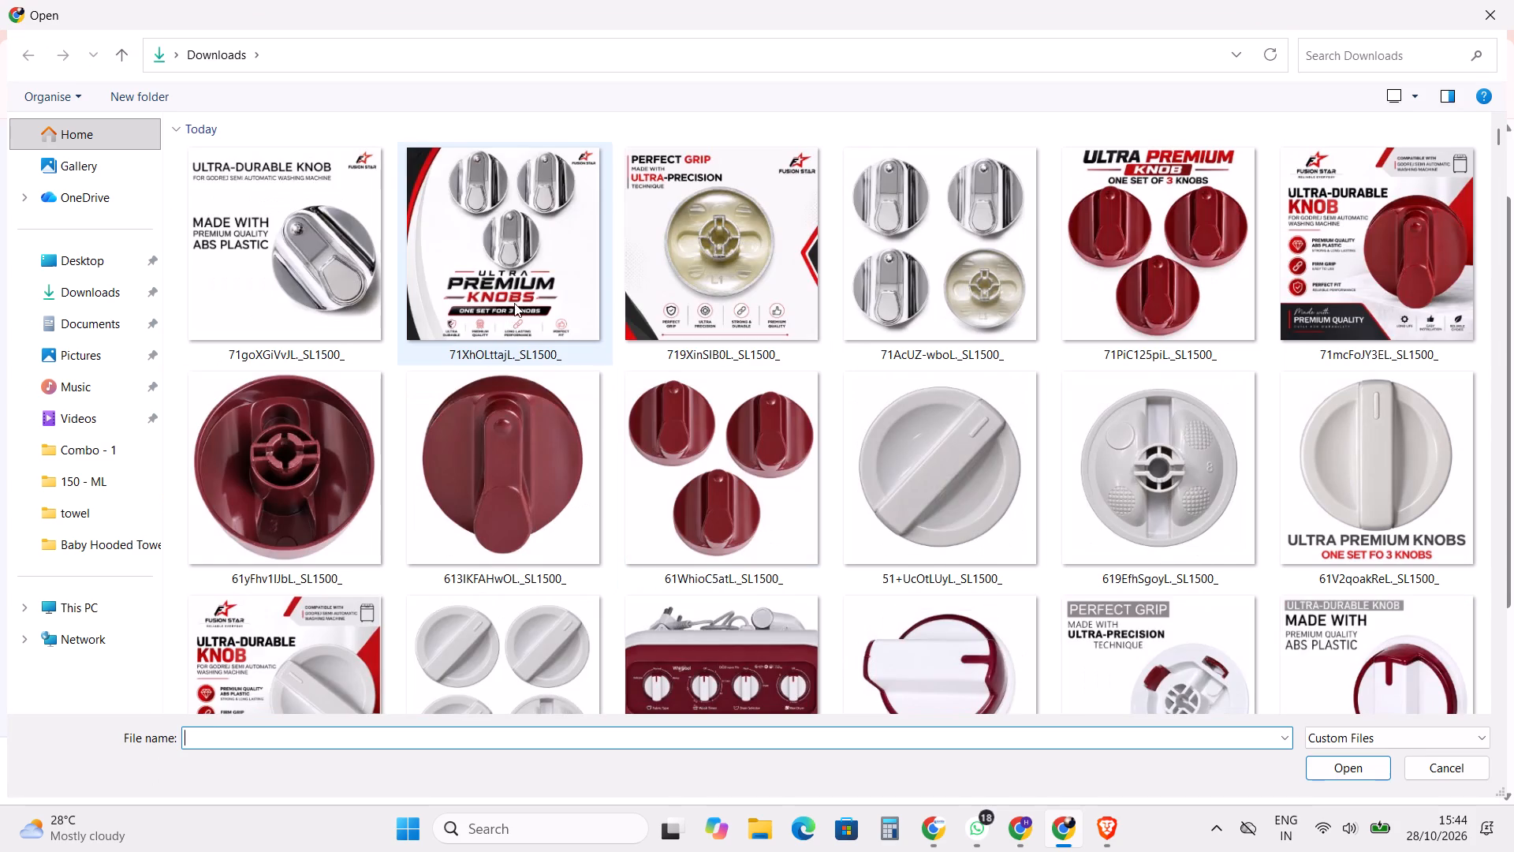
double_click(927, 238)
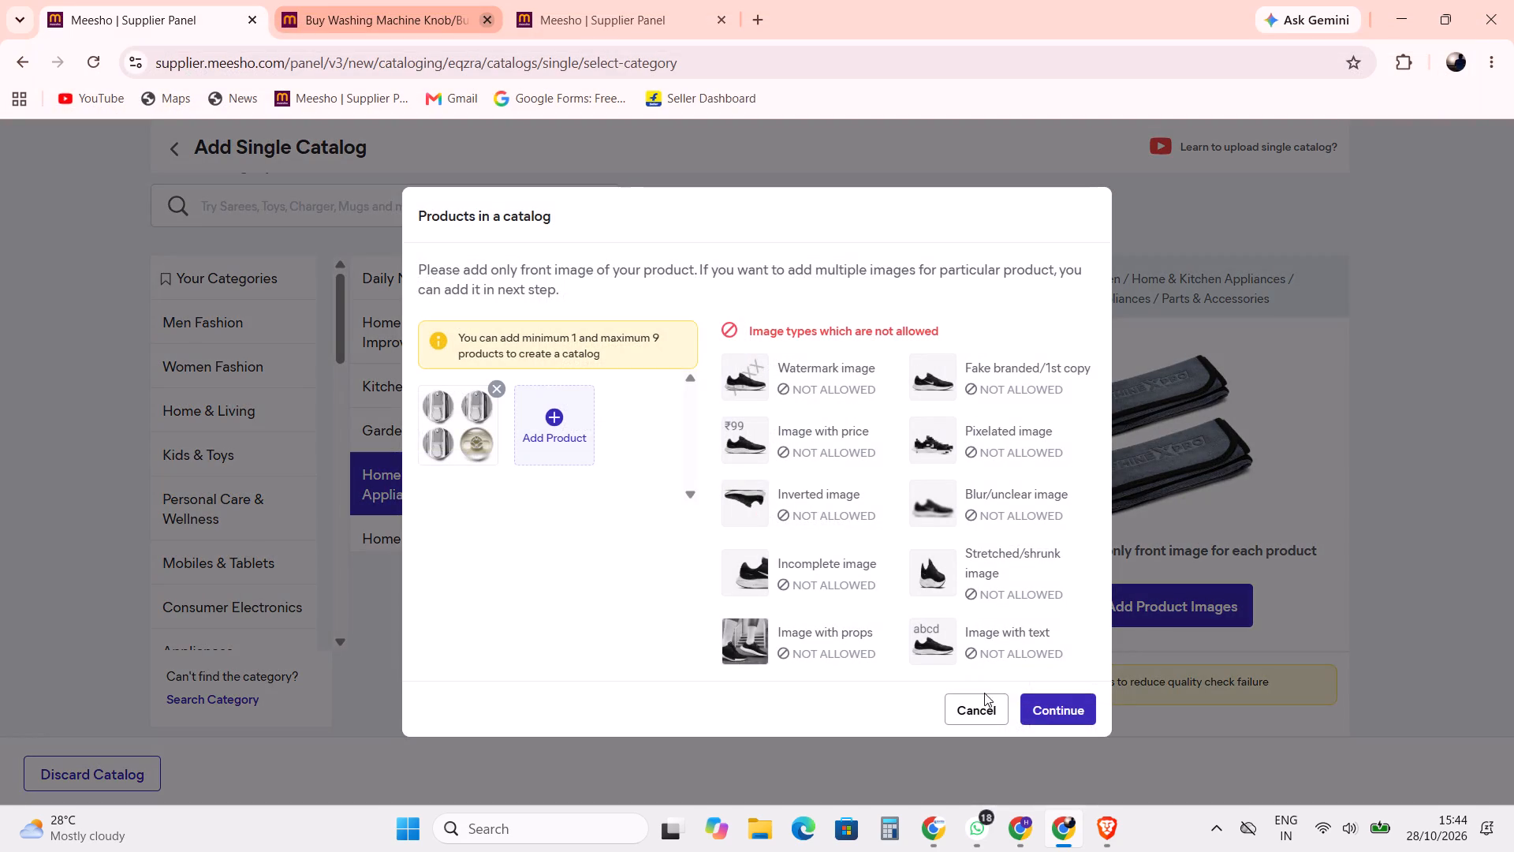
click(1037, 712)
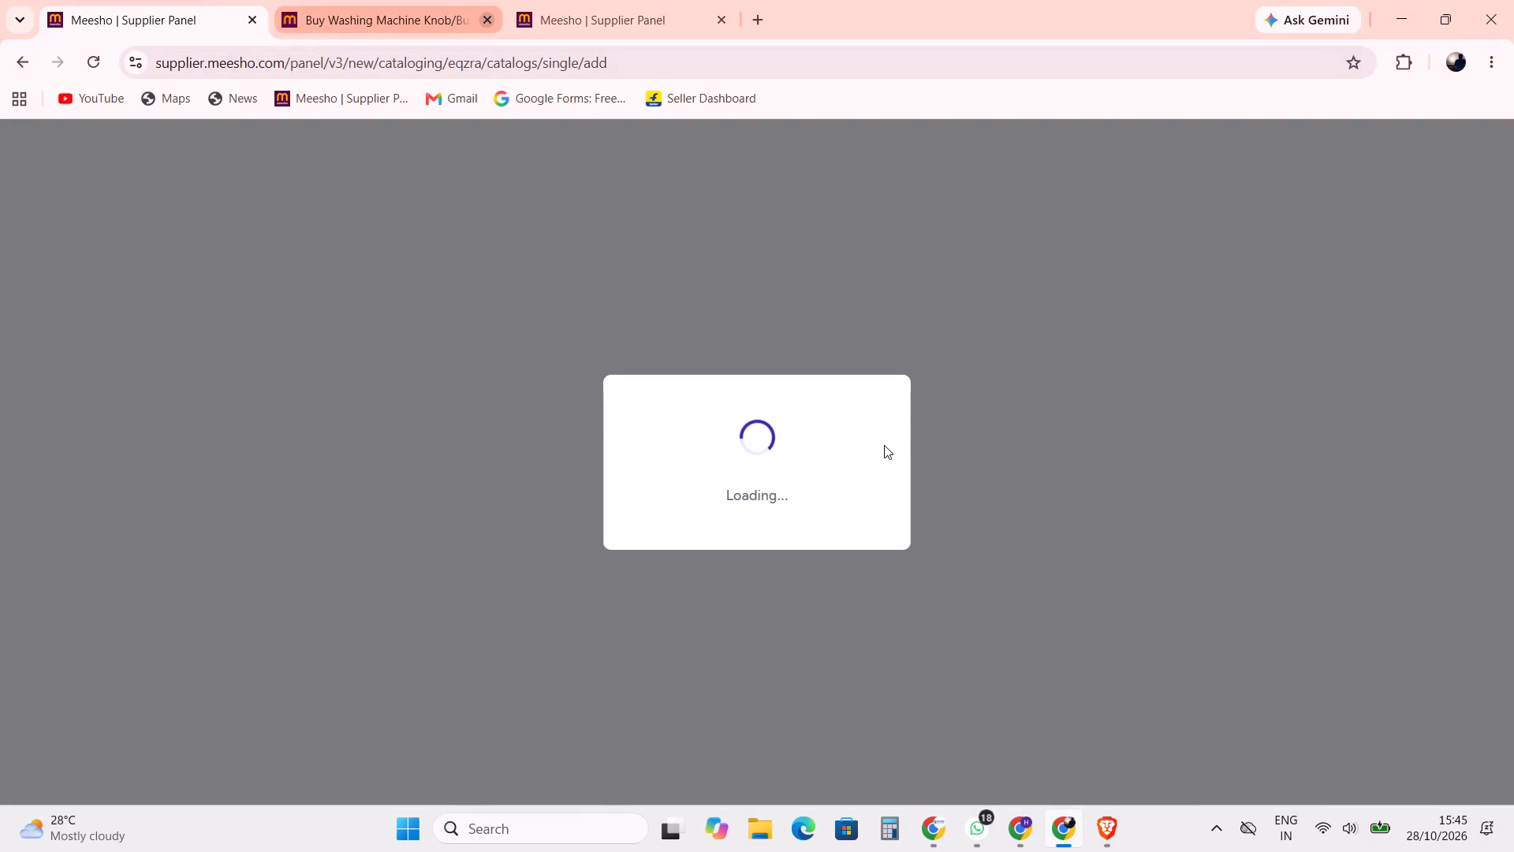
Set the product's GST to 18 and its Net Weight to 100 gms.
scroll(866, 408, down, 3)
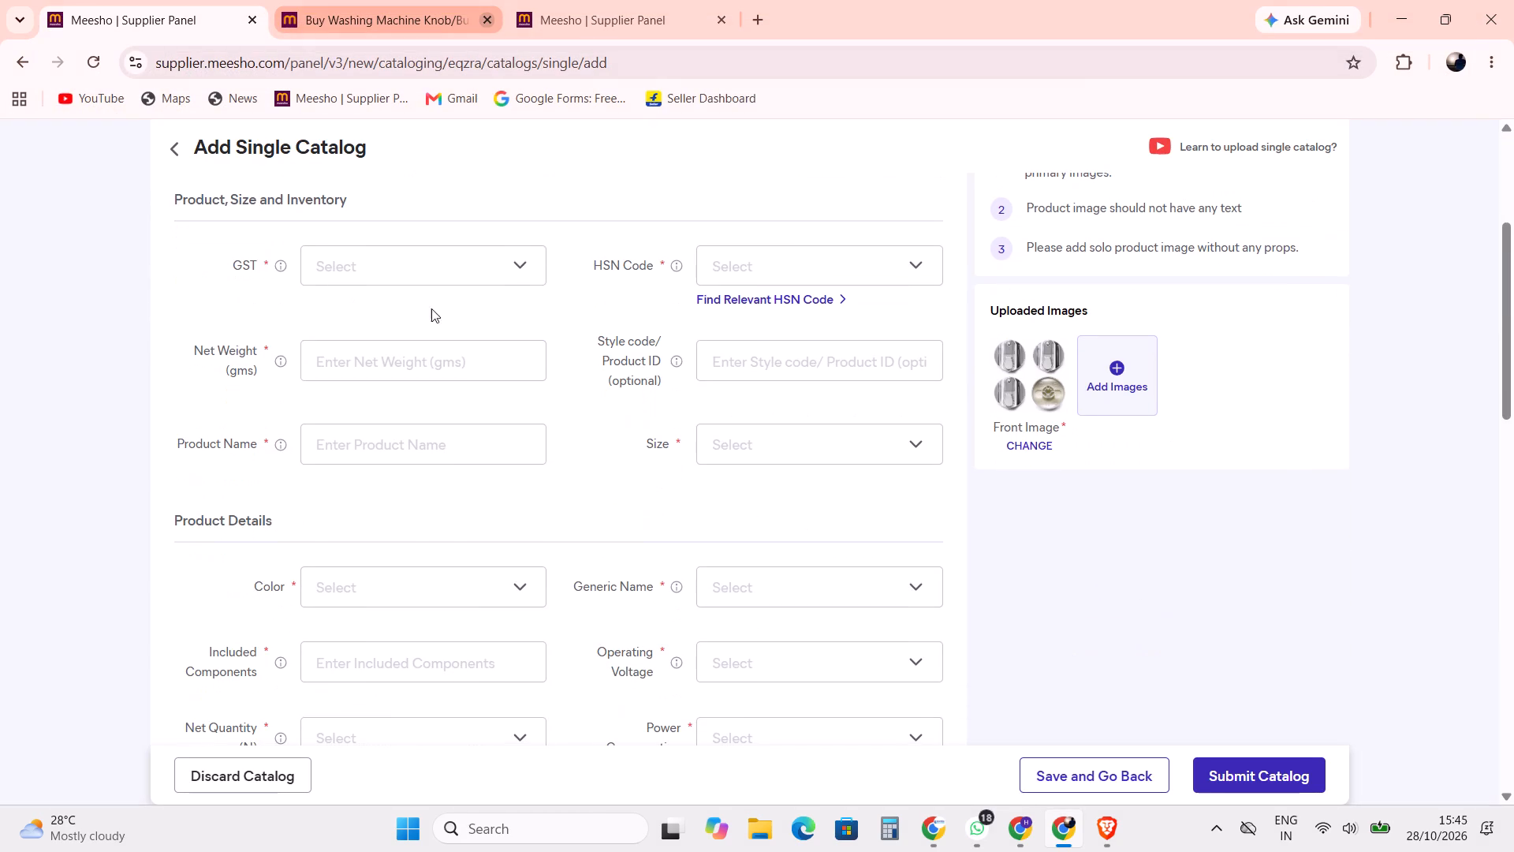
click(413, 264)
click(370, 381)
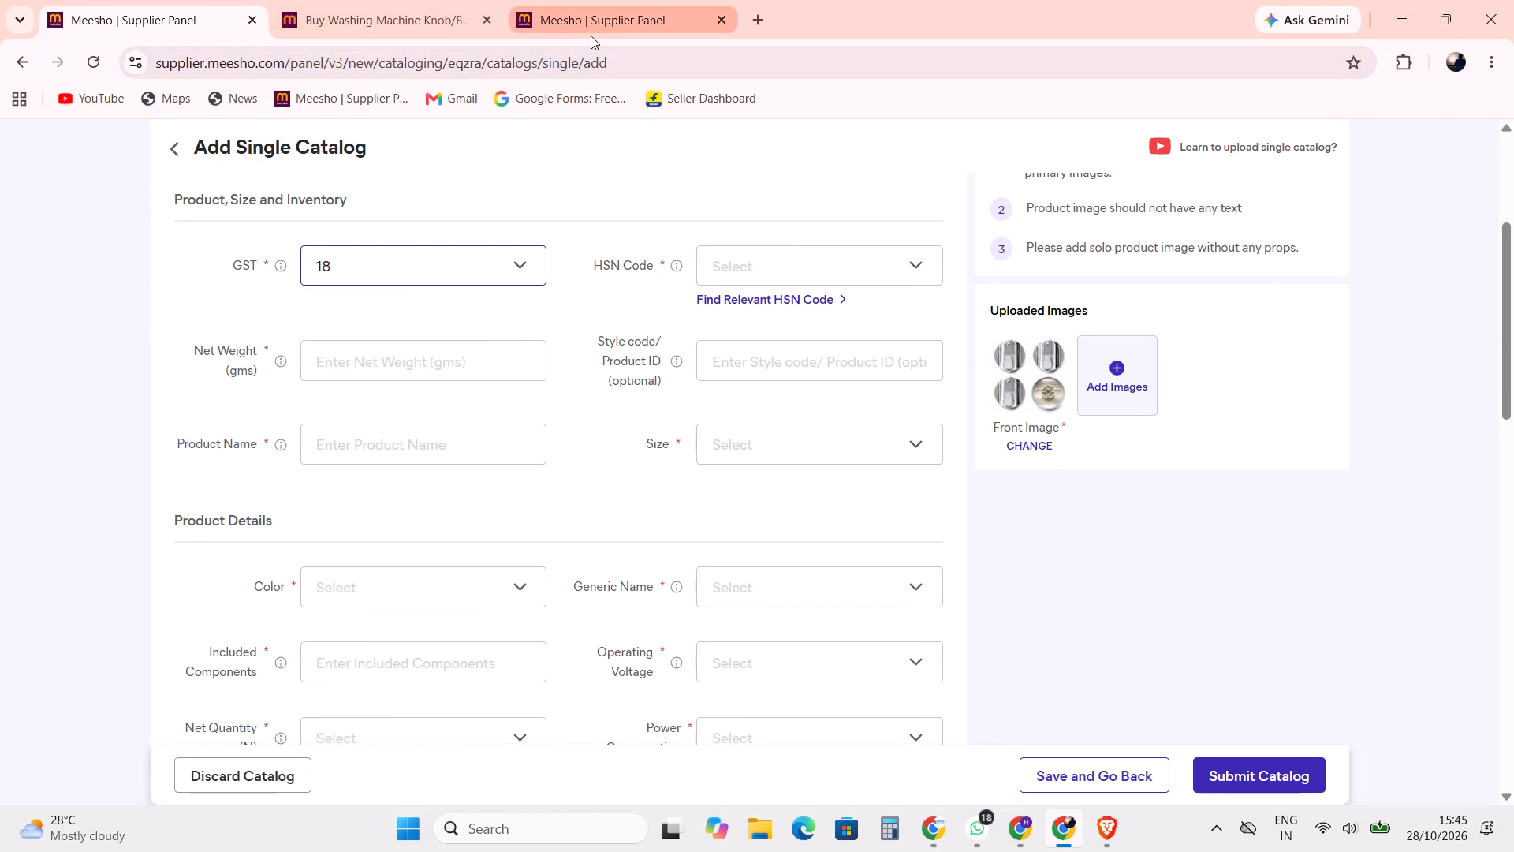
click(424, 349)
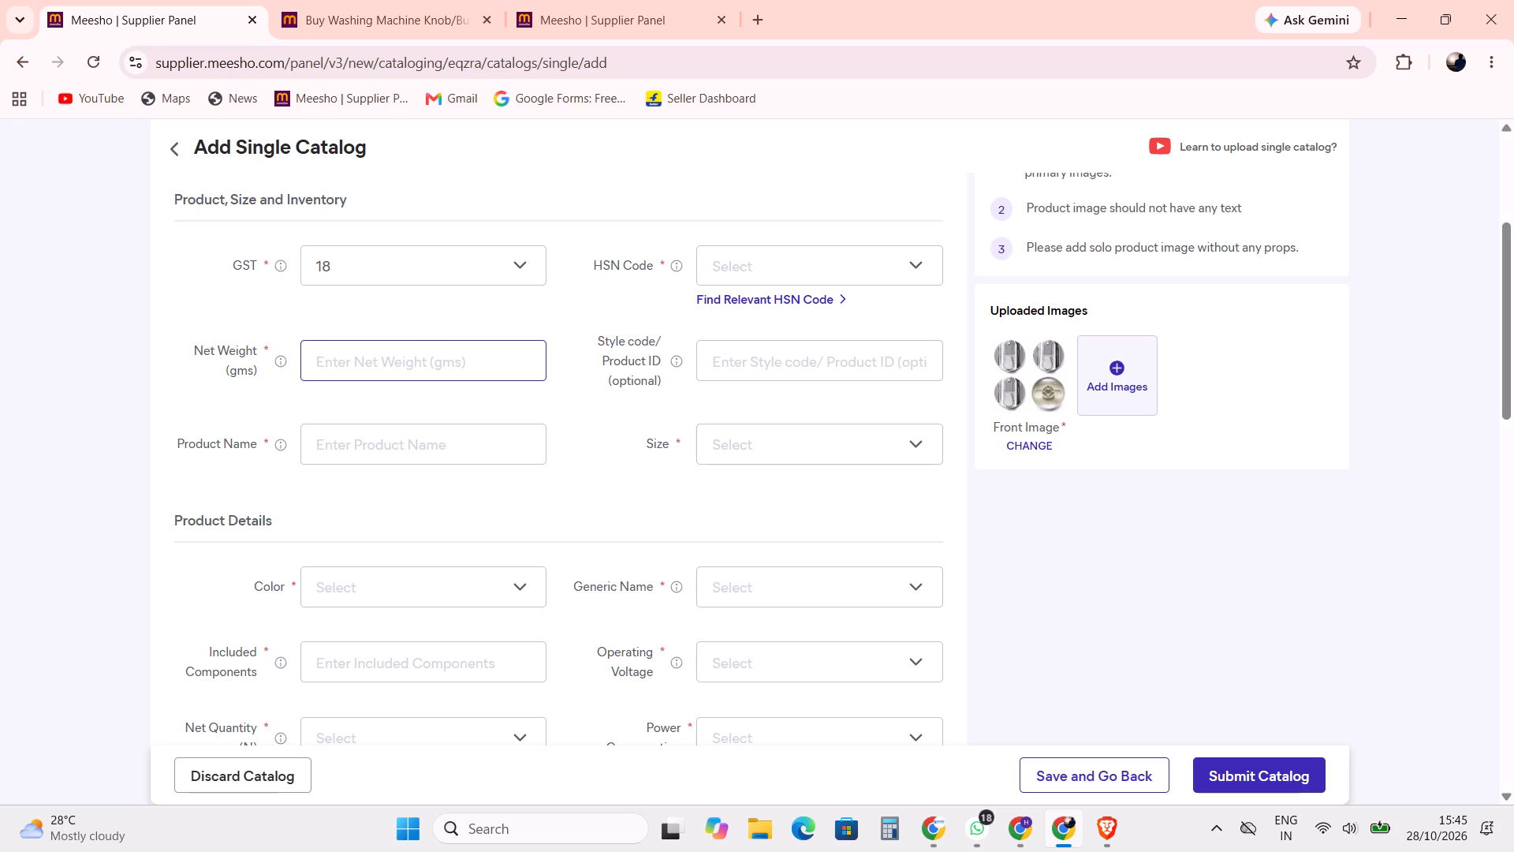
text(100)
Copy the HSN code 84509010 from the Google search results and use its first six digits to set the HSN Code to 845090.
click(677, 140)
key(alt+Tab)
click(1005, 0)
key(ctrl+c)
key(alt+Tab)
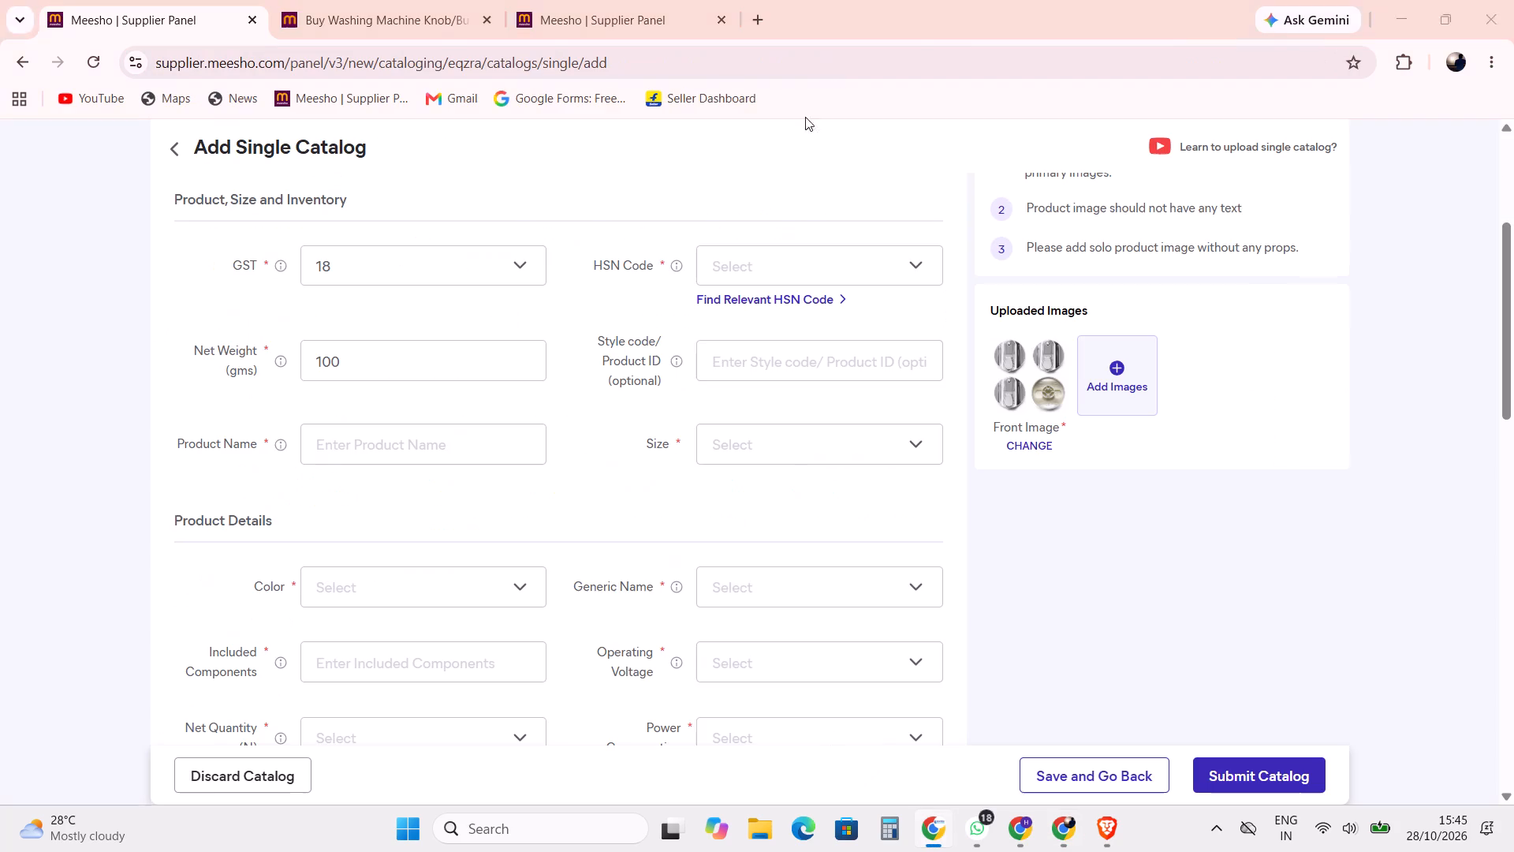
click(716, 272)
click(766, 327)
key(ctrl+v)
key(BackSpace)
key(BackSpace)
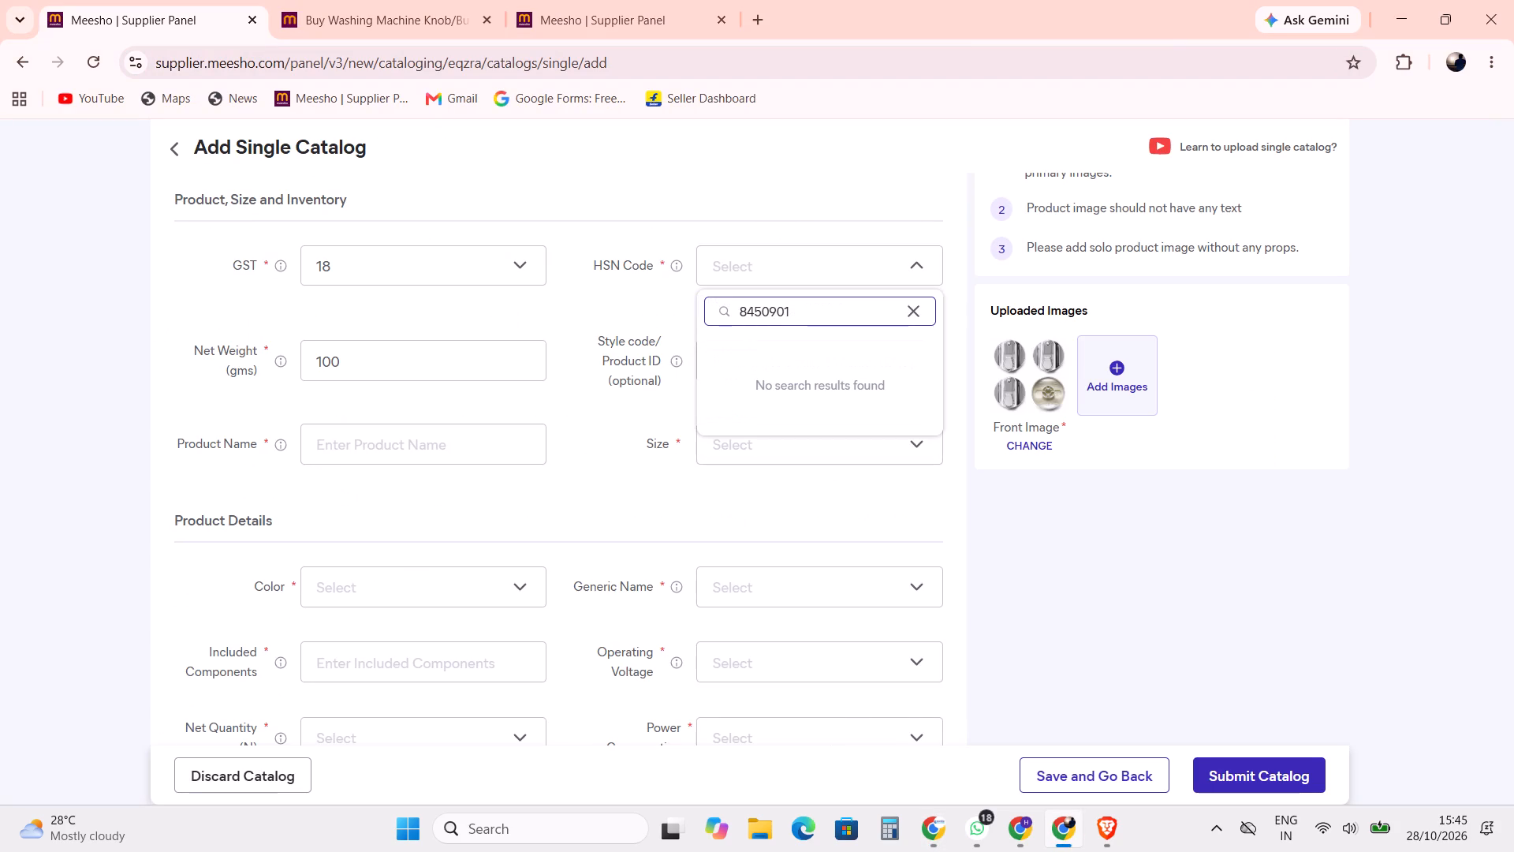
key(BackSpace)
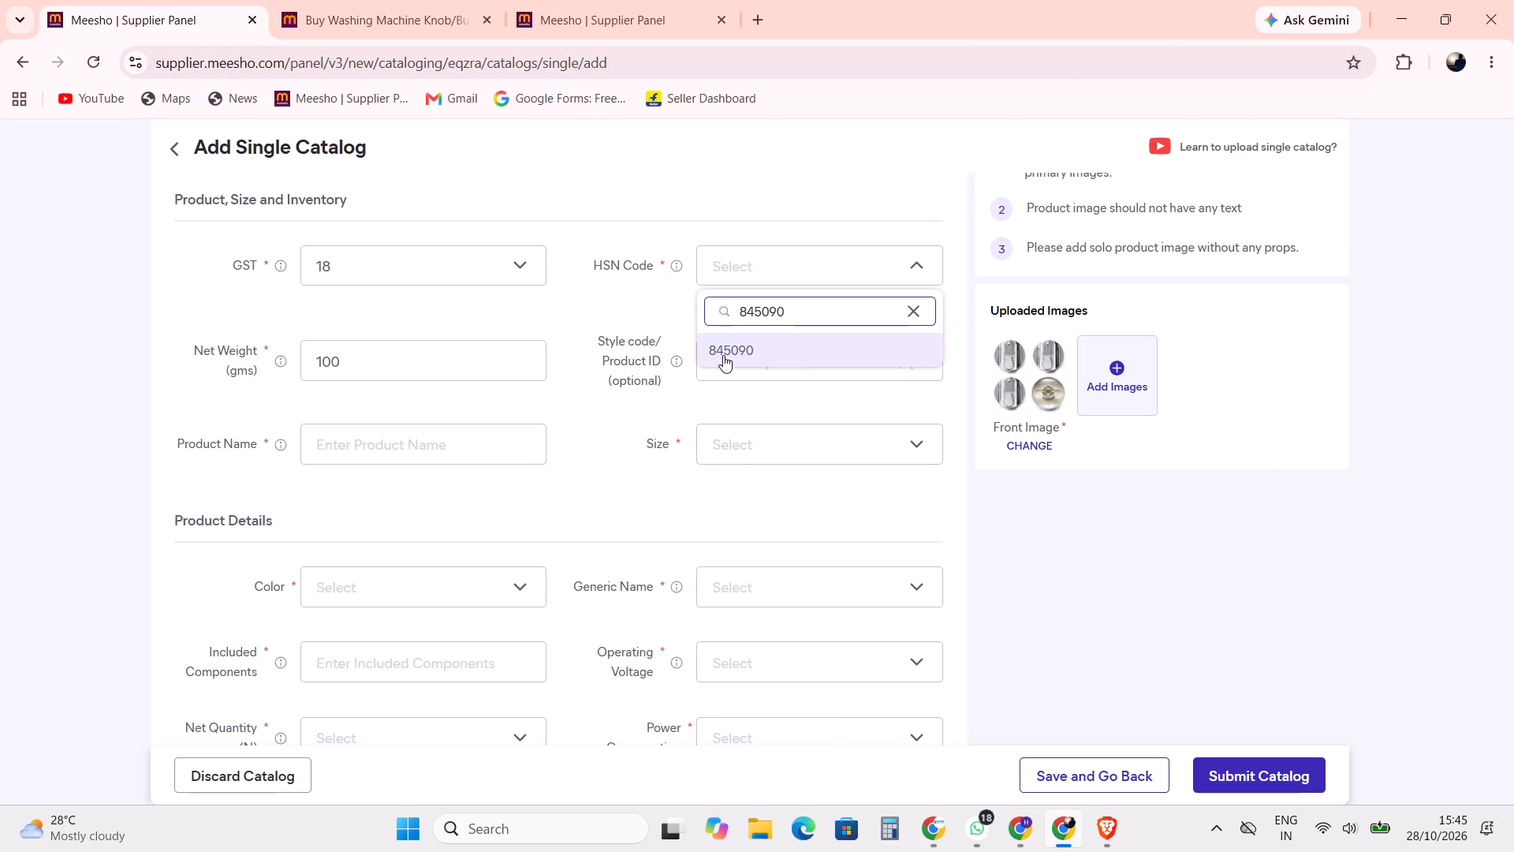
click(723, 355)
click(1058, 581)
Start filling the Style code/Product ID, switching to the other browser window to fetch its value.
click(766, 361)
key(alt+Tab)
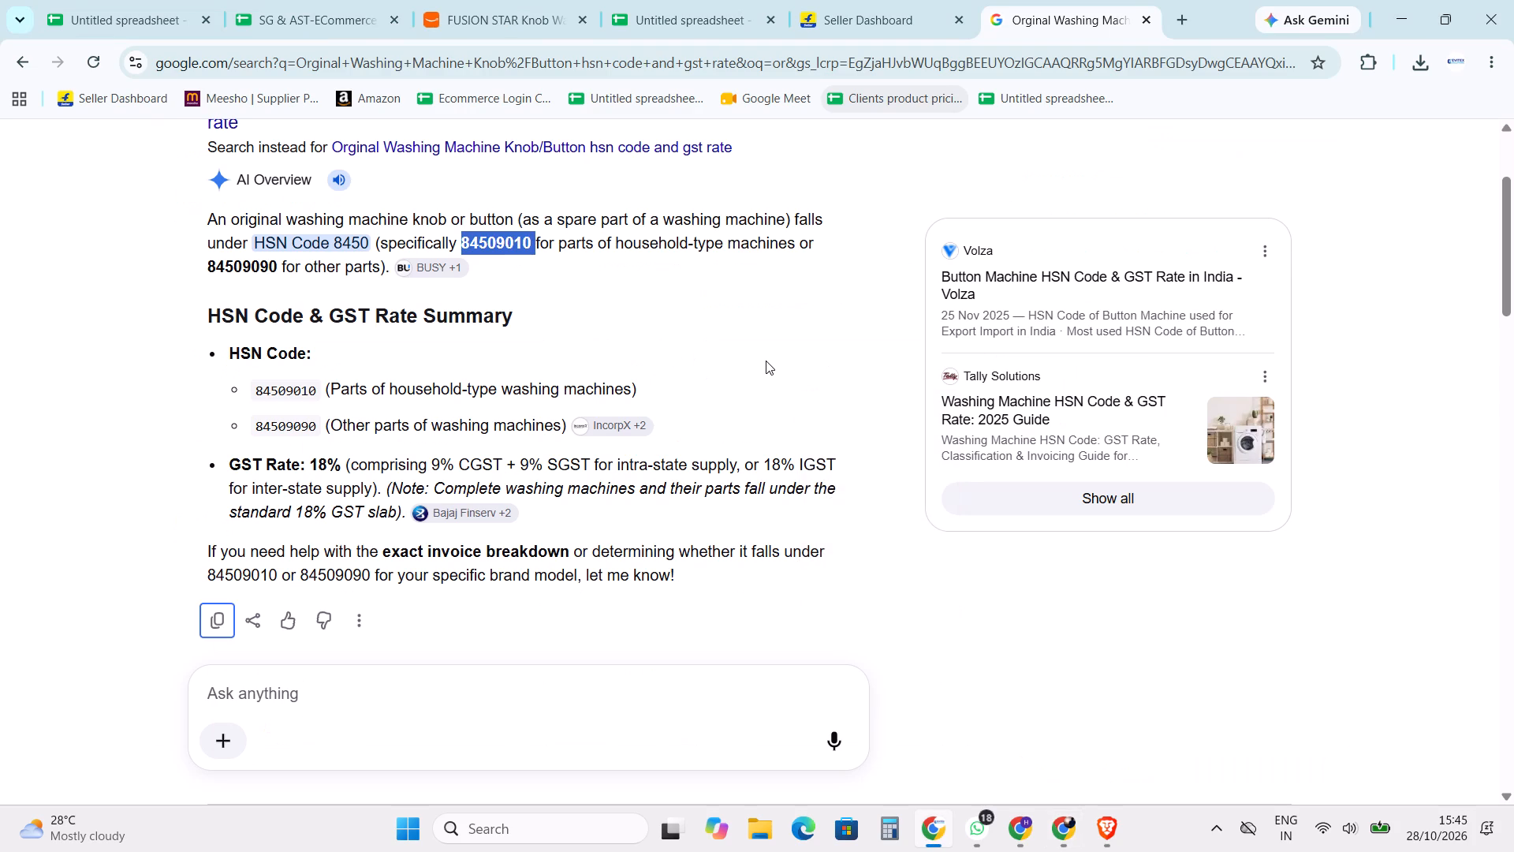
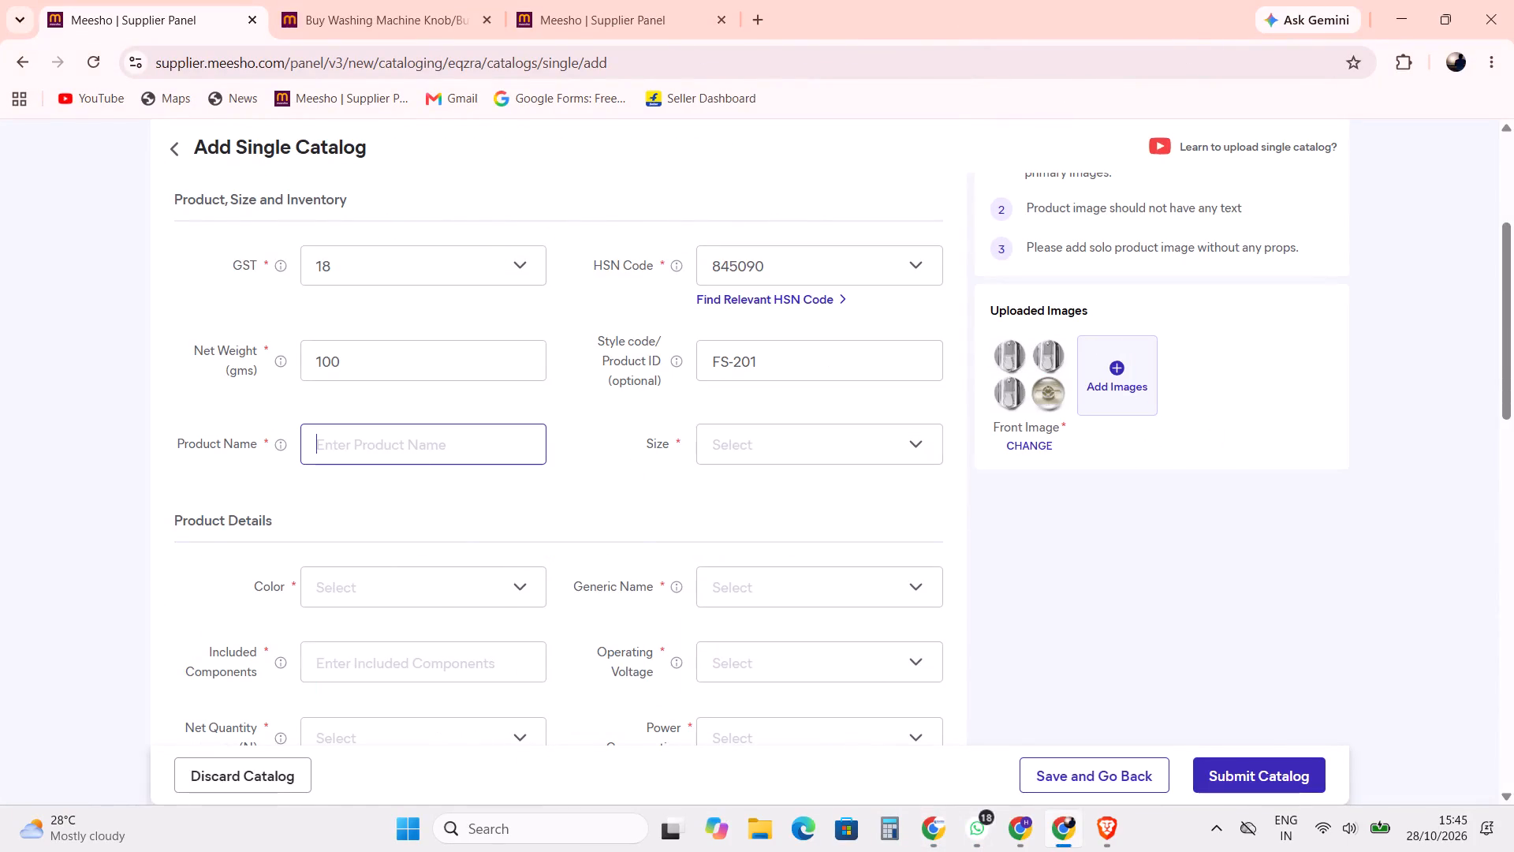
Copy the Godrej silver knob set's full title from its Amazon page and paste it as the Product Name.
key(alt+Tab)
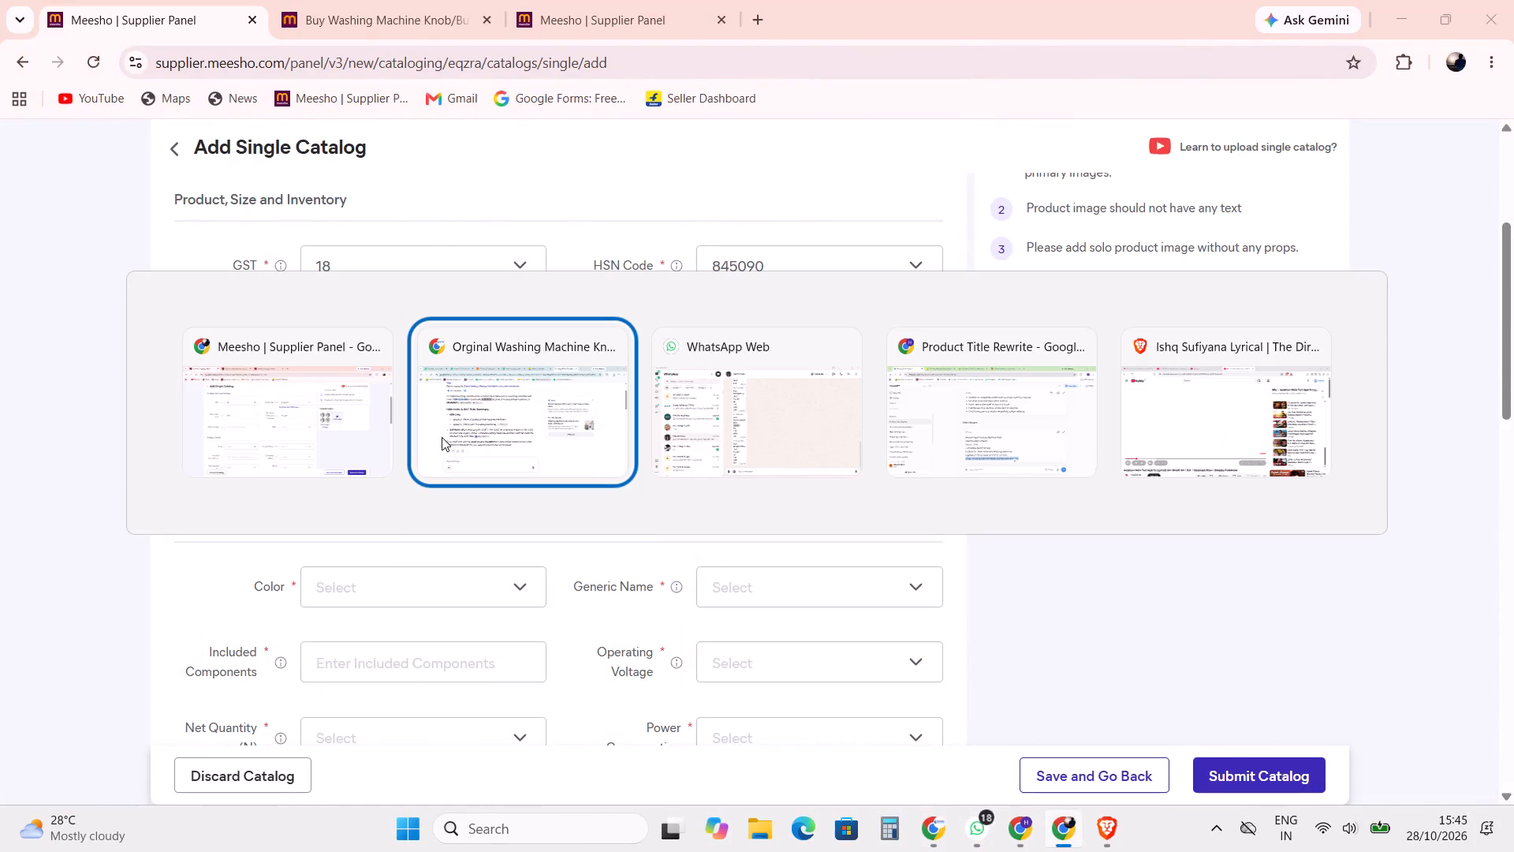
click(529, 0)
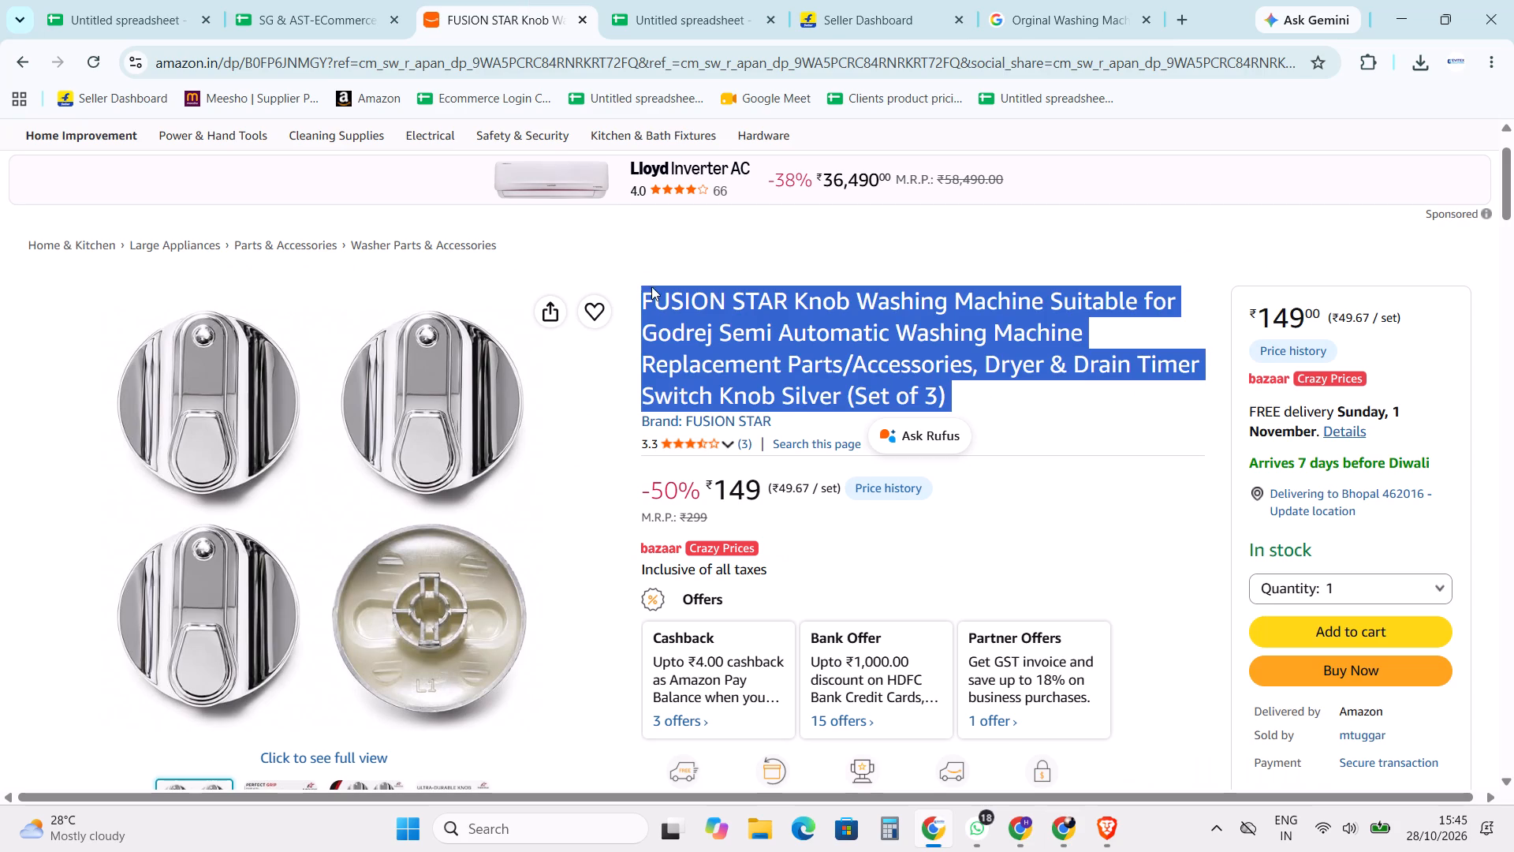
right_click(689, 315)
click(736, 342)
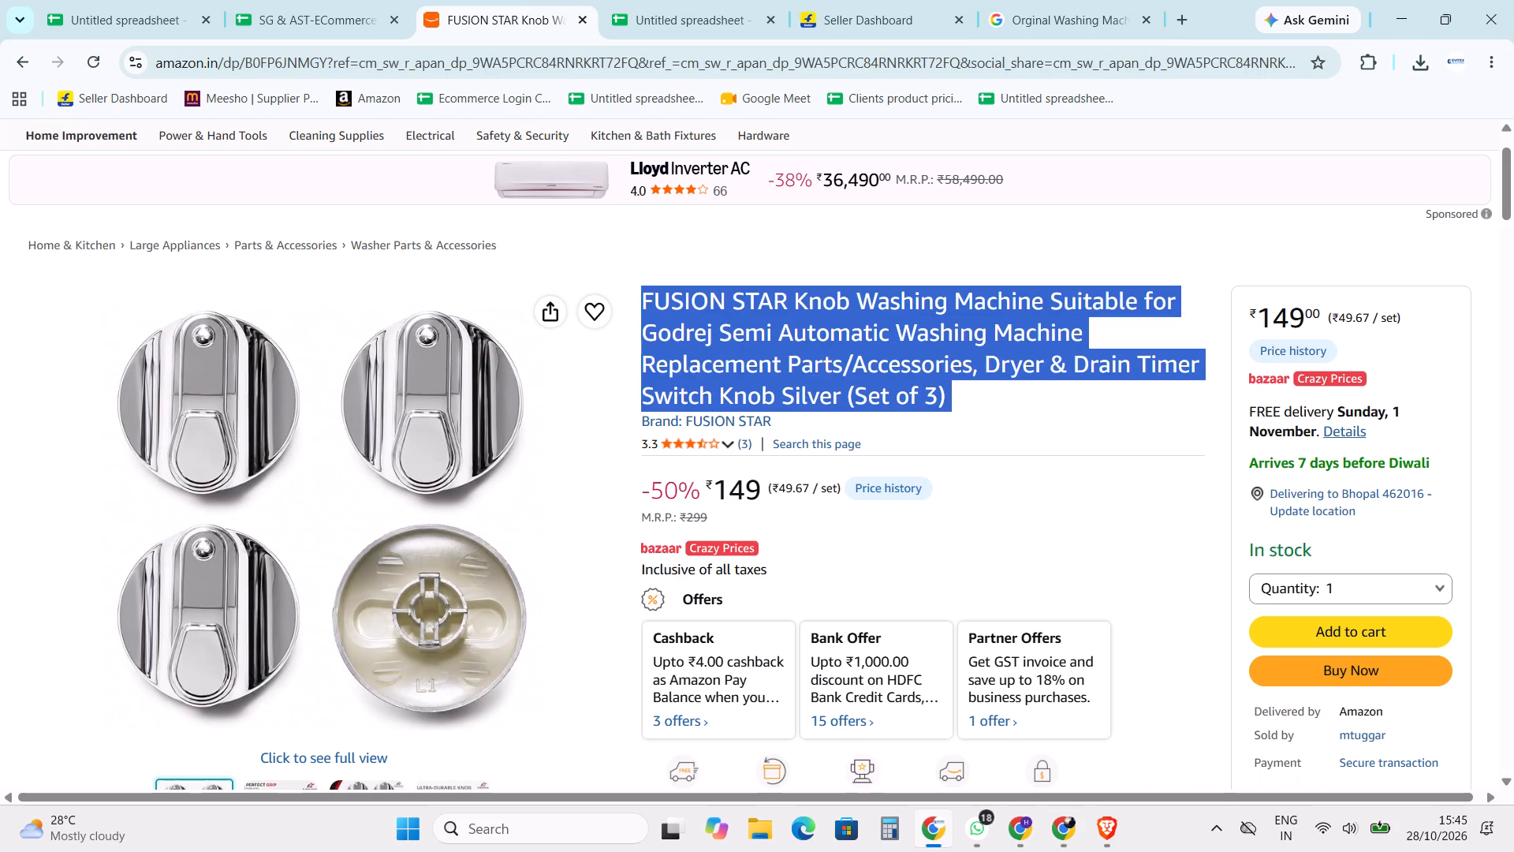
right_click(729, 319)
click(769, 342)
key(alt+Tab)
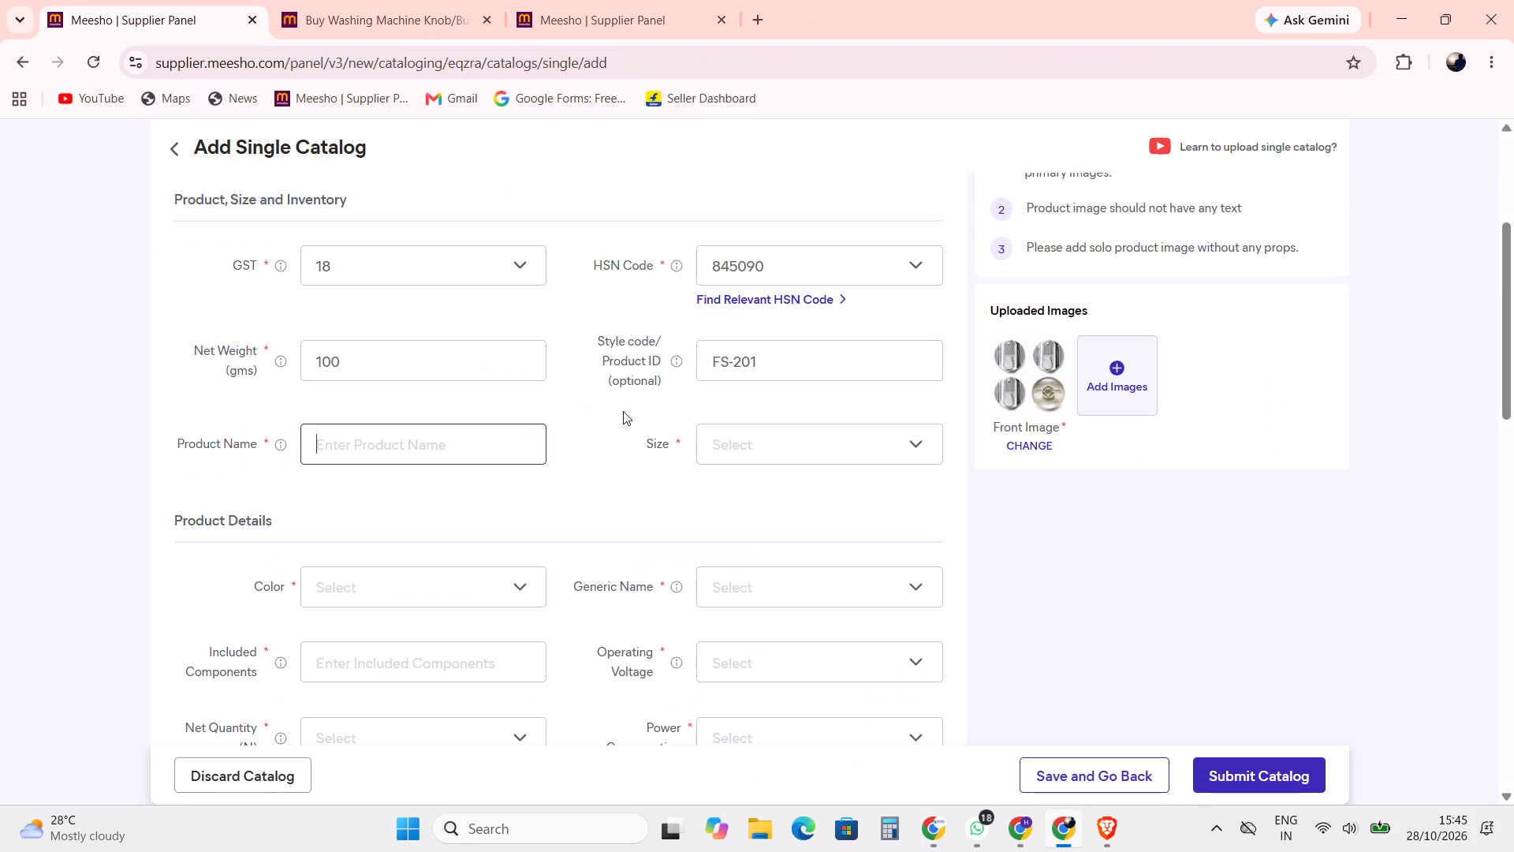
key(ctrl+v)
Replace the brand FUSION STAR at the start of the Product Name with LCROSS.
key(ctrl+Left)
key(ctrl+Left)
key(ctrl+Left)
key(ctrl+Left)
key(ctrl+Left)
key(ctrl+Left)
key(ctrl+Left)
key(ctrl+Left)
key(ctrl+Left)
key(ctrl+Left)
key(ctrl+Left)
key(ctrl+Left)
key(ctrl+Left)
key(ctrl+Left)
key(ctrl+Left)
key(ctrl+Left)
key(ctrl+Left)
key(ctrl+Left)
key(ctrl+Left)
key(ctrl+Left)
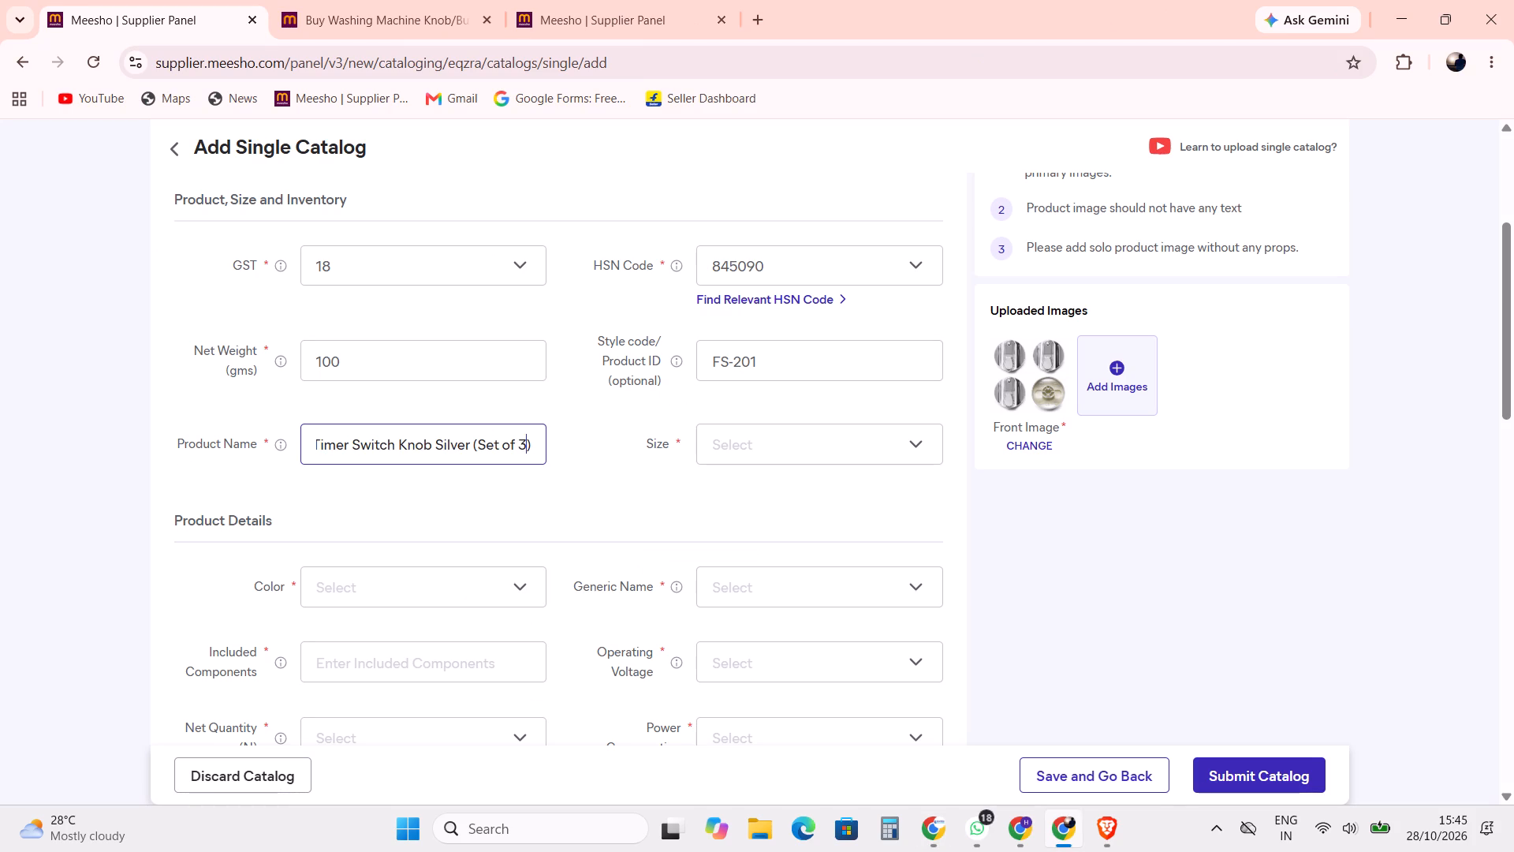
key(ctrl+shift+Right)
key(ctrl+shift+Right)
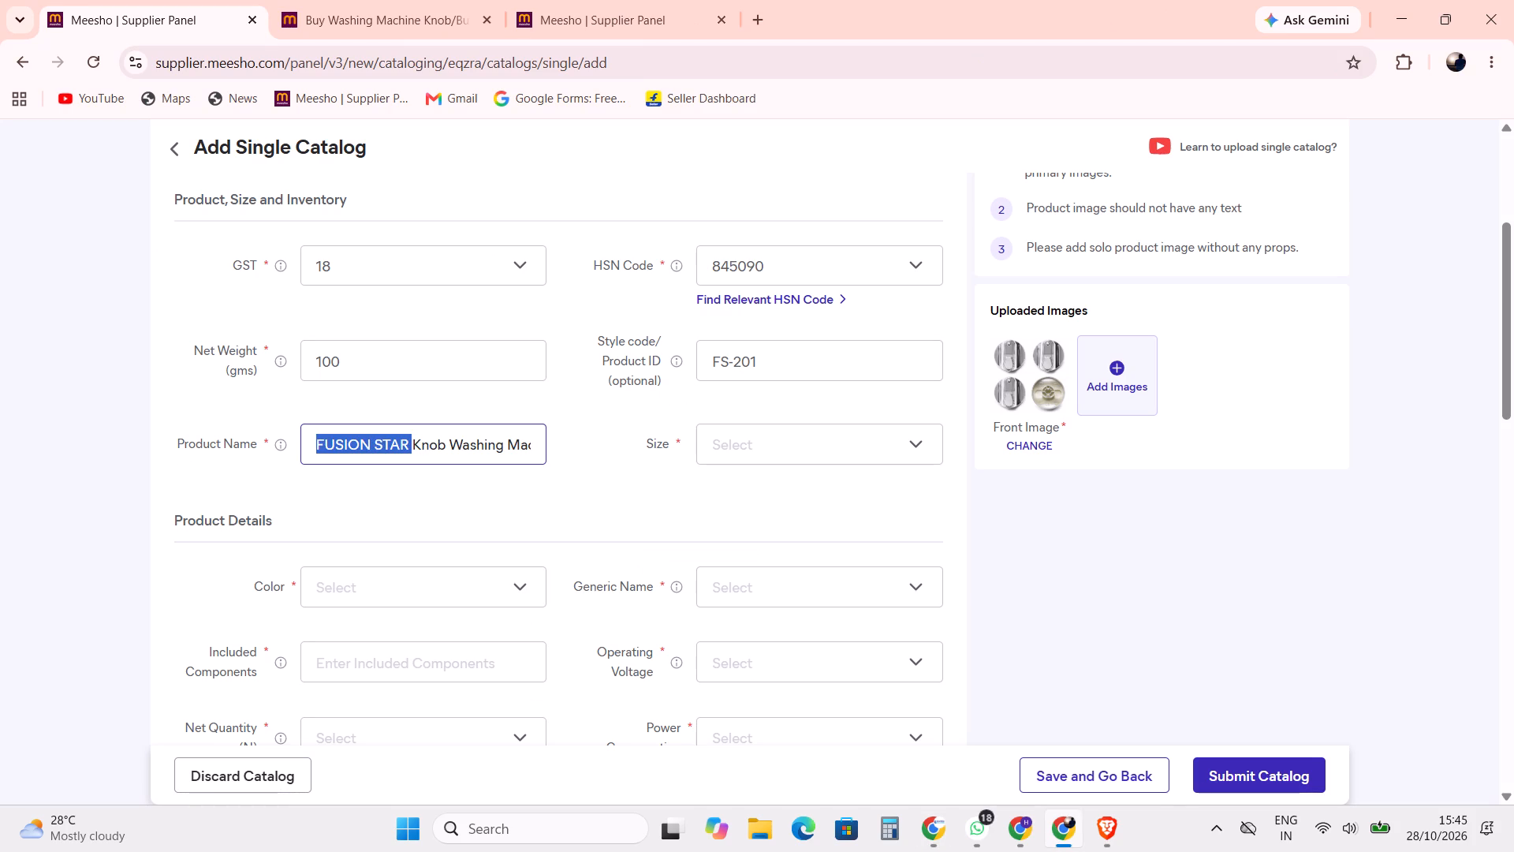
text(LCROSS)
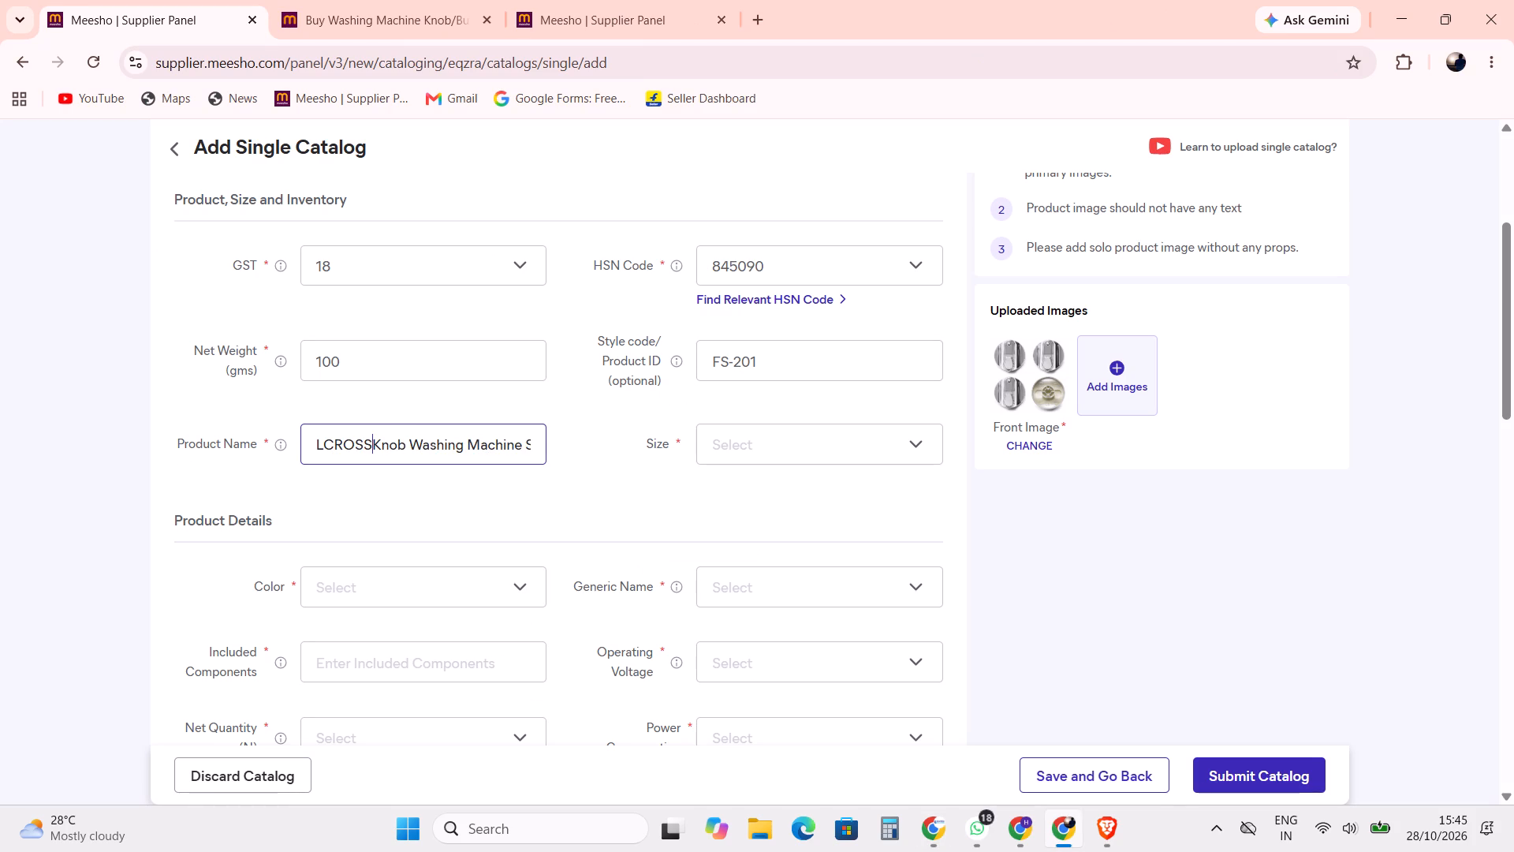
key(space)
click(1187, 560)
Set the product's Size to Free Size and apply it.
click(819, 434)
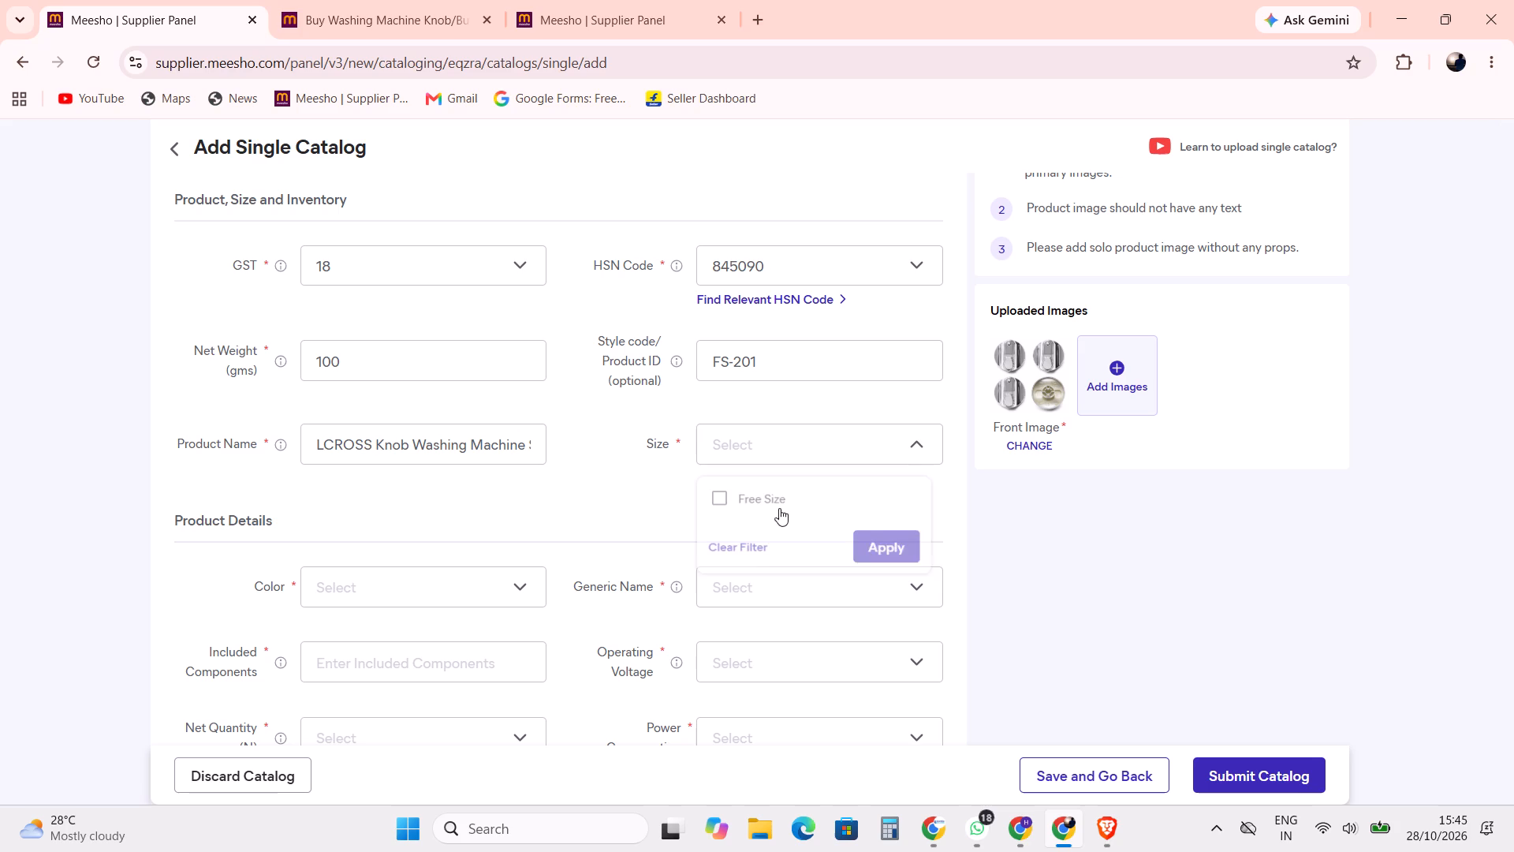
click(725, 498)
click(889, 556)
click(1107, 568)
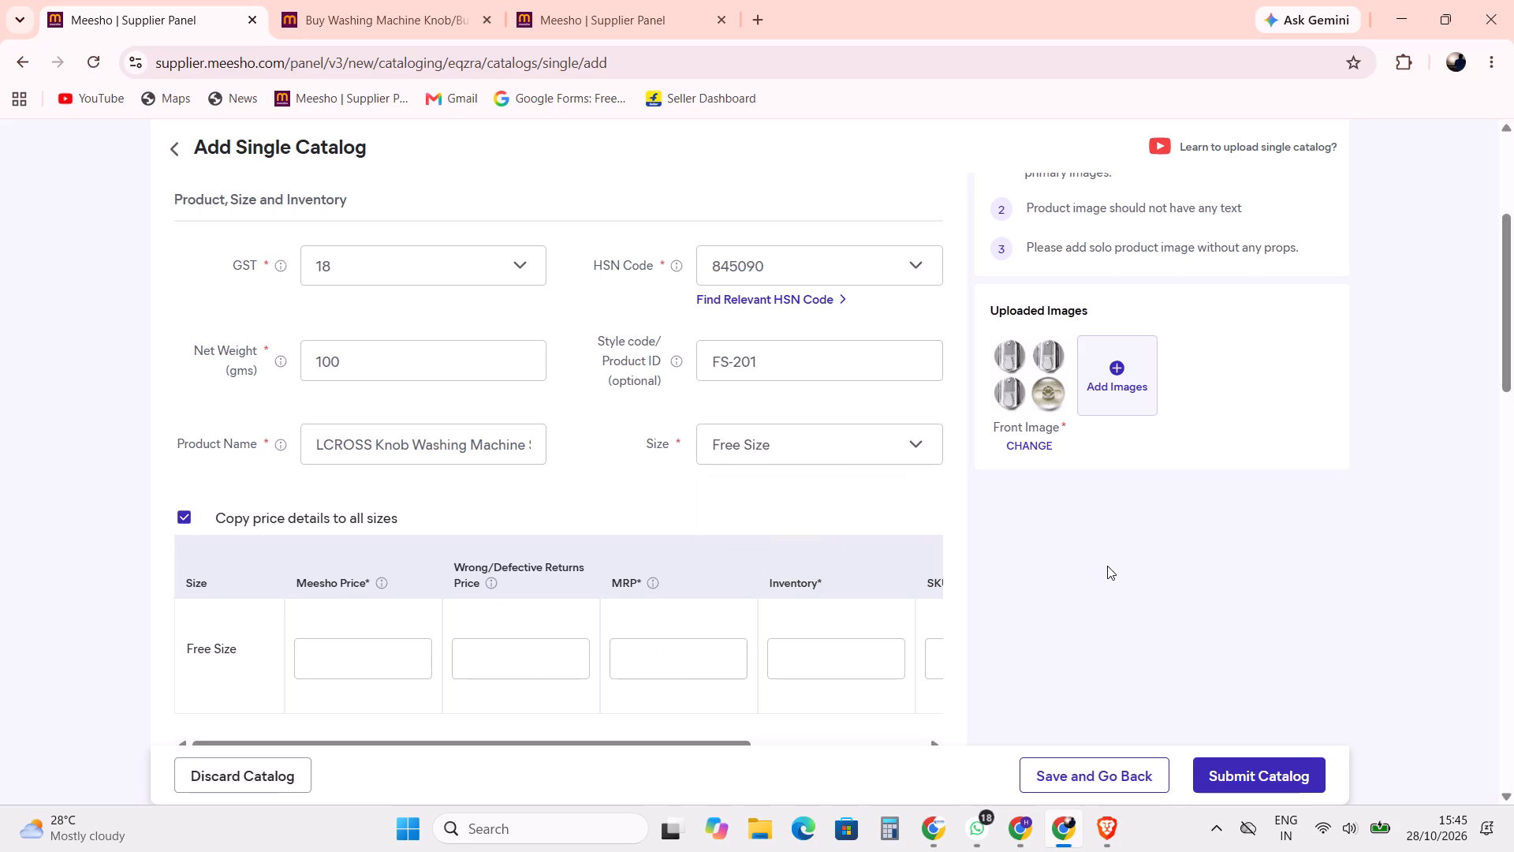
Fill the Free Size row with Meesho Price 110, Wrong/Defective Returns Price 109, MRP 300 and Inventory 200.
scroll(602, 585, down, 2)
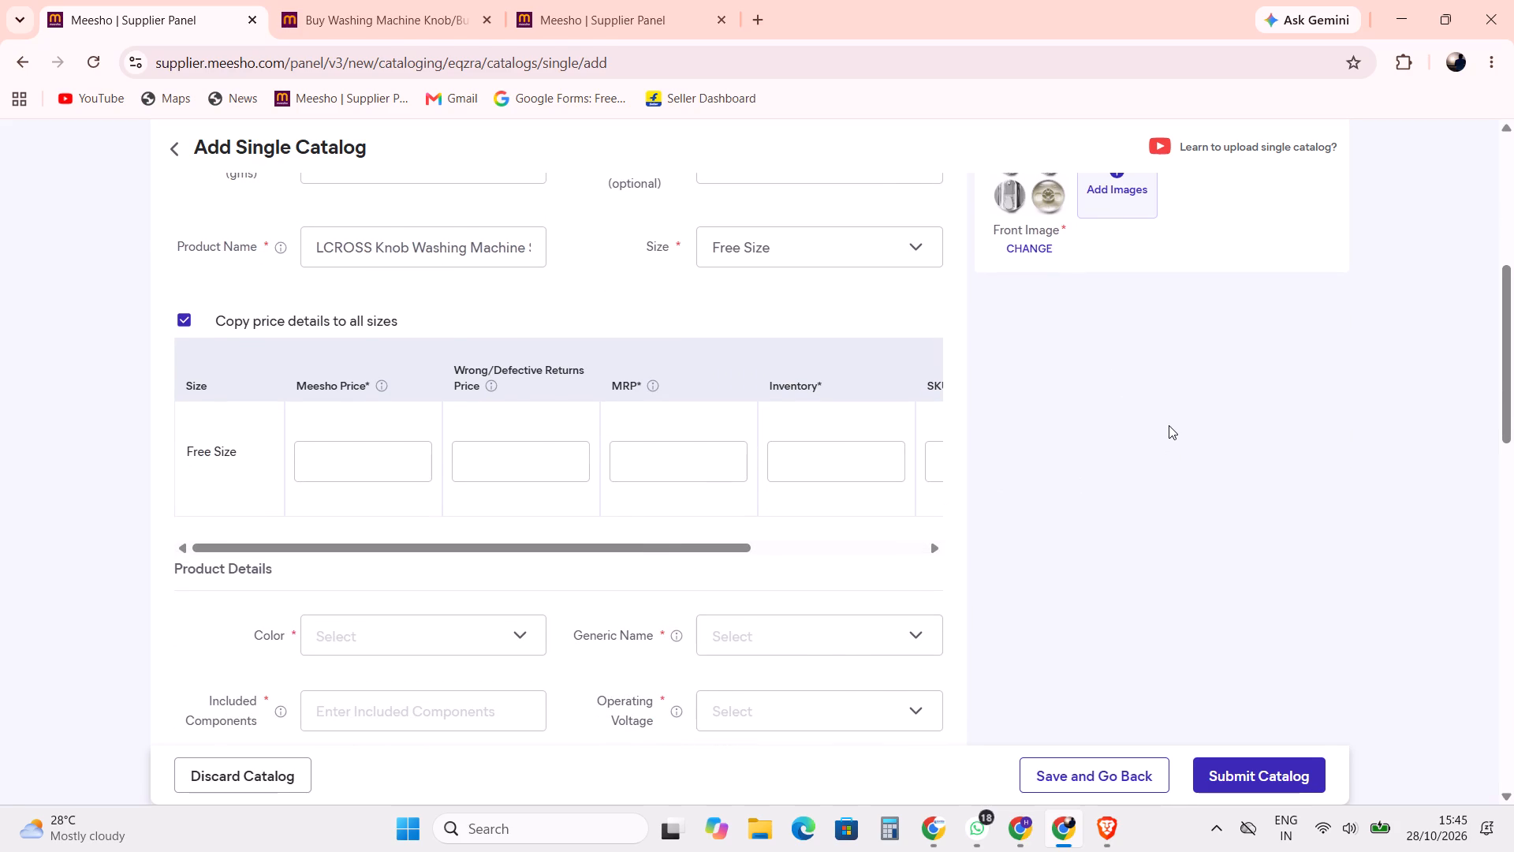
key(alt+Tab)
key(alt+Tab)
click(327, 460)
text(110)
click(472, 456)
double_click(480, 457)
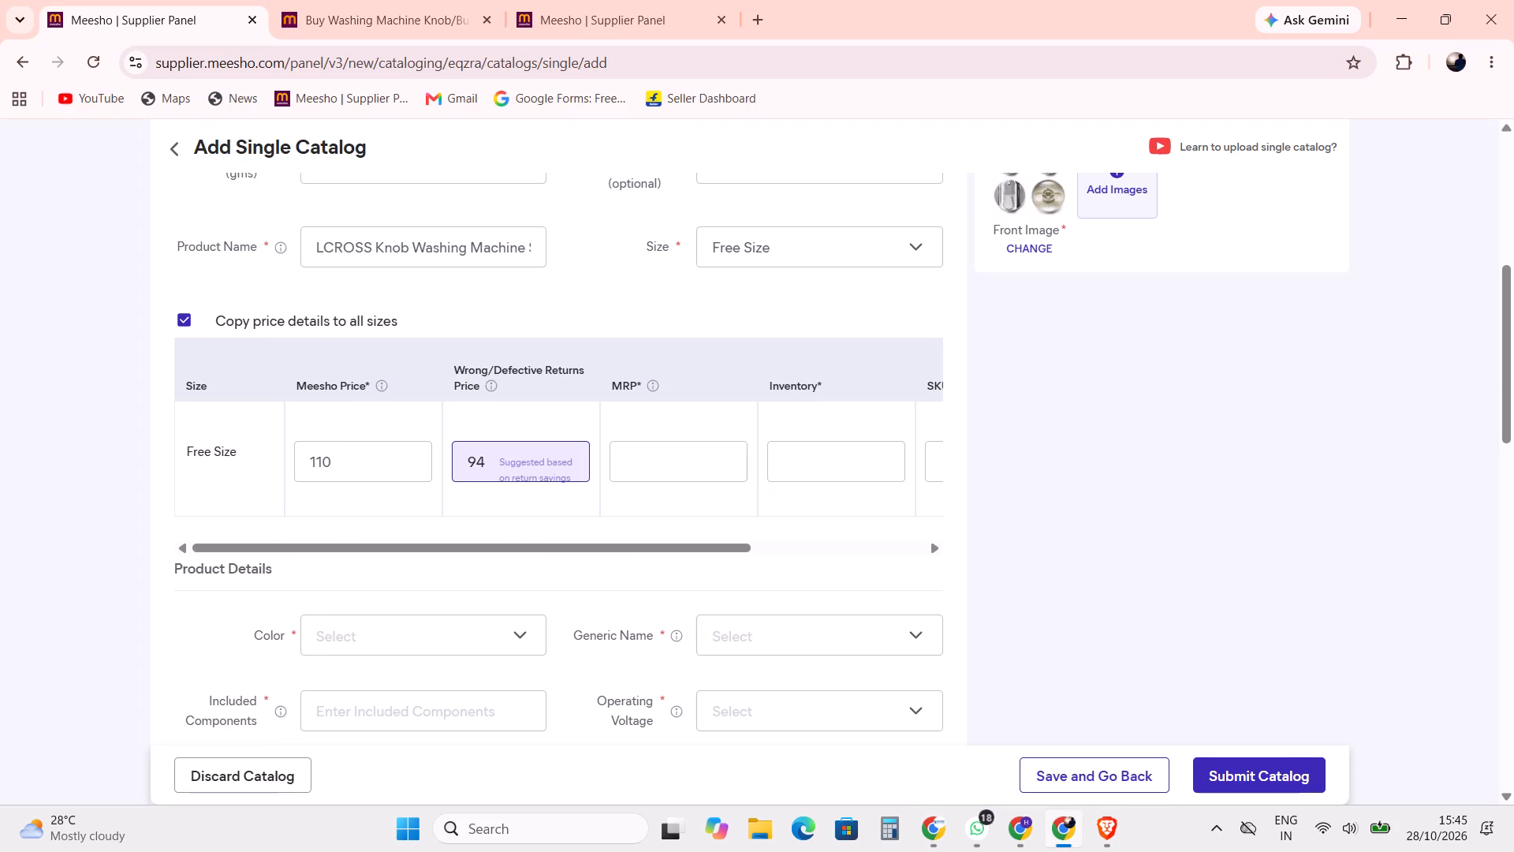
text(109)
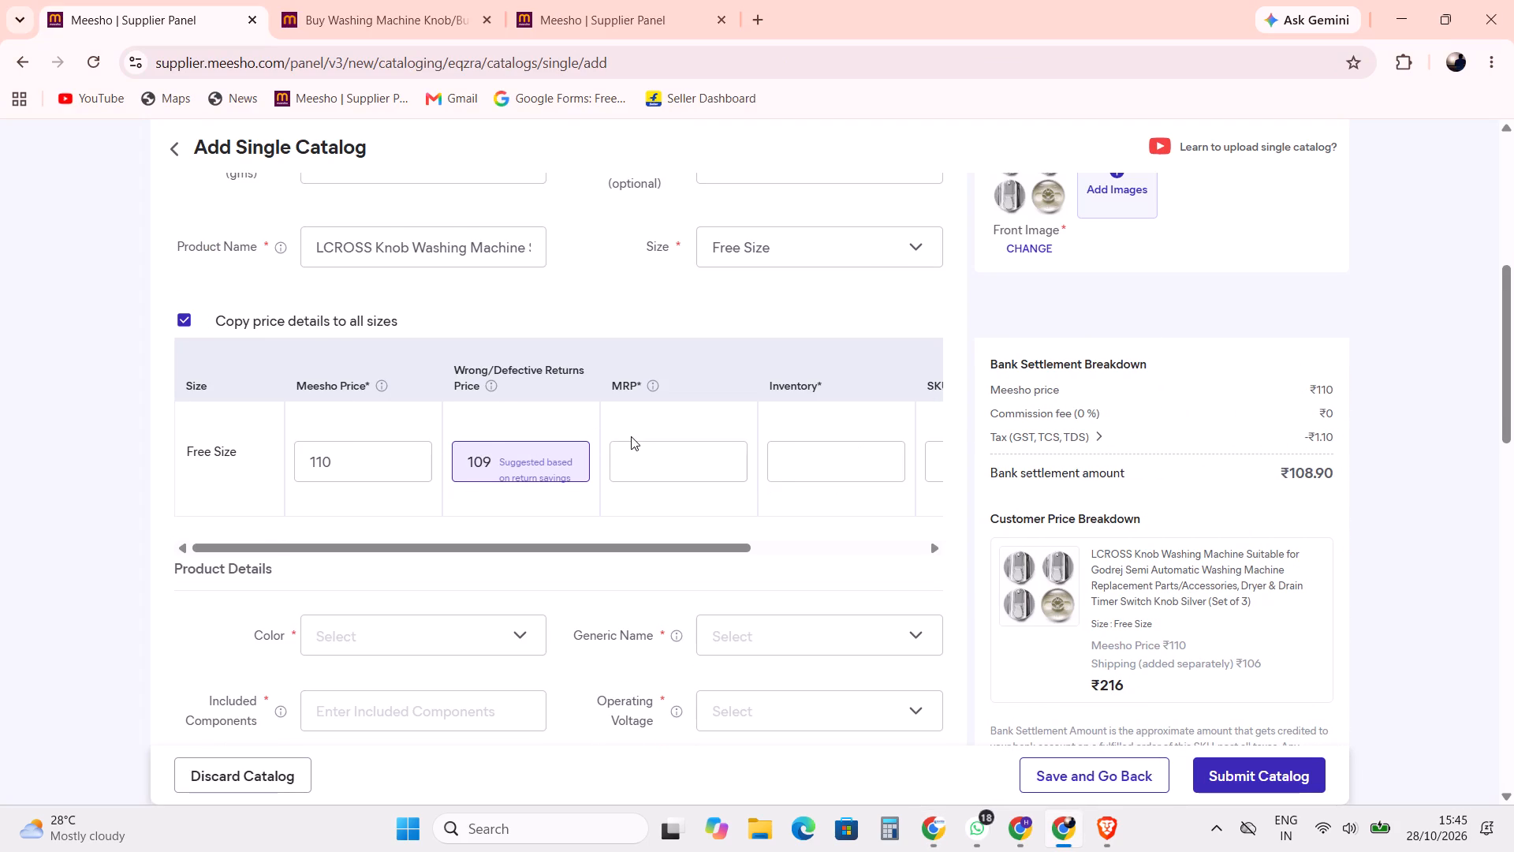
click(661, 463)
text(300)
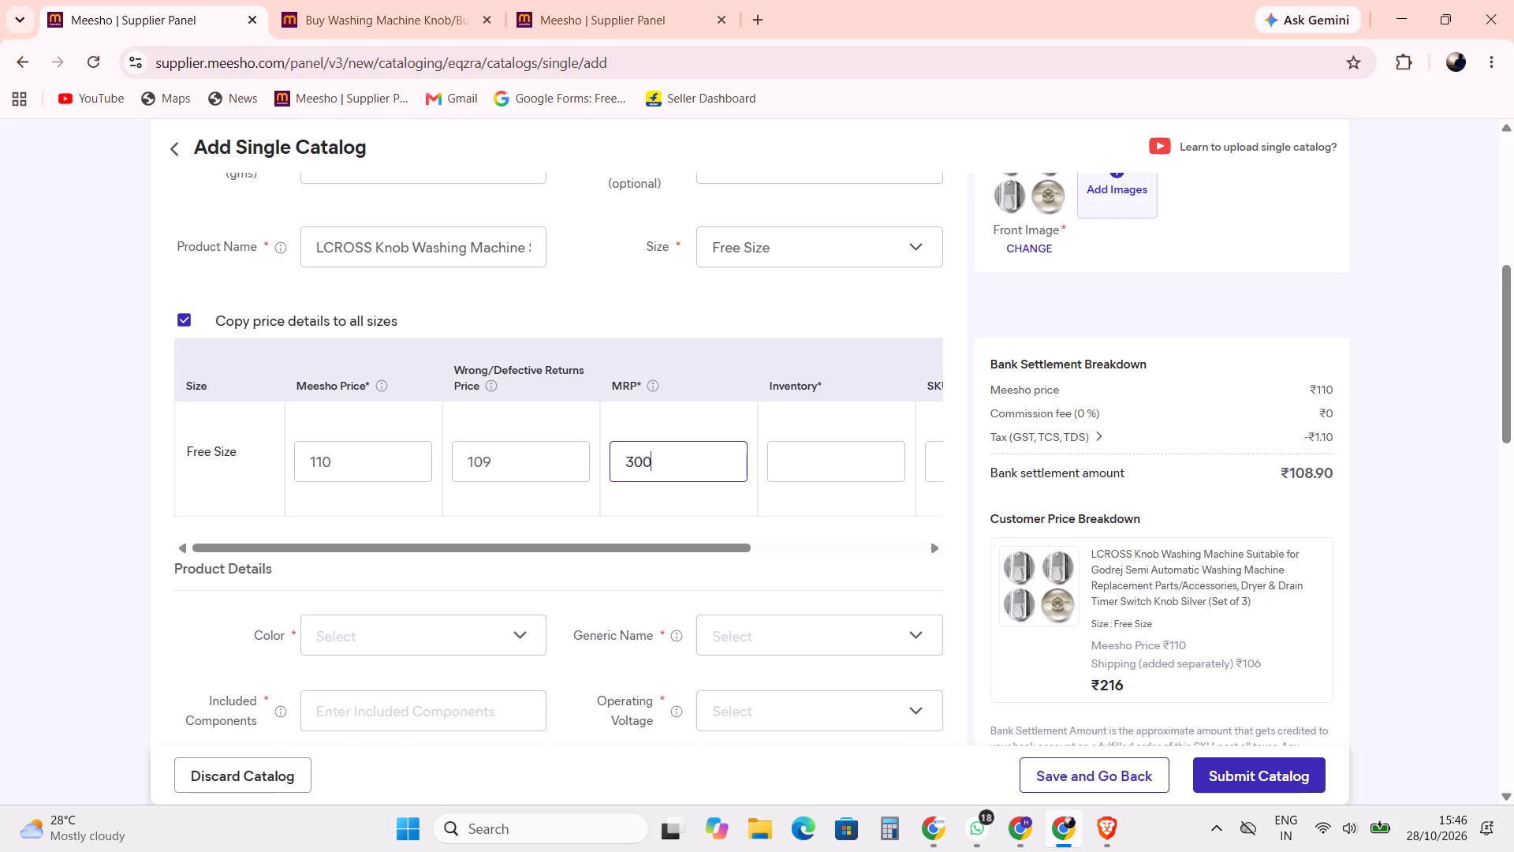
click(816, 467)
text(200)
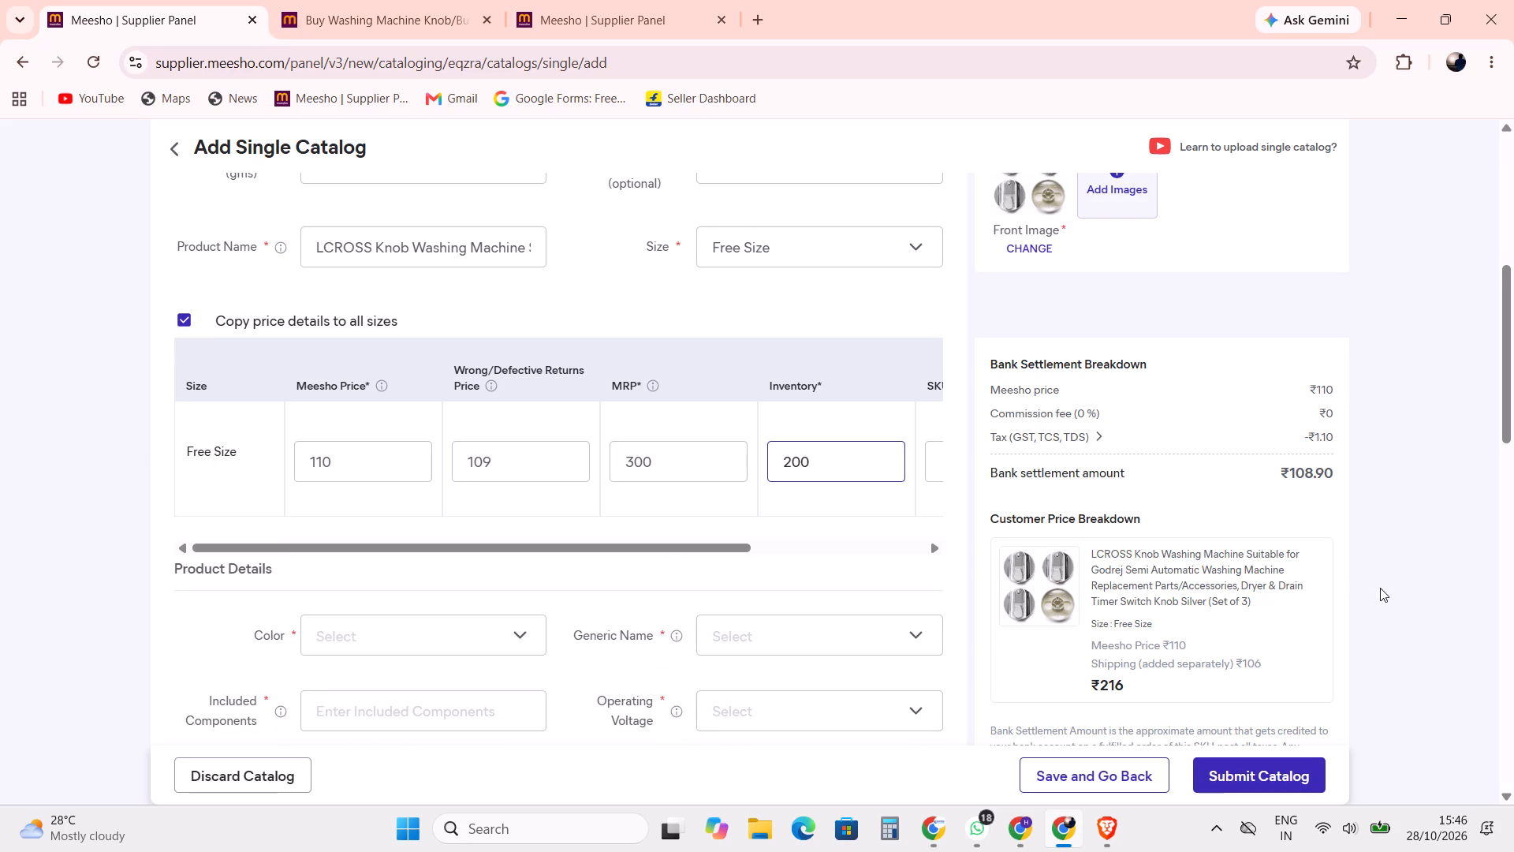
click(1401, 568)
Set the Color to Silver and the Generic Name to Parts & Accessories.
scroll(835, 386, down, 2)
scroll(371, 403, down, 1)
click(361, 353)
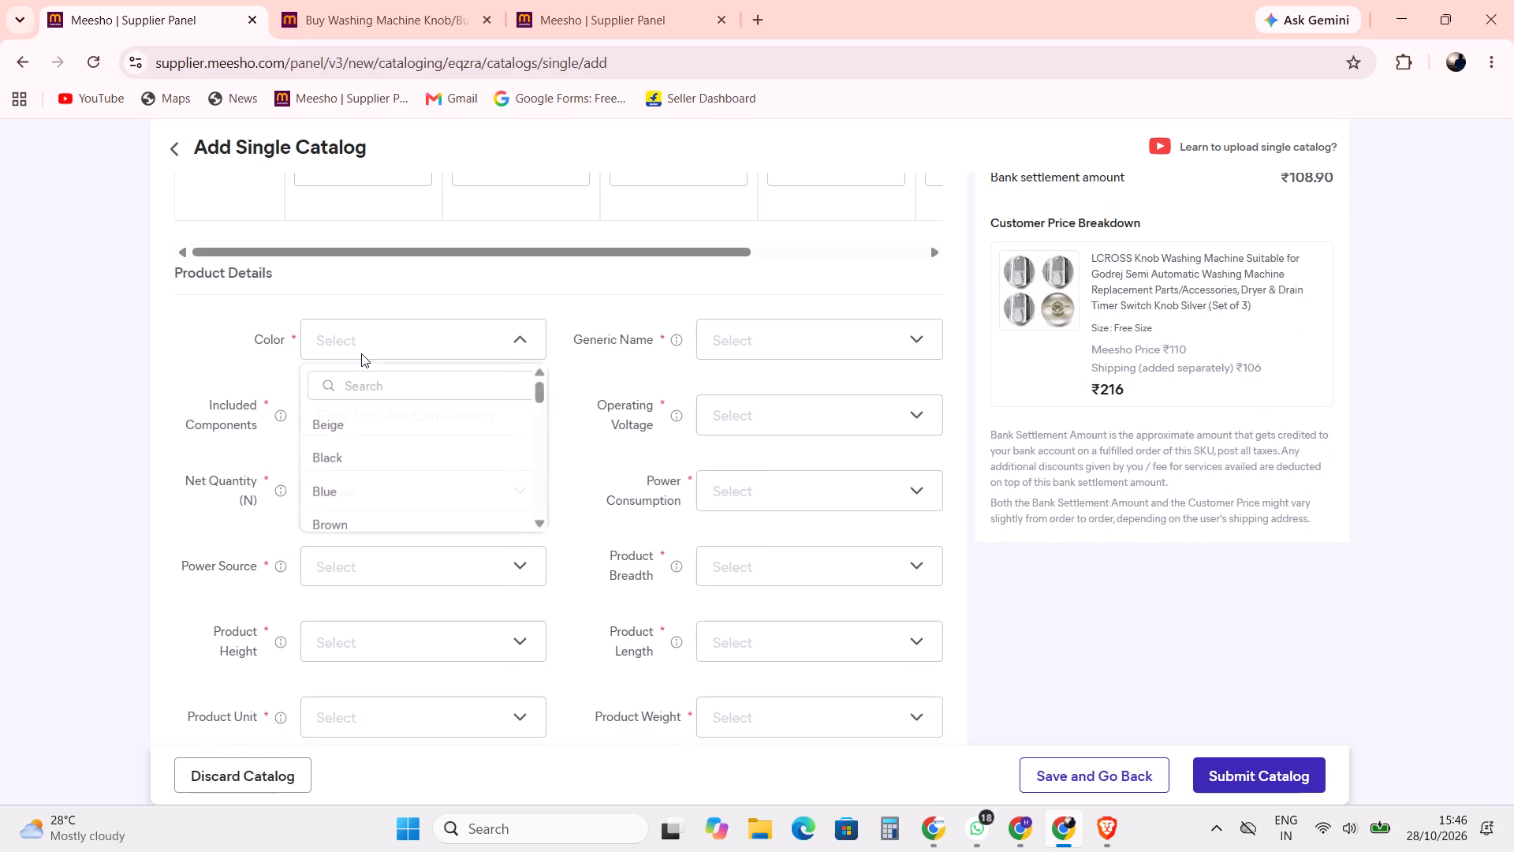
click(361, 398)
text(sil)
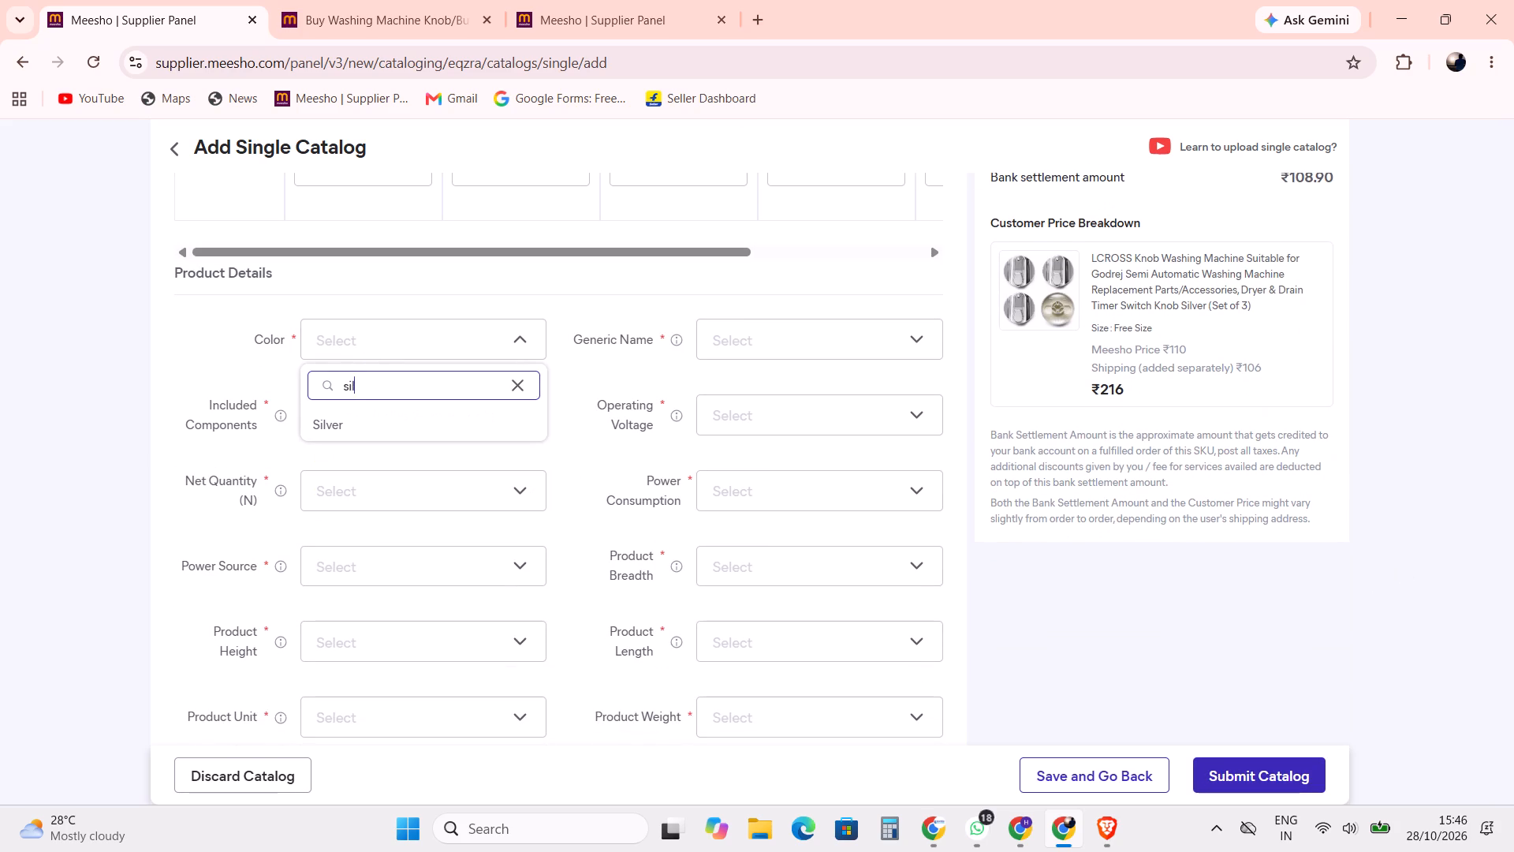
click(374, 414)
click(750, 328)
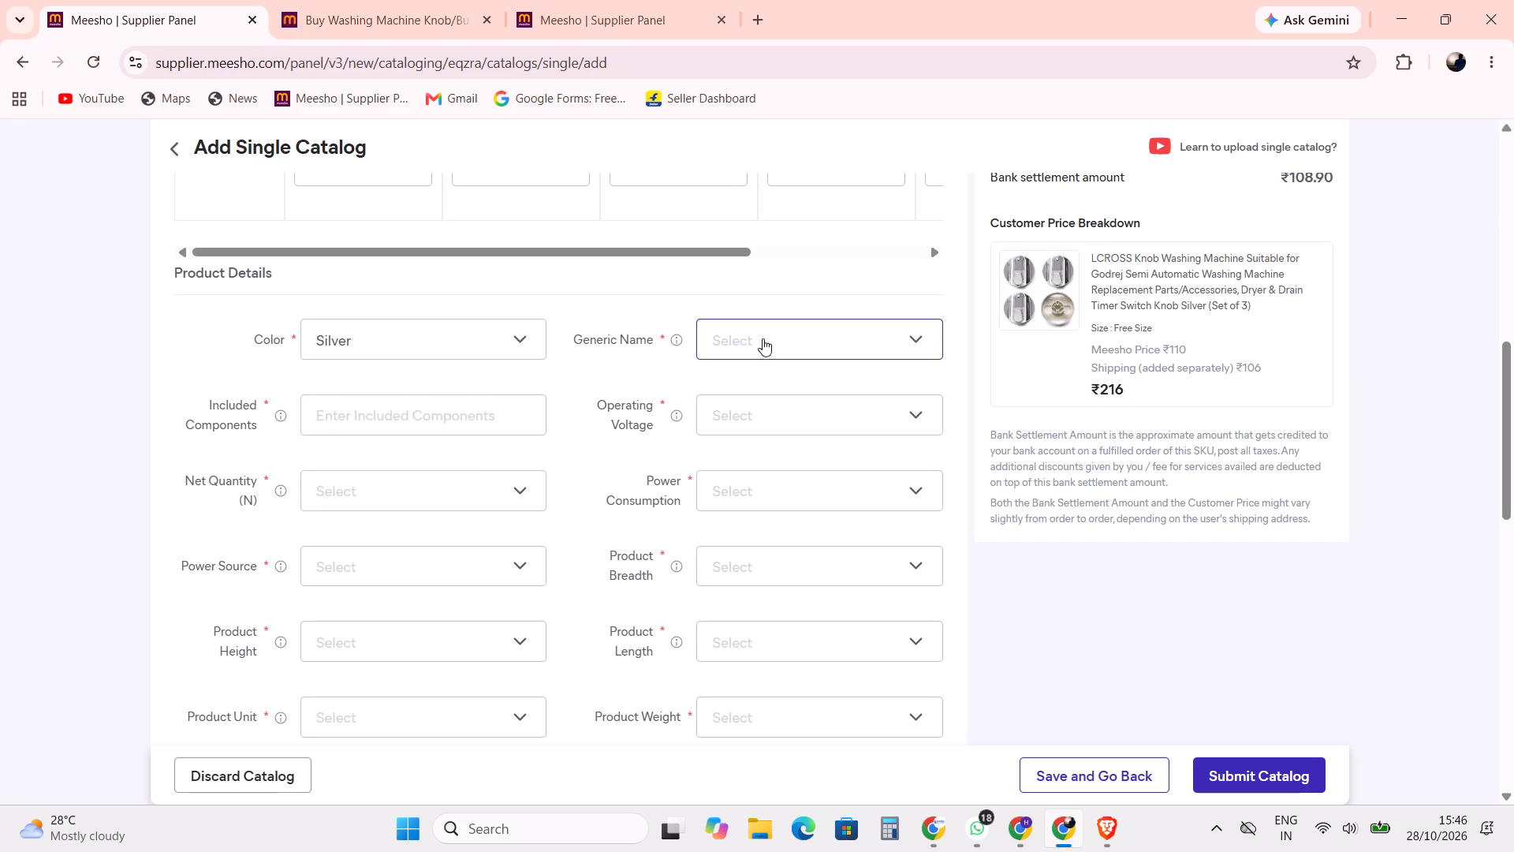
click(763, 340)
scroll(776, 500, down, 10)
click(794, 522)
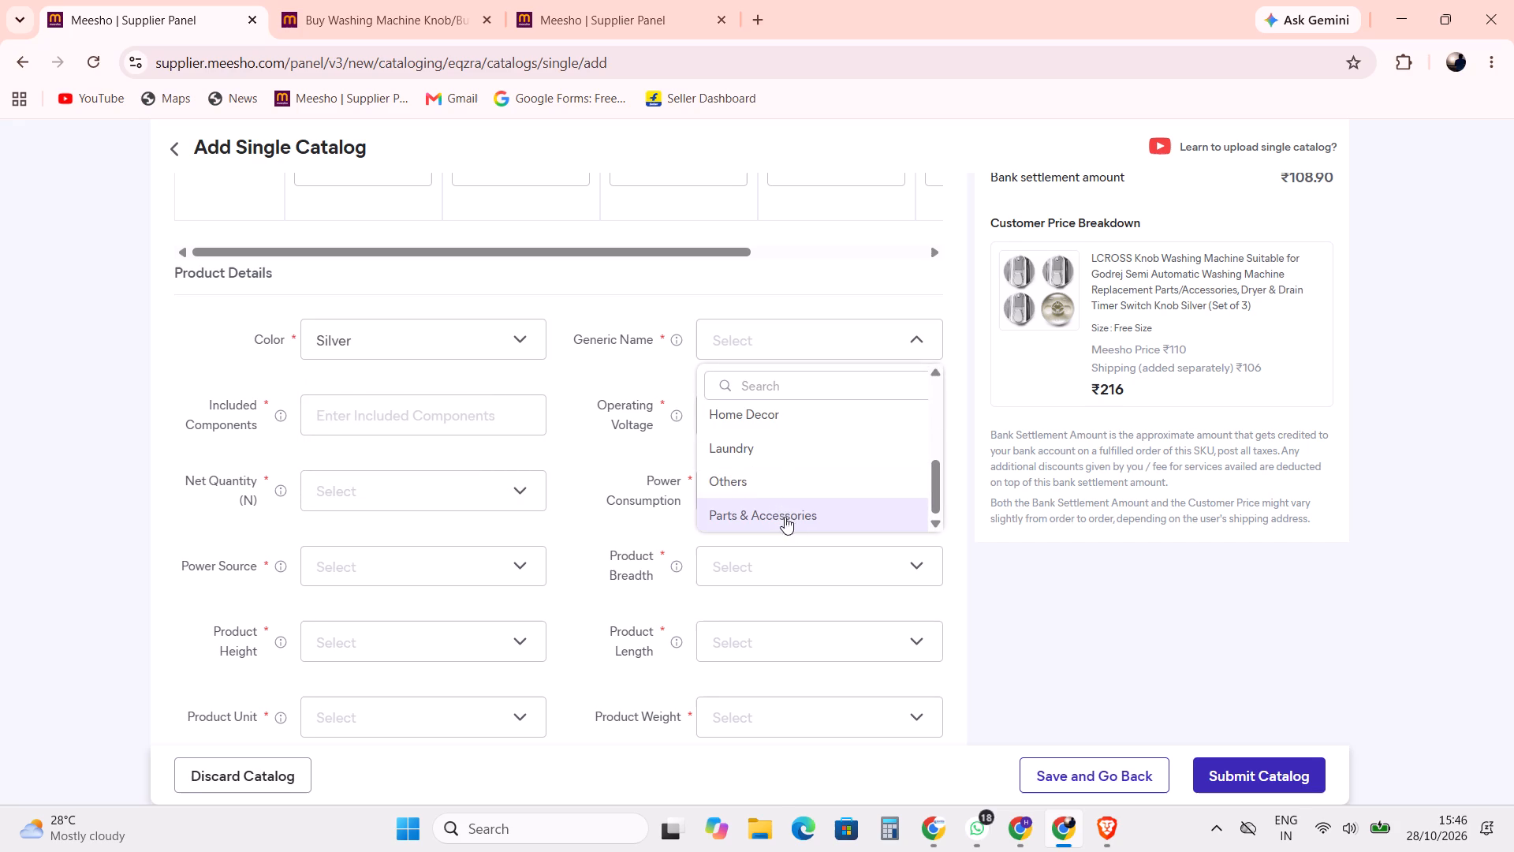
Enter Washing Machine Knob Set of 3 as the Included Components.
click(347, 416)
key(alt+Tab)
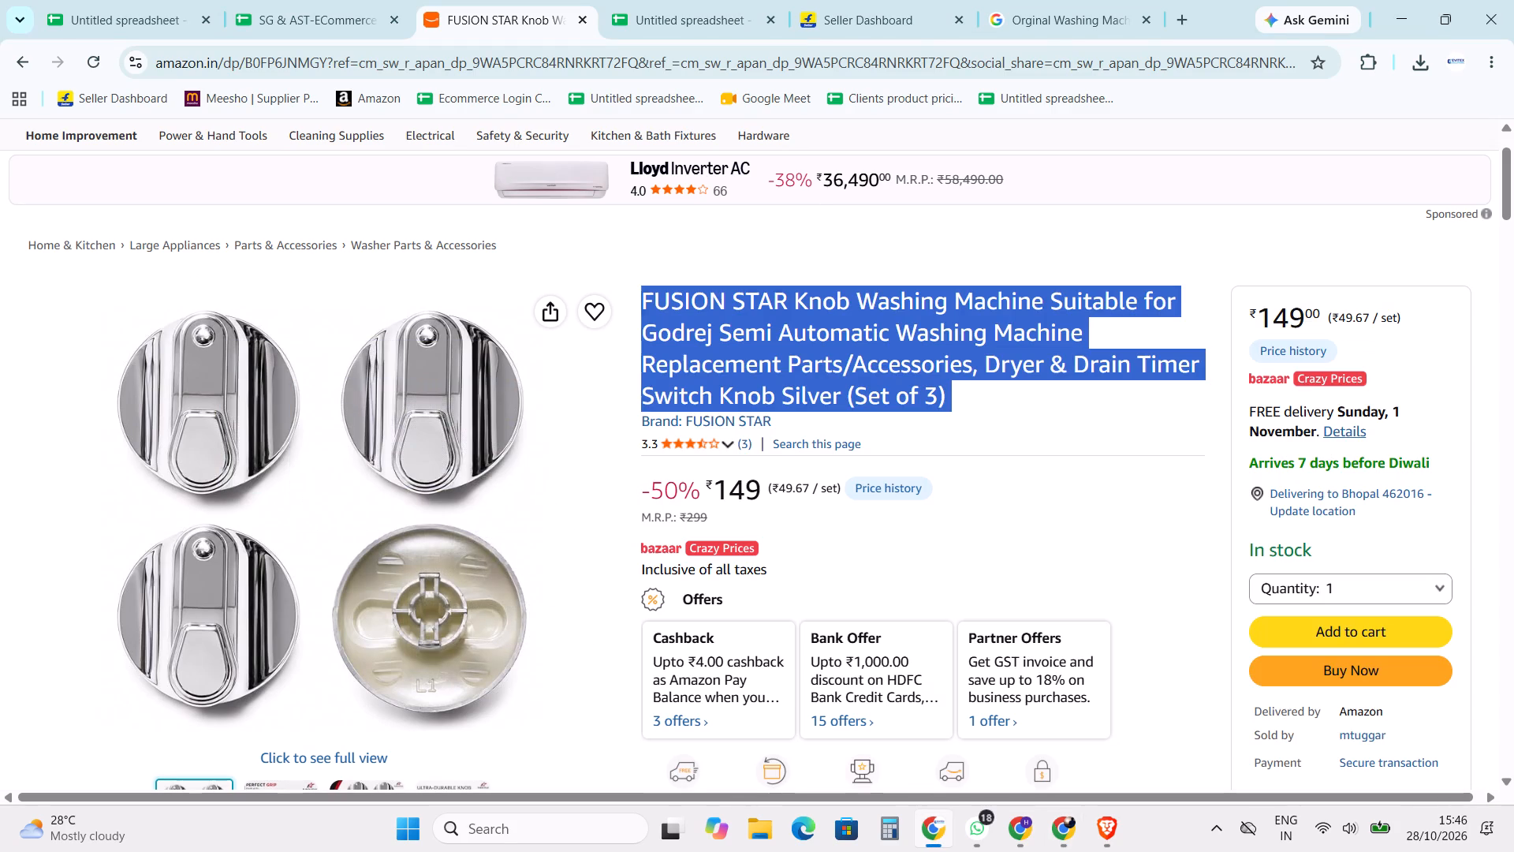
click(862, 308)
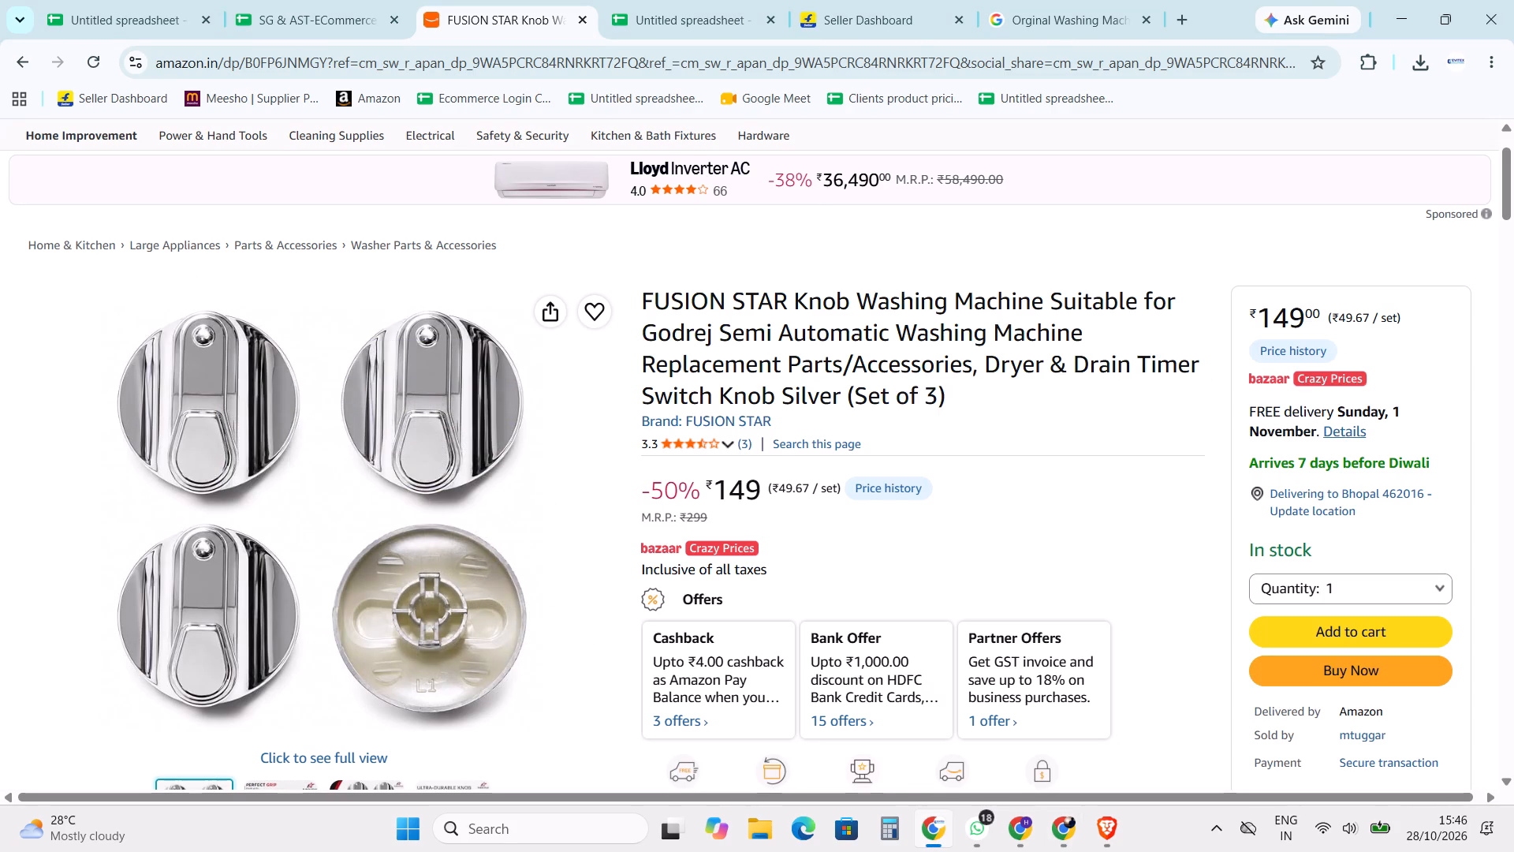
key(alt+Tab)
text(was)
click(565, 501)
click(1119, 599)
key(alt+Tab)
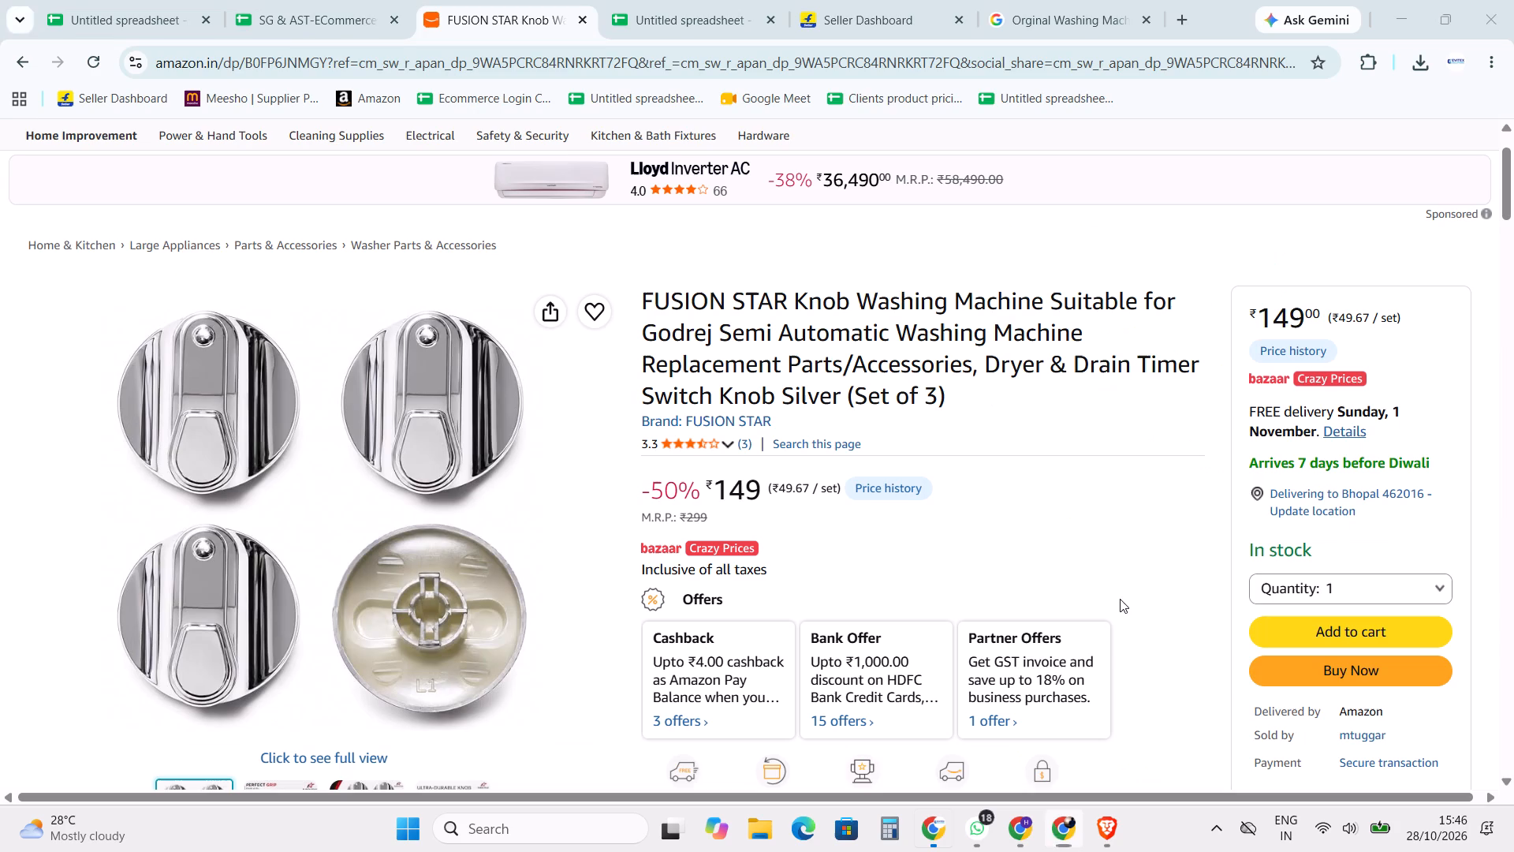
key(alt+Tab)
Set the Operating Voltage to 100 Volts and the Net Quantity to Pack Of 3.
click(781, 407)
click(753, 498)
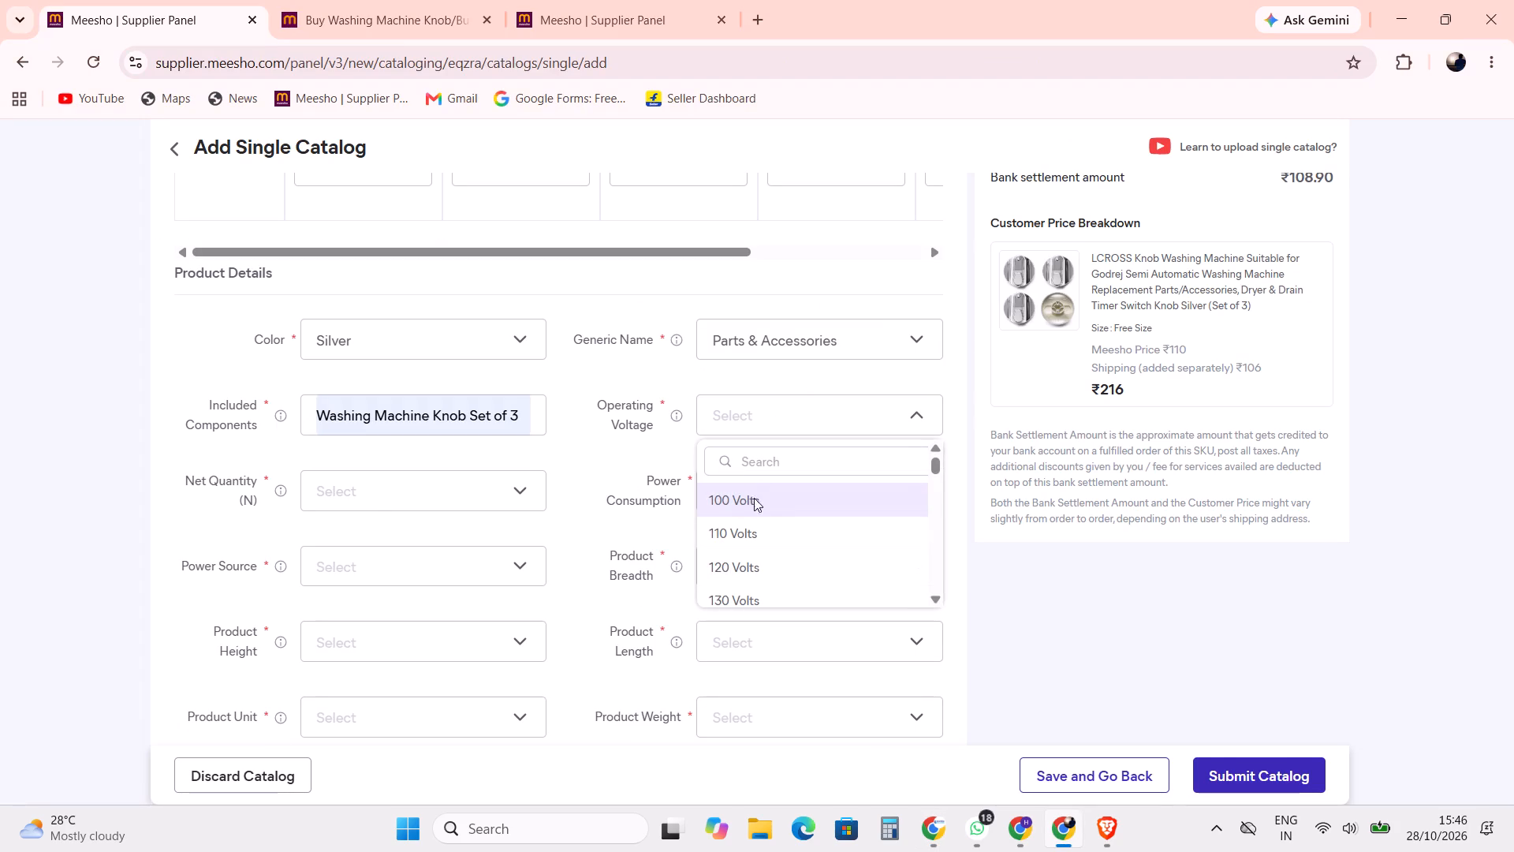
scroll(404, 489, up, 4)
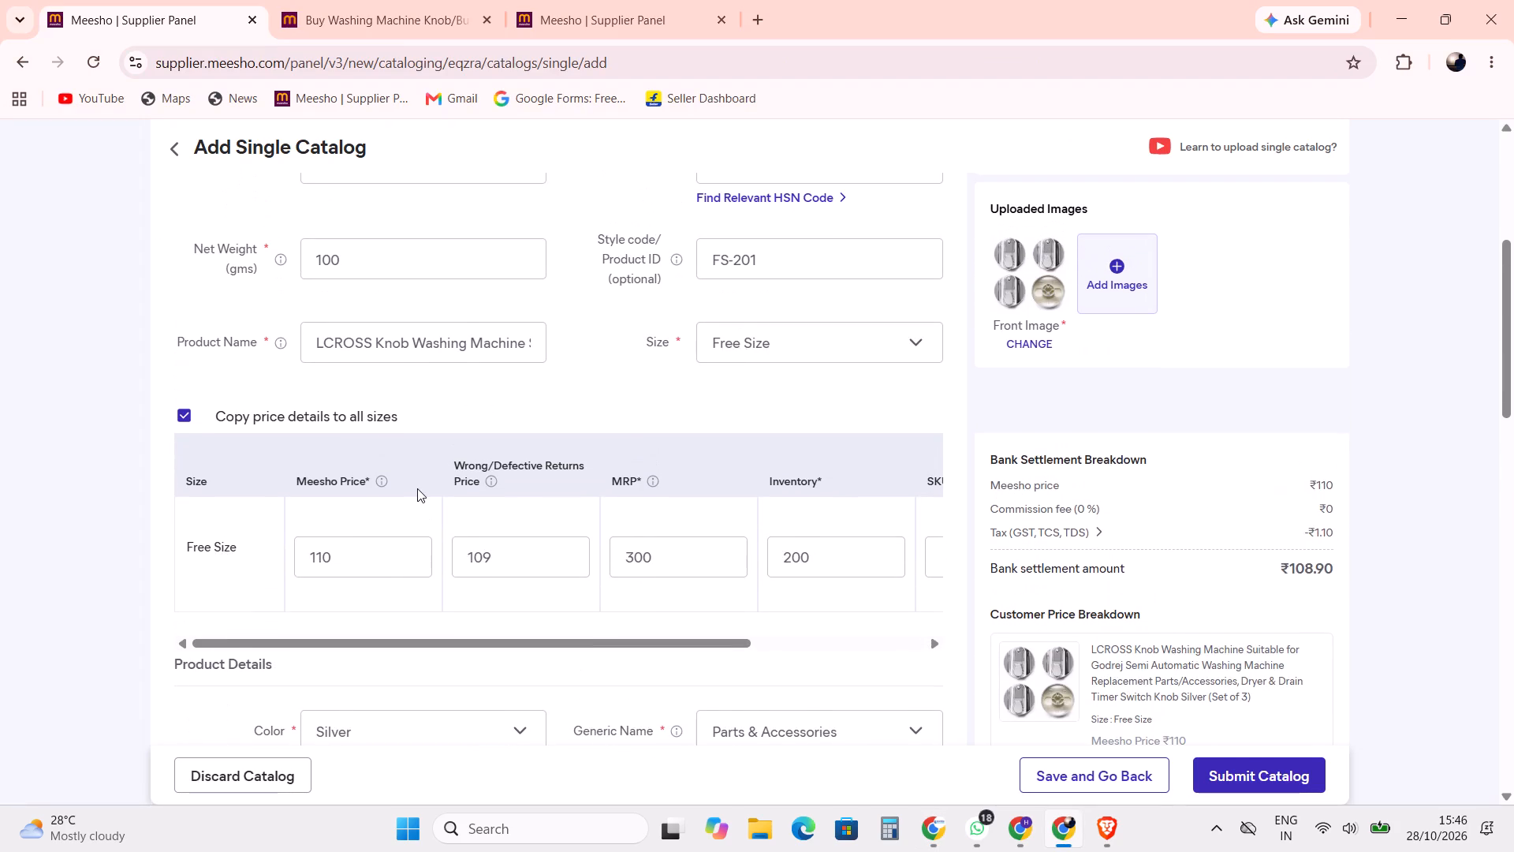
scroll(417, 488, down, 4)
click(420, 484)
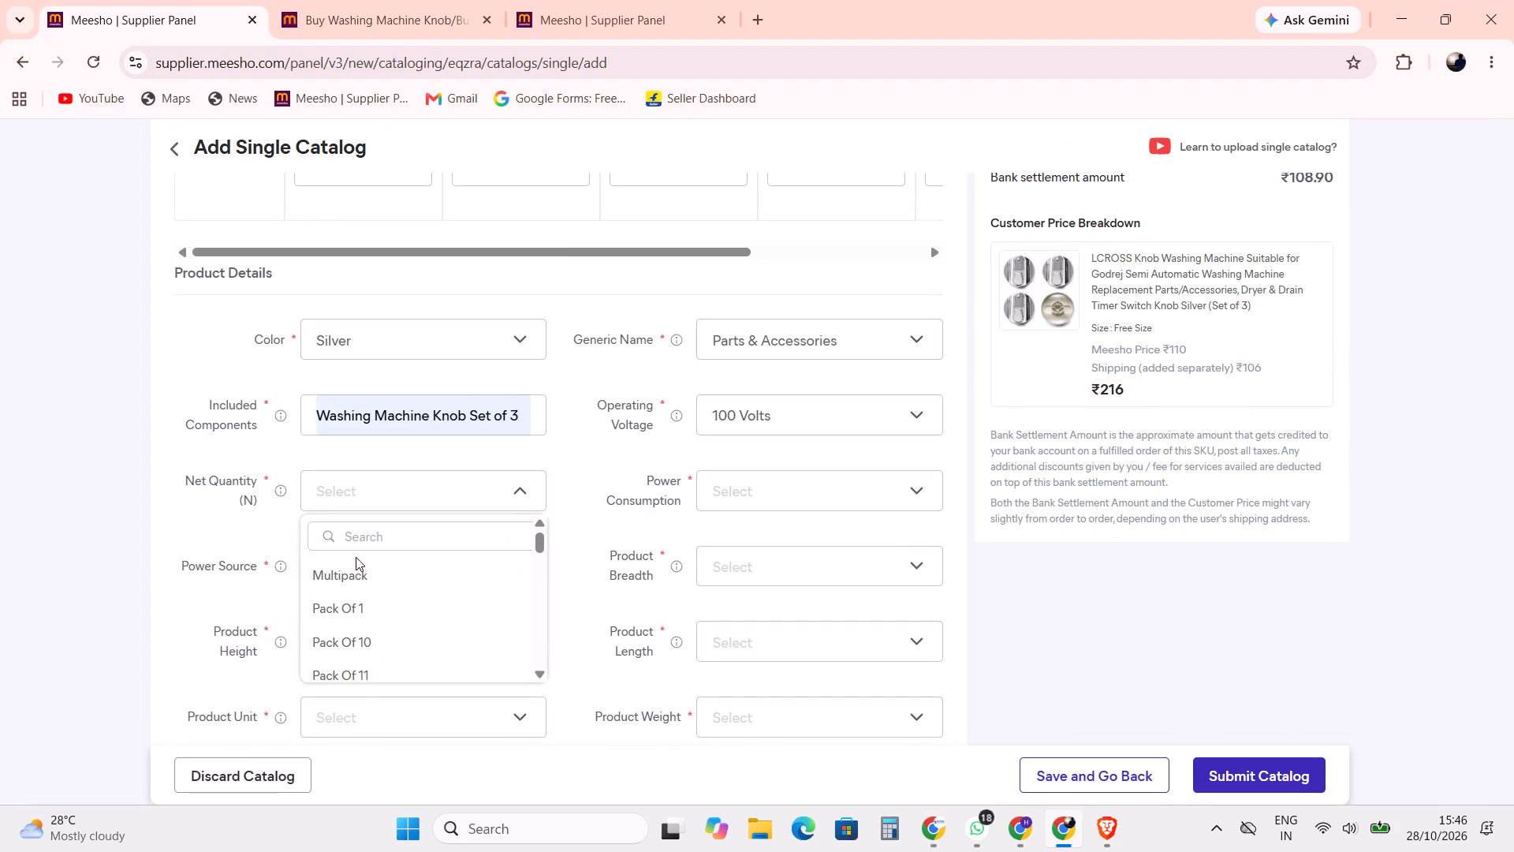
click(408, 536)
key(3)
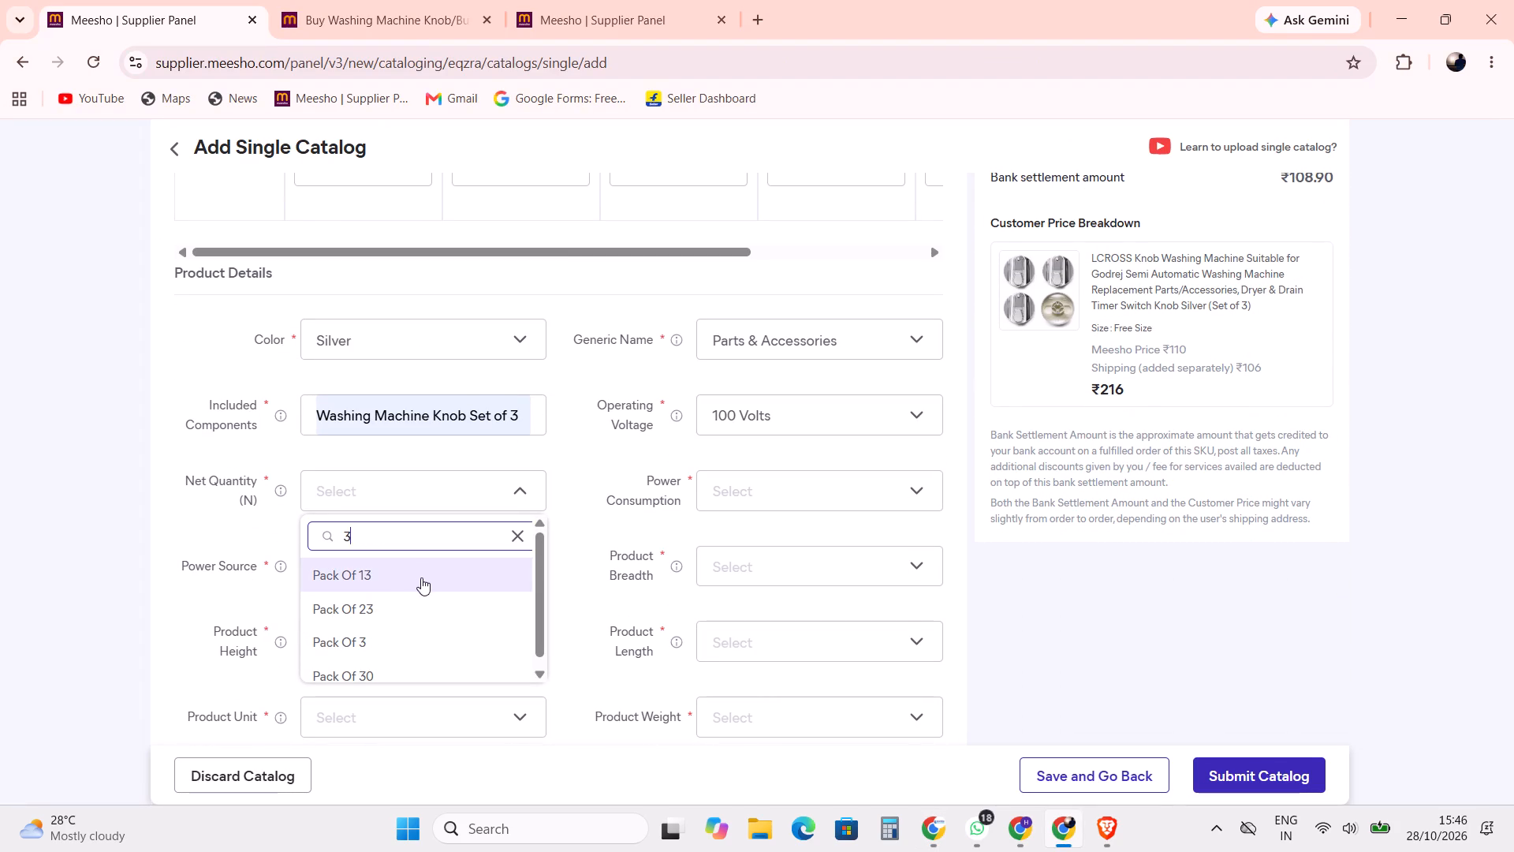
click(408, 656)
Set the Power Consumption to 100 Watts and the Power Source to AC Powered.
click(789, 491)
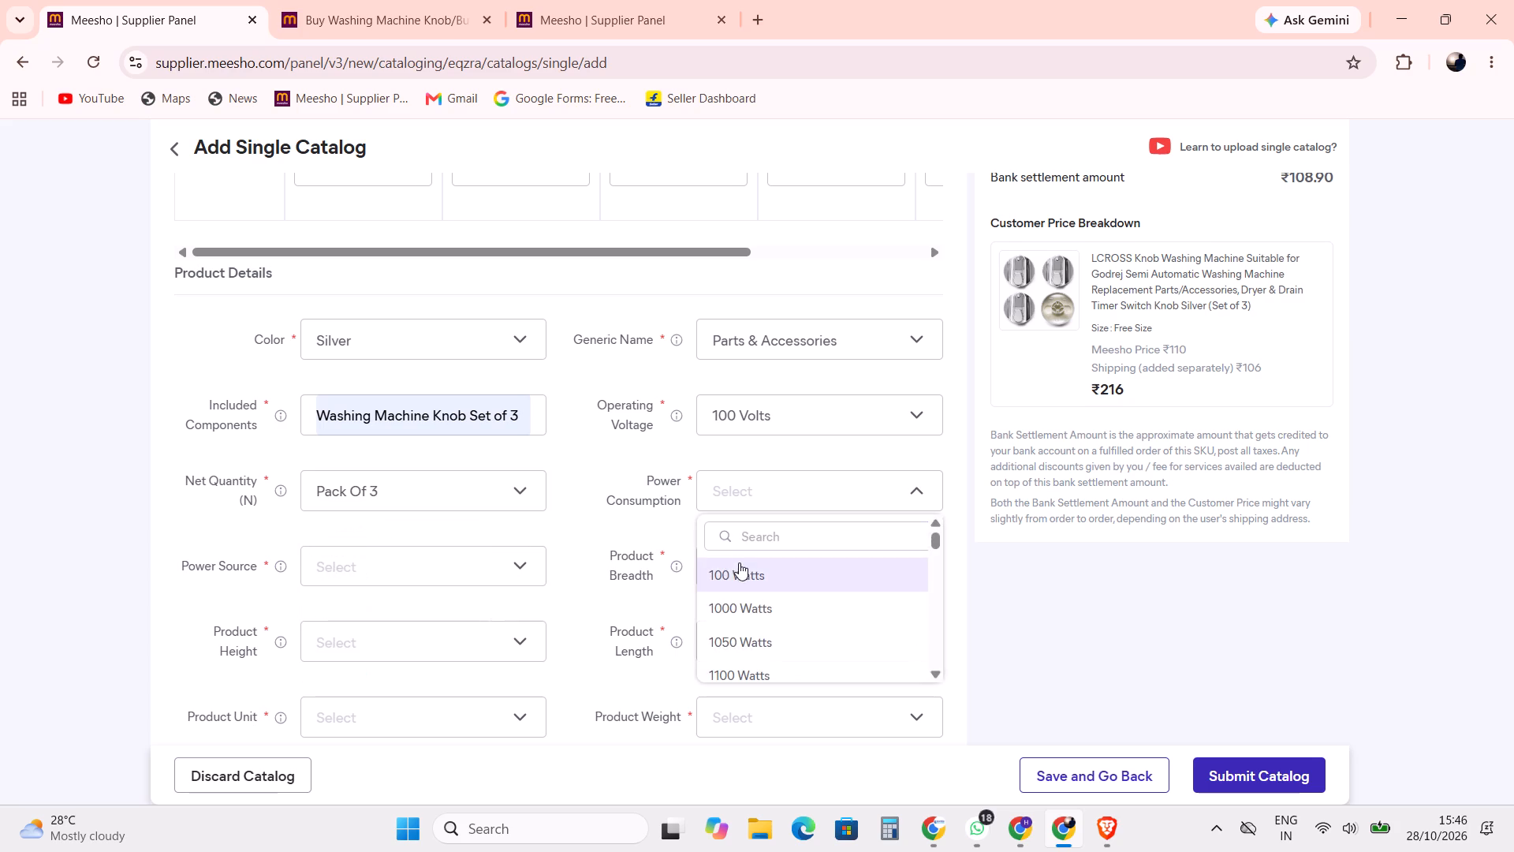
click(740, 564)
click(0, 851)
click(352, 572)
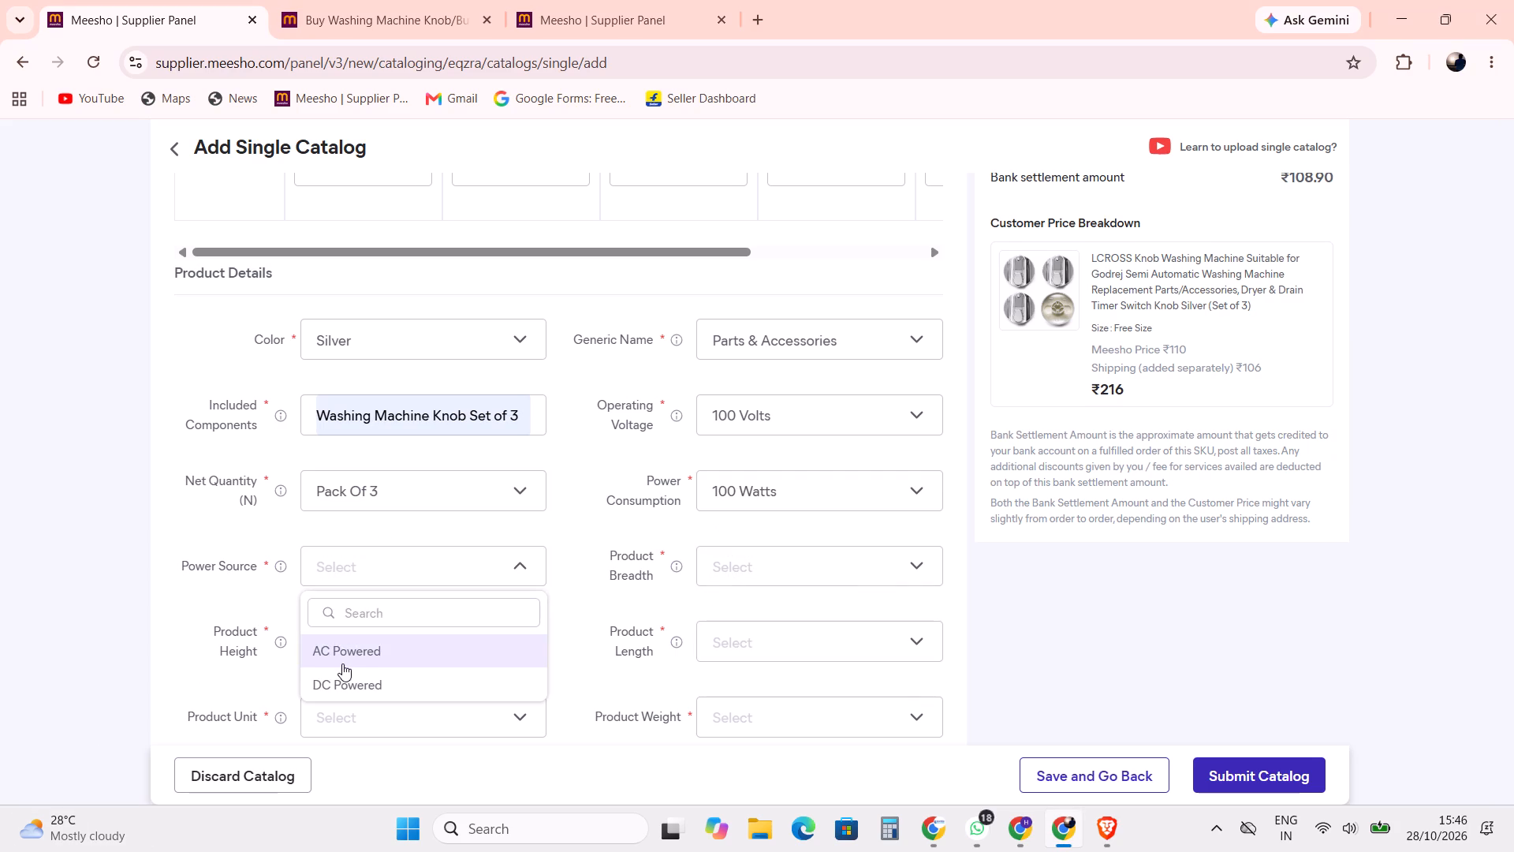
click(343, 663)
Set the Product Breadth, Height and Length to 1.5 each, with Cm as the Product Unit.
click(763, 570)
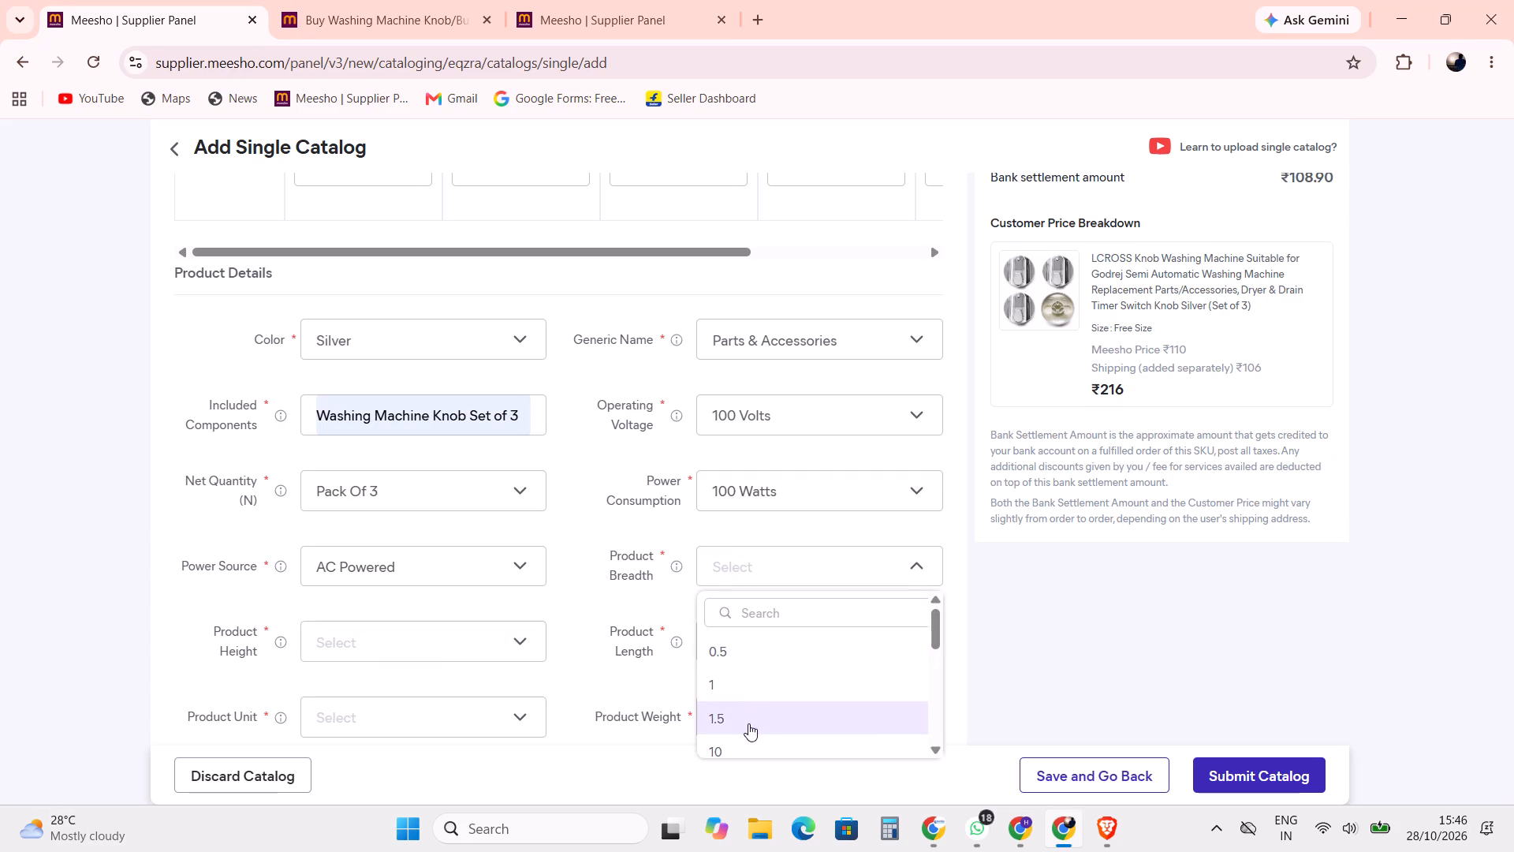
click(748, 723)
scroll(511, 598, down, 1)
click(441, 550)
click(376, 698)
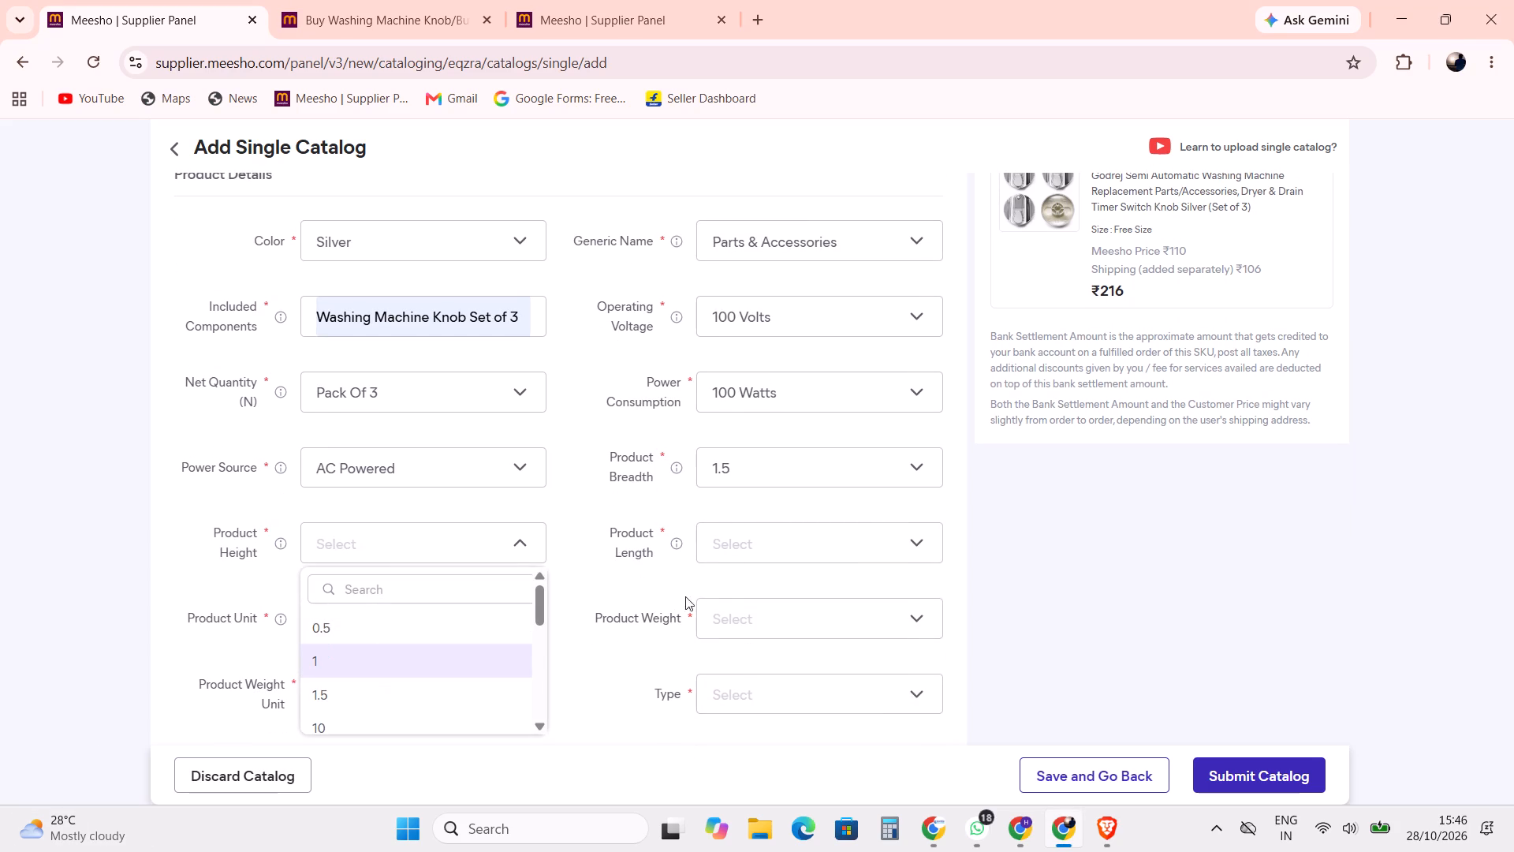
click(755, 547)
scroll(755, 547, down, 1)
click(750, 697)
click(1063, 607)
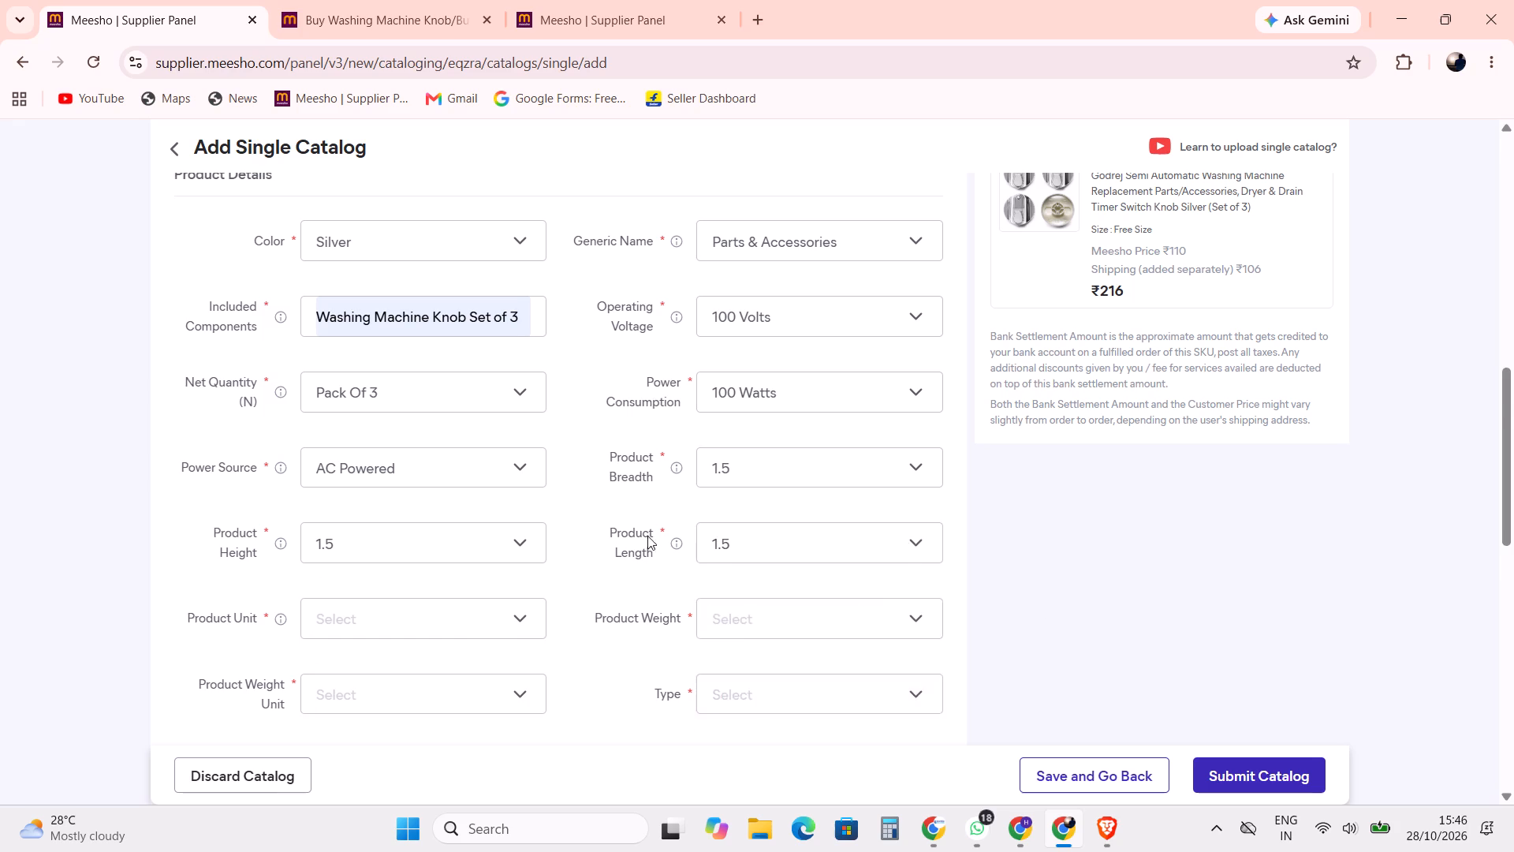
scroll(634, 525, down, 2)
click(424, 427)
click(365, 512)
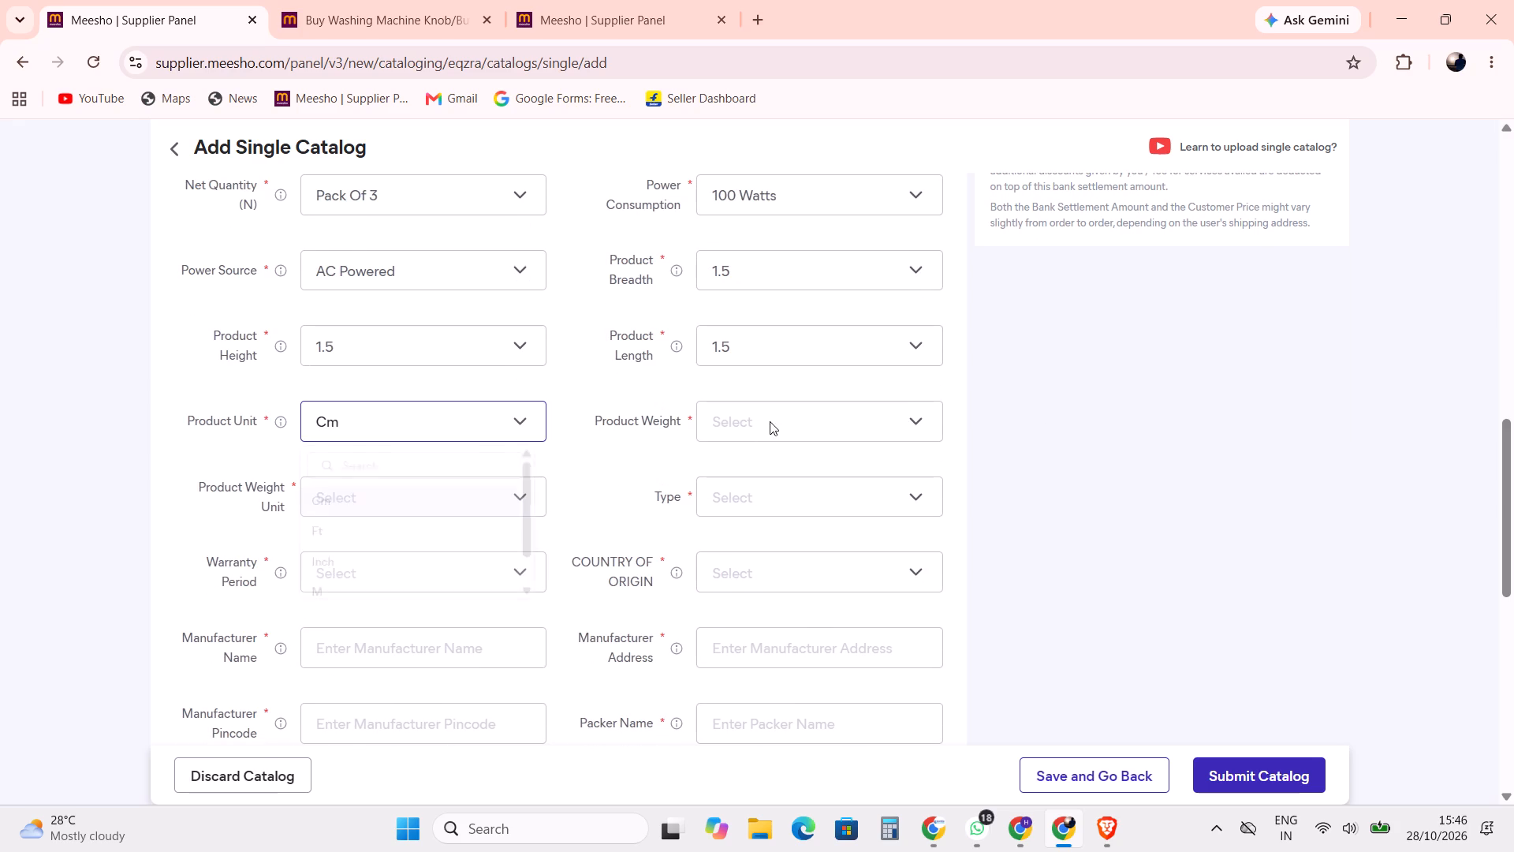
Set the Product Weight to 0.1 and the Product Weight Unit to G.
click(770, 421)
click(771, 419)
click(768, 502)
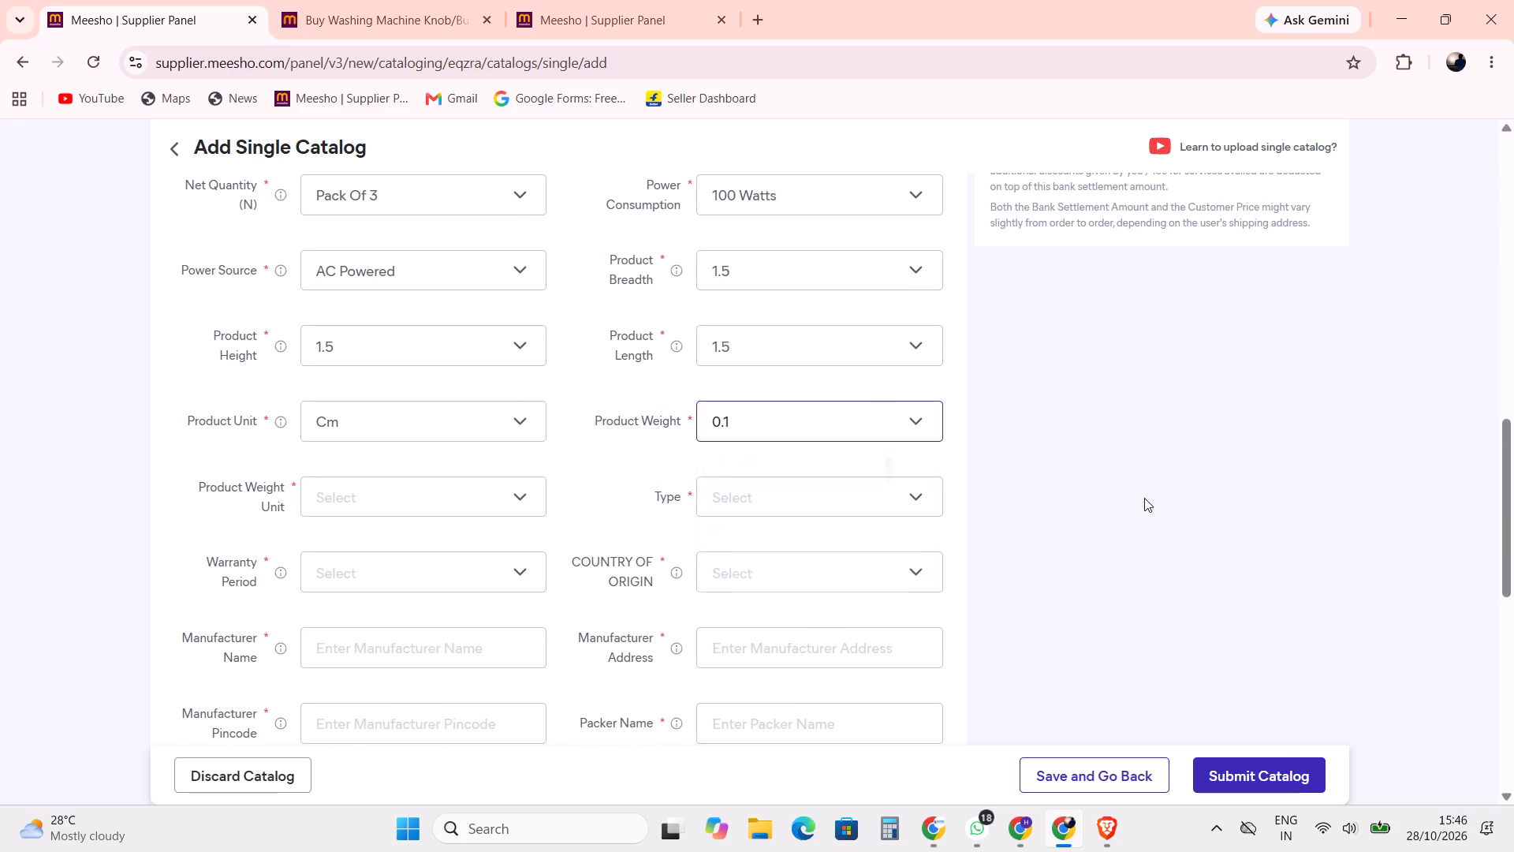
click(1149, 494)
scroll(686, 459, down, 1)
click(425, 393)
click(371, 489)
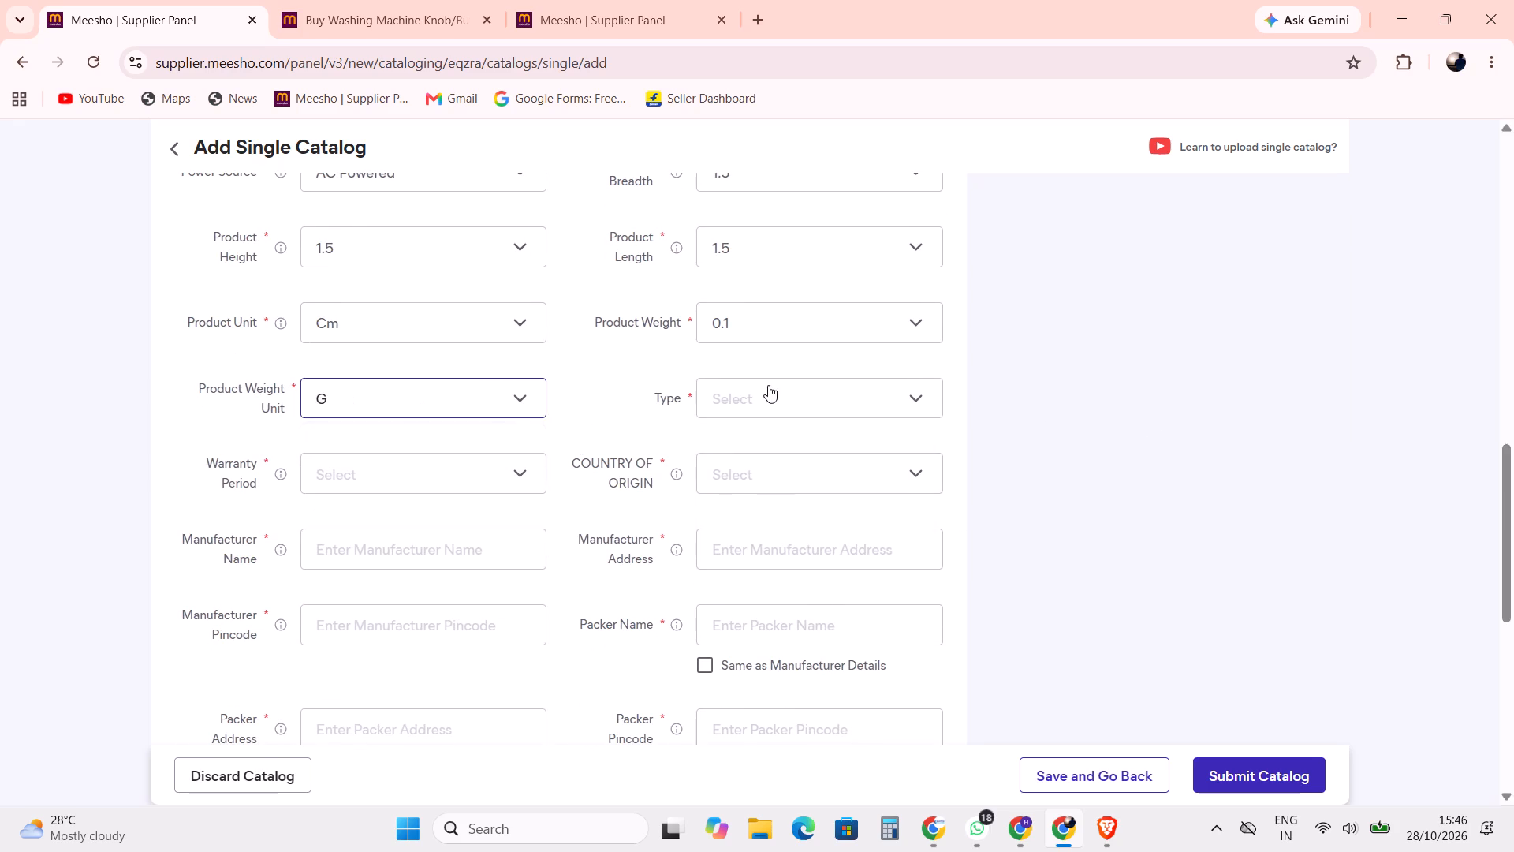
Set the product Type to Drying Machine Timing Belts.
click(770, 385)
click(815, 555)
click(1054, 518)
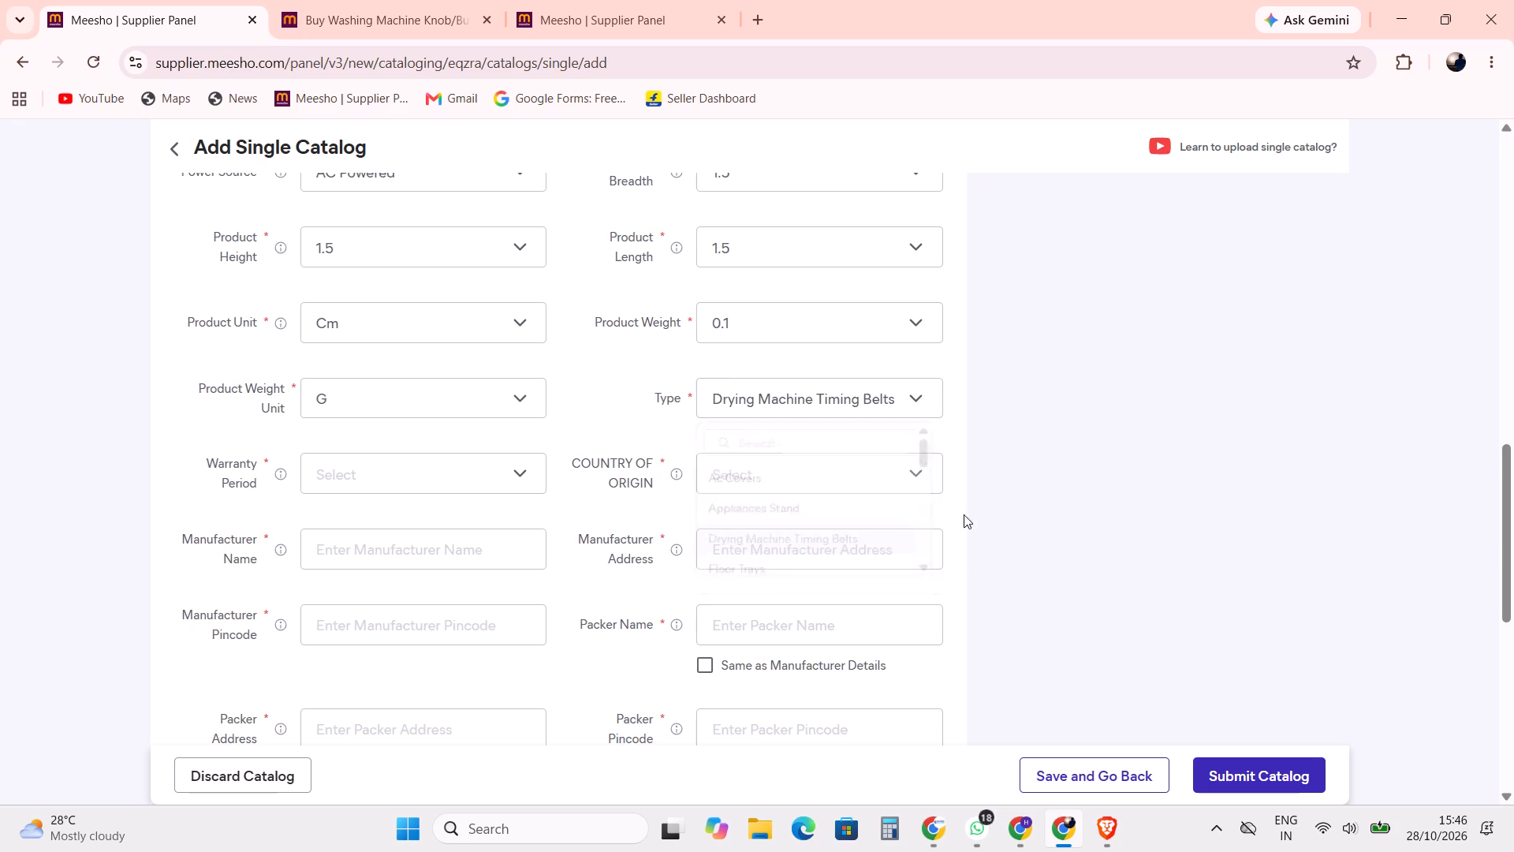
Set the Warranty Period to No Warranty and the Country of Origin to India.
scroll(622, 465, down, 1)
click(397, 369)
scroll(410, 545, down, 8)
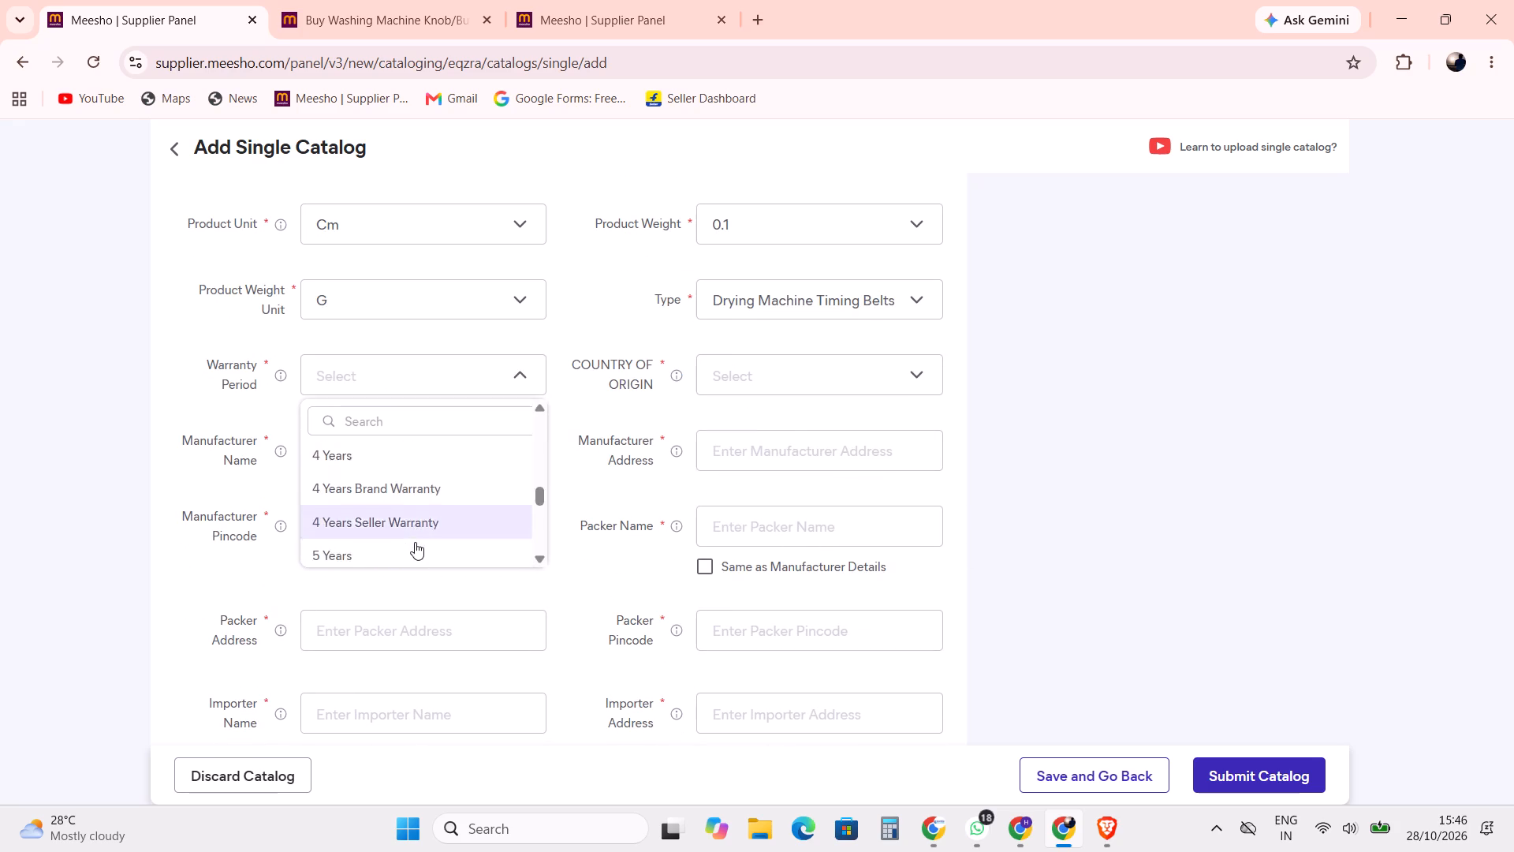
scroll(415, 542, down, 5)
click(417, 551)
click(765, 382)
click(757, 457)
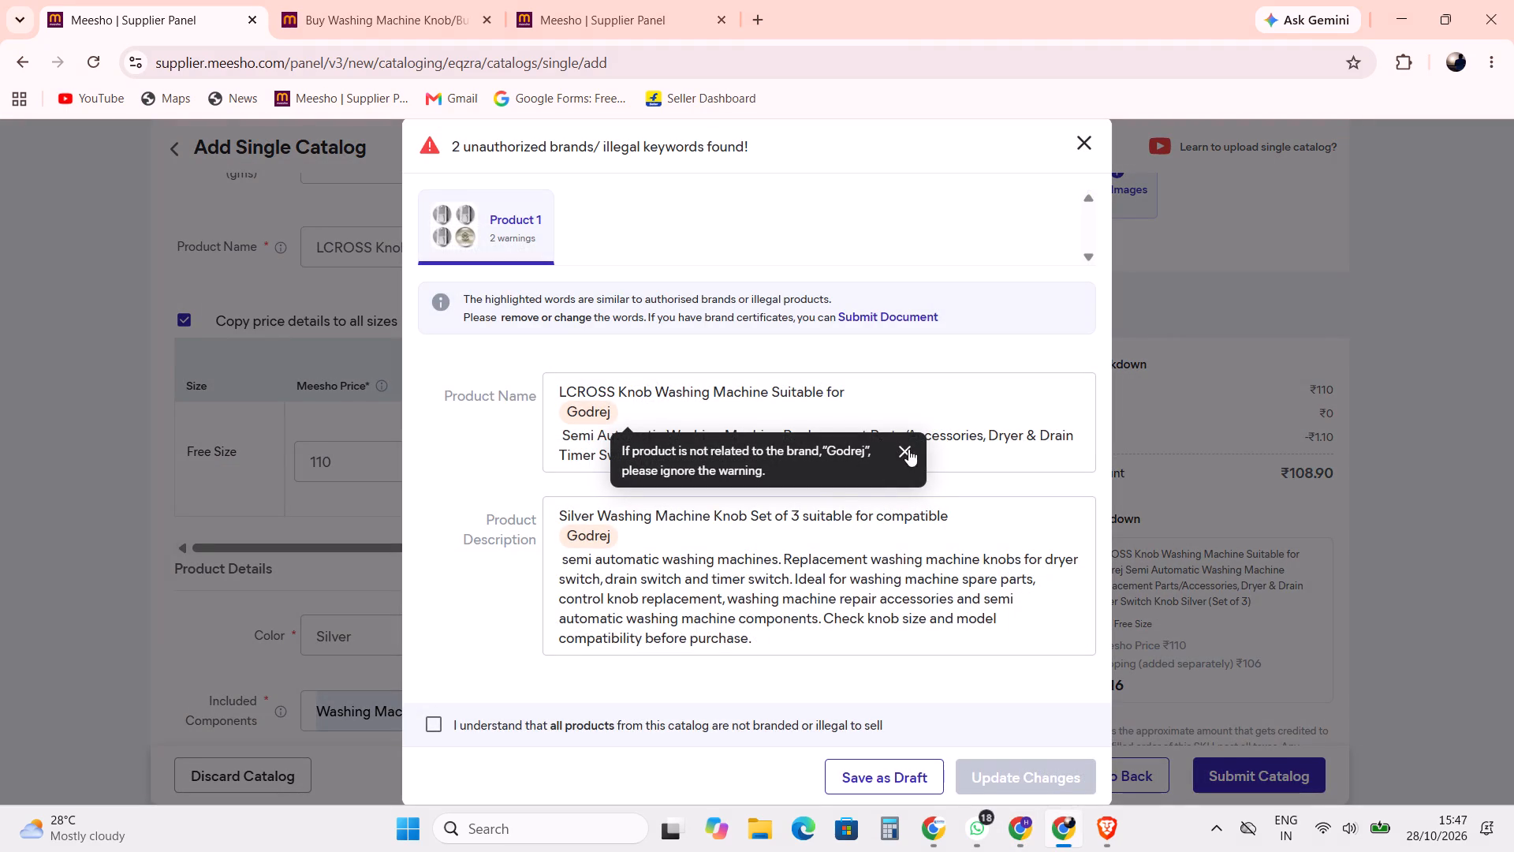
click(911, 448)
scroll(561, 554, down, 7)
click(437, 723)
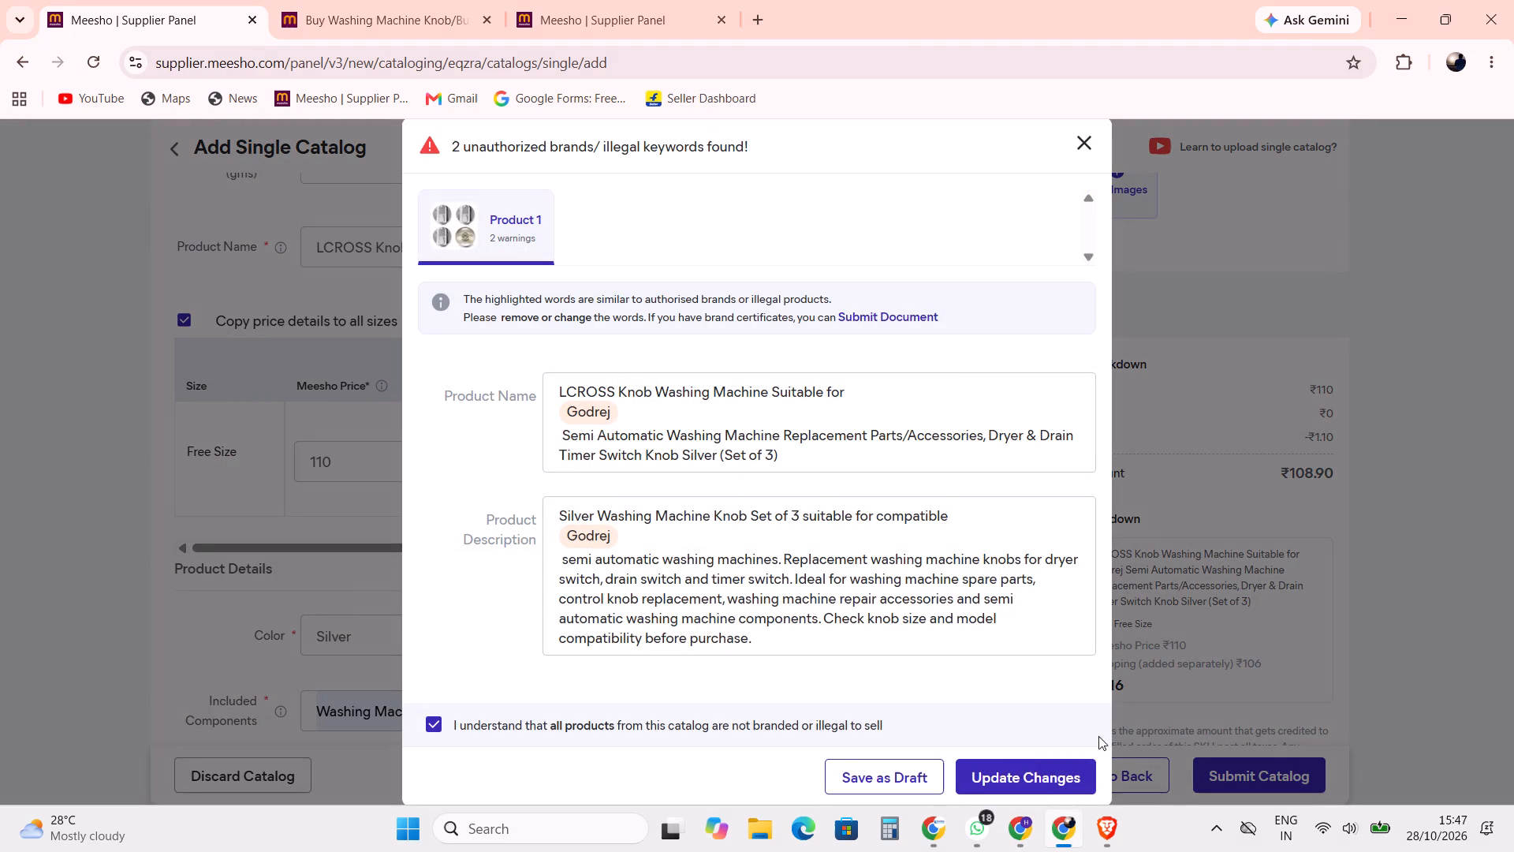
click(1072, 777)
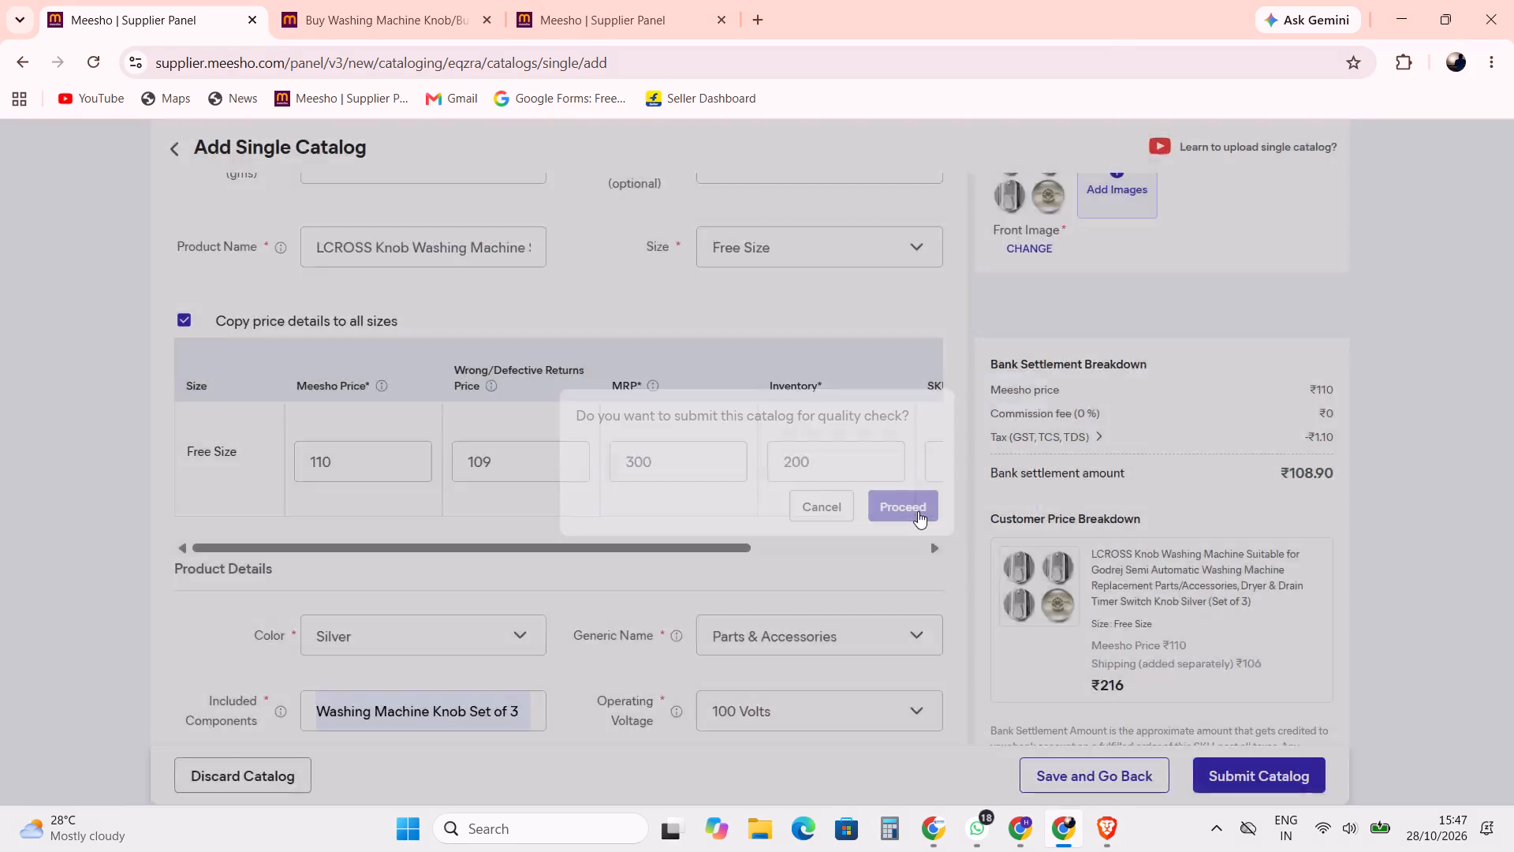
click(912, 503)
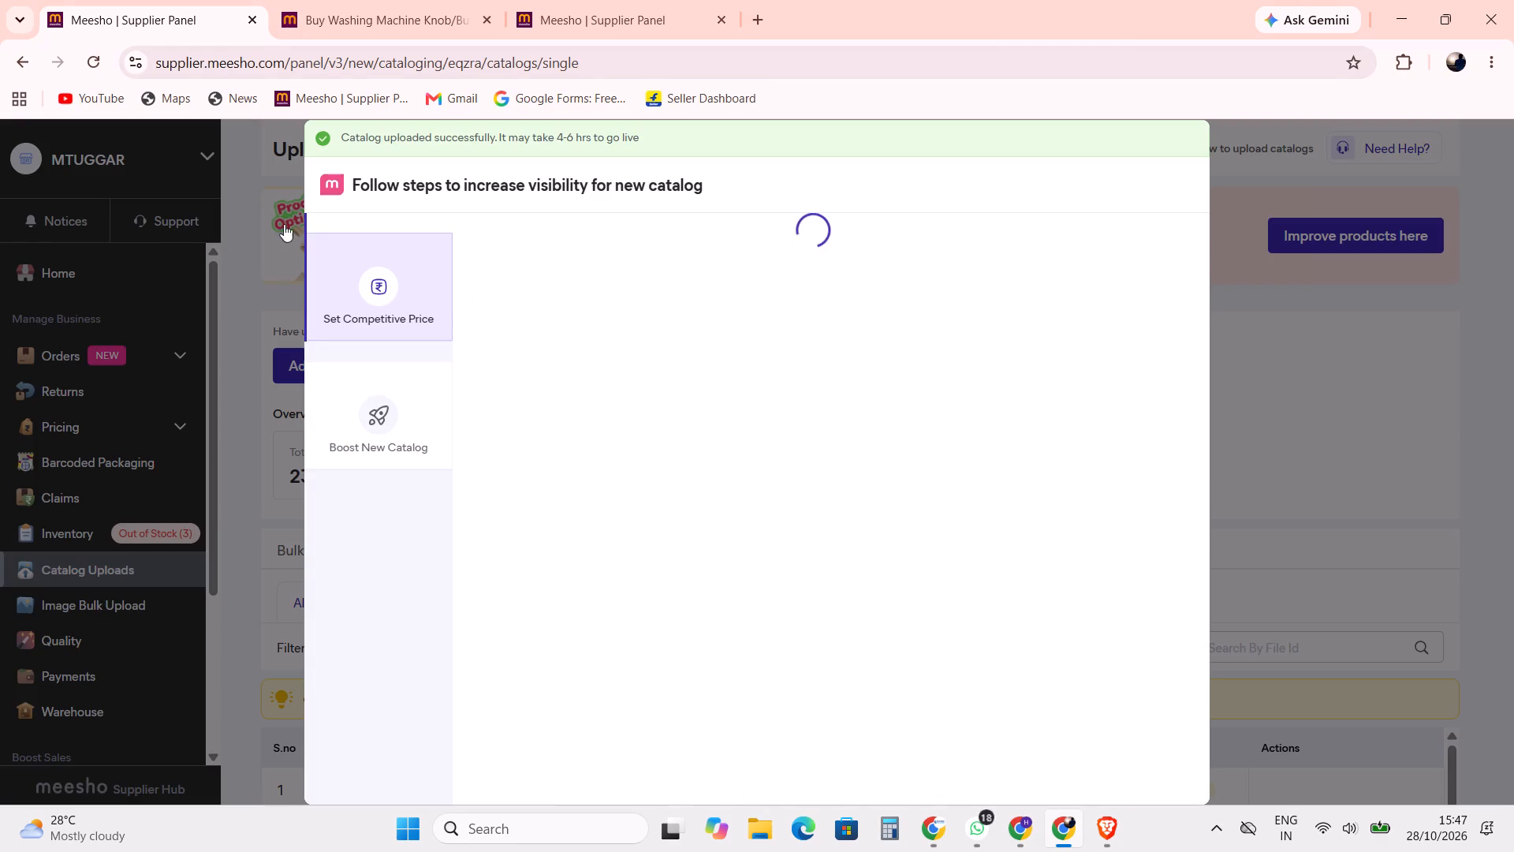
Reload the Catalog Uploads page and check the QC status of the newly uploaded knob set.
click(95, 58)
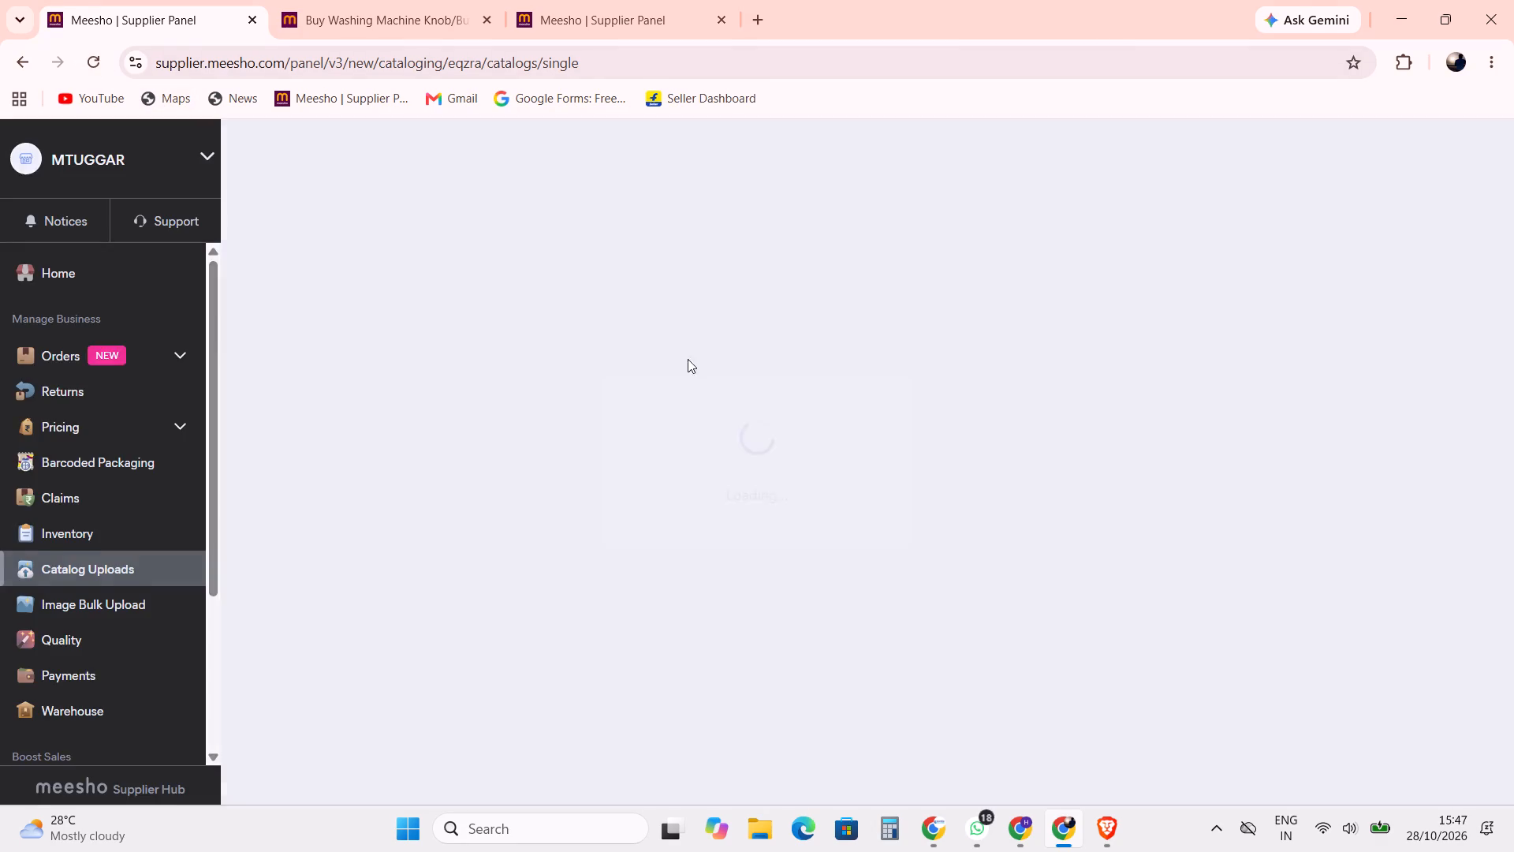
scroll(846, 370, down, 6)
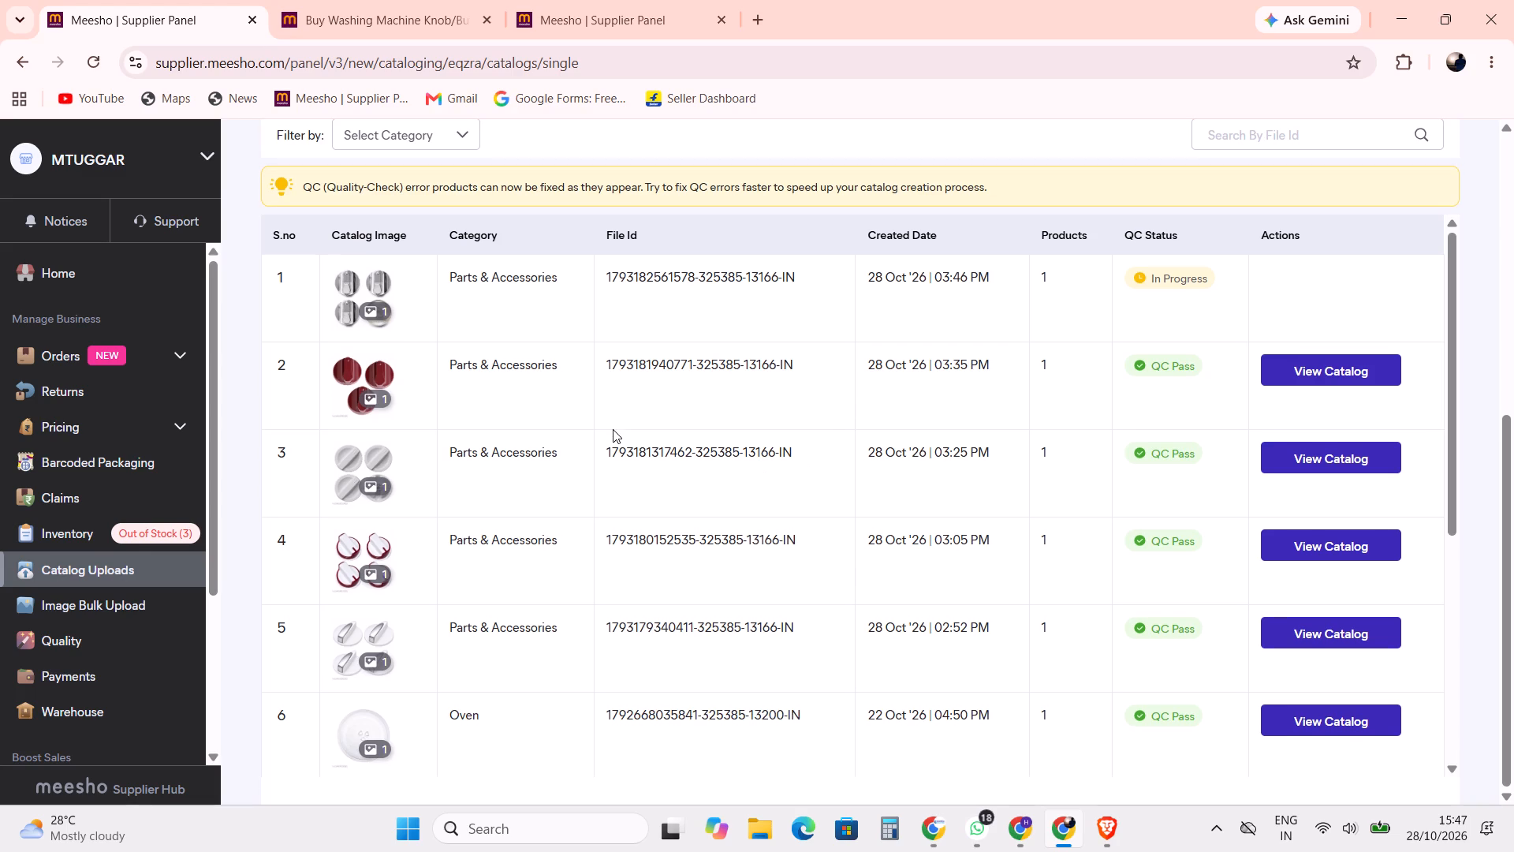
click(99, 62)
scroll(654, 297, down, 8)
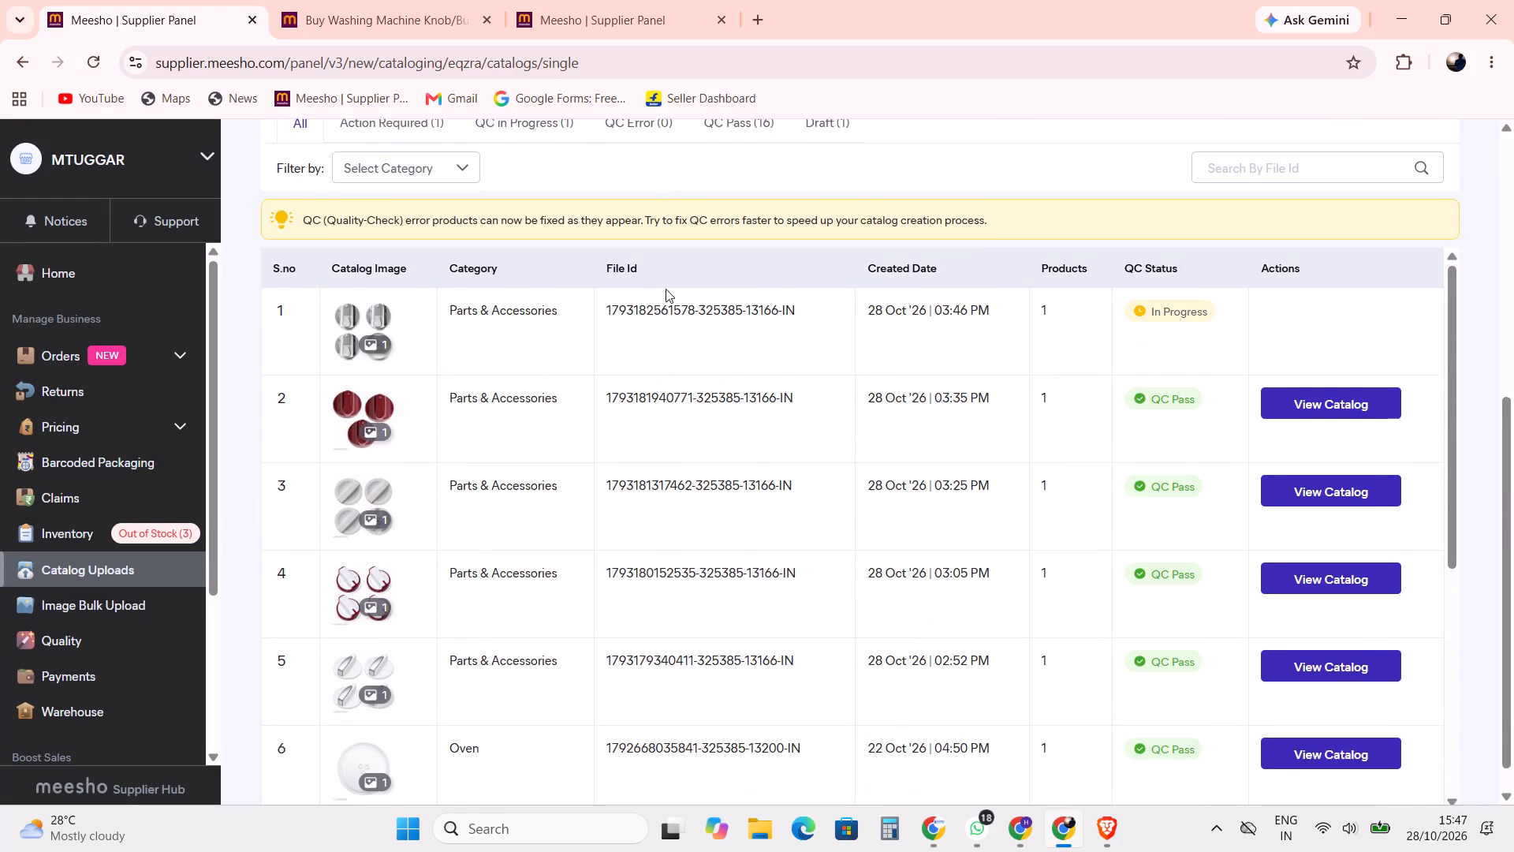
Look through the Inventory catalogs and inspect the price details of the Royal Enfield leather keychain, leaving them unedited.
click(114, 539)
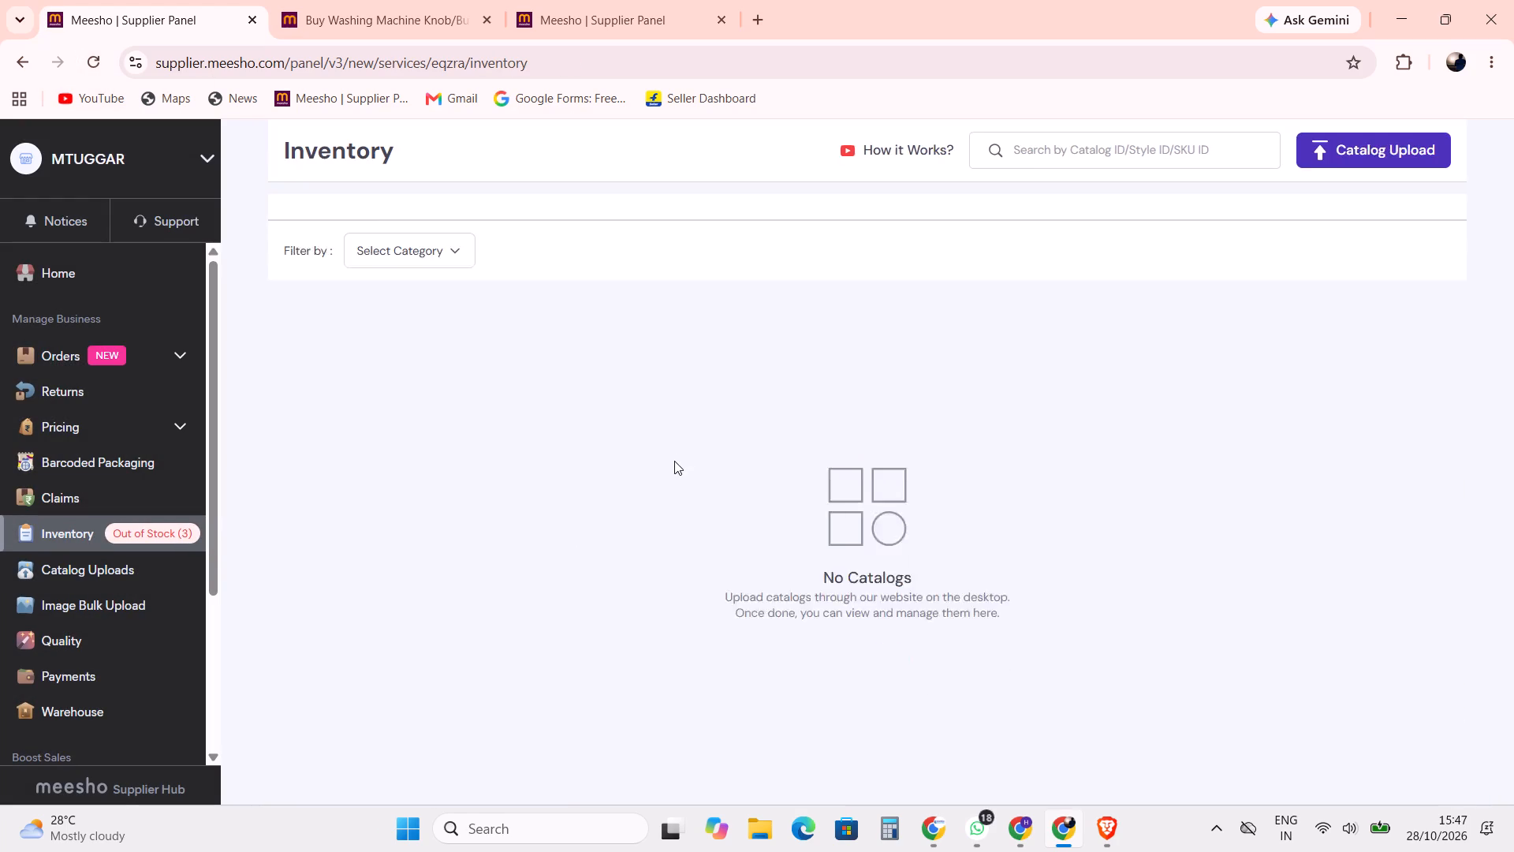
scroll(680, 410, down, 3)
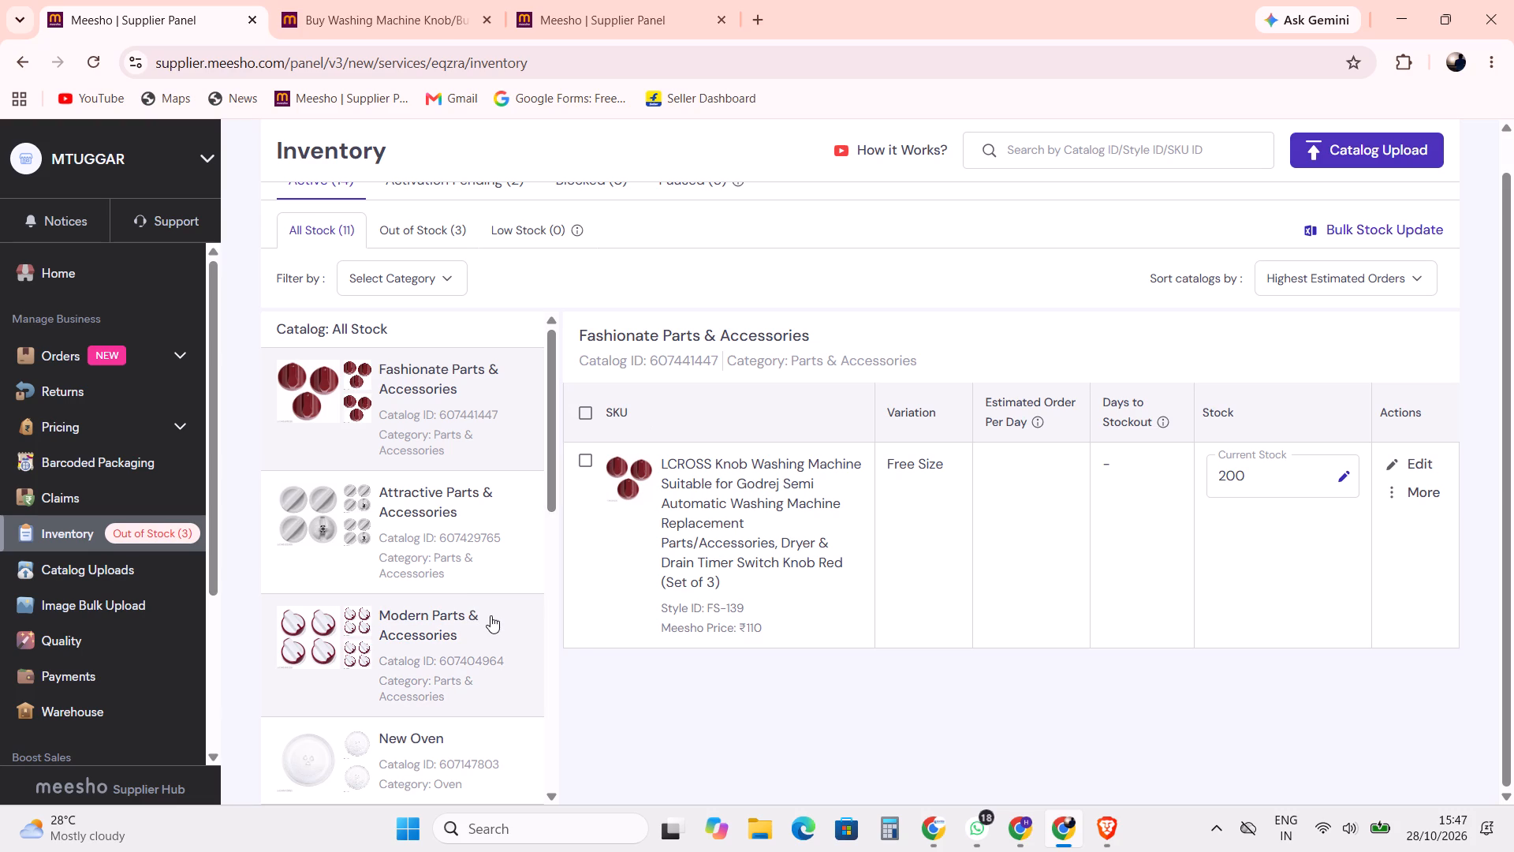
scroll(487, 598, up, 1)
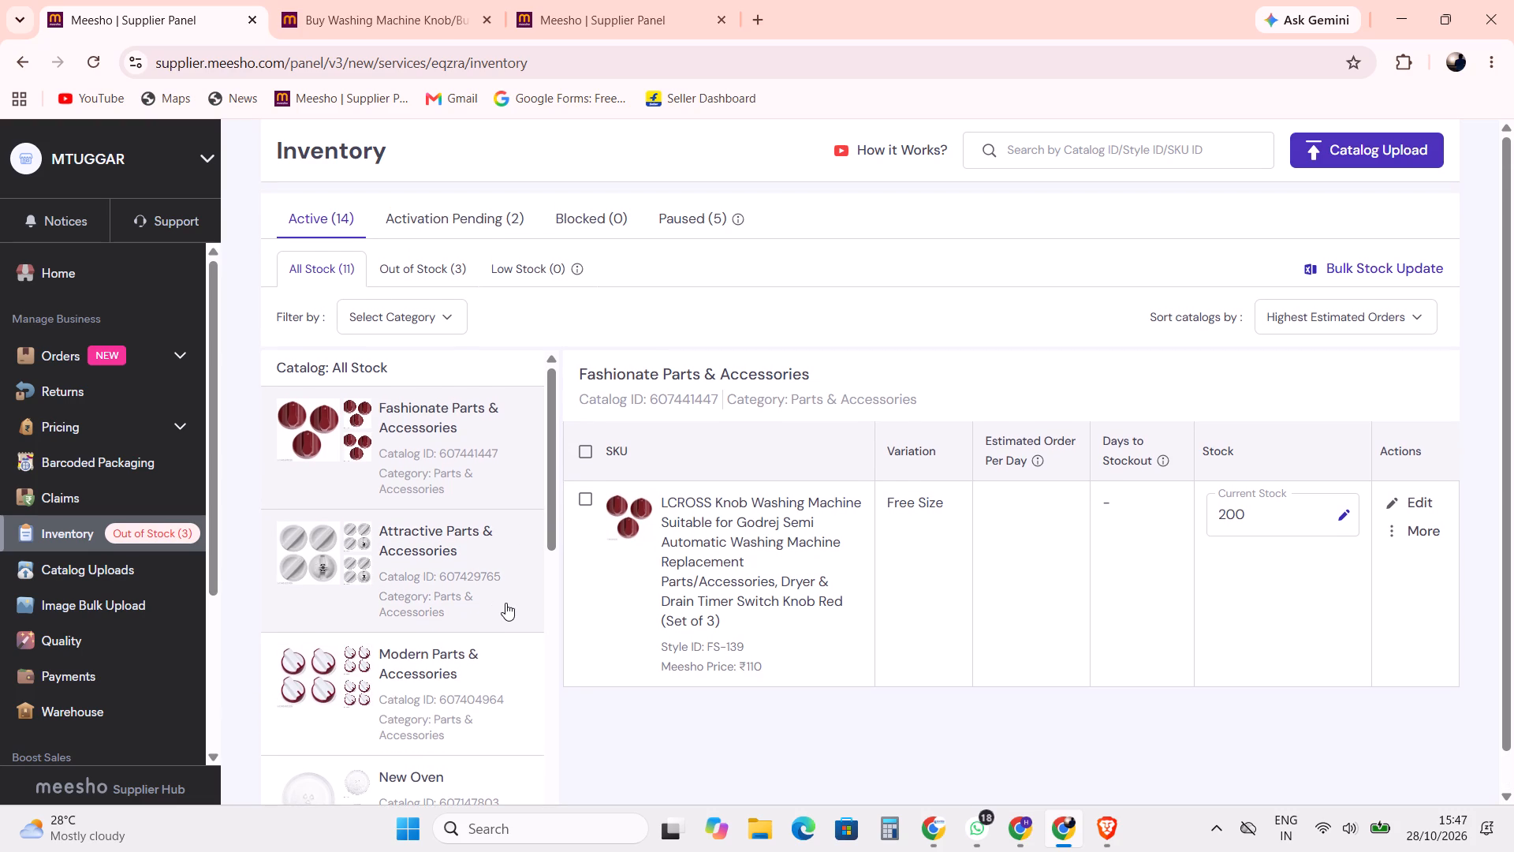
scroll(496, 594, down, 2)
scroll(403, 634, down, 8)
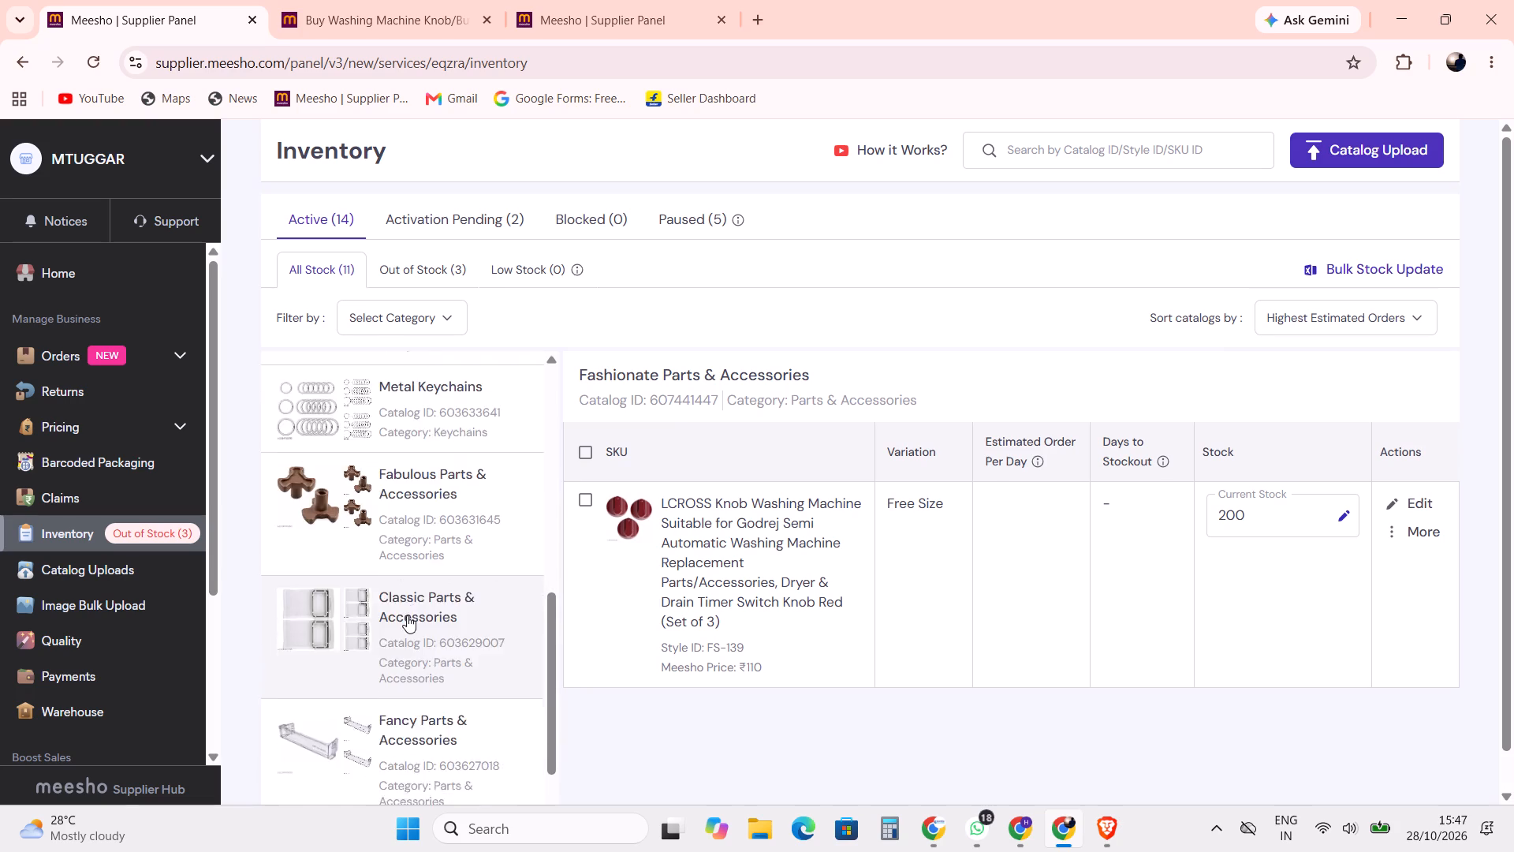
scroll(407, 615, up, 3)
click(422, 487)
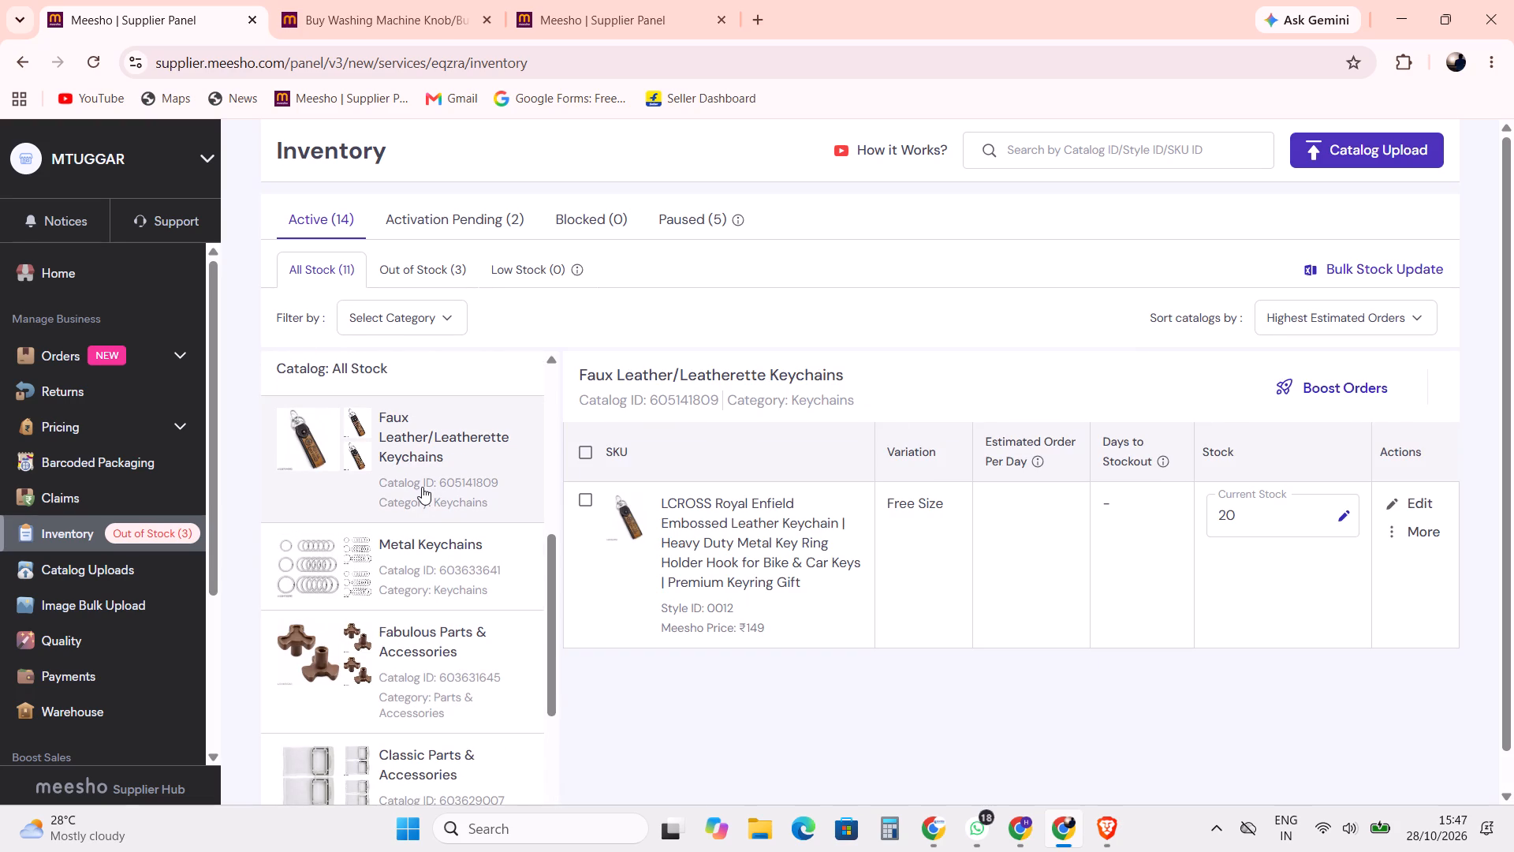
click(1411, 506)
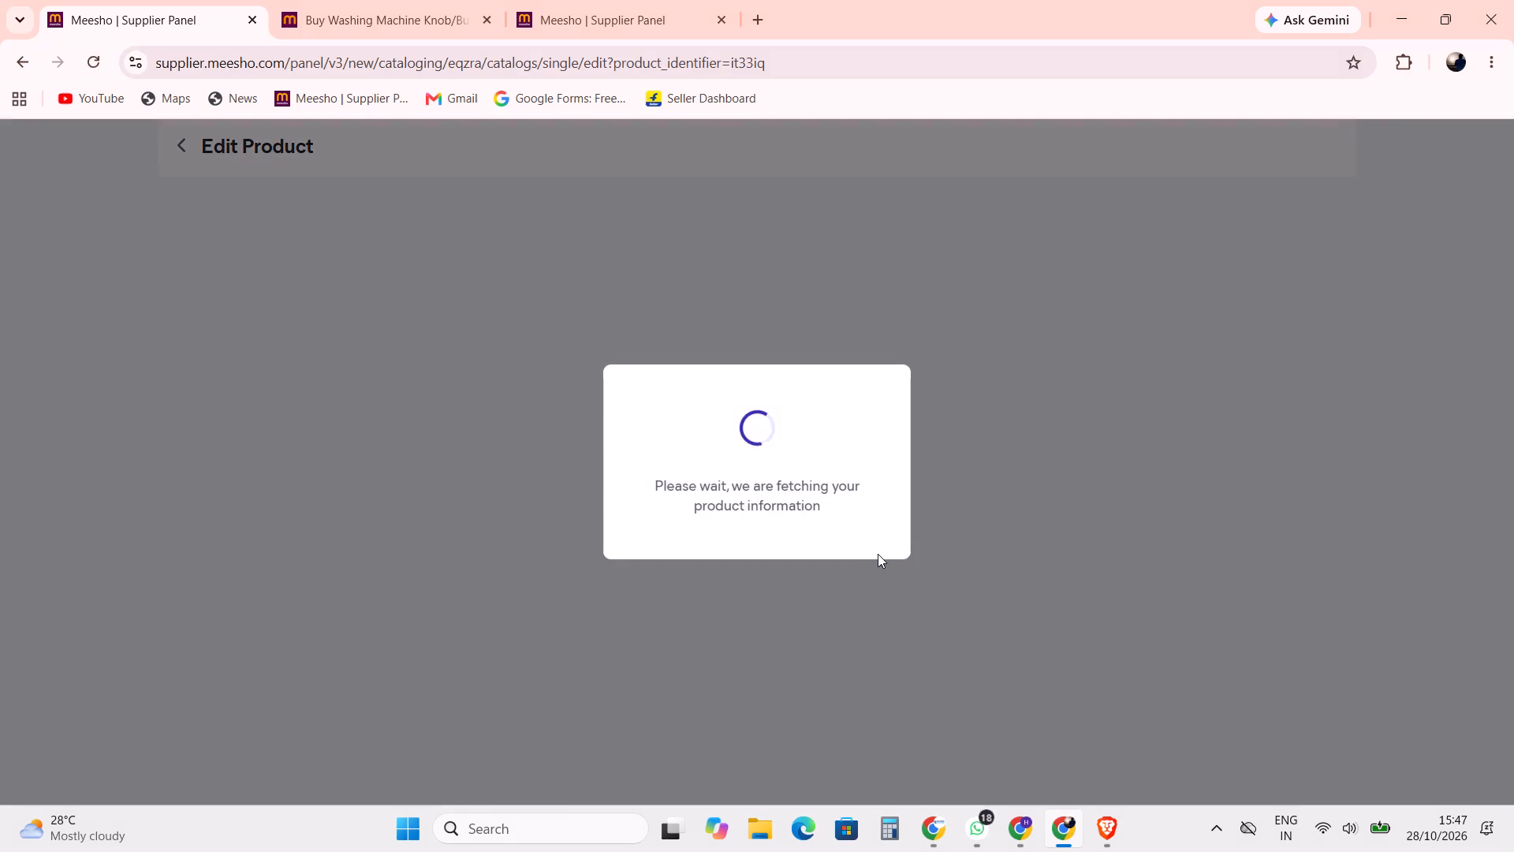
scroll(837, 461, down, 5)
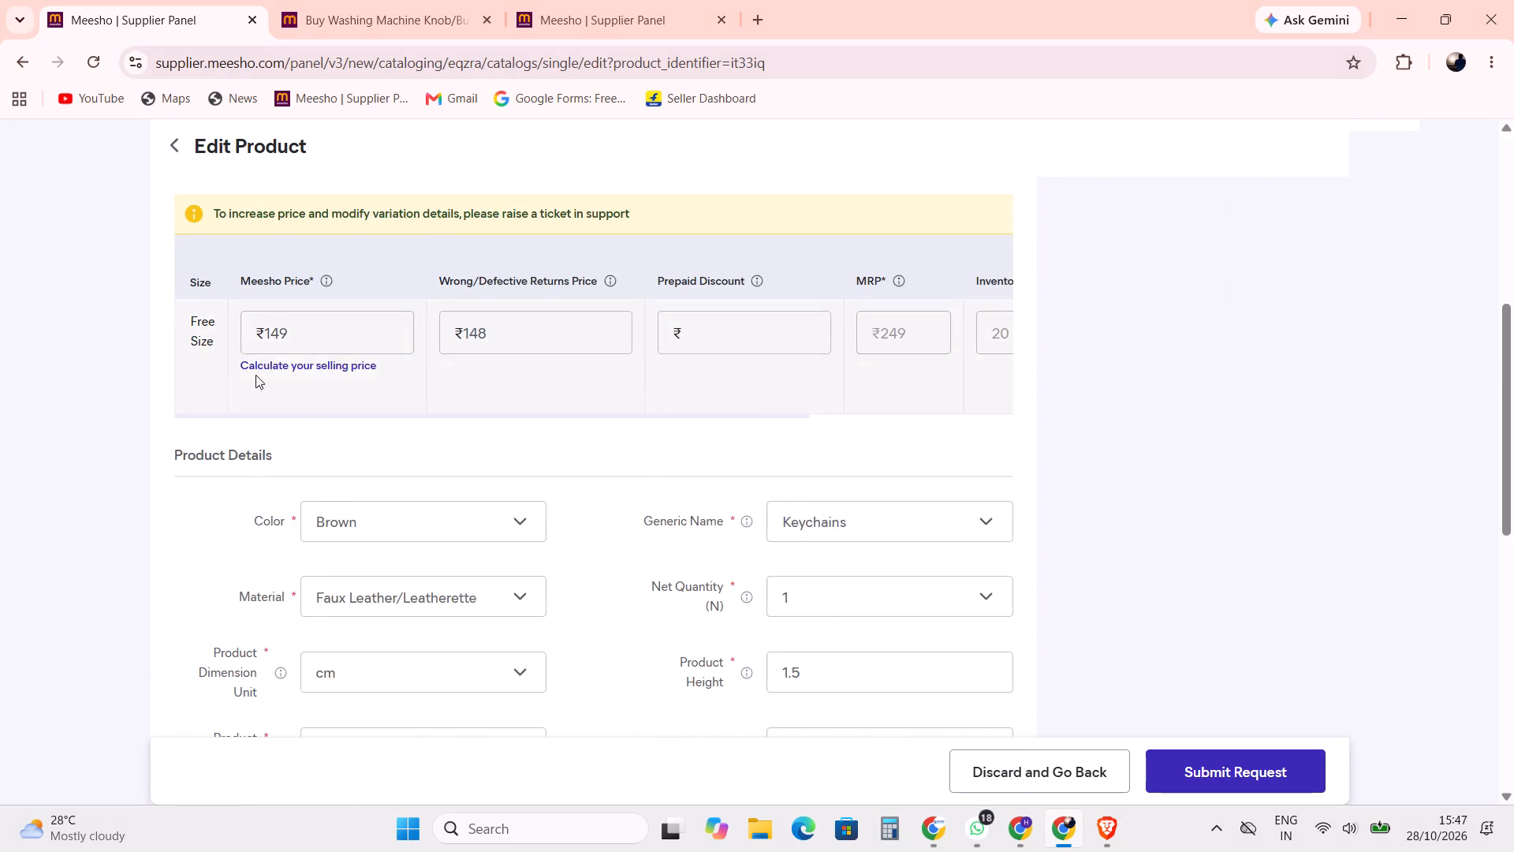
scroll(160, 366, up, 5)
click(173, 144)
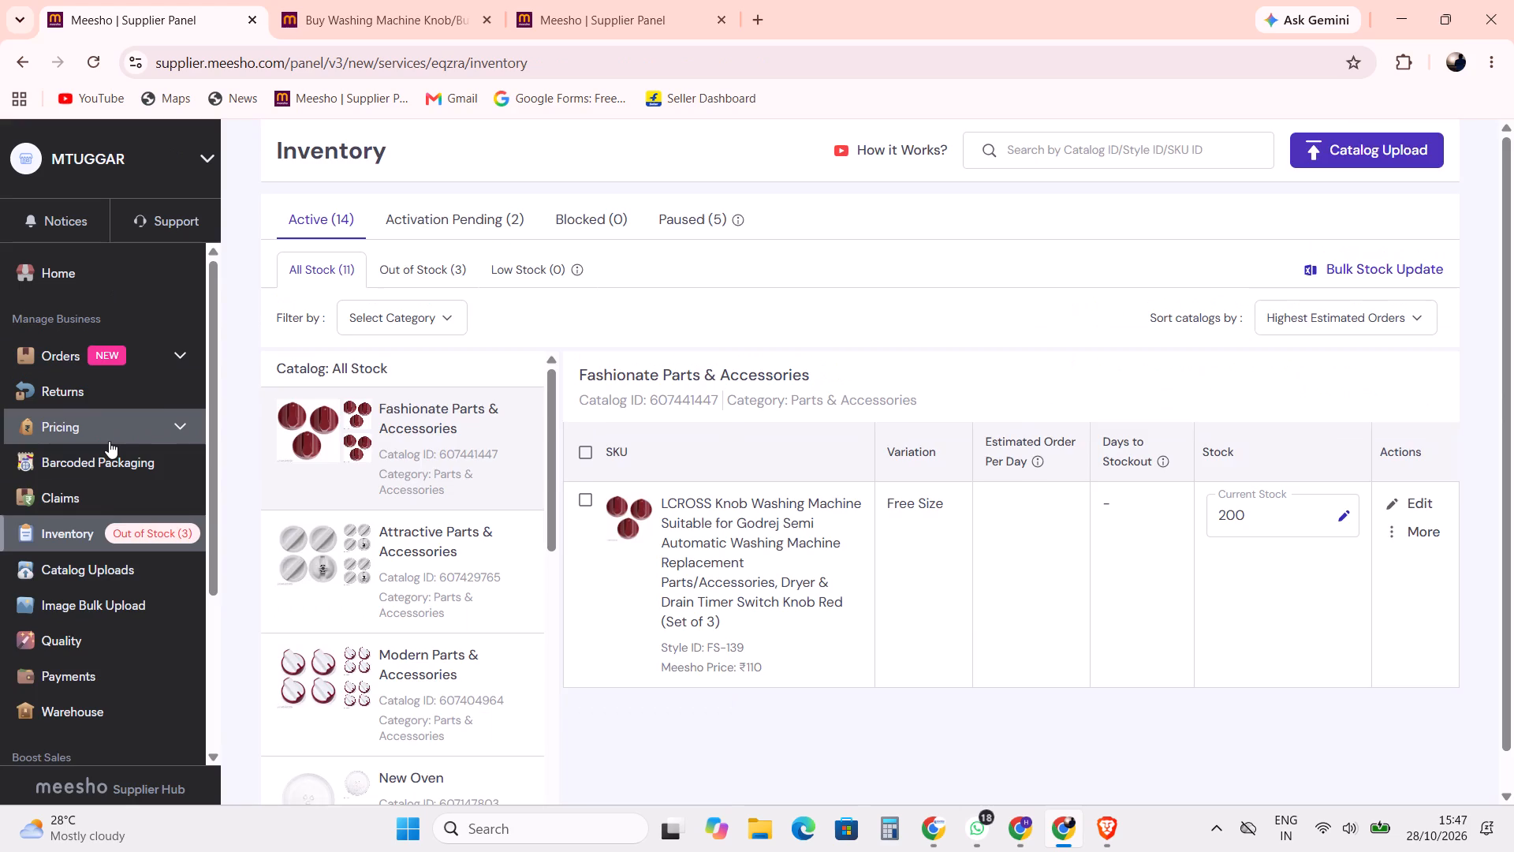
In Manage Pricing, update the Royal Enfield leather keychain's customer price to ₹179.
click(109, 441)
click(507, 615)
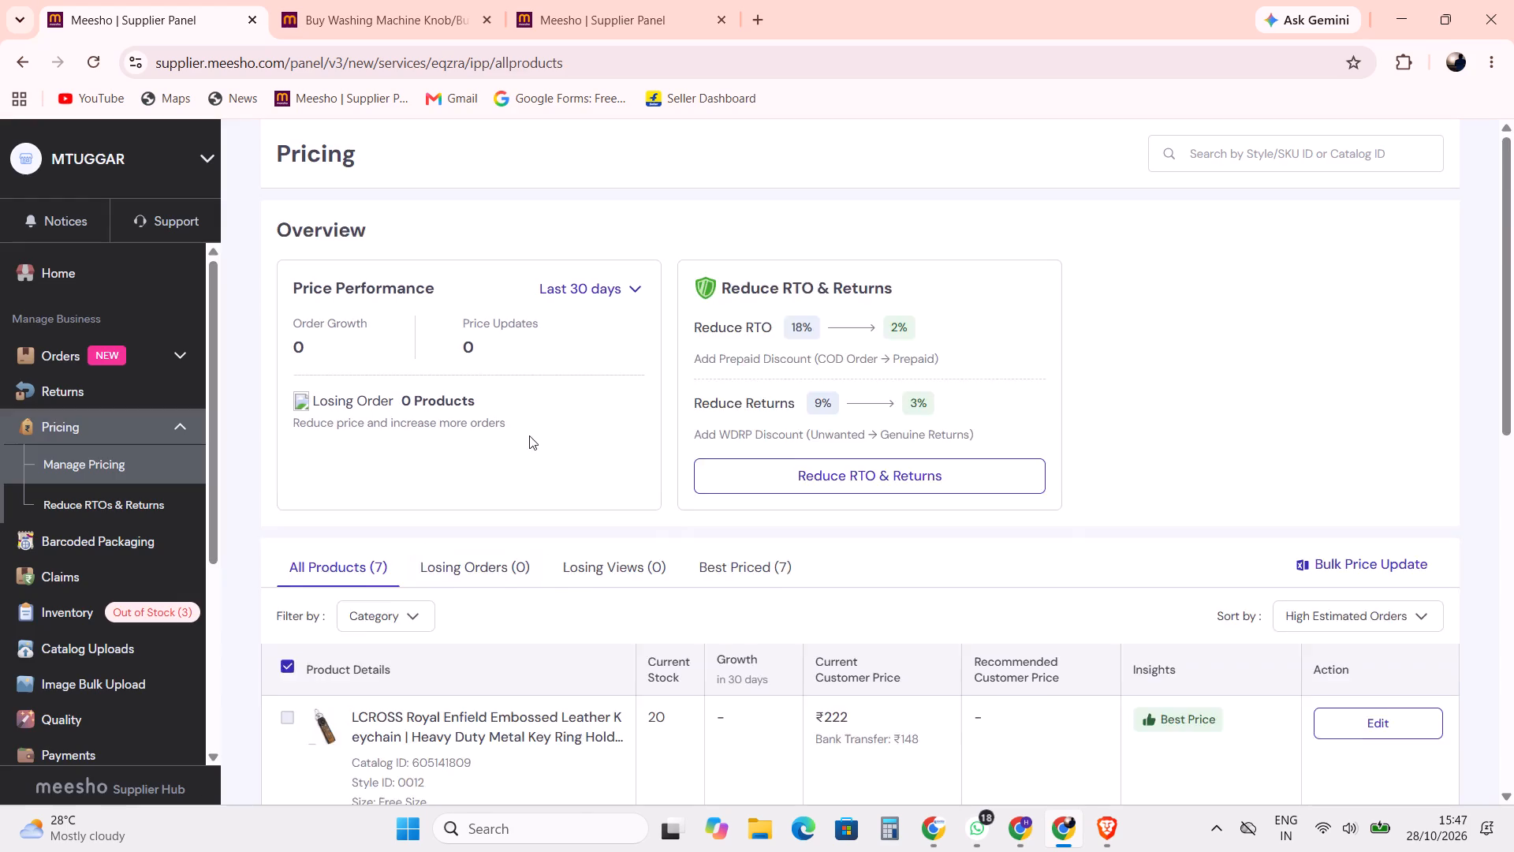
scroll(529, 435, down, 3)
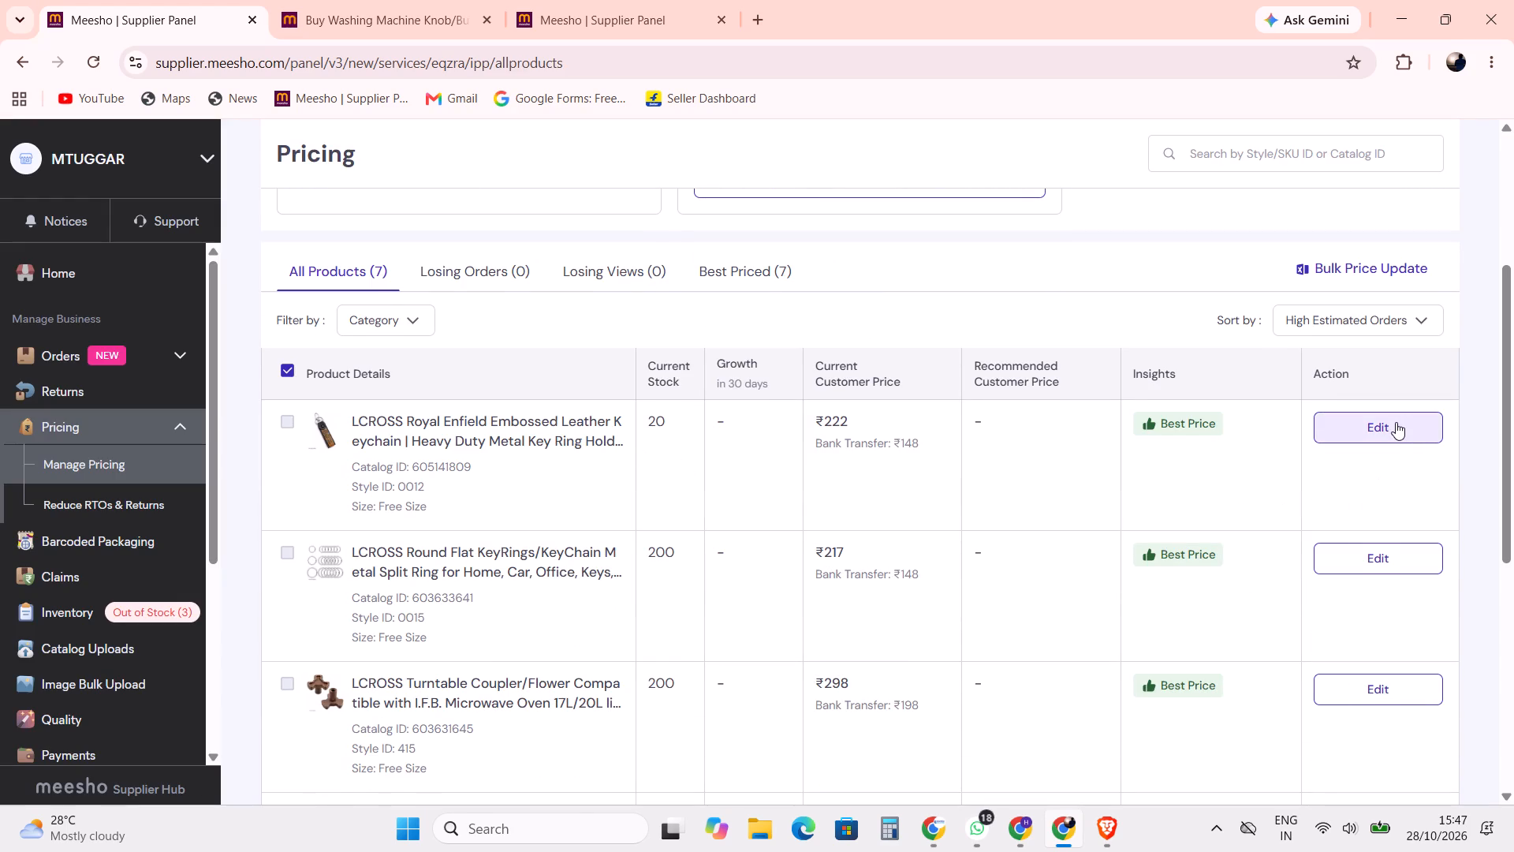
click(1396, 422)
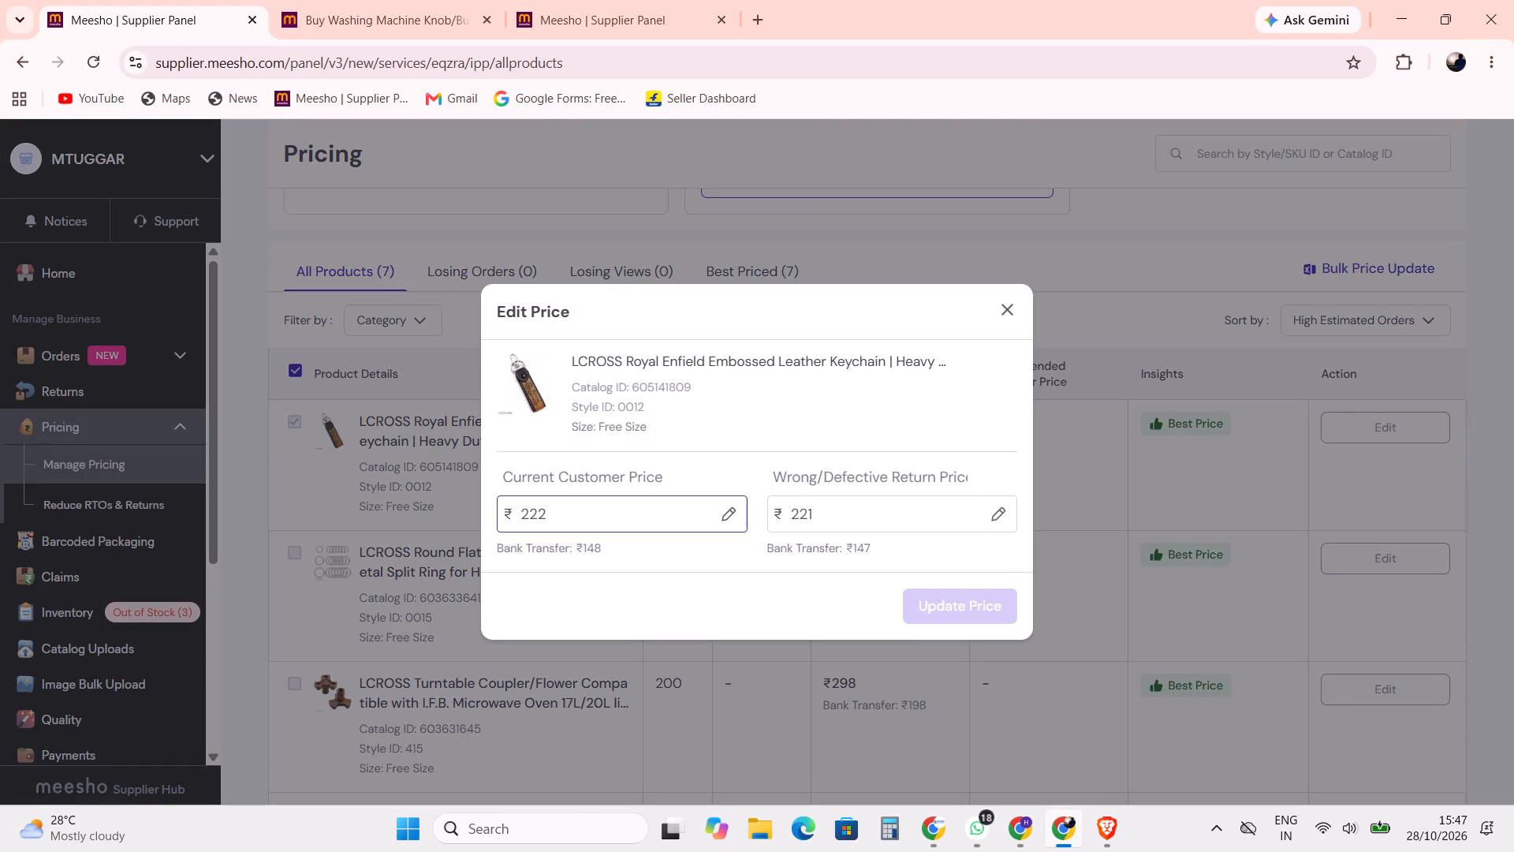
double_click(524, 511)
text(149)
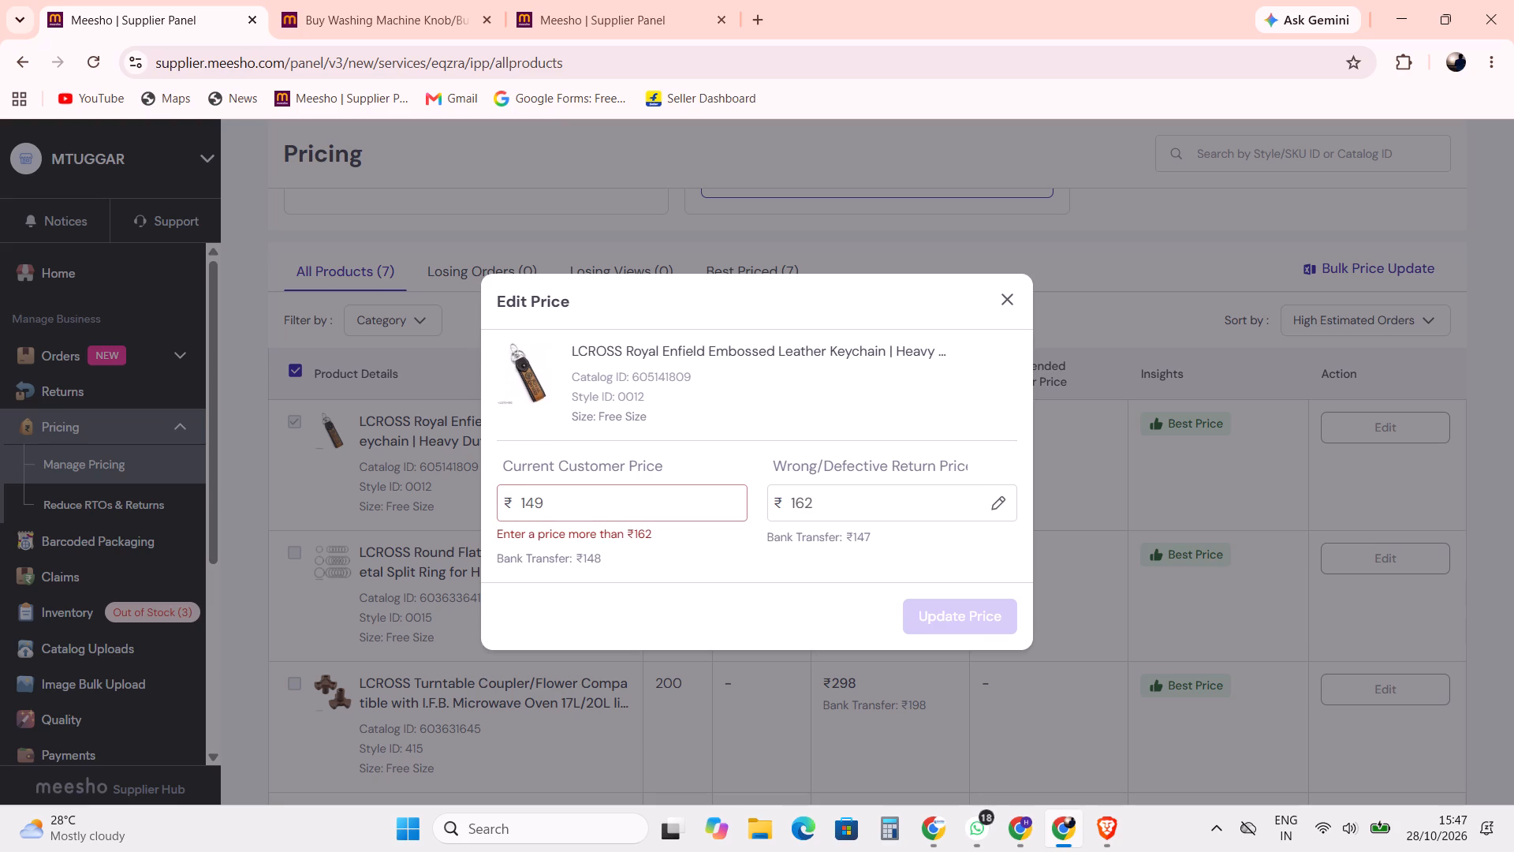
key(BackSpace)
key(BackSpace)
key(BackSpace)
key(BackSpace)
text(179)
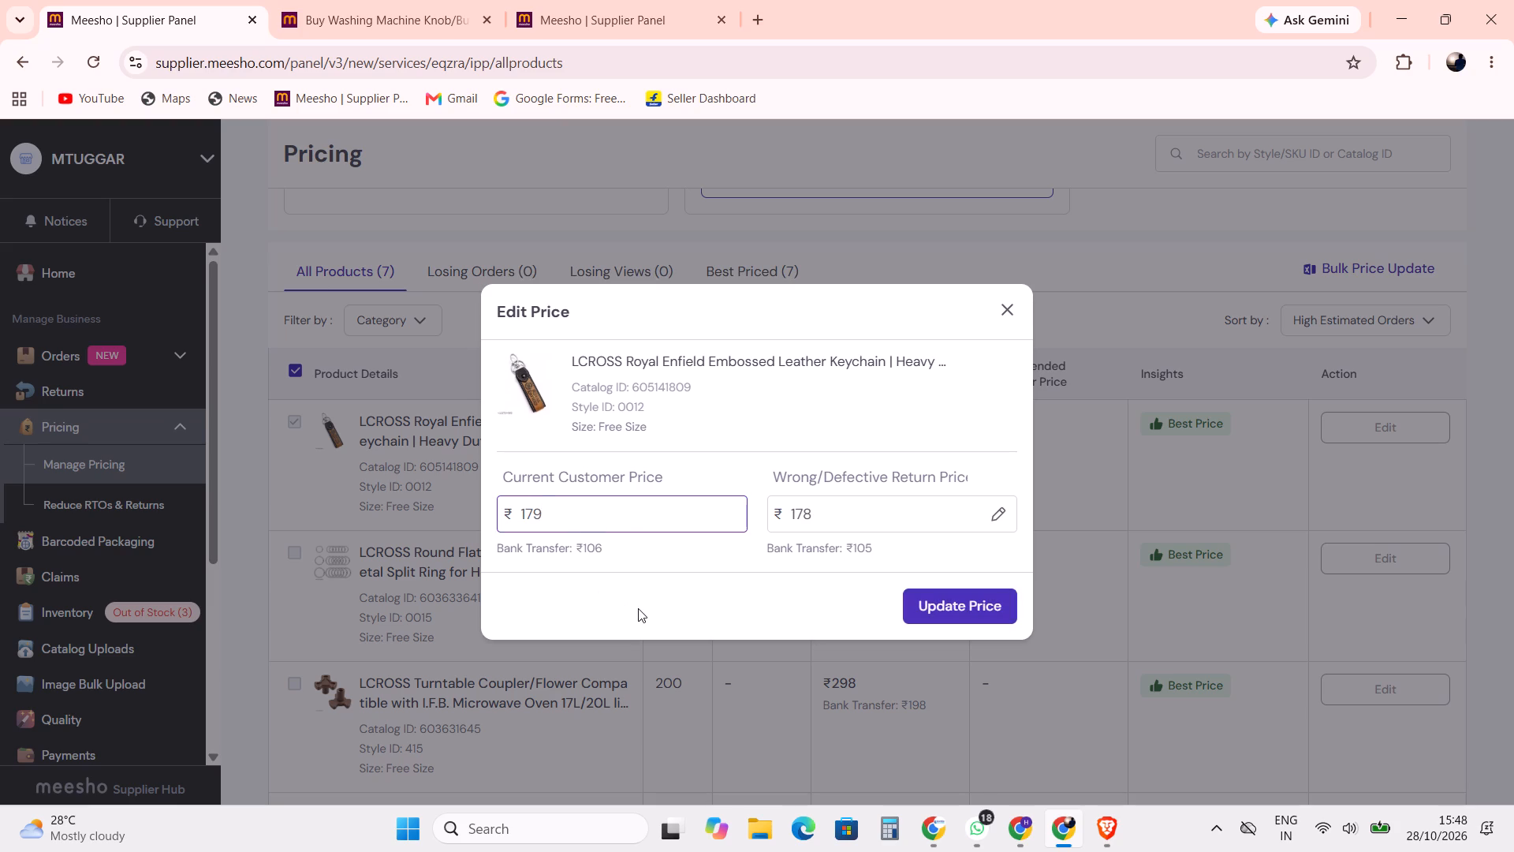
click(640, 609)
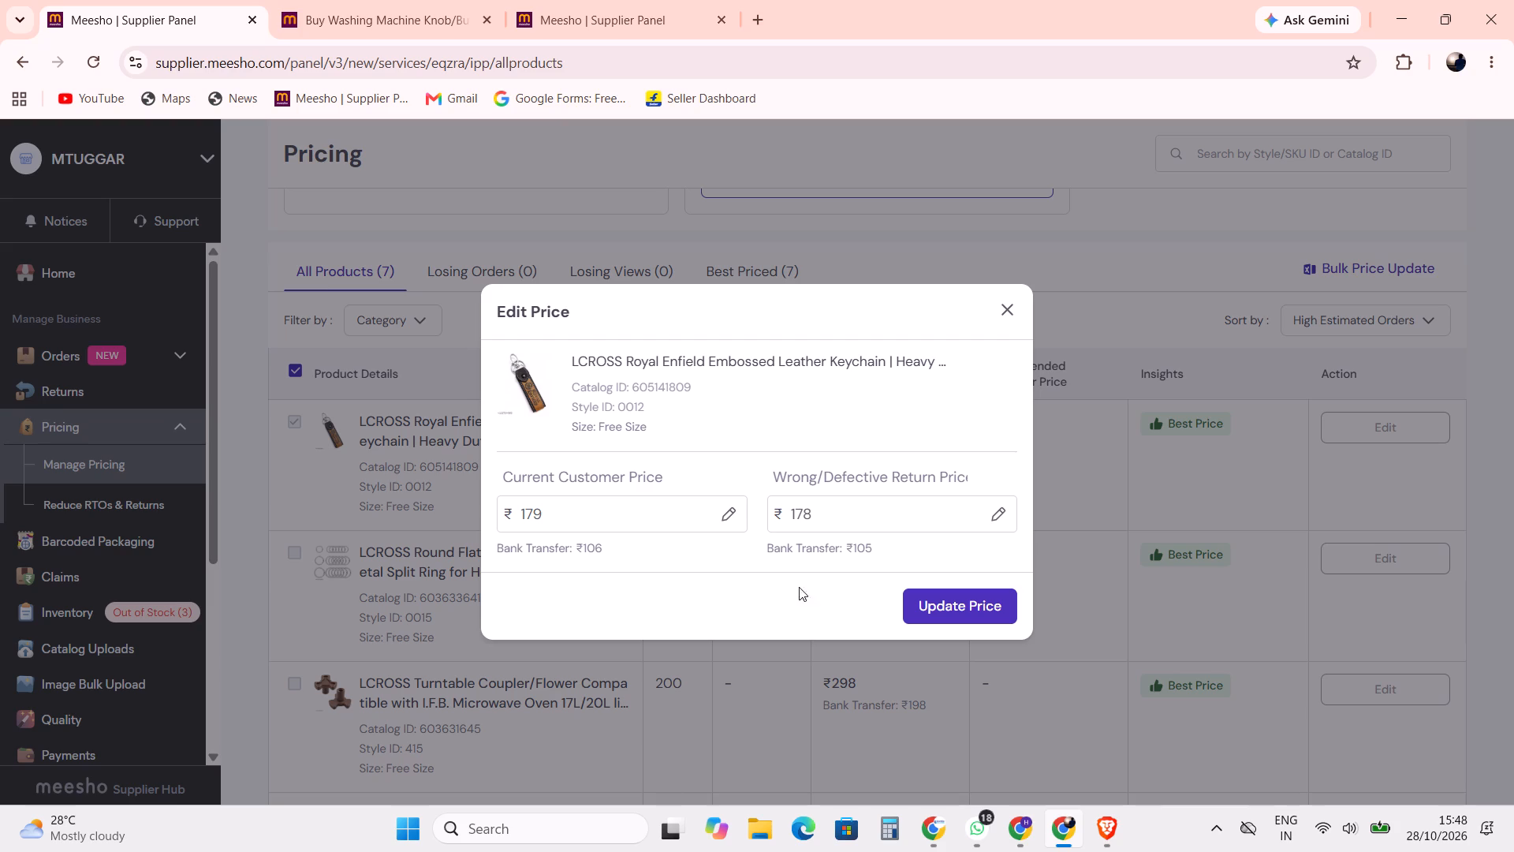
click(943, 605)
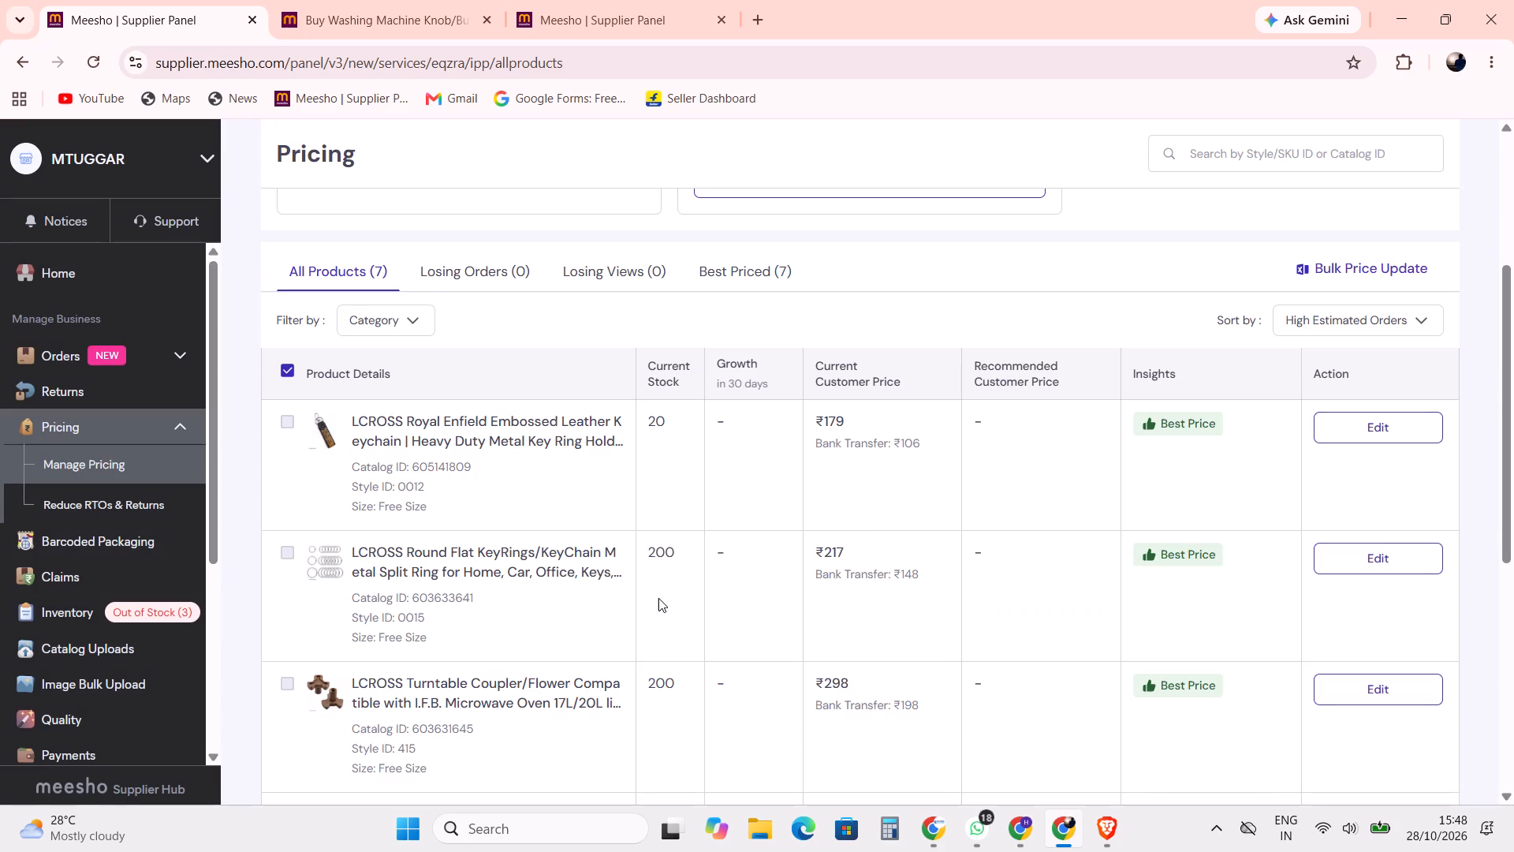
Review the customer prices and price insights of all products in the Manage Pricing list.
scroll(669, 570, down, 2)
scroll(674, 567, up, 5)
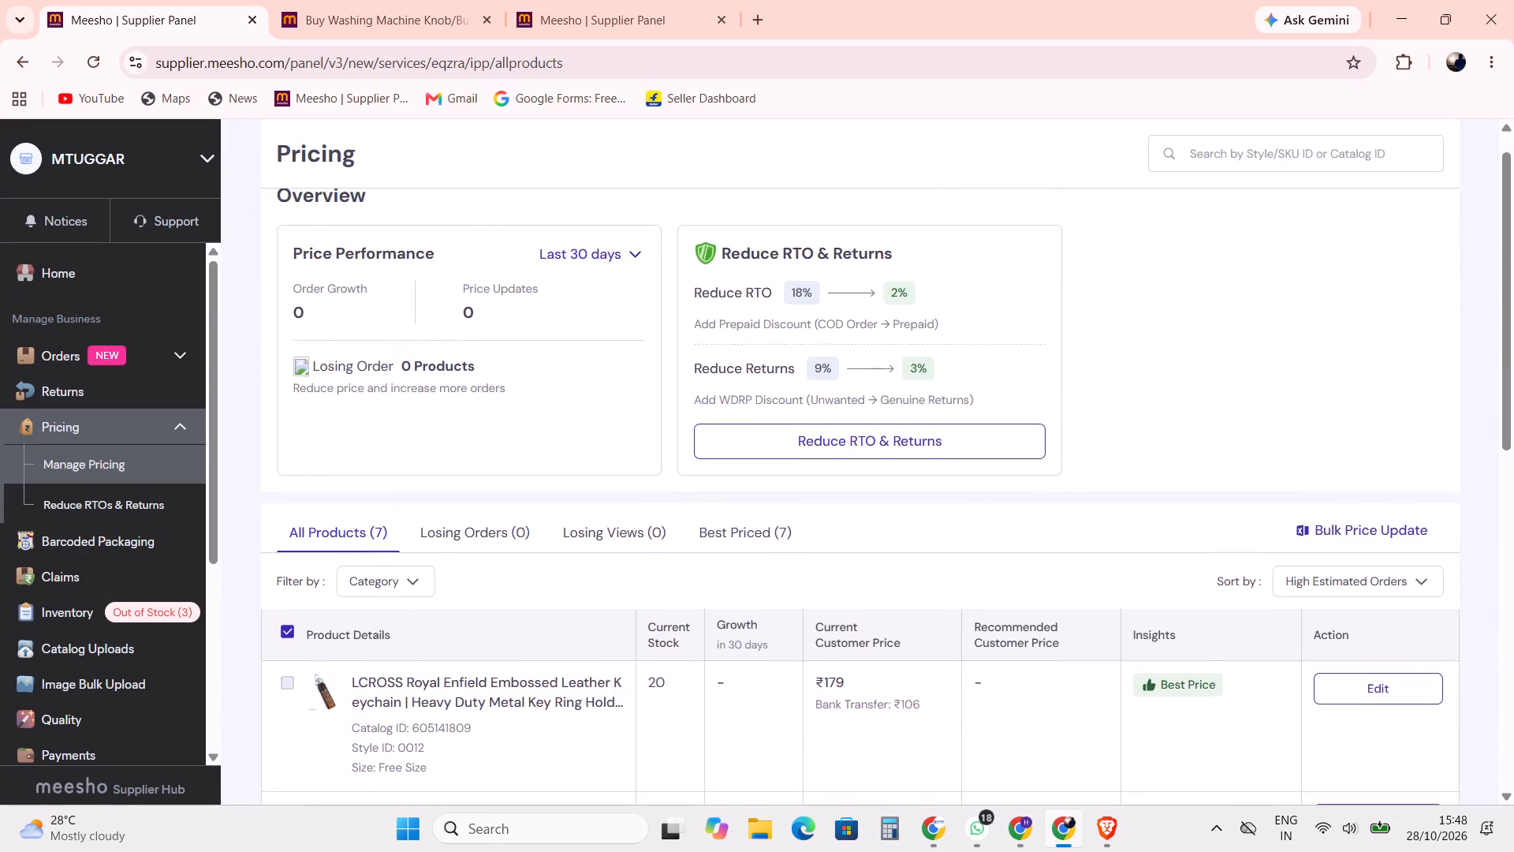
scroll(685, 560, down, 12)
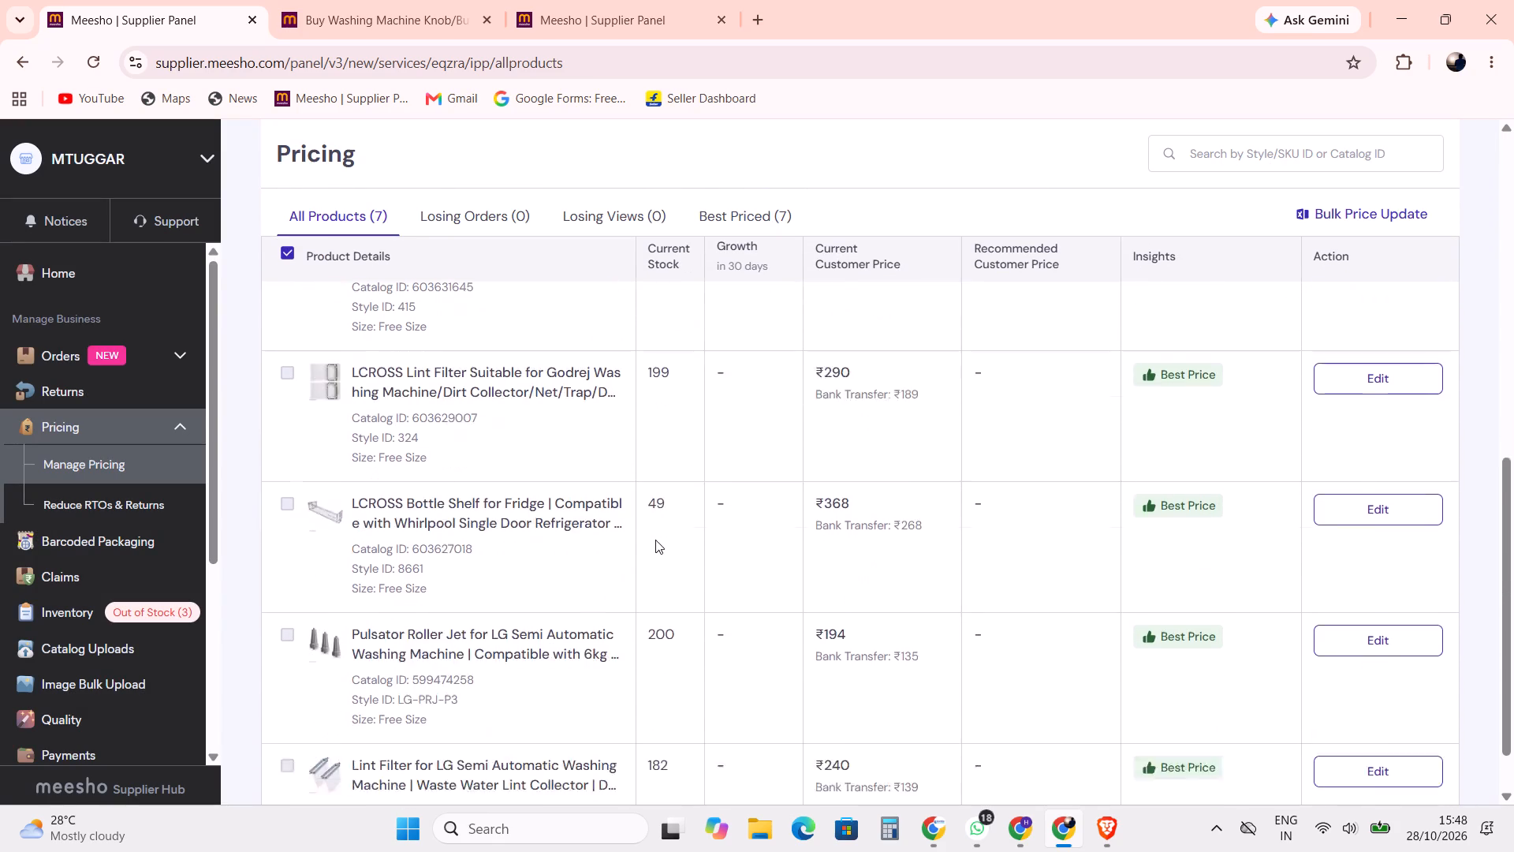
scroll(655, 540, down, 20)
scroll(655, 540, down, 7)
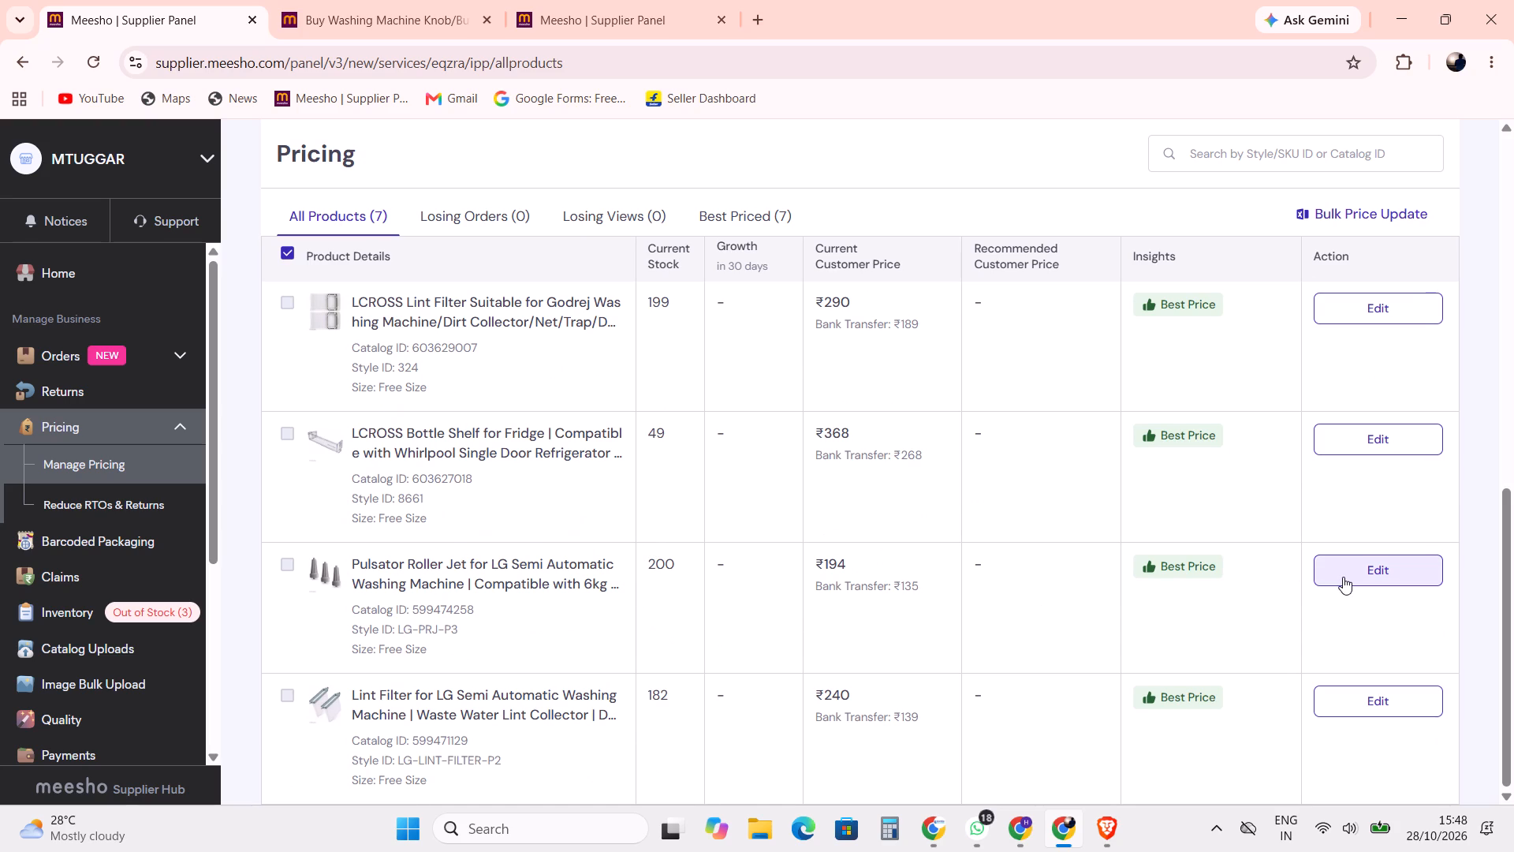
scroll(1037, 659, down, 3)
scroll(576, 633, up, 1)
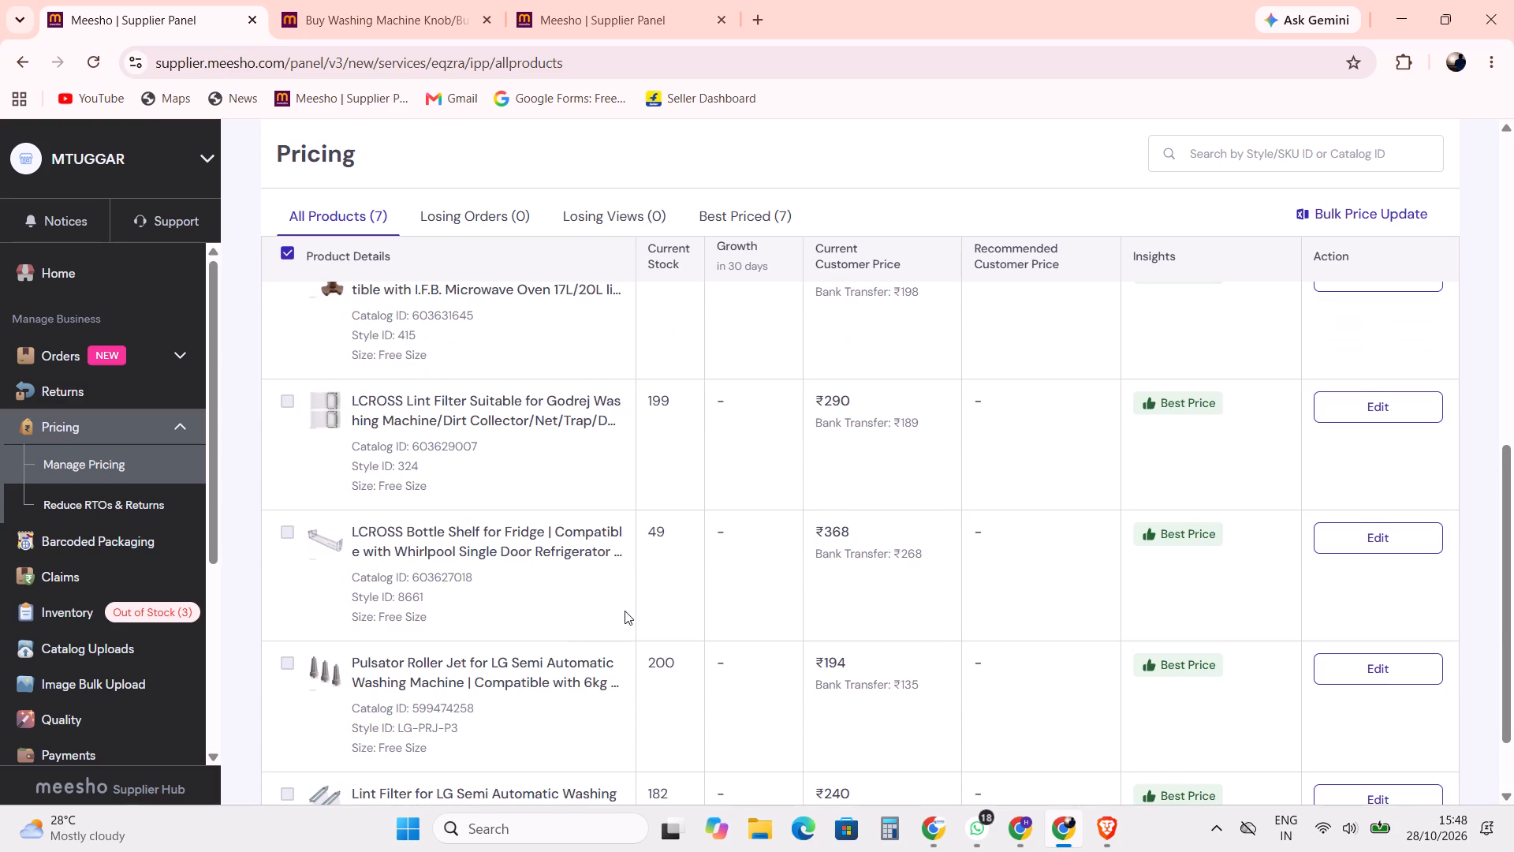
scroll(625, 611, up, 11)
Check the Orders page for pending orders.
click(118, 353)
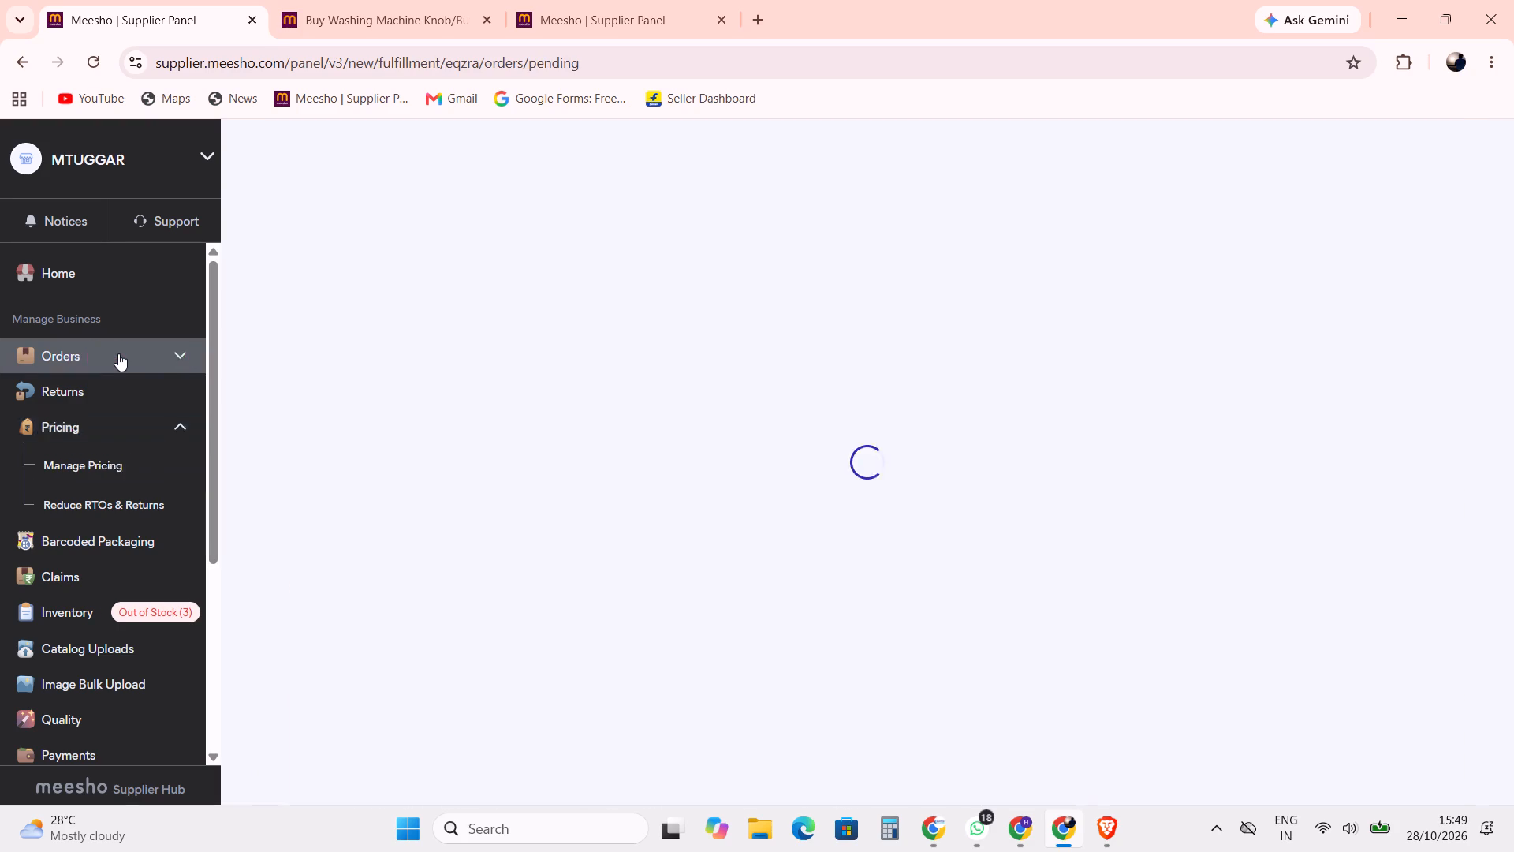
scroll(461, 435, down, 3)
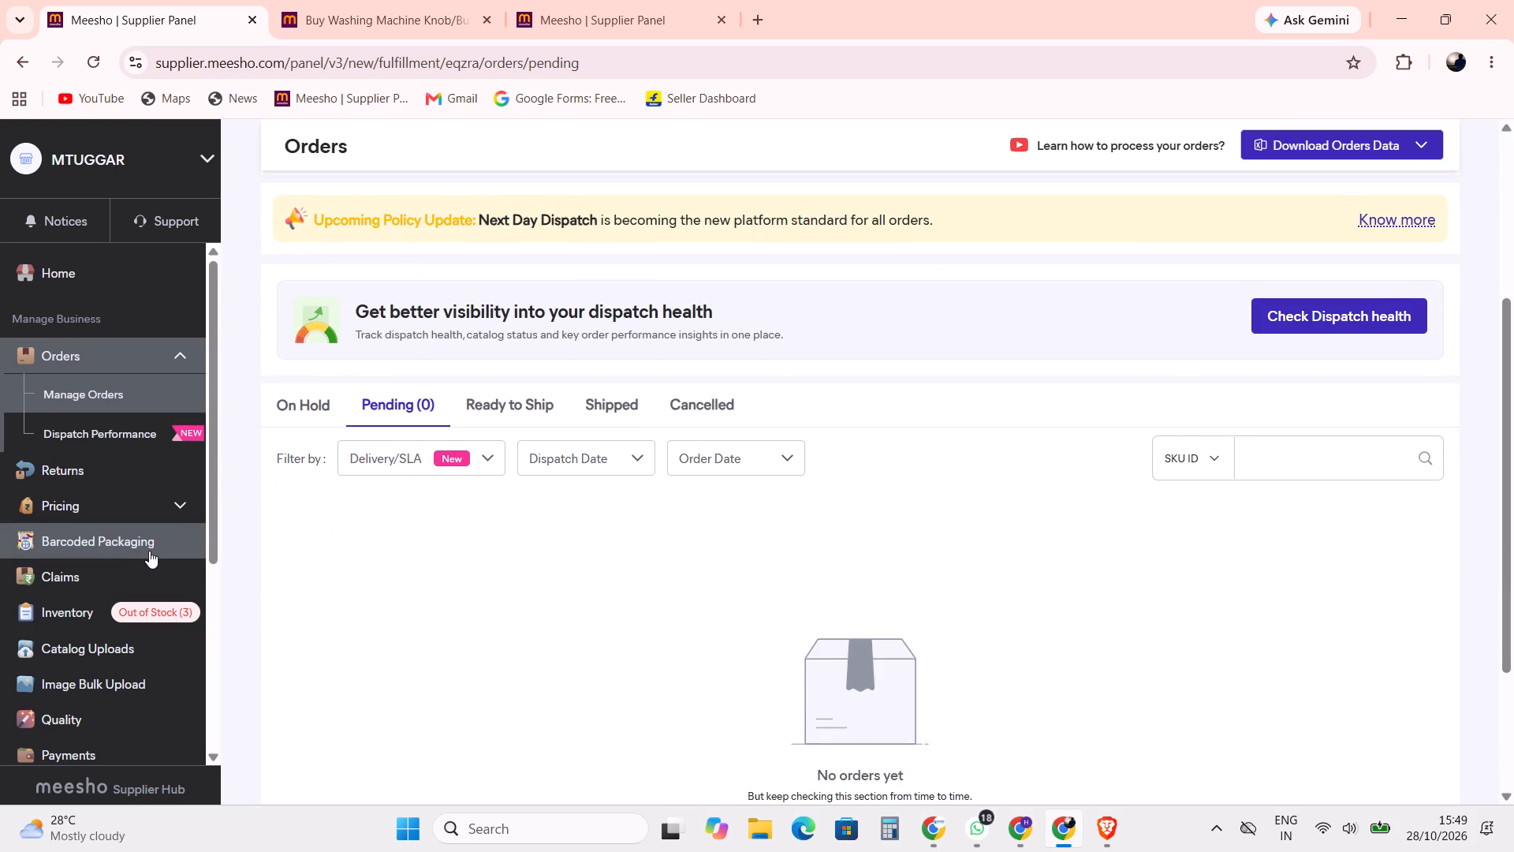
In Inventory, open the Royal Enfield leather keychain's product details and examine its enlarged image and price information.
click(135, 608)
scroll(401, 511, down, 4)
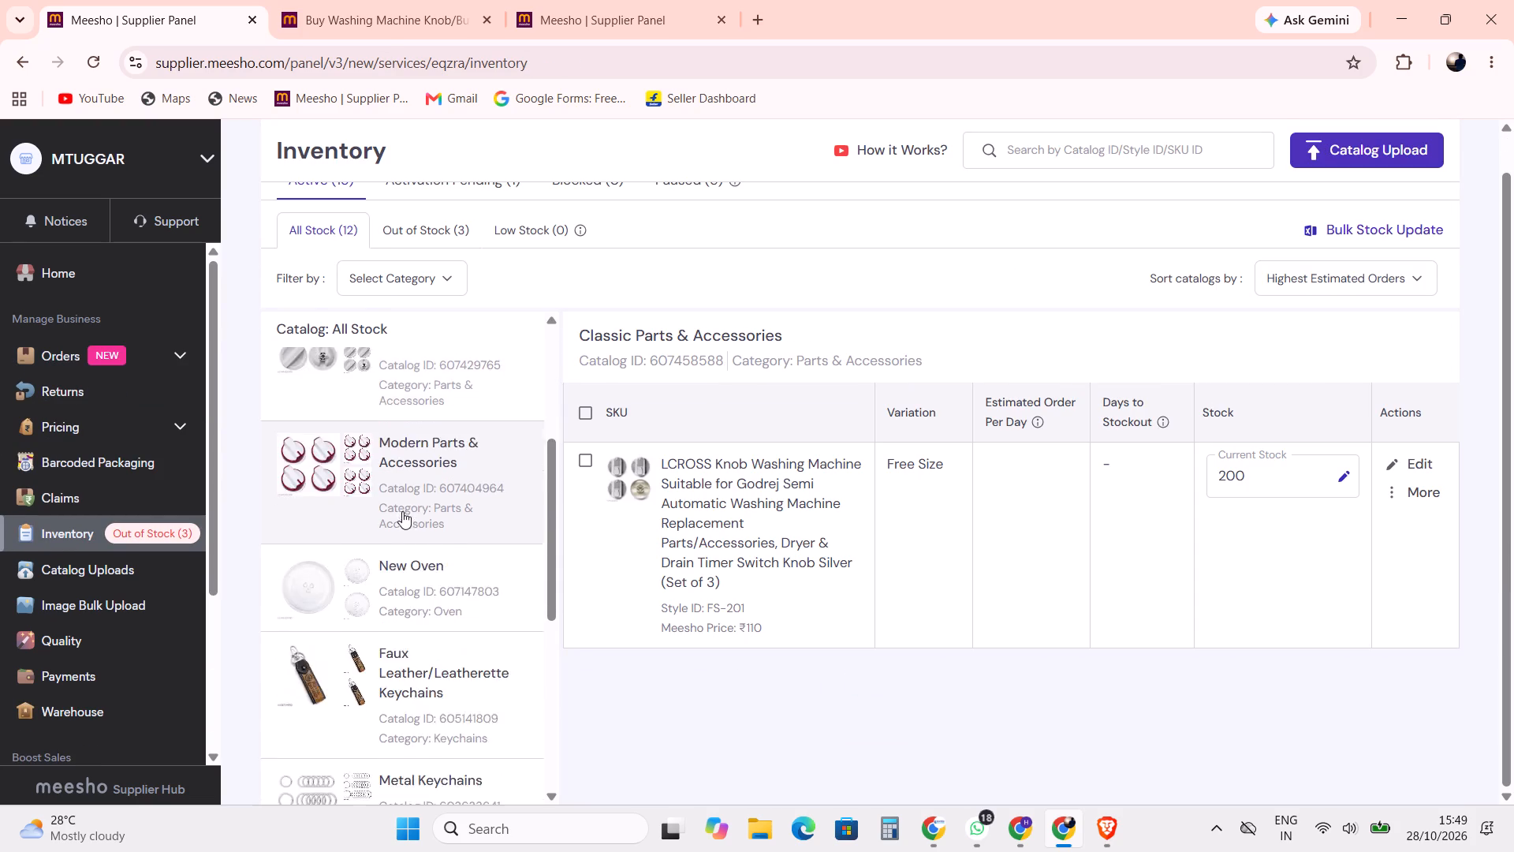
scroll(402, 511, down, 3)
scroll(406, 508, up, 3)
click(431, 592)
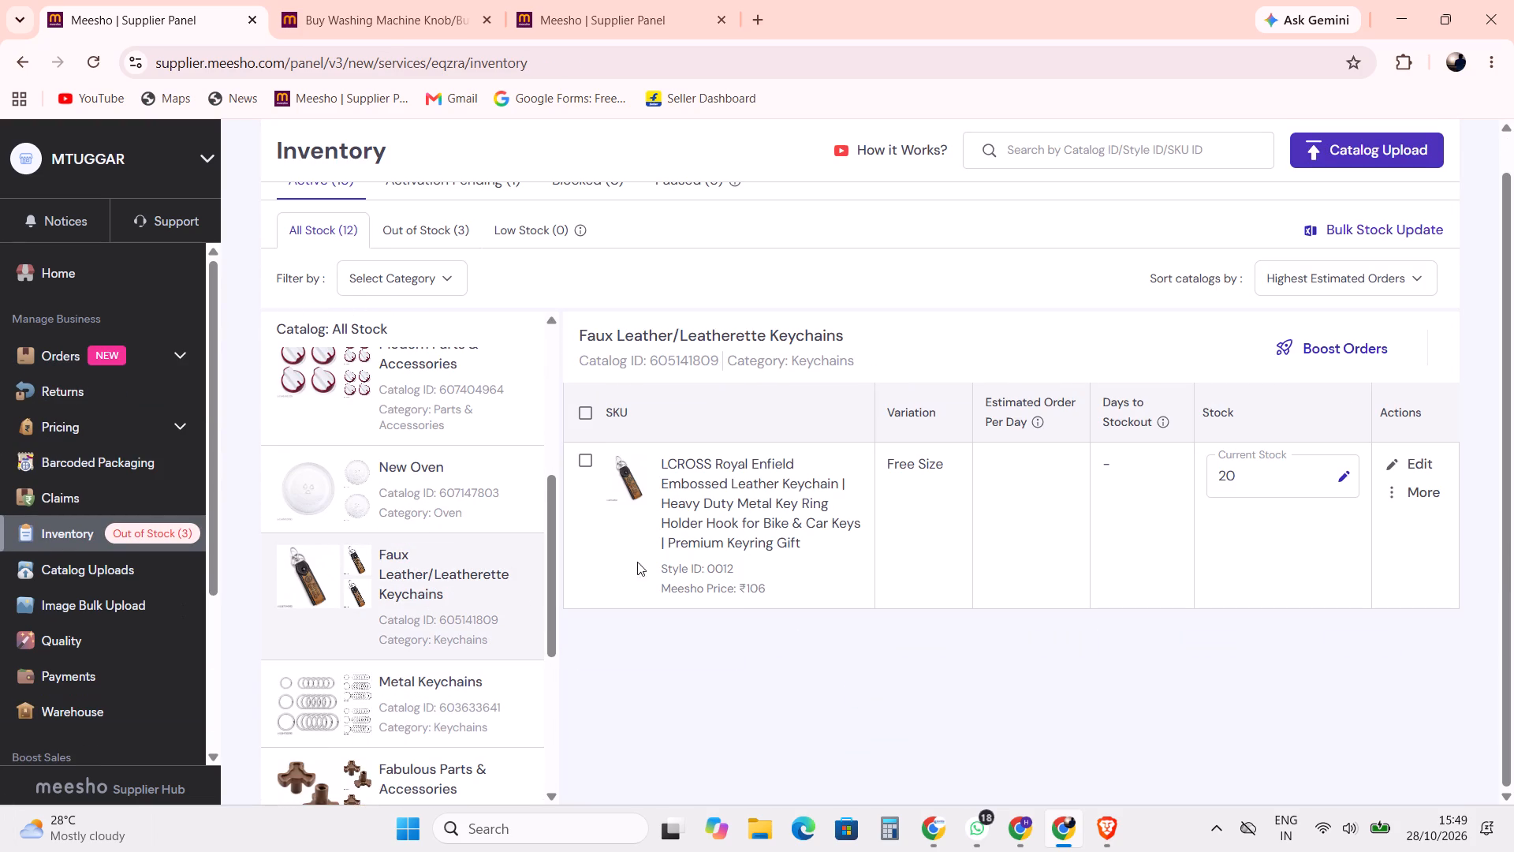
click(617, 486)
click(613, 465)
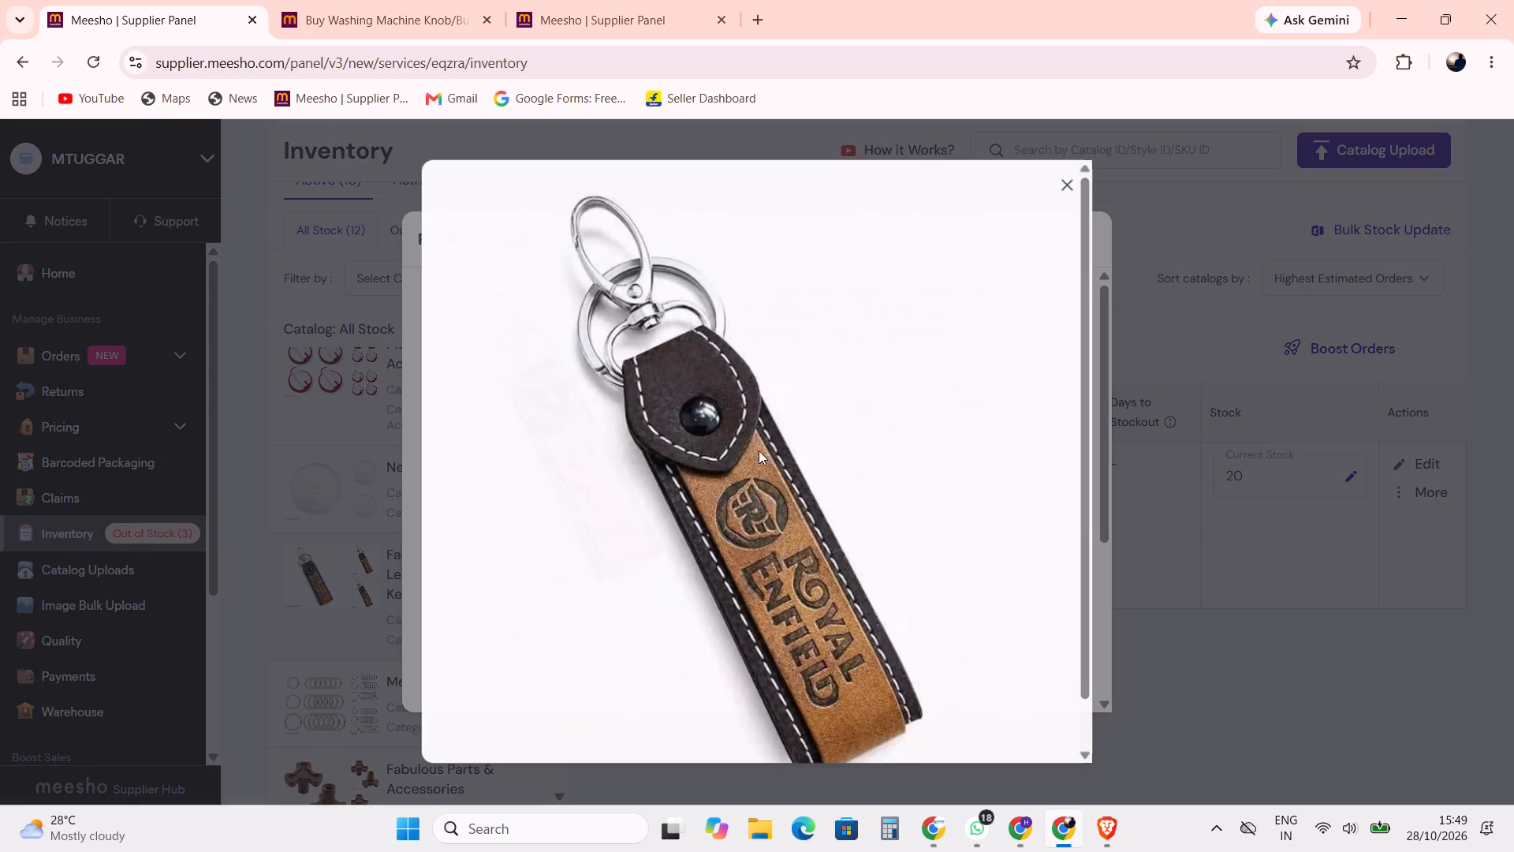
scroll(762, 450, down, 5)
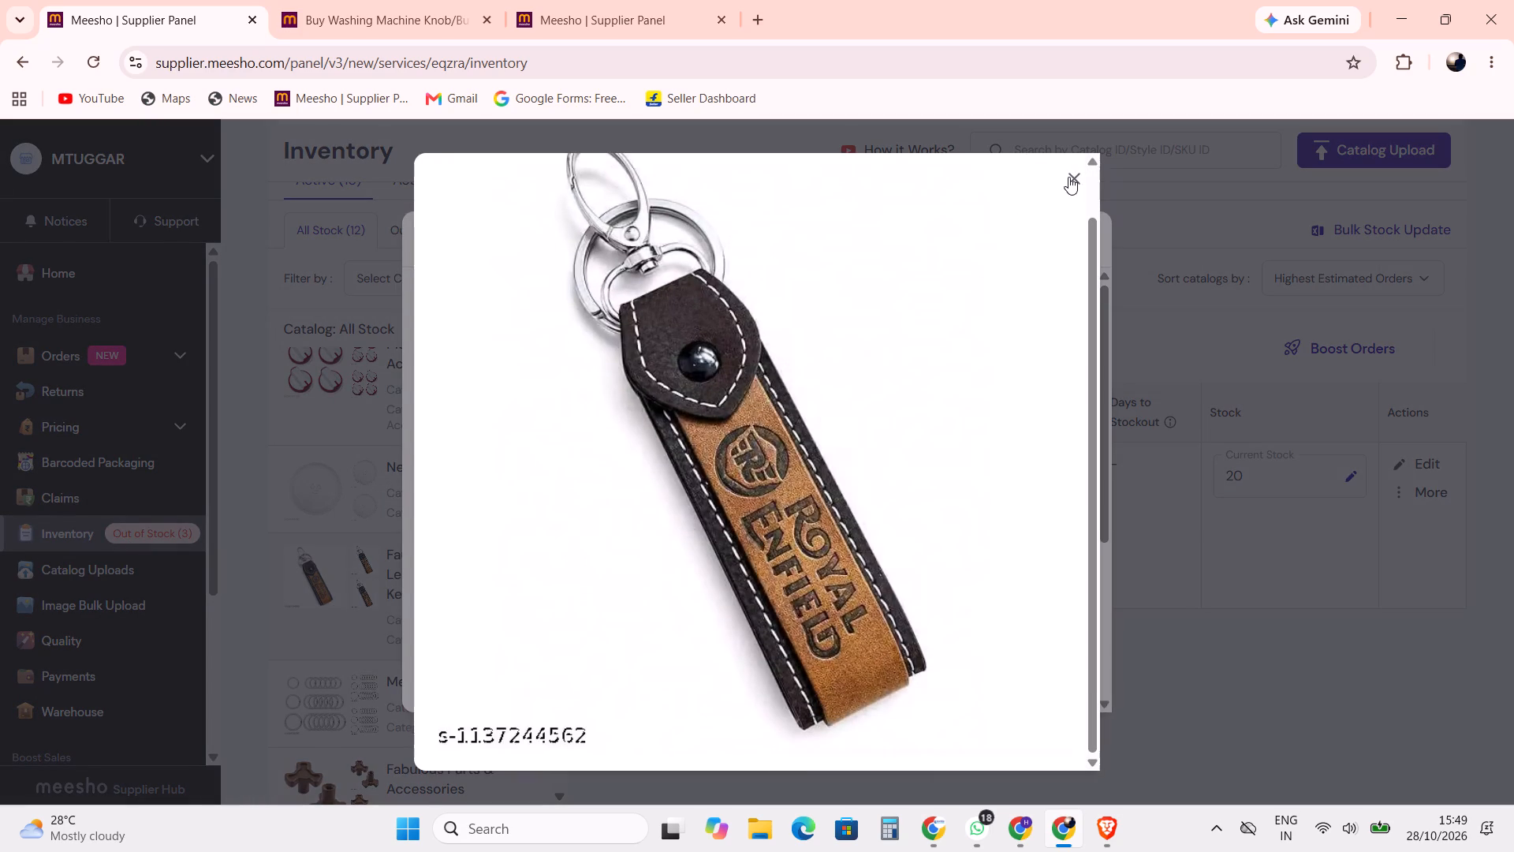
click(1068, 177)
scroll(666, 466, down, 9)
scroll(431, 557, up, 5)
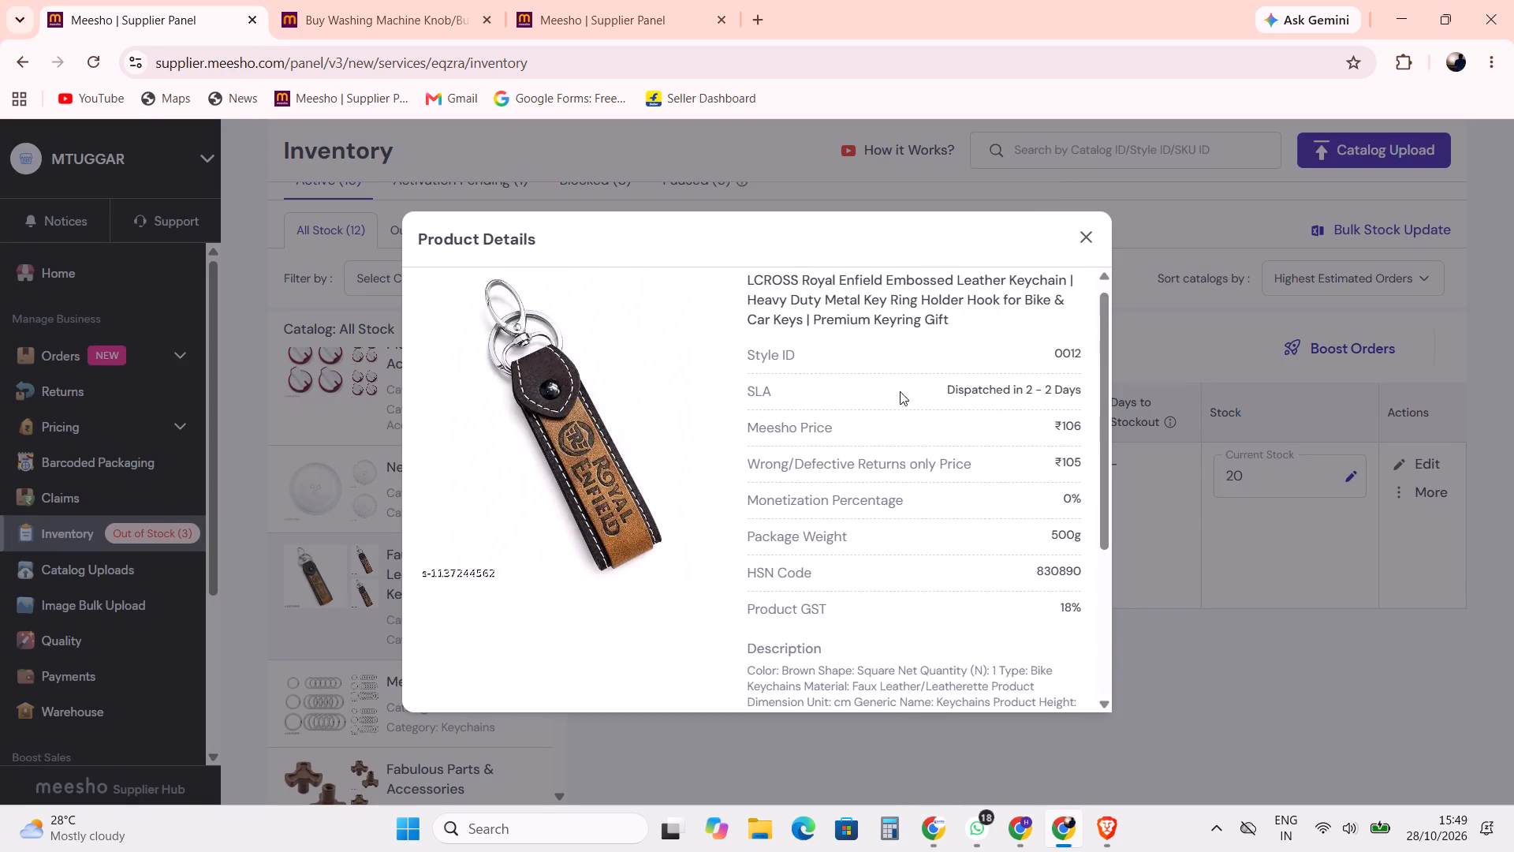
click(1082, 233)
Examine the order trend and business overview for the last 30 days on the Business Dashboard.
scroll(108, 749, down, 6)
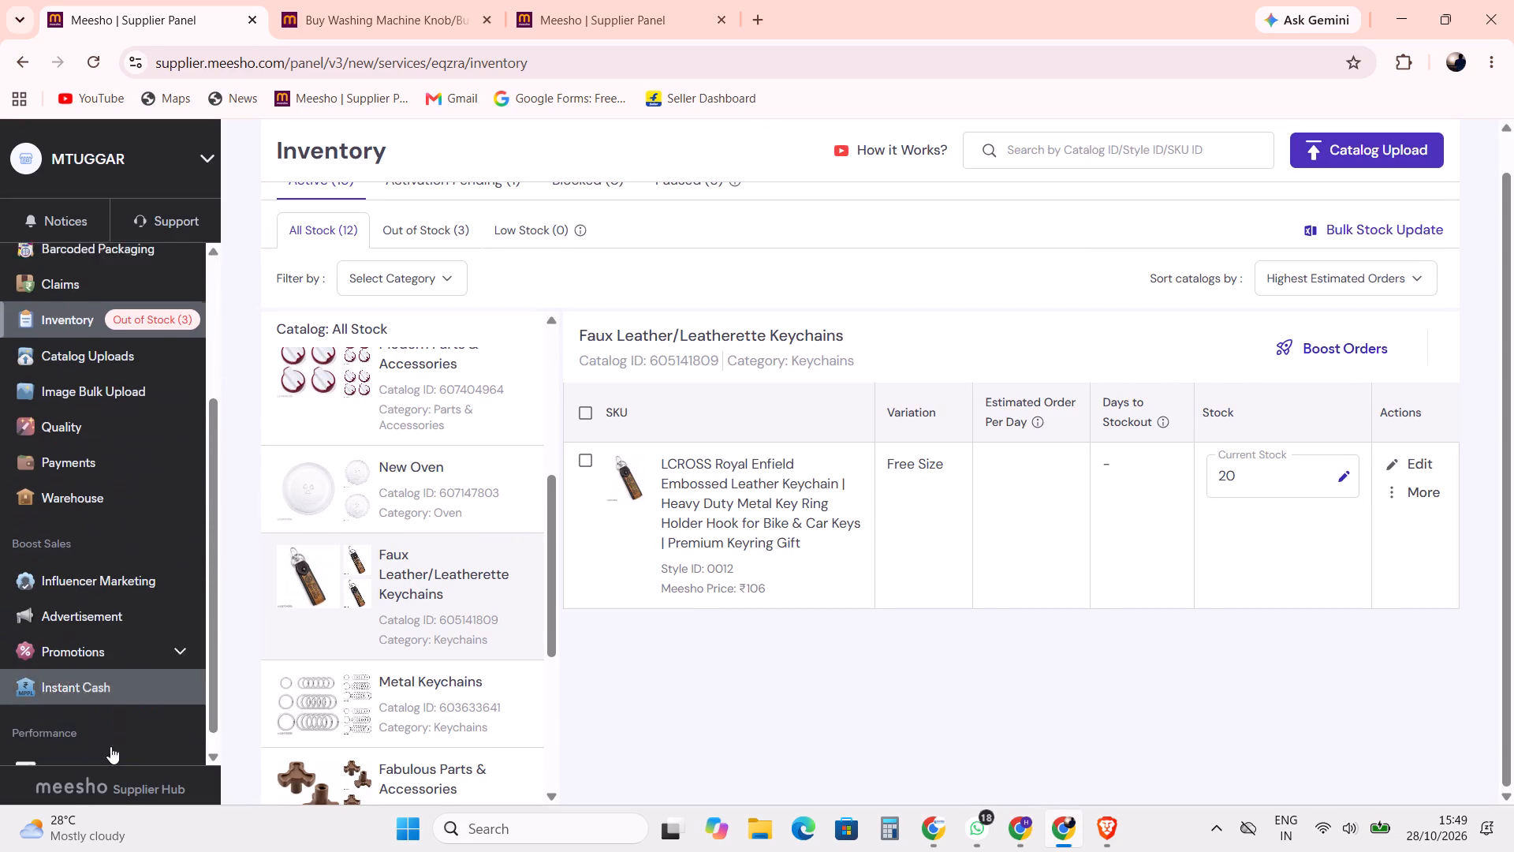
scroll(110, 746, down, 3)
click(119, 741)
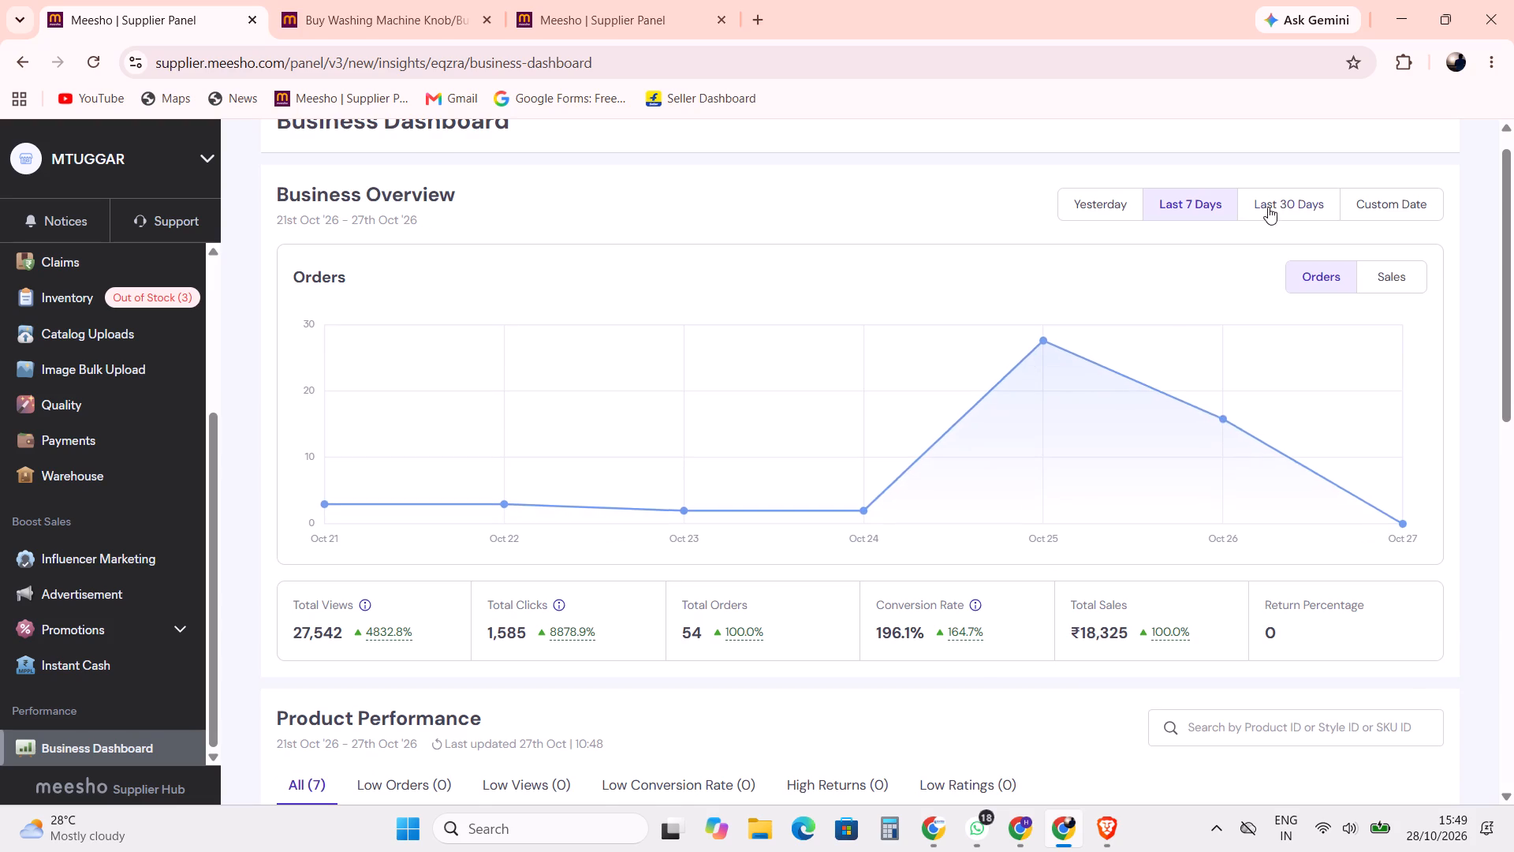
click(1269, 205)
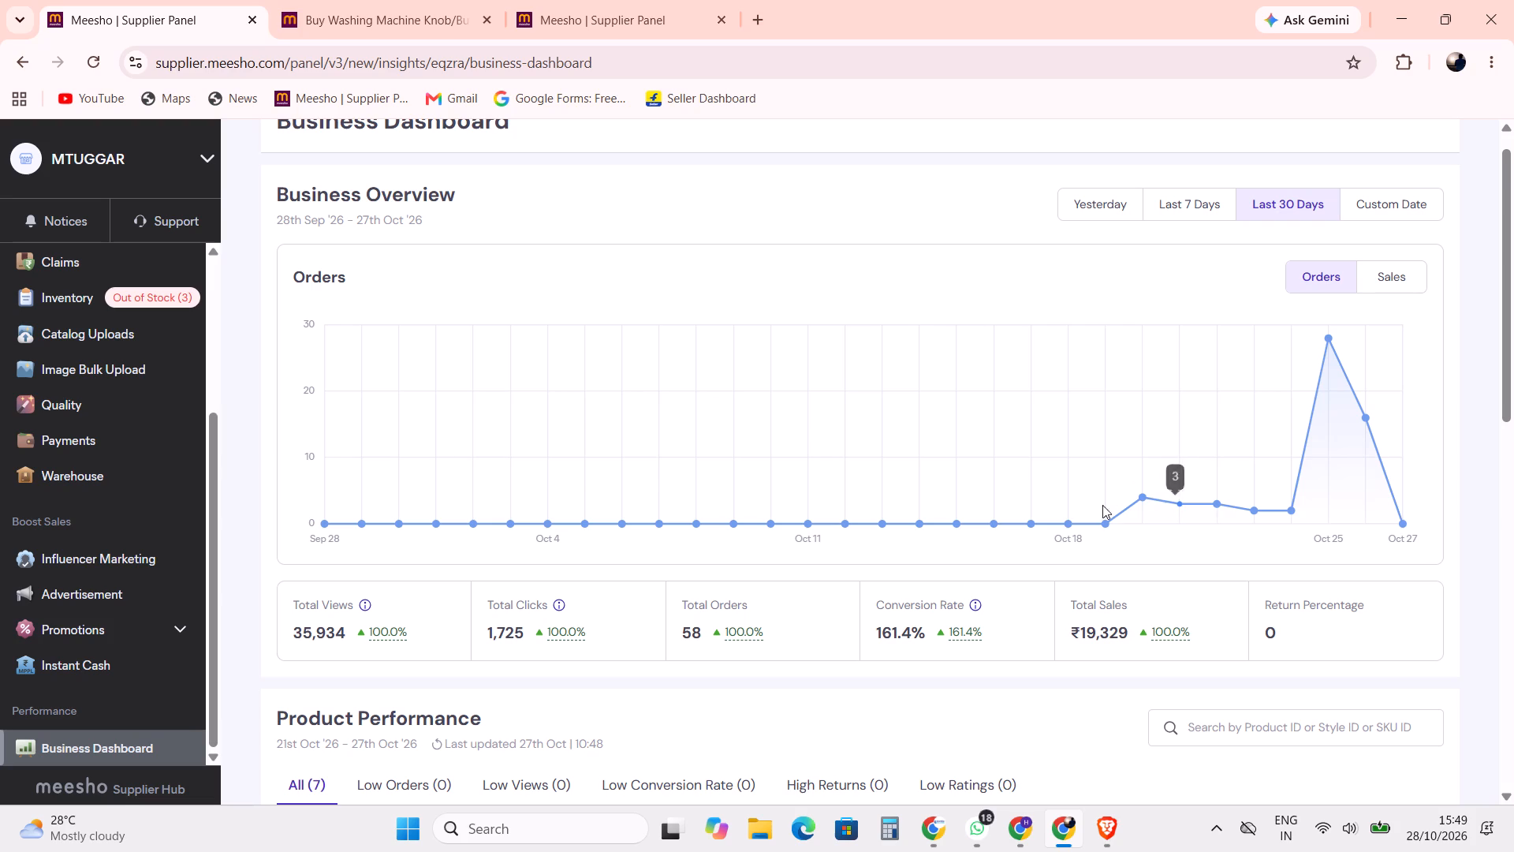
Return to the Orders page to check the pending orders again.
scroll(27, 474, up, 1)
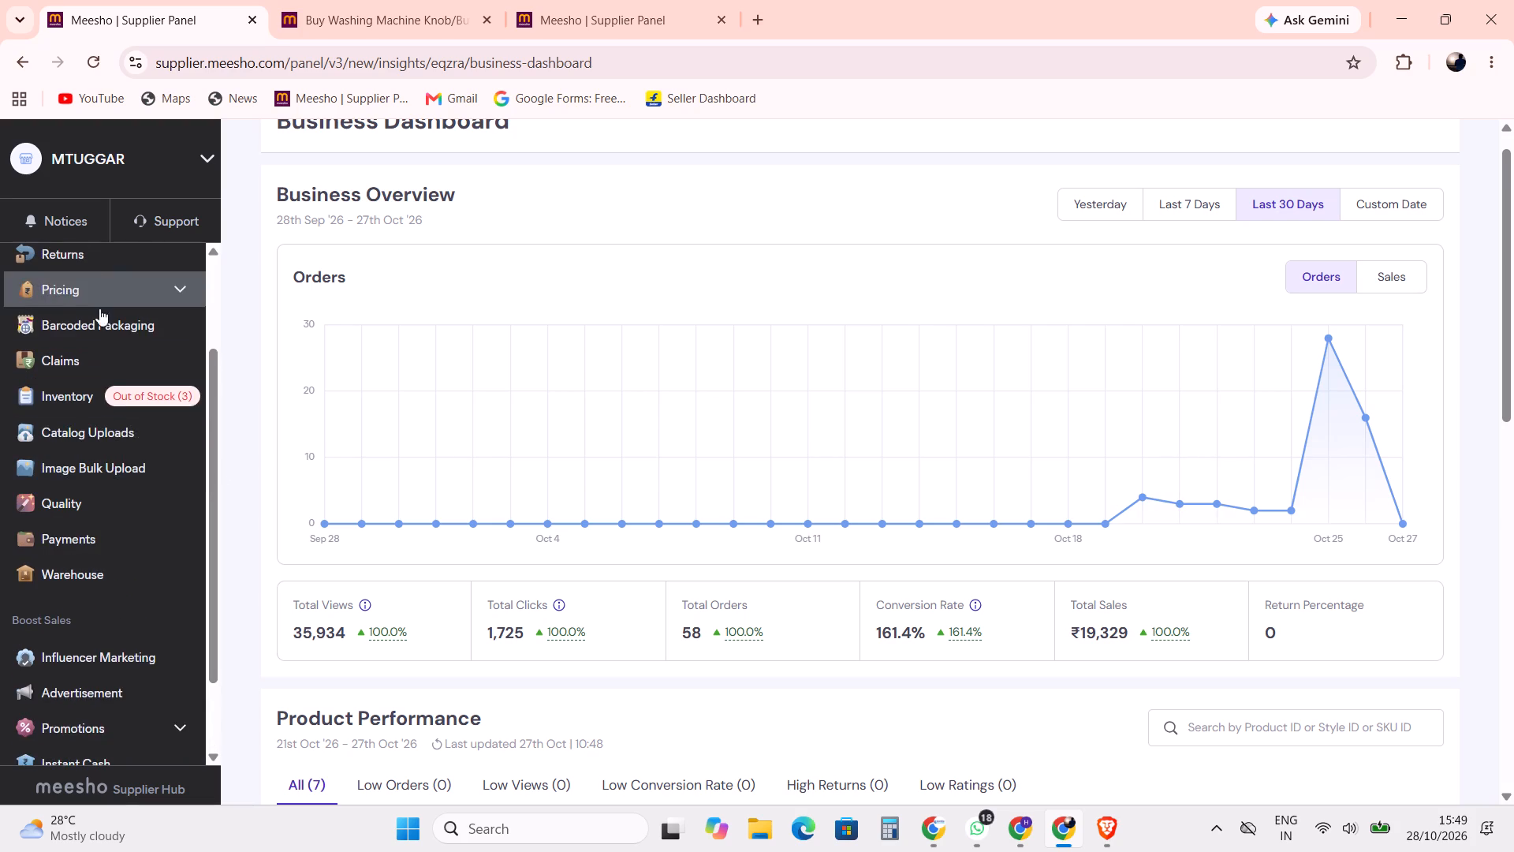
scroll(100, 311, up, 1)
click(95, 316)
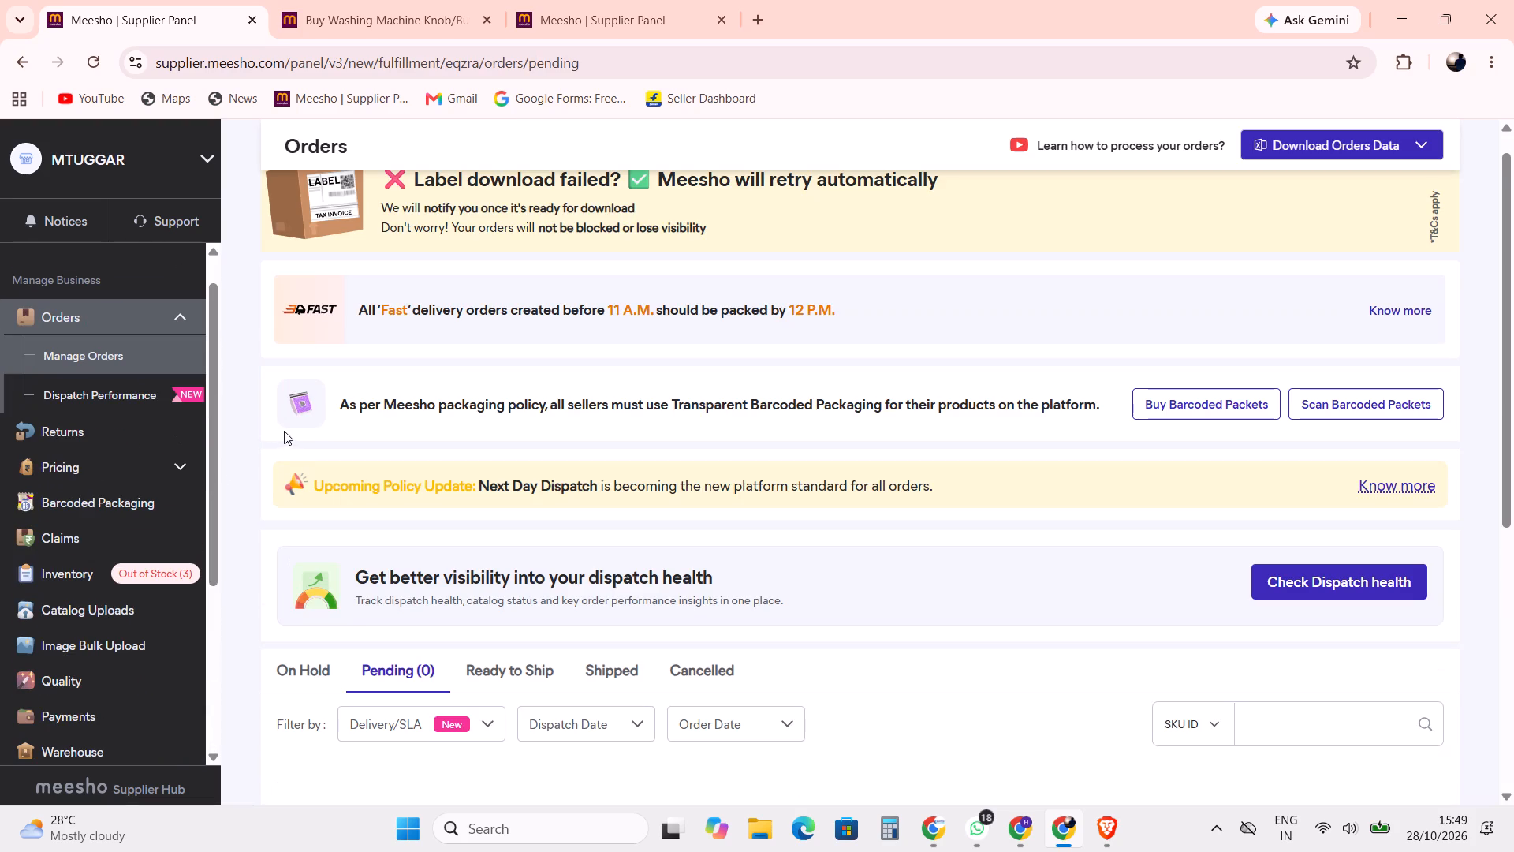
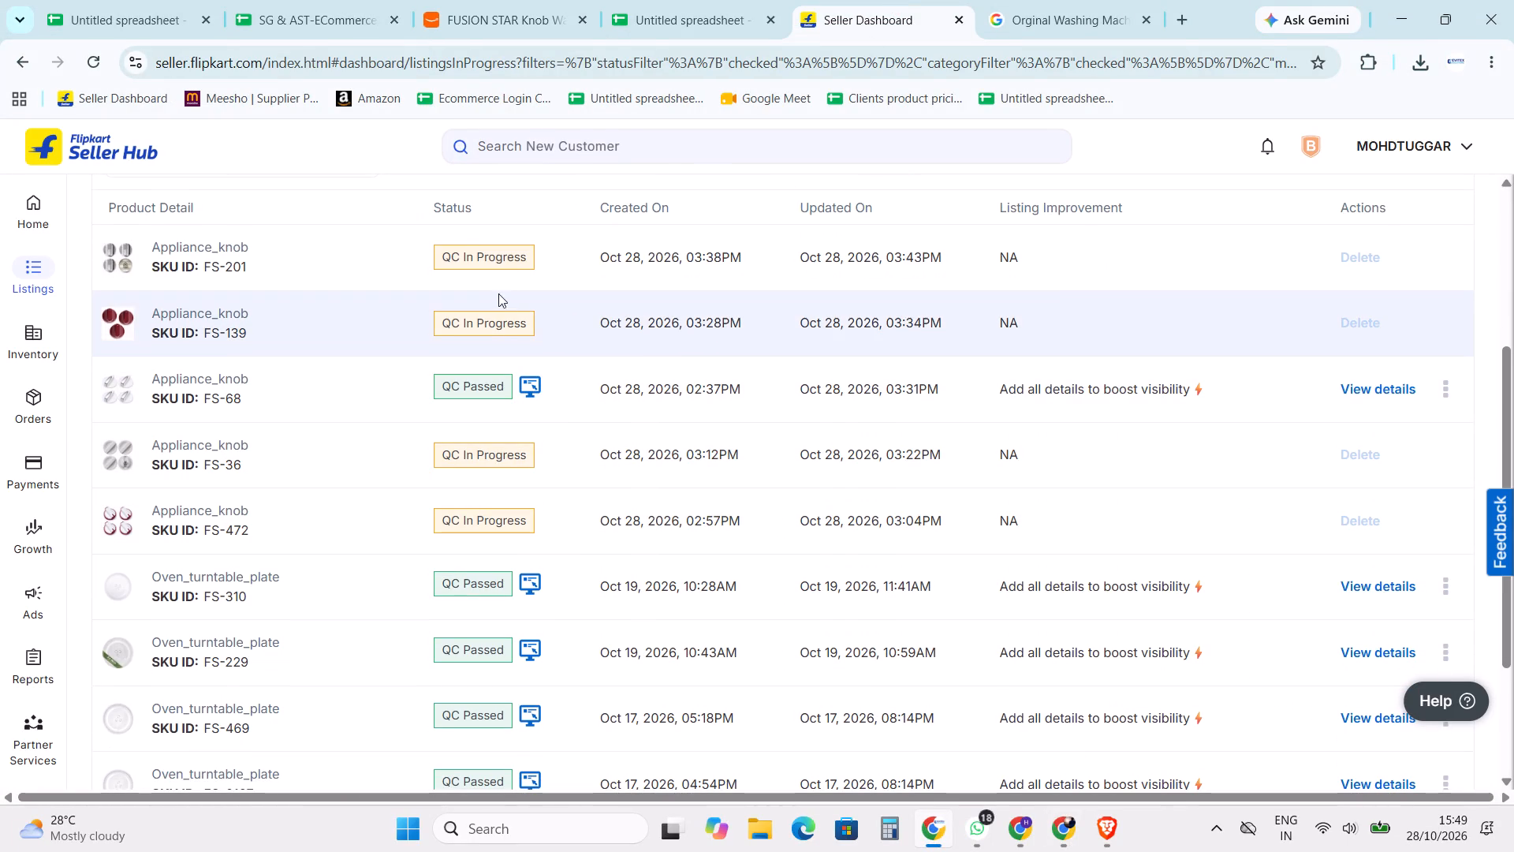
Switch to the Meesho Supplier Panel and check the QC status of the single catalog uploads.
click(1060, 835)
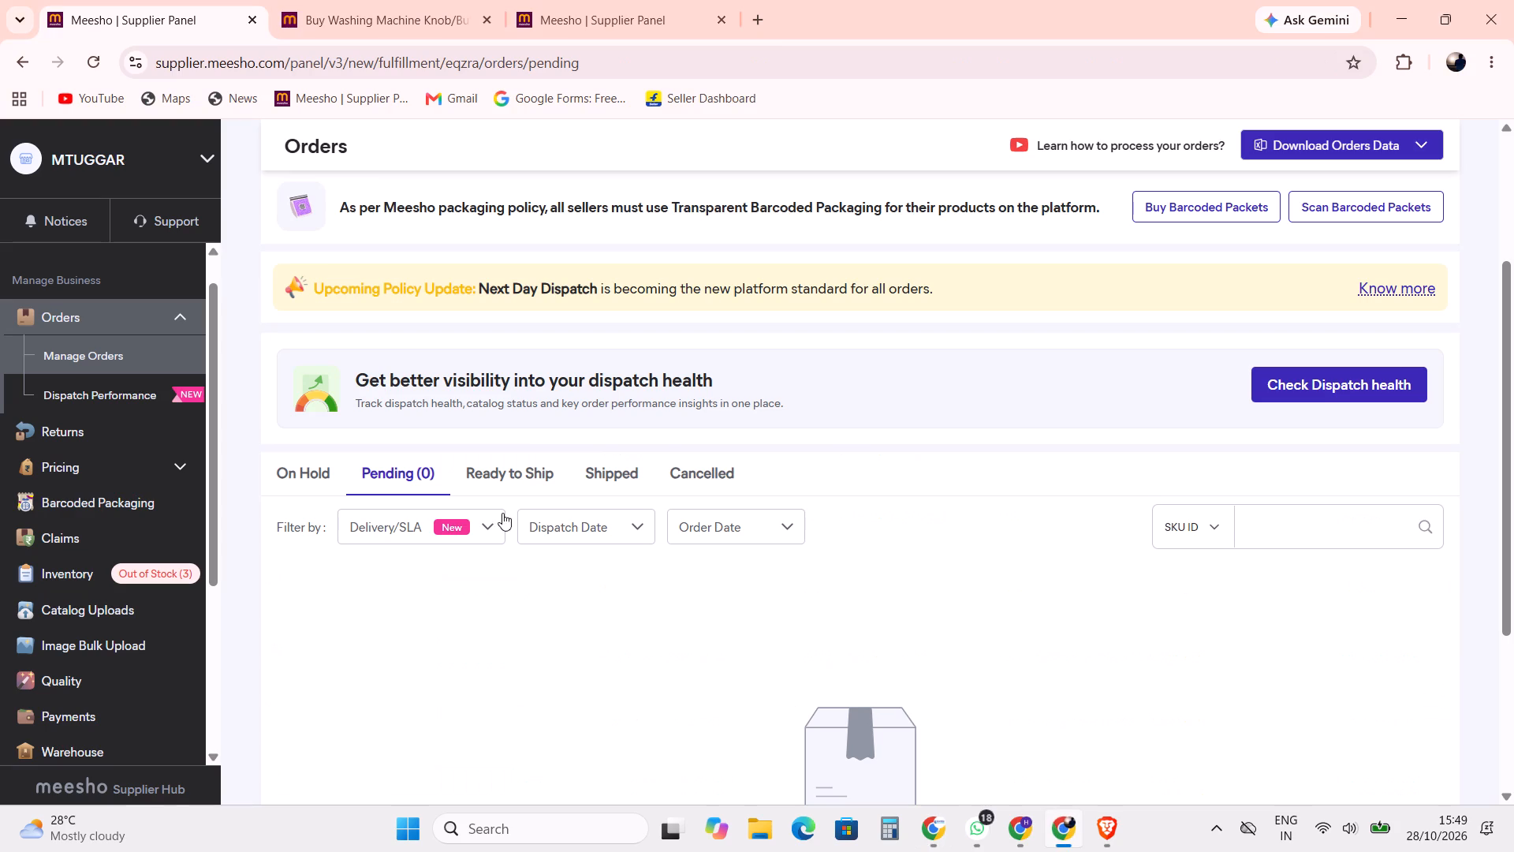
click(134, 574)
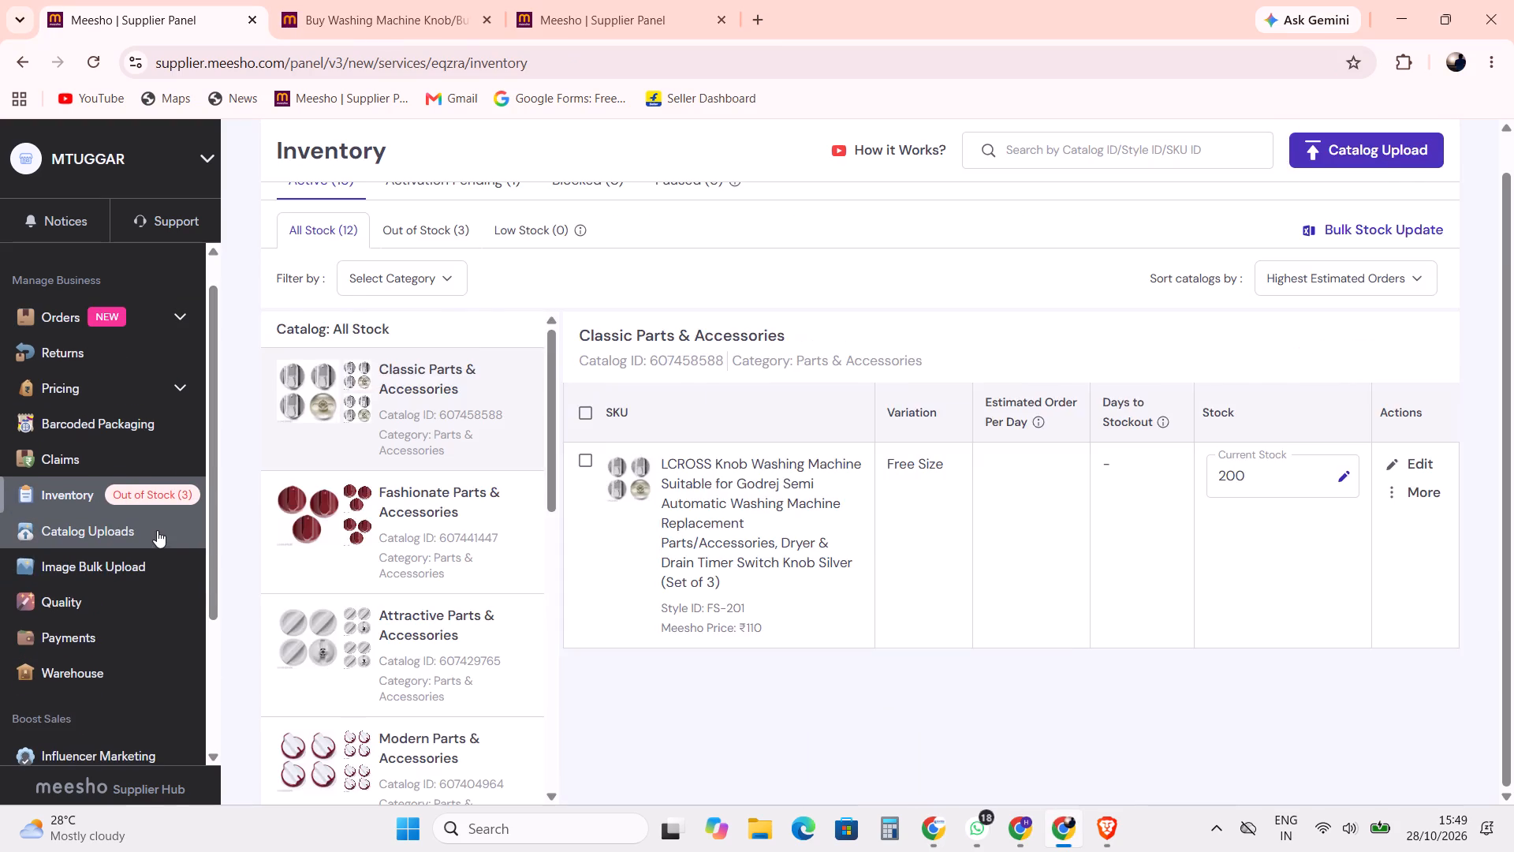
click(157, 530)
click(500, 323)
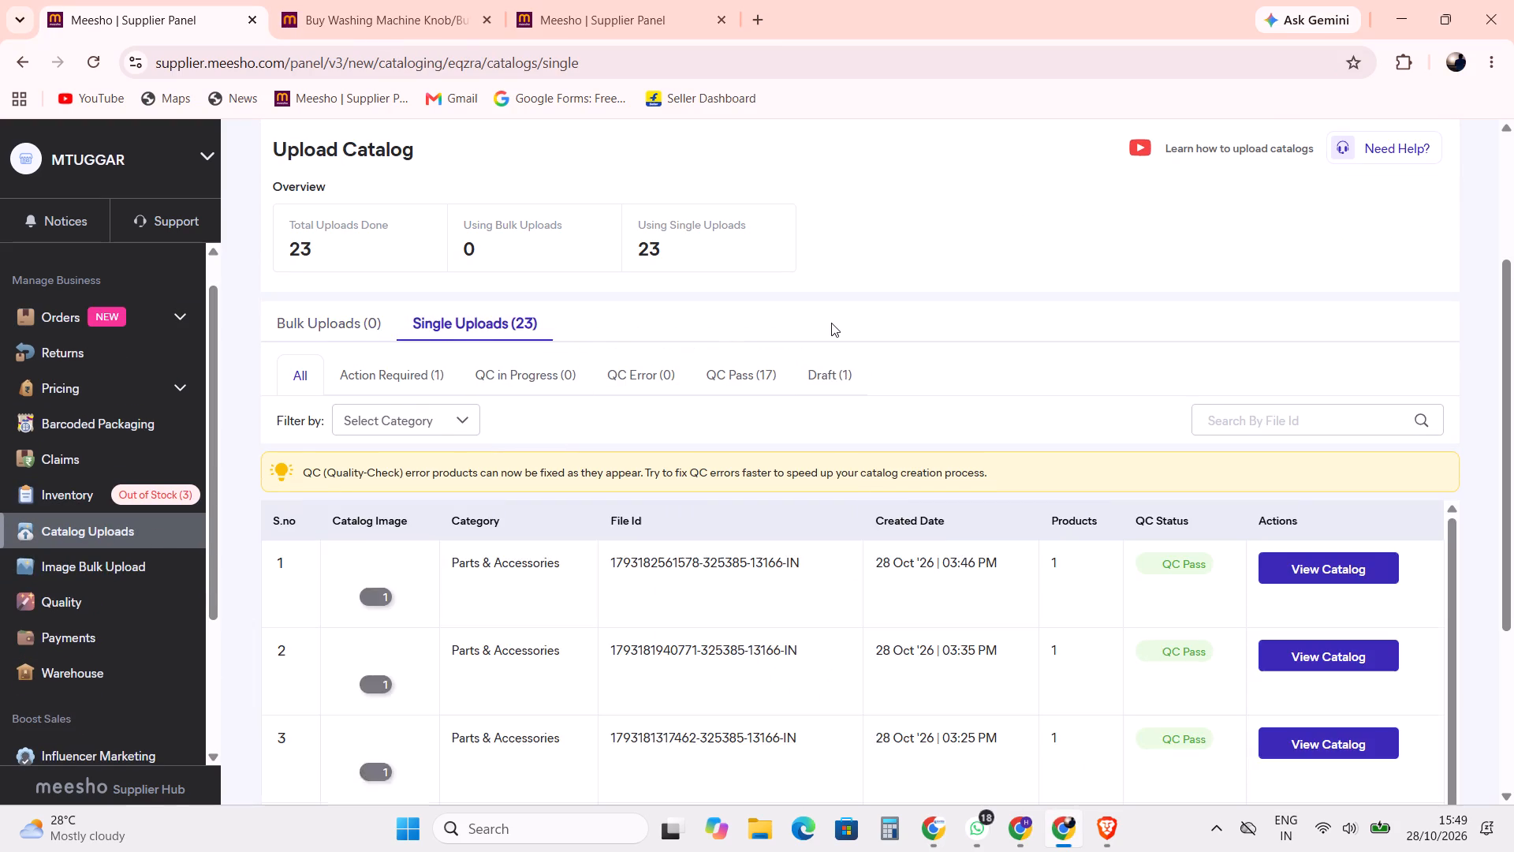
scroll(833, 323, down, 3)
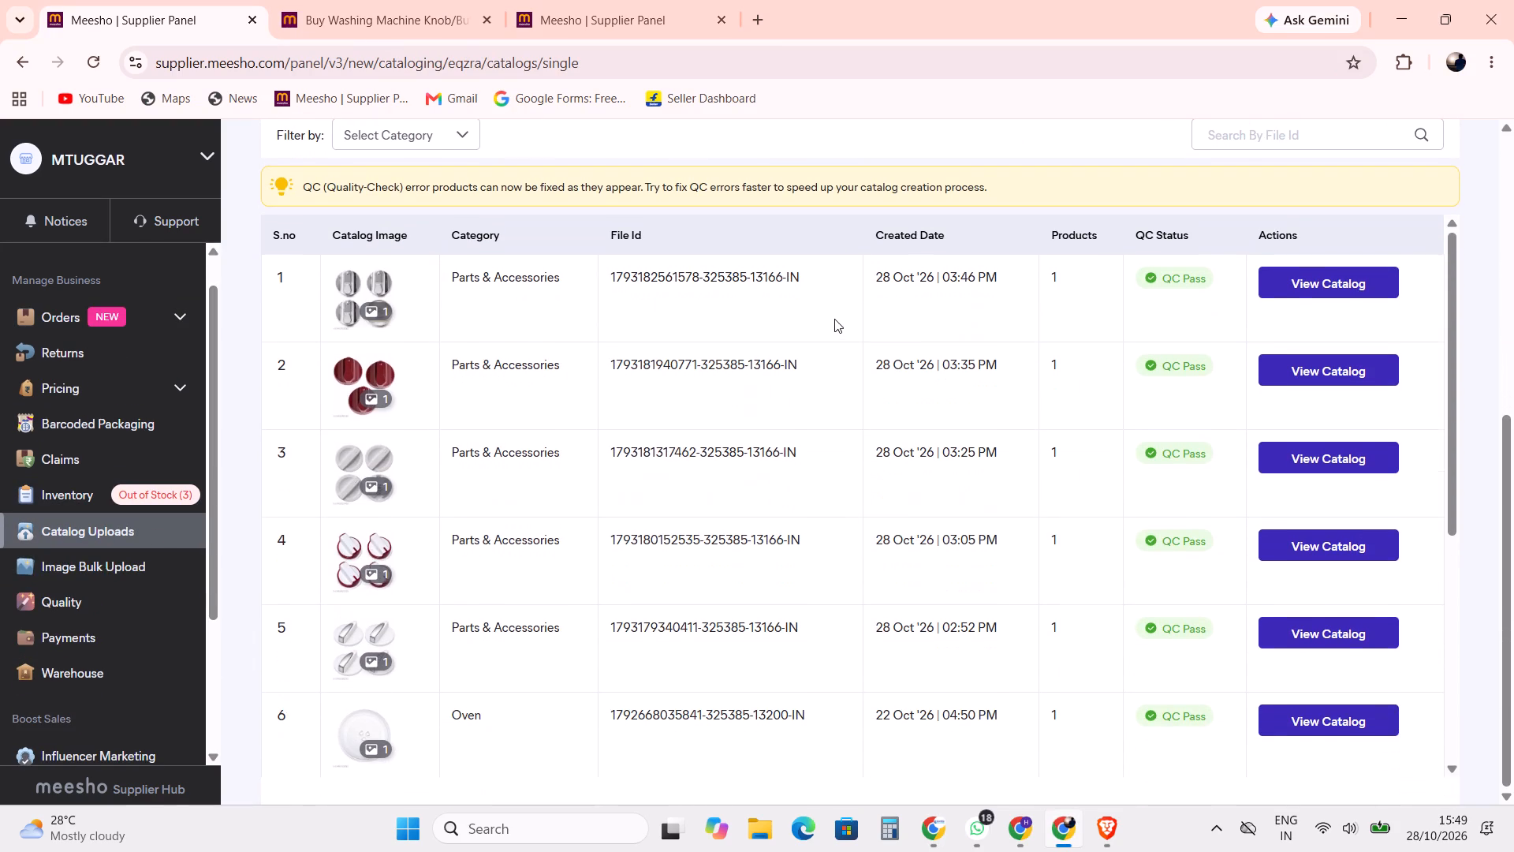
scroll(427, 570, down, 1)
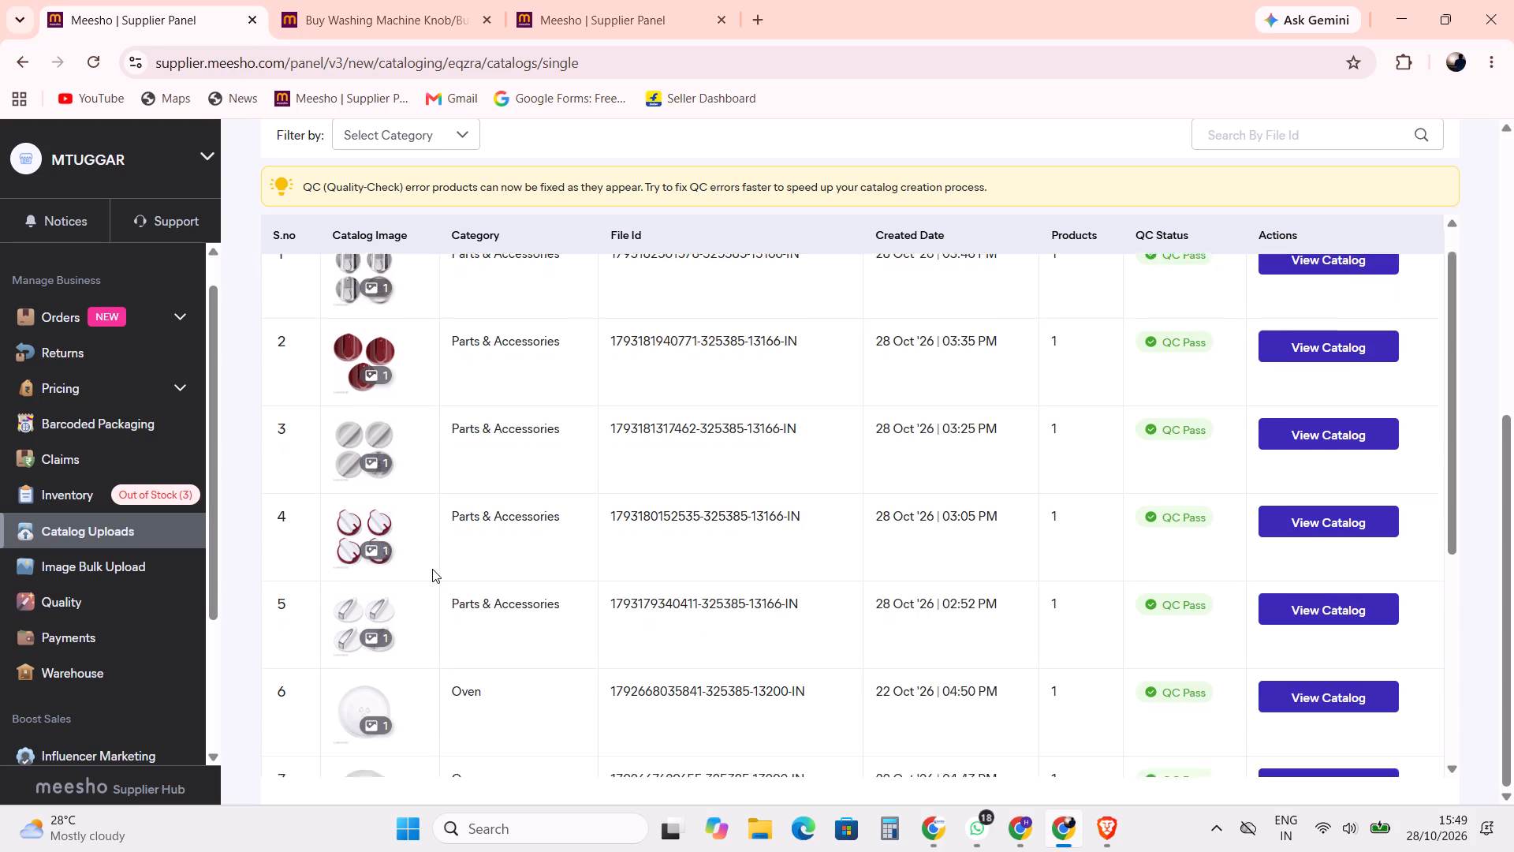
scroll(405, 580, up, 1)
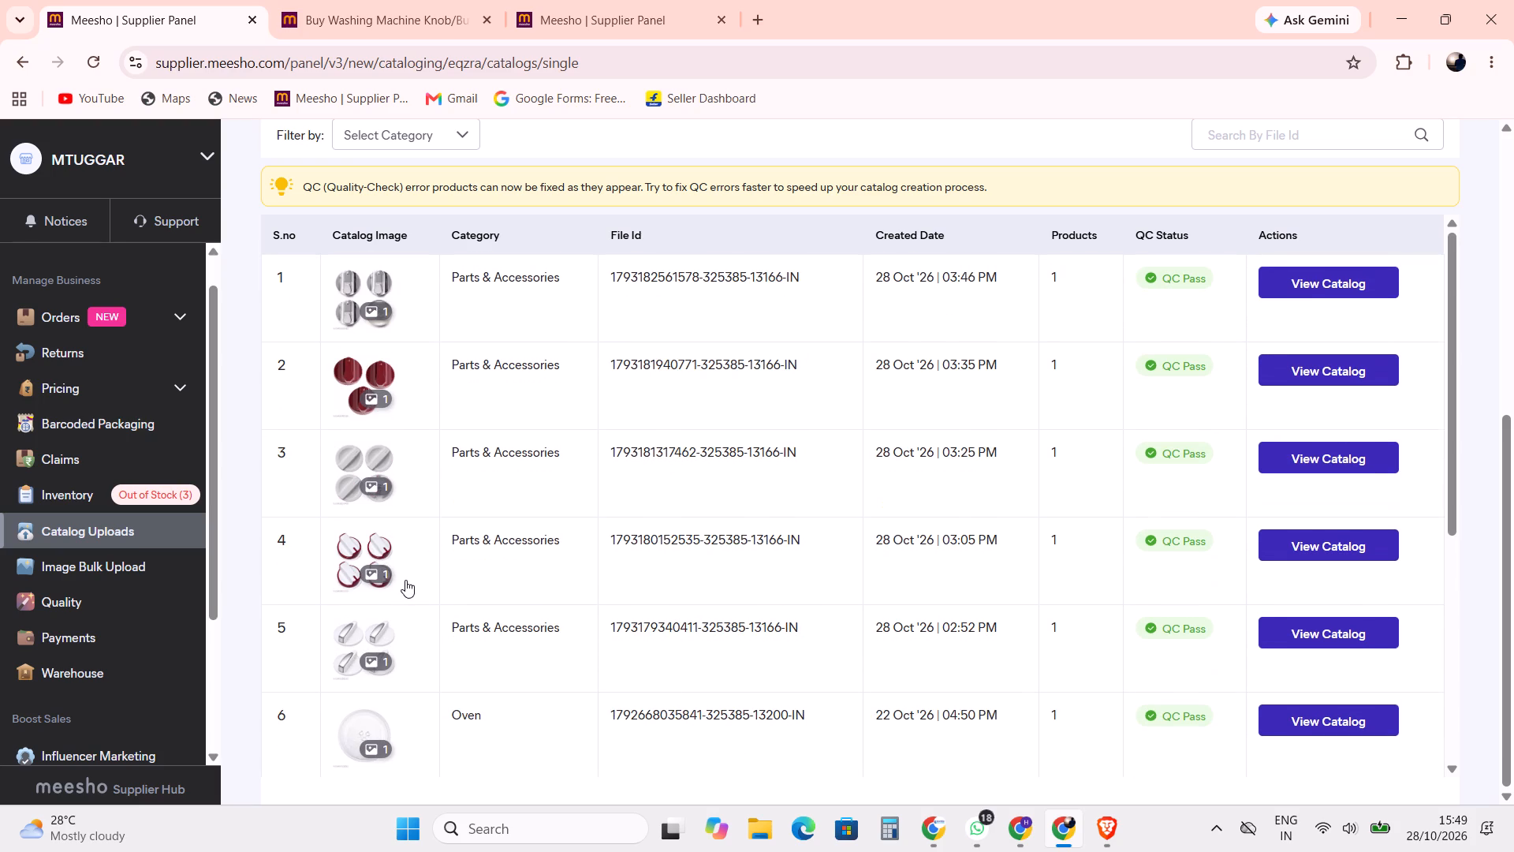
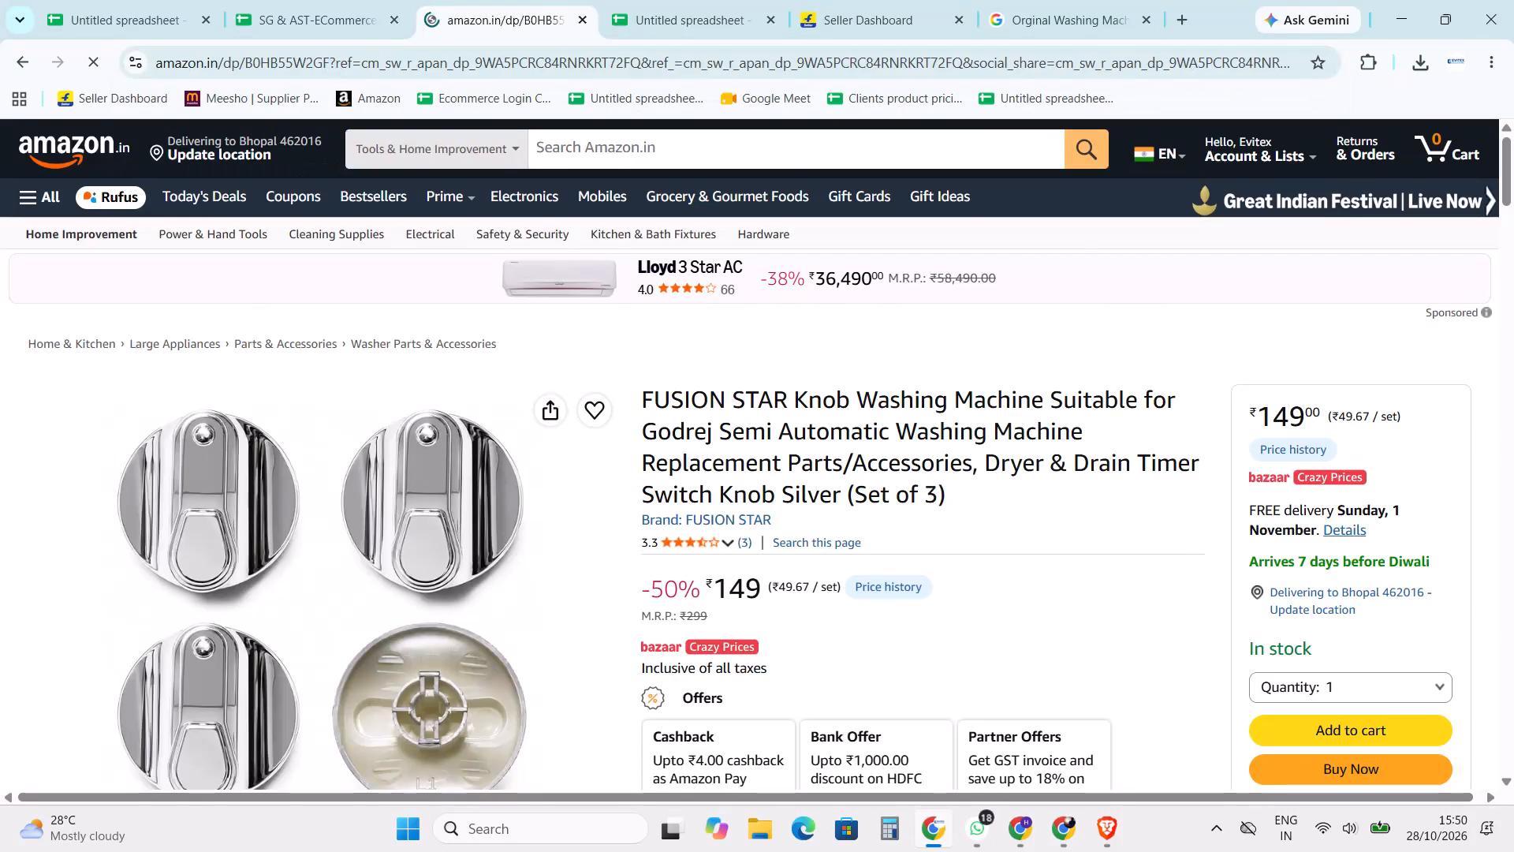
Save the four-knob photo and the "Pack of 4" image from the Amazon white-and-maroon Whirlpool knob listing to Downloads.
scroll(572, 393, down, 1)
scroll(435, 488, down, 1)
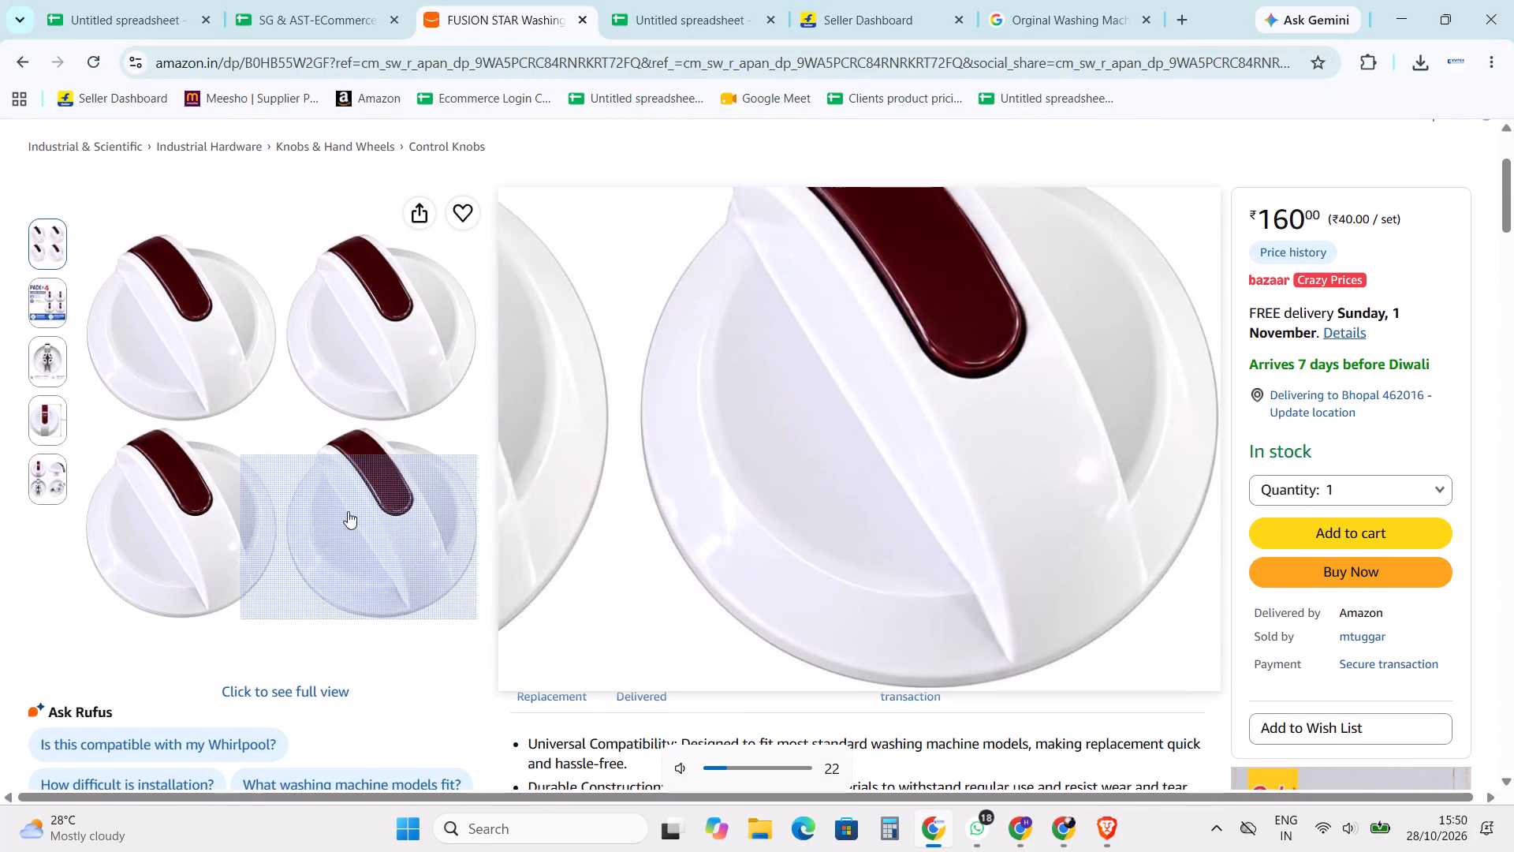
click(321, 387)
right_click(669, 380)
click(735, 444)
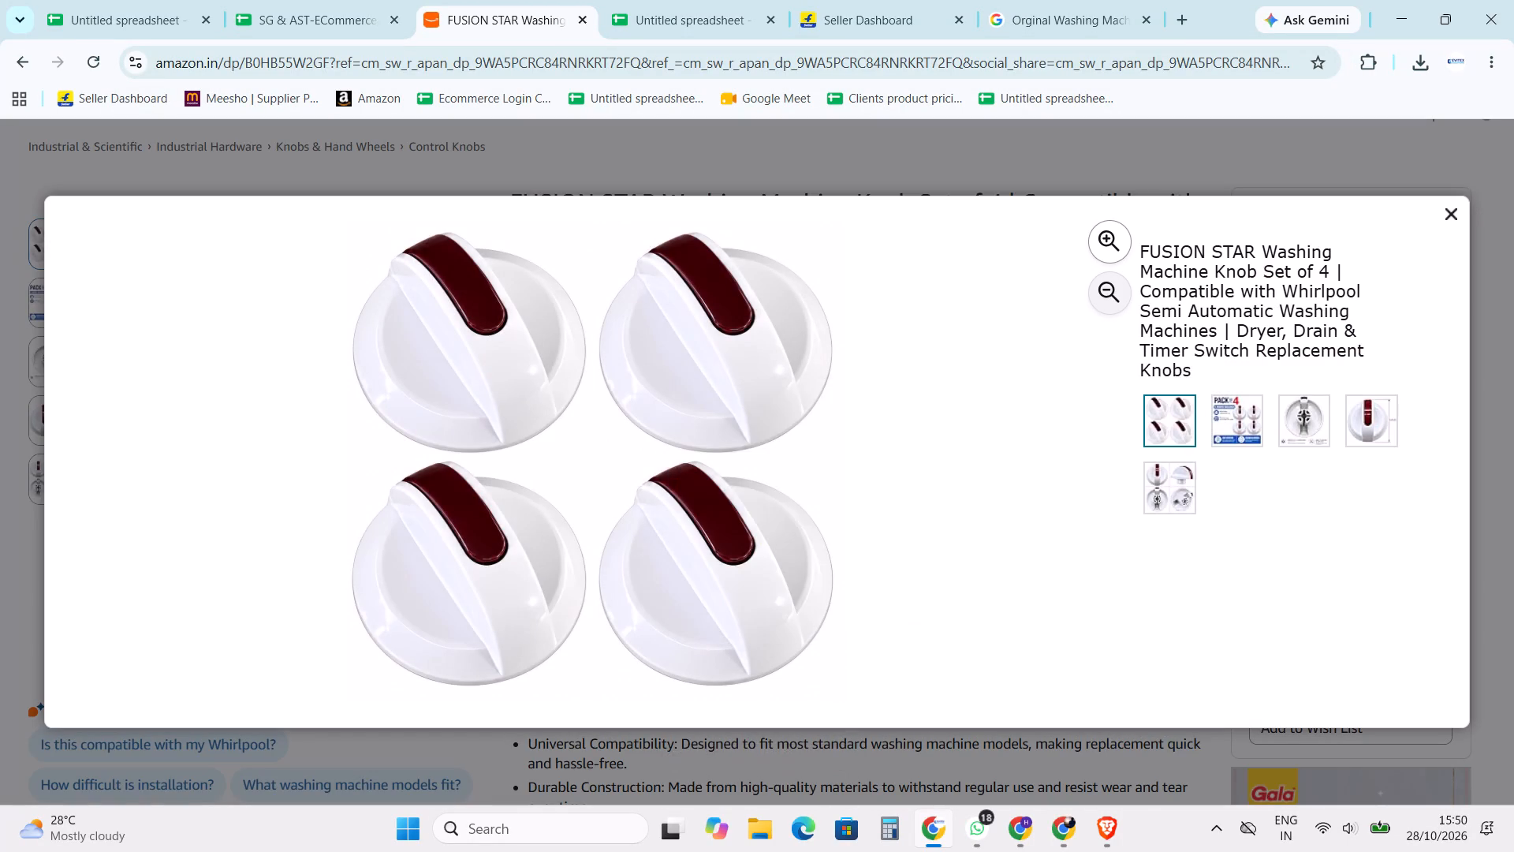
key(Return)
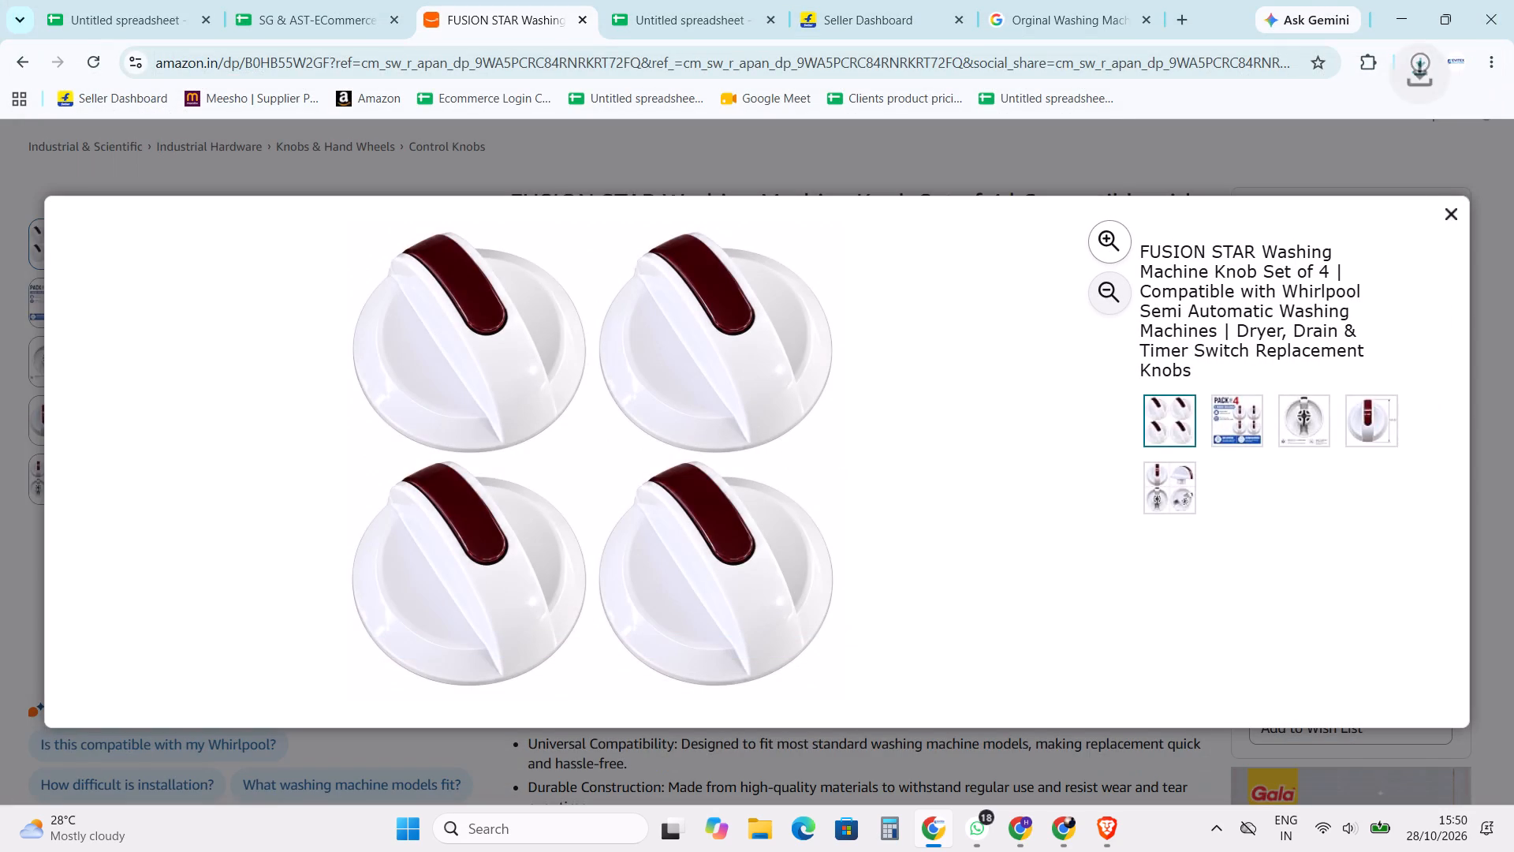
click(1230, 609)
click(1239, 416)
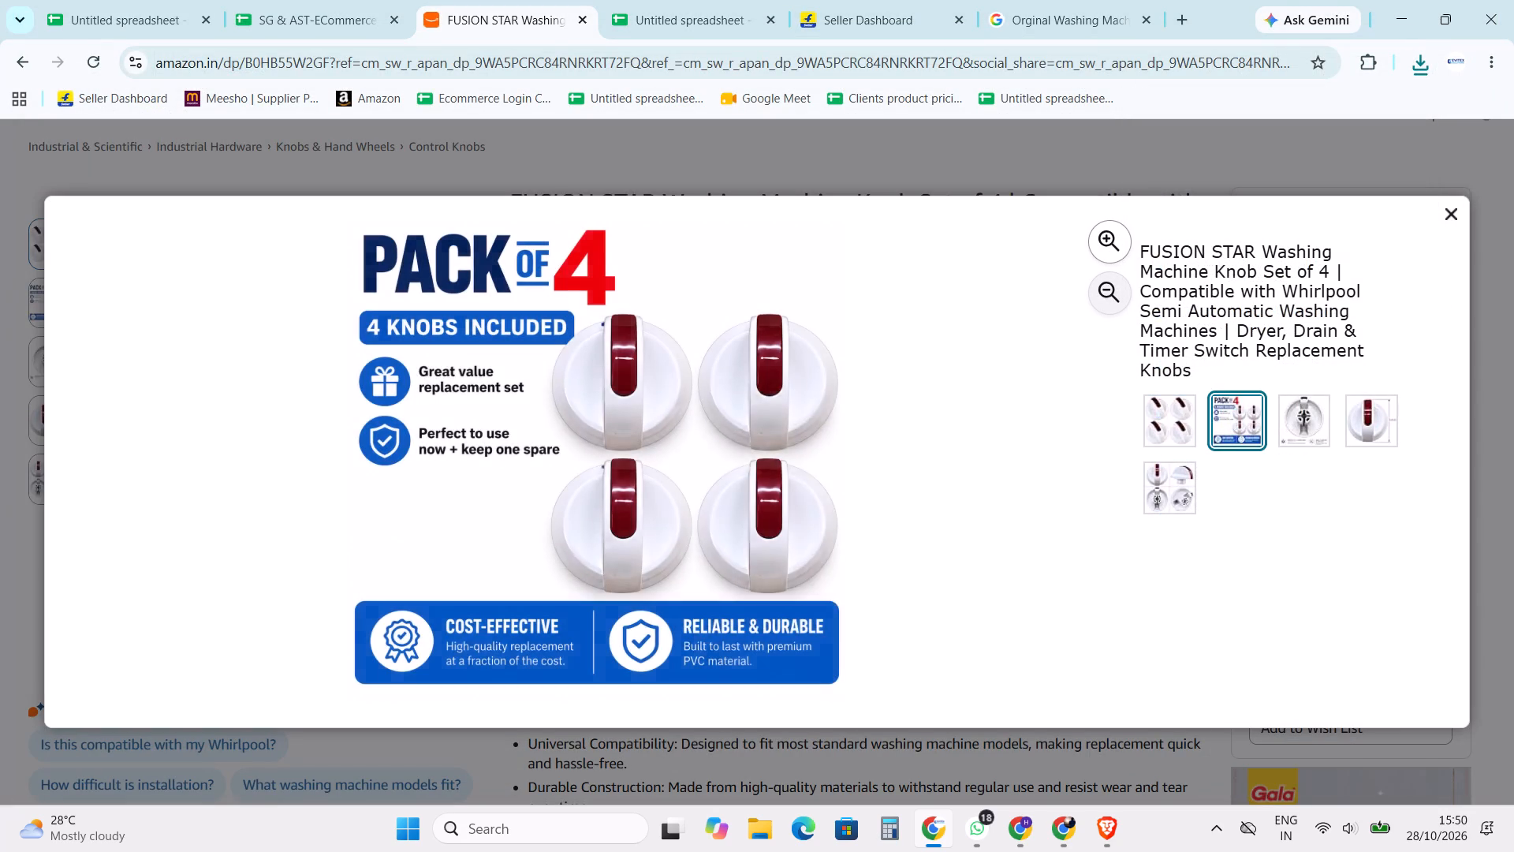
right_click(692, 388)
click(757, 445)
key(Return)
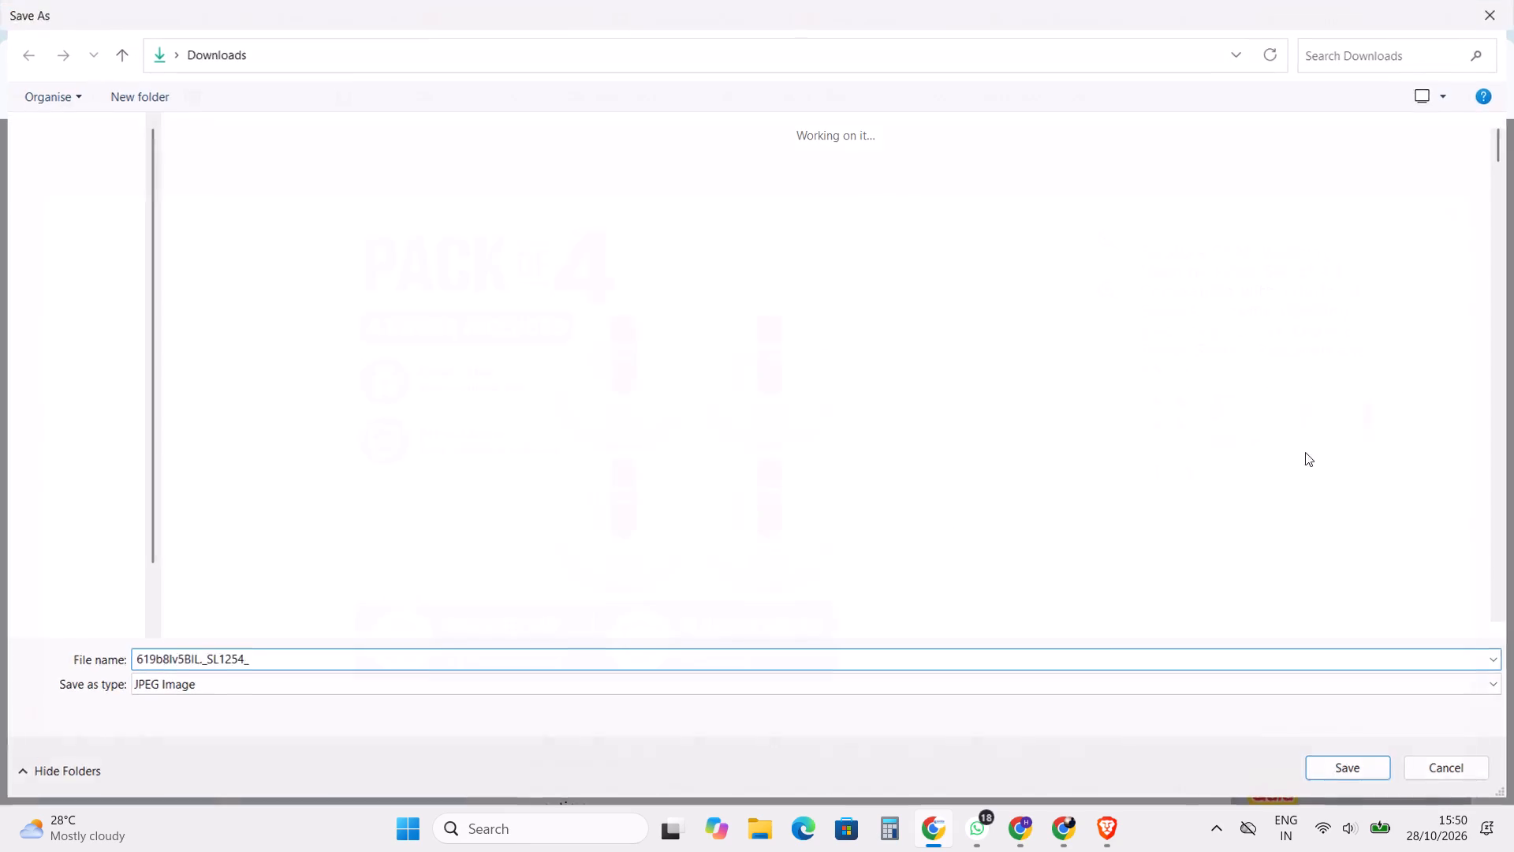
Save the knob's underside view, 4.5 cm dimension image and four-view collage from the same Amazon gallery to Downloads.
click(1311, 424)
right_click(729, 393)
click(781, 441)
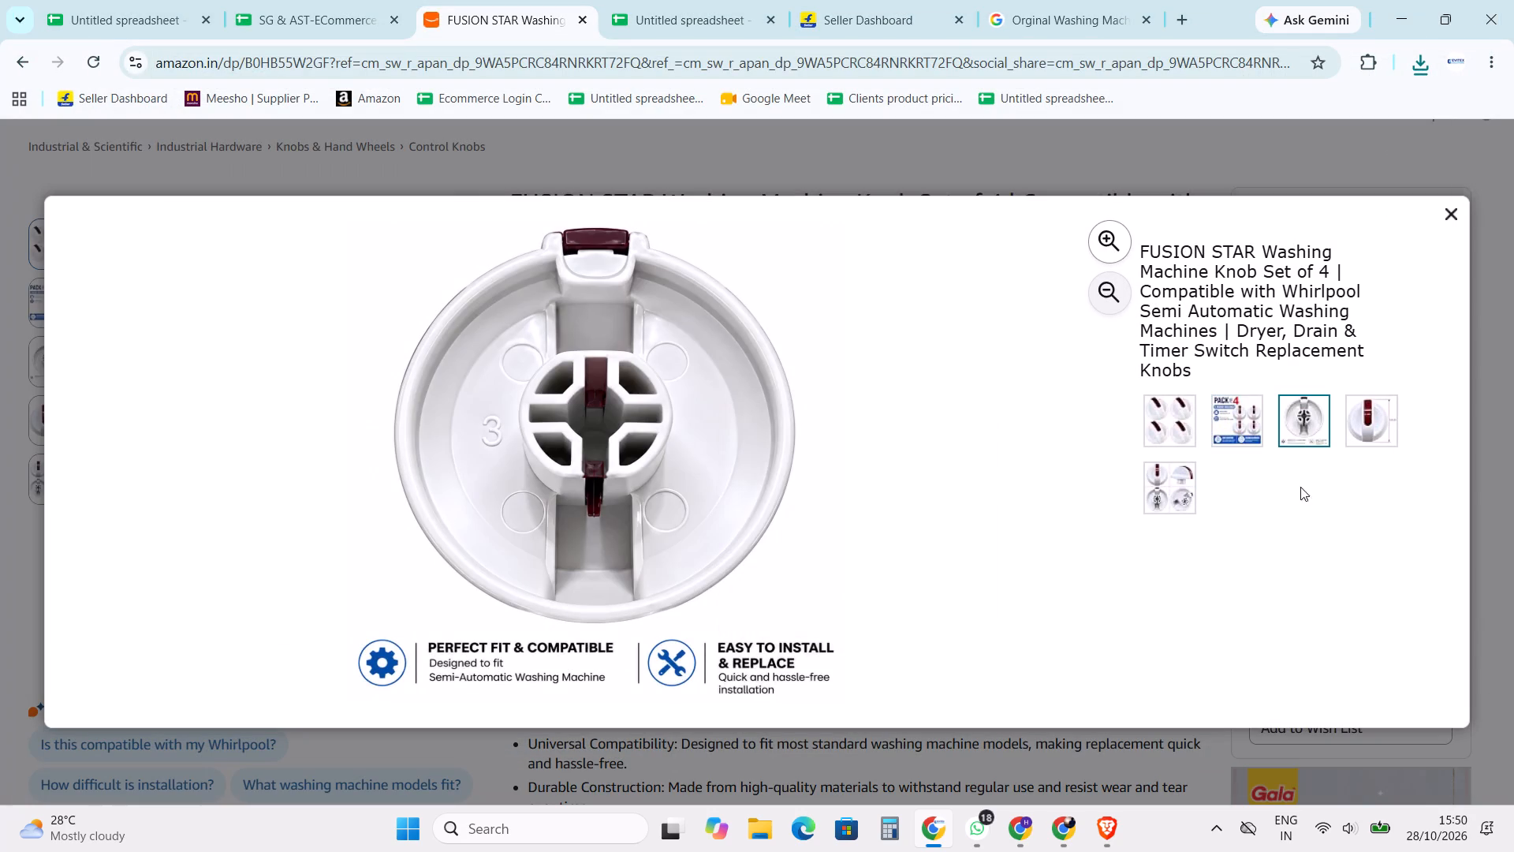
key(Return)
click(1374, 421)
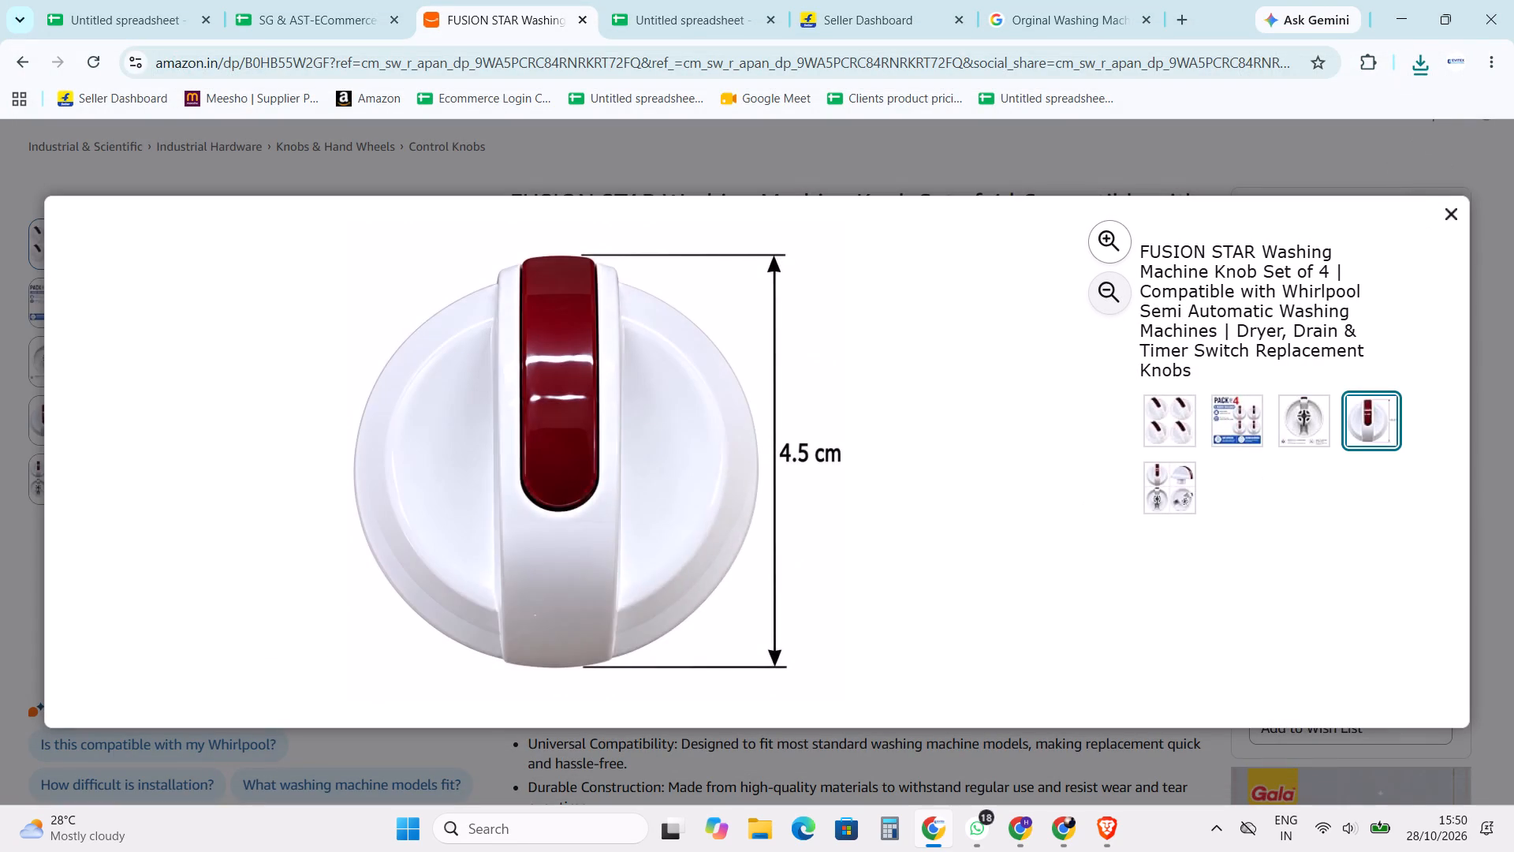
right_click(493, 417)
click(572, 473)
key(Return)
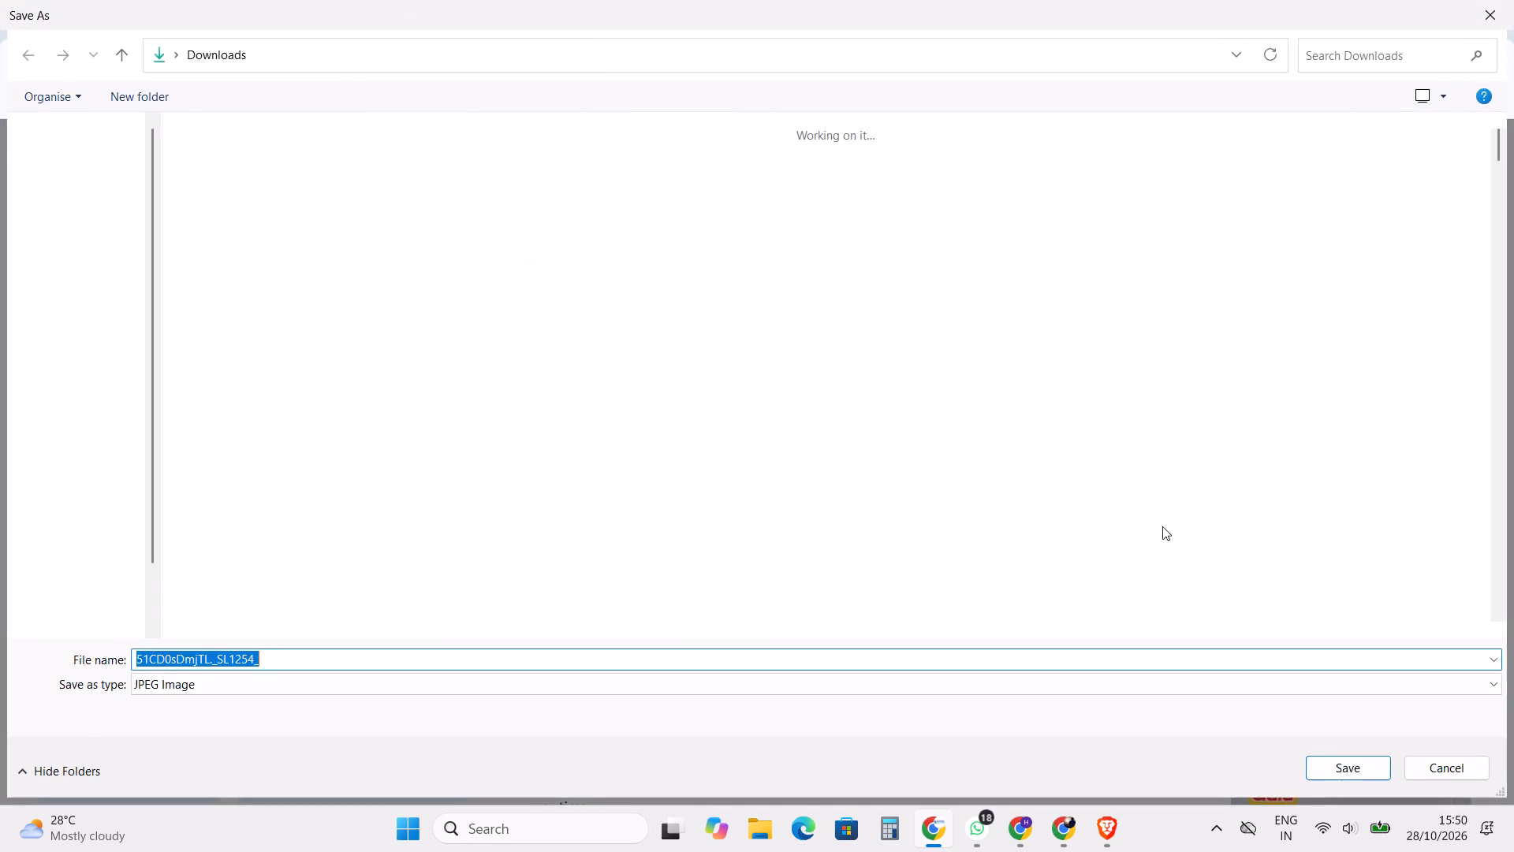
click(1172, 483)
right_click(636, 401)
click(699, 458)
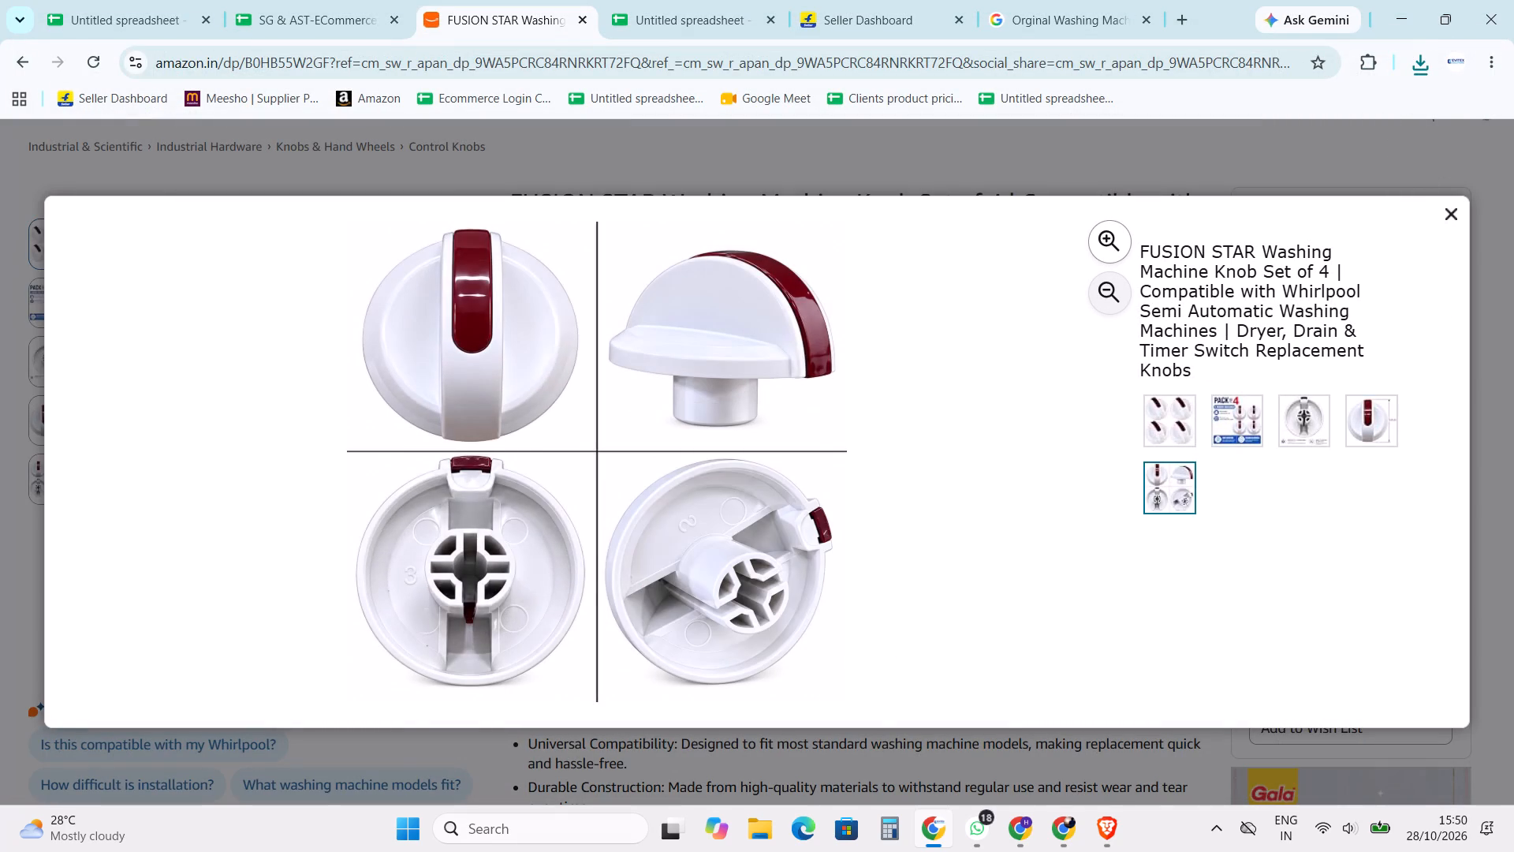
key(Return)
Switch to Flipkart Seller Hub, refresh the single listings in progress and check their QC status.
click(829, 0)
scroll(412, 383, up, 2)
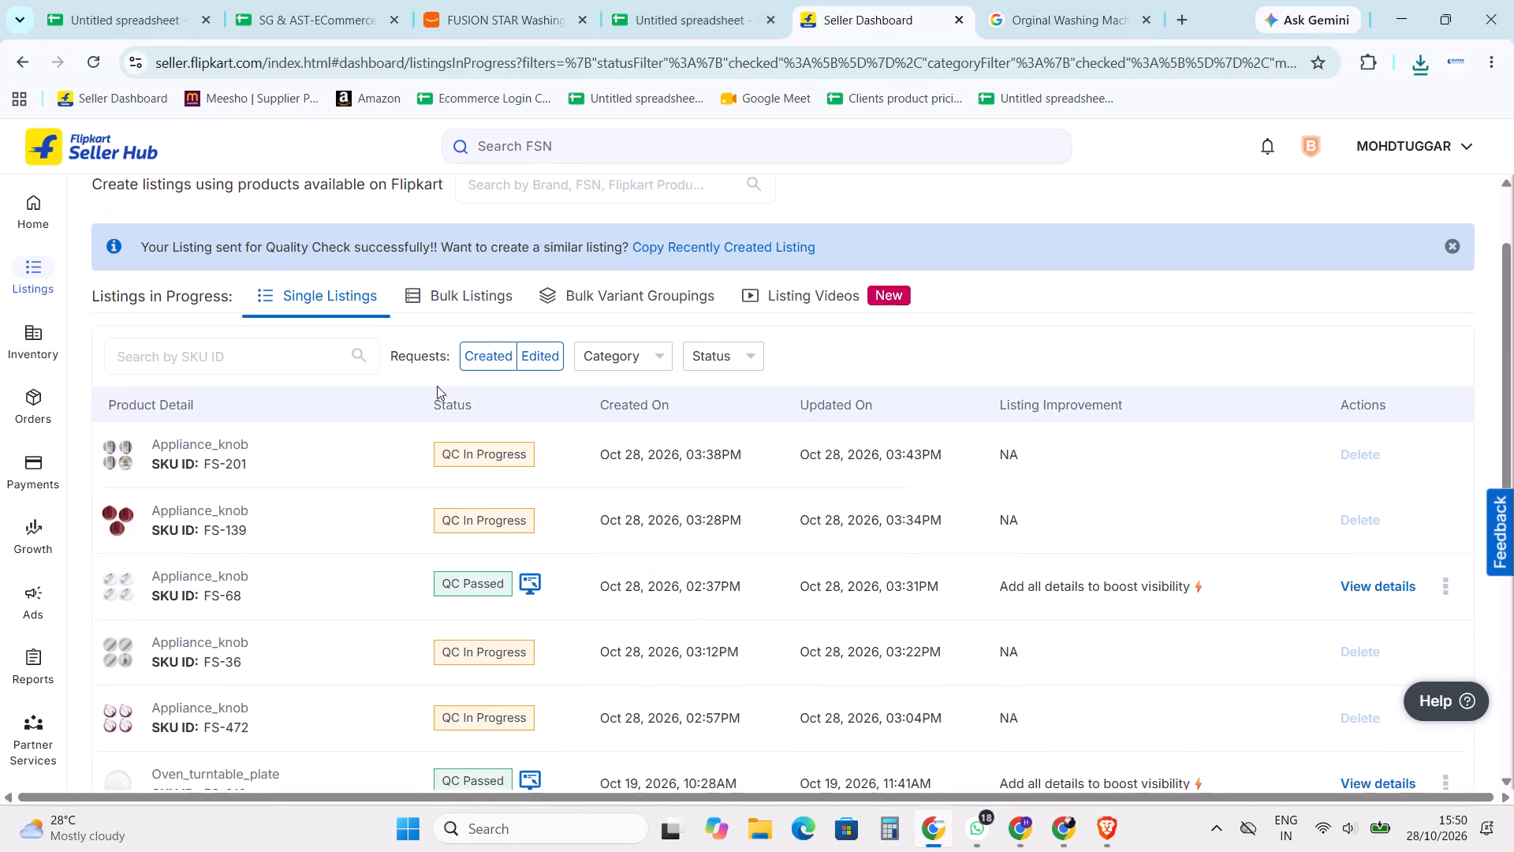
click(90, 62)
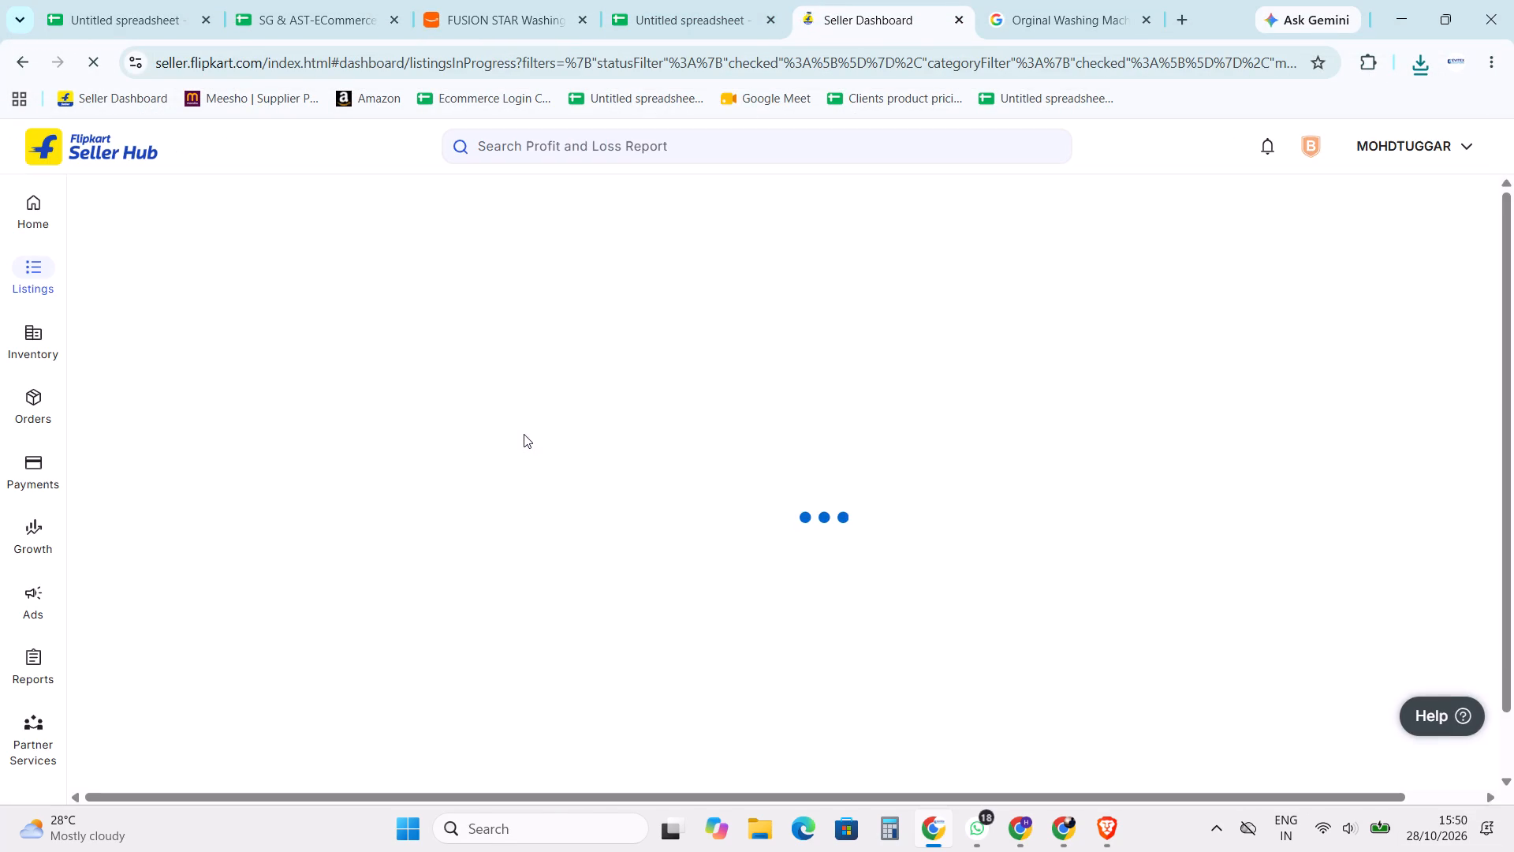
scroll(681, 416, down, 4)
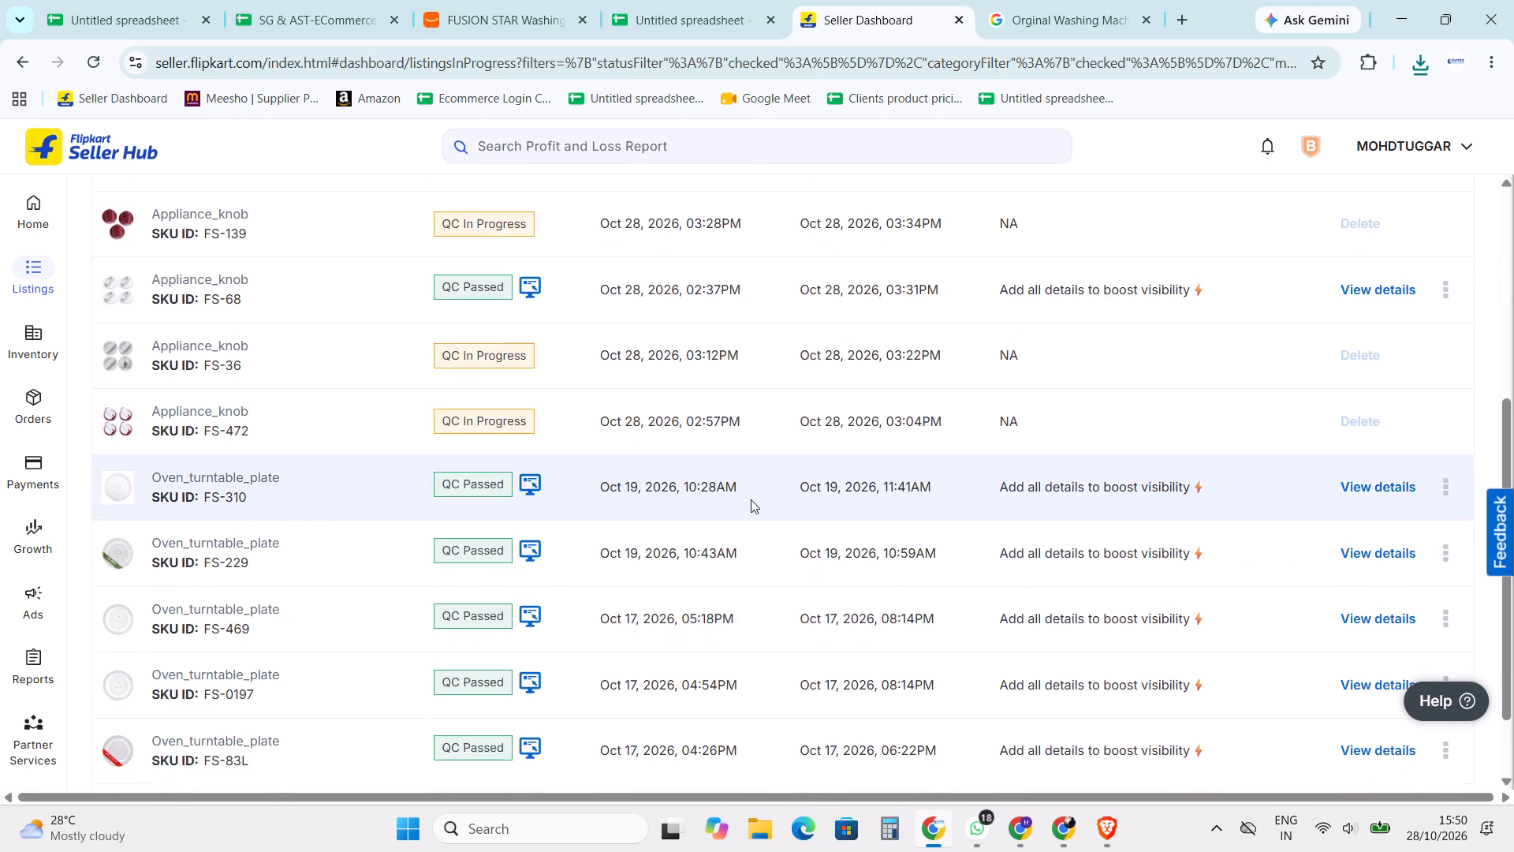
scroll(751, 500, up, 4)
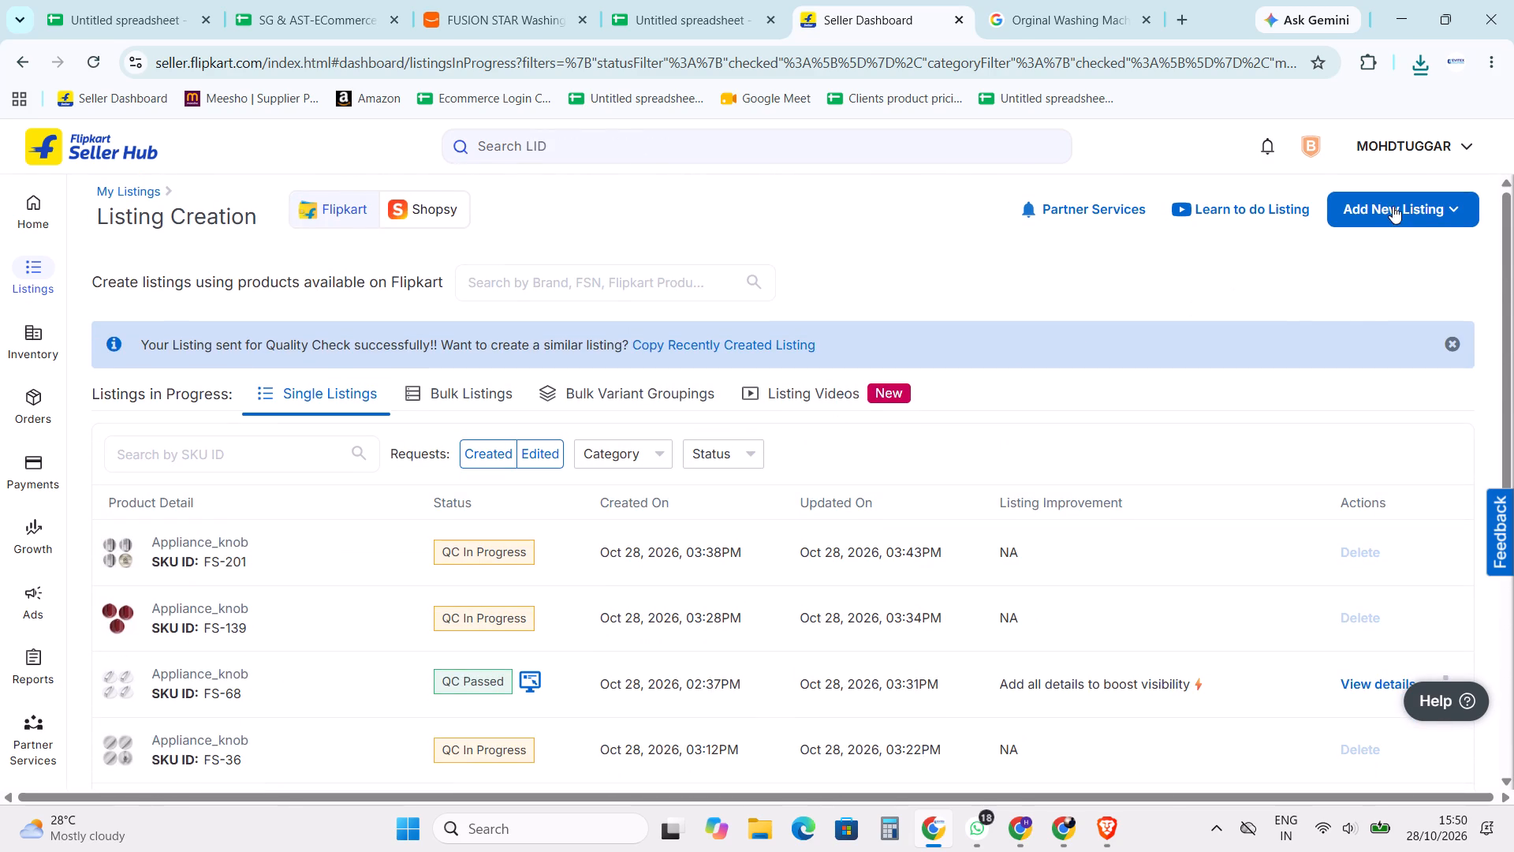
Start a new single listing, search verticals for "knob" and choose Home & Kitchen Accessories / Appliance Accessories / Appliance Knobs.
click(1393, 206)
click(1380, 251)
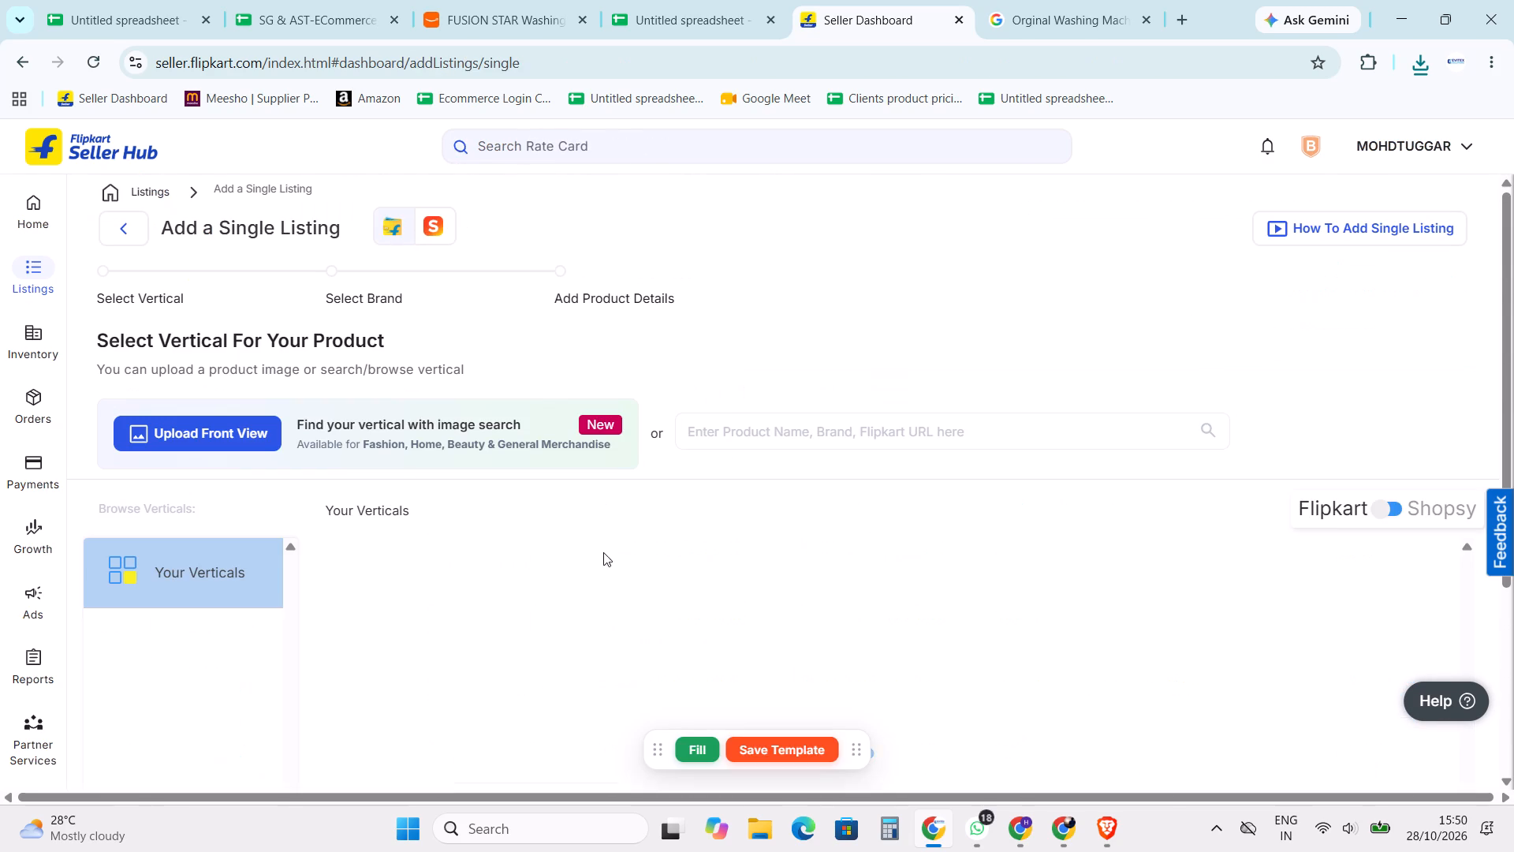
click(881, 422)
text(knob)
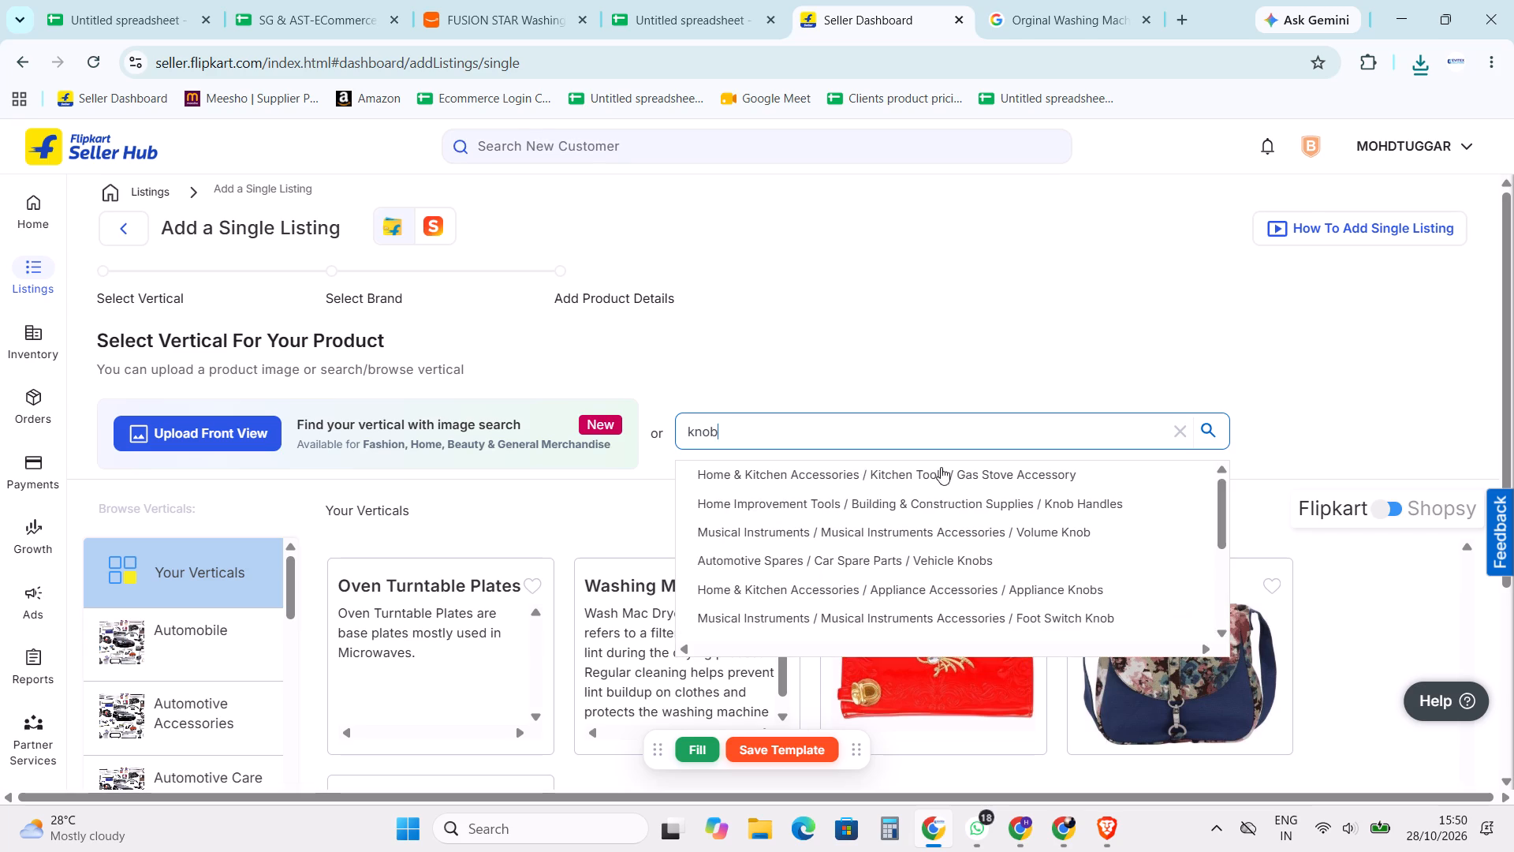
click(1031, 581)
Check the brand LCROSS for the Appliance Knobs vertical and create a new listing under it.
scroll(955, 342, down, 2)
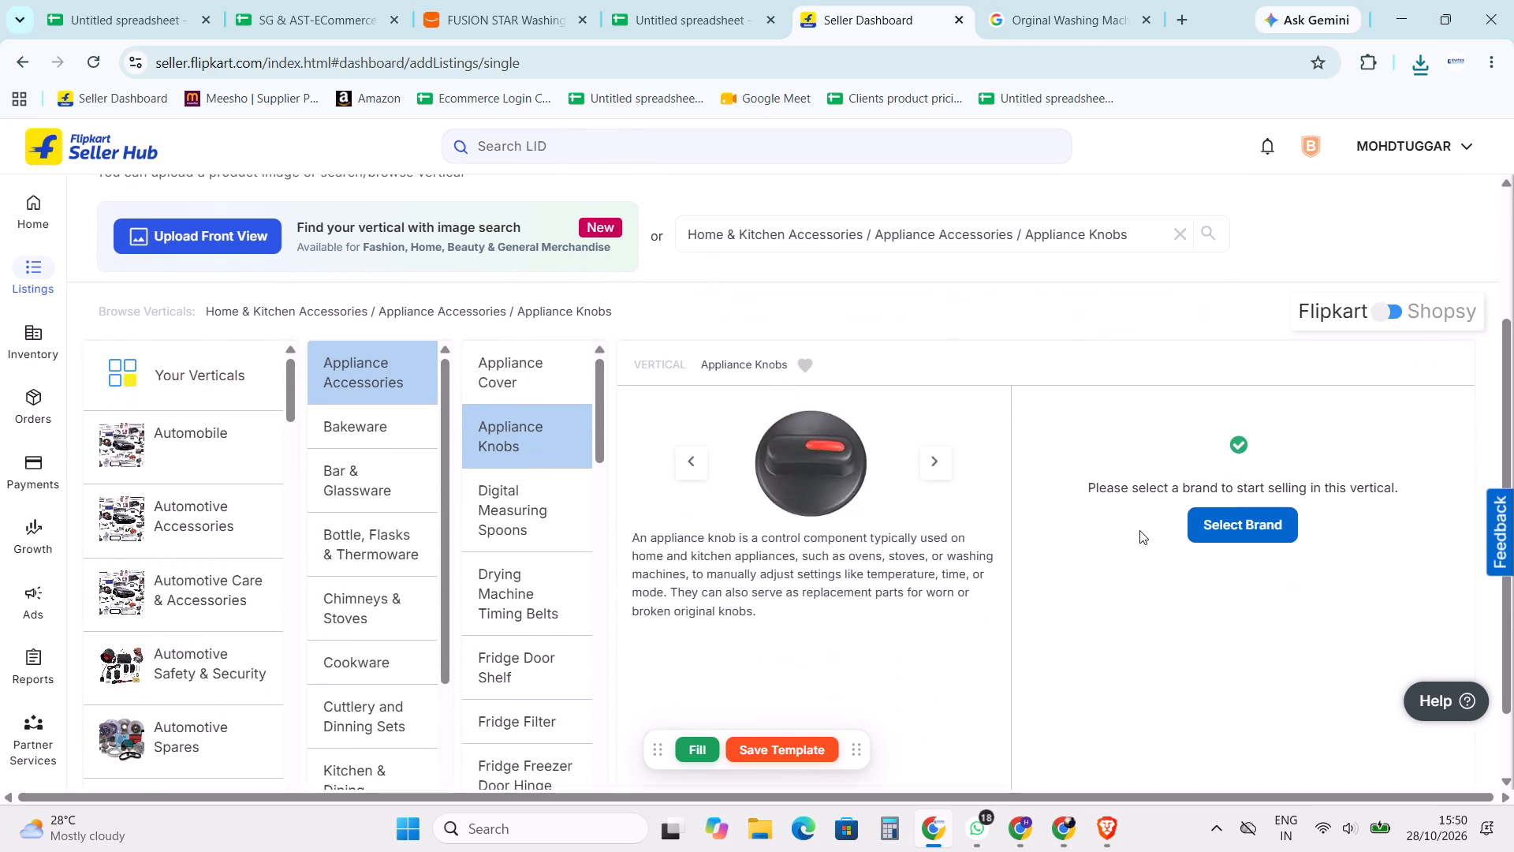
click(1209, 526)
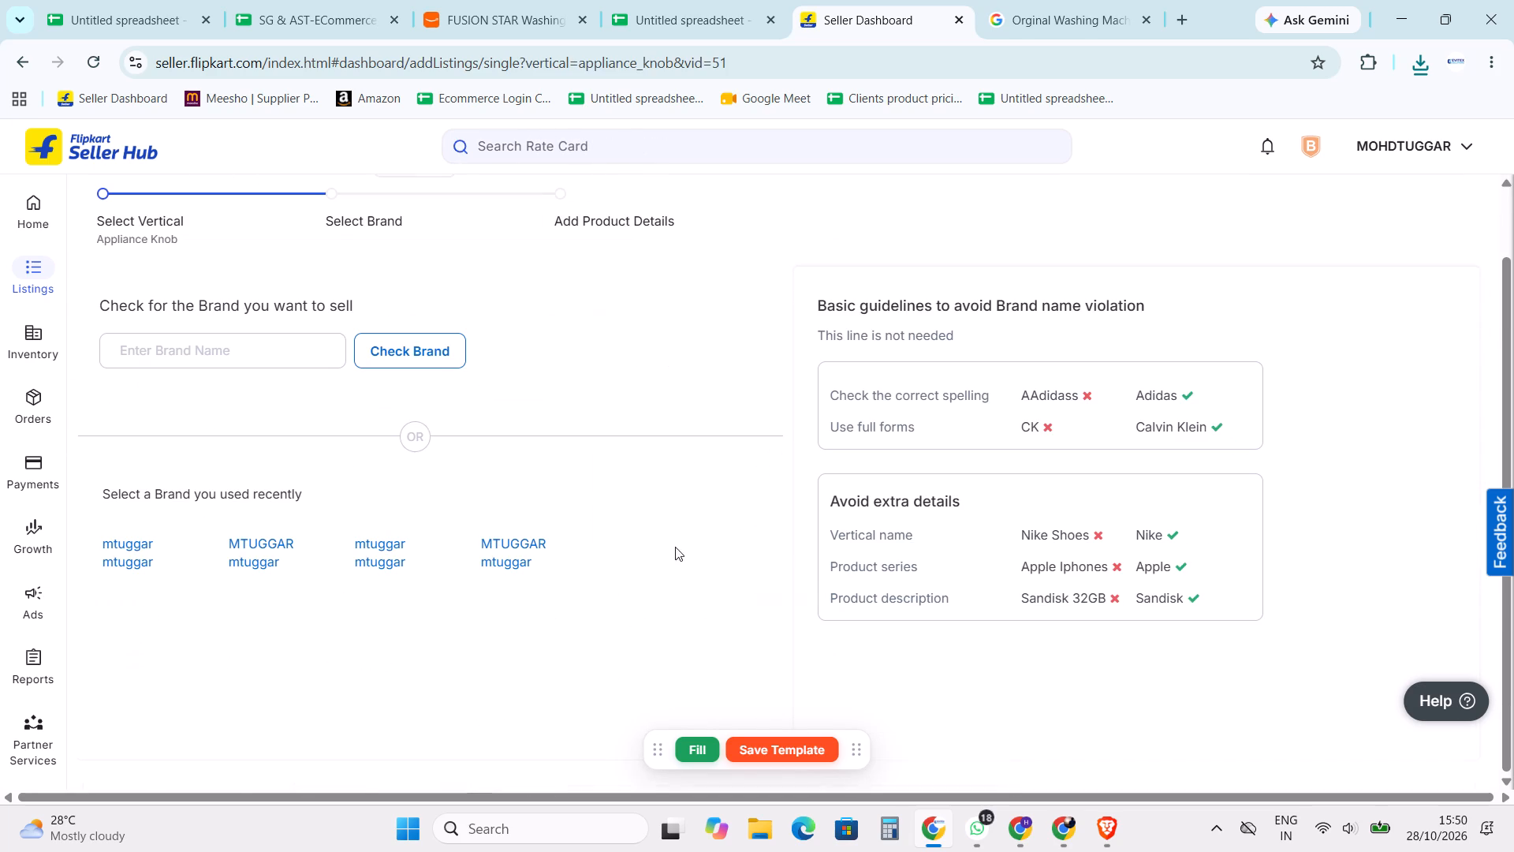
click(298, 353)
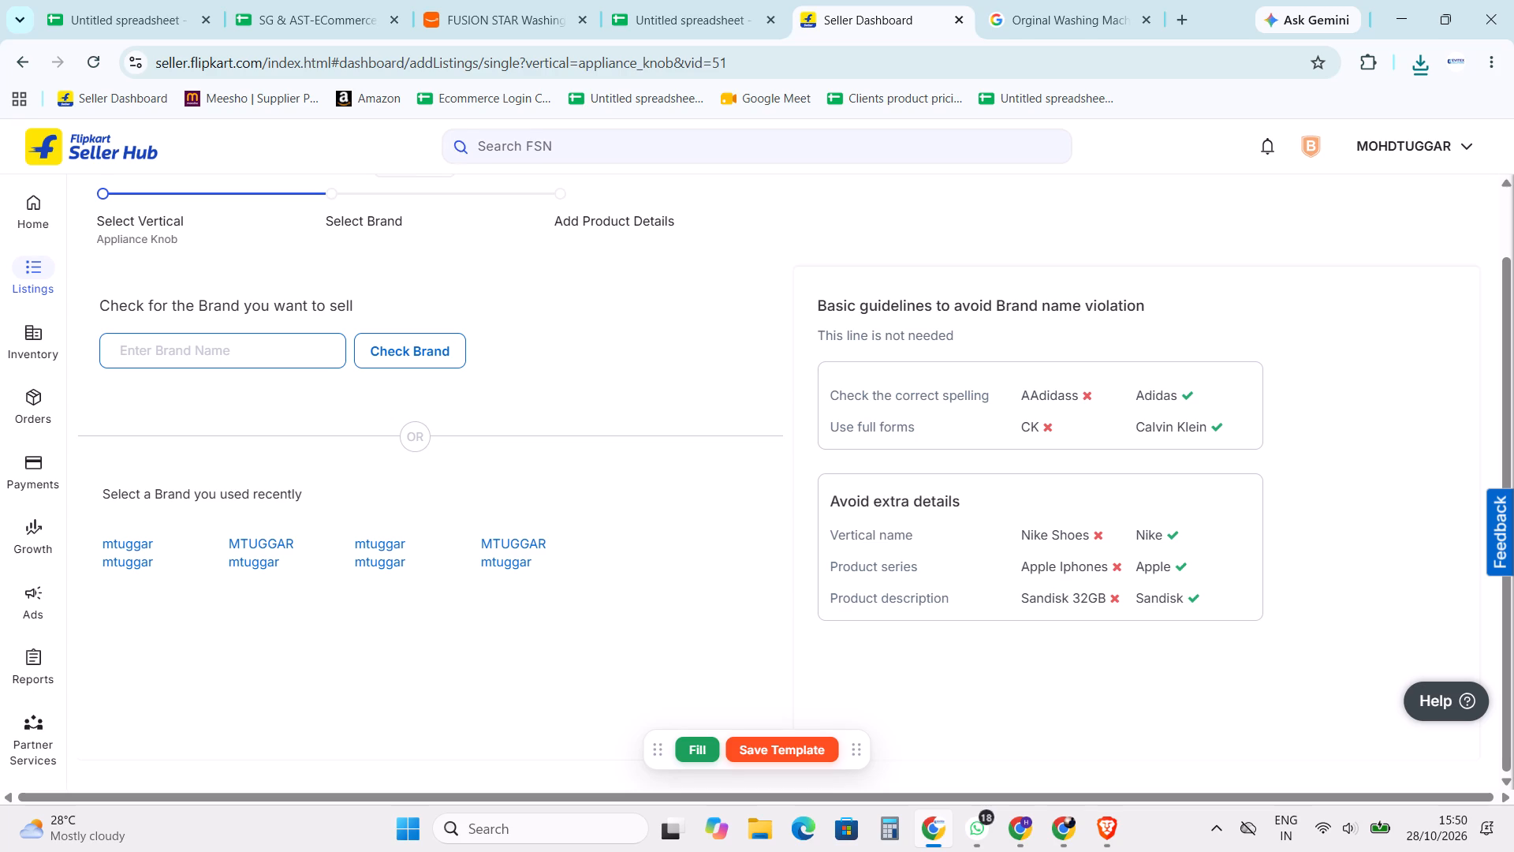
text(LCROSS)
click(559, 406)
click(408, 355)
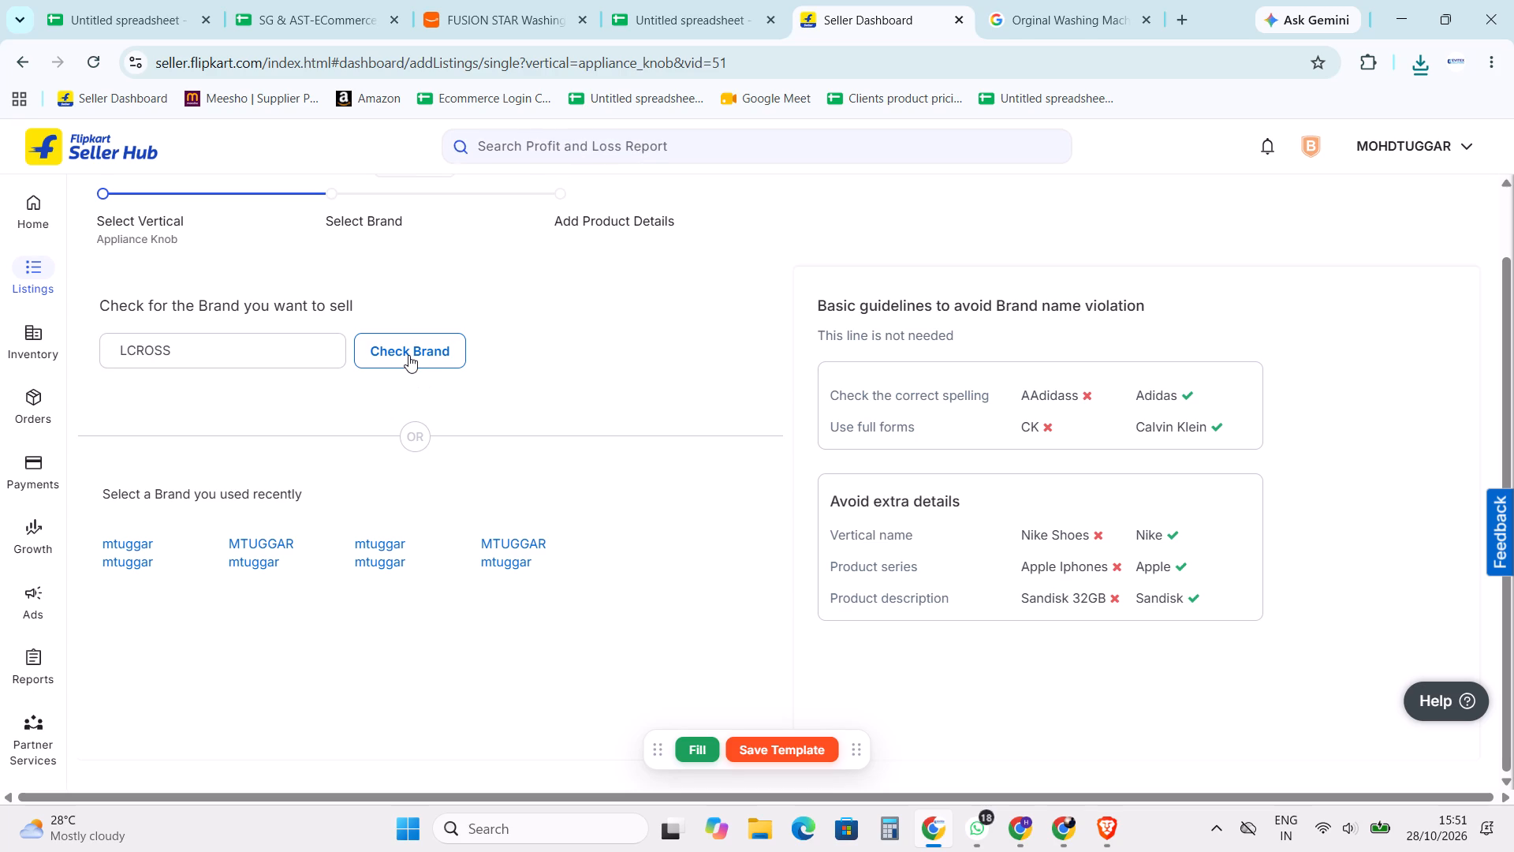
click(244, 452)
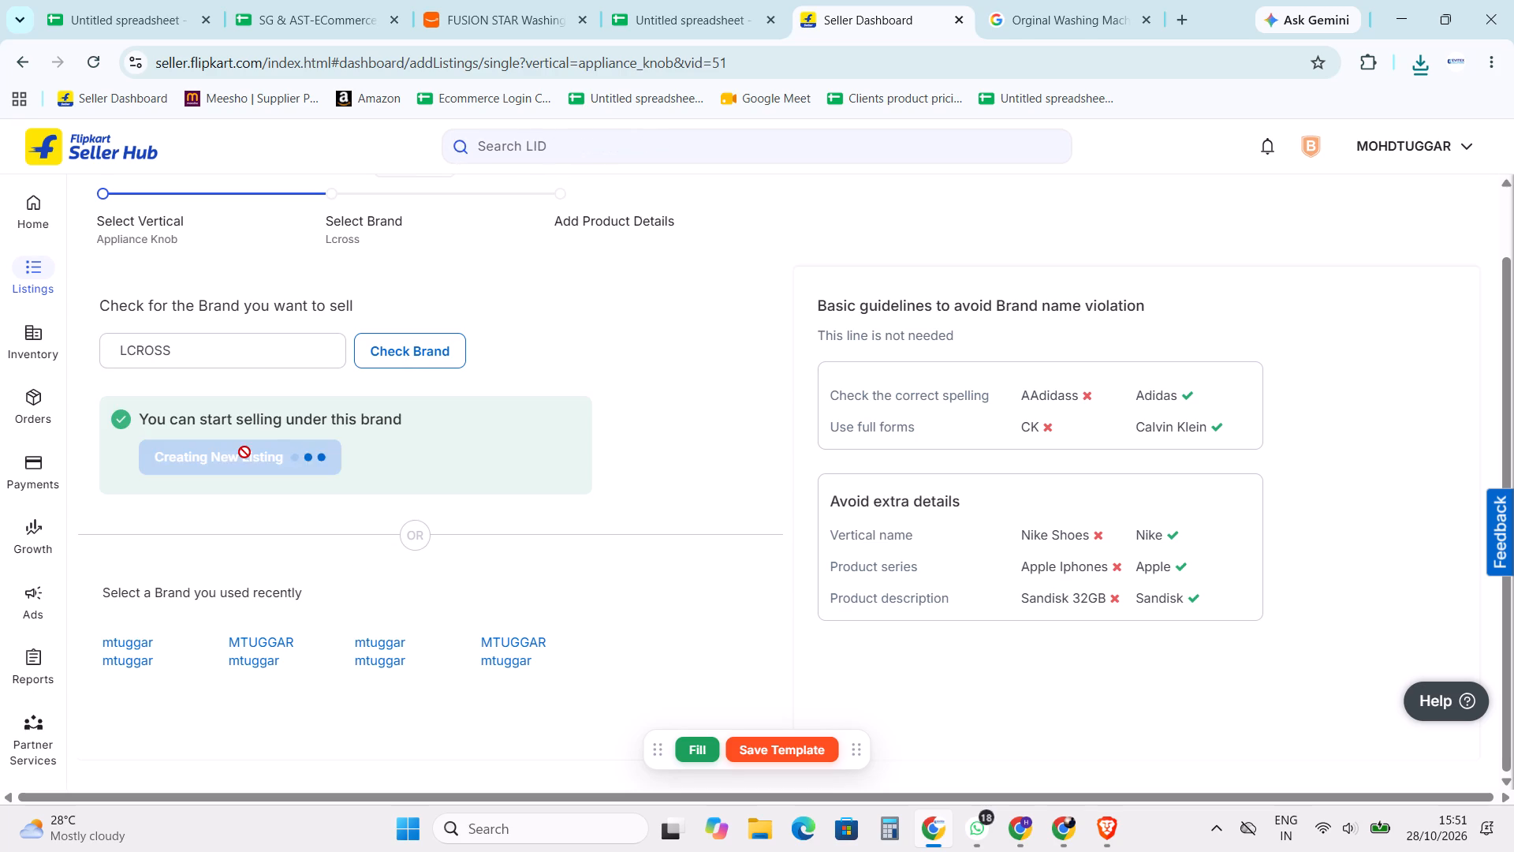
Upload the five saved white-and-maroon knob images: four-knob photo as front view, then Pack of 4, underside, 4.5 cm dimension and collage.
scroll(314, 454, down, 2)
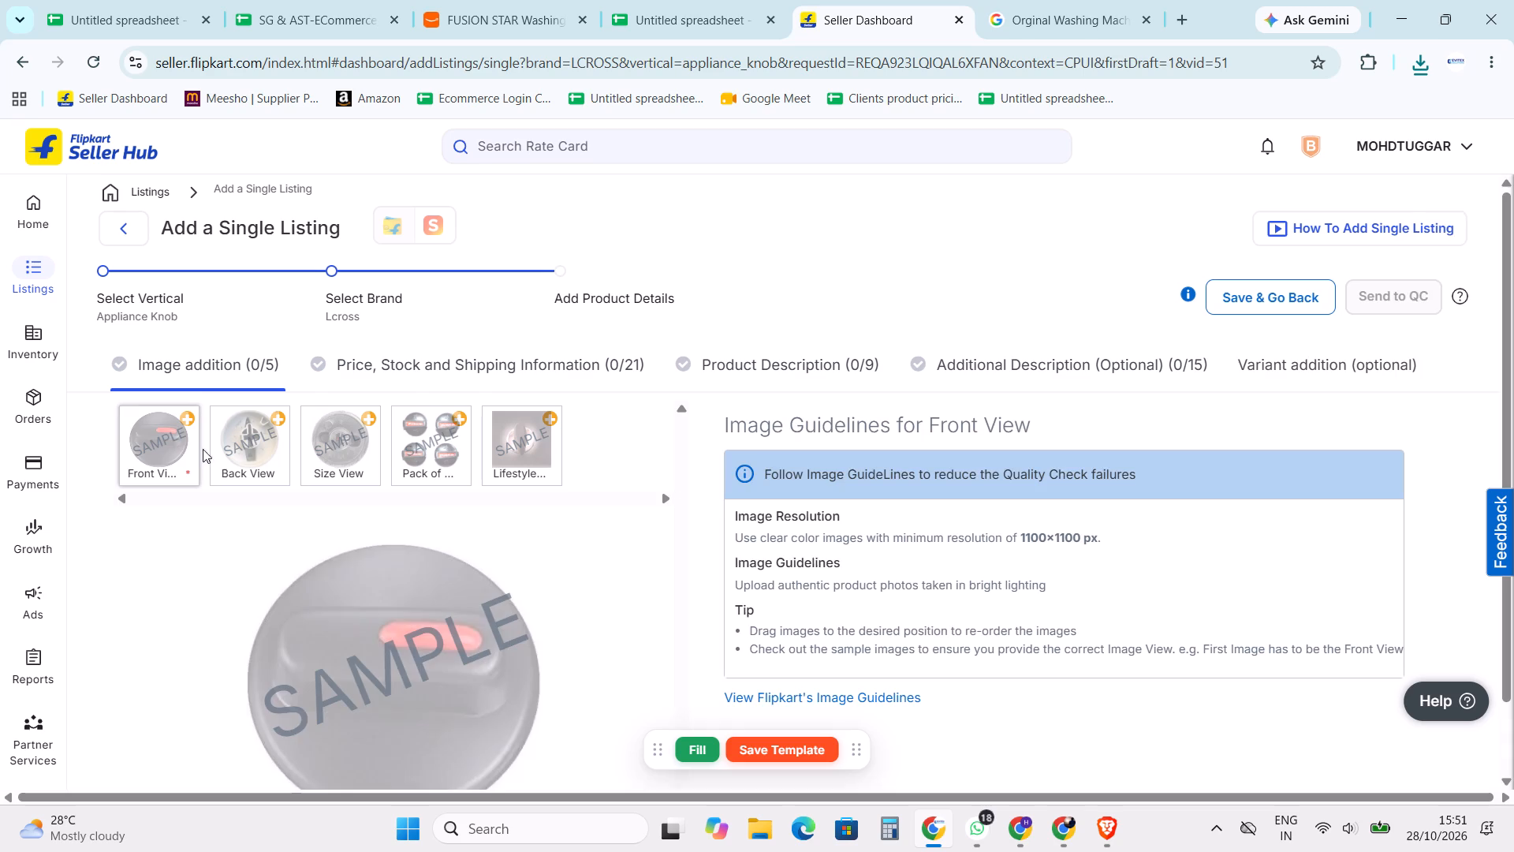
click(127, 418)
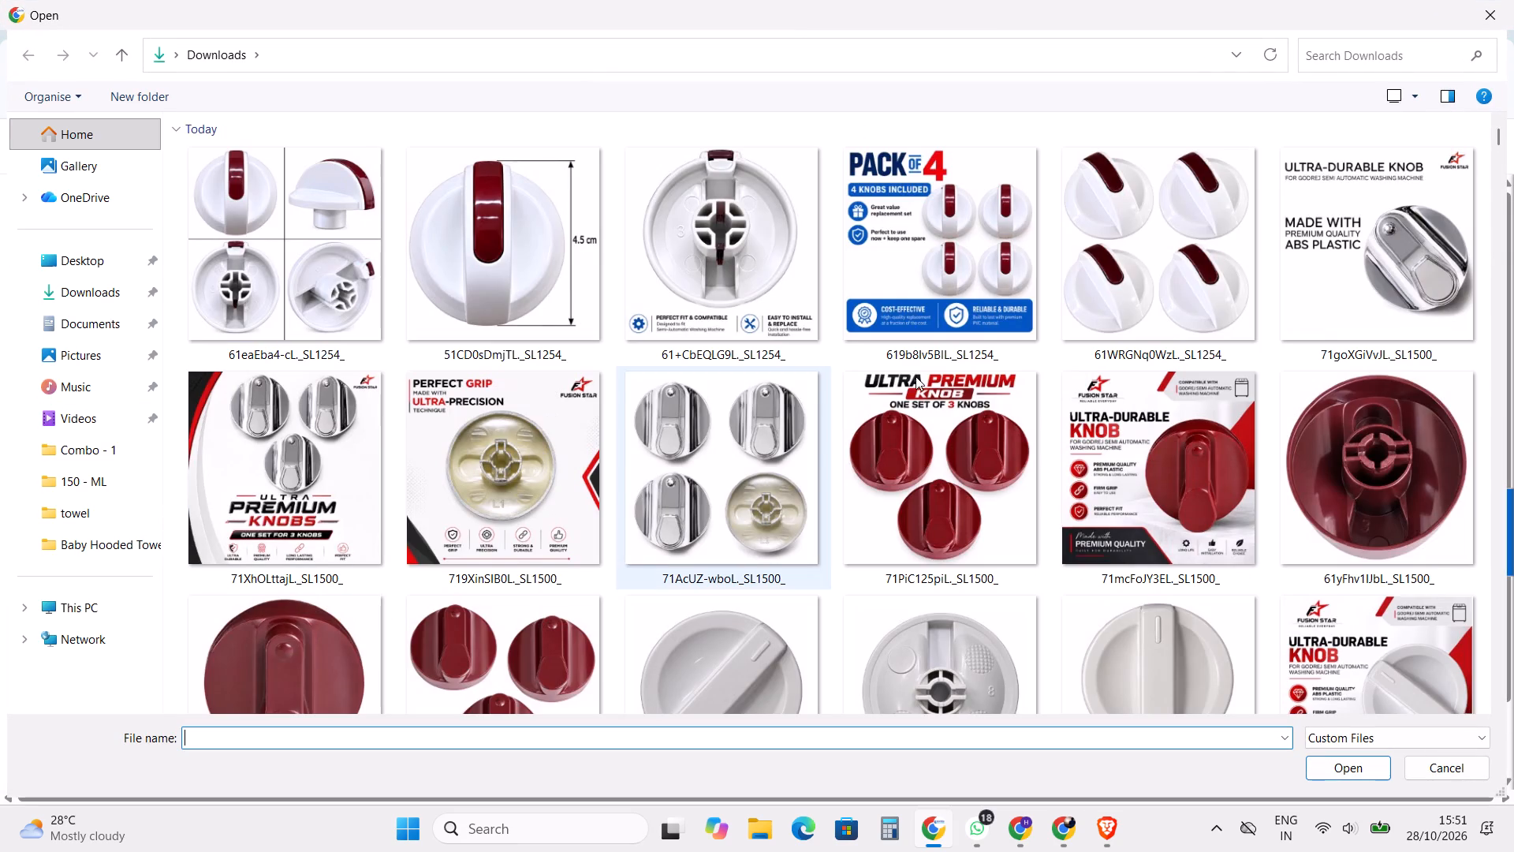
double_click(1143, 241)
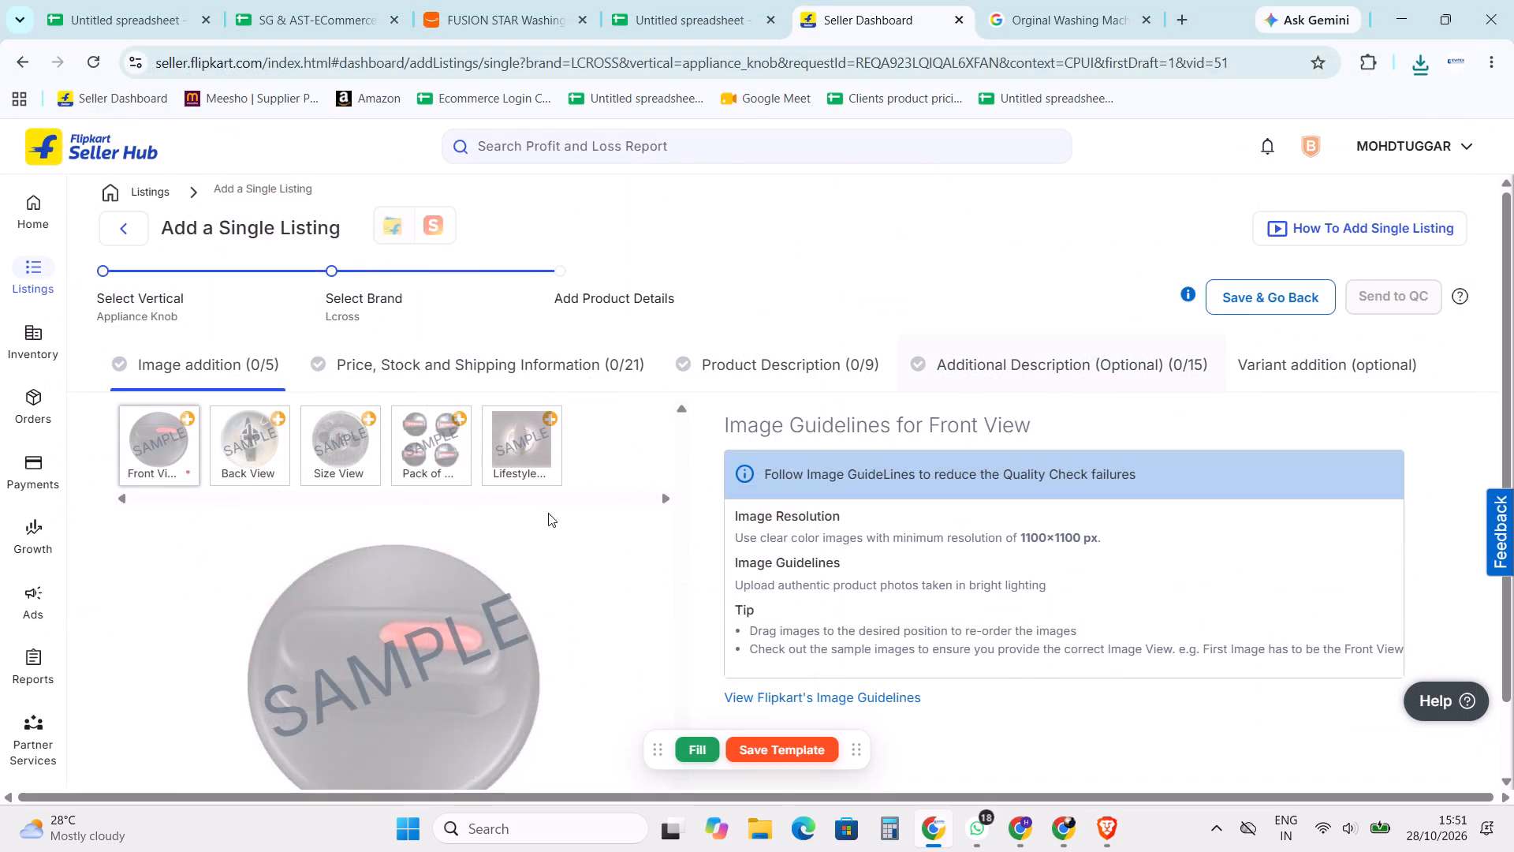
click(223, 419)
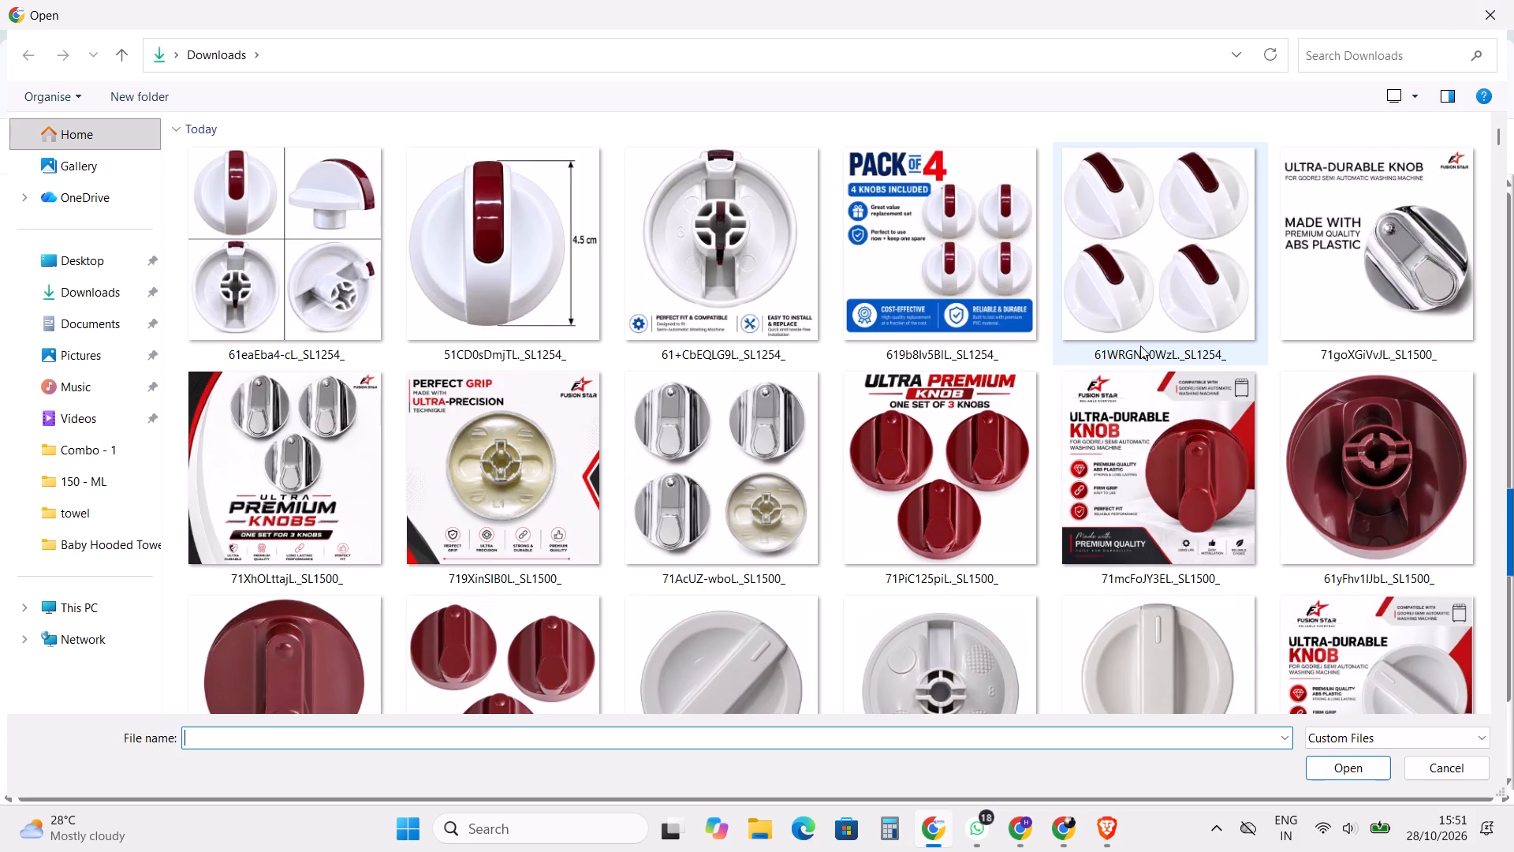
double_click(953, 242)
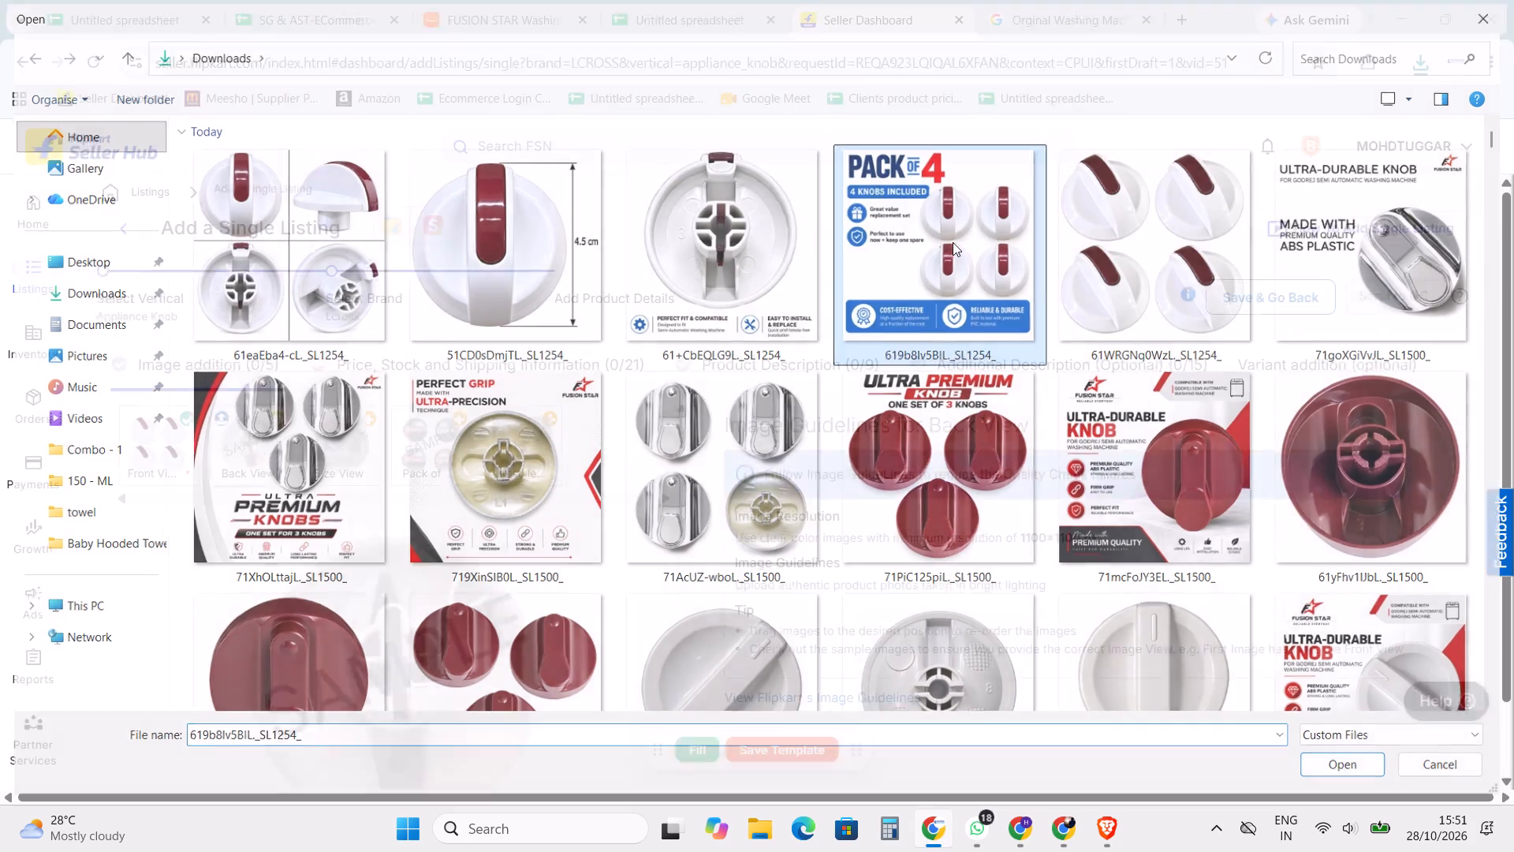
click(313, 419)
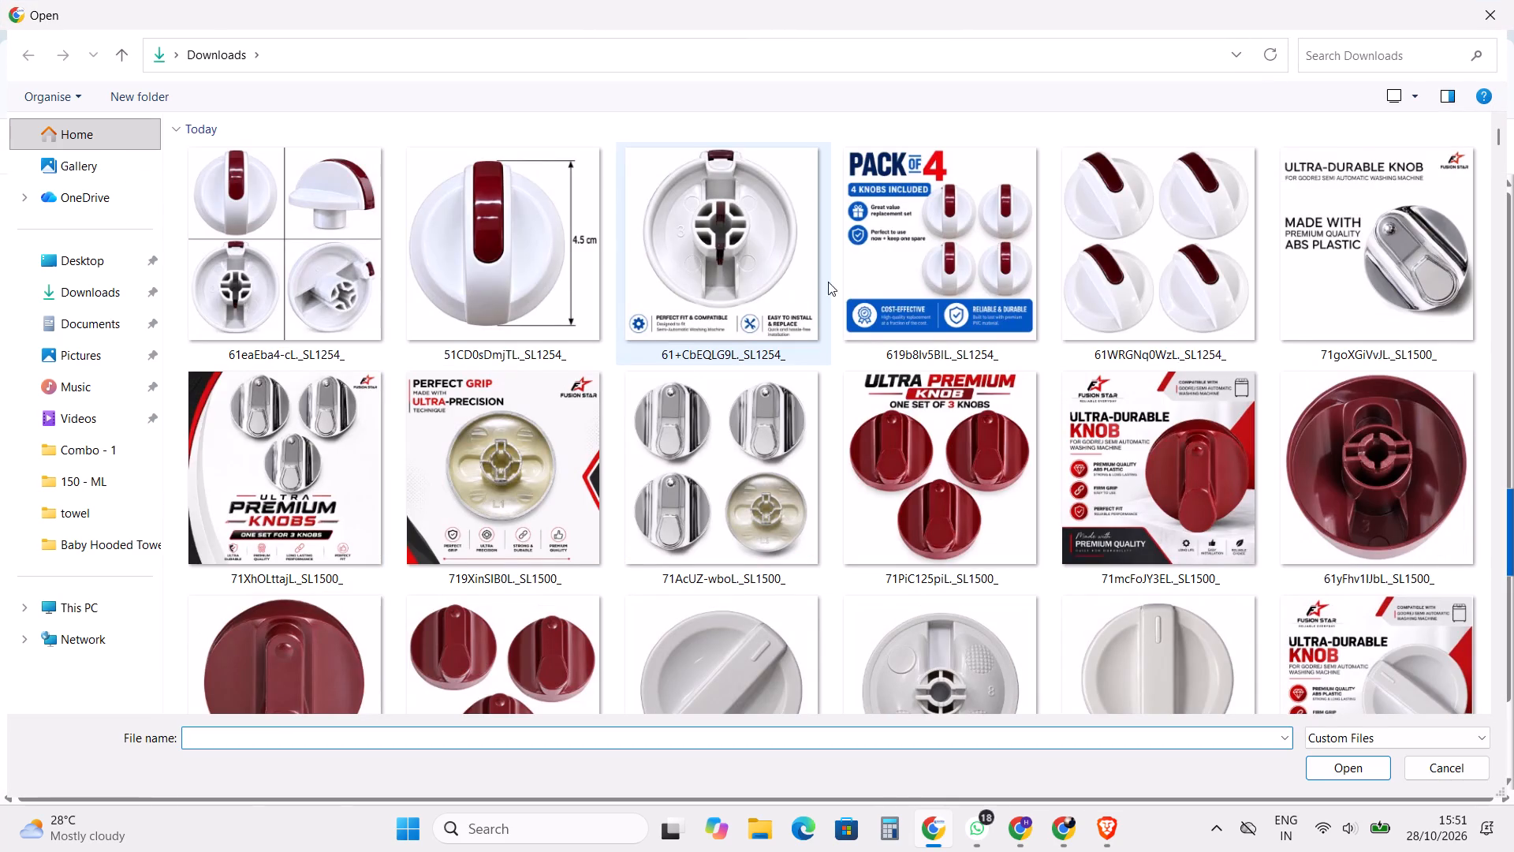
double_click(725, 256)
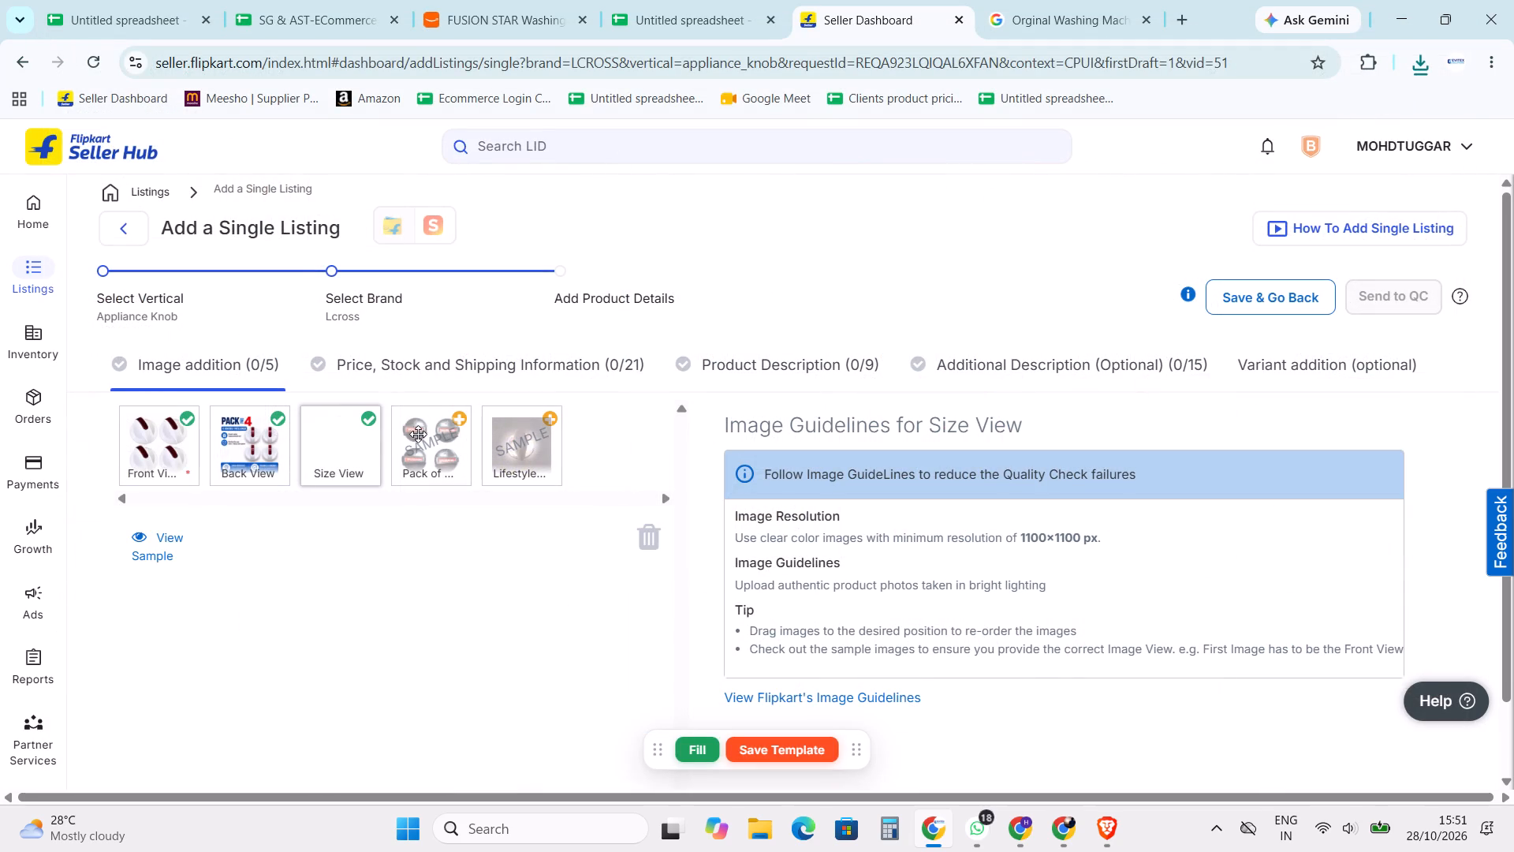
click(410, 420)
click(404, 417)
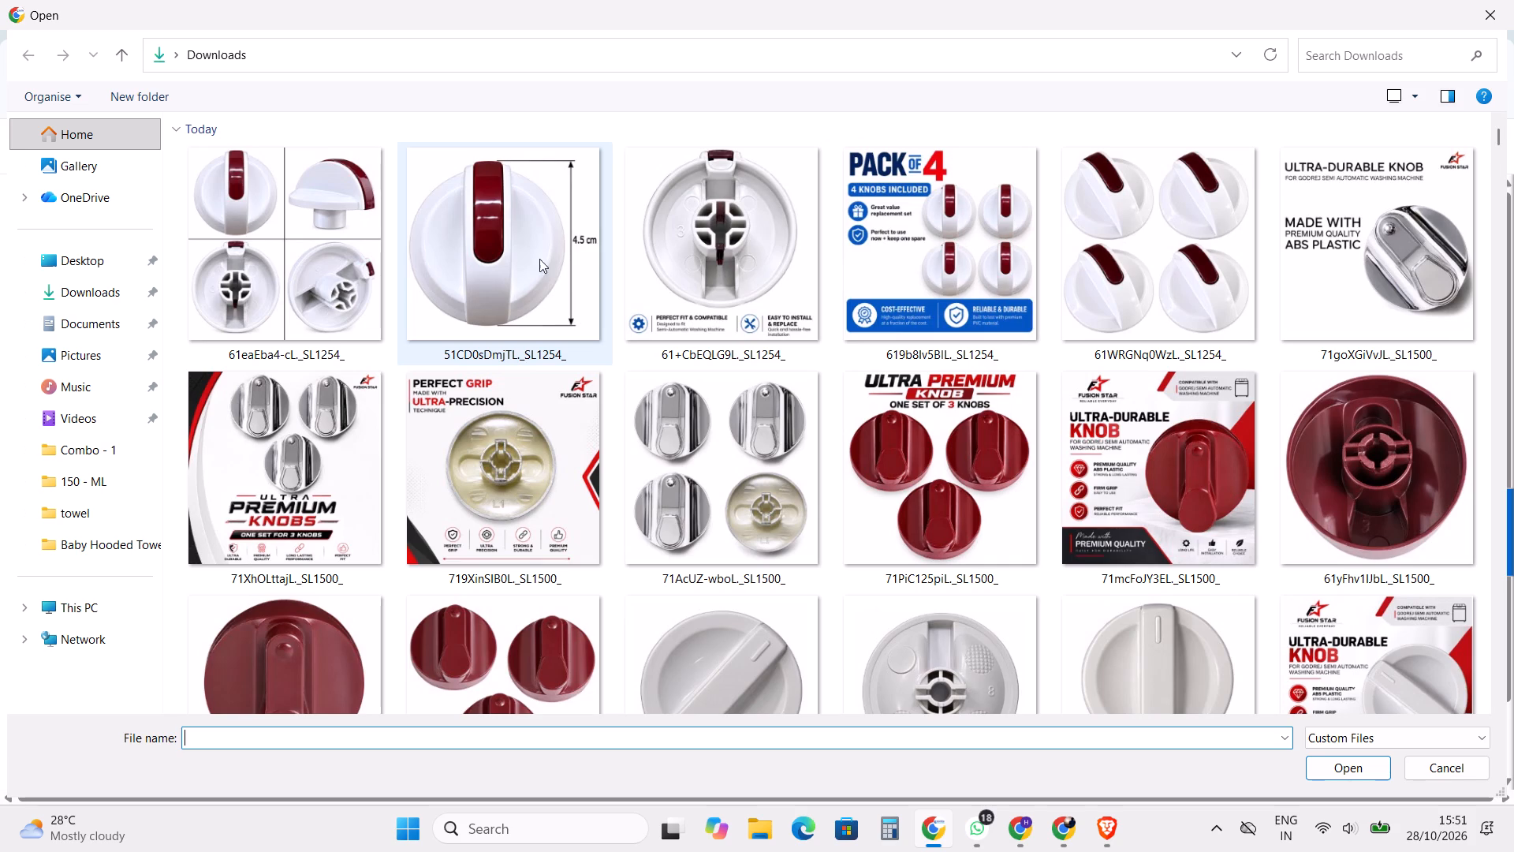
double_click(516, 232)
click(499, 416)
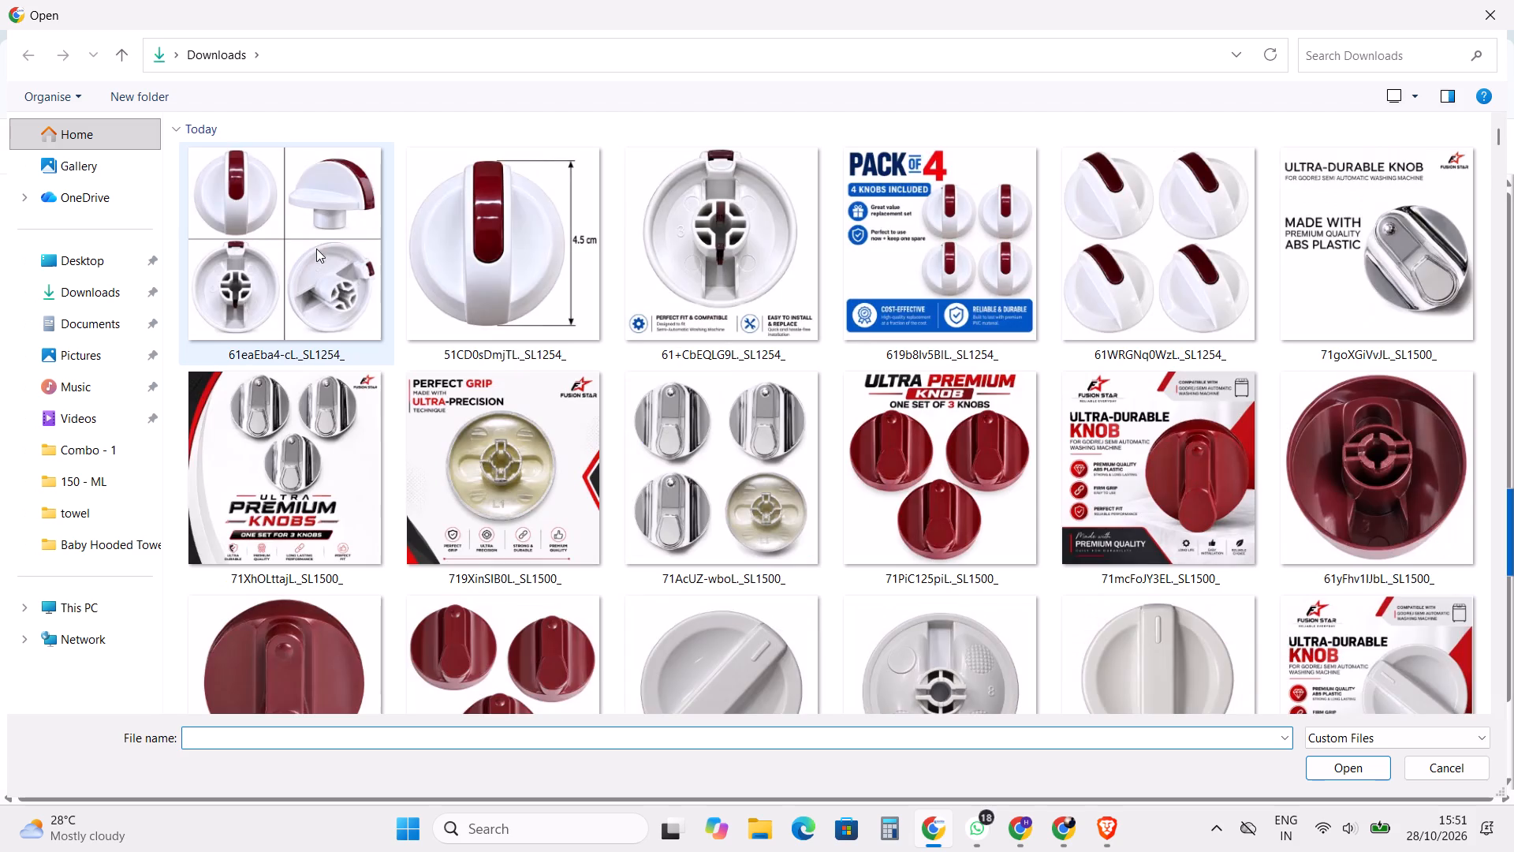
double_click(316, 234)
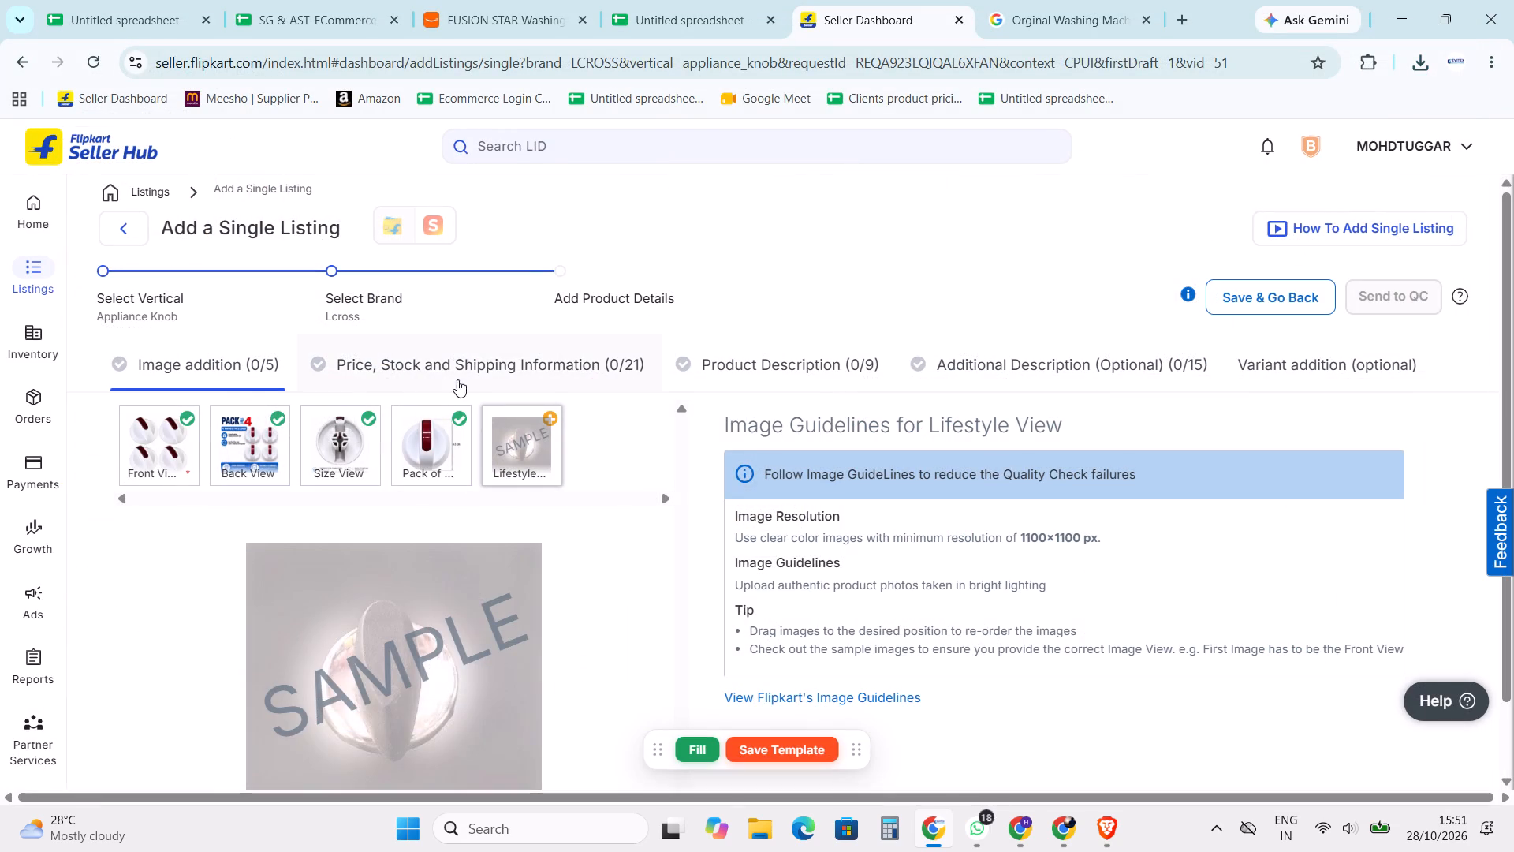
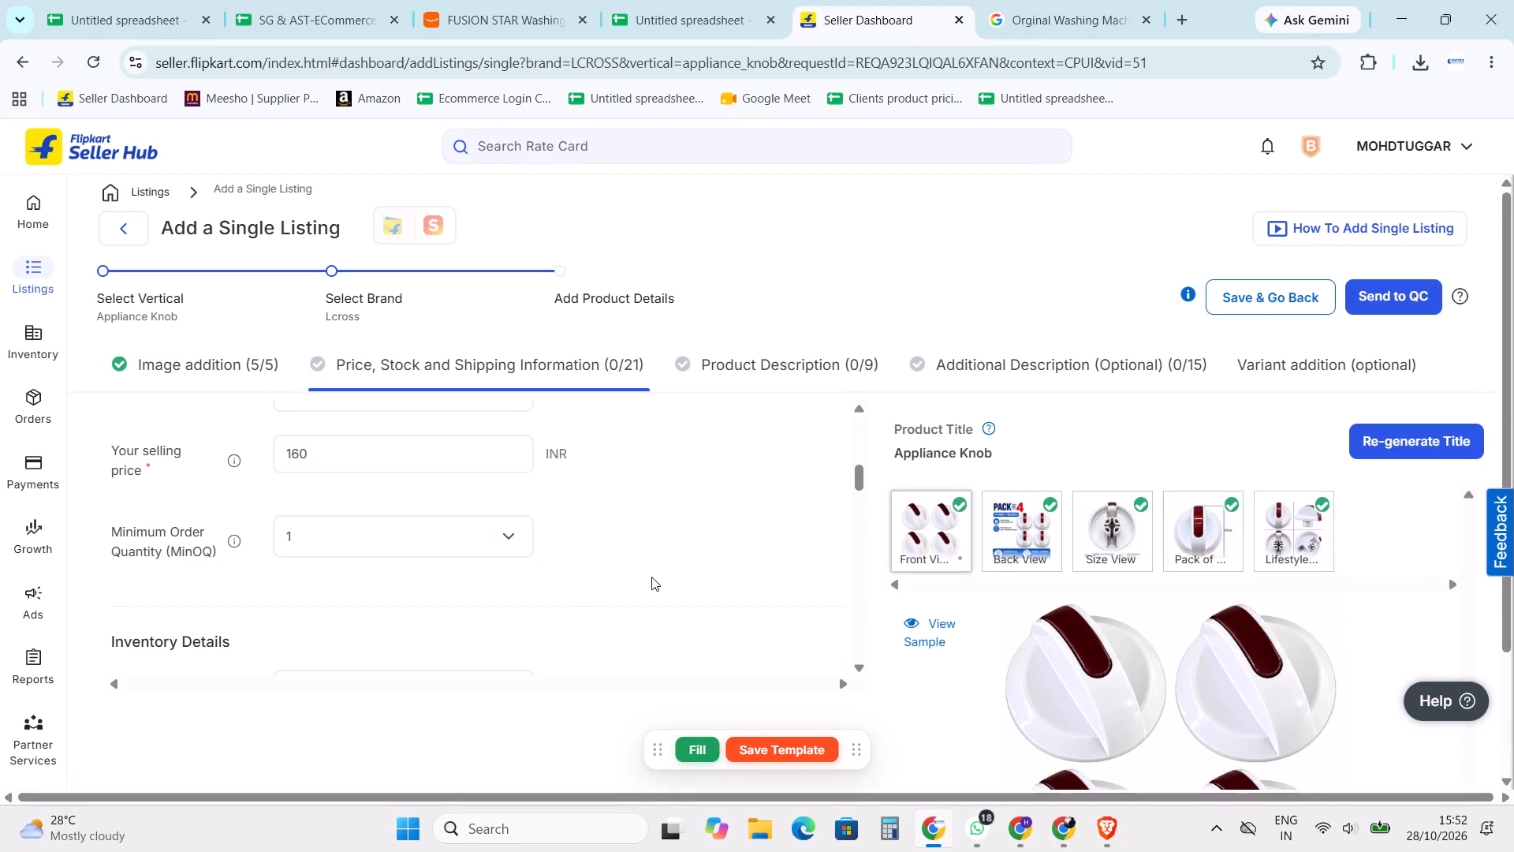
In the inventory details, set fulfilment by to Seller and the procurement type to express.
scroll(607, 586, down, 2)
scroll(382, 514, up, 2)
scroll(386, 537, down, 2)
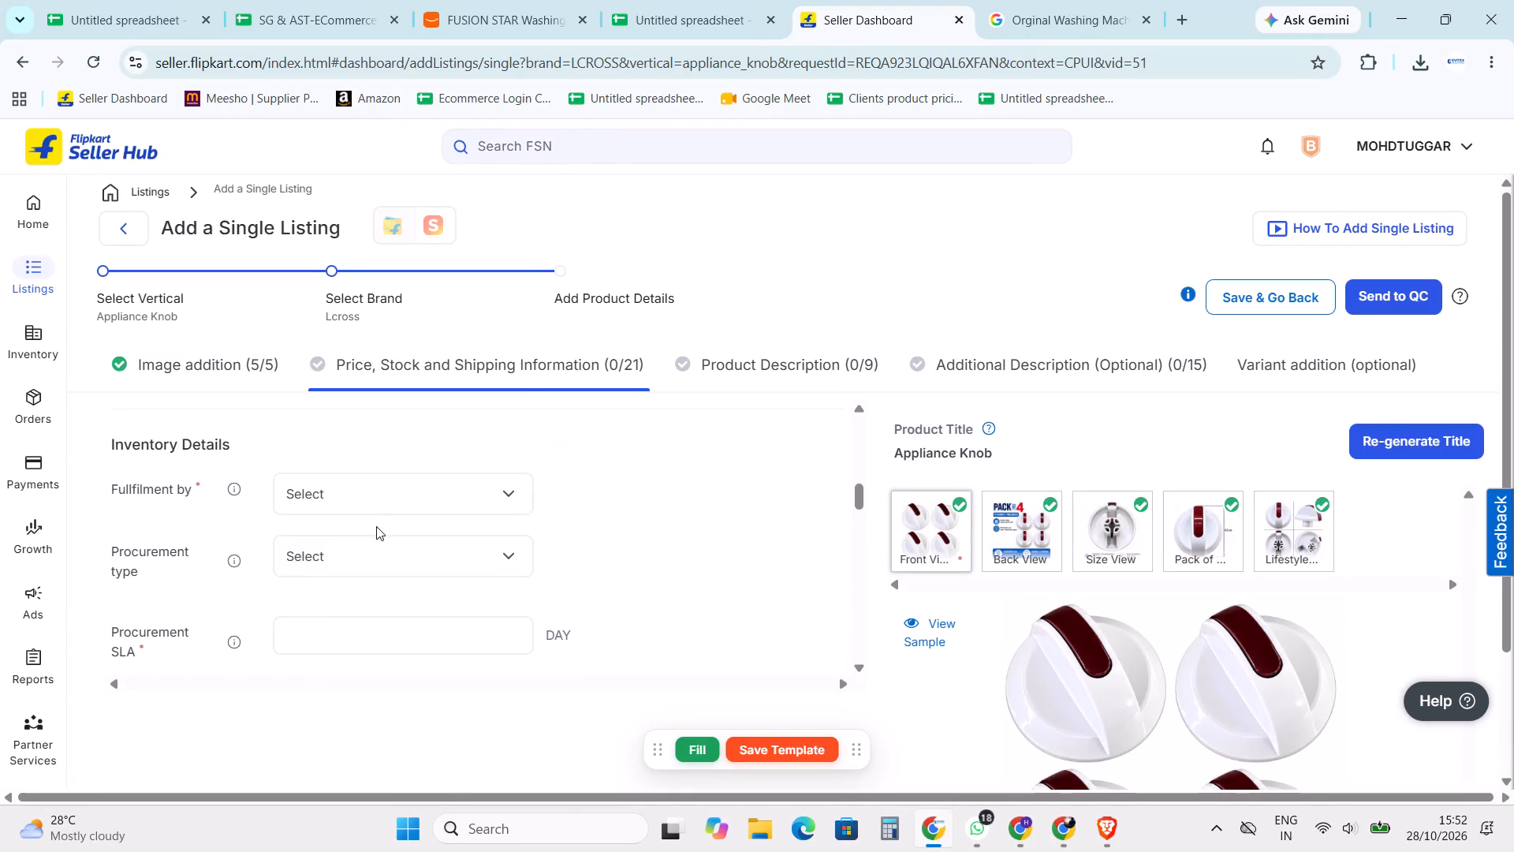
click(367, 494)
click(328, 634)
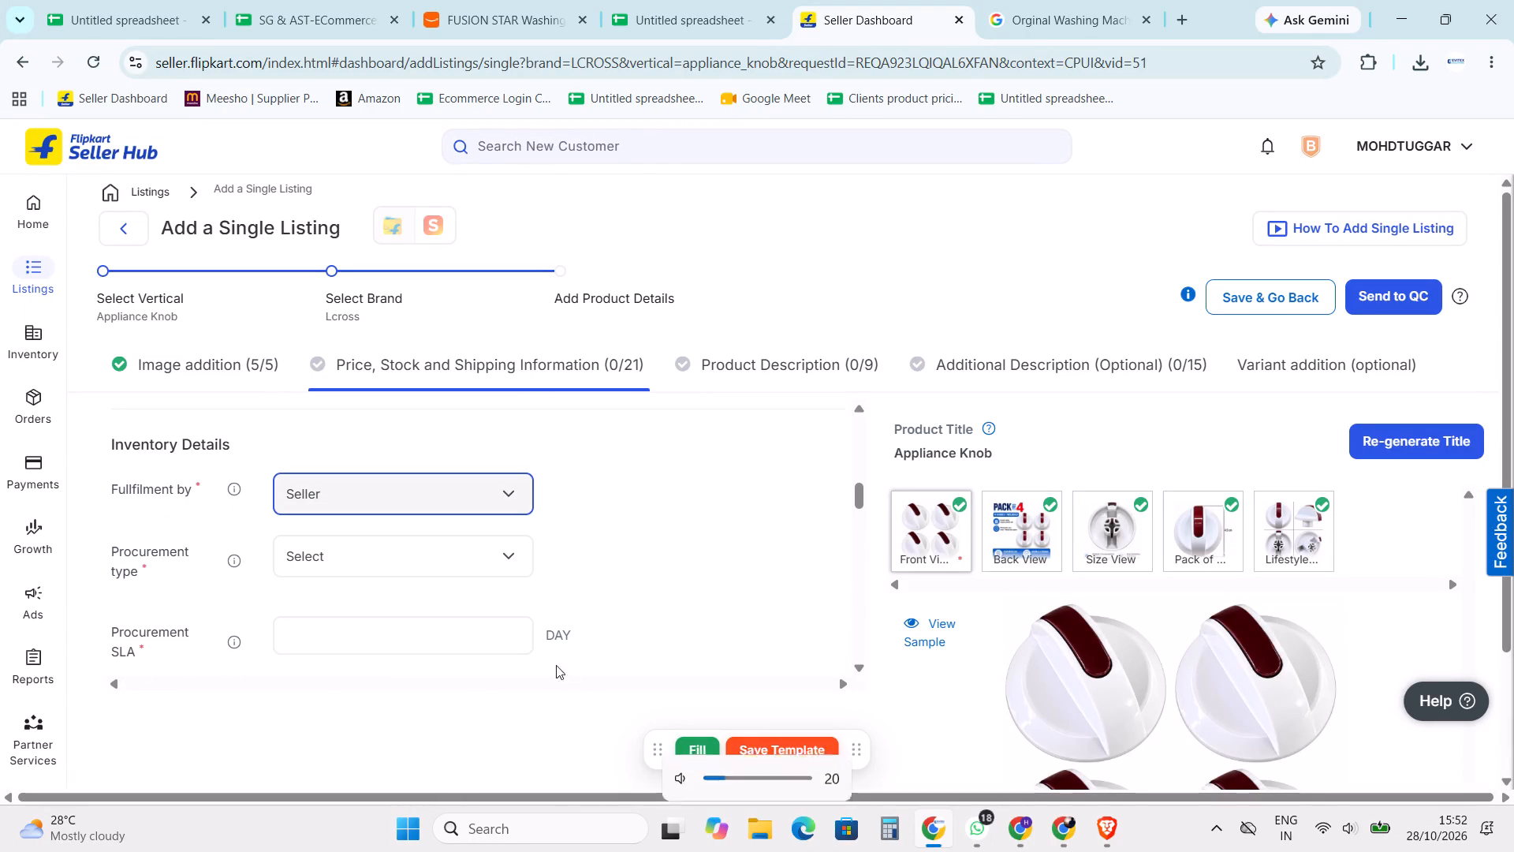
click(333, 557)
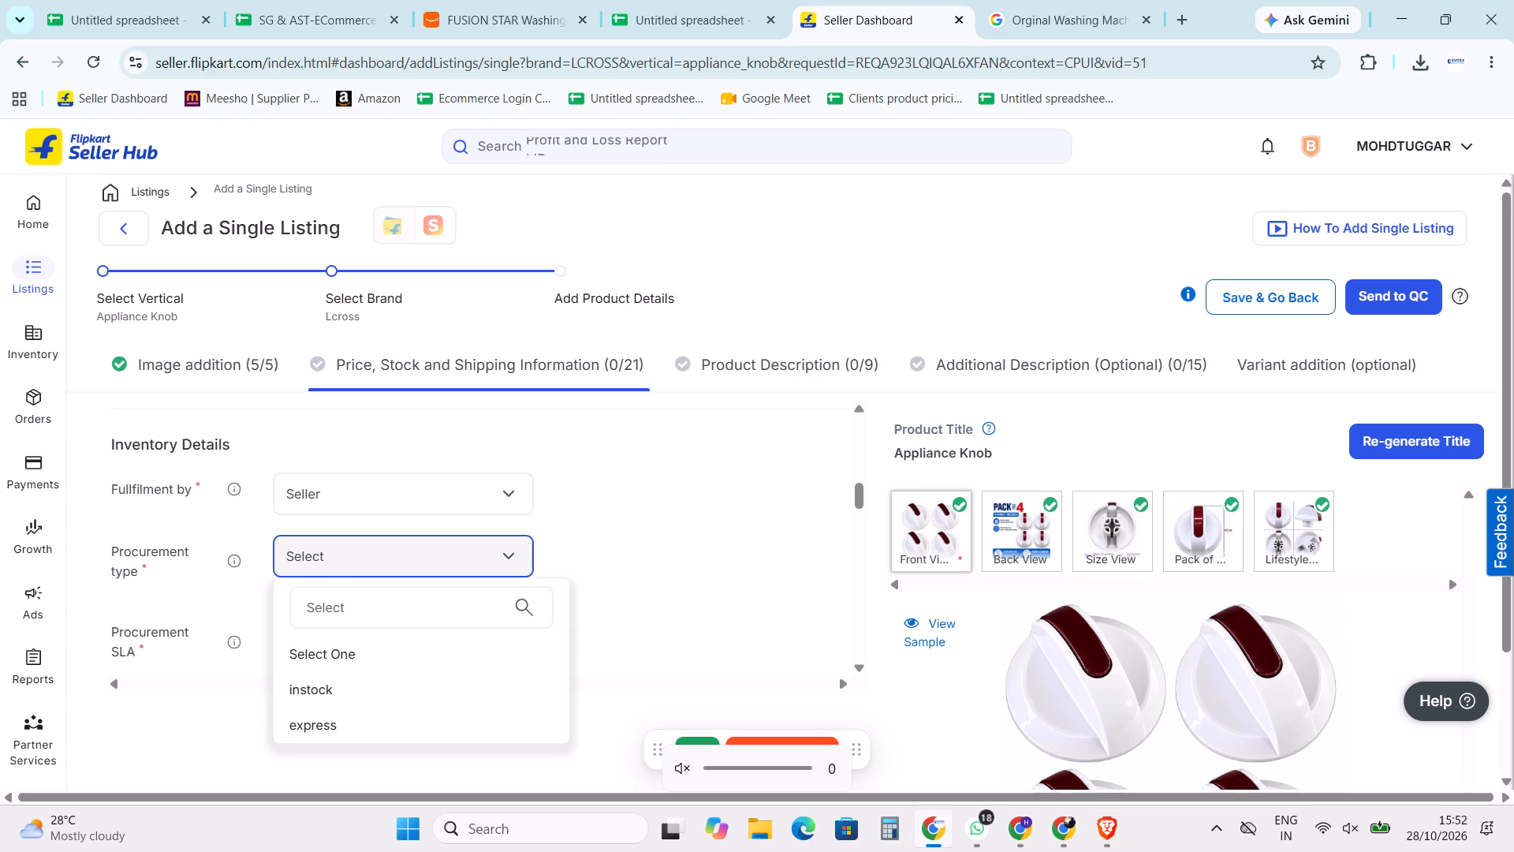
click(333, 727)
click(600, 512)
Set the procurement SLA to 1 hour and the stock to 200.
scroll(430, 478, down, 1)
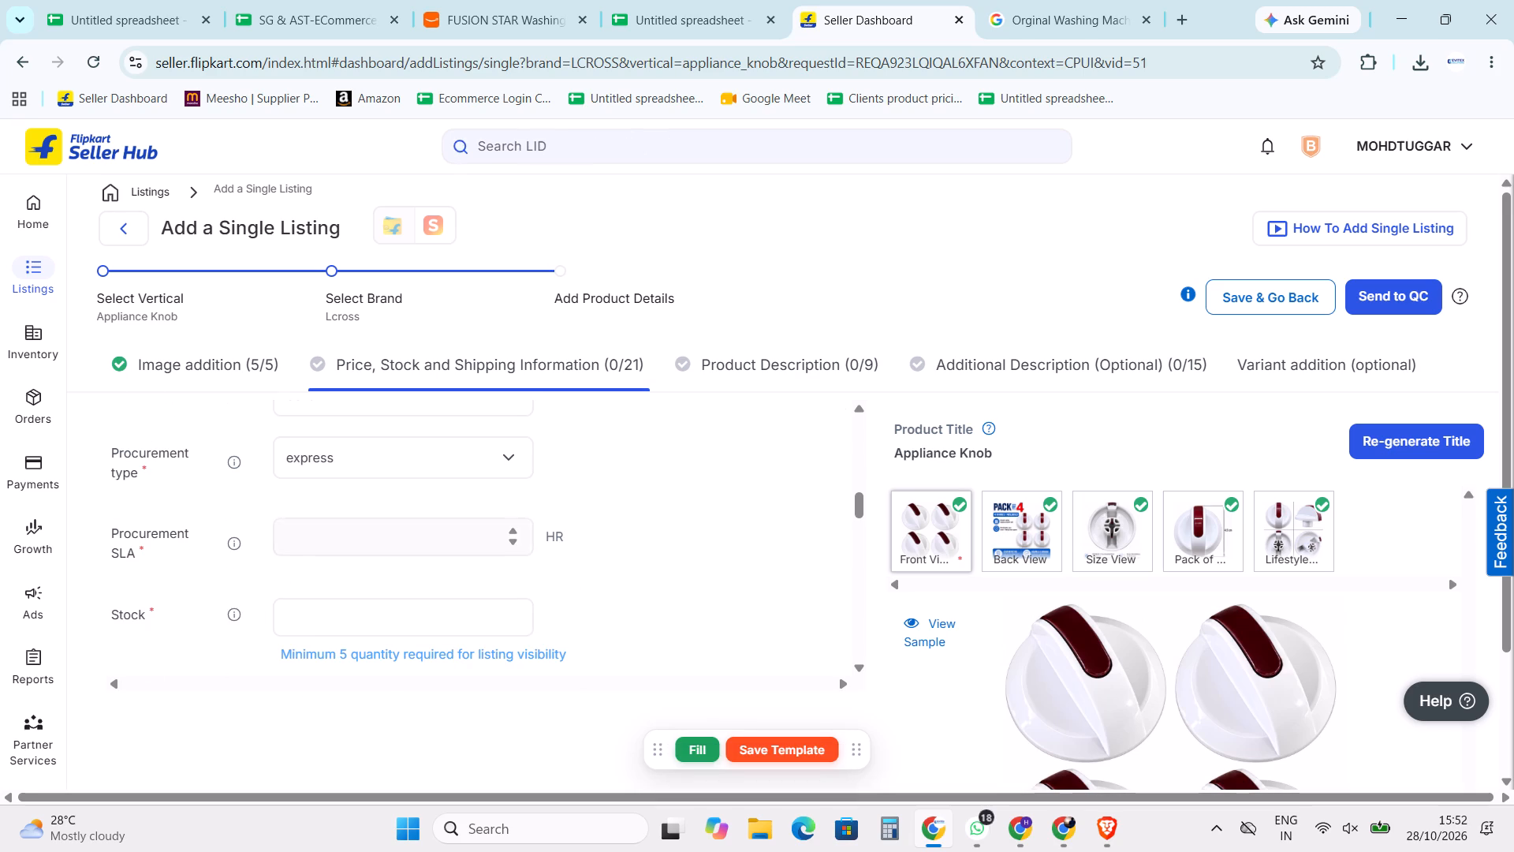
click(393, 519)
key(1)
click(658, 502)
scroll(524, 491, down, 1)
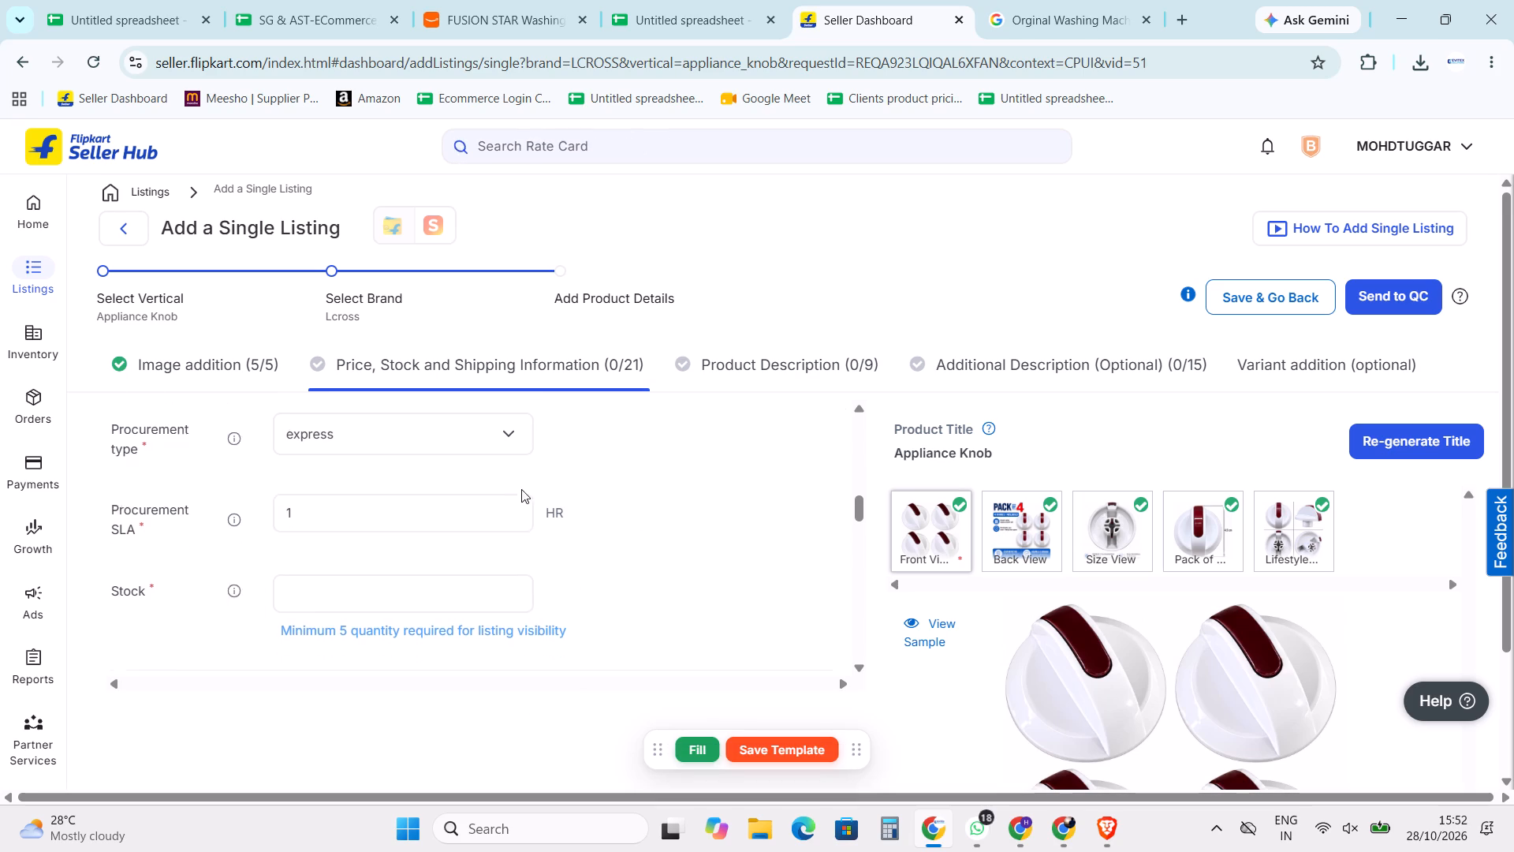
click(351, 506)
text(200)
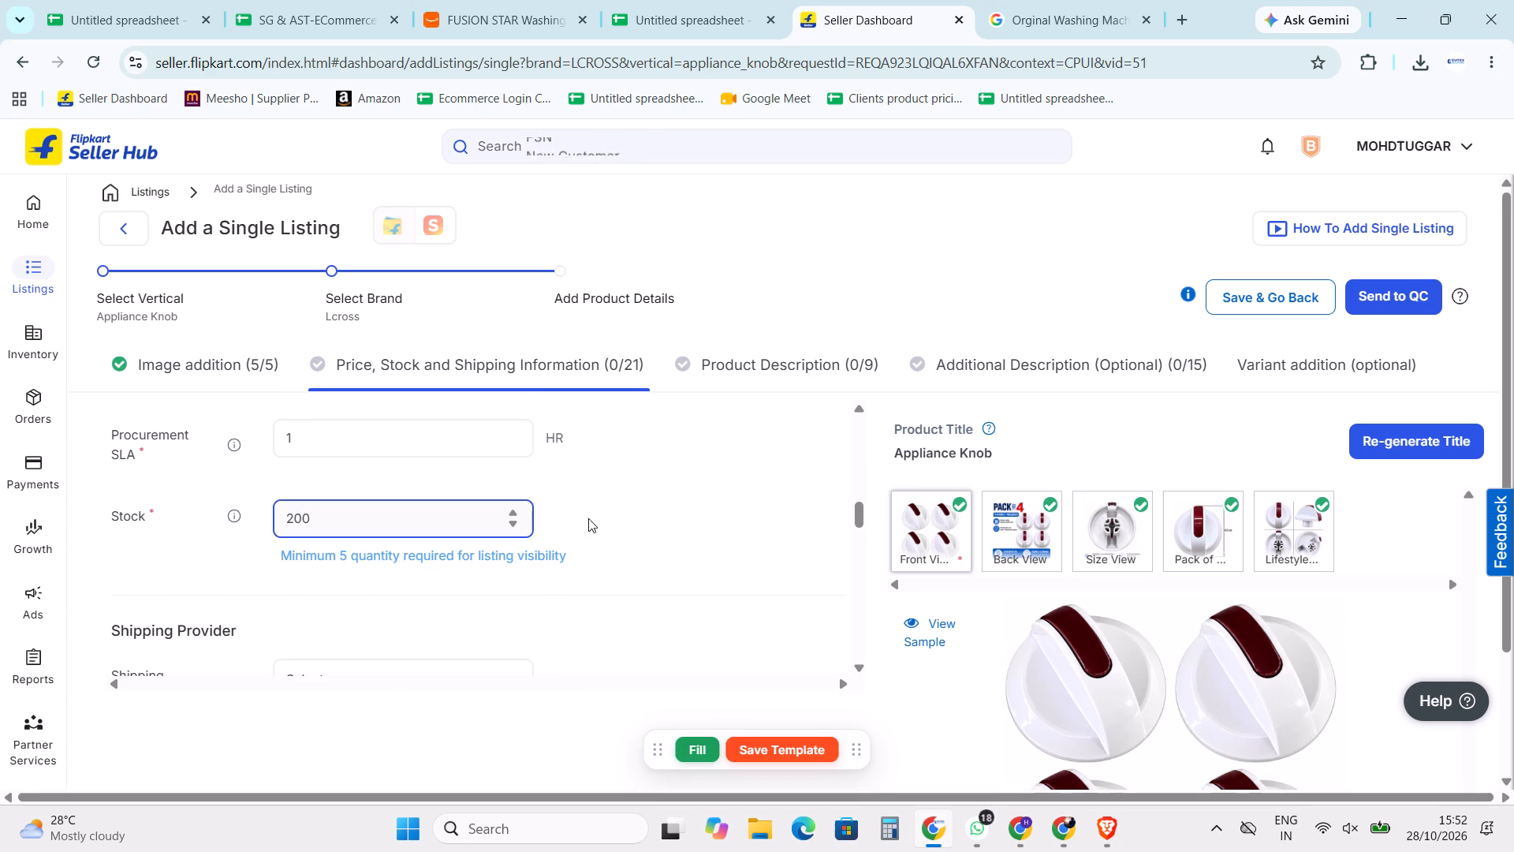
click(666, 505)
Choose Flipkart as the shipping provider for the knob listing.
scroll(379, 518, down, 2)
click(332, 484)
click(342, 607)
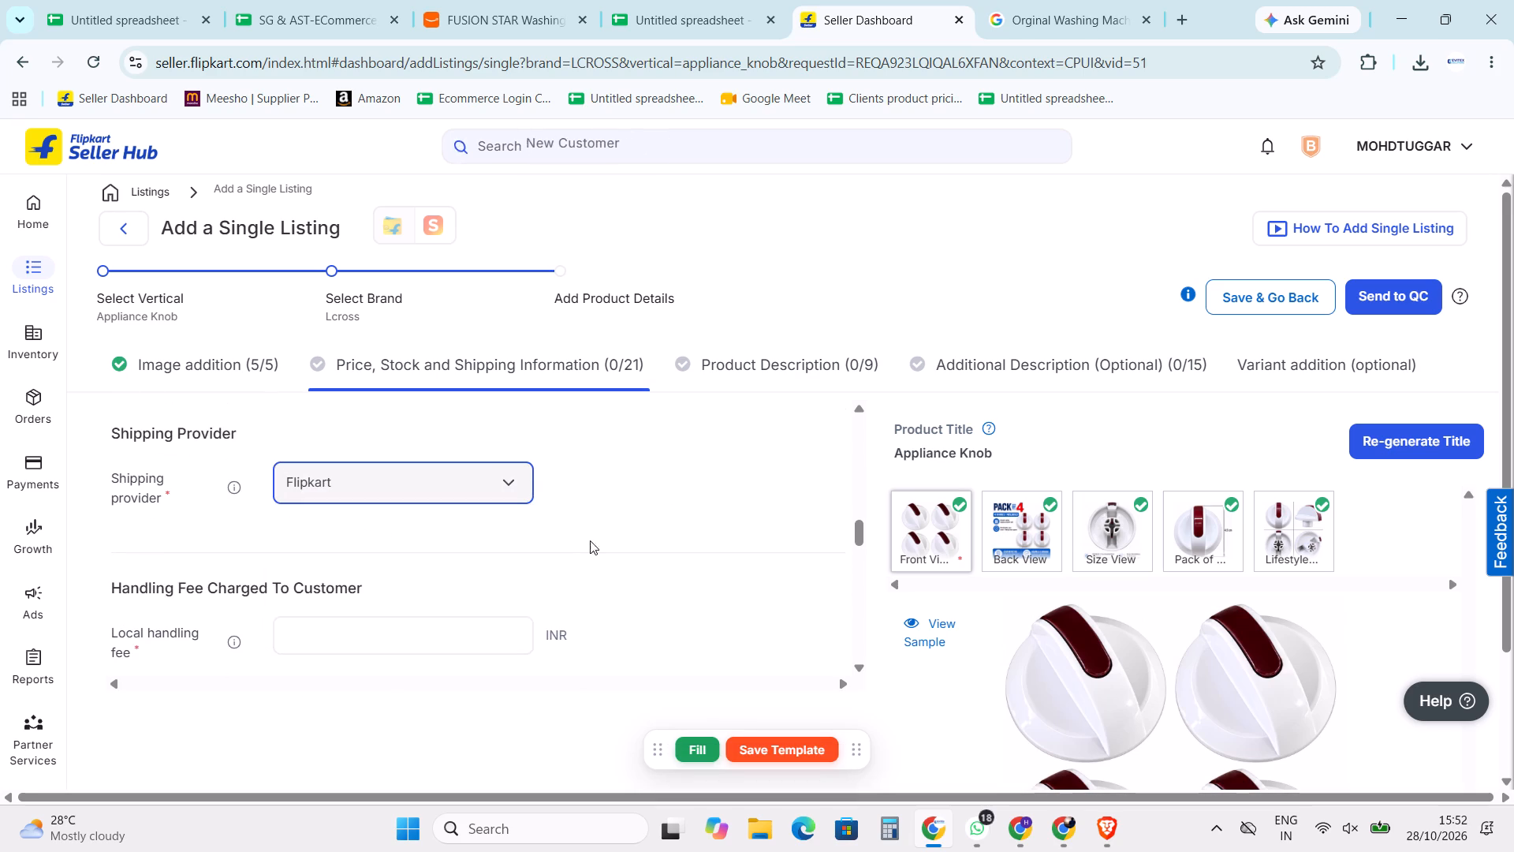
click(690, 513)
Set the local, zonal and national handling fees to 0 INR each.
scroll(545, 517, down, 1)
scroll(480, 517, down, 1)
click(368, 453)
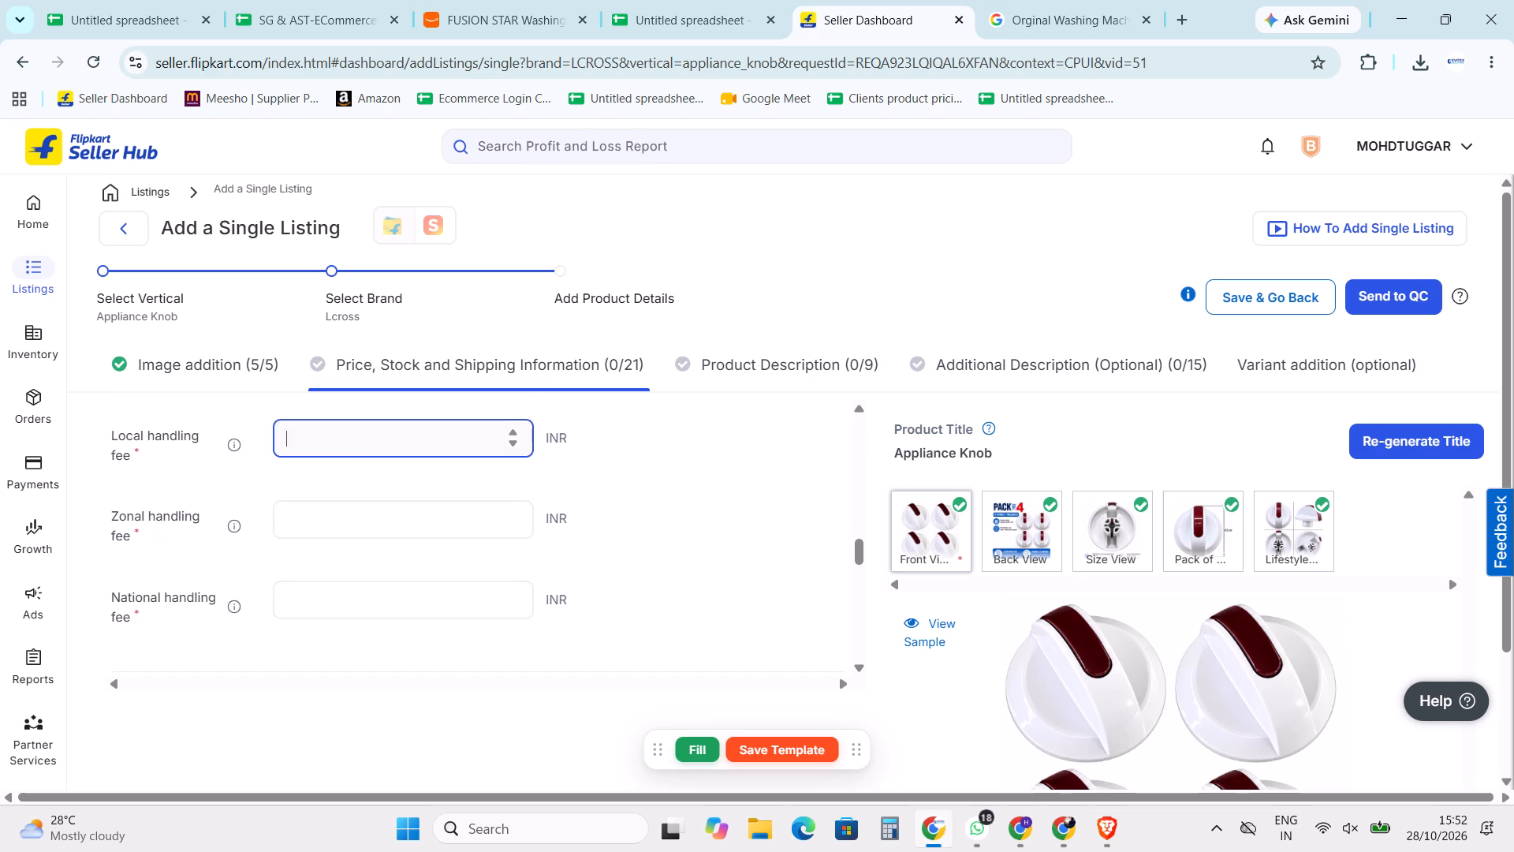
key(0)
click(382, 514)
key(0)
click(418, 596)
key(0)
click(674, 525)
Fill in the package details with length, breadth and height of 6 cm each and a weight of 0.1 kg.
scroll(451, 513, down, 1)
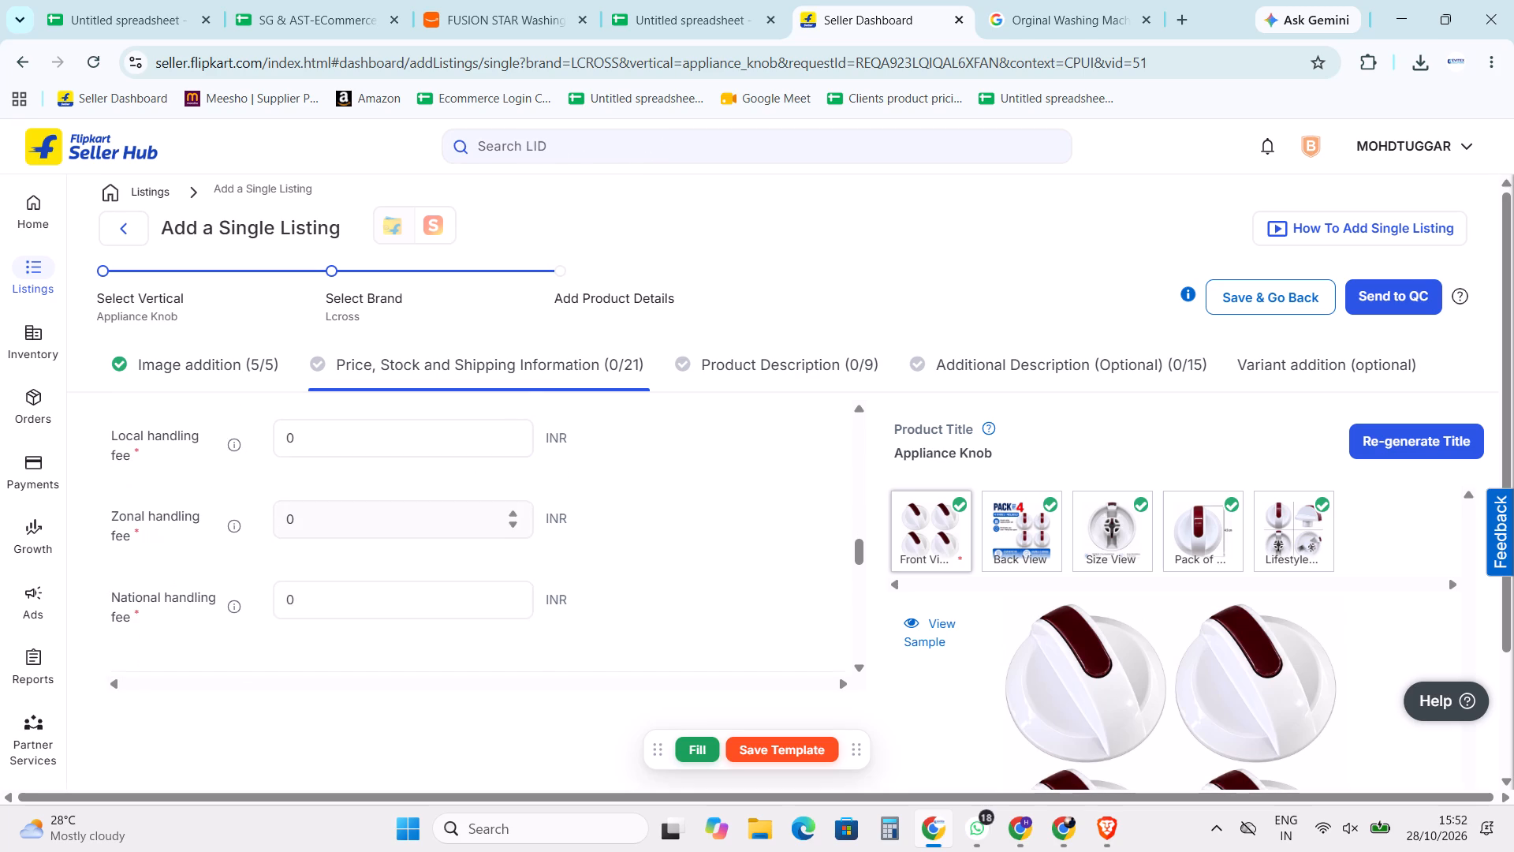
scroll(451, 513, down, 1)
click(353, 567)
key(6)
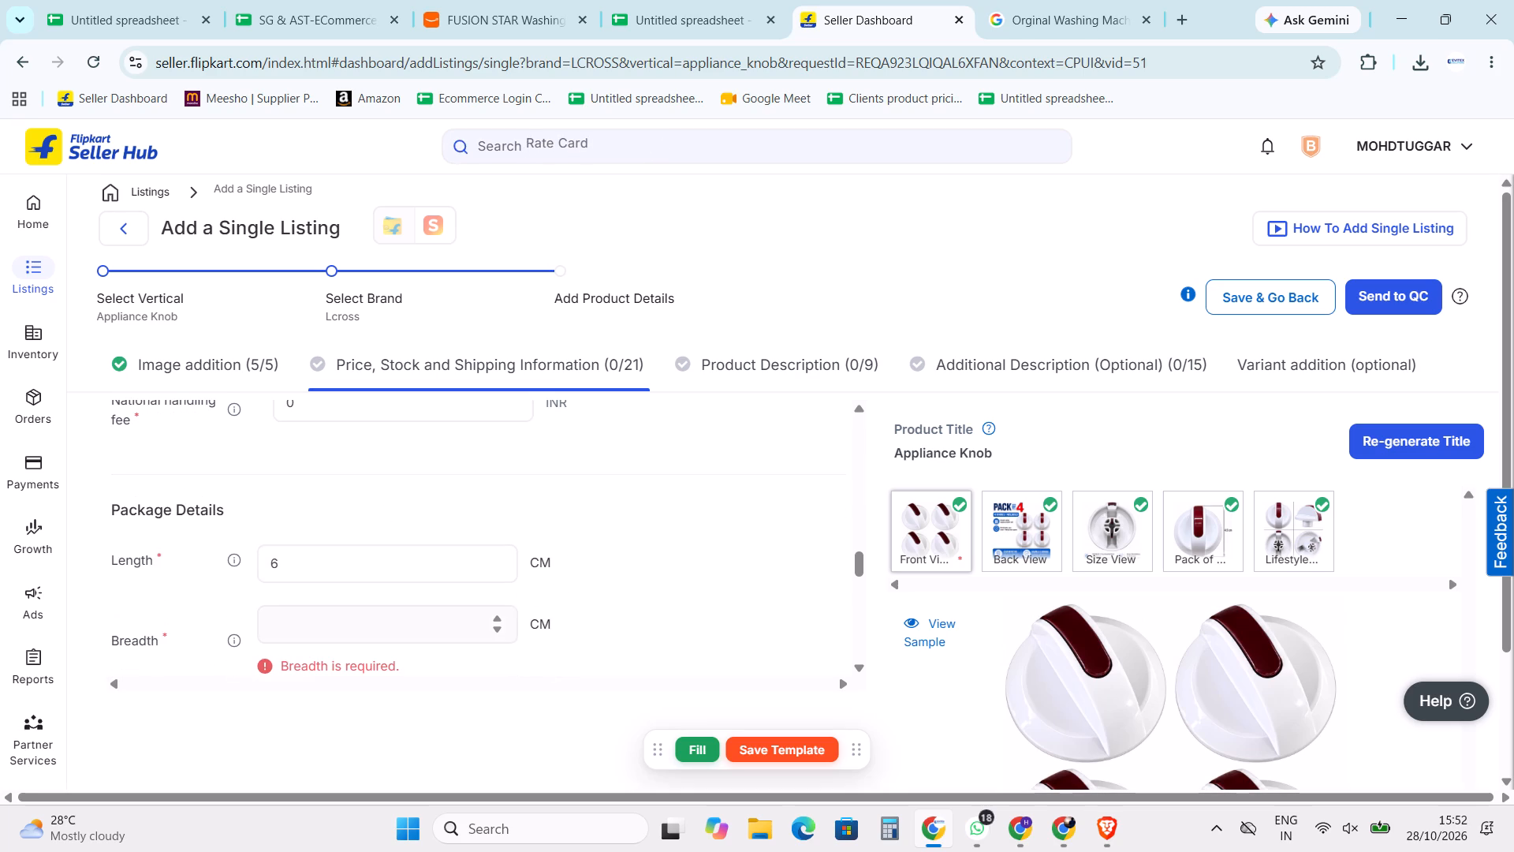
click(361, 629)
key(6)
click(718, 488)
scroll(457, 545, down, 2)
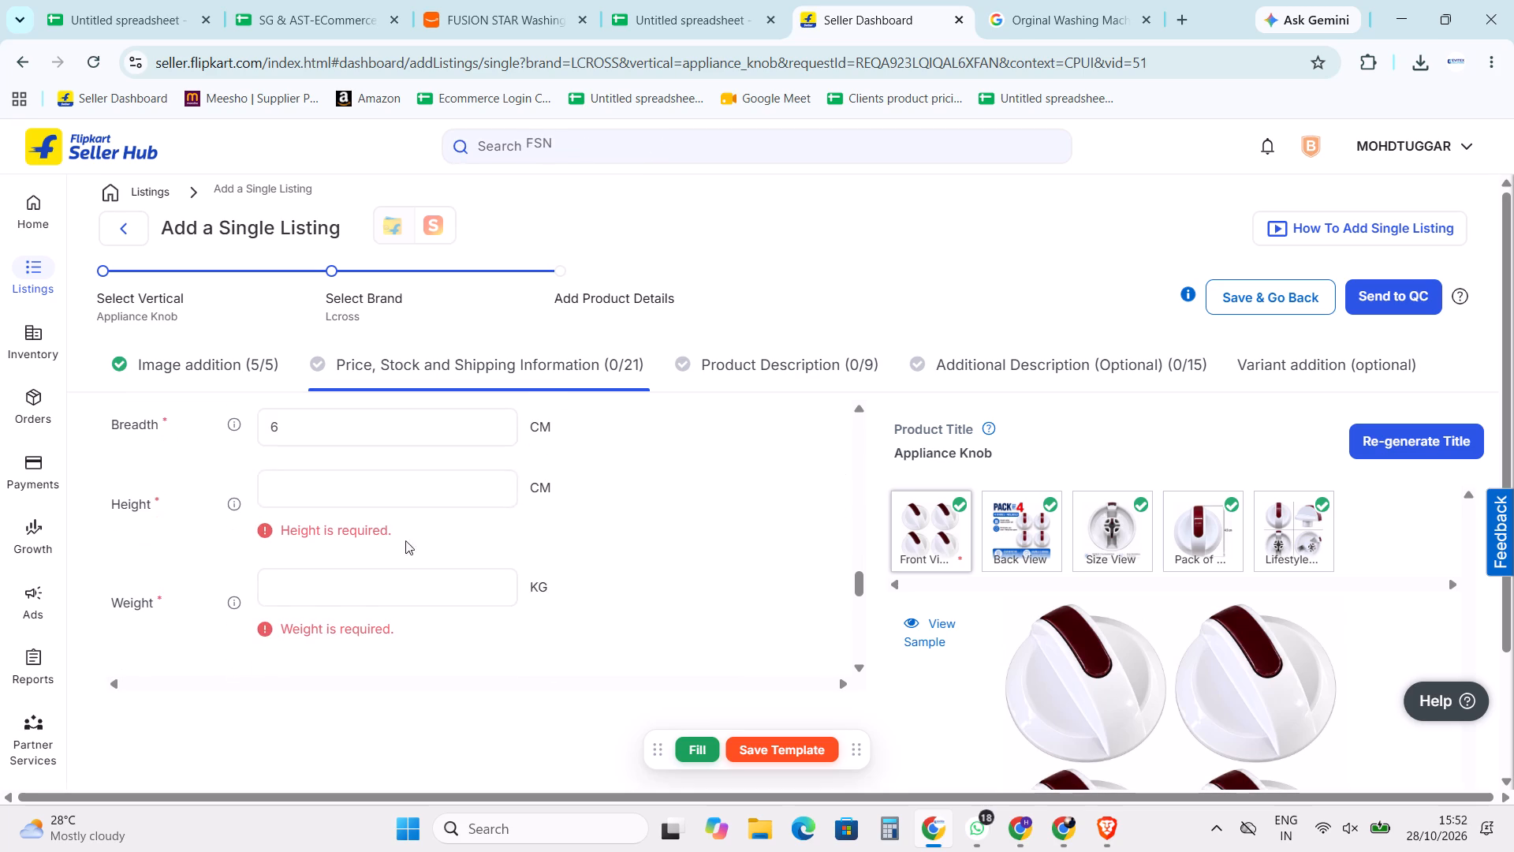
click(347, 505)
key(6)
click(587, 499)
click(381, 567)
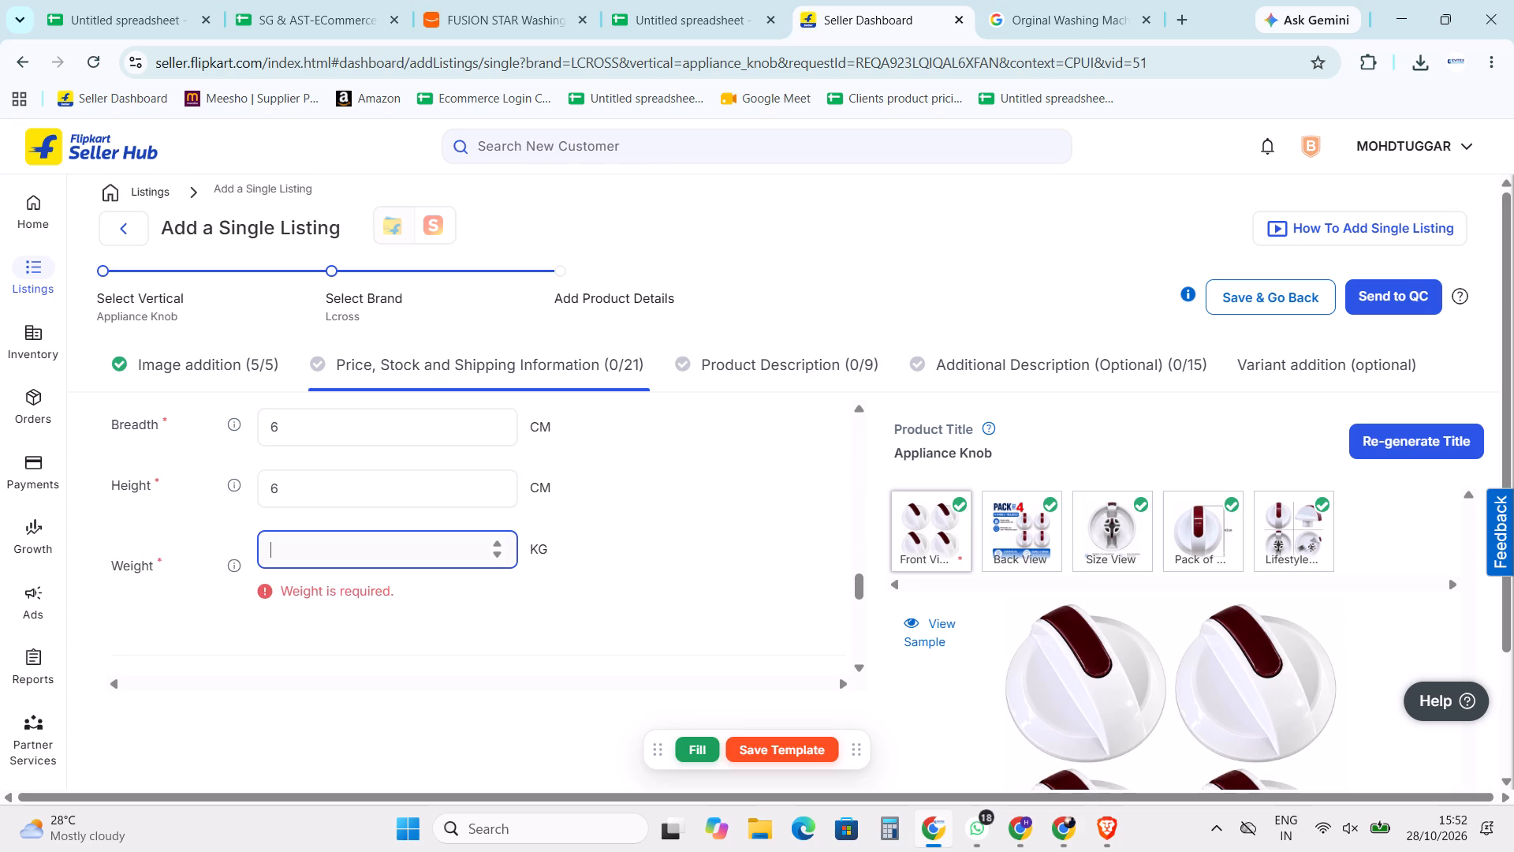
text(0.)
key(1)
click(656, 518)
scroll(448, 551, down, 2)
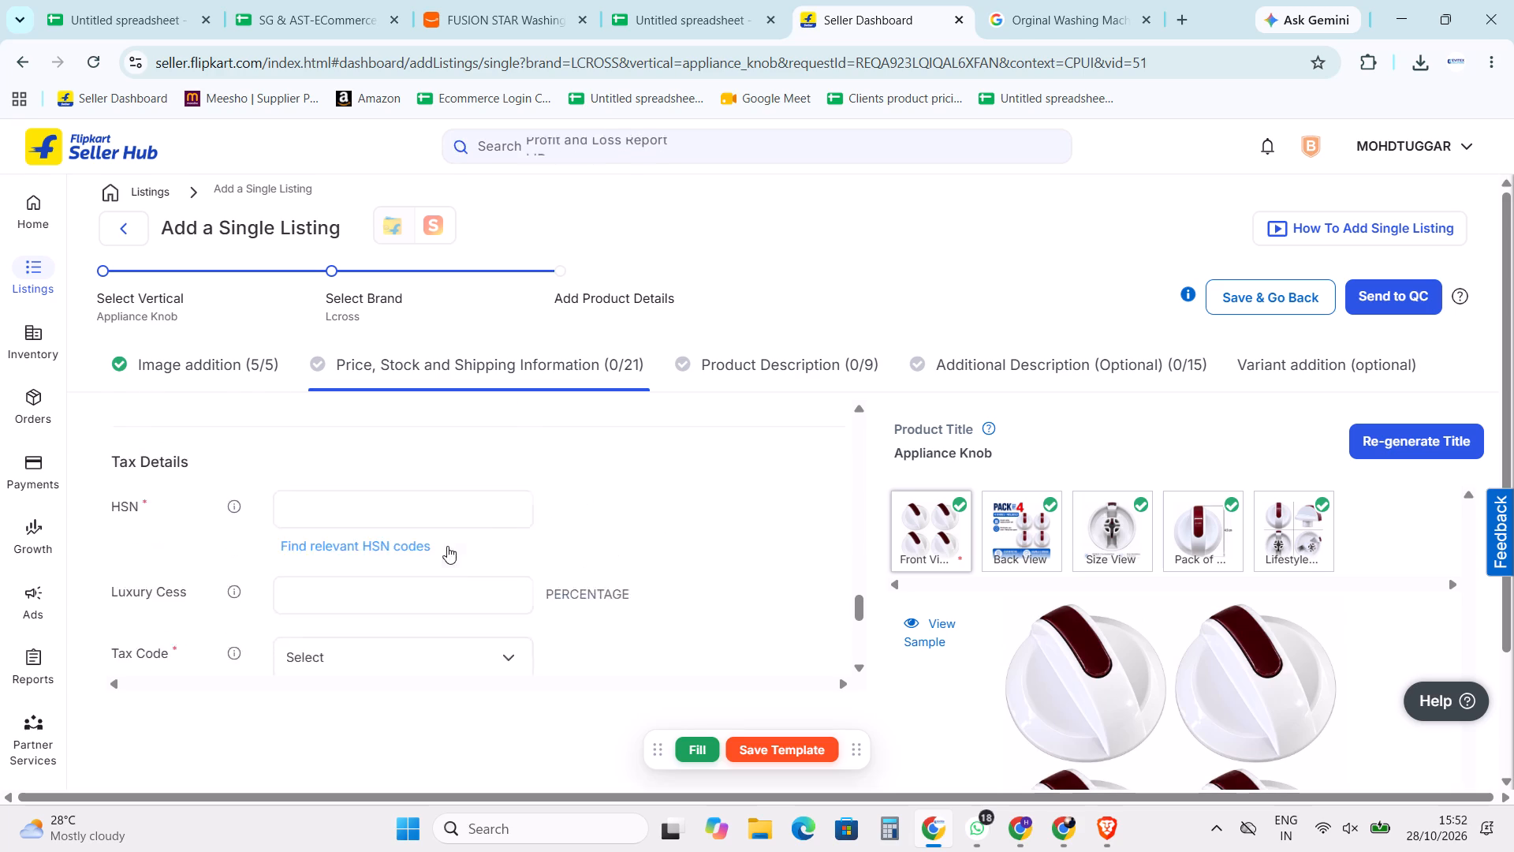
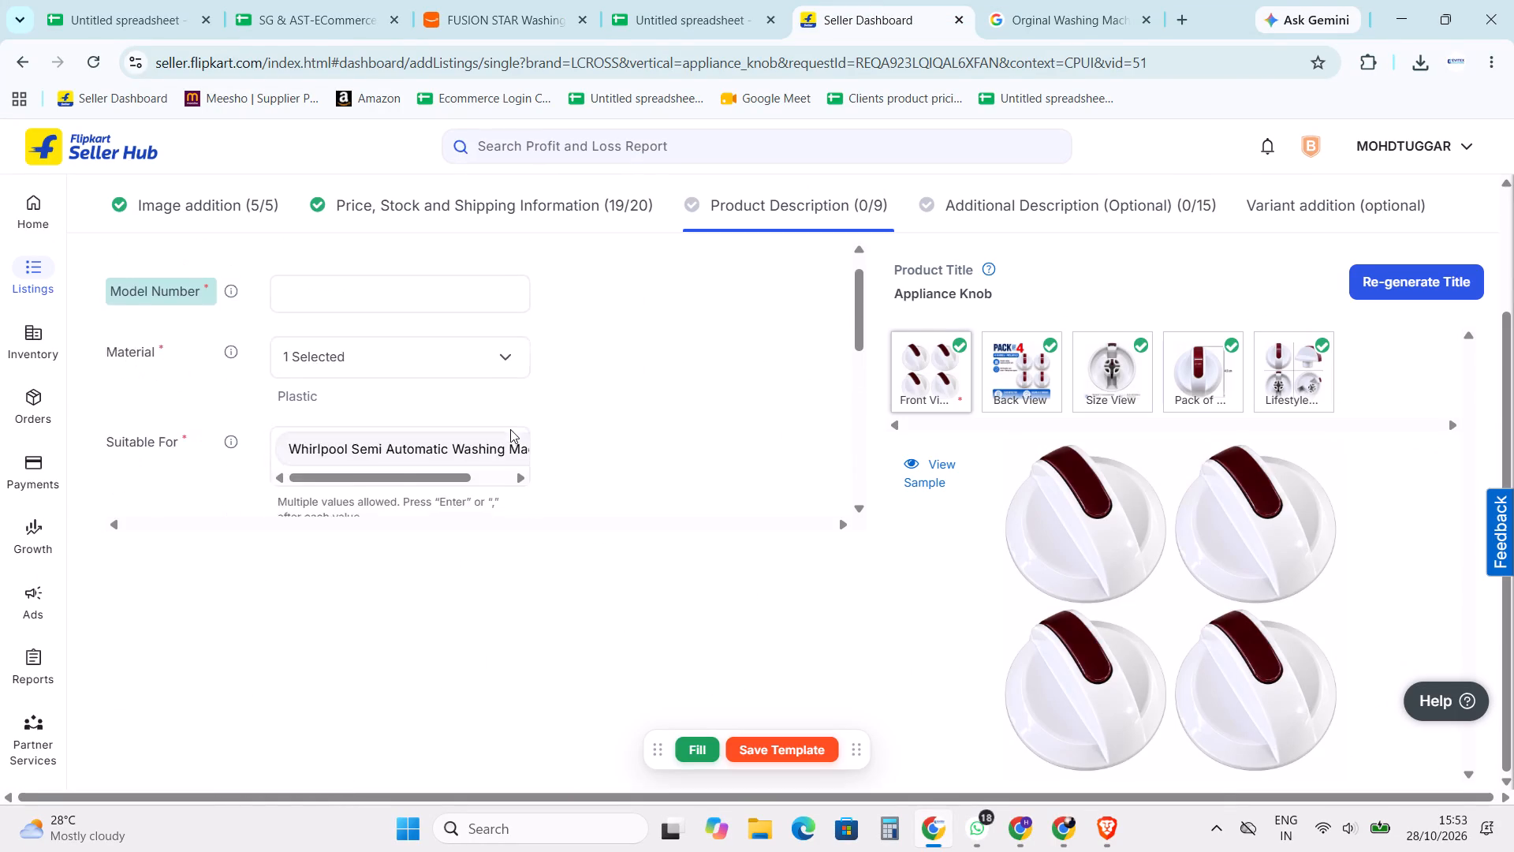
scroll(510, 429, up, 12)
click(472, 0)
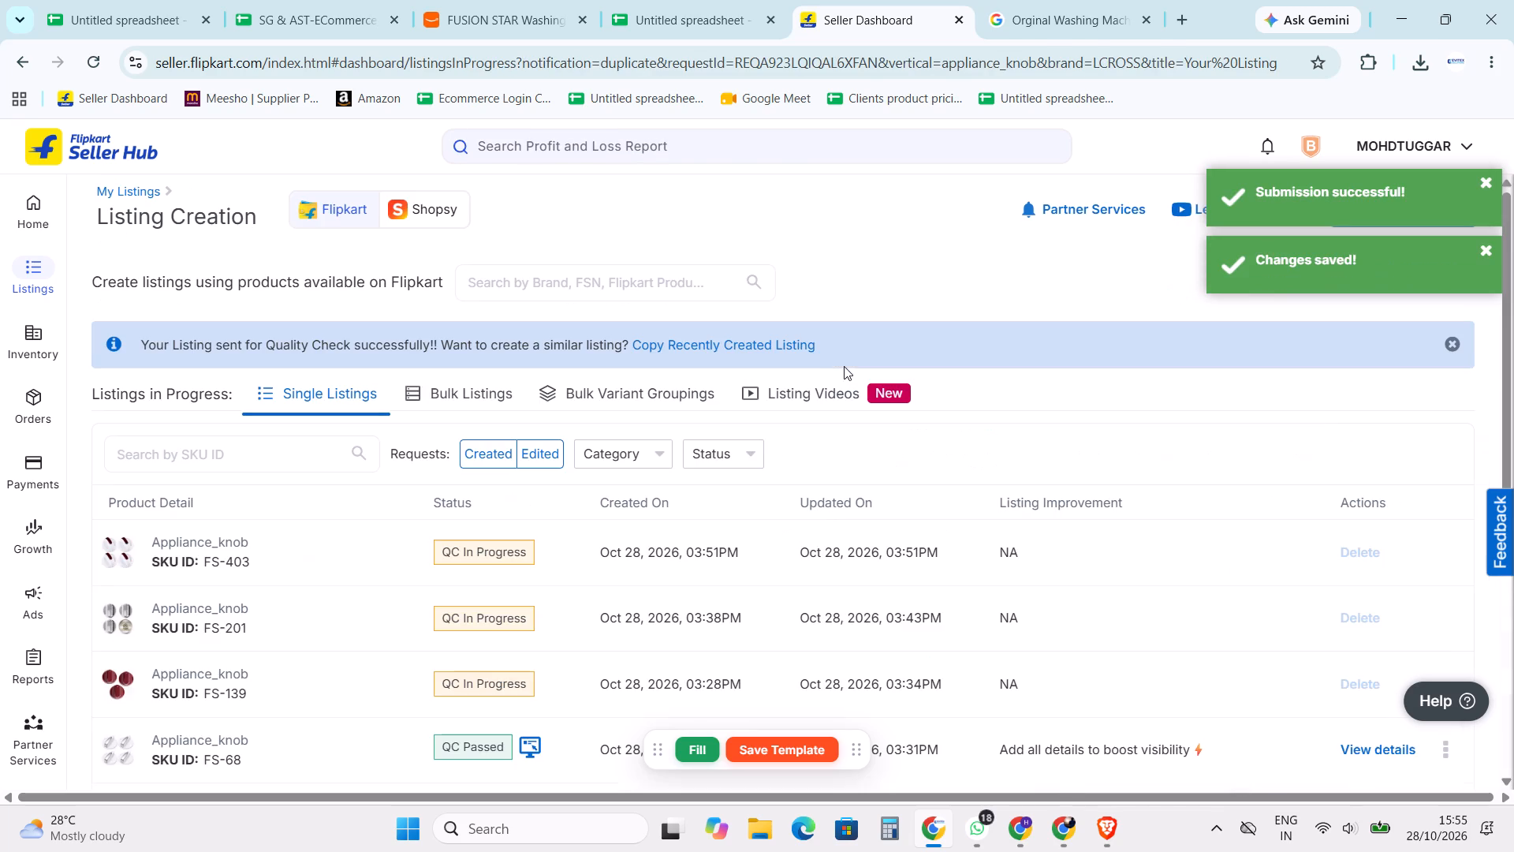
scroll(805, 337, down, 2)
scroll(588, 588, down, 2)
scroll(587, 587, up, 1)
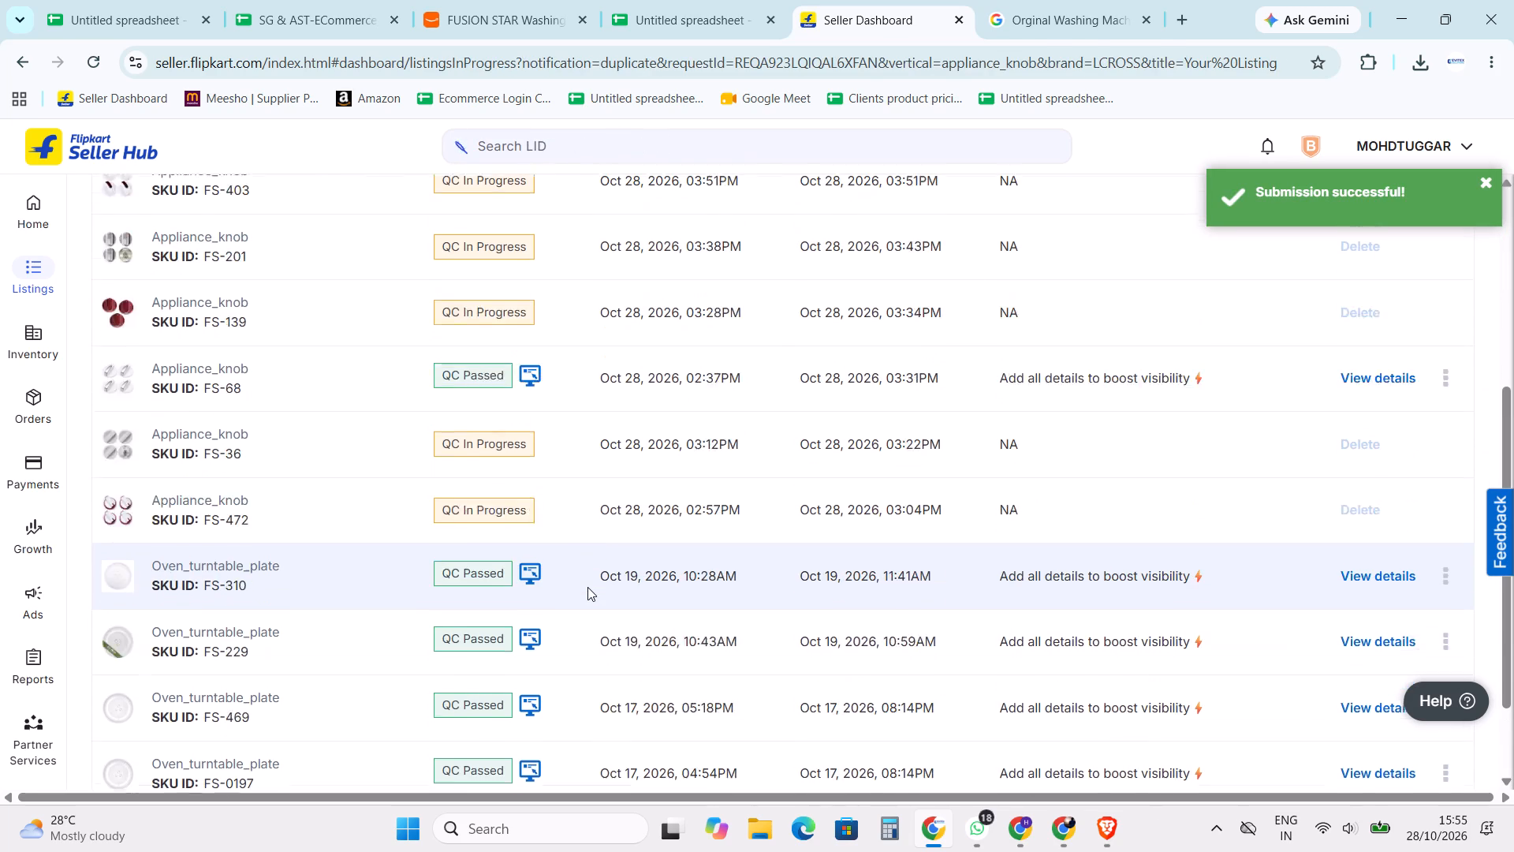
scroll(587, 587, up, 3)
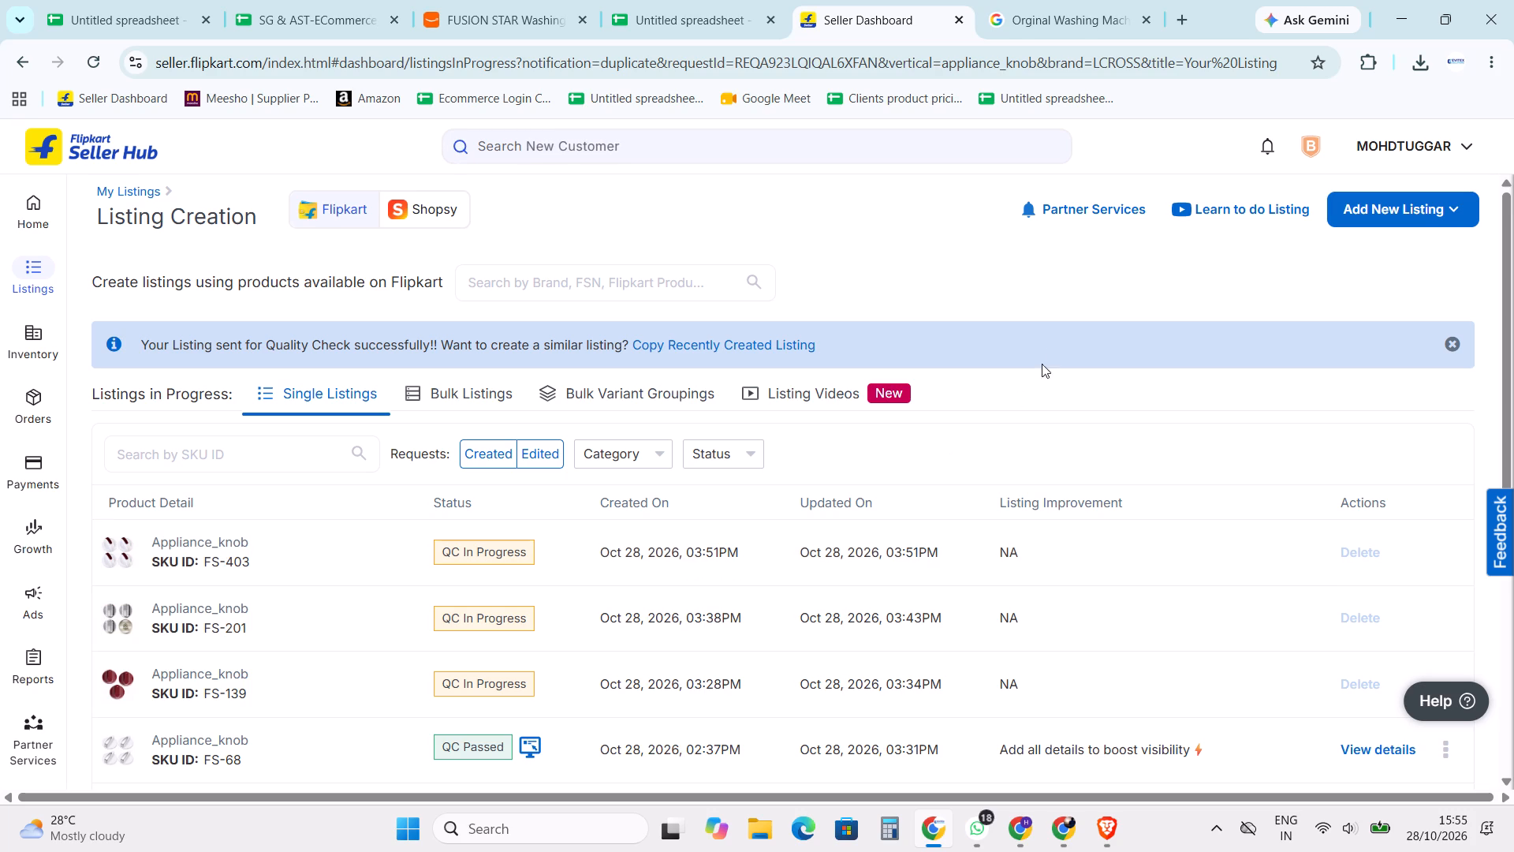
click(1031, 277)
Switch to the Meesho Supplier Panel and start a single catalog in the Parts & Accessories category.
click(1059, 830)
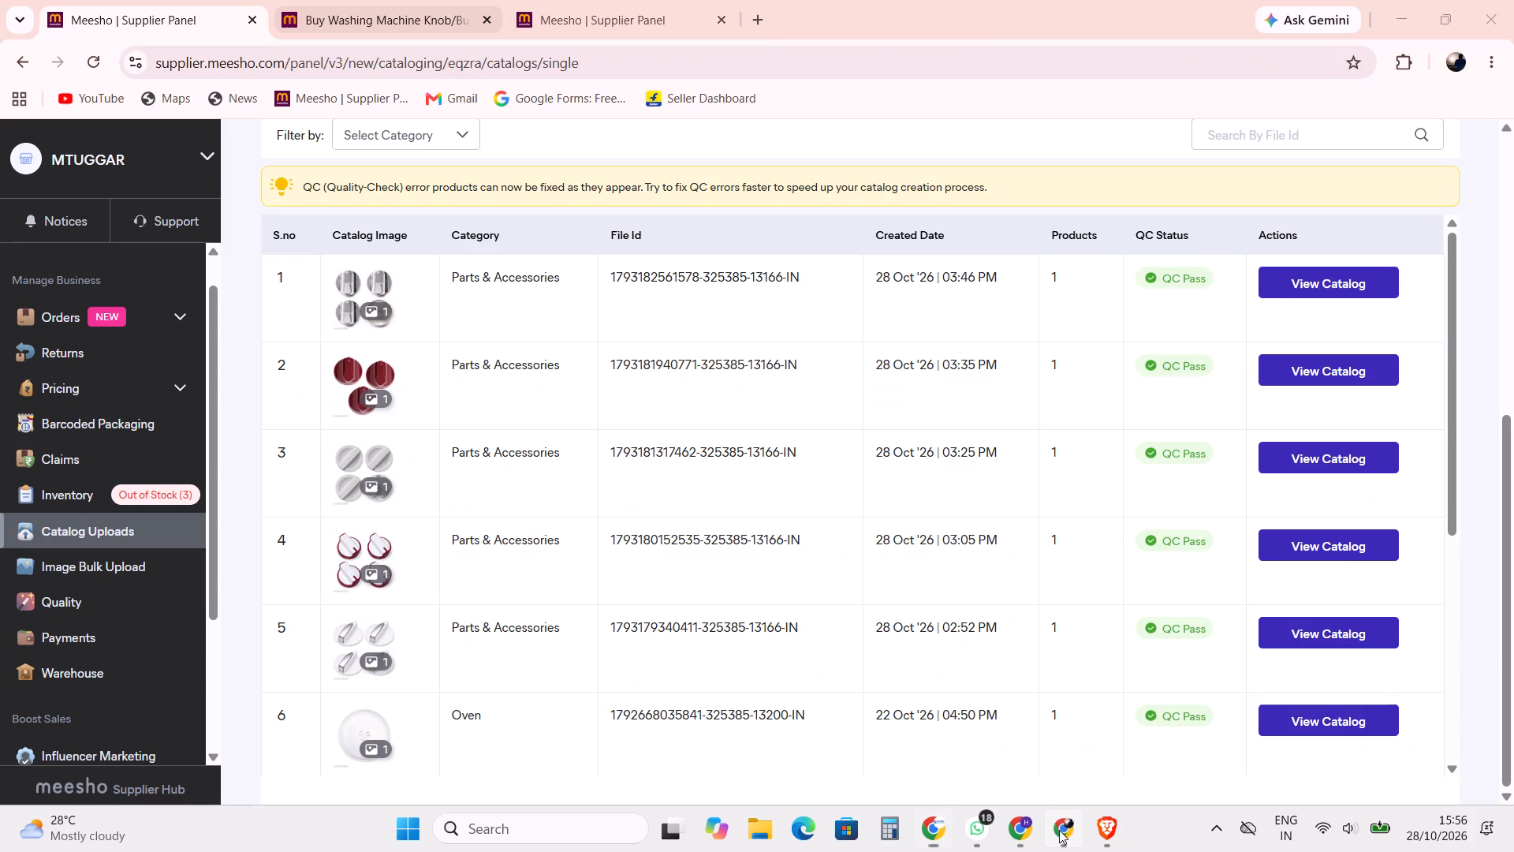
scroll(889, 485, up, 5)
scroll(900, 485, down, 3)
scroll(787, 432, up, 3)
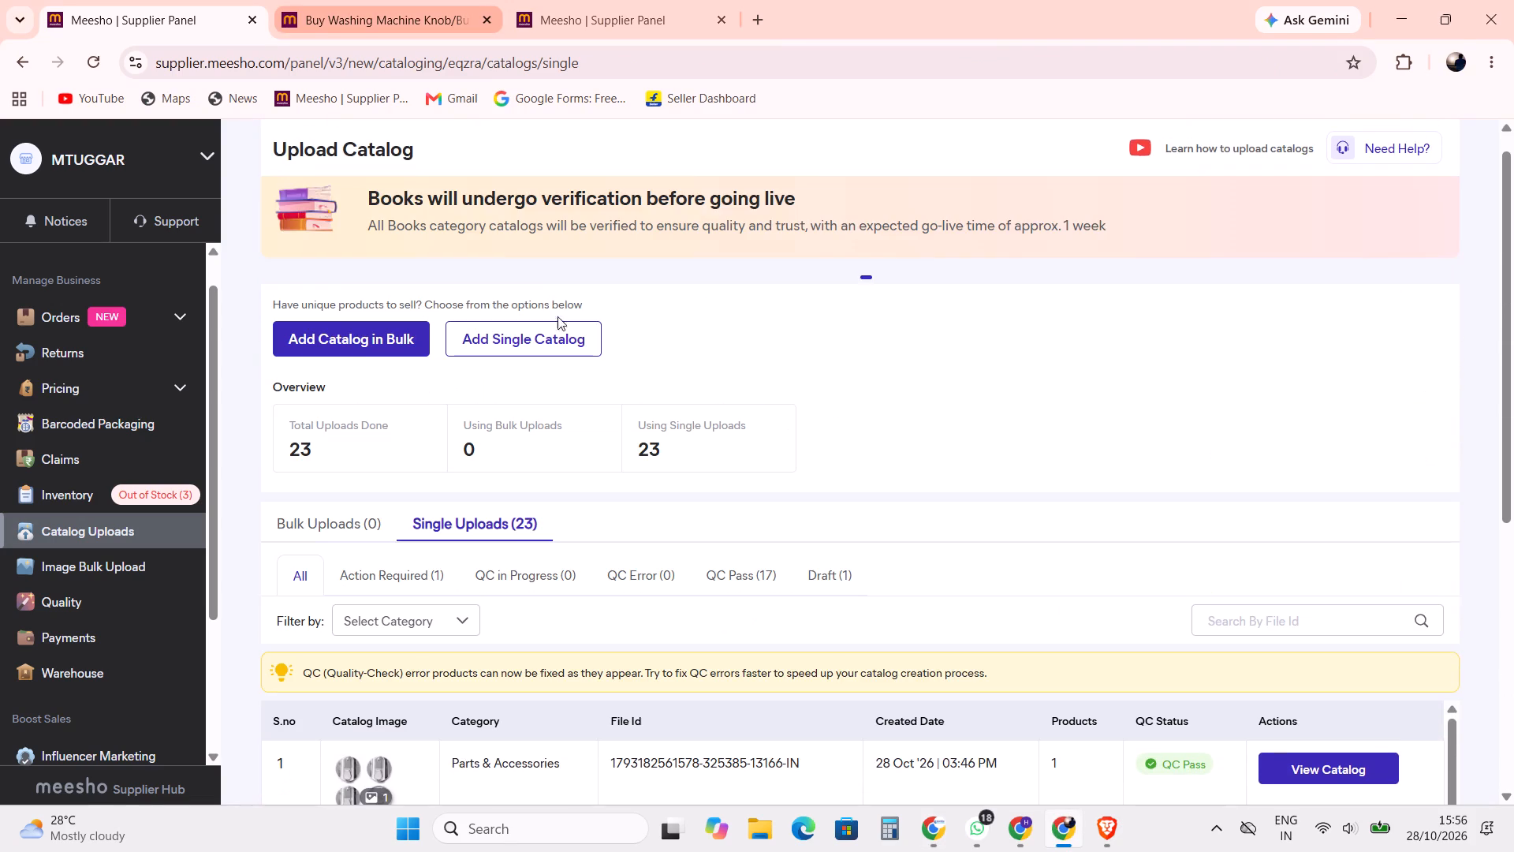
click(513, 342)
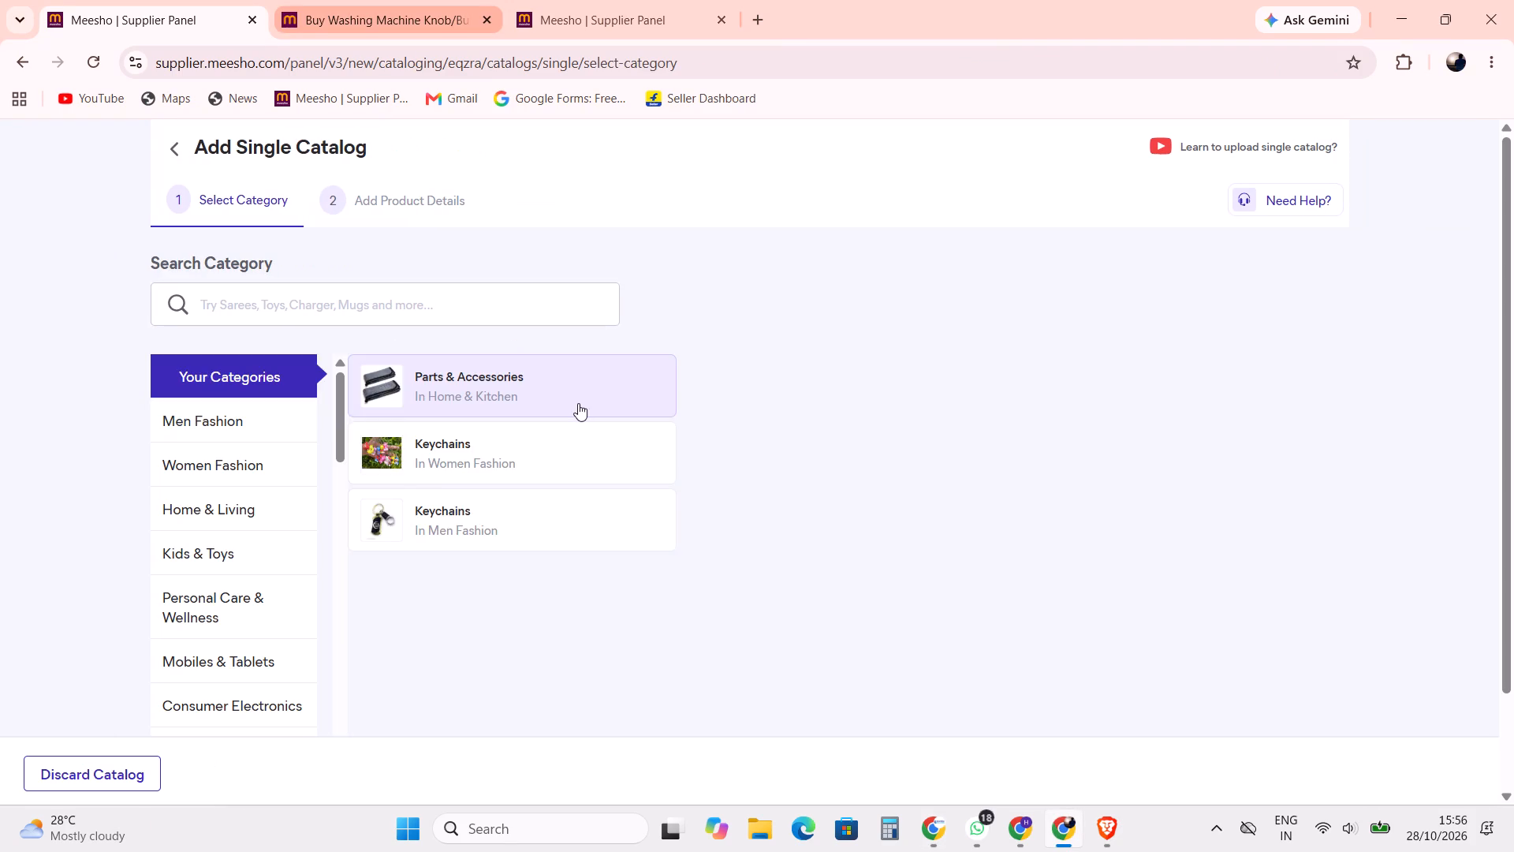
click(578, 403)
Upload the four-knob image 61WRGNq0WzL._SL1254_ as the front image and continue to the product details.
scroll(916, 370, down, 2)
click(1163, 696)
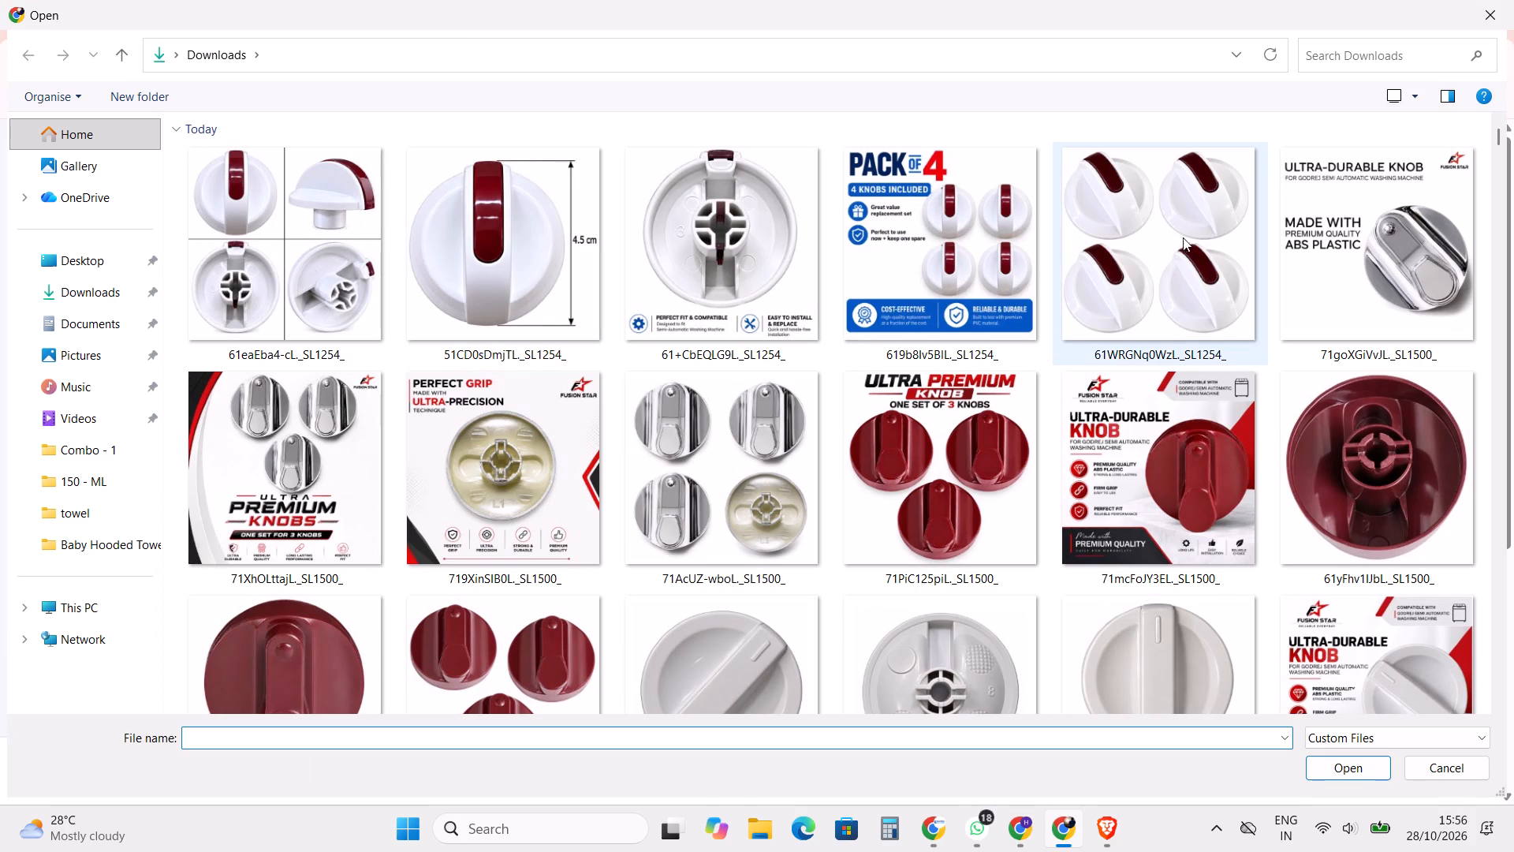
double_click(1183, 230)
click(1047, 710)
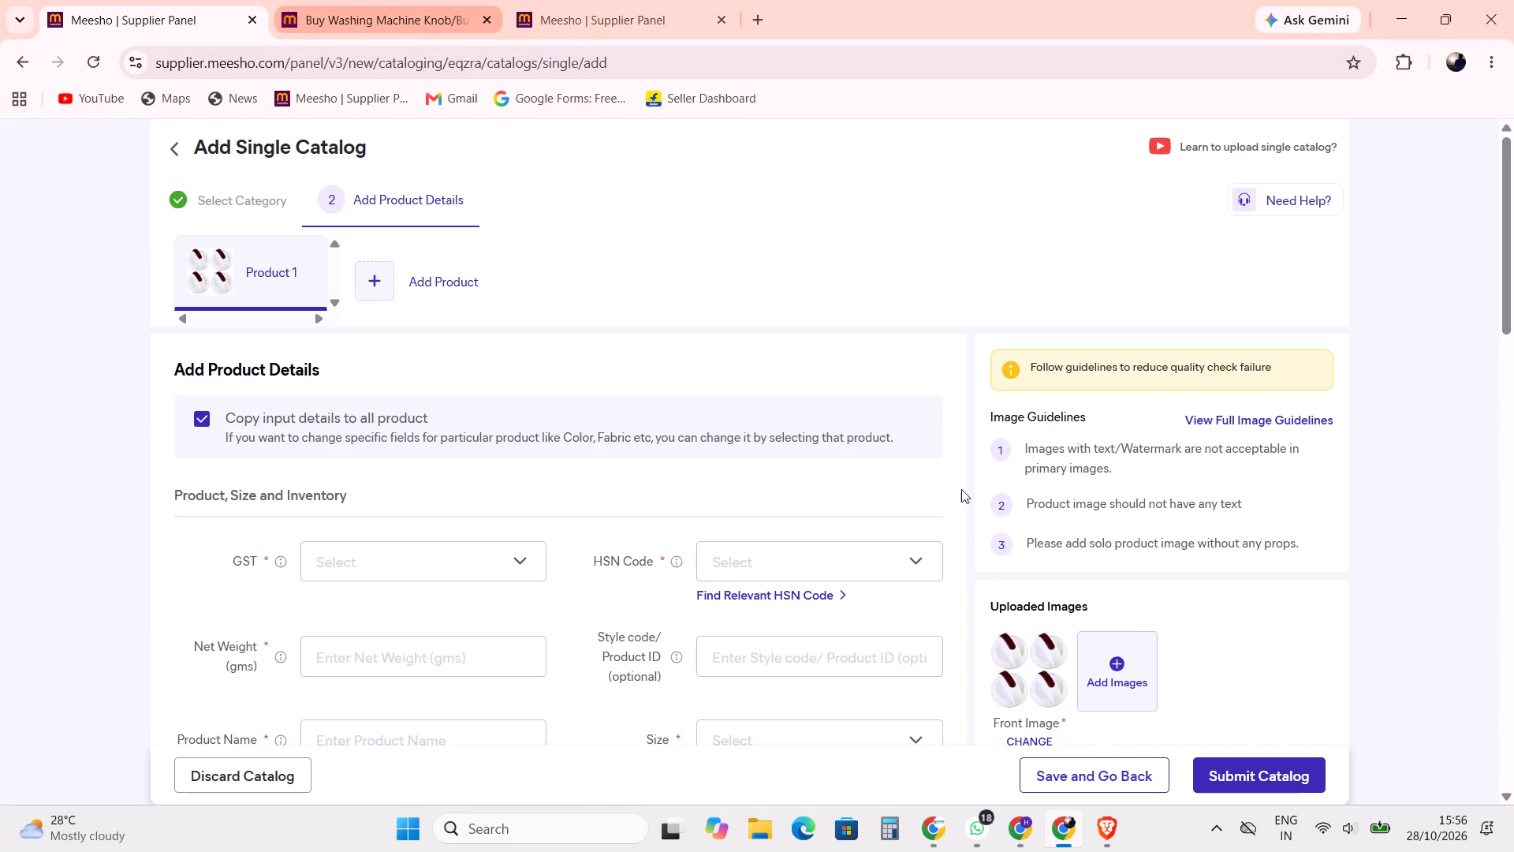
Set the catalog product's GST to 18.
scroll(792, 334, down, 1)
click(431, 469)
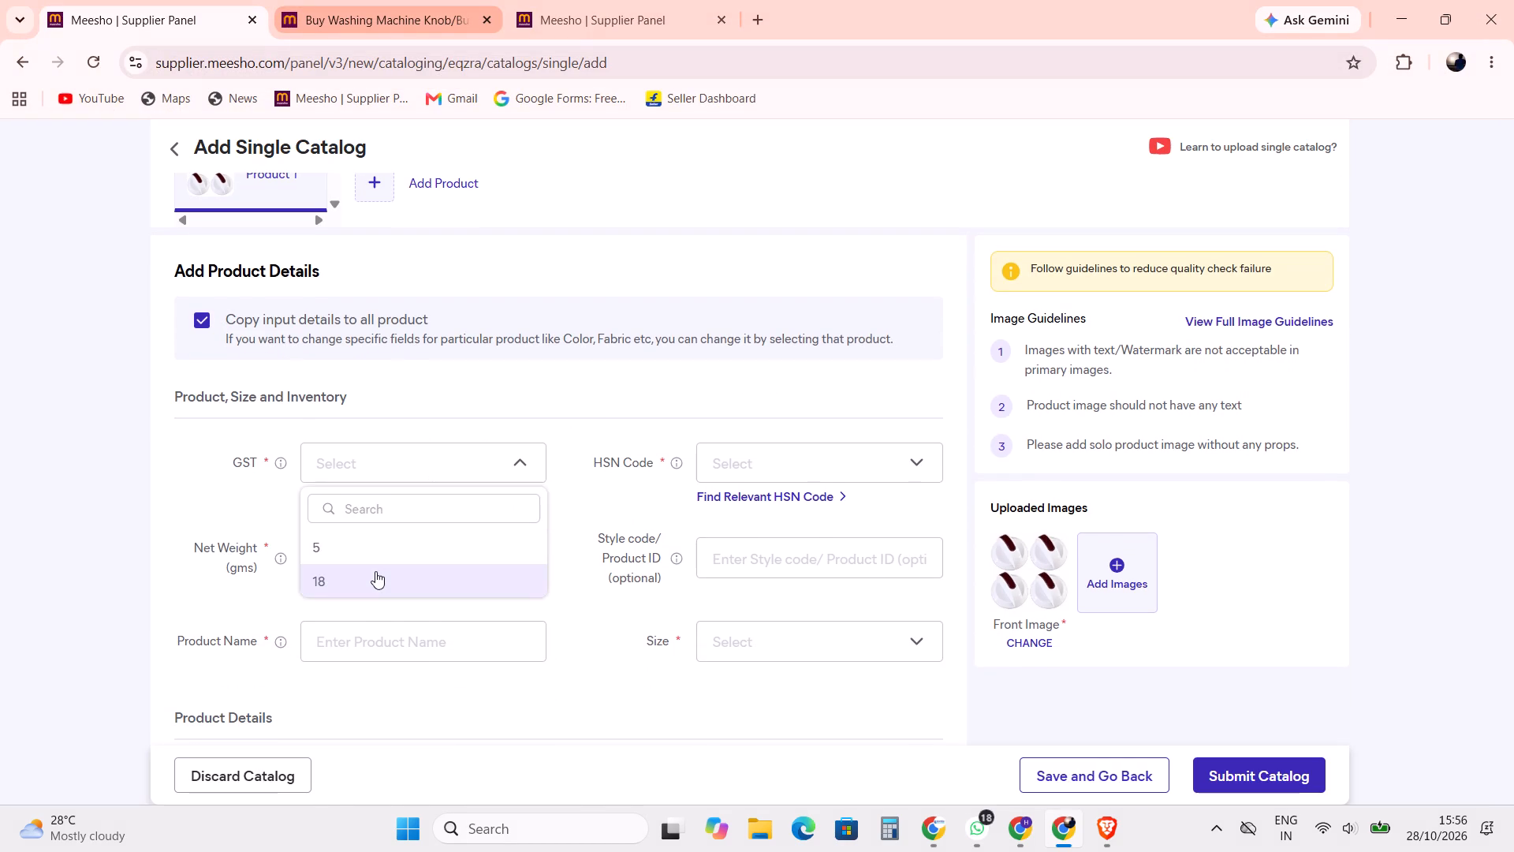
click(375, 571)
click(729, 210)
Copy the HSN code from the Google results and use its shortened form 845090 as the product's HSN Code.
key(alt+Tab)
click(1073, 0)
key(ctrl+c)
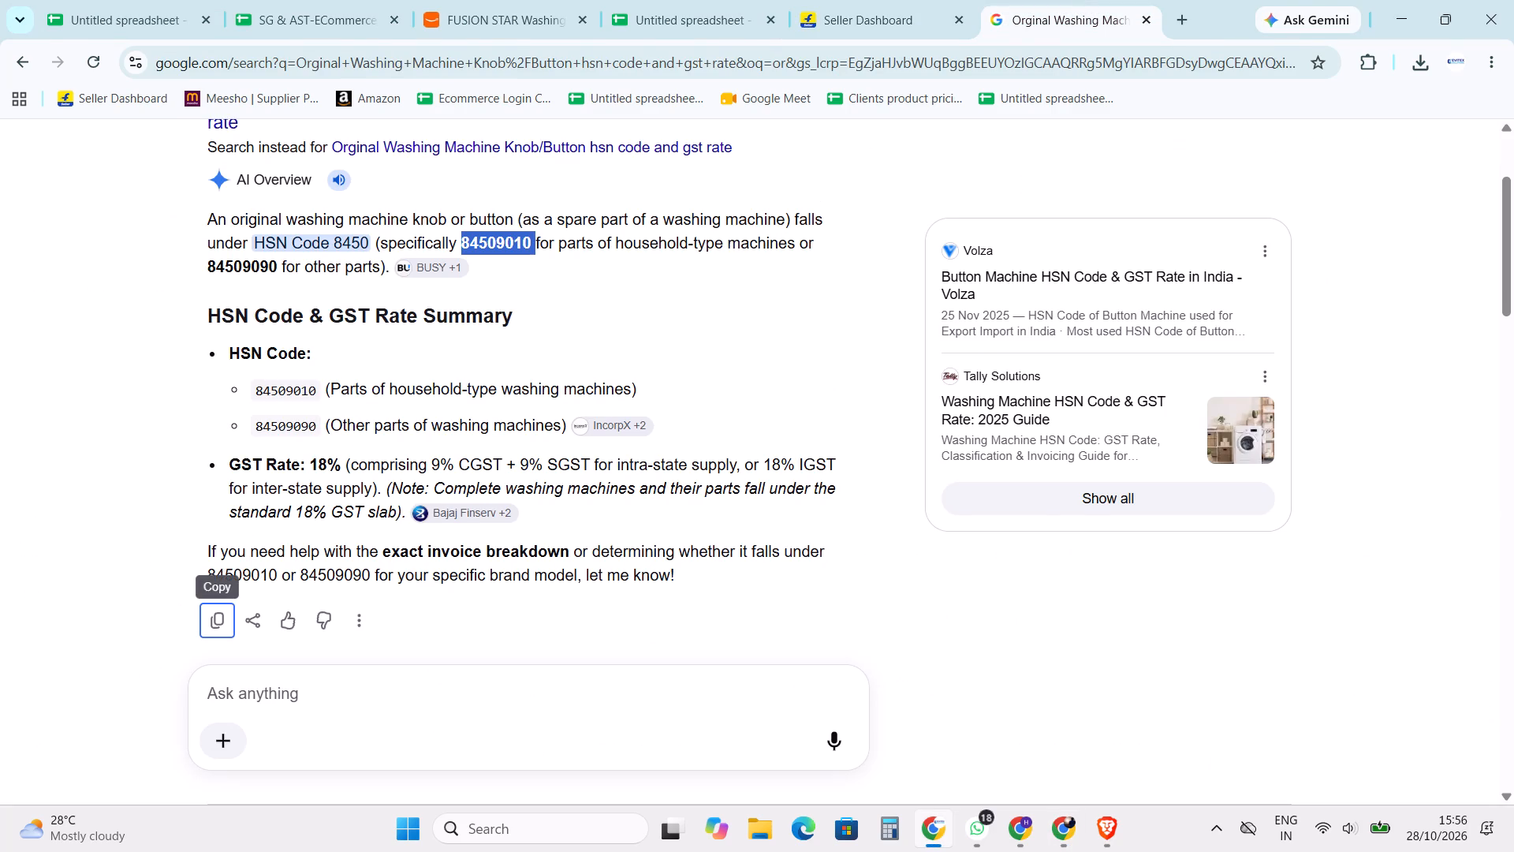
key(alt+Tab)
click(780, 470)
click(773, 517)
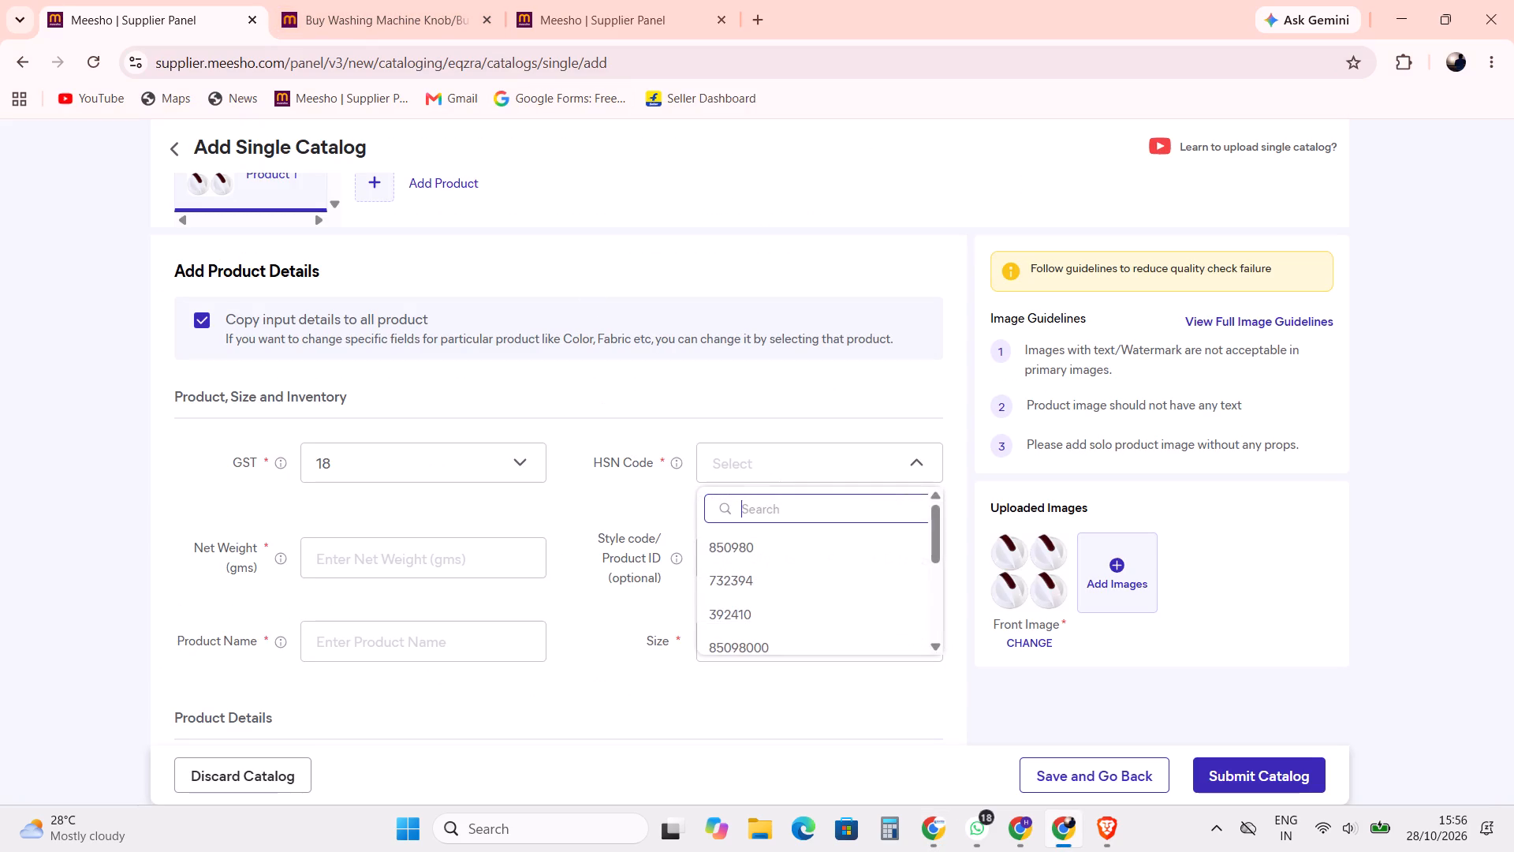
key(ctrl+v)
key(BackSpace)
key(BackSpace)
key(BackSpace)
click(781, 555)
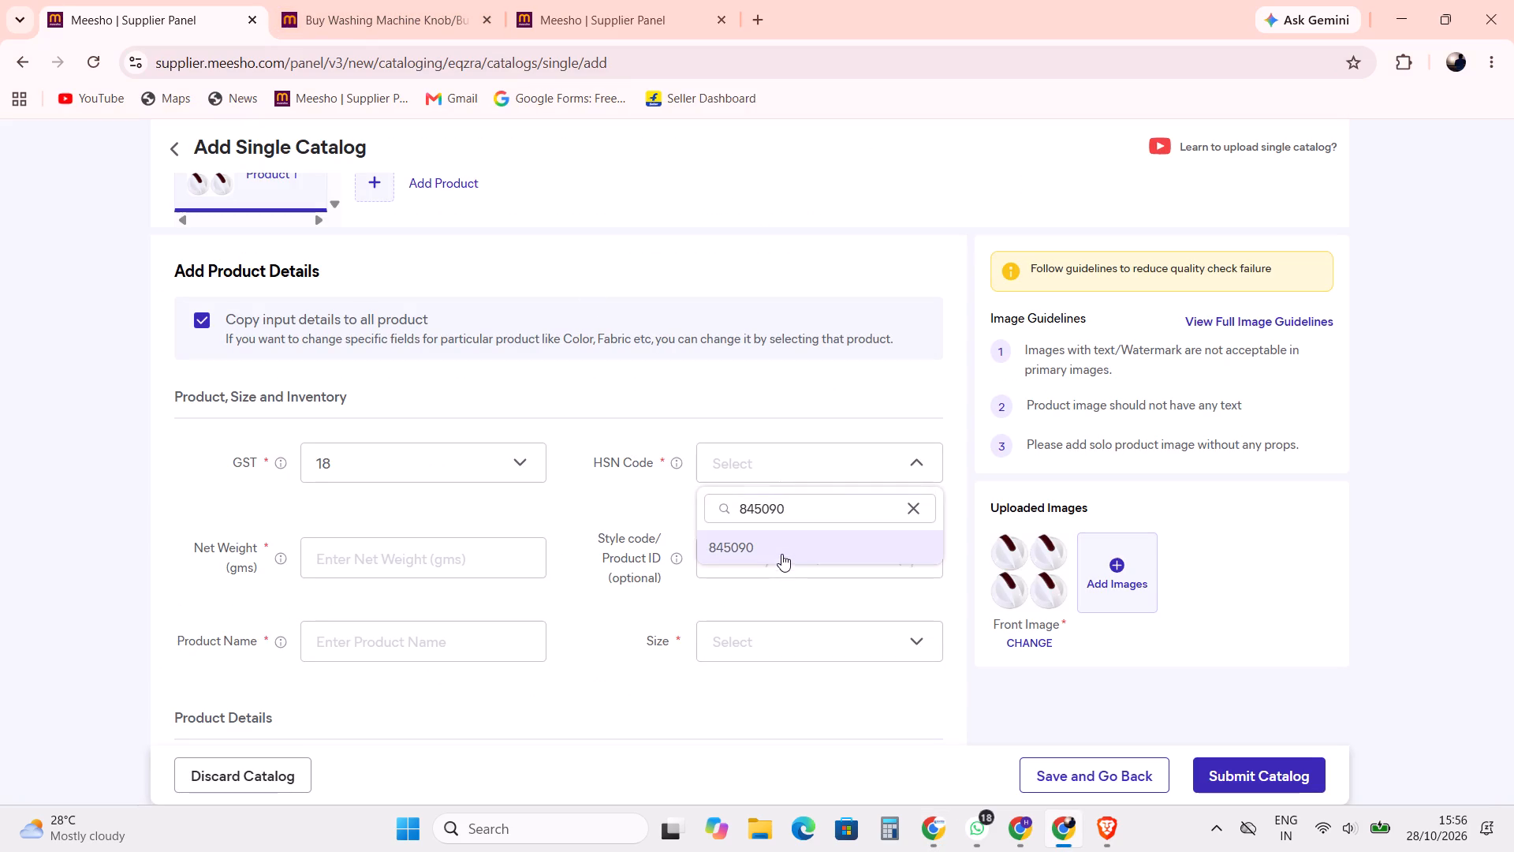
Enter a Net Weight of 100 gms for the product.
scroll(624, 513, down, 2)
click(417, 367)
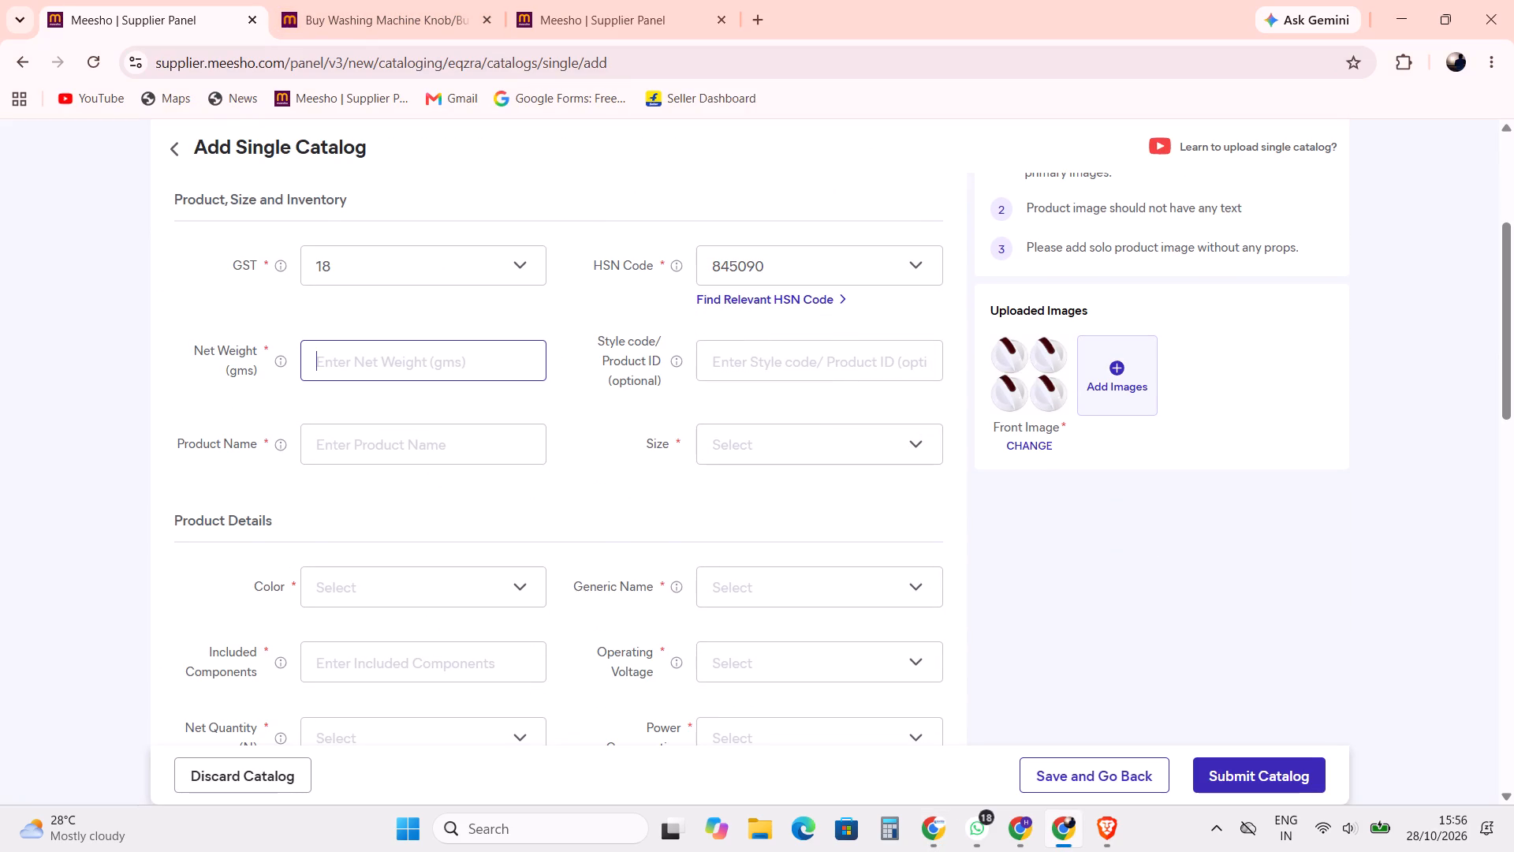
text(100)
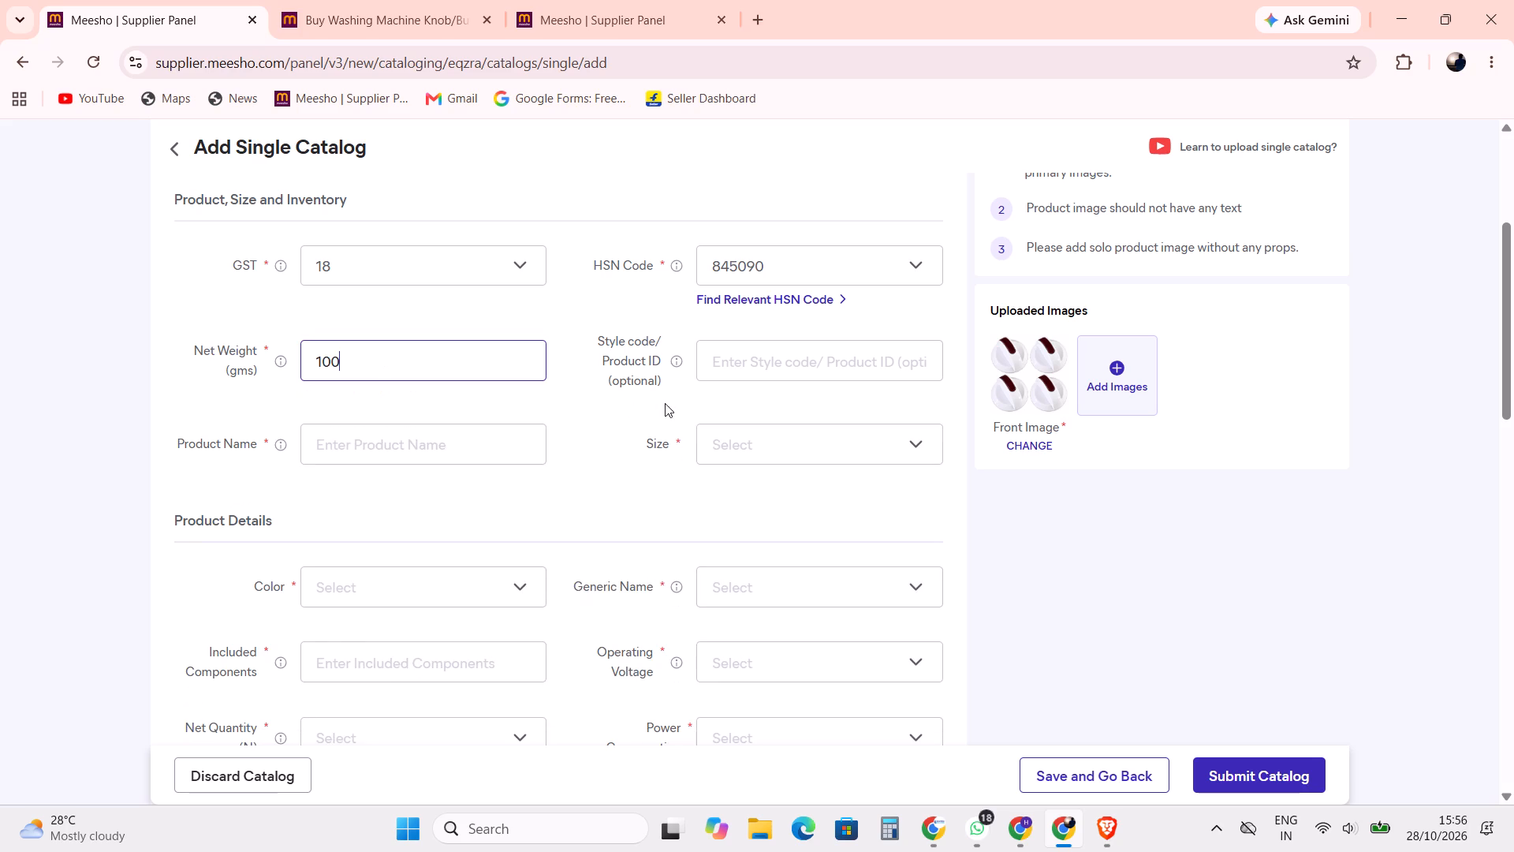
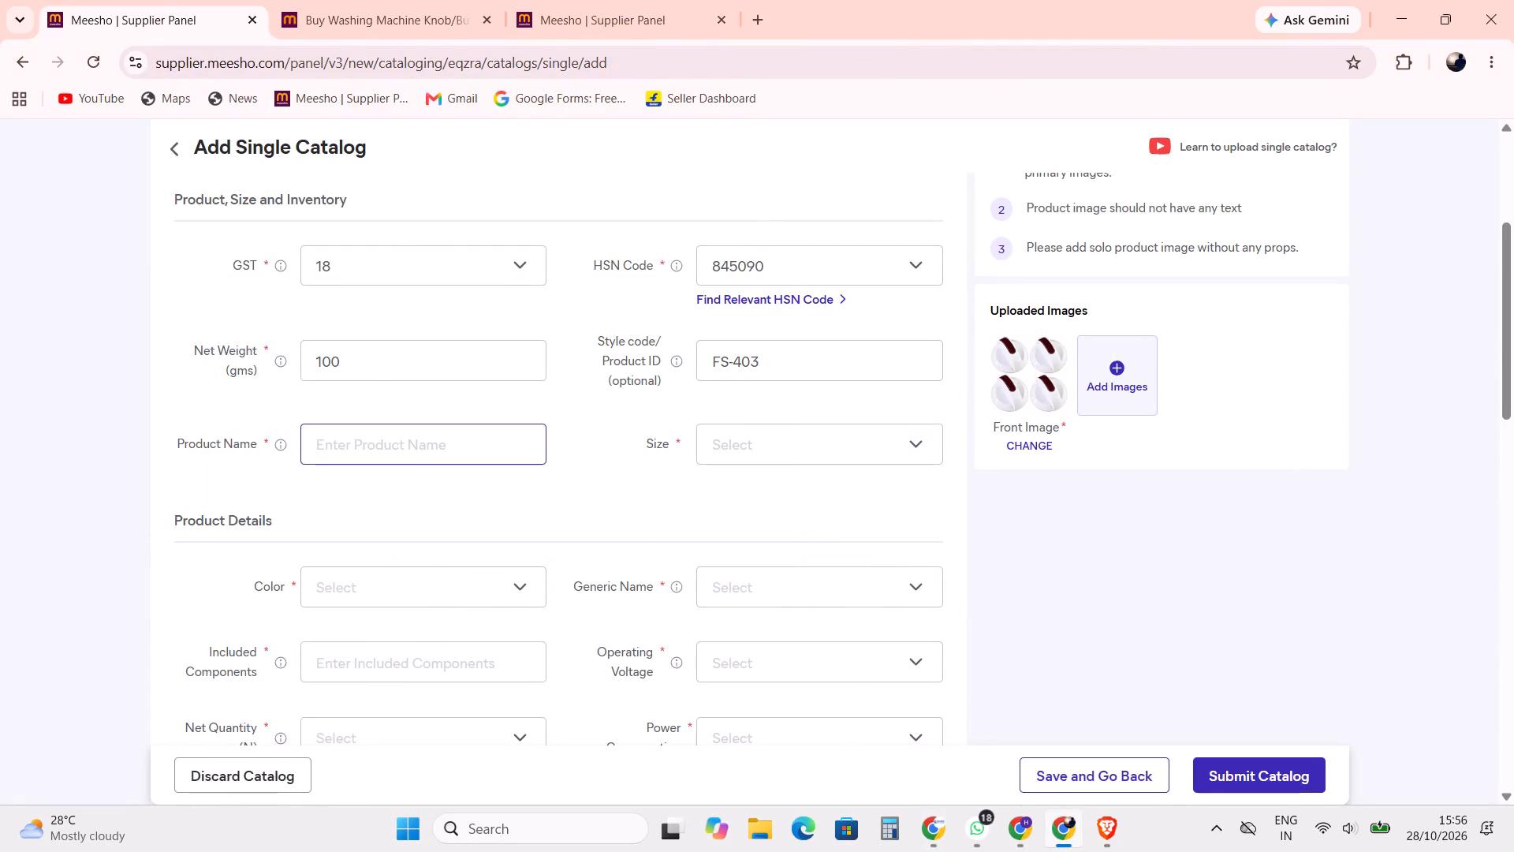
Copy the knob set's full title from its Amazon product page into the Meesho catalog's Product Name.
click(380, 439)
key(alt+Tab)
click(566, 0)
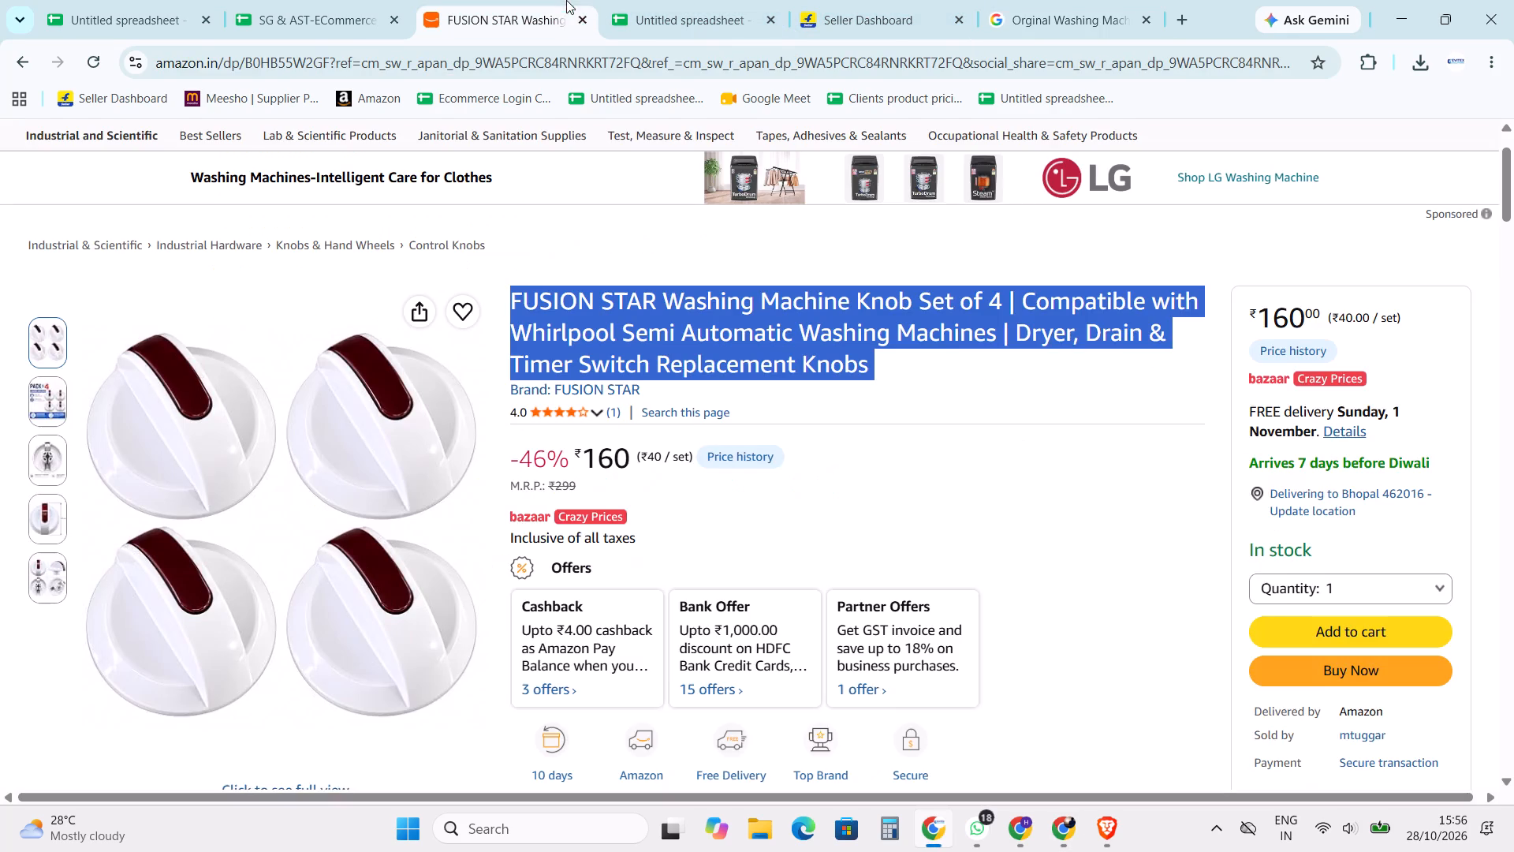
scroll(685, 259, up, 2)
right_click(683, 387)
click(721, 413)
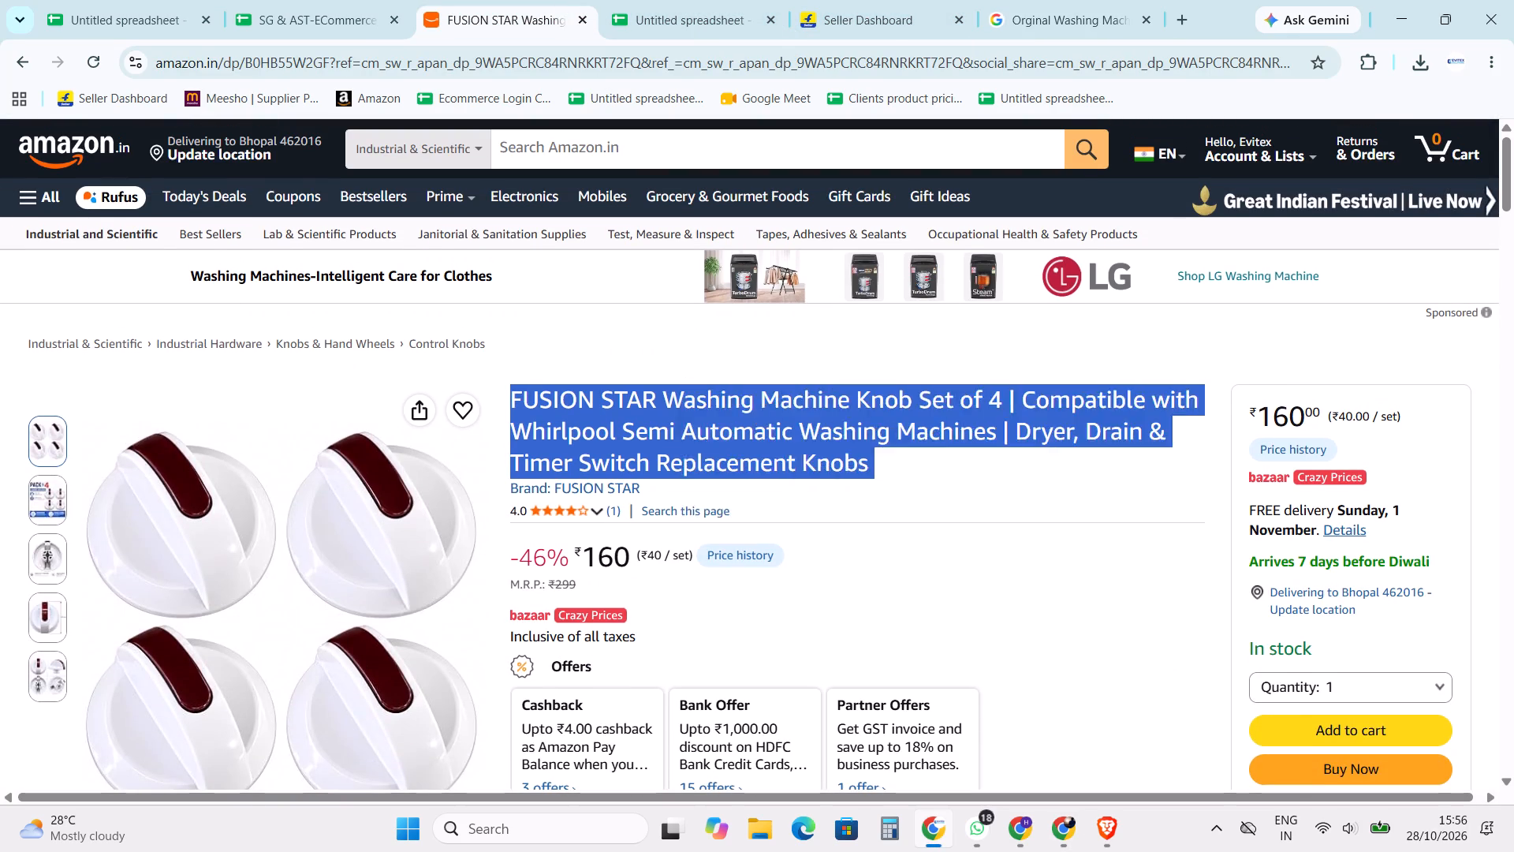
key(alt+Tab)
key(ctrl+v)
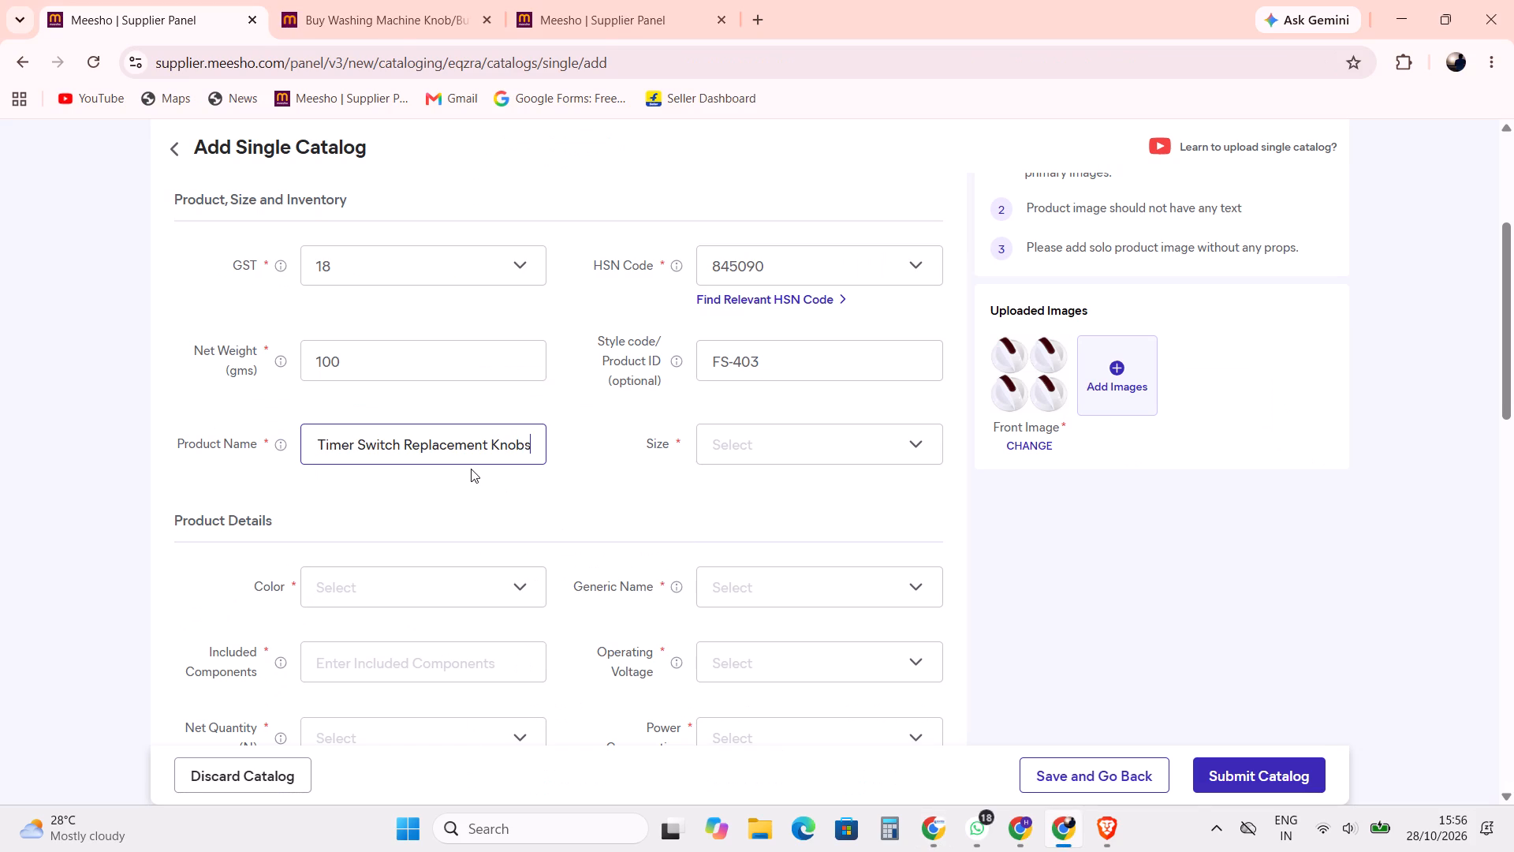
Replace the two-word brand at the start of the Product Name with LCROSS.
key(ctrl+Left)
key(ctrl+Left)
key(ctrl+Left)
key(ctrl+Left)
key(ctrl+Left)
key(ctrl+Left)
key(ctrl+Left)
key(ctrl+Left)
key(ctrl+Left)
key(ctrl+Left)
key(ctrl+Left)
key(ctrl+Left)
key(ctrl+Left)
key(ctrl+Left)
key(ctrl+Left)
key(ctrl+Left)
key(ctrl+Left)
key(ctrl+Left)
key(ctrl+Left)
key(ctrl+Left)
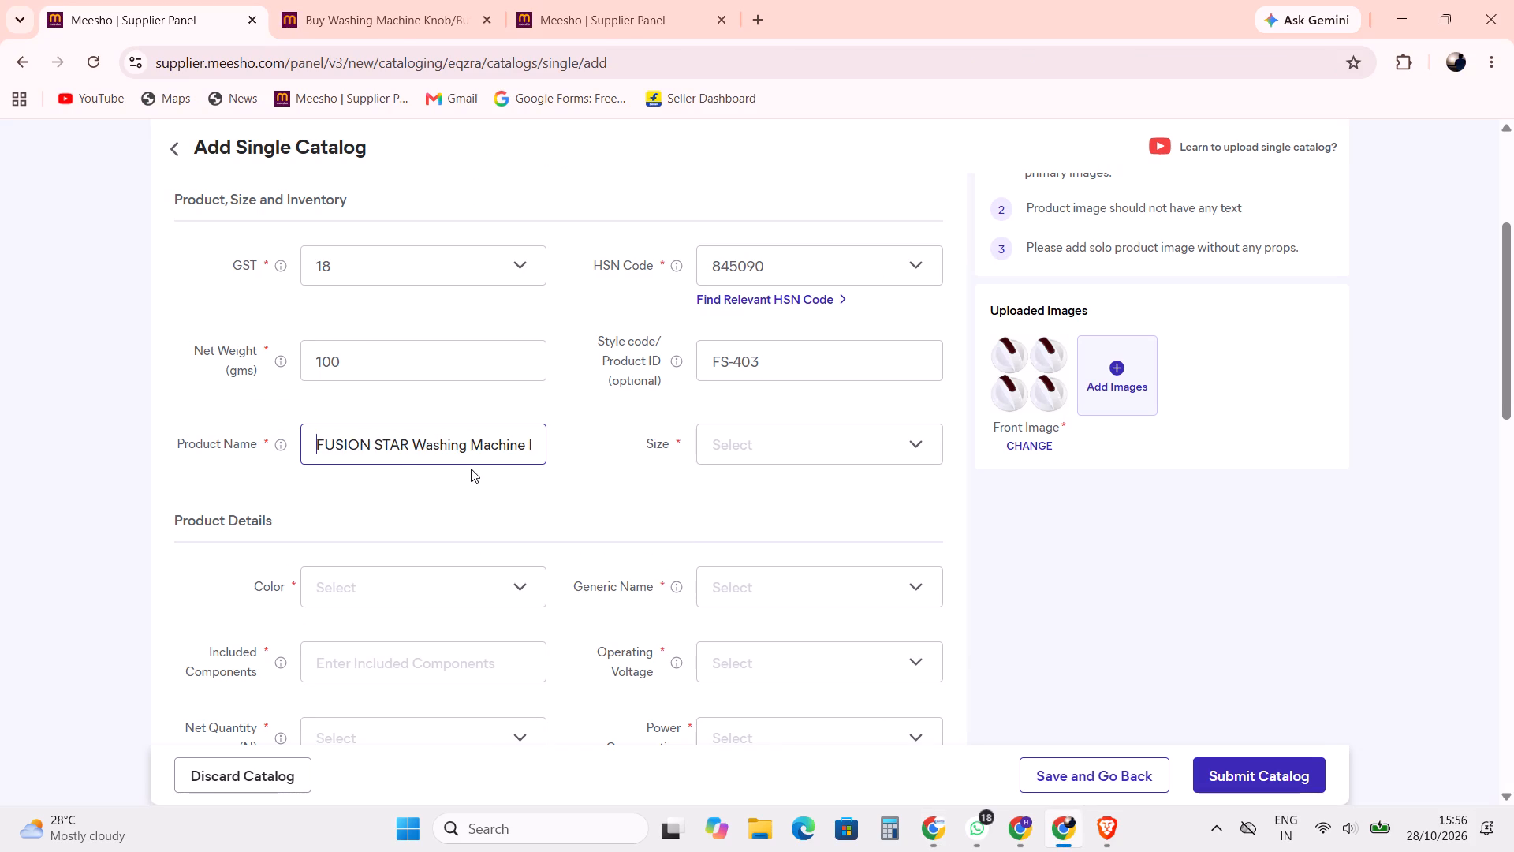
key(ctrl+shift+Right)
key(ctrl+shift+Right)
text(LCROSS)
key(space)
click(1213, 630)
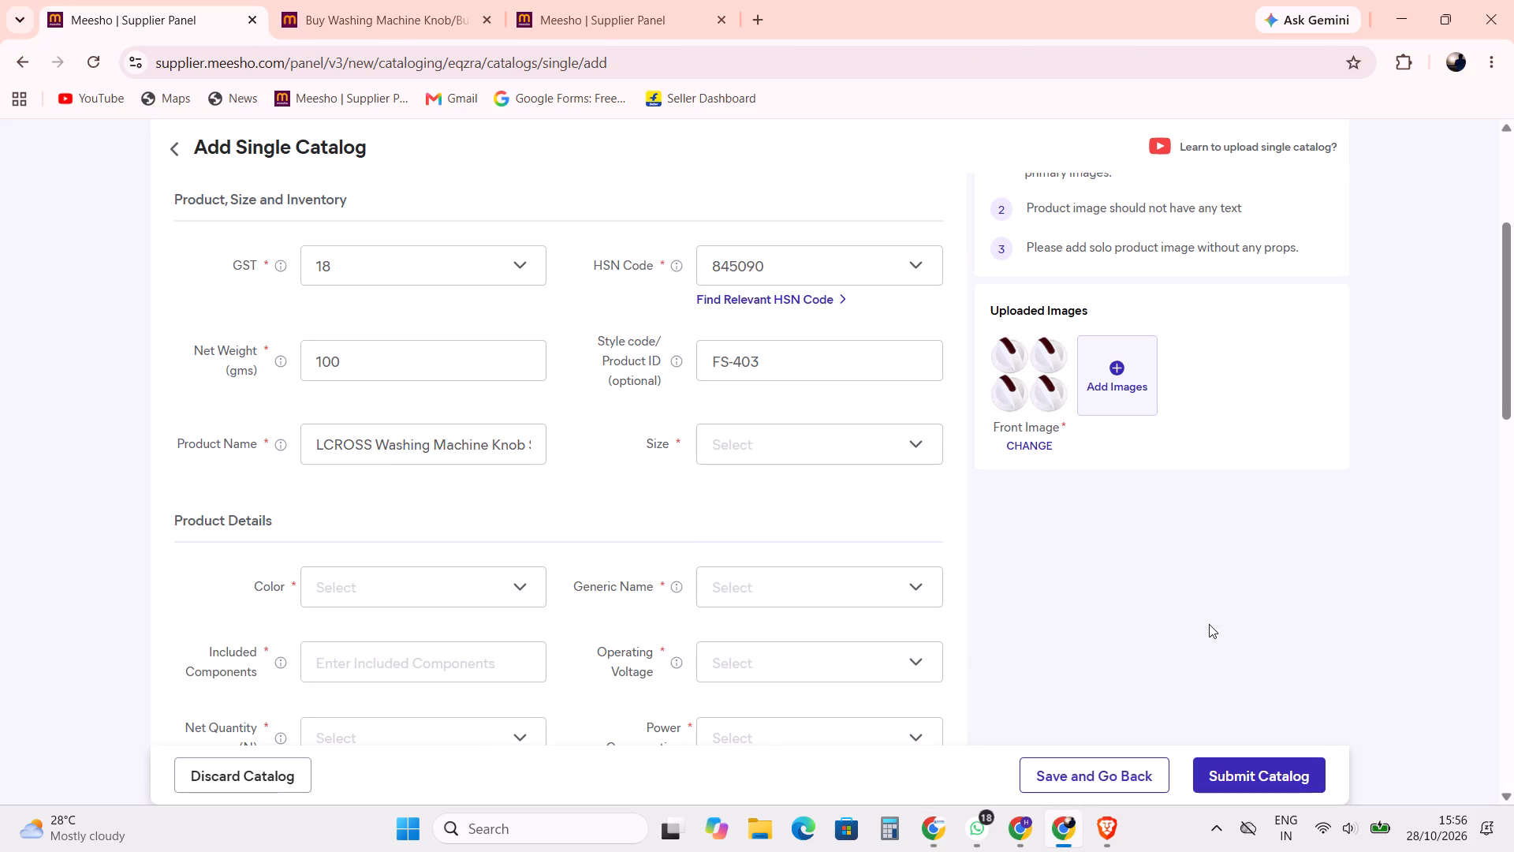
Set the product's Size to Free Size and apply the selection.
click(796, 450)
click(721, 492)
click(910, 547)
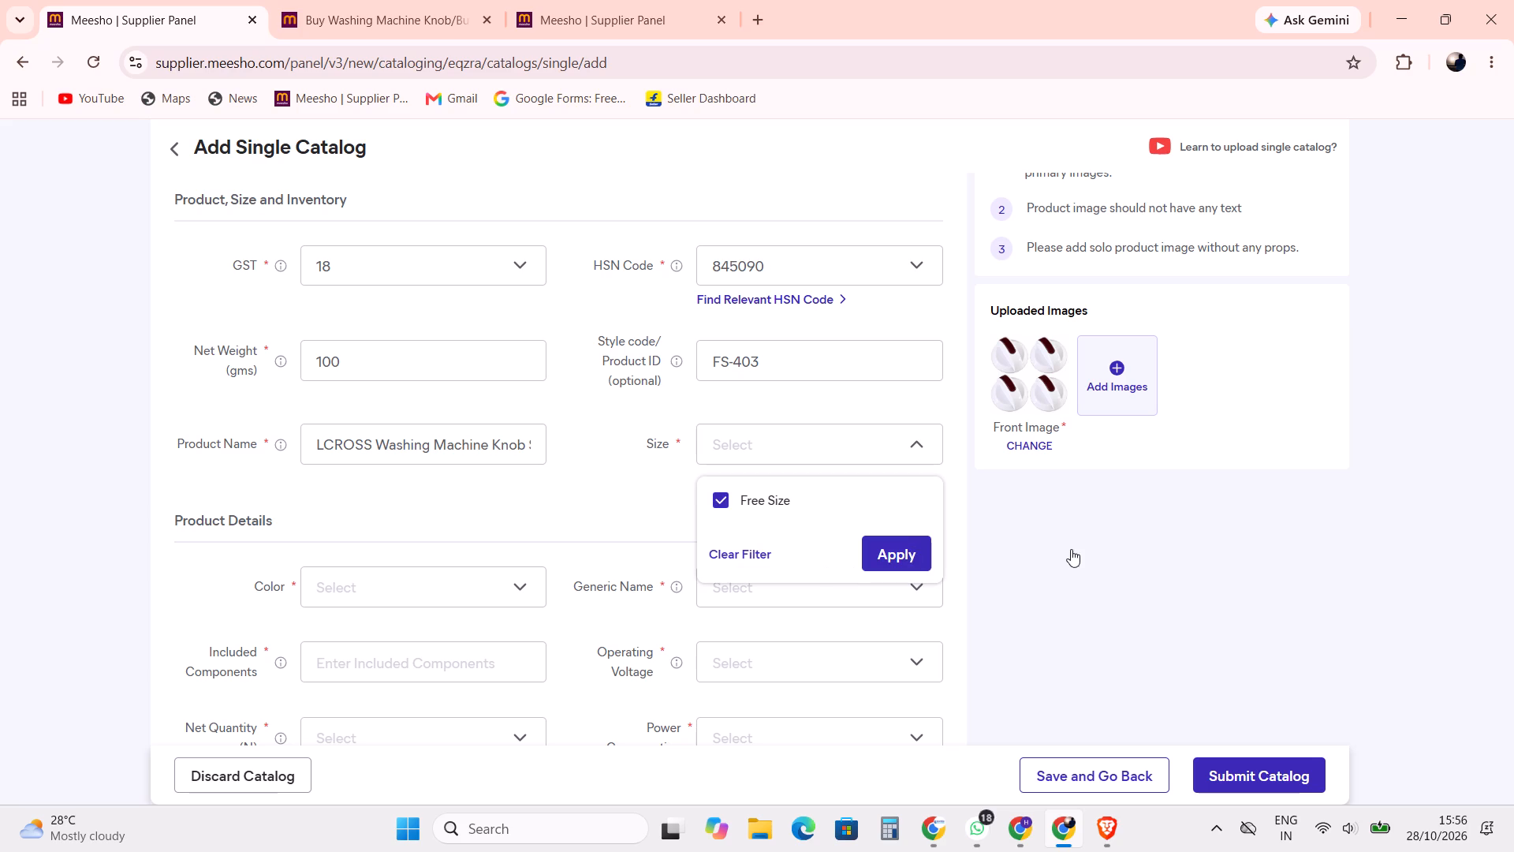
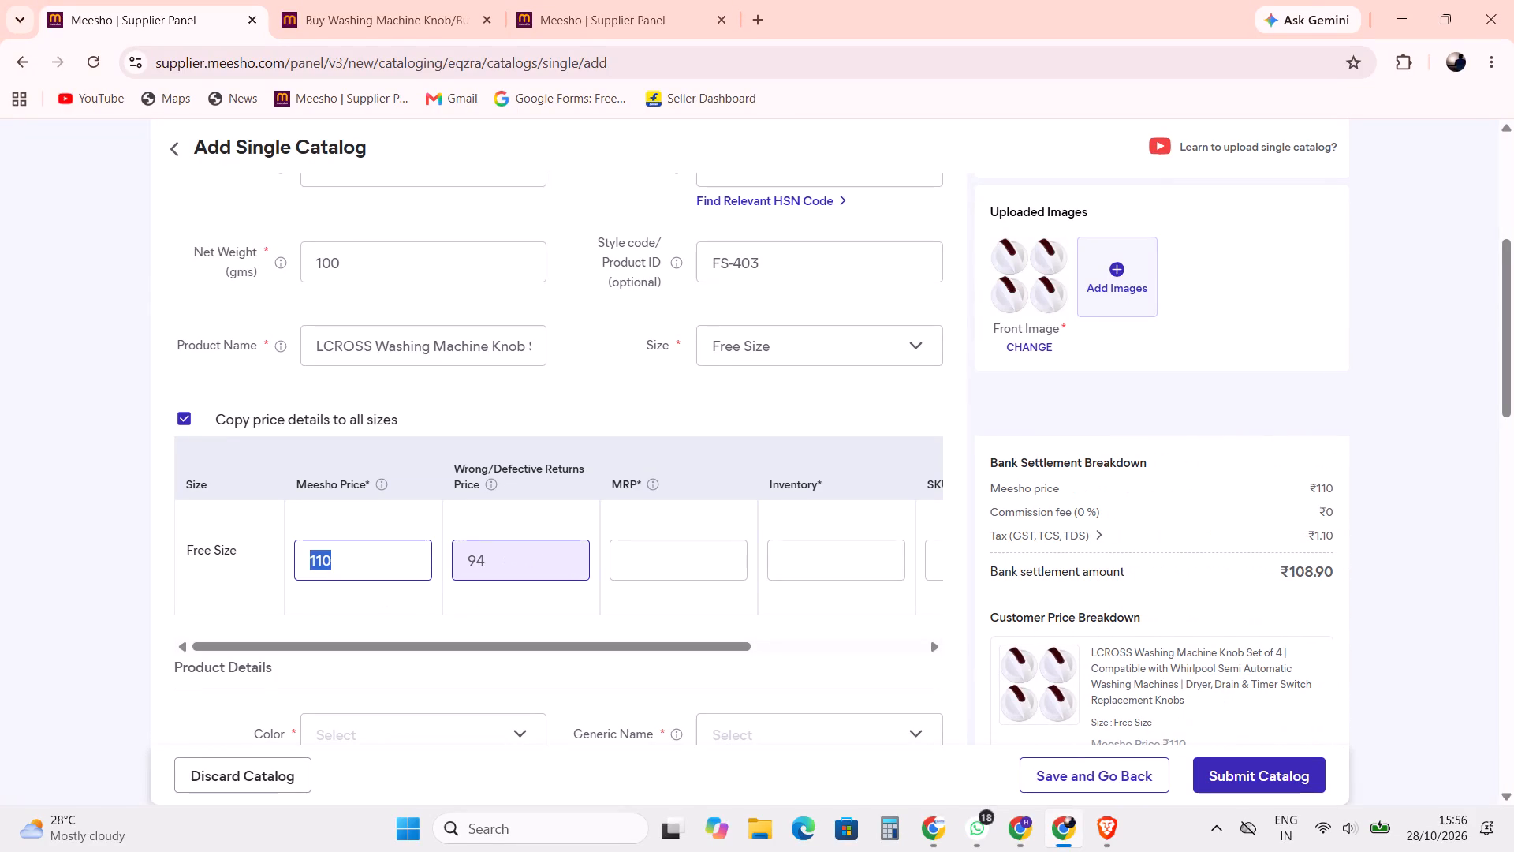
Fill the Free Size price row with Meesho Price 120, Wrong/Defective Returns Price 119, MRP 300 and Inventory 200.
text(0)
double_click(472, 558)
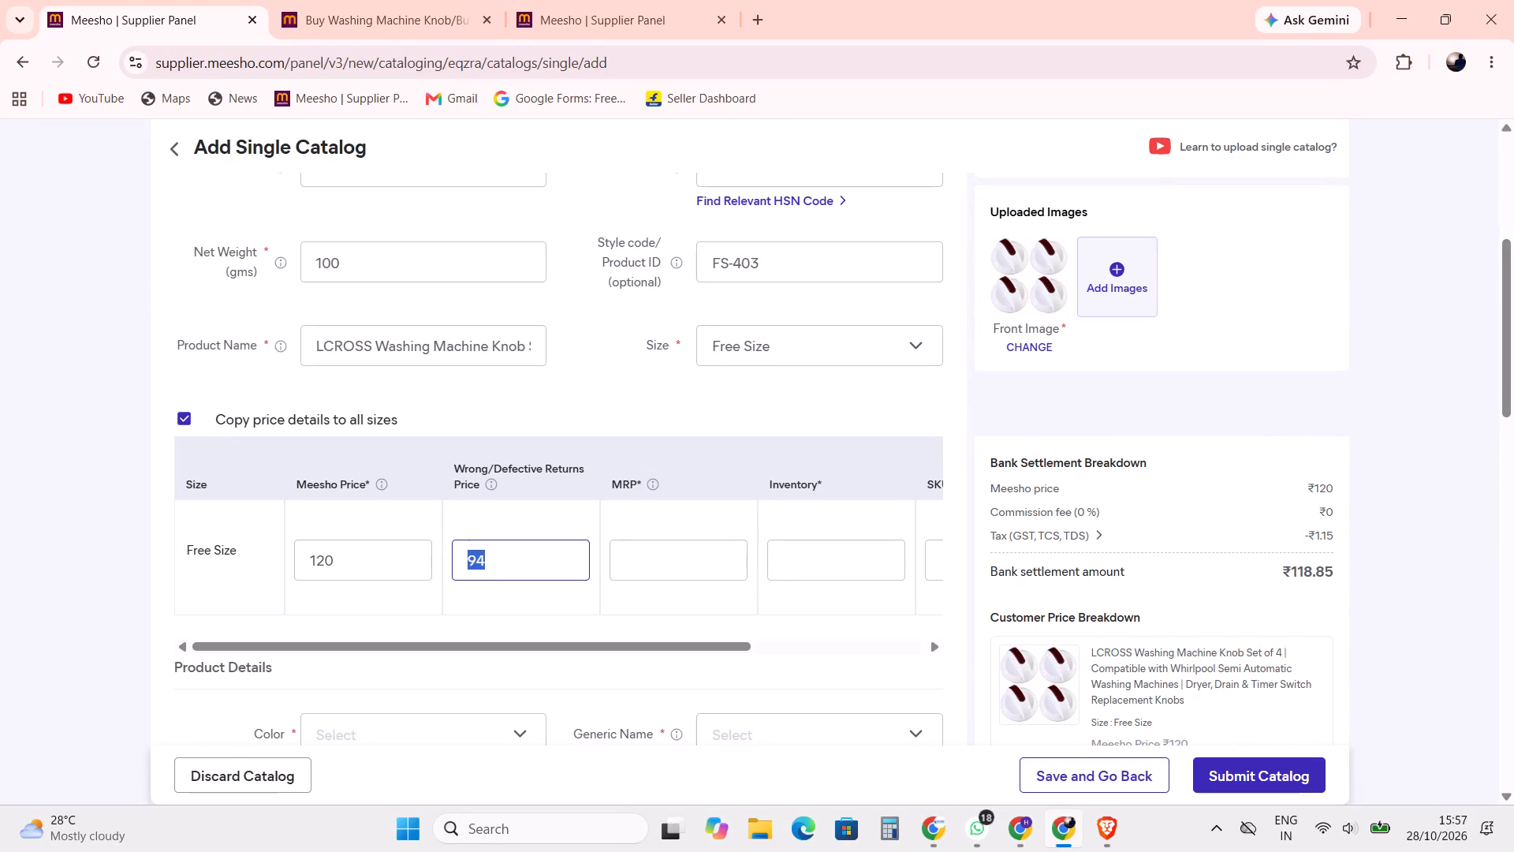
text(119)
click(666, 561)
text(300)
click(145, 492)
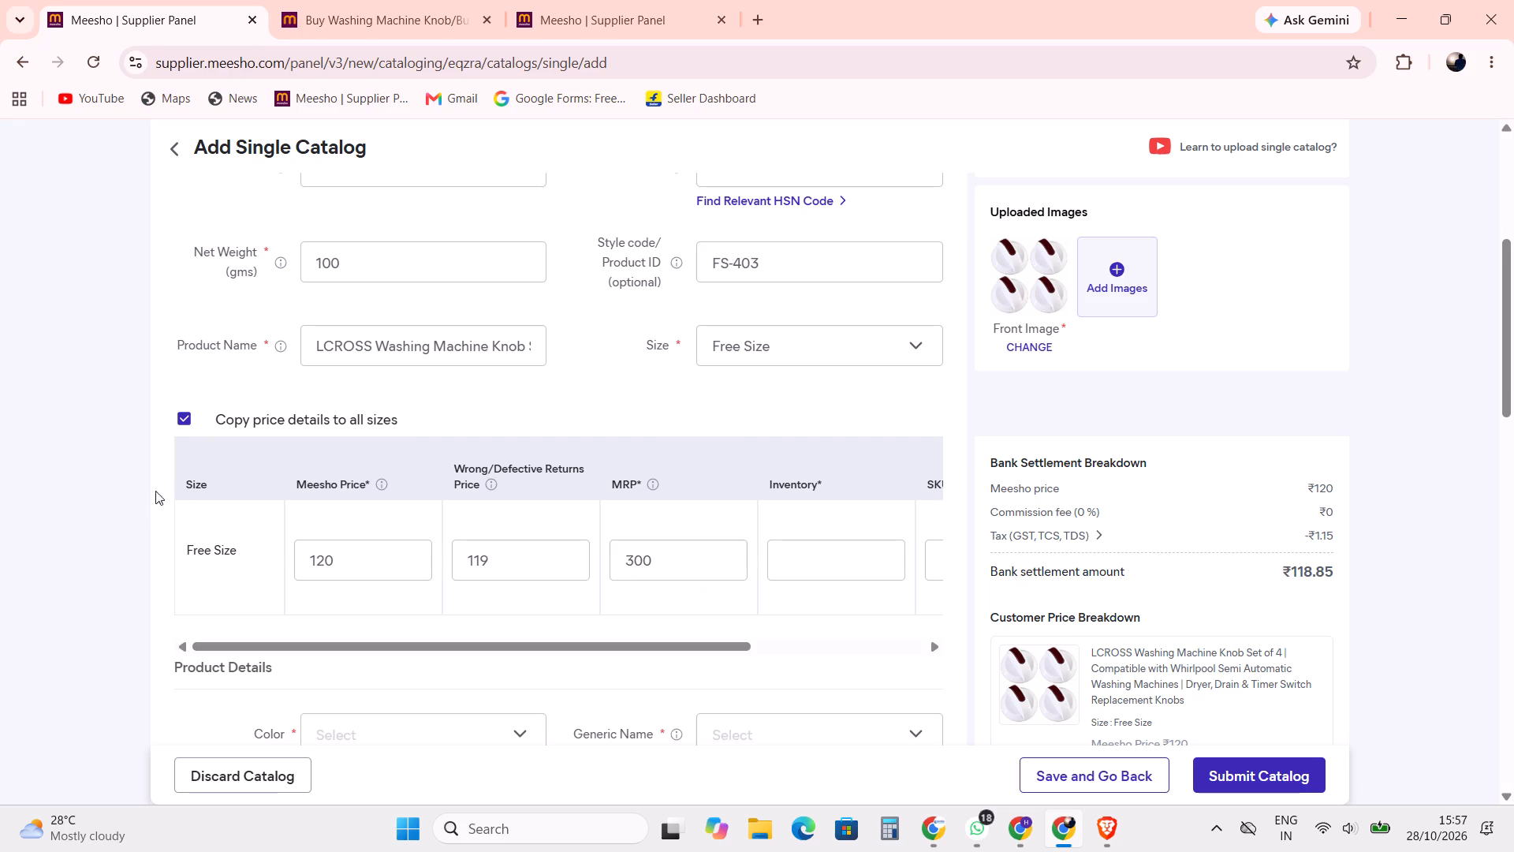
scroll(235, 459, down, 1)
scroll(310, 420, down, 1)
click(827, 347)
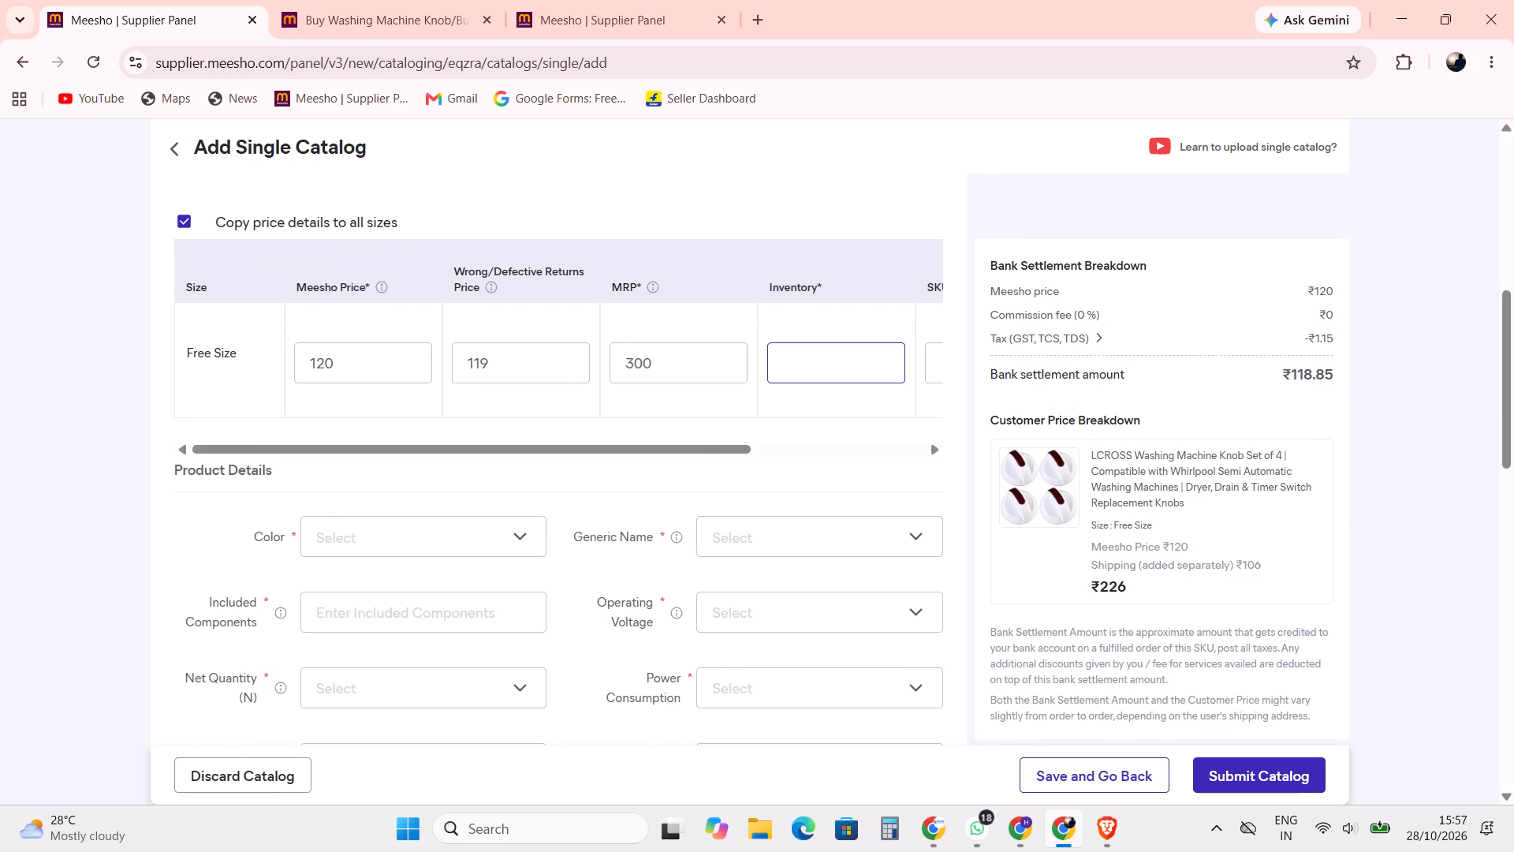
text(200)
click(121, 428)
Set the product's Color to White and its Generic Name to Parts & Accessories.
scroll(316, 371, down, 2)
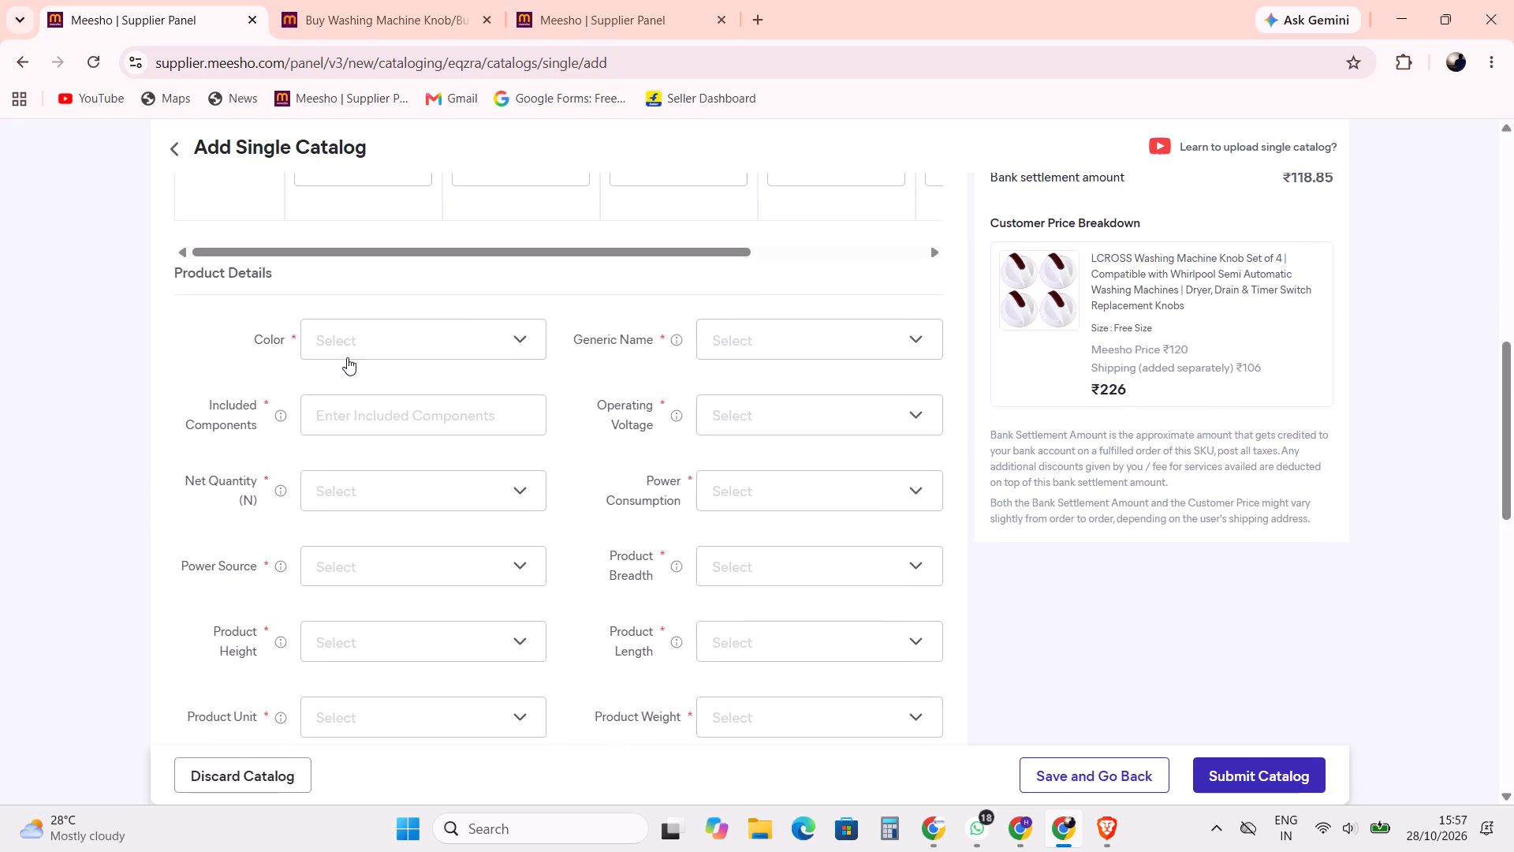
click(377, 345)
click(403, 390)
text(wh)
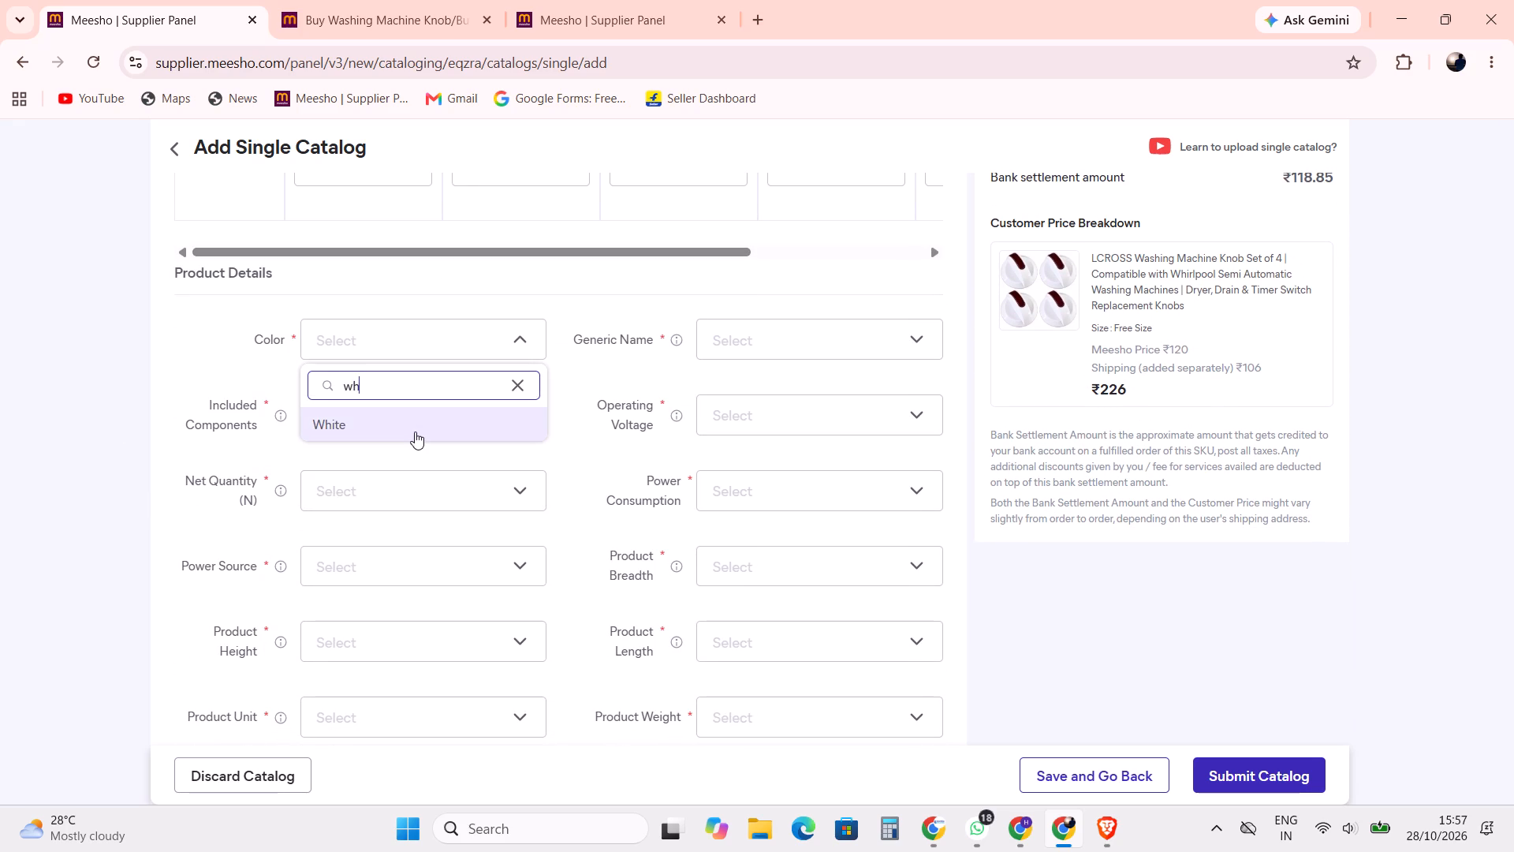
click(415, 432)
click(733, 334)
click(785, 339)
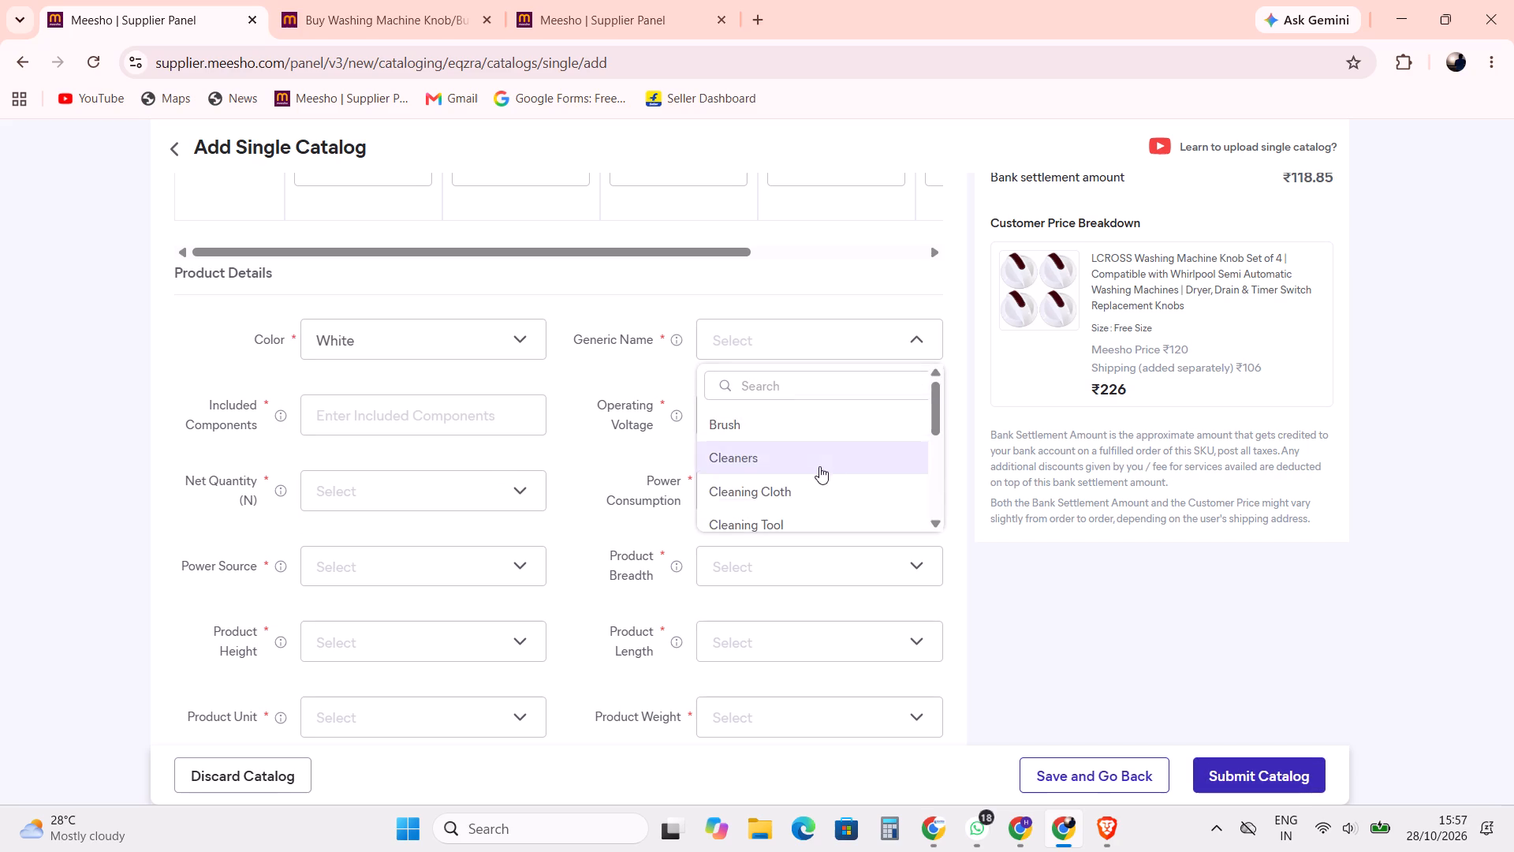
scroll(827, 498, down, 10)
click(825, 511)
Enter "Washing Machine Knob Set of 4" as the Included Components, adapting the saved Set of 3 entry.
click(408, 405)
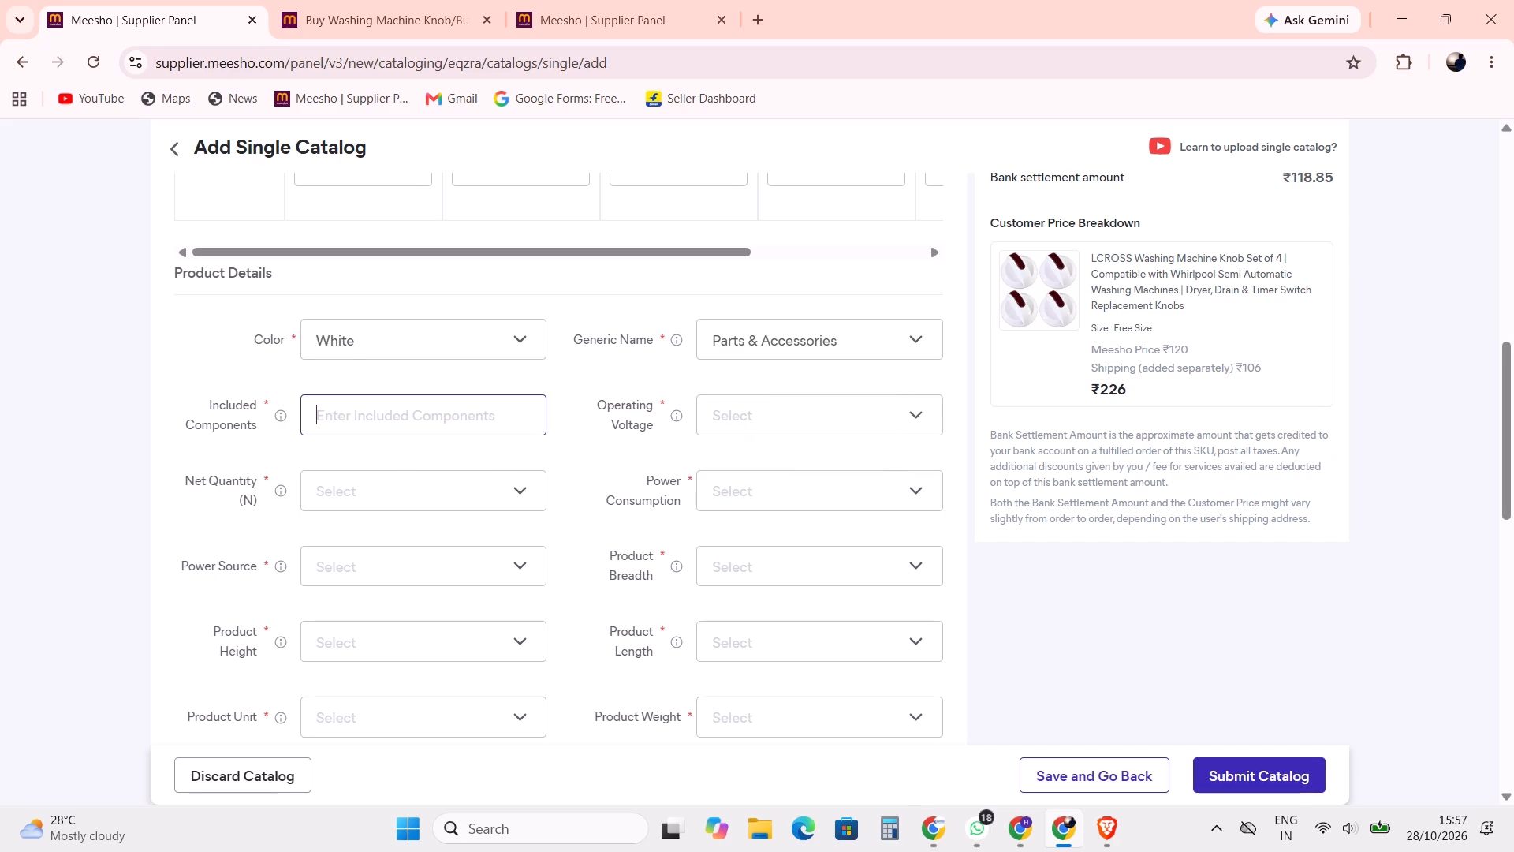
click(509, 576)
key(BackSpace)
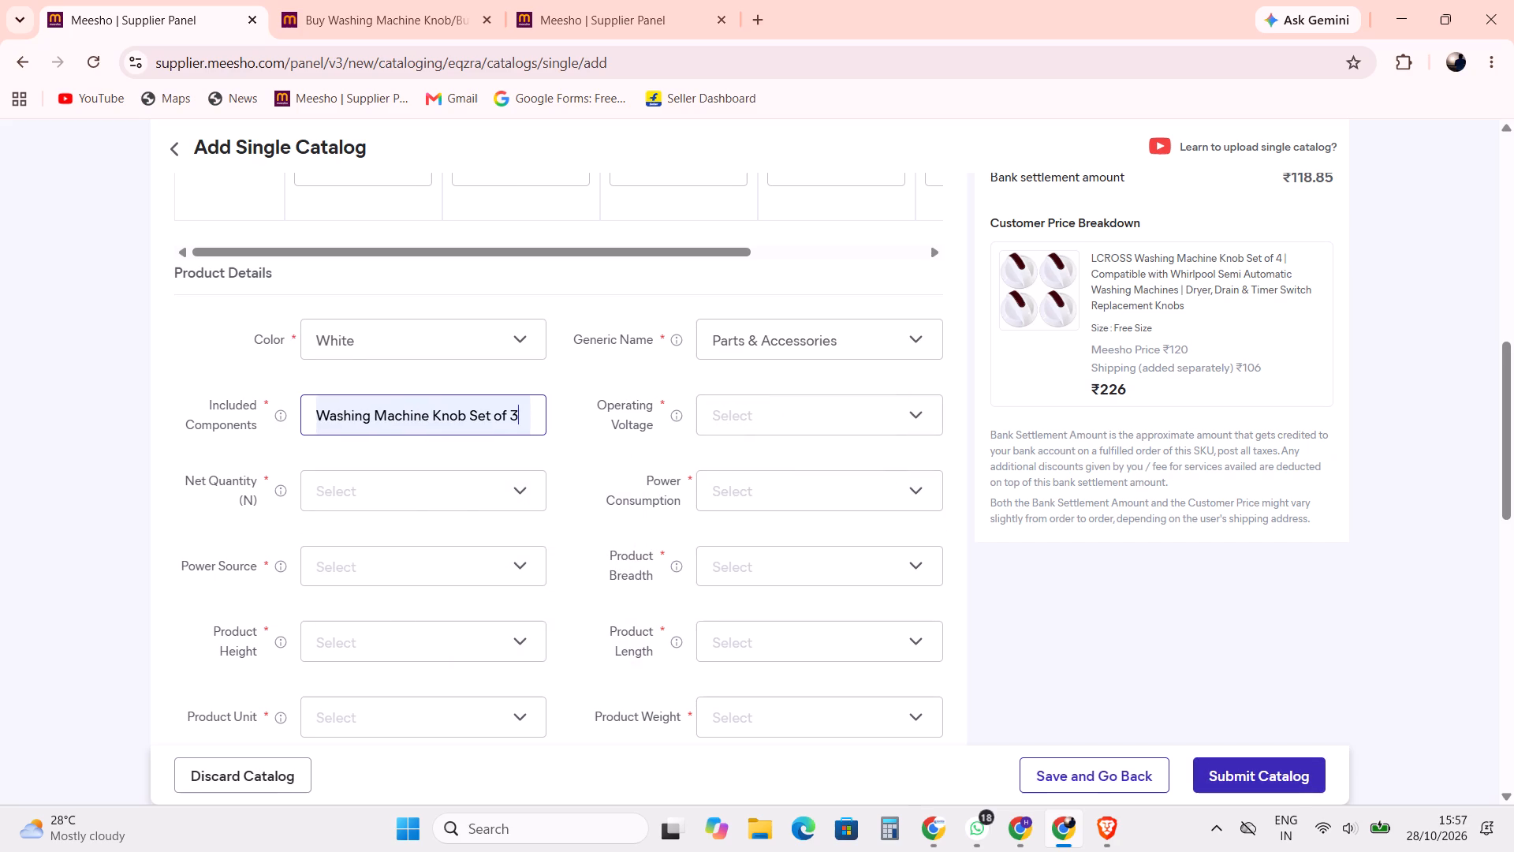
key(4)
click(1212, 604)
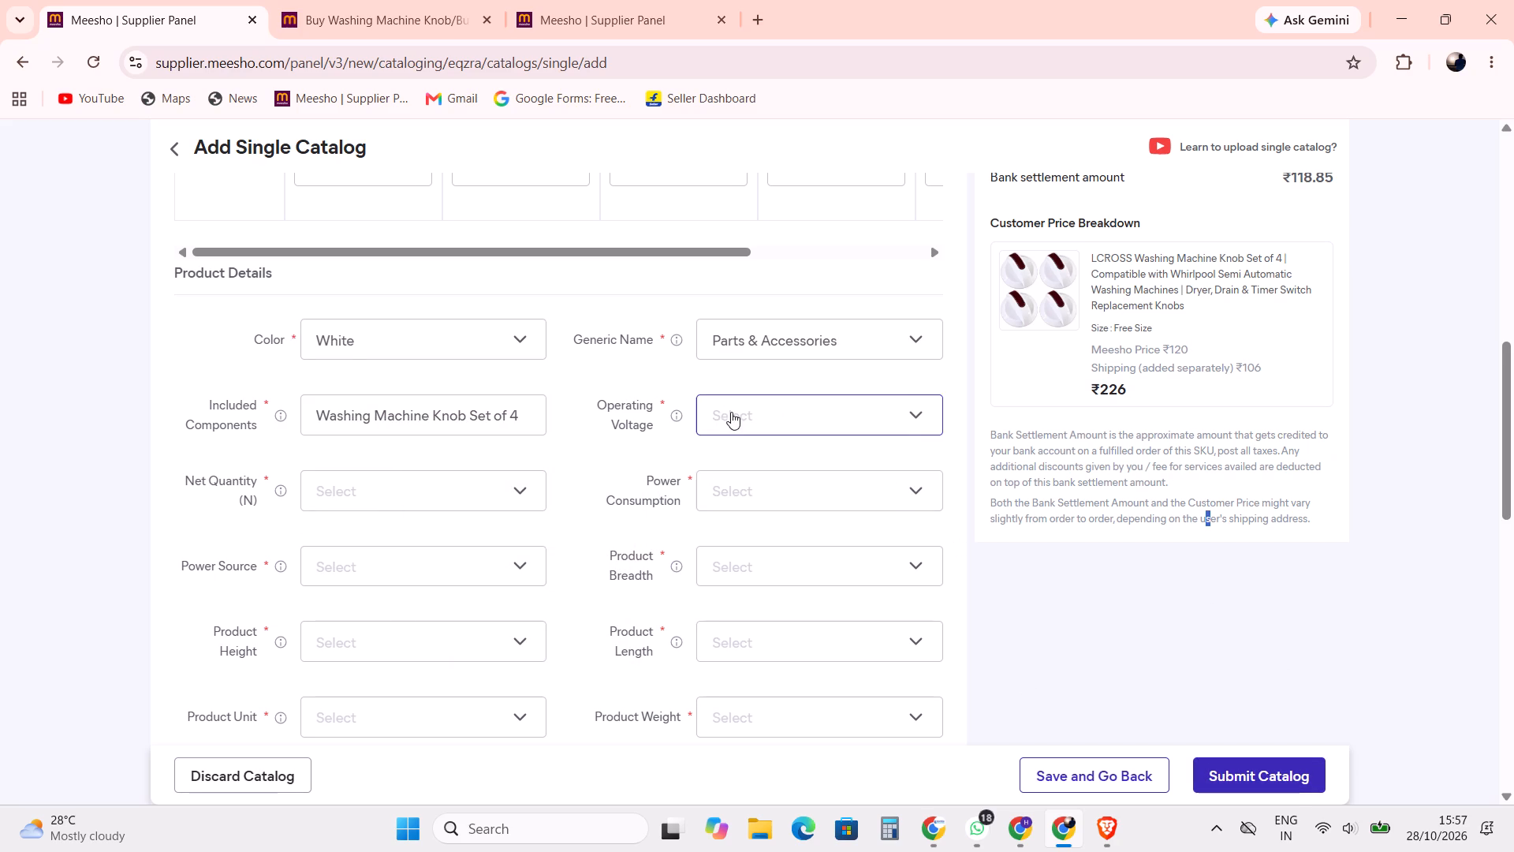
Set the Operating Voltage to 100 Volts and the Net Quantity to Pack Of 4.
click(731, 412)
click(748, 510)
click(408, 491)
click(405, 529)
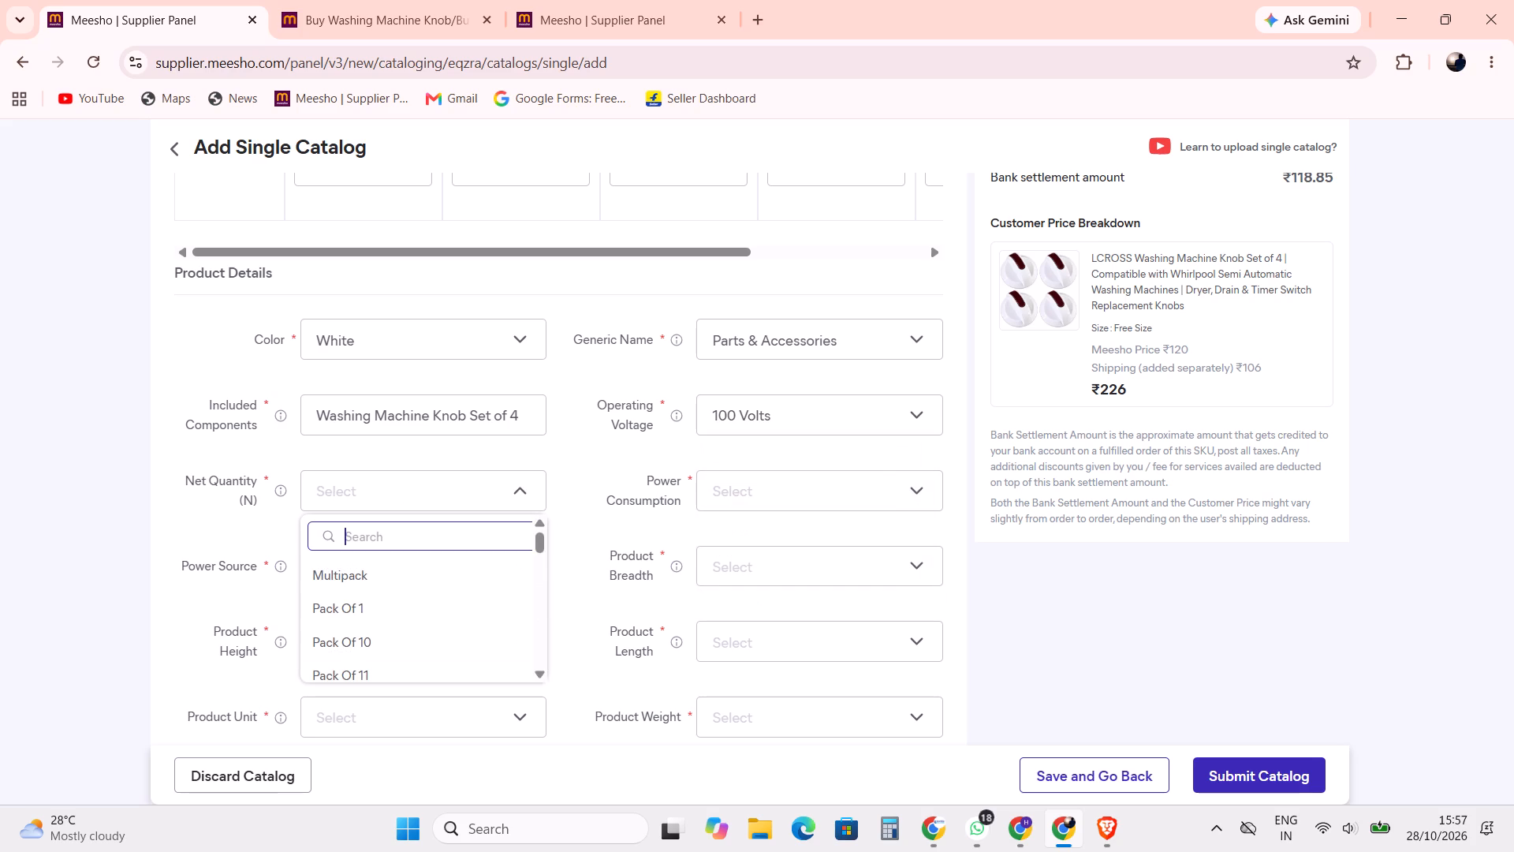
key(4)
click(427, 632)
Set the Power Consumption to 100 Watts and the Power Source to AC Powered.
click(790, 498)
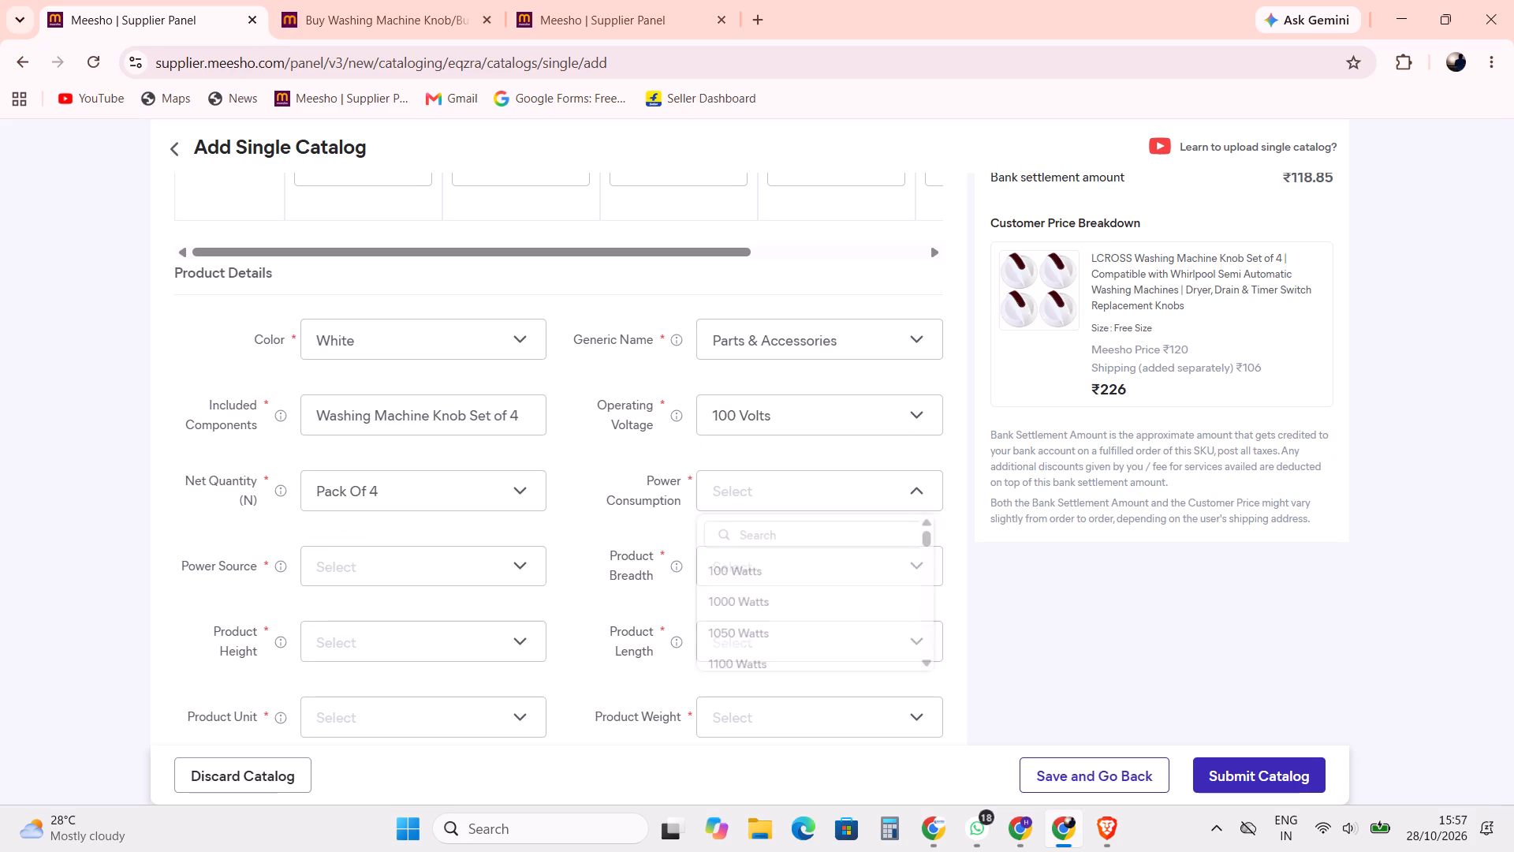
click(767, 568)
click(426, 564)
click(392, 663)
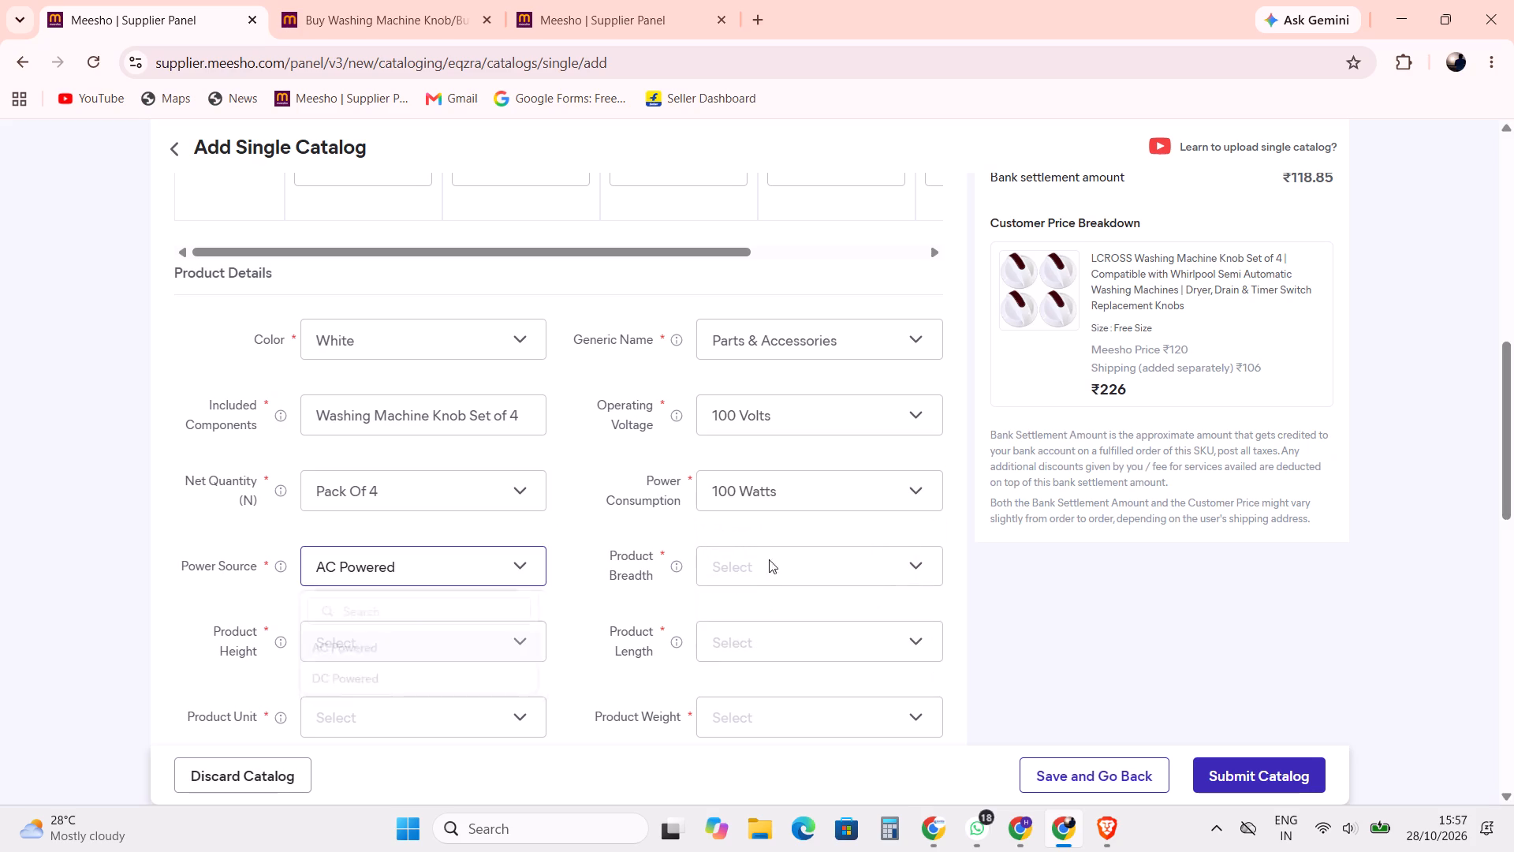
Set the product's breadth, height and length each to 1.5, with Cm as the Product Unit.
click(769, 559)
click(759, 712)
click(1081, 623)
scroll(815, 555, down, 3)
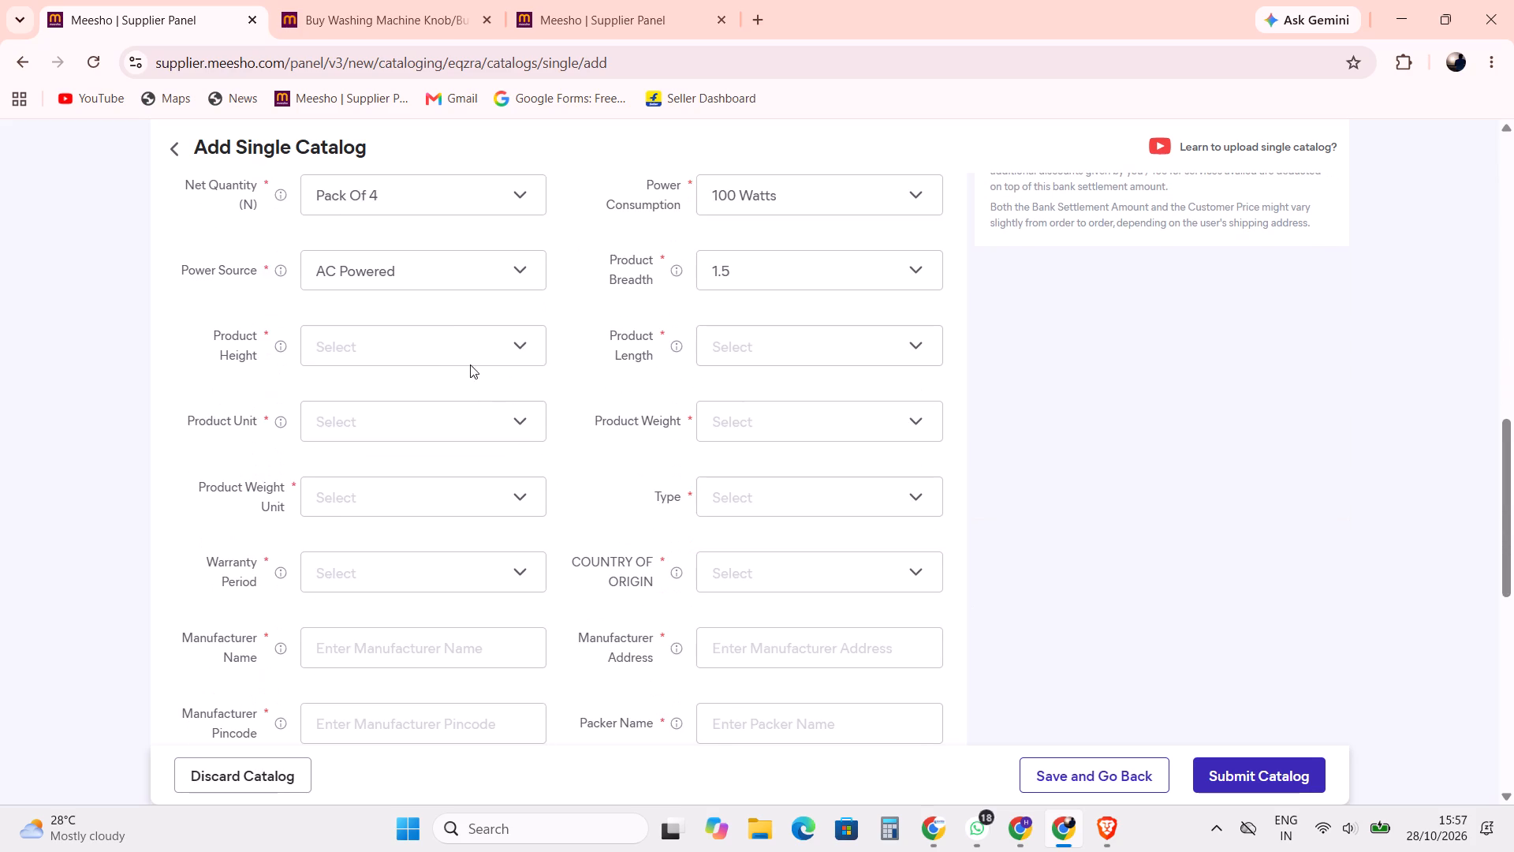
click(445, 327)
click(398, 507)
click(769, 342)
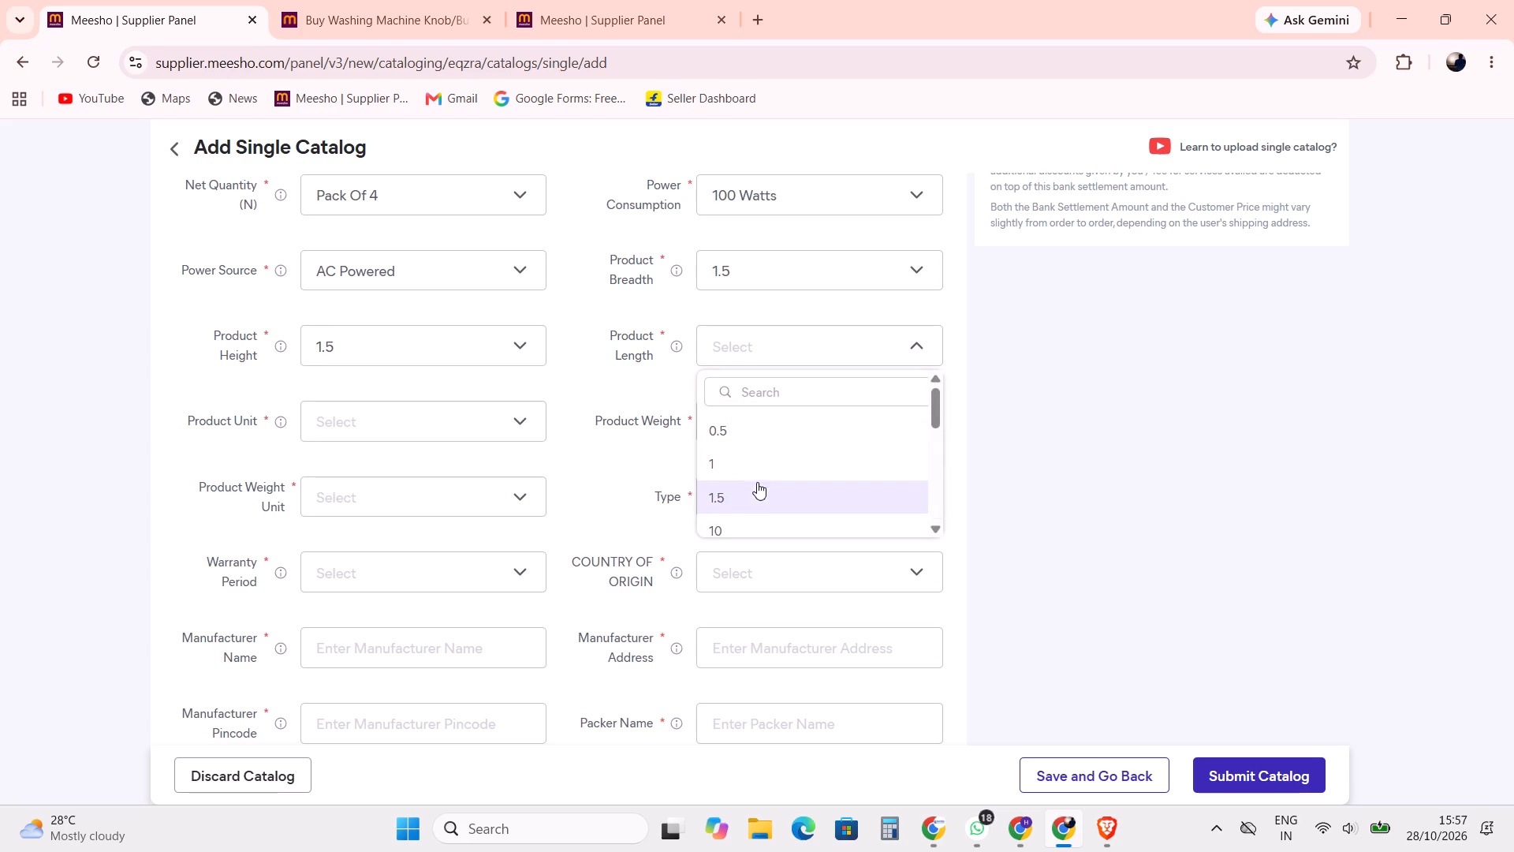
click(763, 493)
click(1064, 450)
click(442, 417)
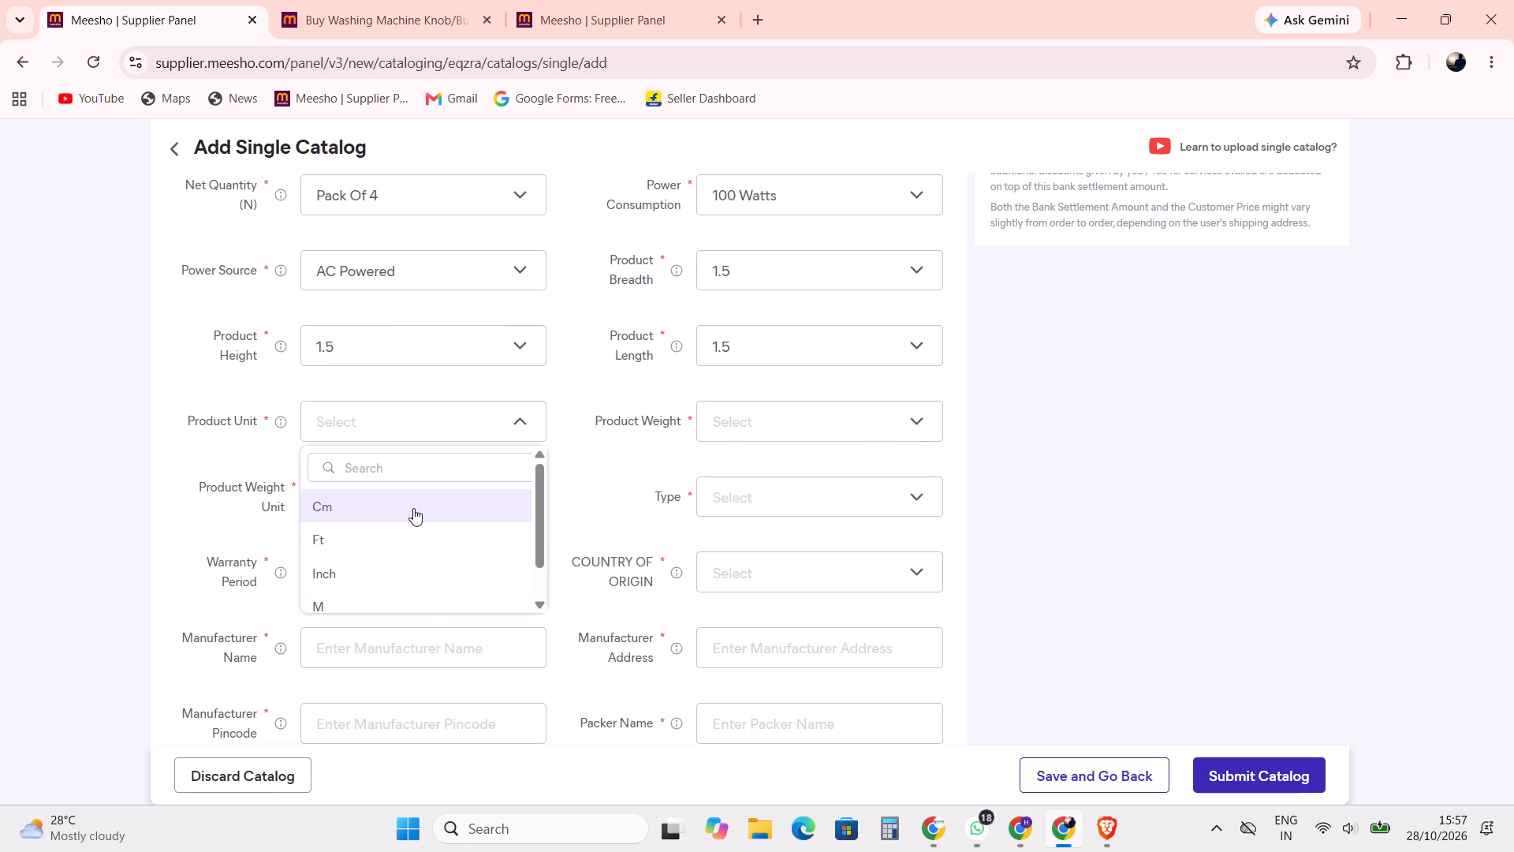
click(416, 501)
Set the Product Weight to 0.1 with G as the Product Weight Unit.
click(759, 413)
click(748, 509)
click(1116, 469)
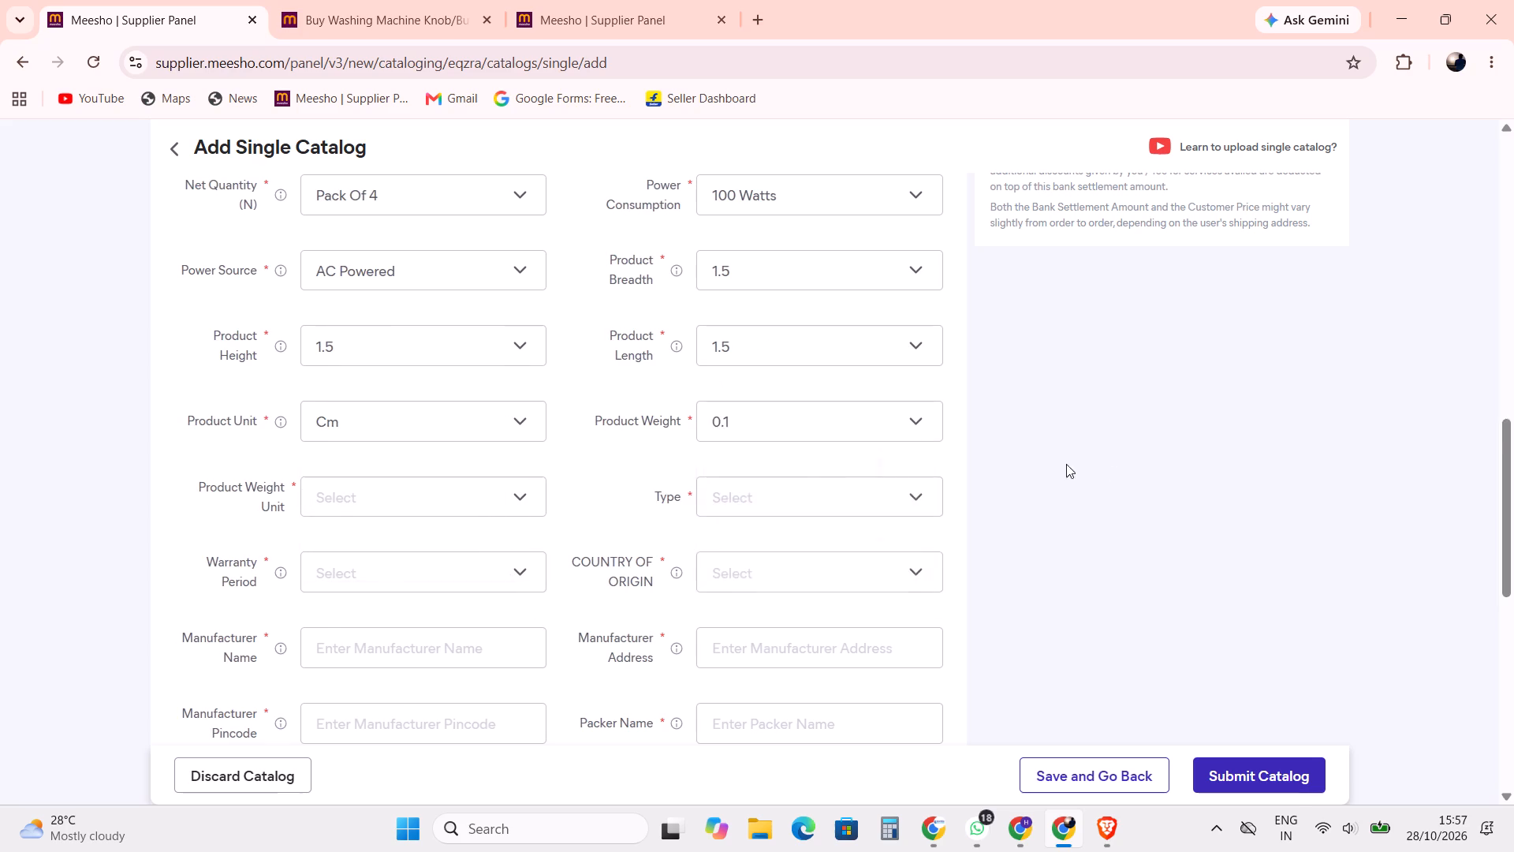
scroll(696, 464, down, 1)
click(406, 379)
click(364, 487)
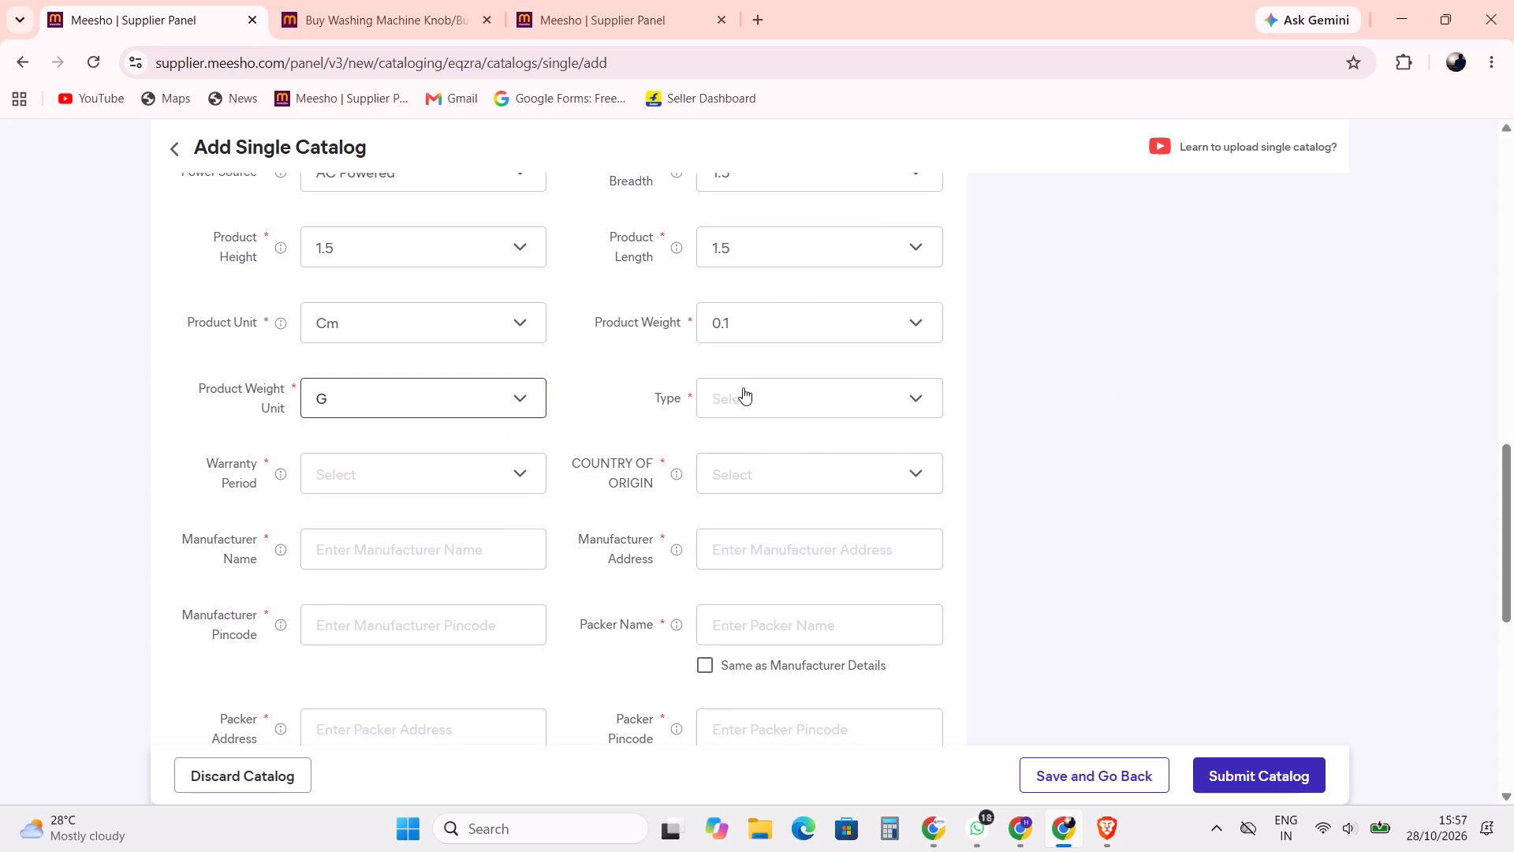
Set the product's Type to Drying Machine Timing Belts.
click(748, 398)
click(790, 547)
click(1076, 469)
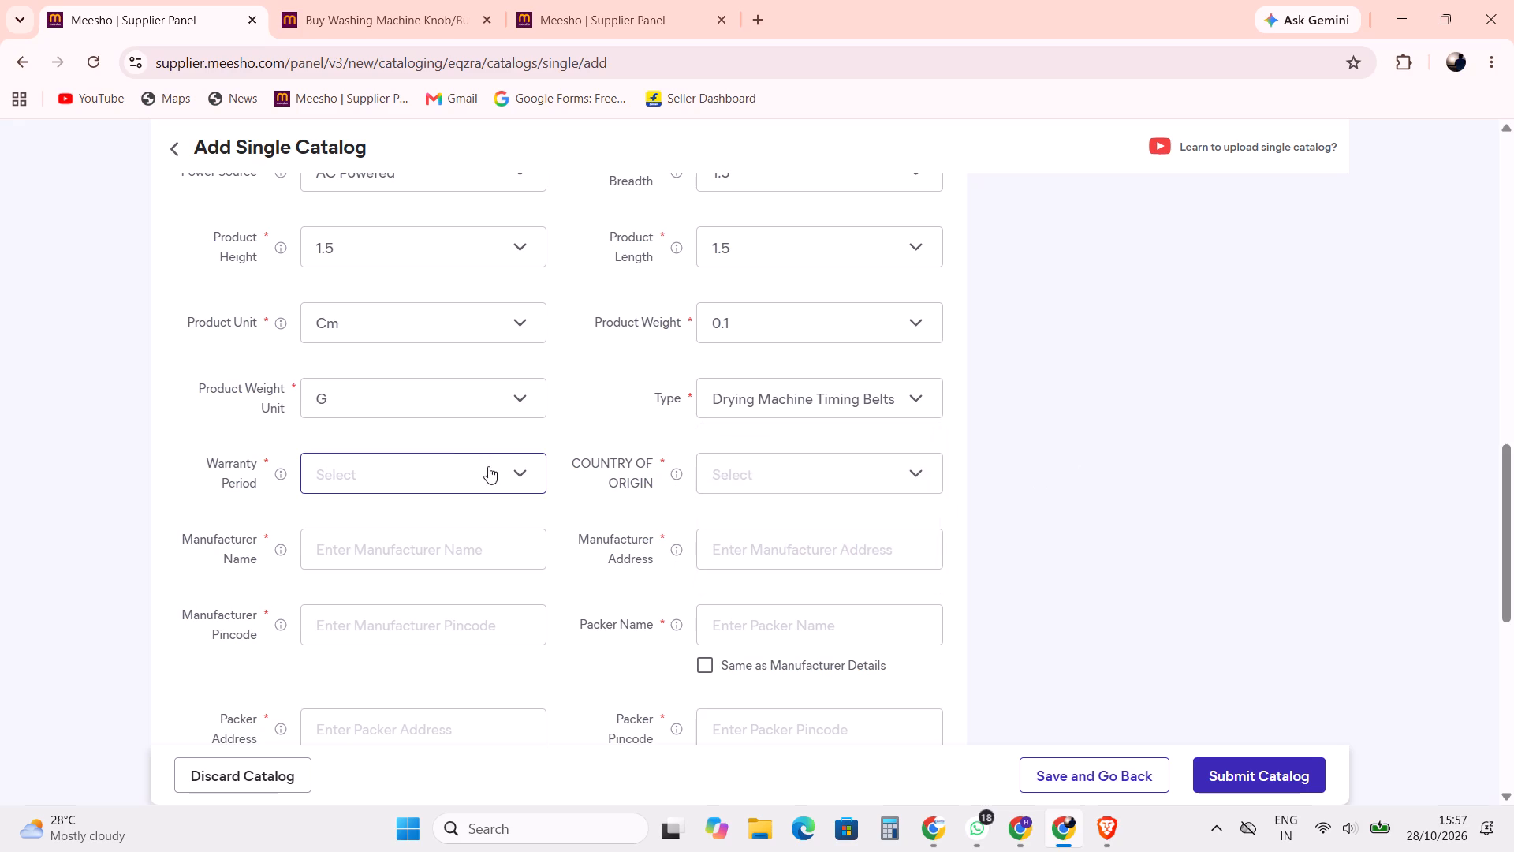
Set the Warranty Period to No Warranty and the Country of Origin to India.
click(465, 460)
scroll(408, 625, down, 12)
click(408, 648)
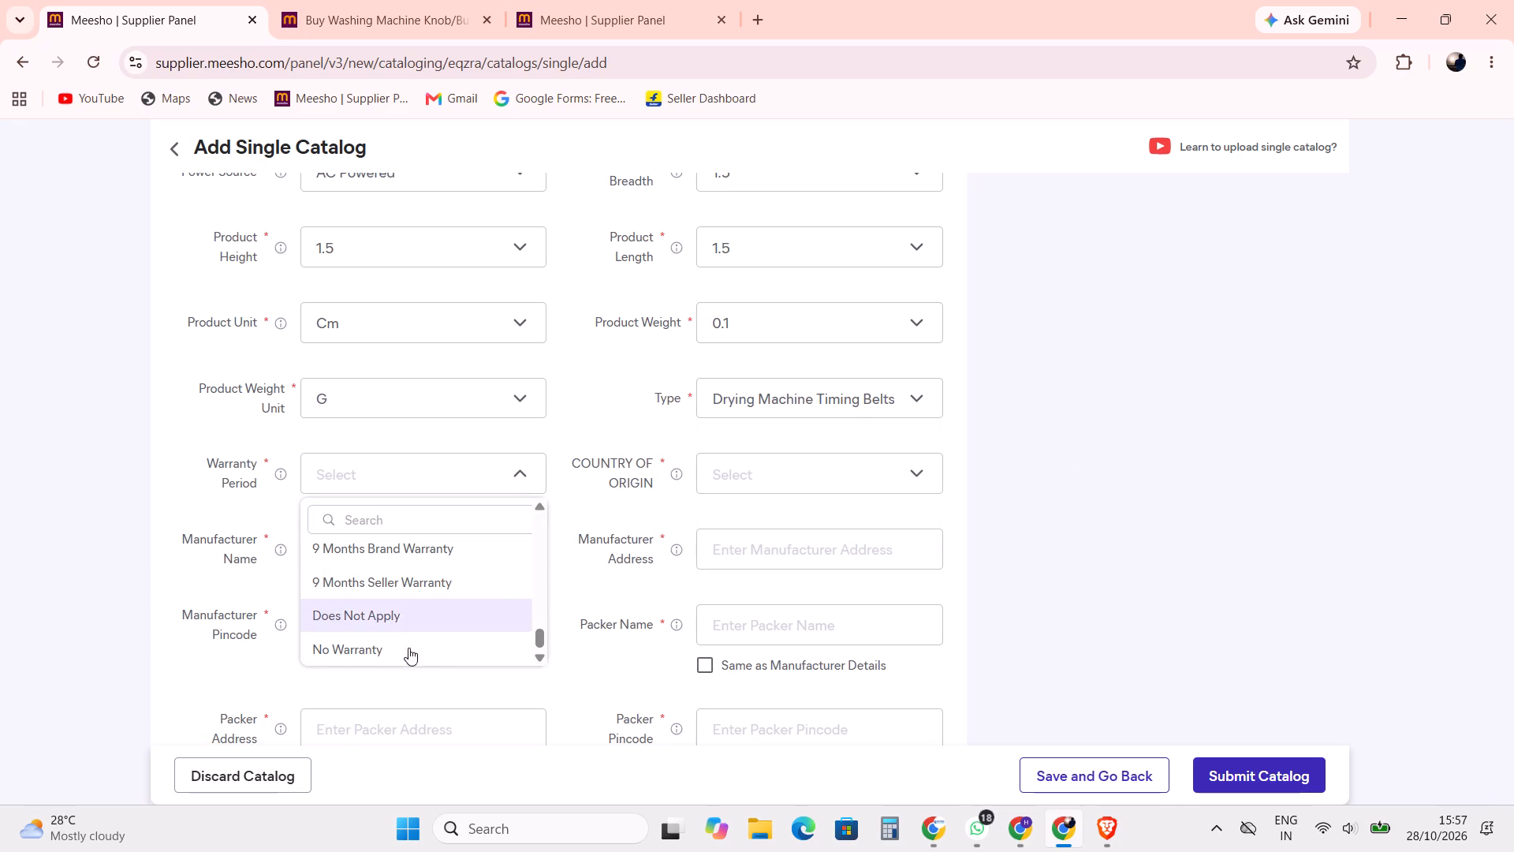
click(767, 473)
click(756, 549)
click(1020, 495)
Fill the Manufacturer Name from a saved entry and select its text for correction.
scroll(776, 497, down, 1)
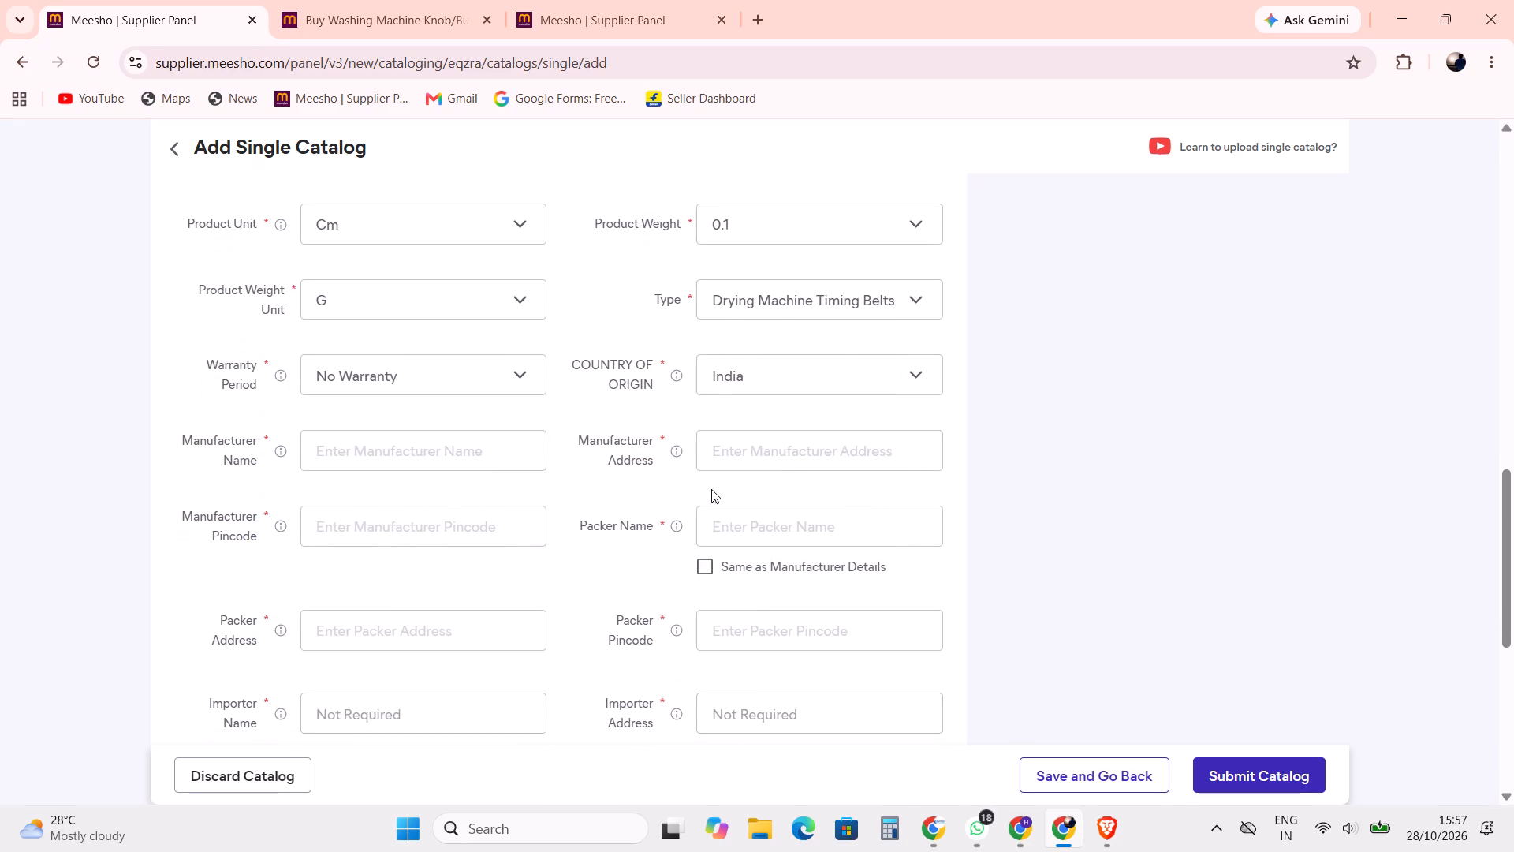
click(444, 441)
click(466, 505)
drag(412, 465, 253, 433)
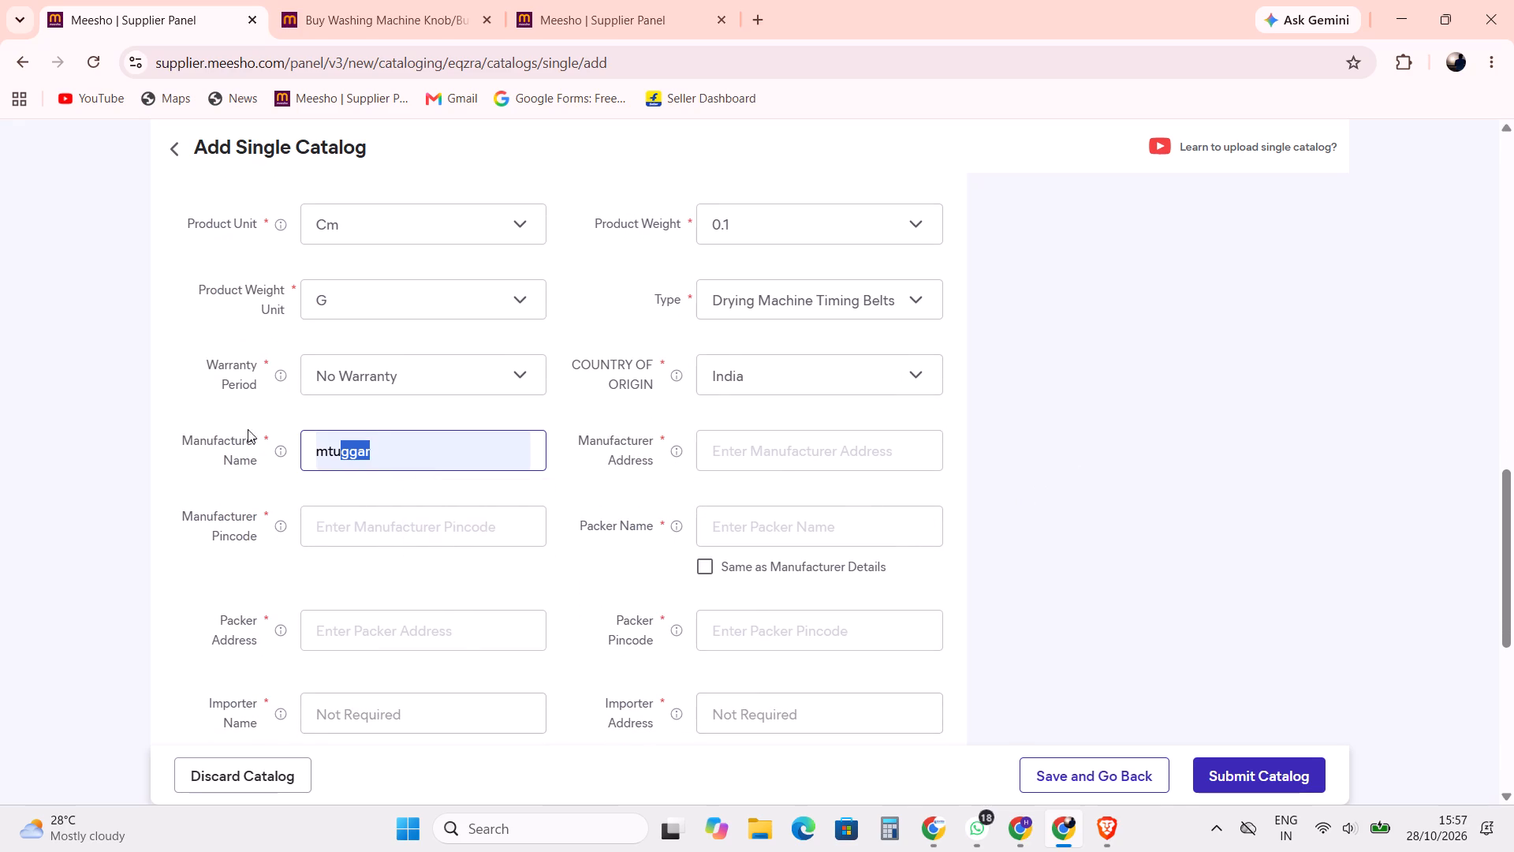
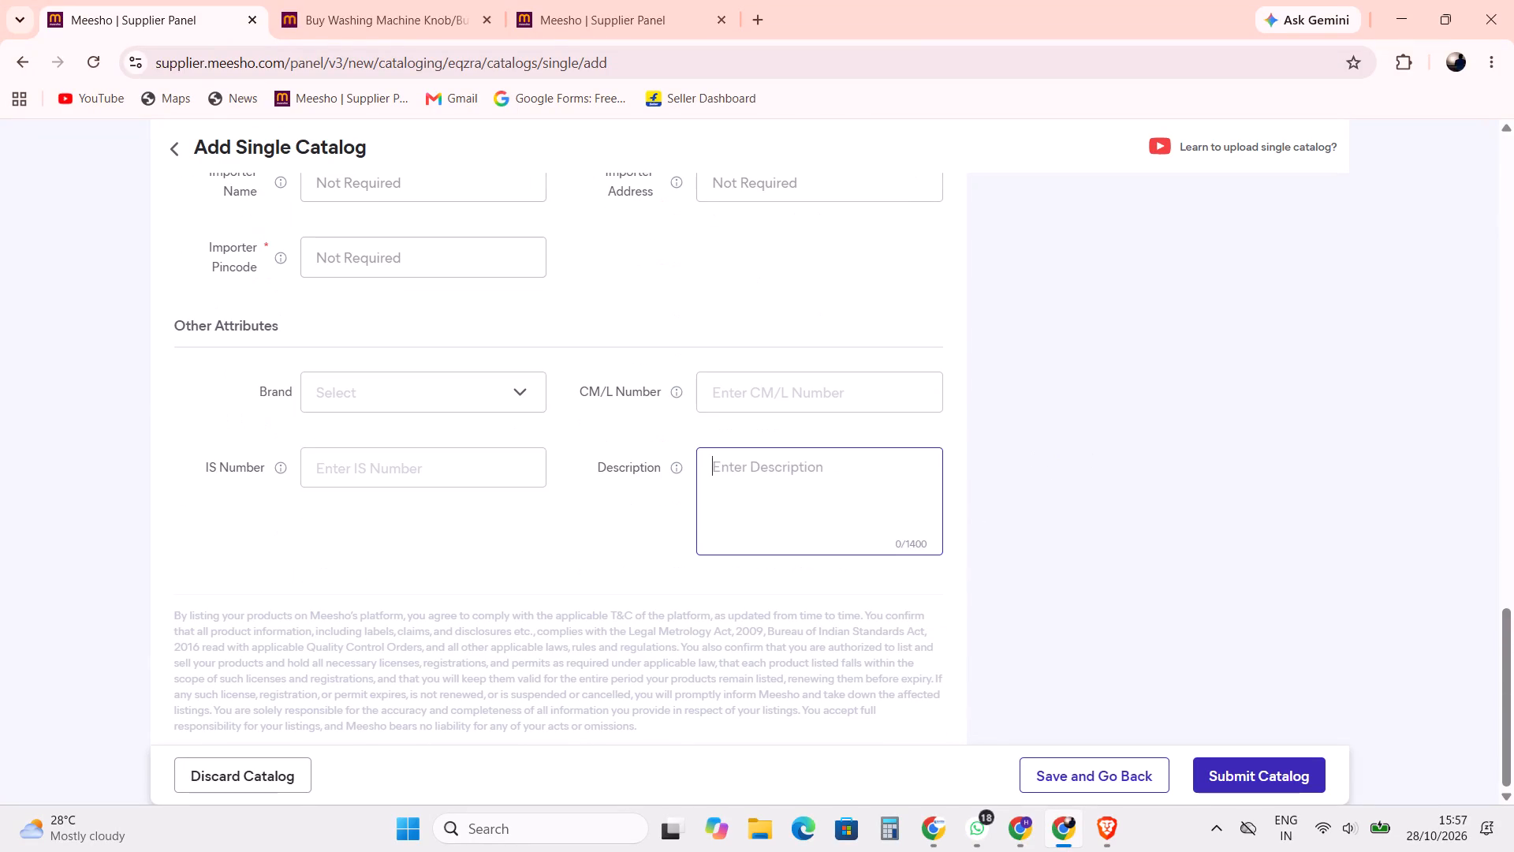
key(alt+Tab)
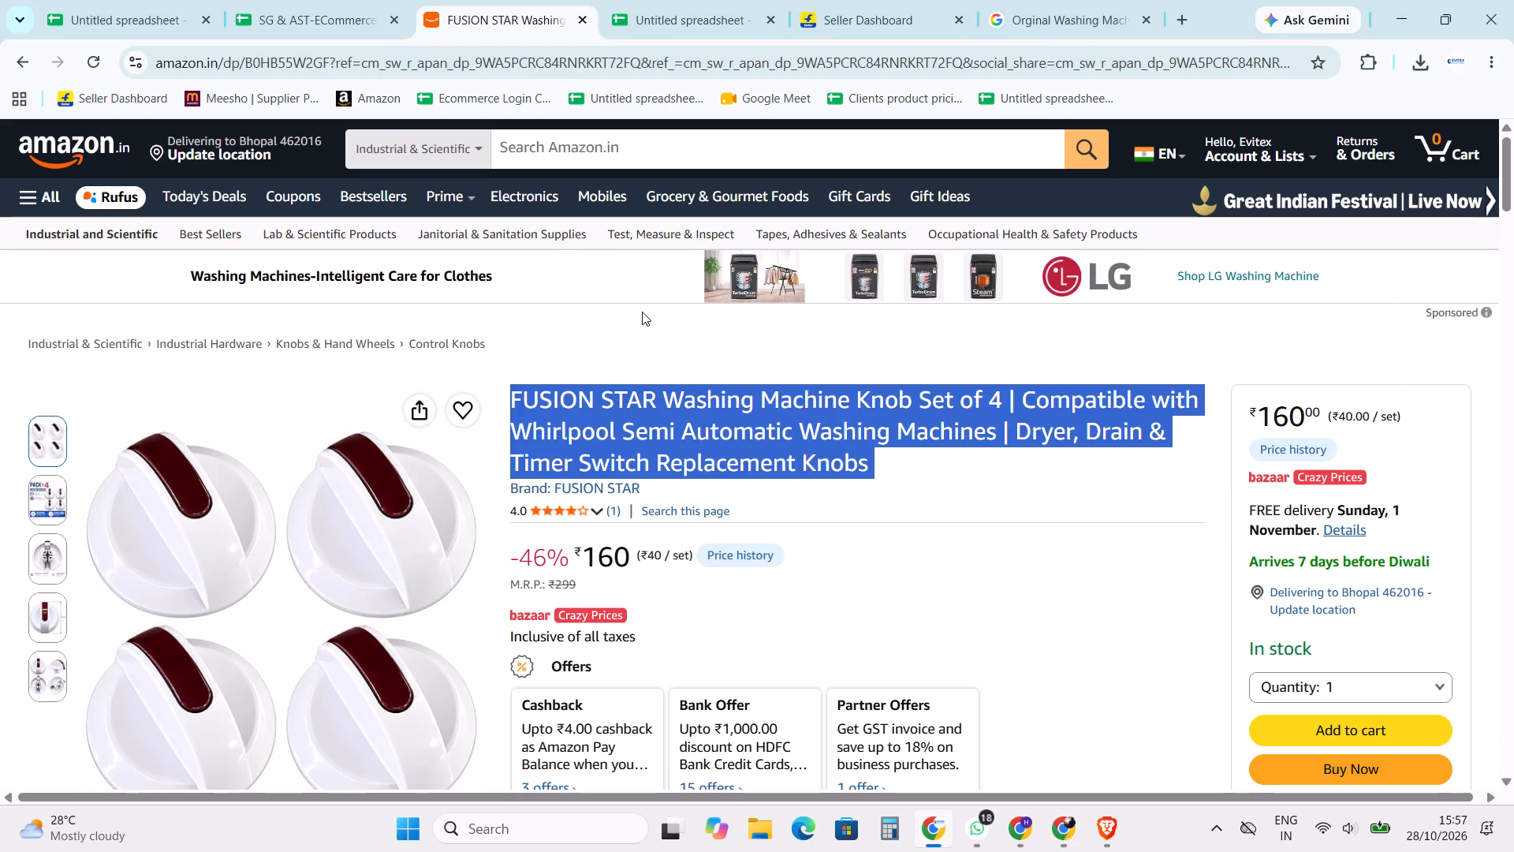
key(alt+Tab)
key(alt+Tab)
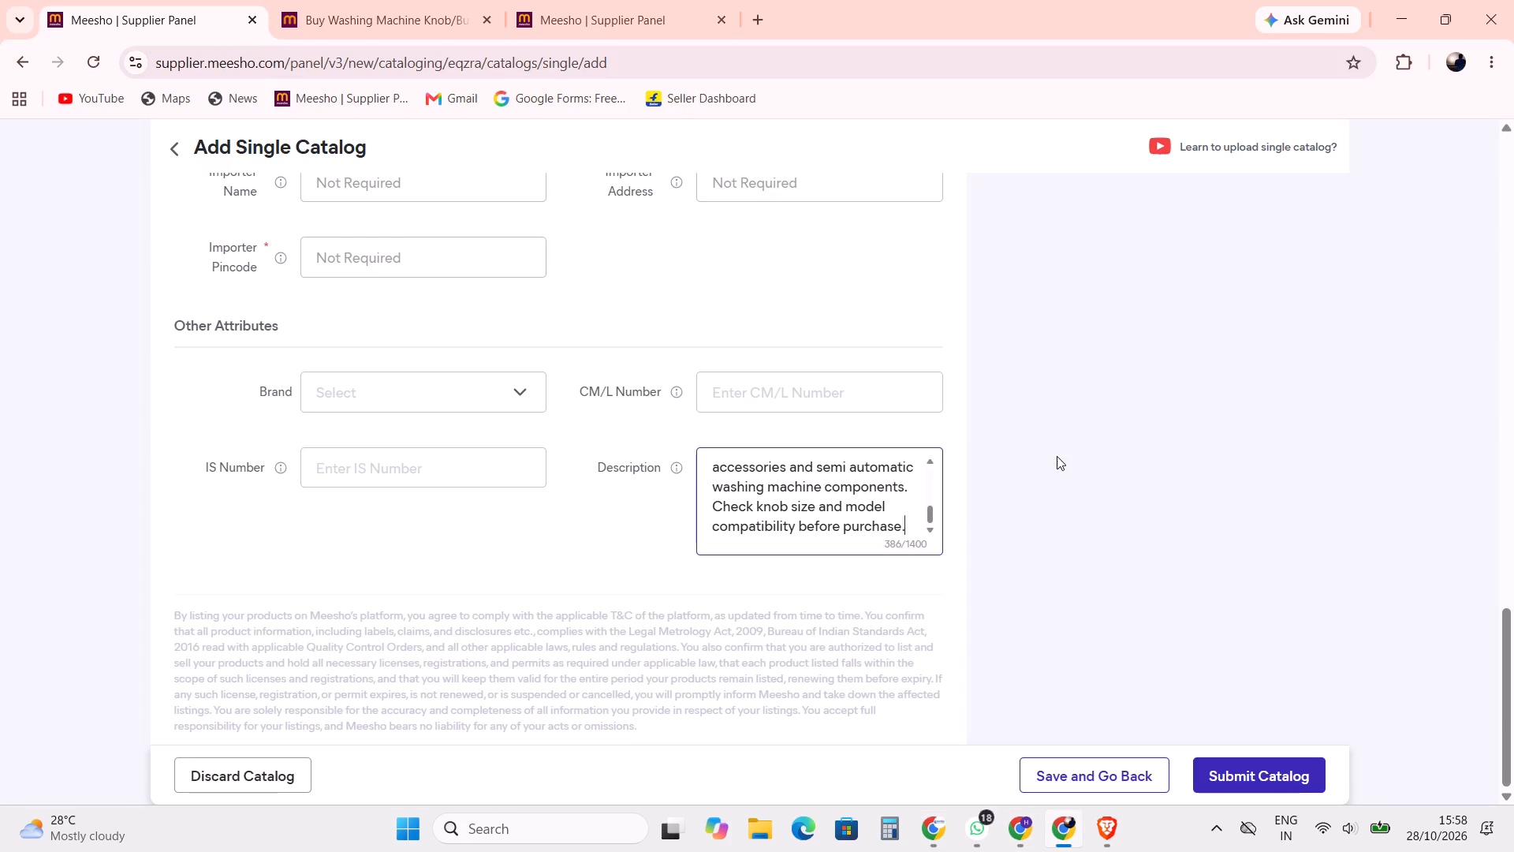
click(1057, 456)
Check over the completed catalog form and submit the Whirlpool knob set catalog for quality check.
scroll(1057, 454, up, 12)
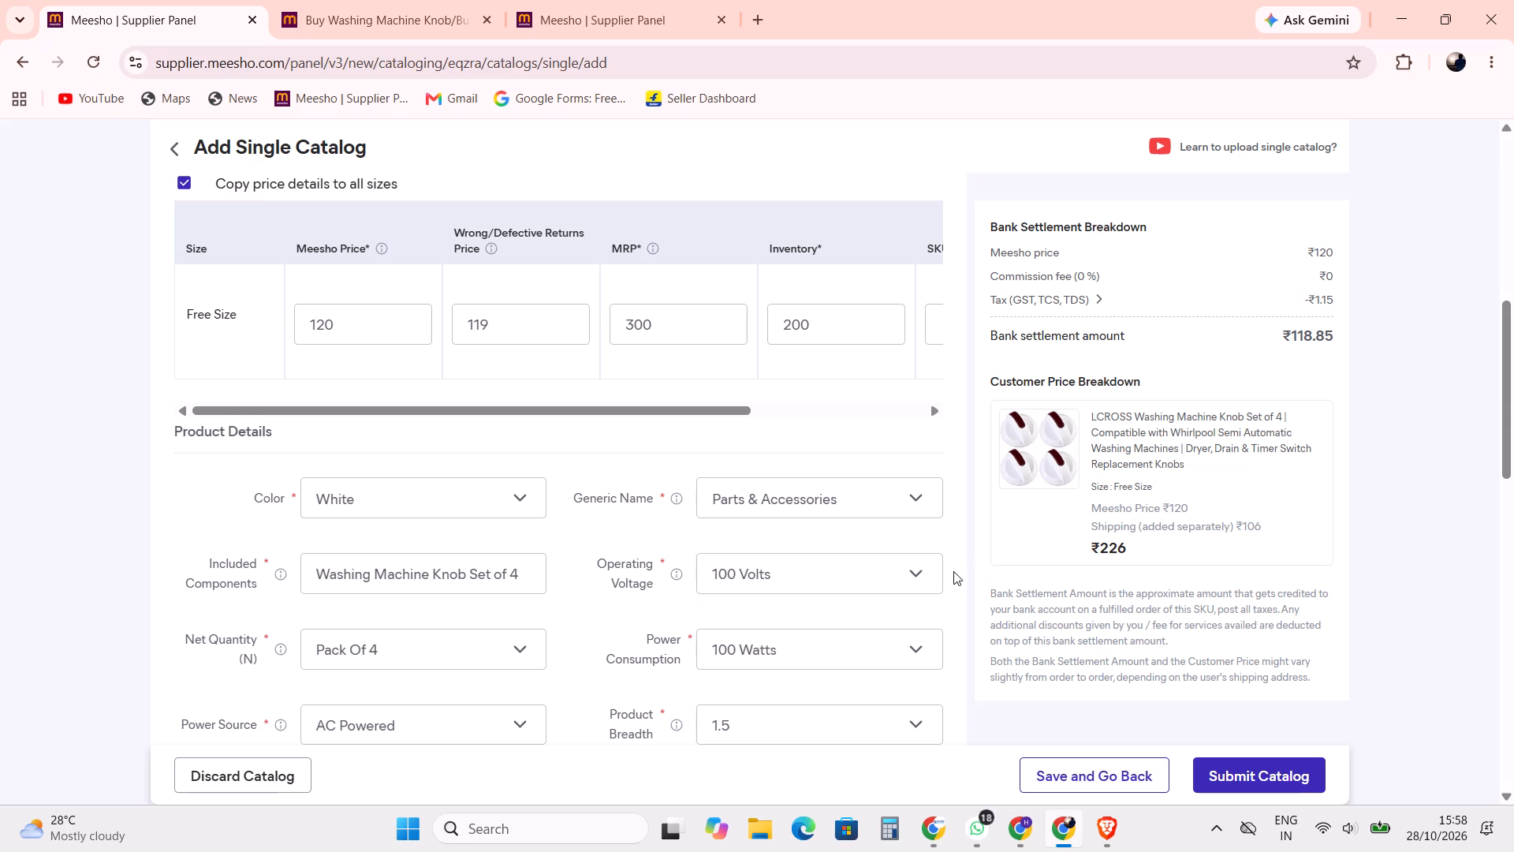
scroll(1176, 610, up, 12)
scroll(1229, 607, down, 20)
scroll(1229, 607, down, 2)
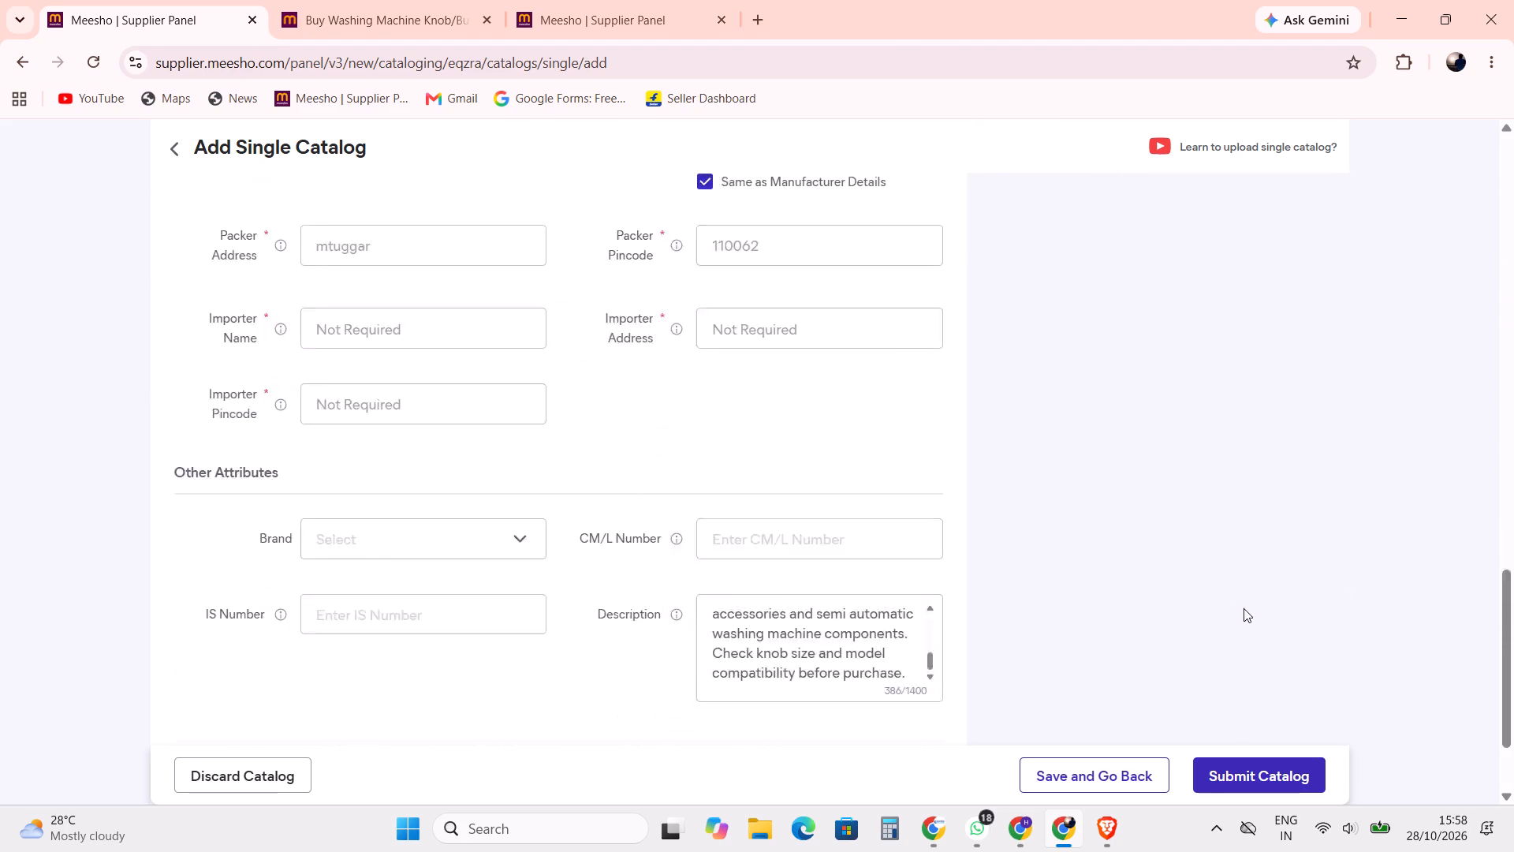
click(1266, 617)
click(1264, 757)
click(1270, 771)
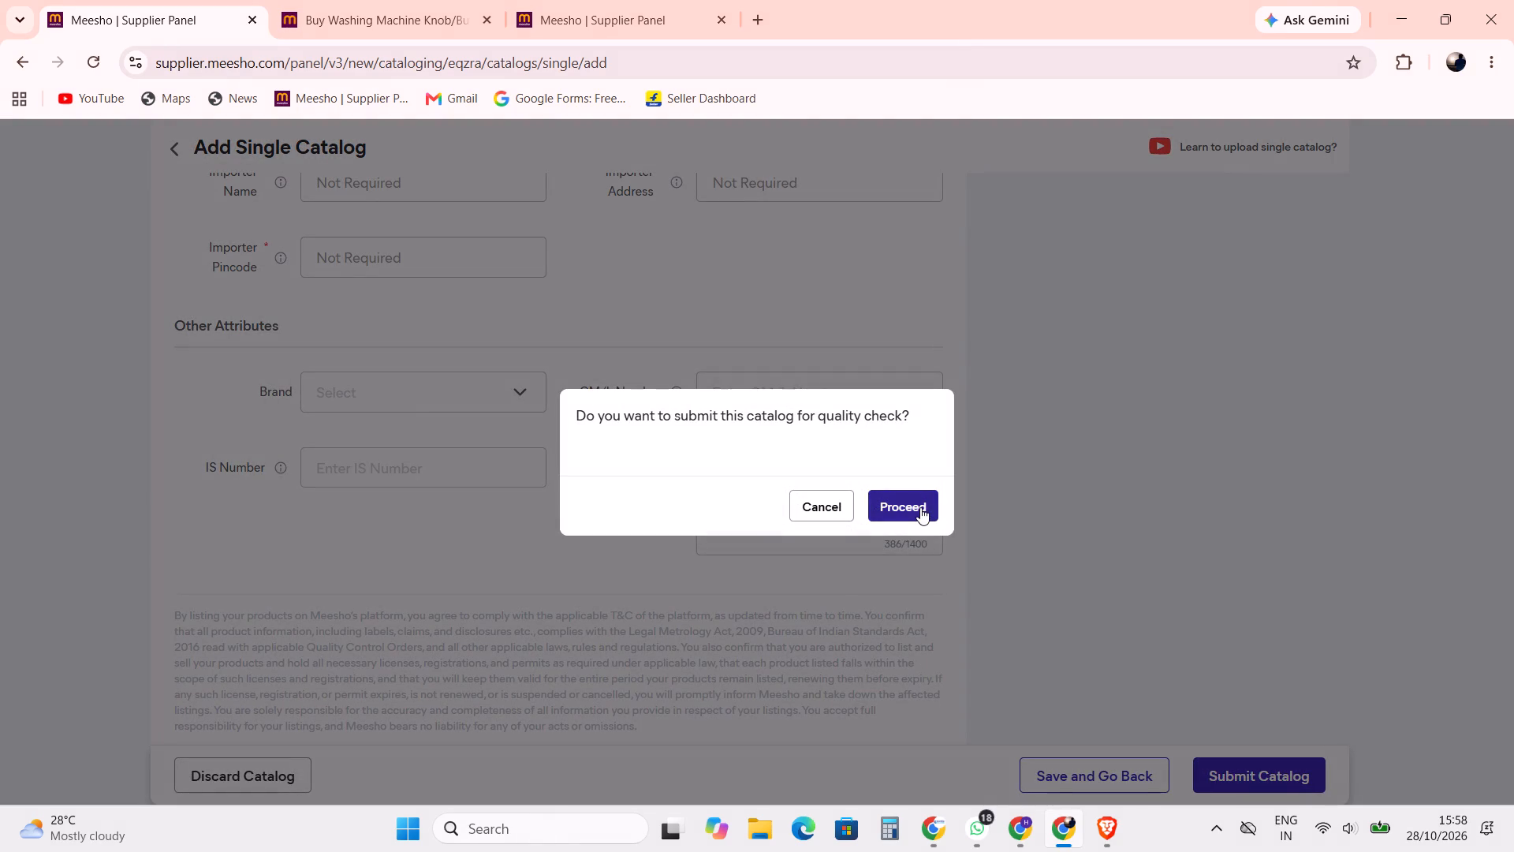
click(920, 507)
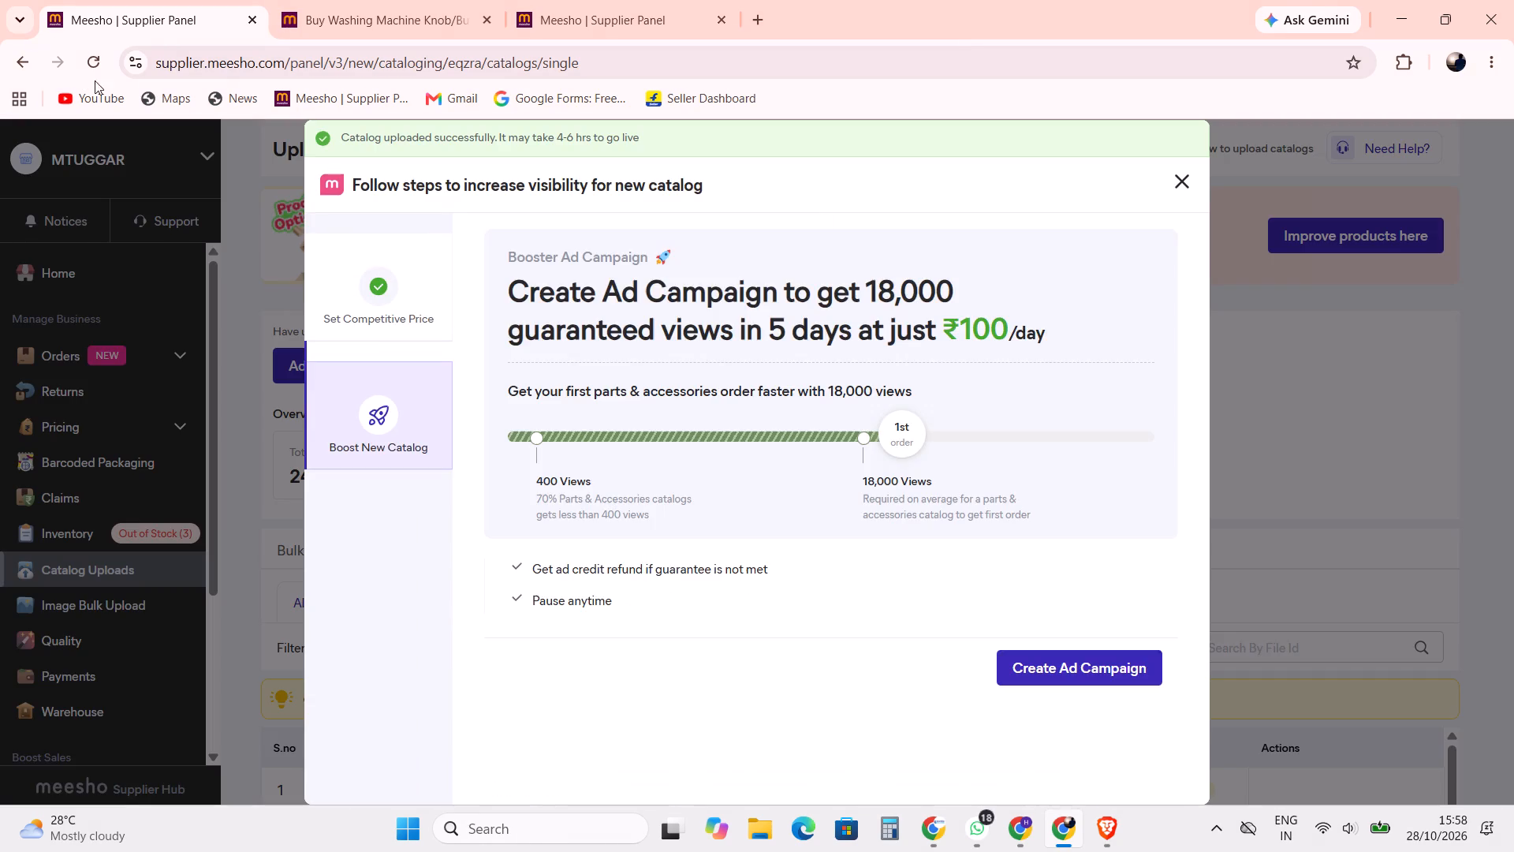
Reload the catalog uploads page and examine the QC status of the single uploads.
click(95, 71)
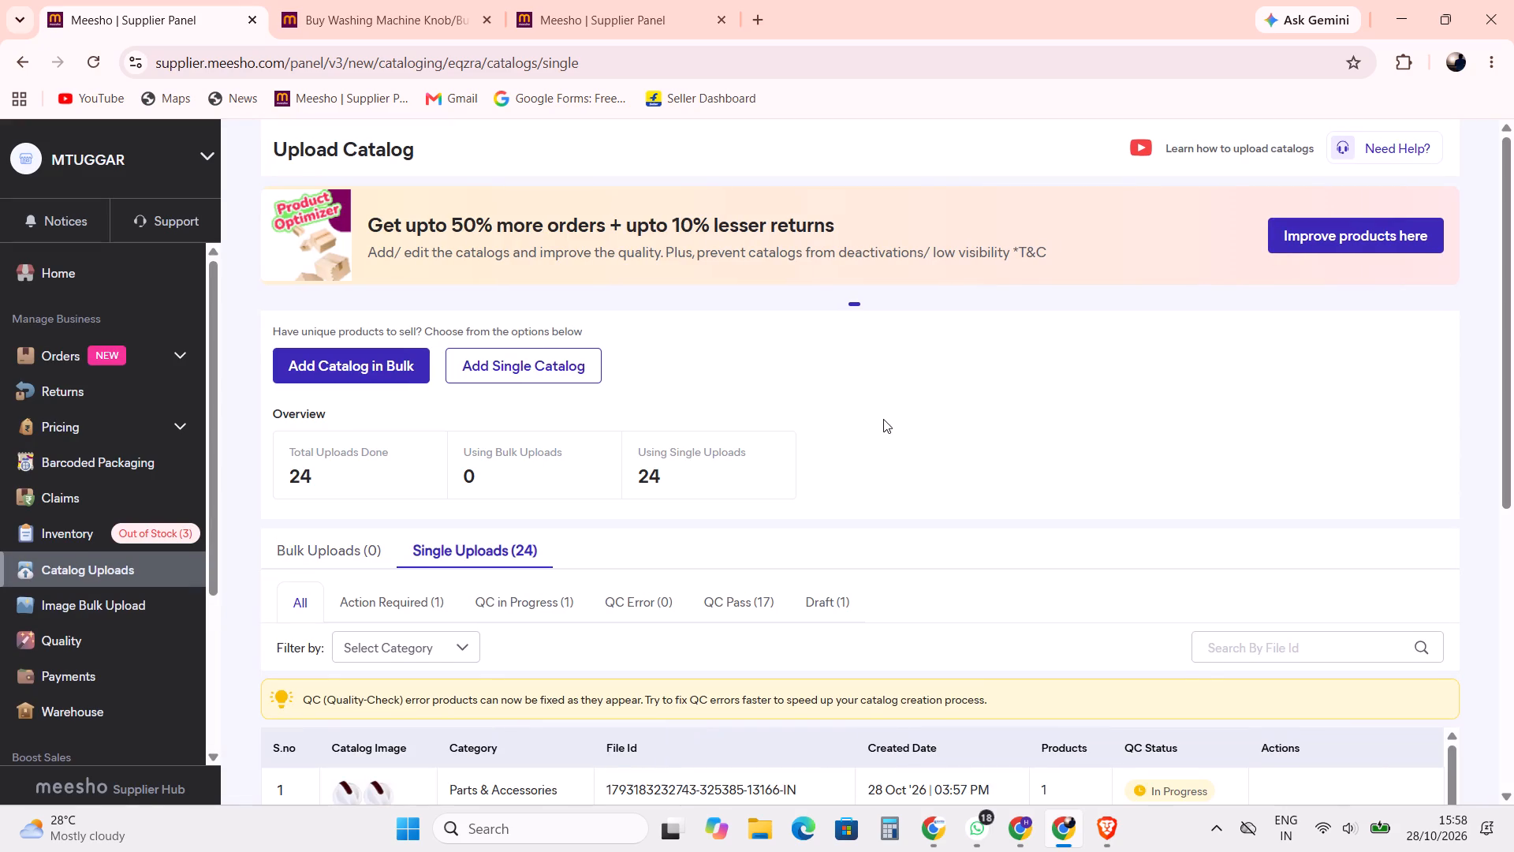
scroll(883, 417, down, 6)
scroll(533, 515, down, 1)
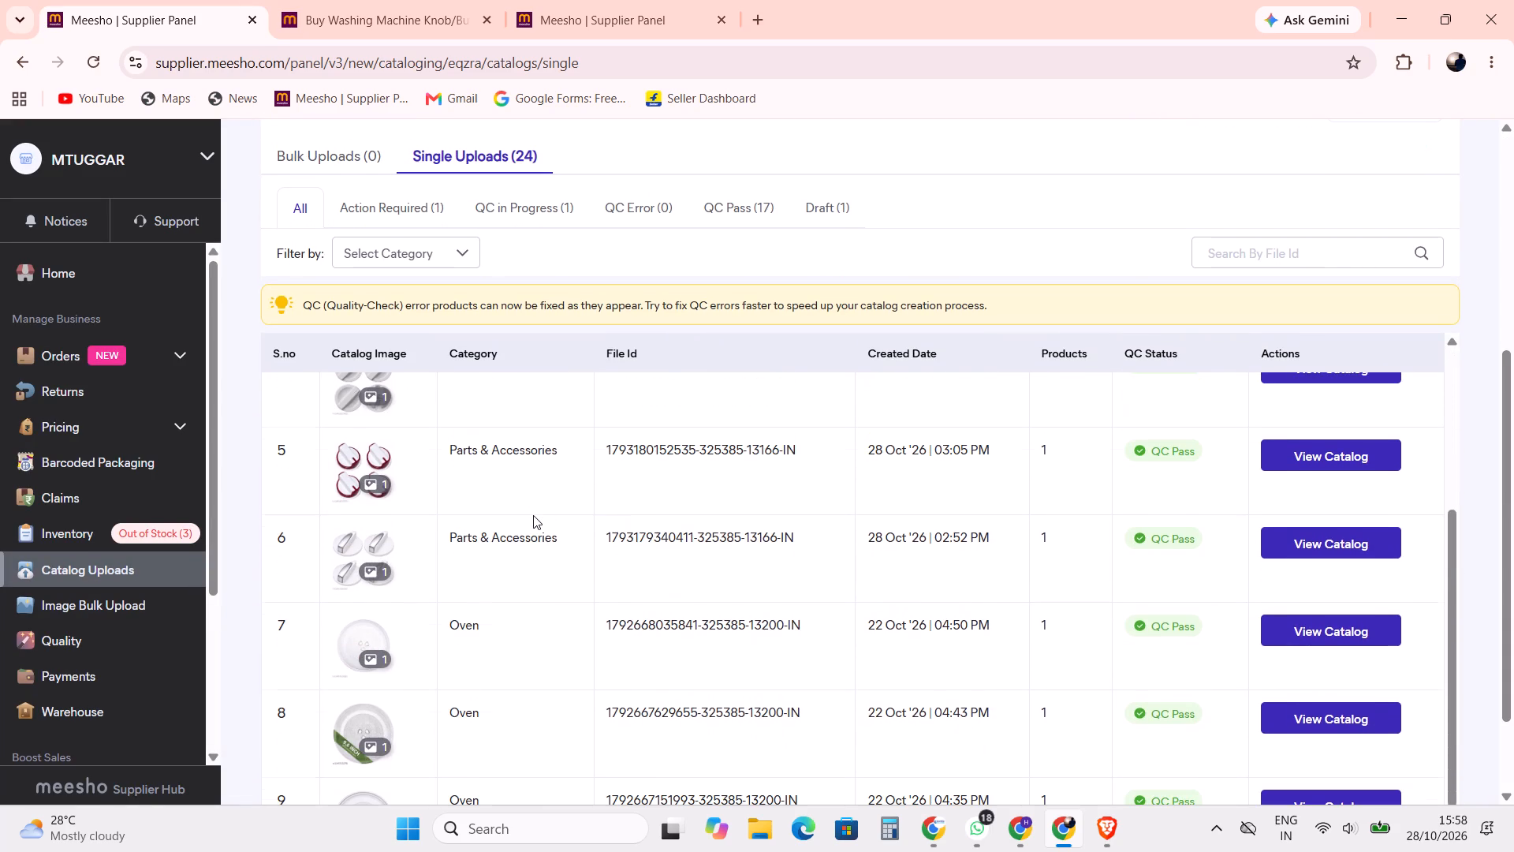
scroll(533, 515, up, 12)
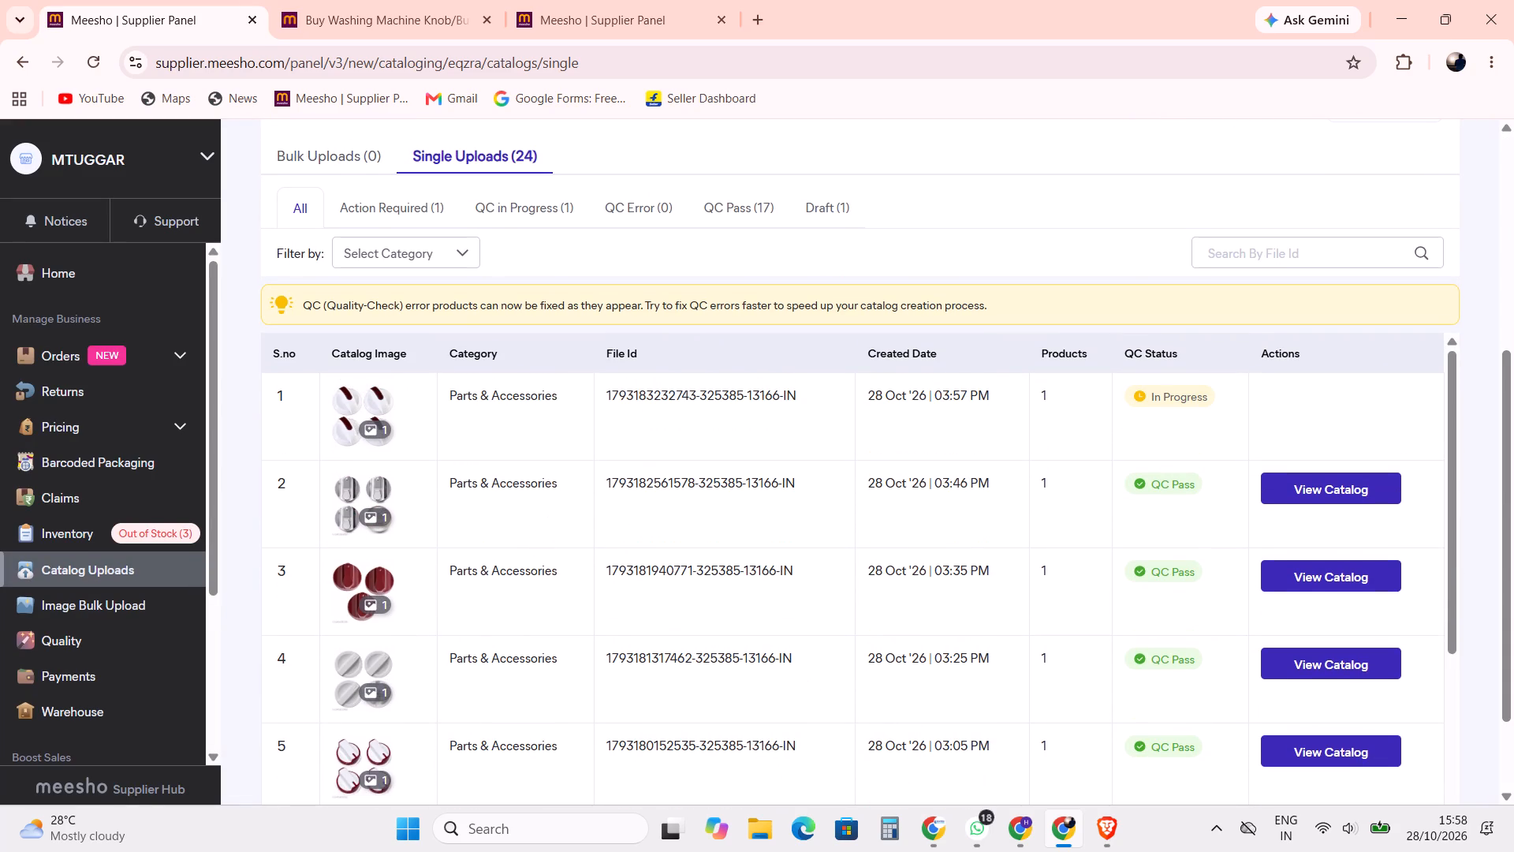
Switch to the Flipkart Seller Hub window, reload the listings in progress, and examine the QC status of the appliance knob listings.
click(934, 838)
click(855, 0)
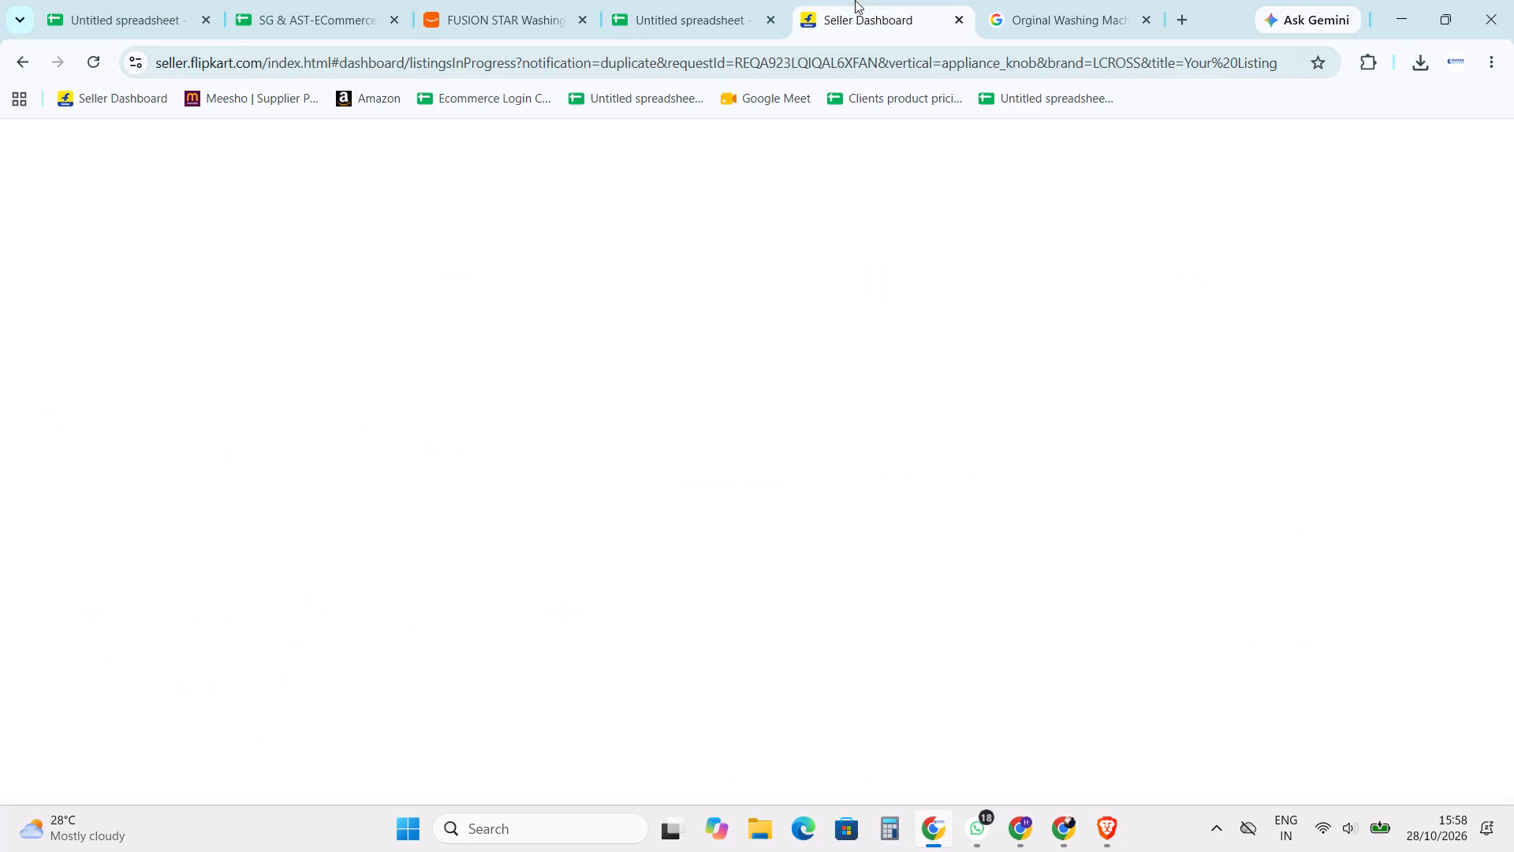
scroll(623, 345, down, 3)
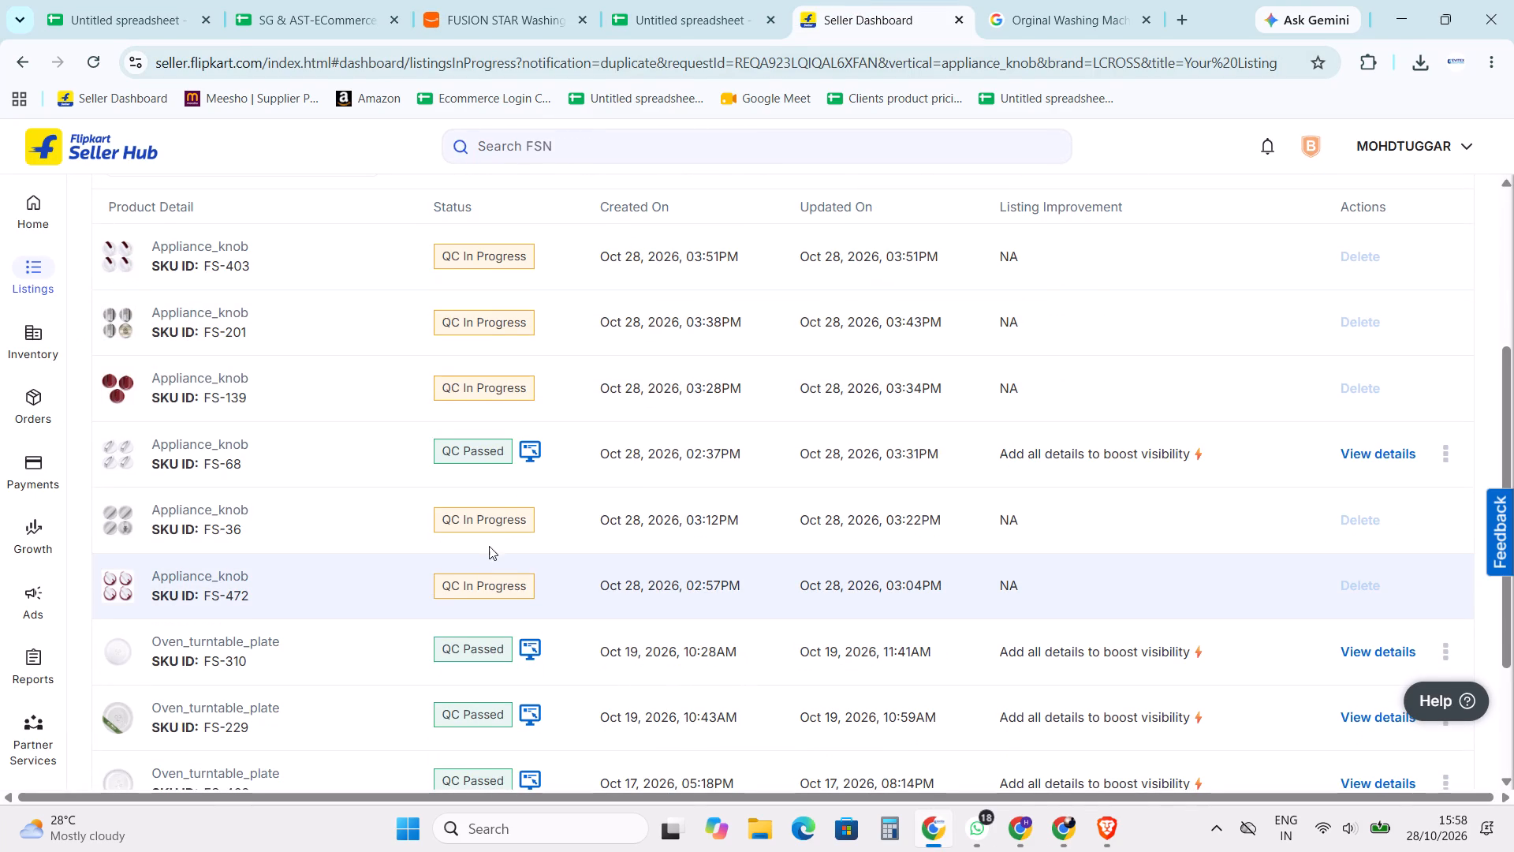
click(91, 69)
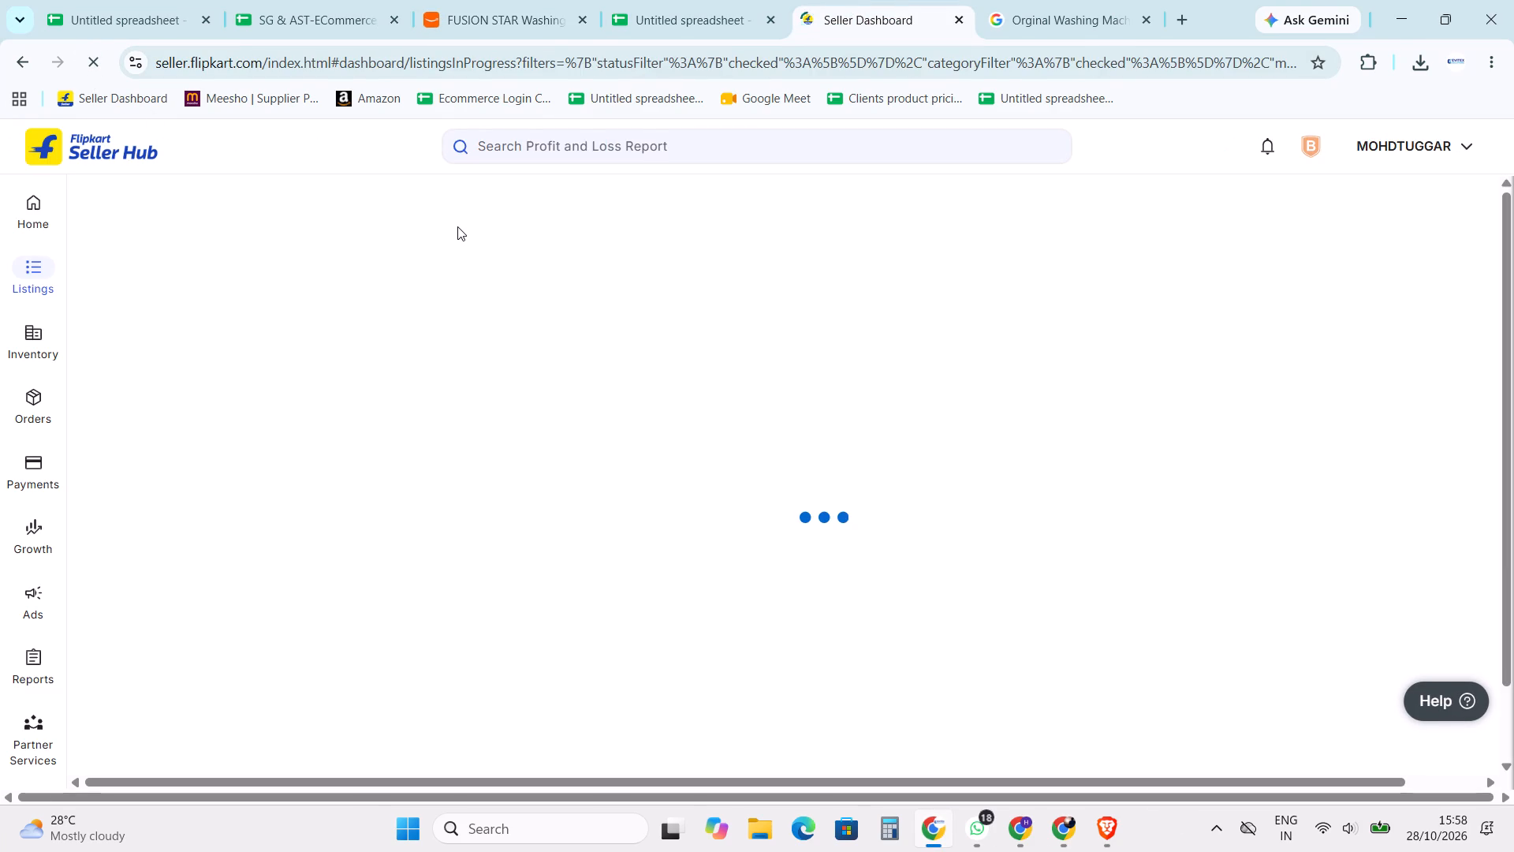
scroll(677, 369, down, 6)
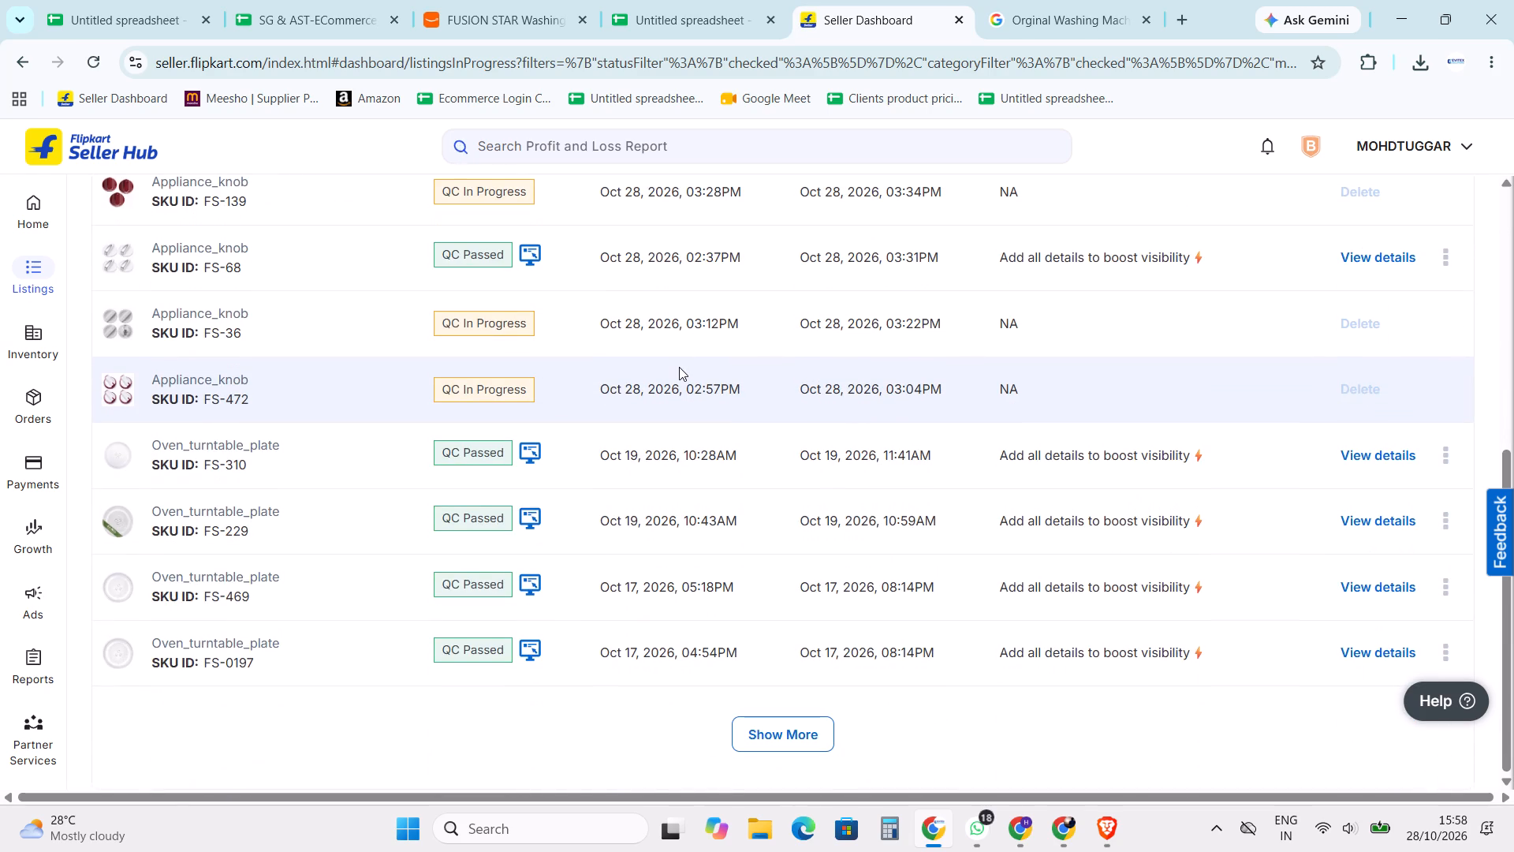
Open the Flipkart product page of the FS-68 knob listing, close it, and look through the remaining listings.
scroll(679, 367, up, 2)
click(529, 453)
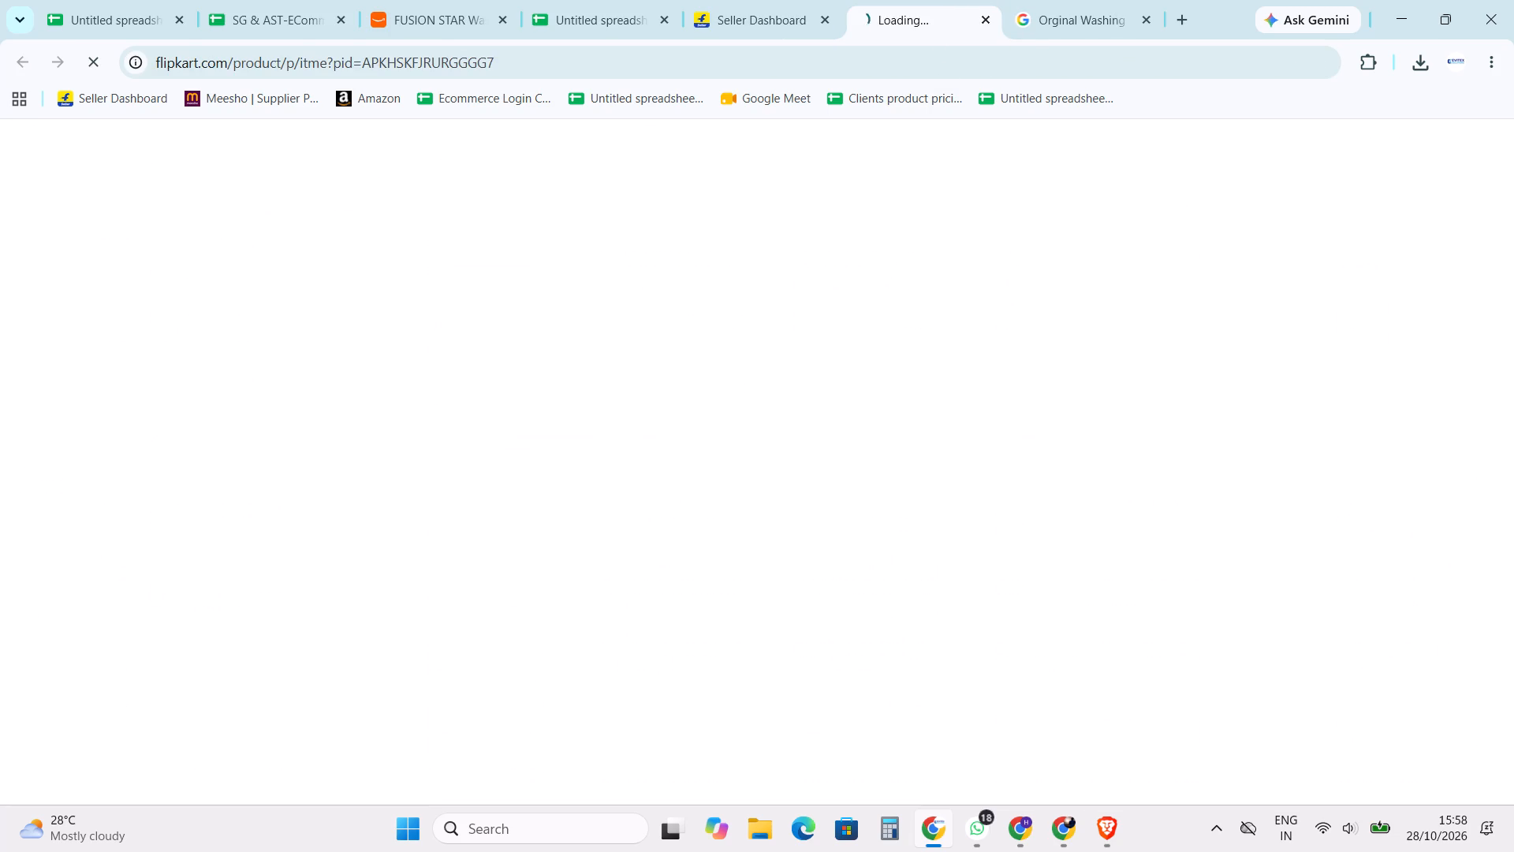
click(990, 21)
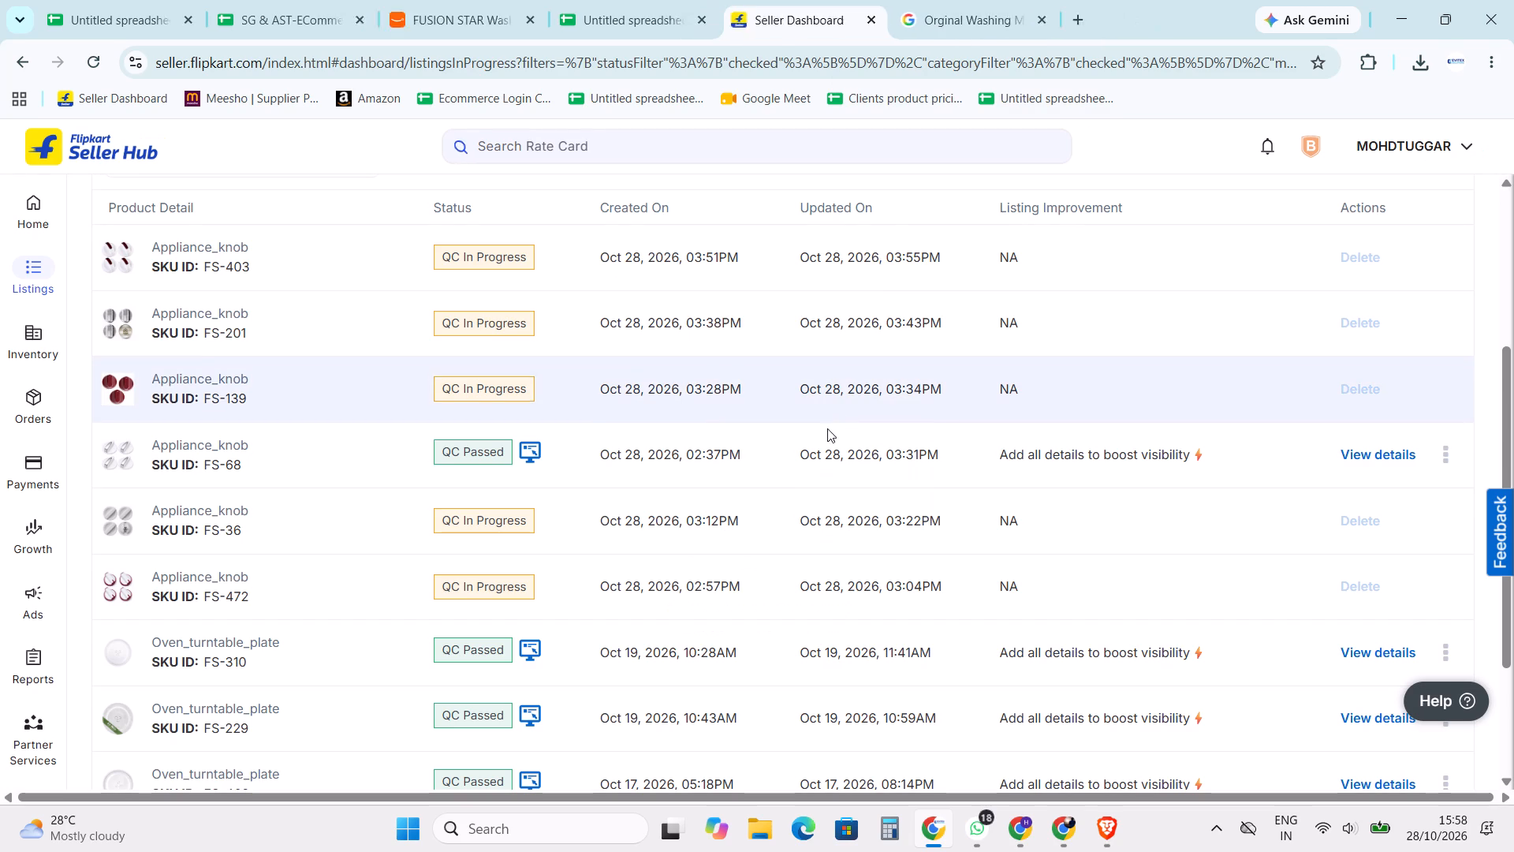
scroll(815, 446, down, 3)
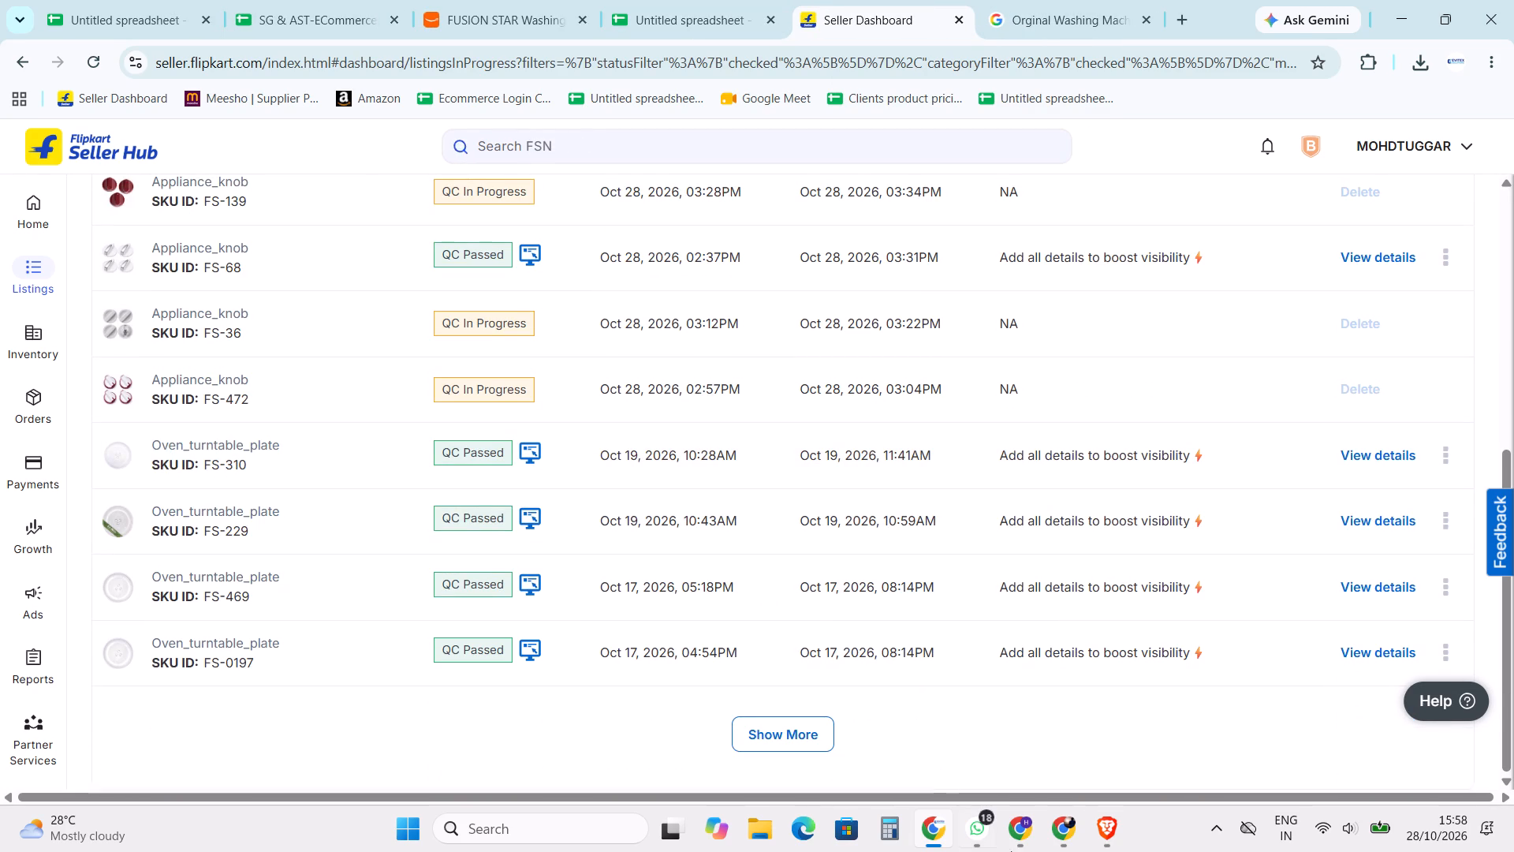
Close the browser window containing the Flipkart Seller Hub and the spreadsheets.
click(1513, 0)
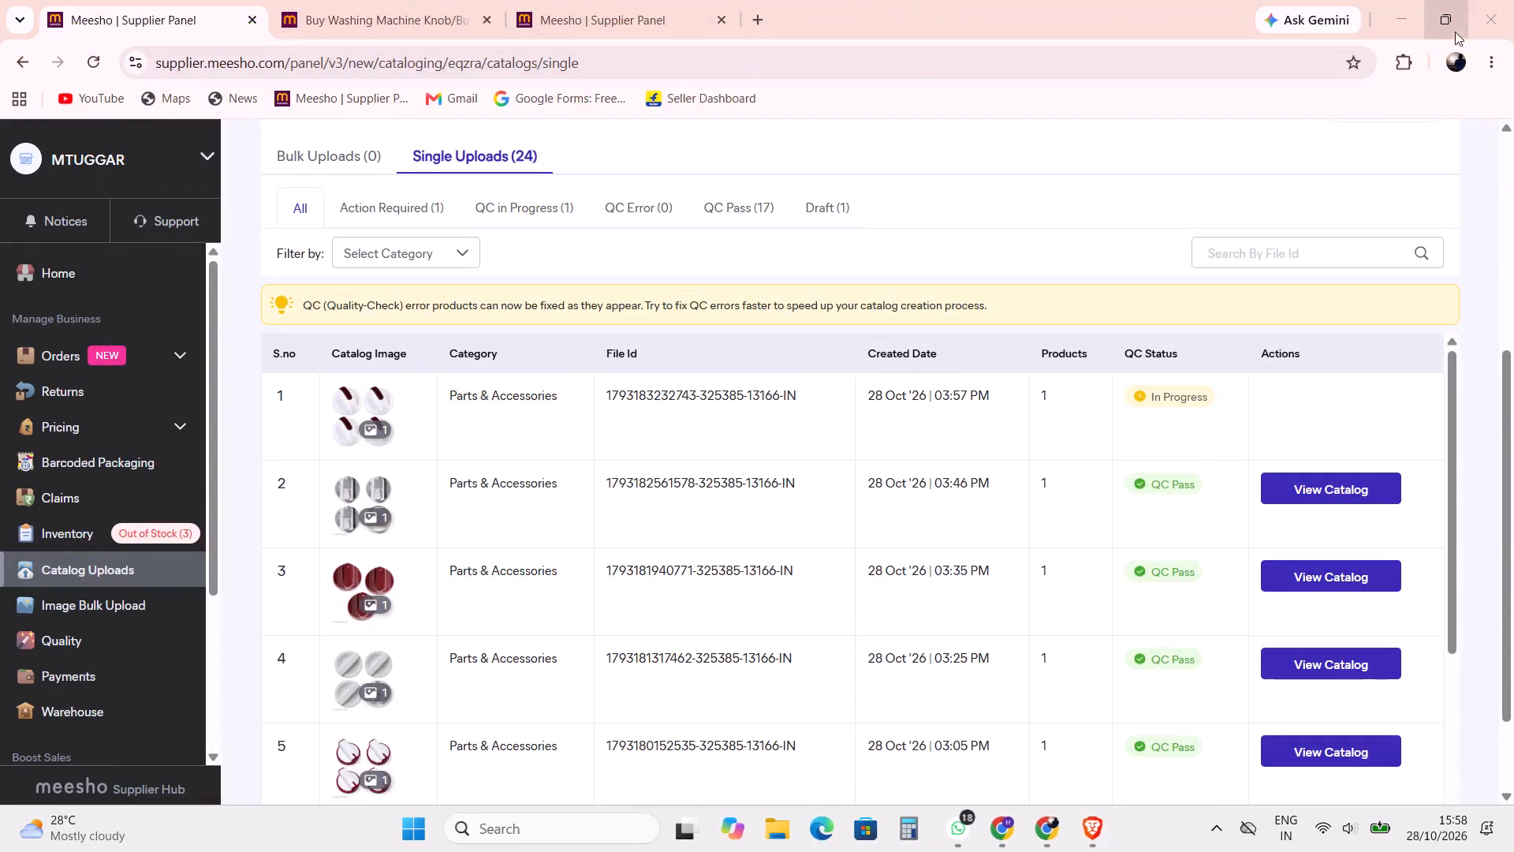